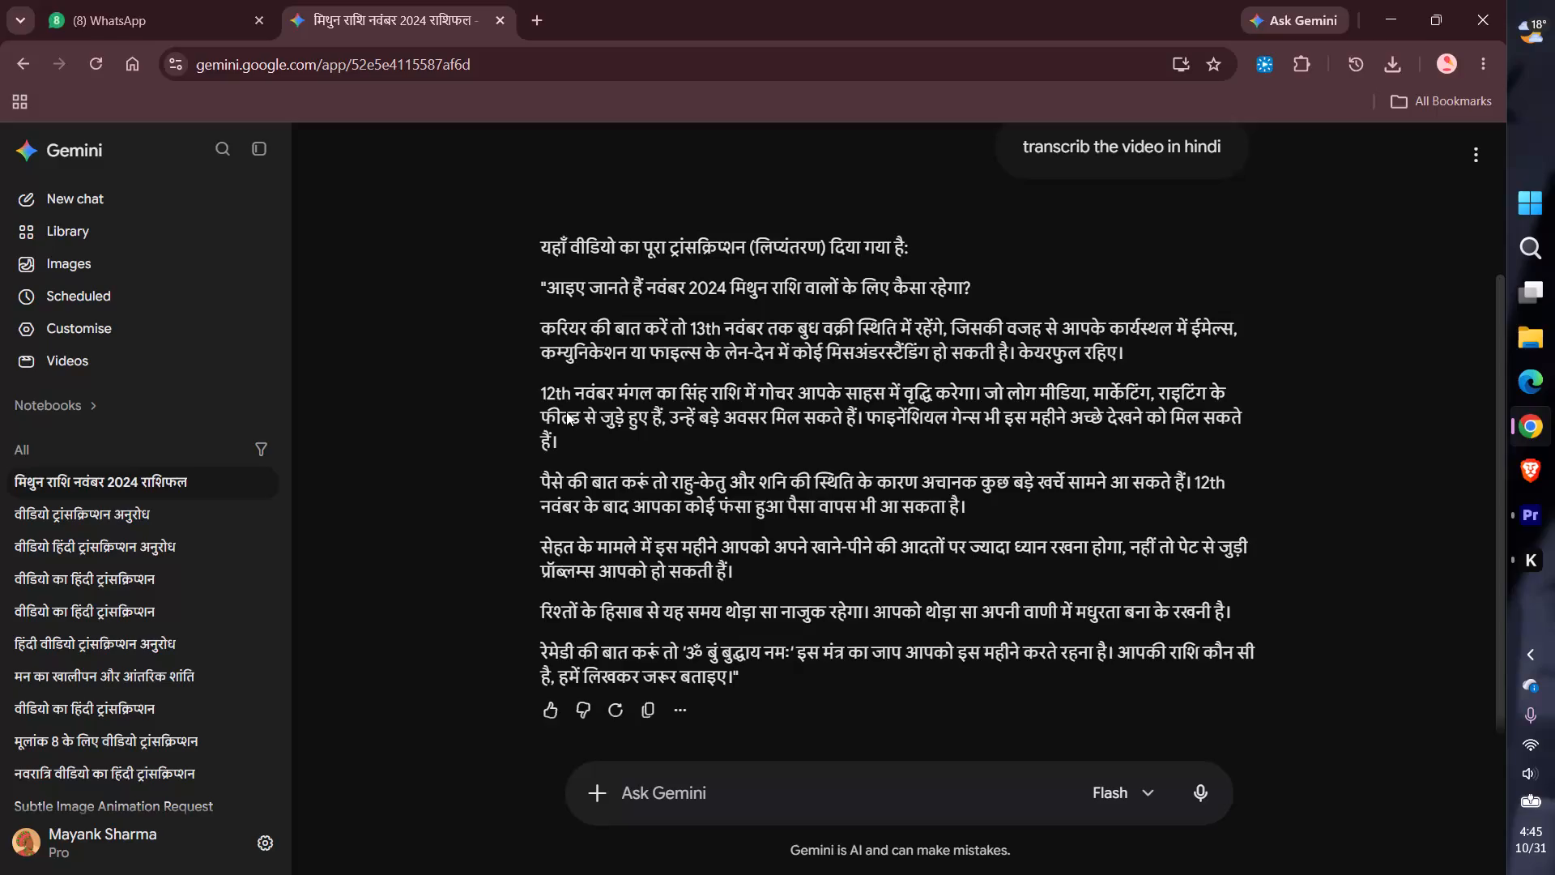
Copy "फील्ड से जुड़े" from the Gemini transcript in Chrome into the Premiere caption clip starting at 00:00:26:19.
drag(626, 408, 534, 408)
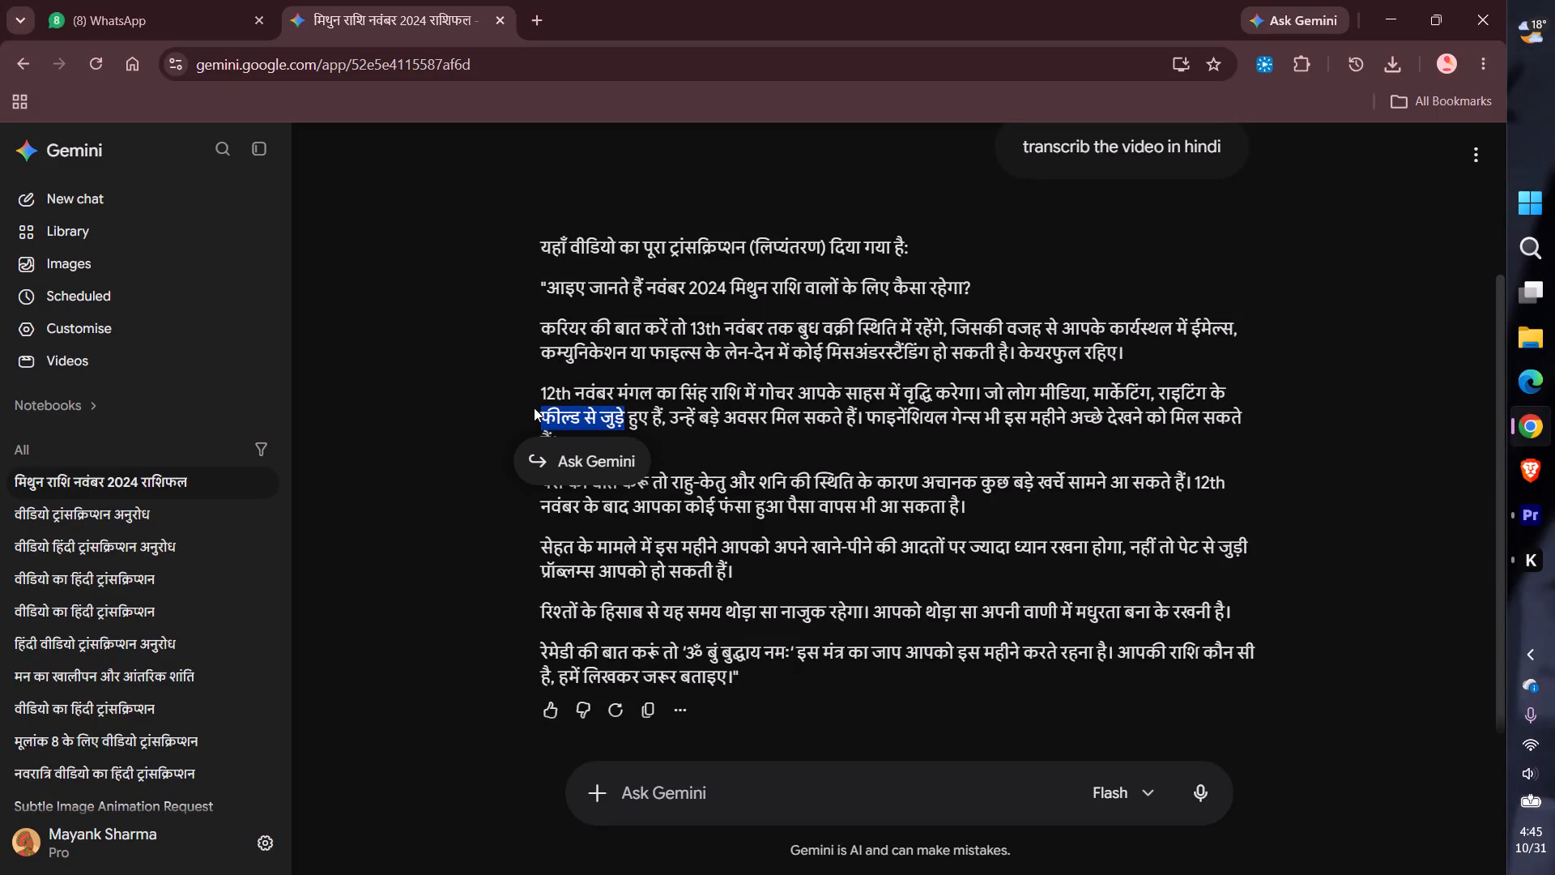
key(ctrl+c)
key(alt+Tab)
scroll(617, 153, down, 7)
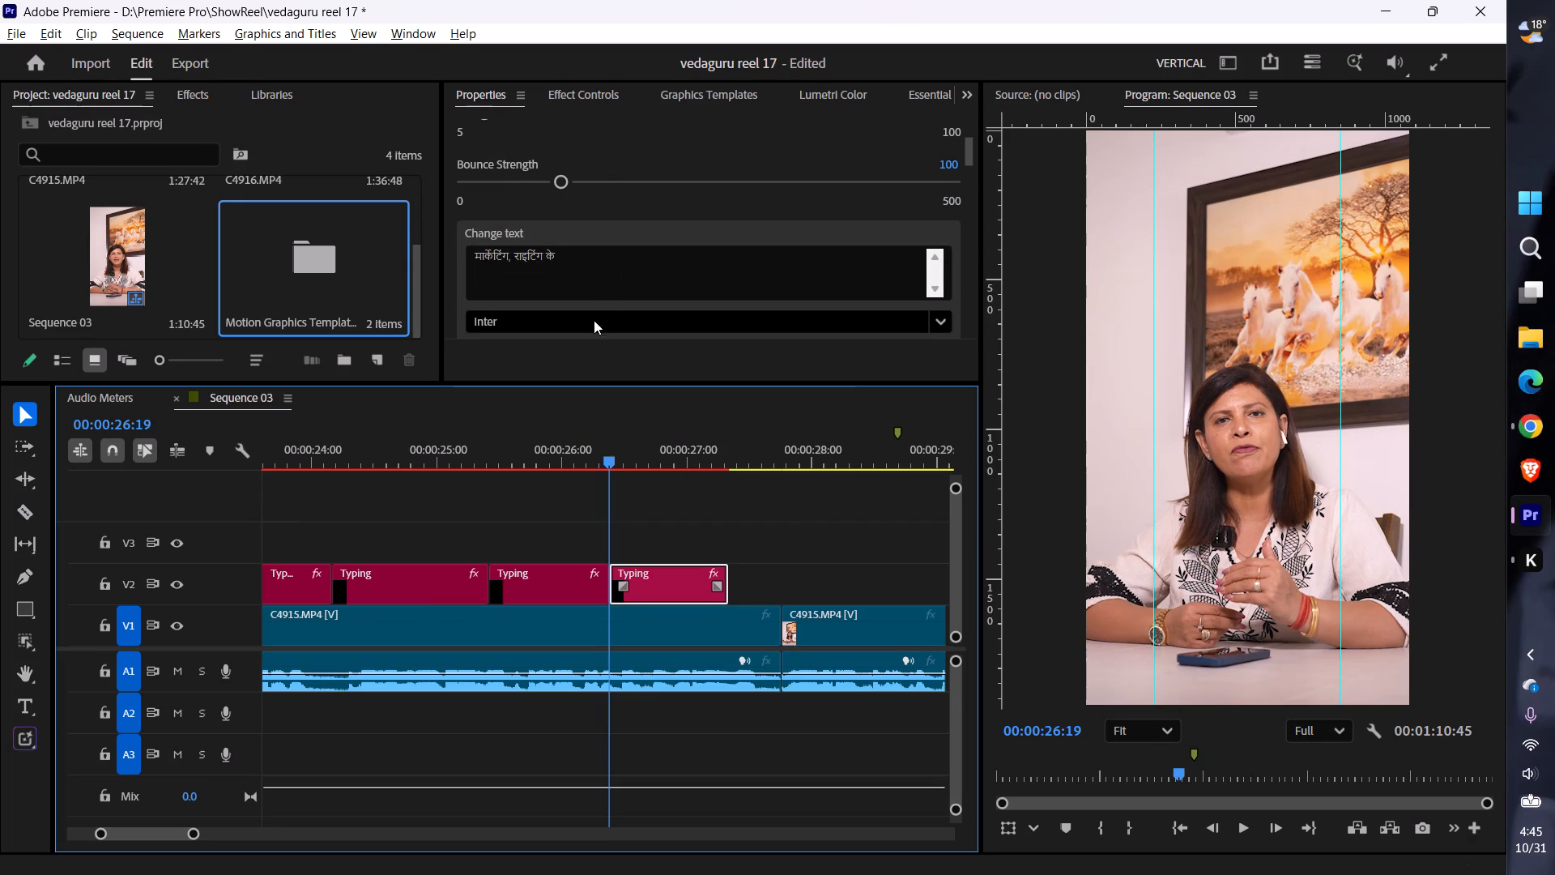
drag(603, 254, 179, 240)
key(ctrl+v)
Play the "फील्ड से जुड़े" caption against the speech and trim its end to 00:00:27:13.
click(578, 452)
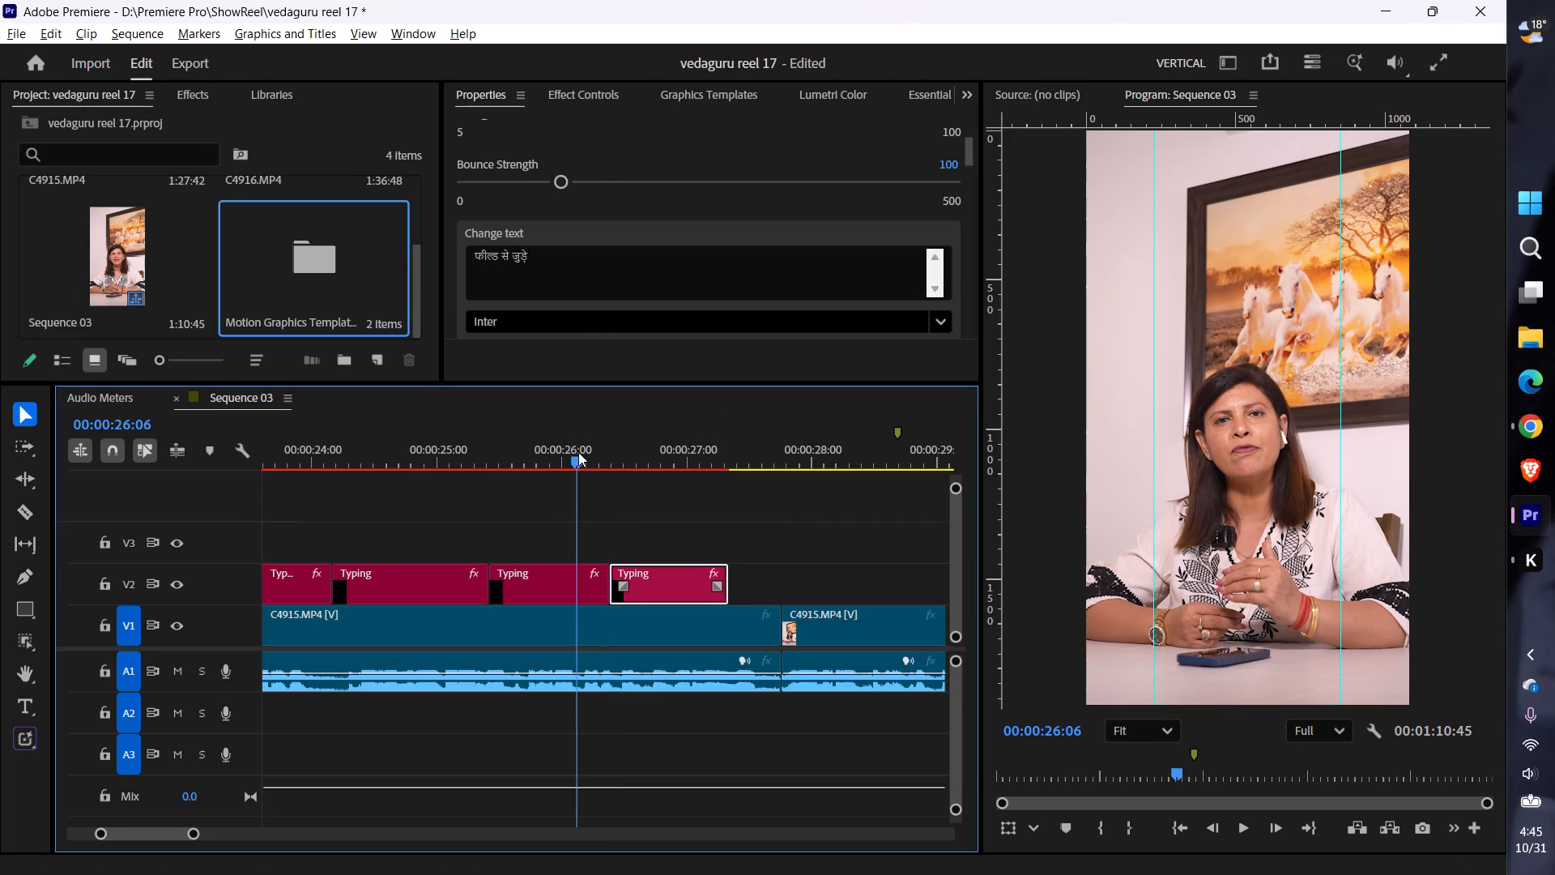
key(space)
key(space)
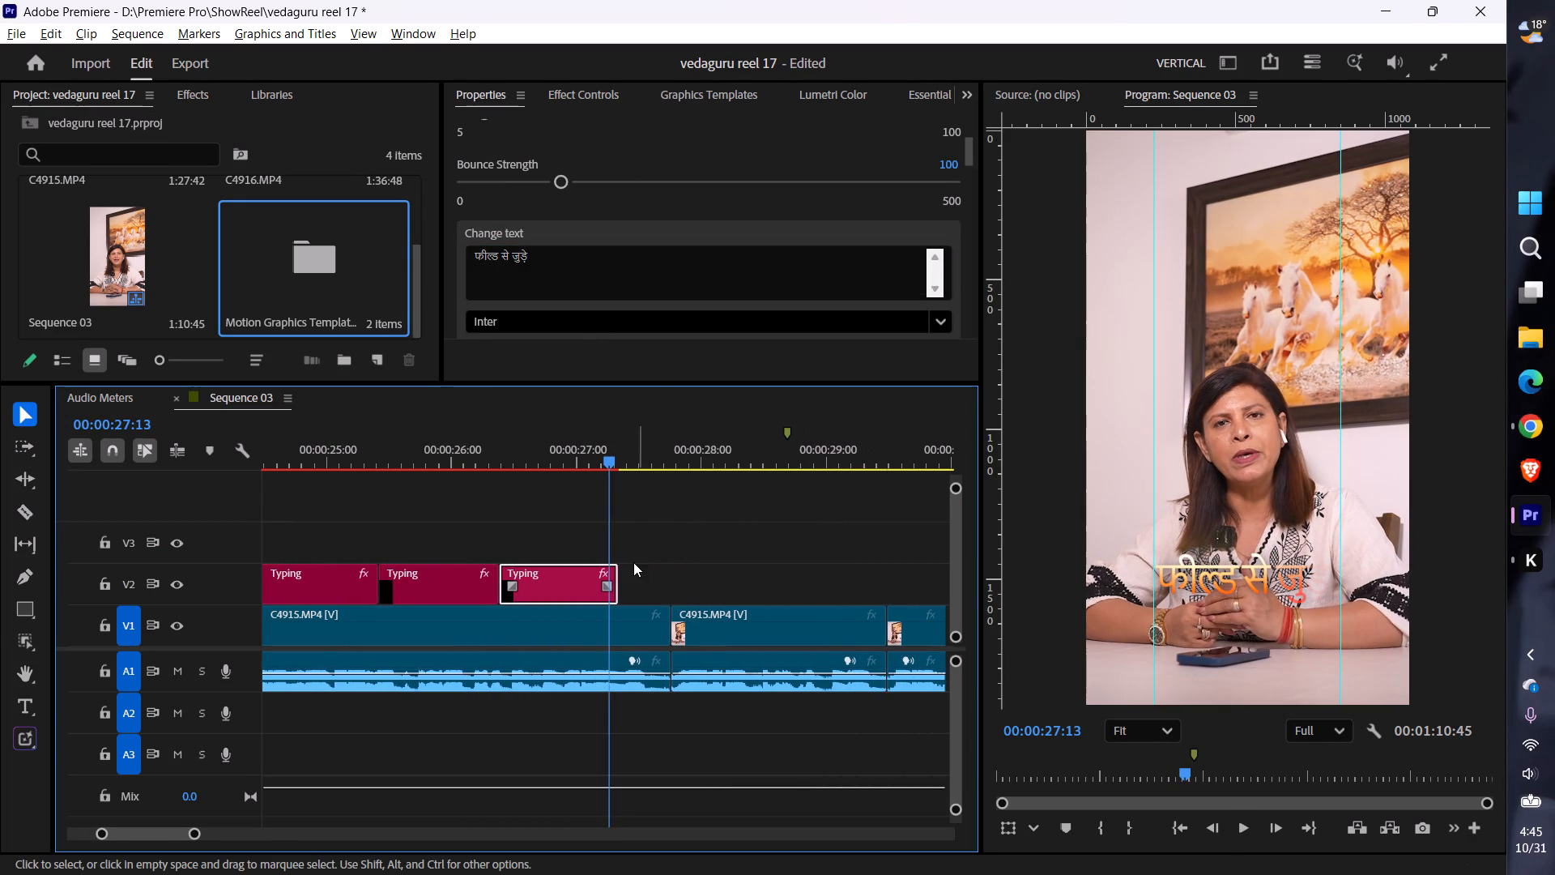
click(616, 570)
alt+drag(566, 582, 672, 578)
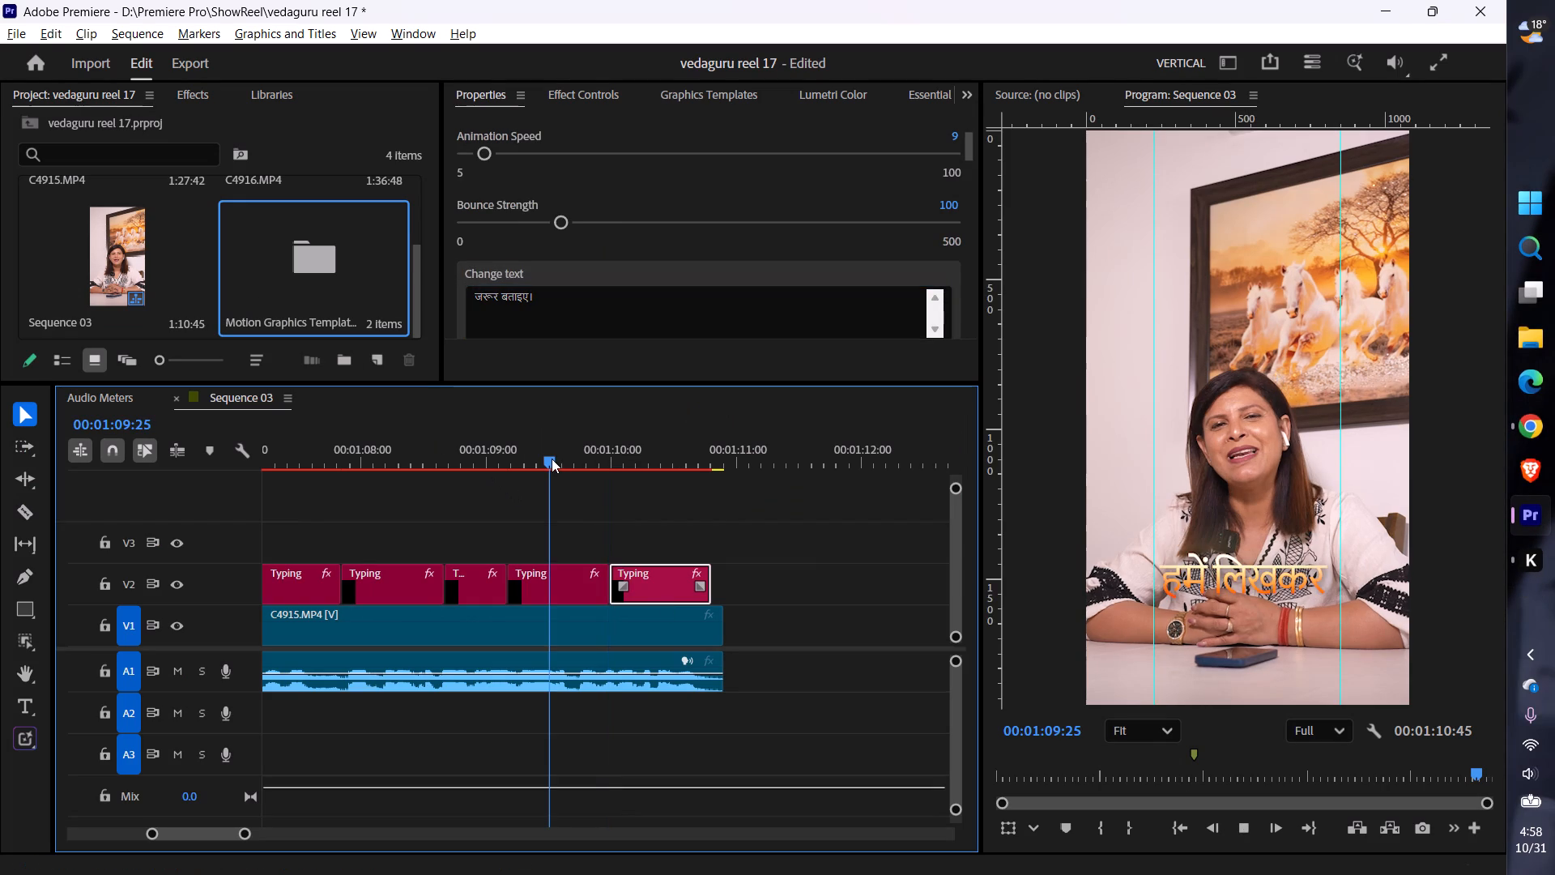
key(space)
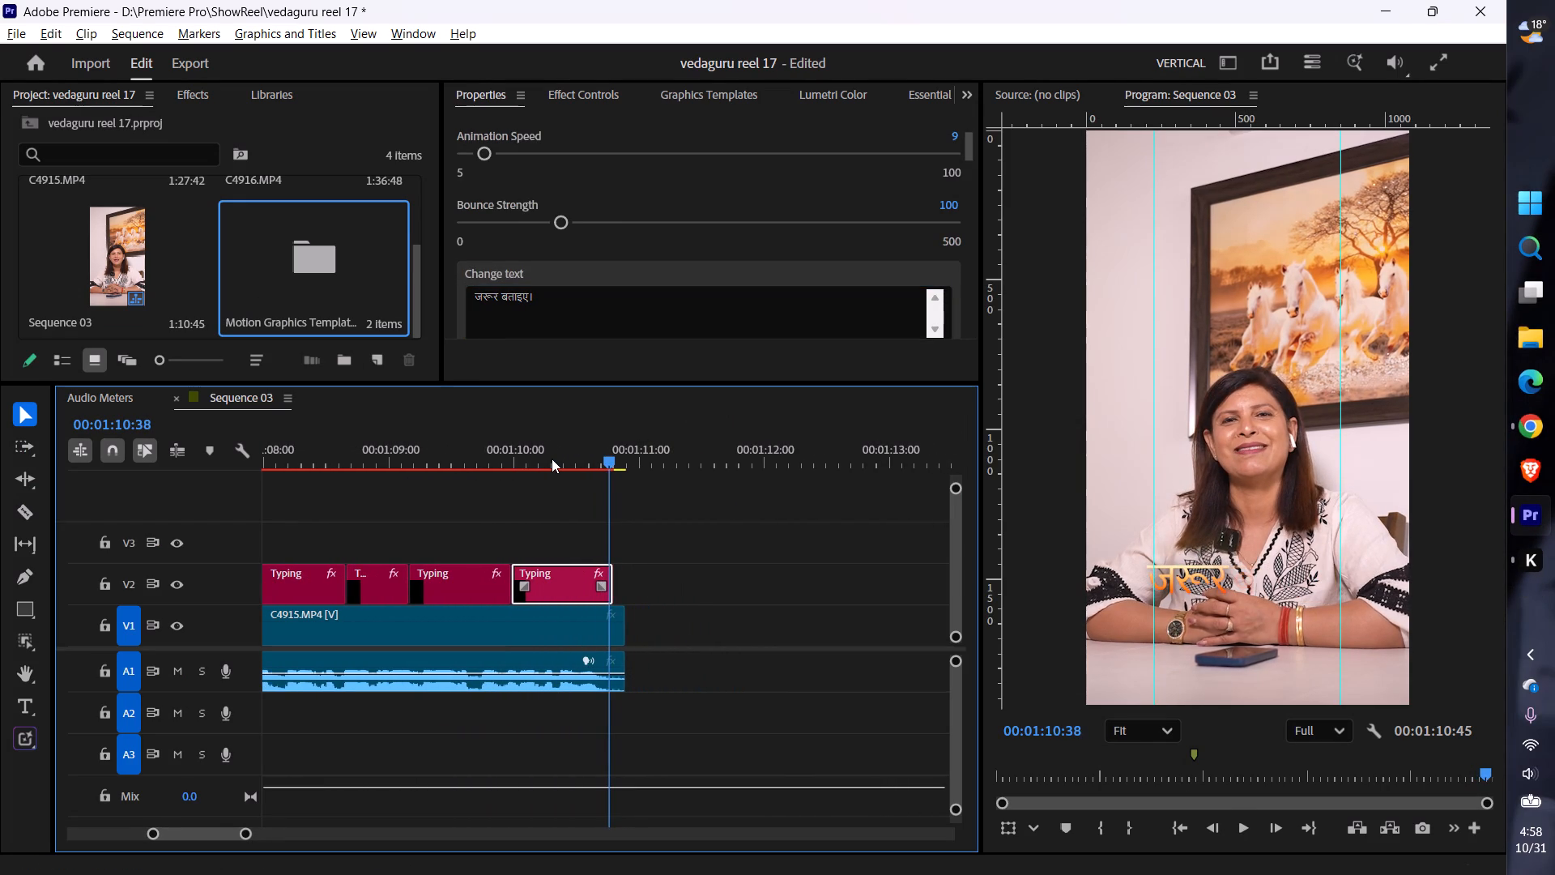
key(space)
key(space)
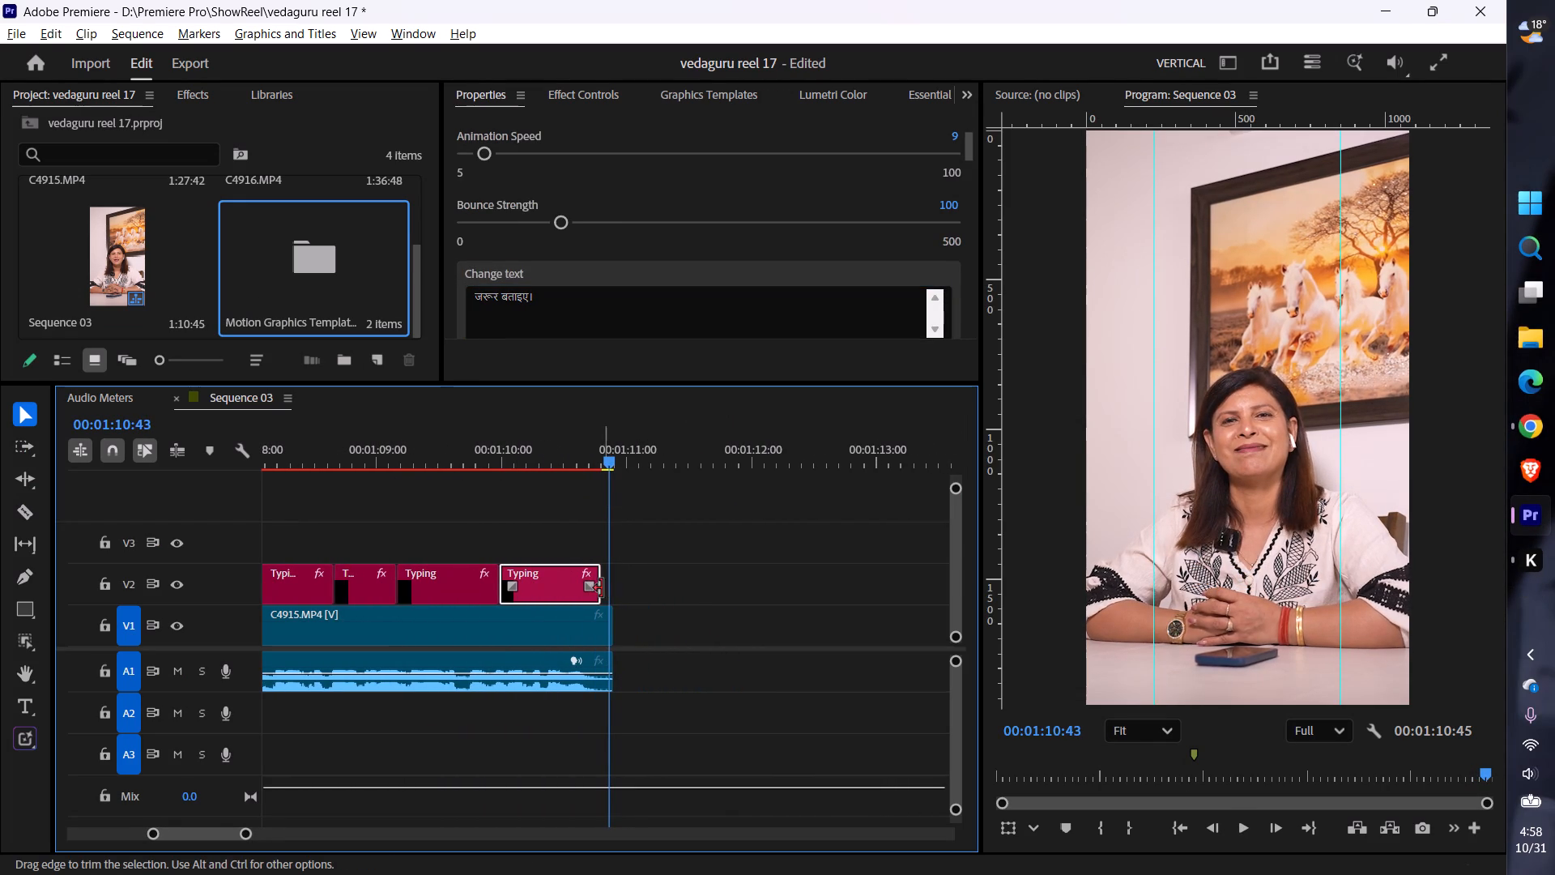
drag(602, 588, 616, 588)
Review the captions against the speech and framing, playing from 00:00:48:37 to about 00:01:02:25.
click(566, 463)
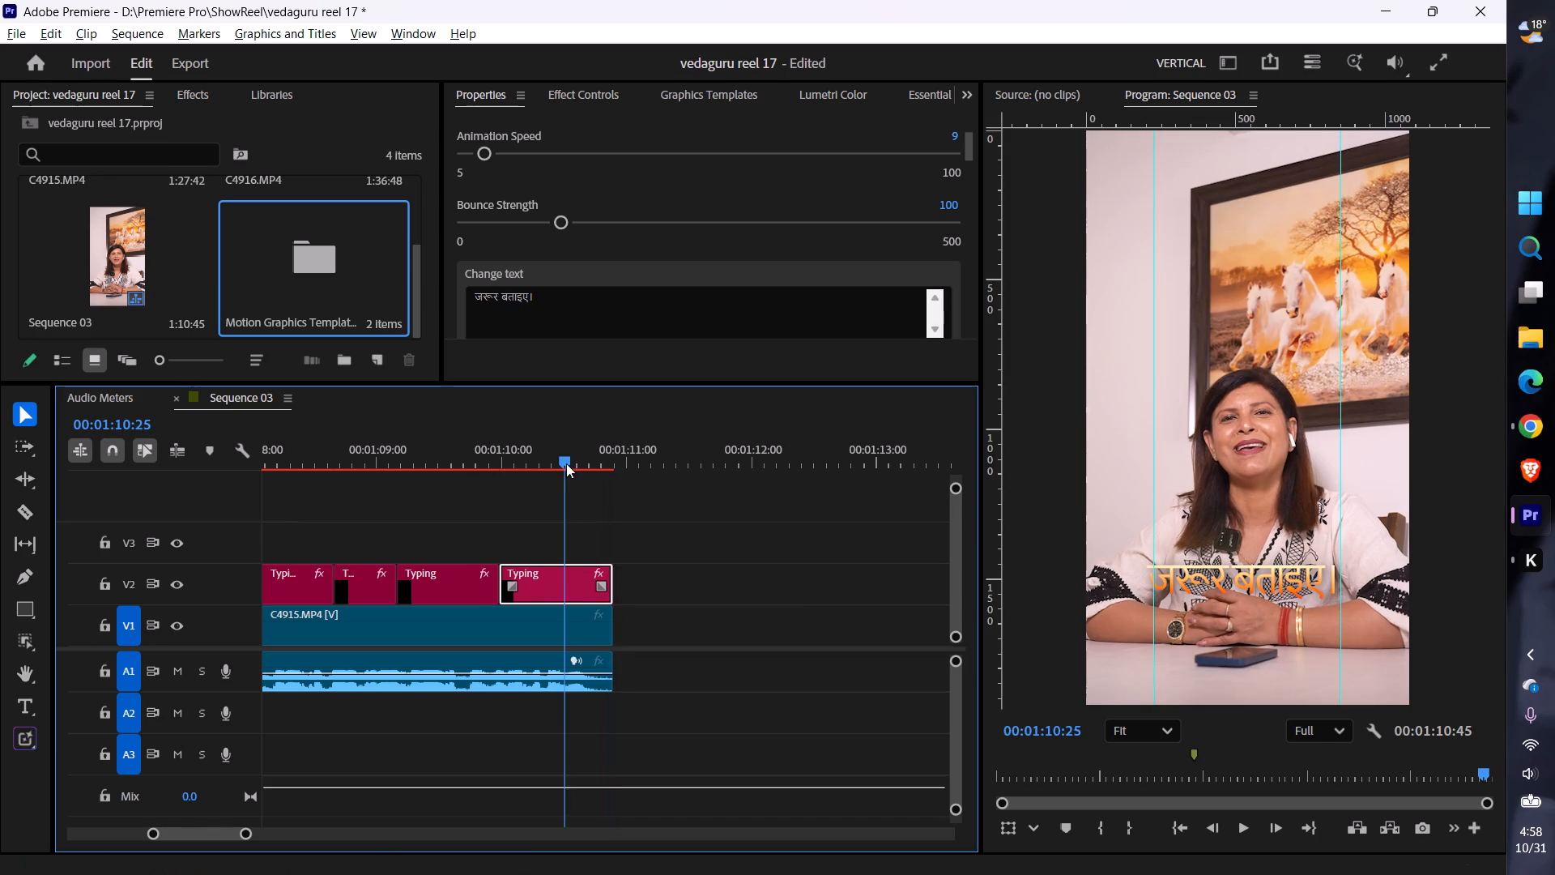
alt+scroll(587, 534, down, 8)
scroll(558, 554, up, 20)
scroll(558, 554, up, 12)
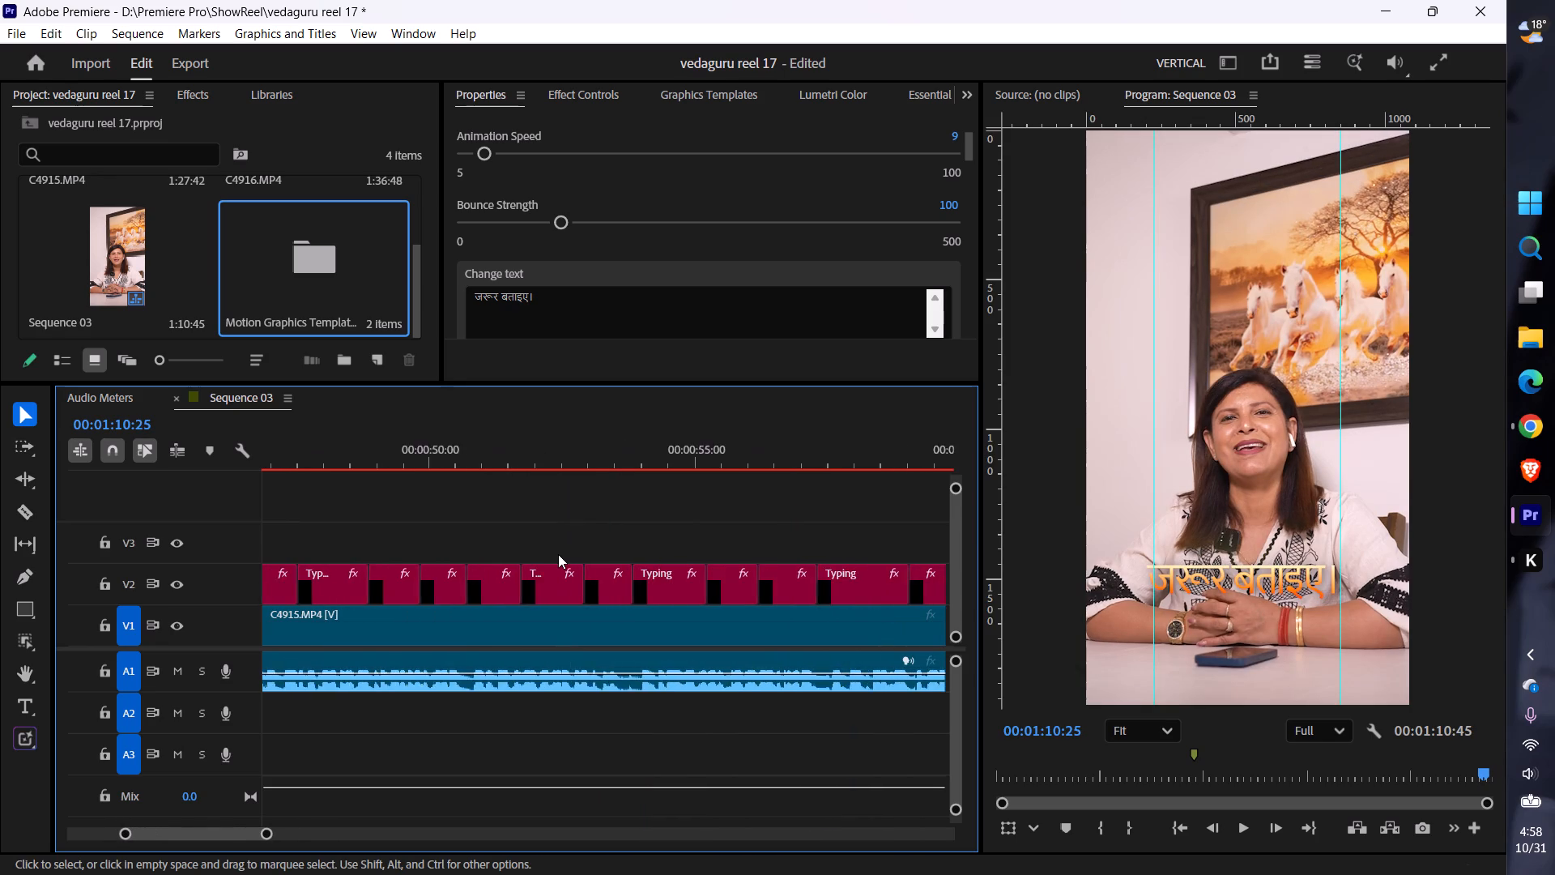
scroll(558, 554, up, 9)
click(543, 468)
click(543, 468)
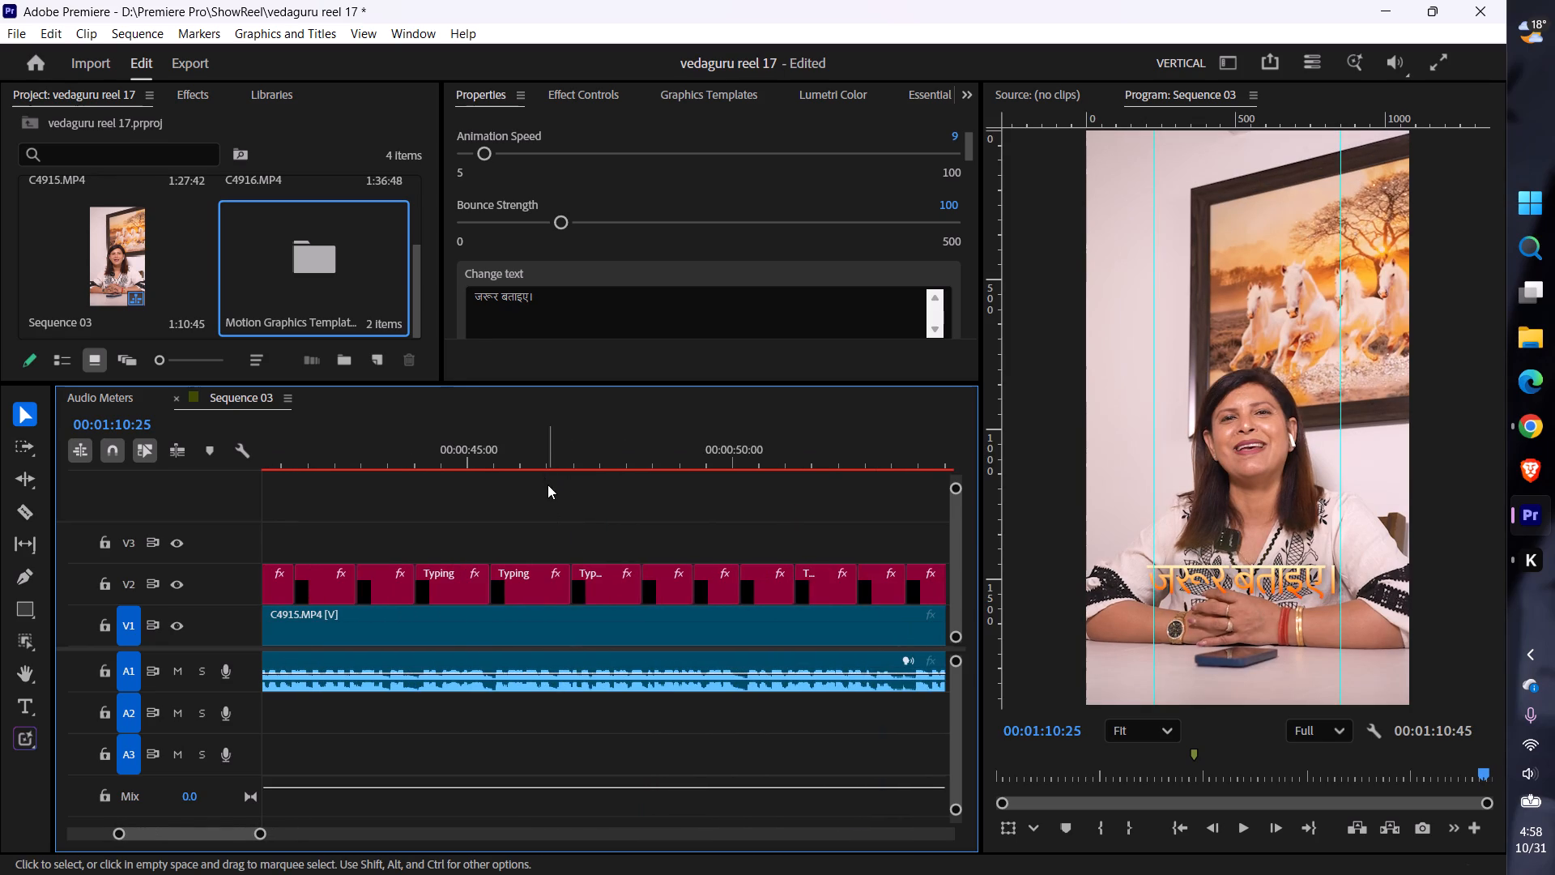
click(539, 466)
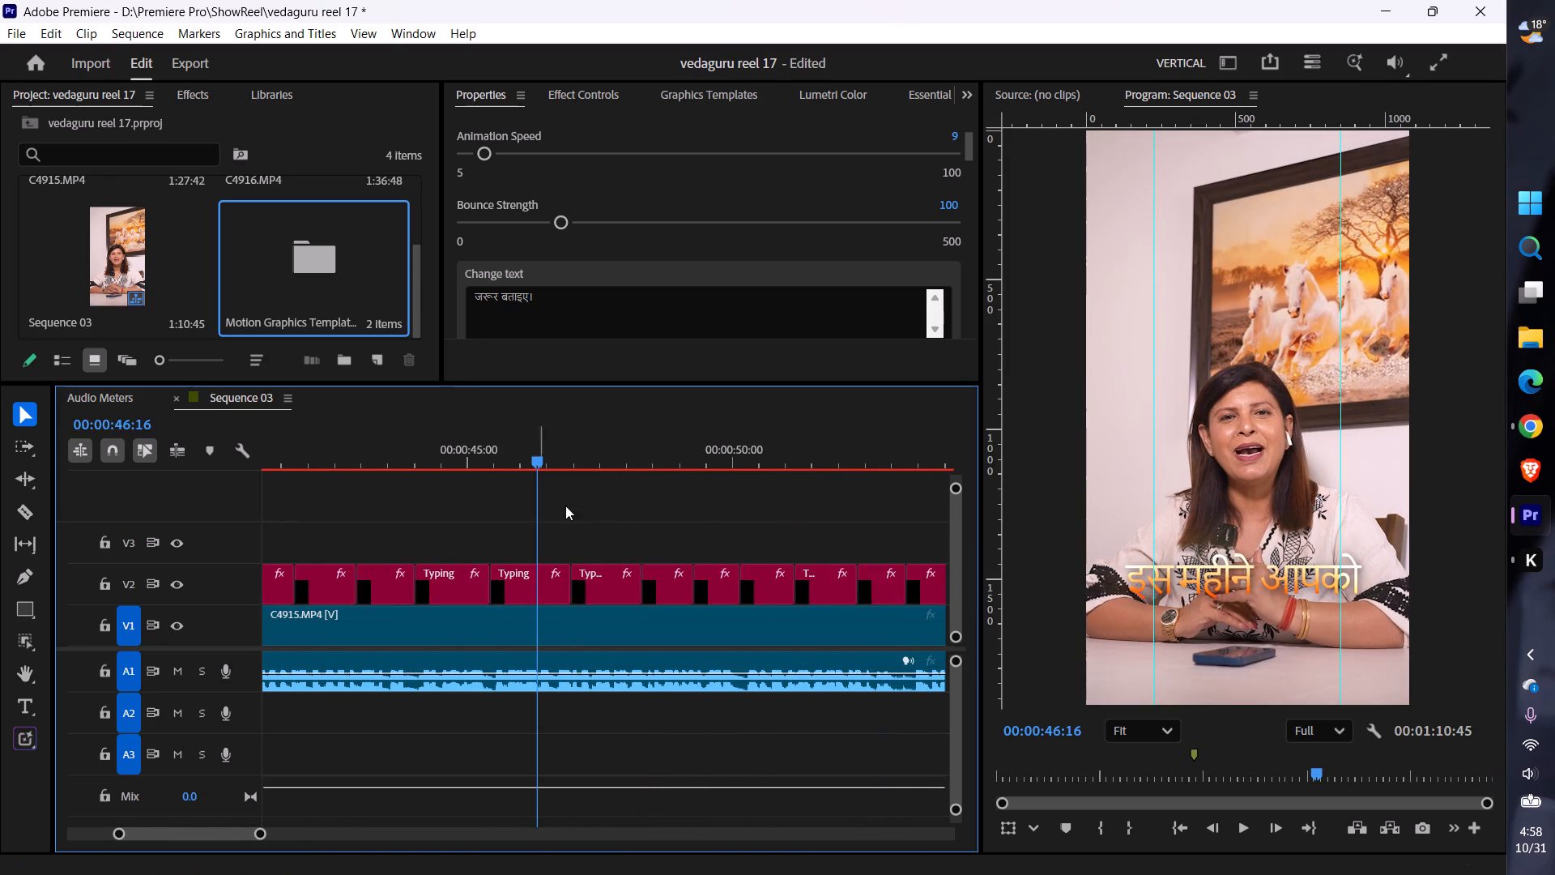
click(670, 455)
scroll(688, 514, down, 8)
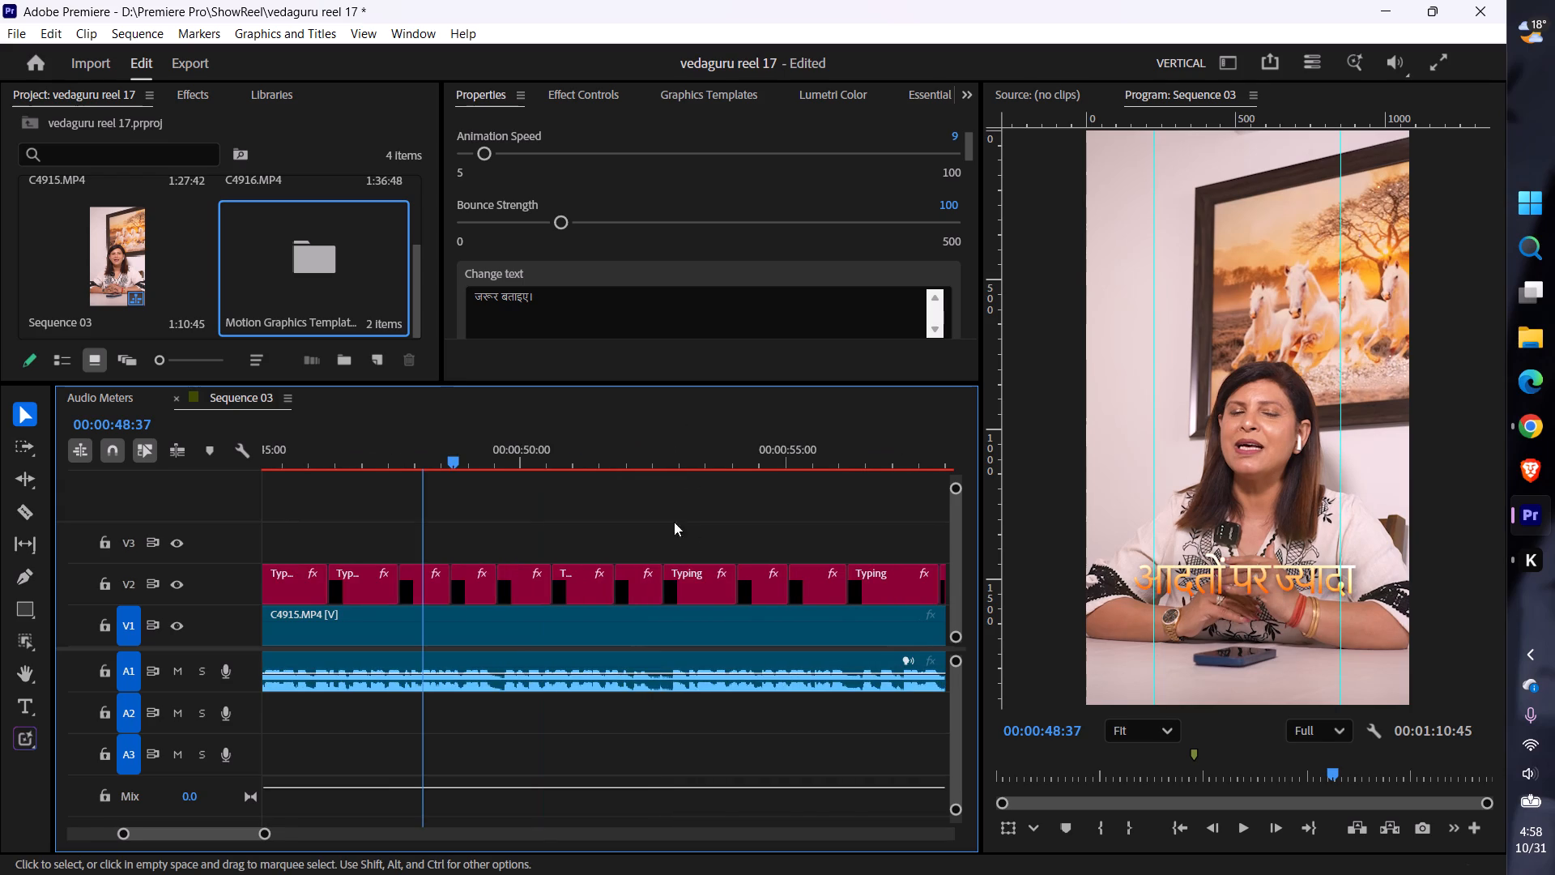
key(space)
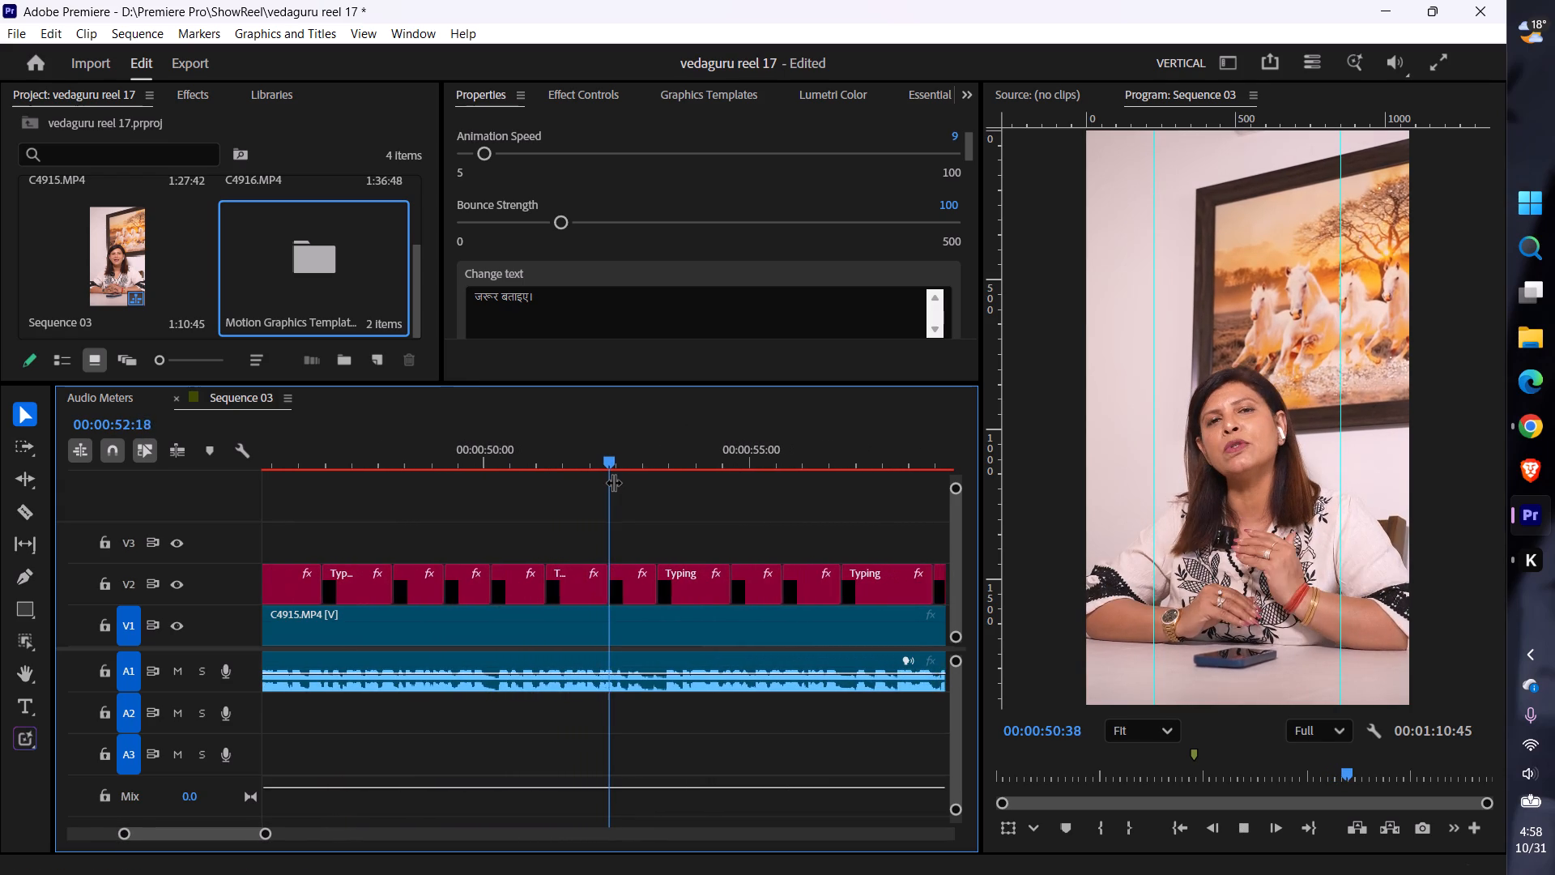
key(space)
key(space)
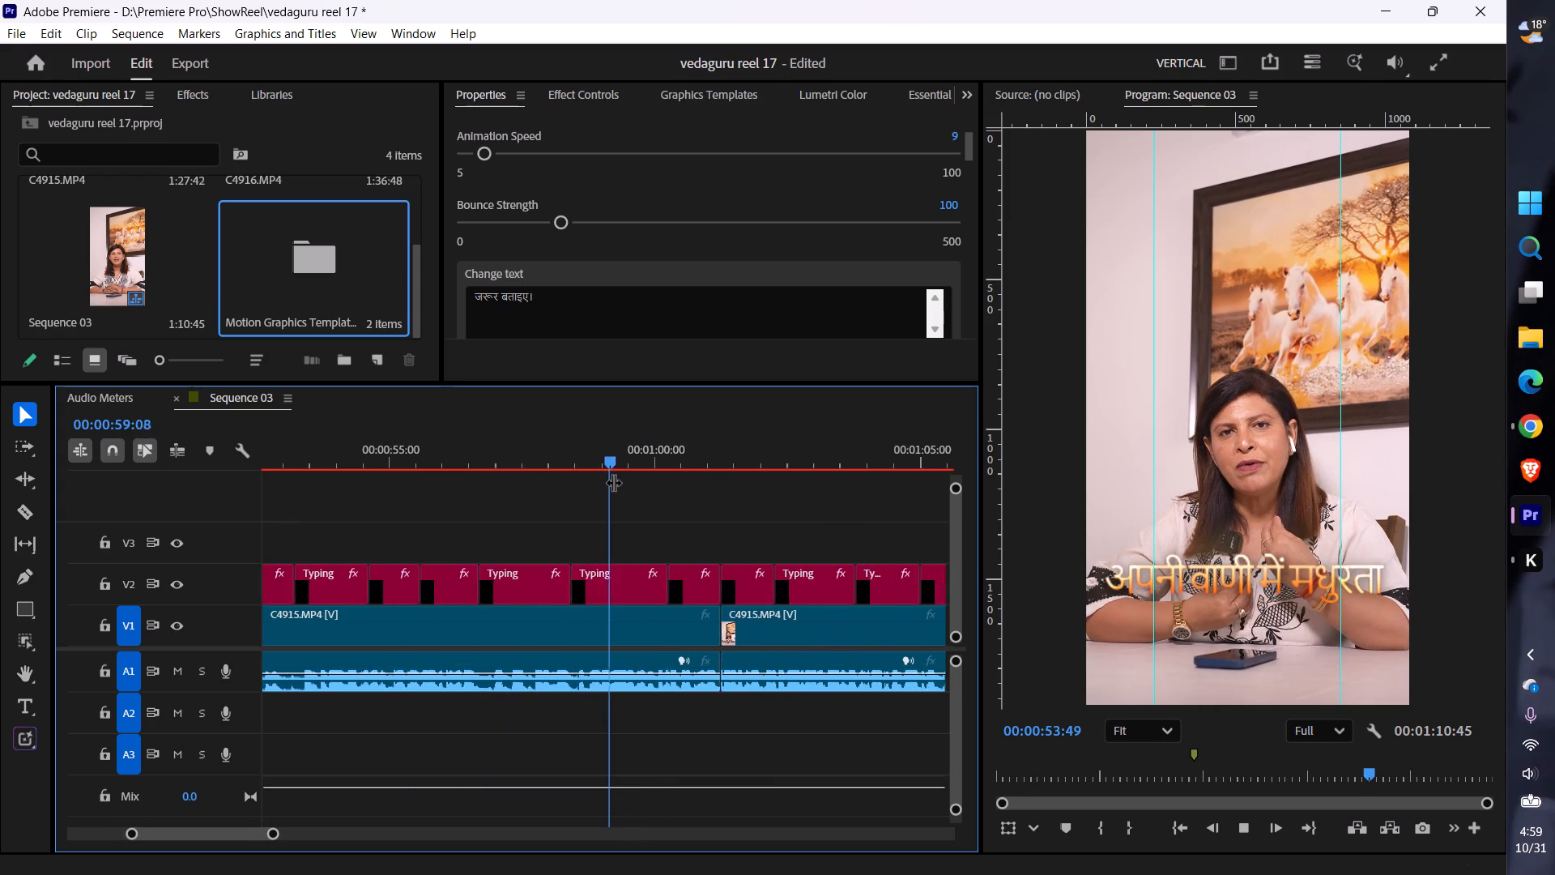
key(space)
key(space)
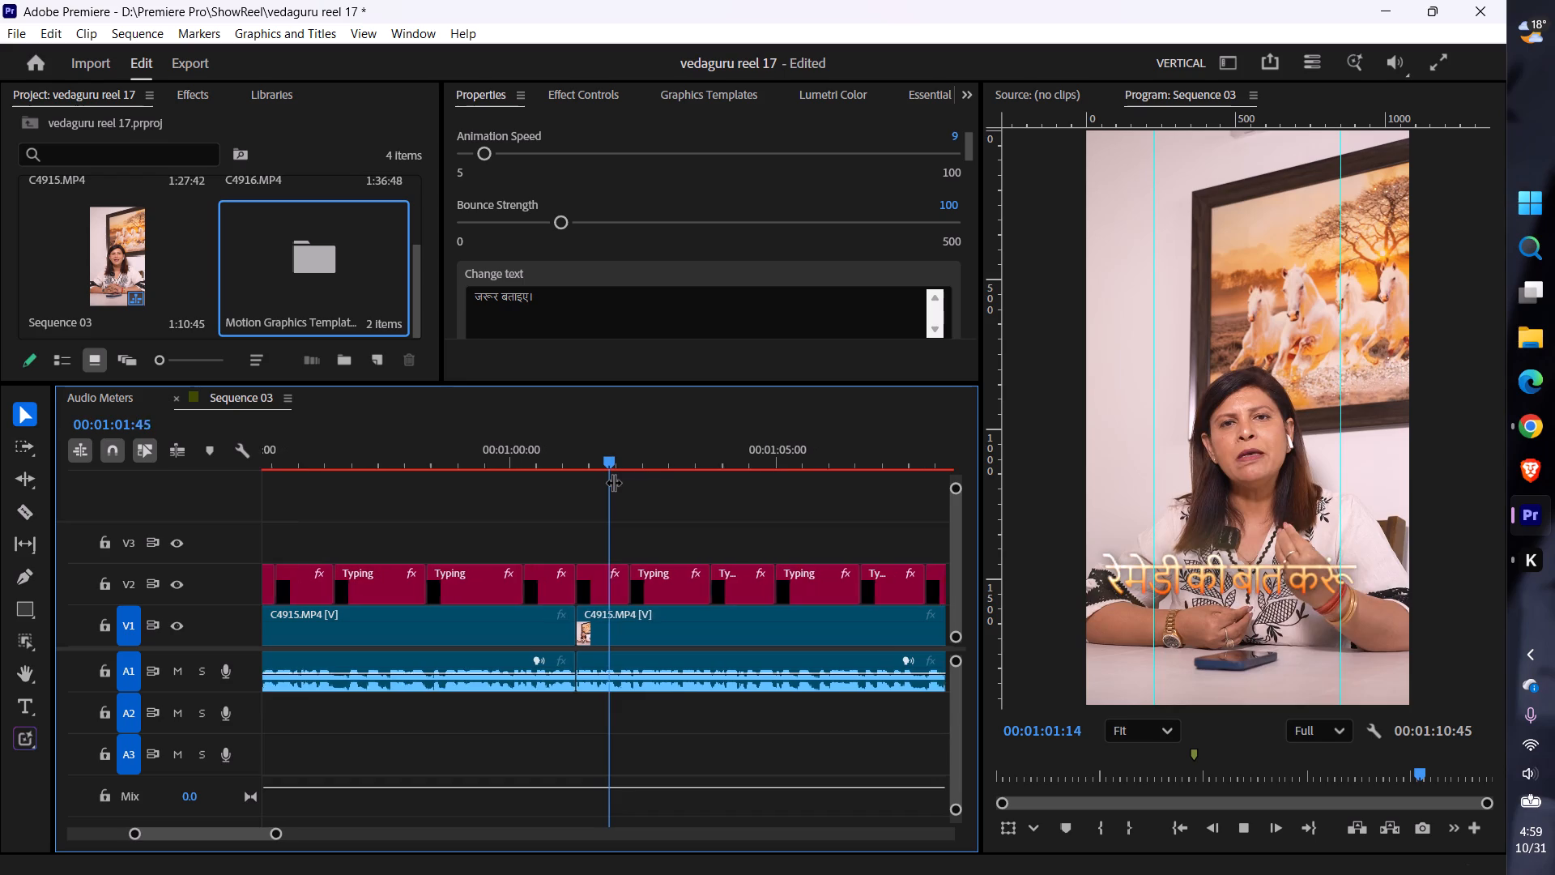
key(space)
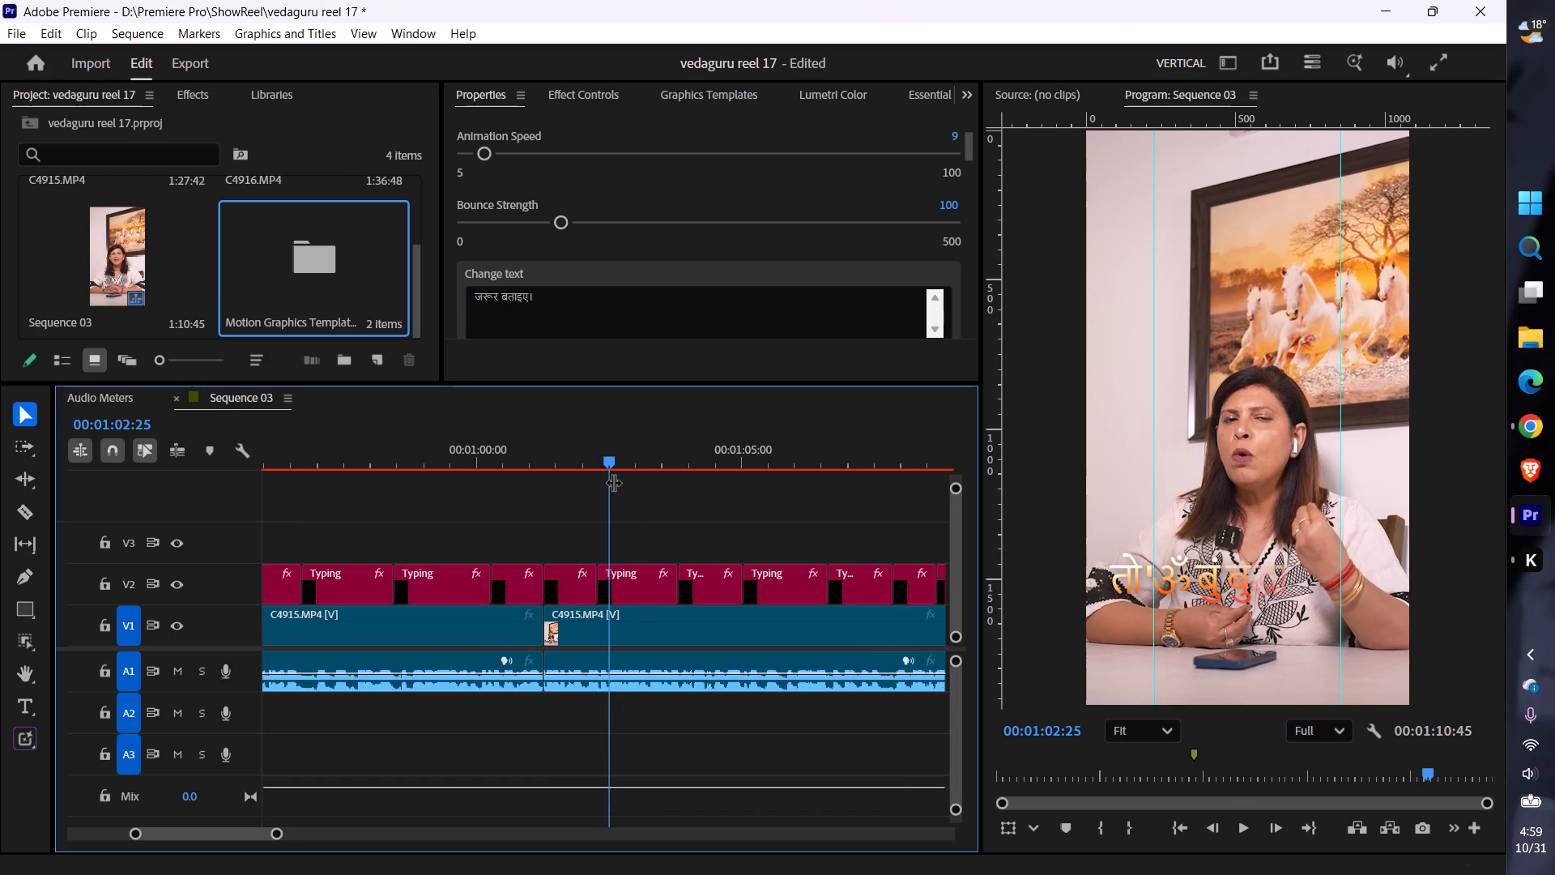
Set the horizontal position of the "रेमेडी की बात करूं" caption to 582 to centre it in the frame, and play the result.
drag(607, 463, 582, 479)
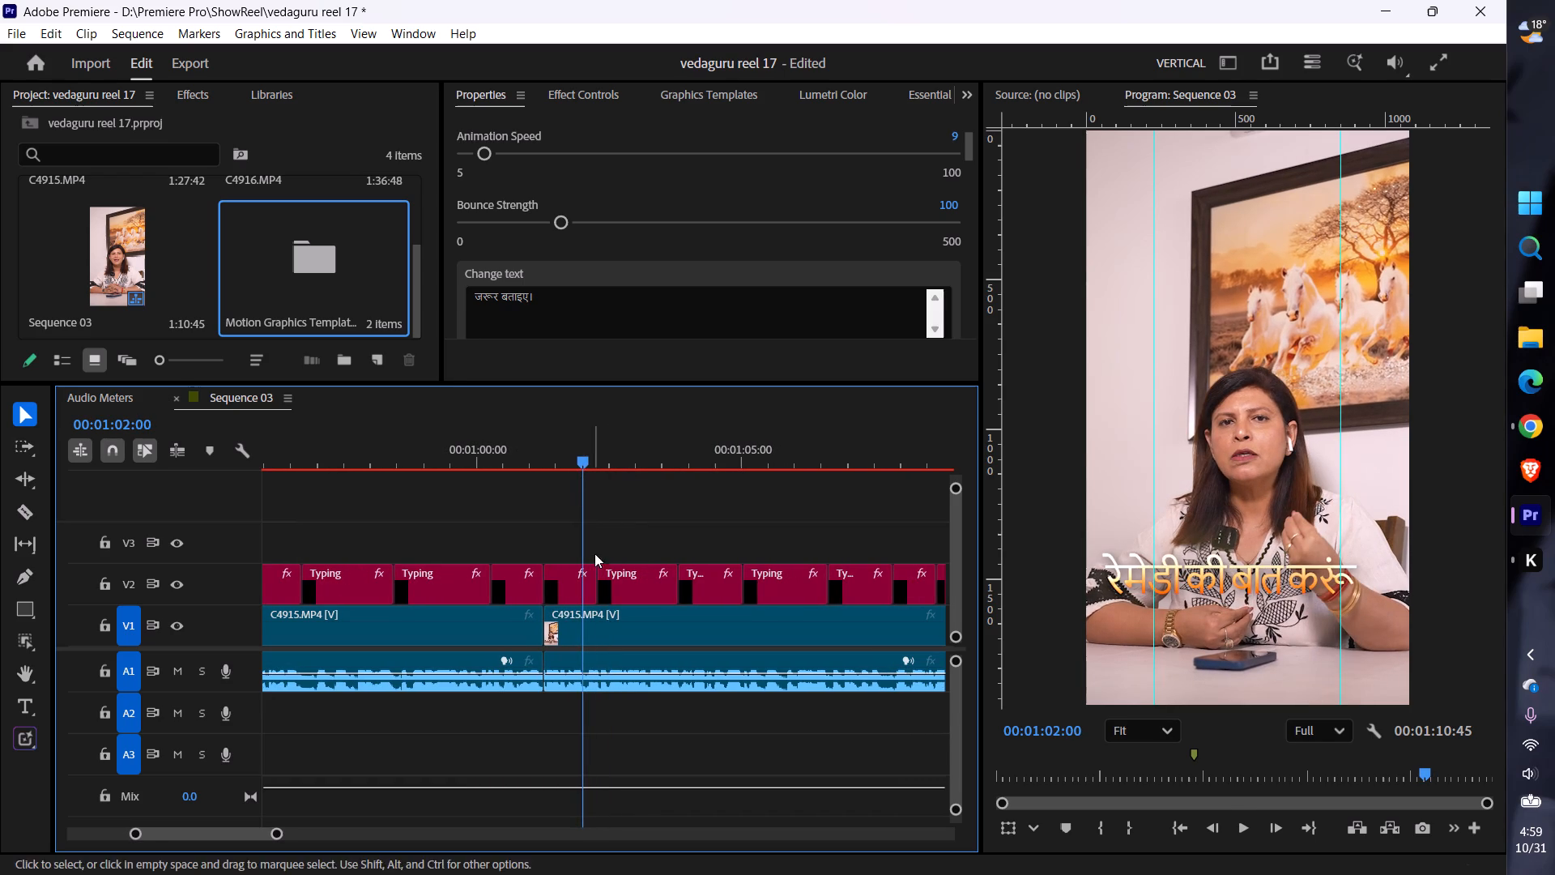
click(563, 591)
click(556, 98)
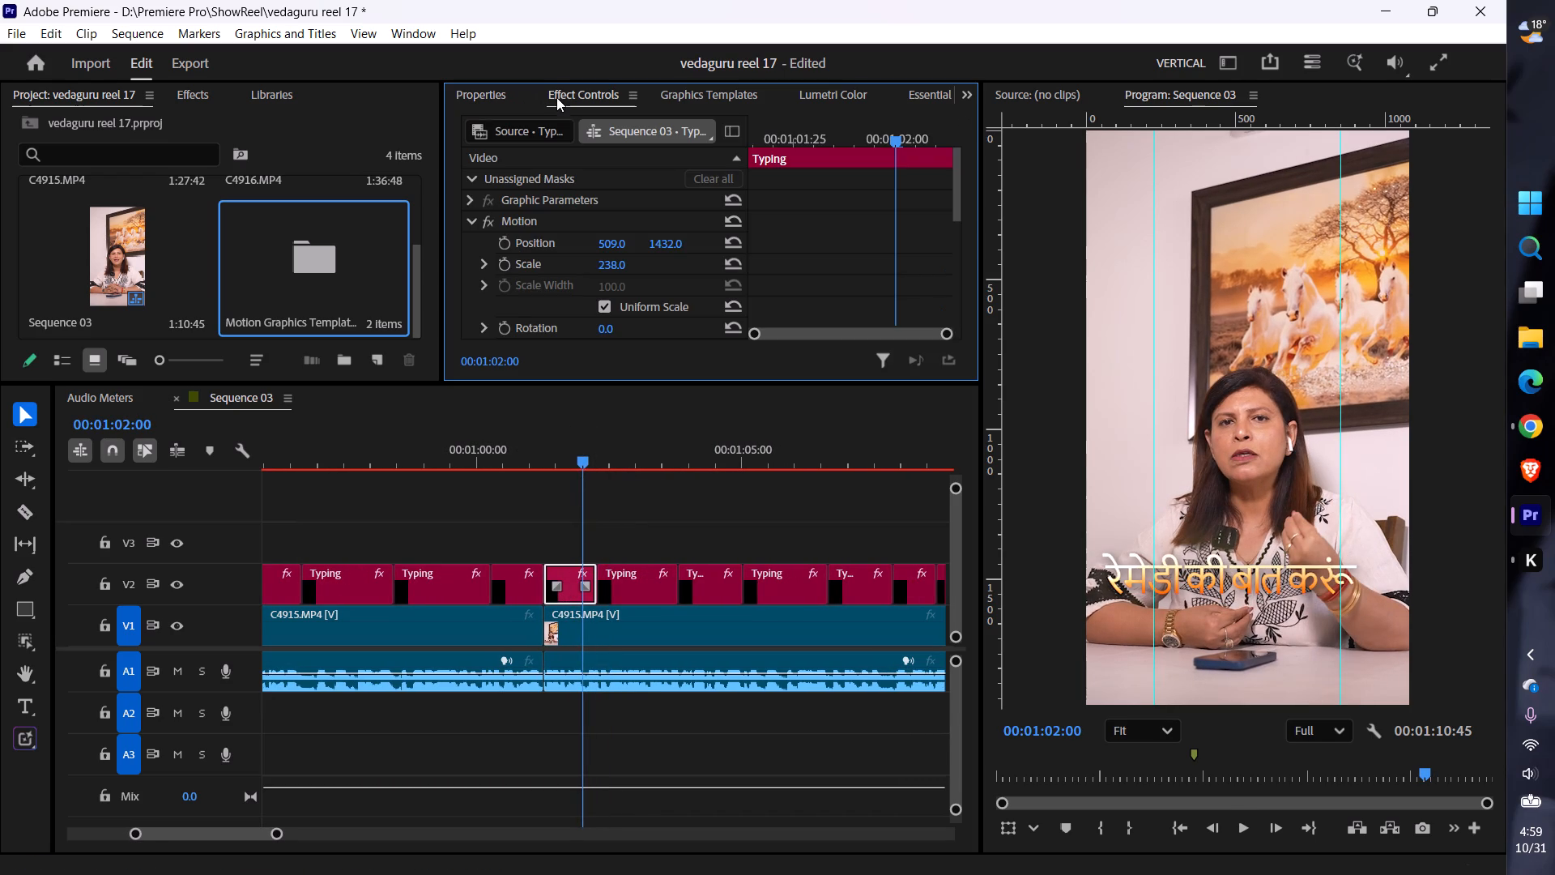
drag(615, 245, 635, 245)
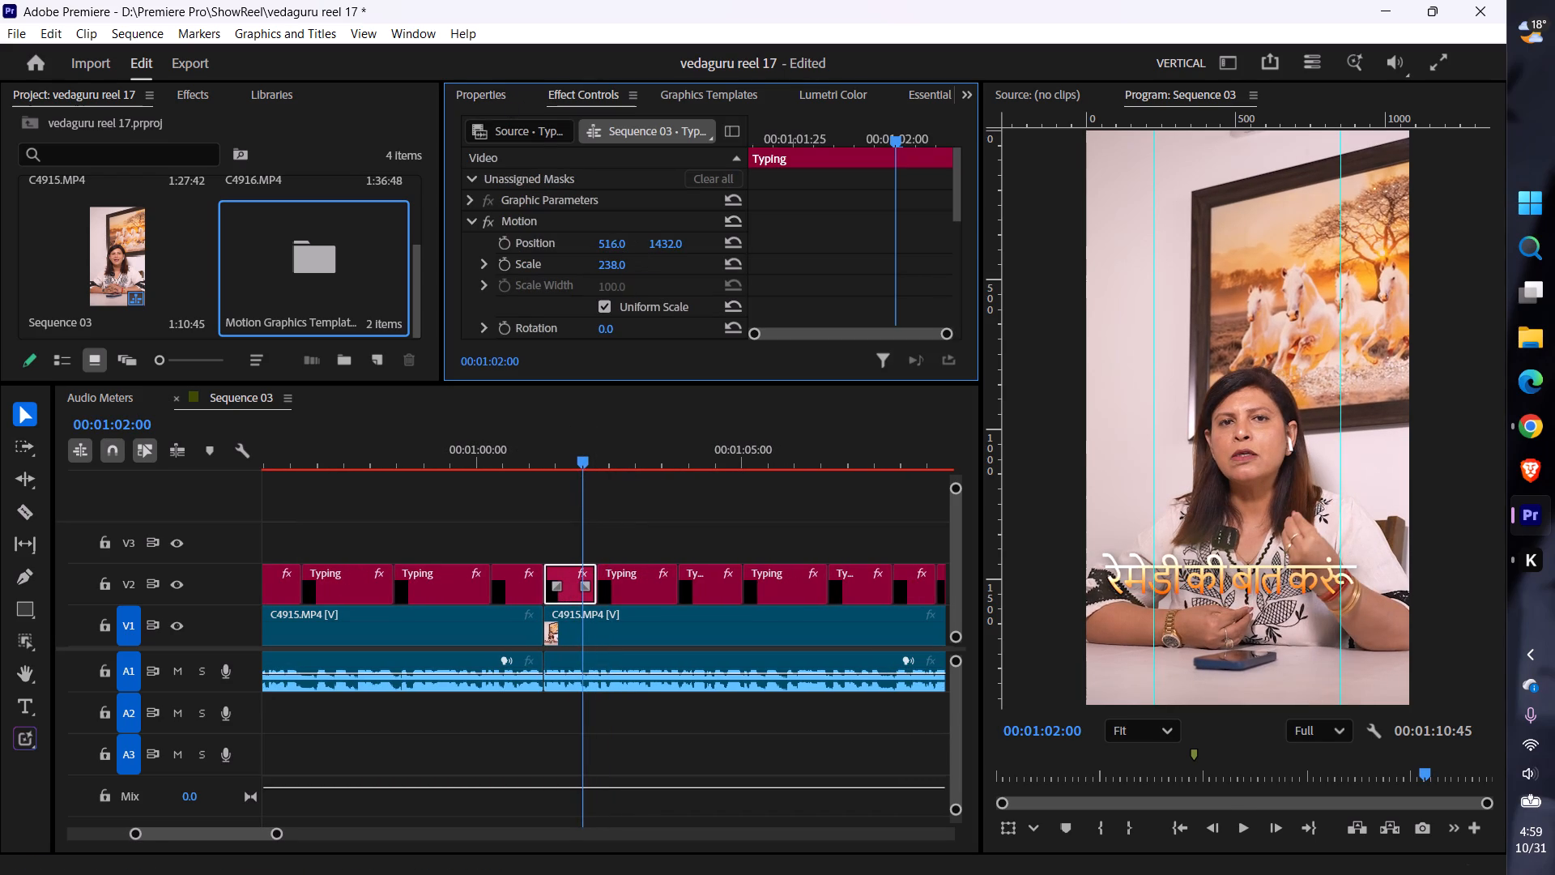
drag(635, 245, 693, 250)
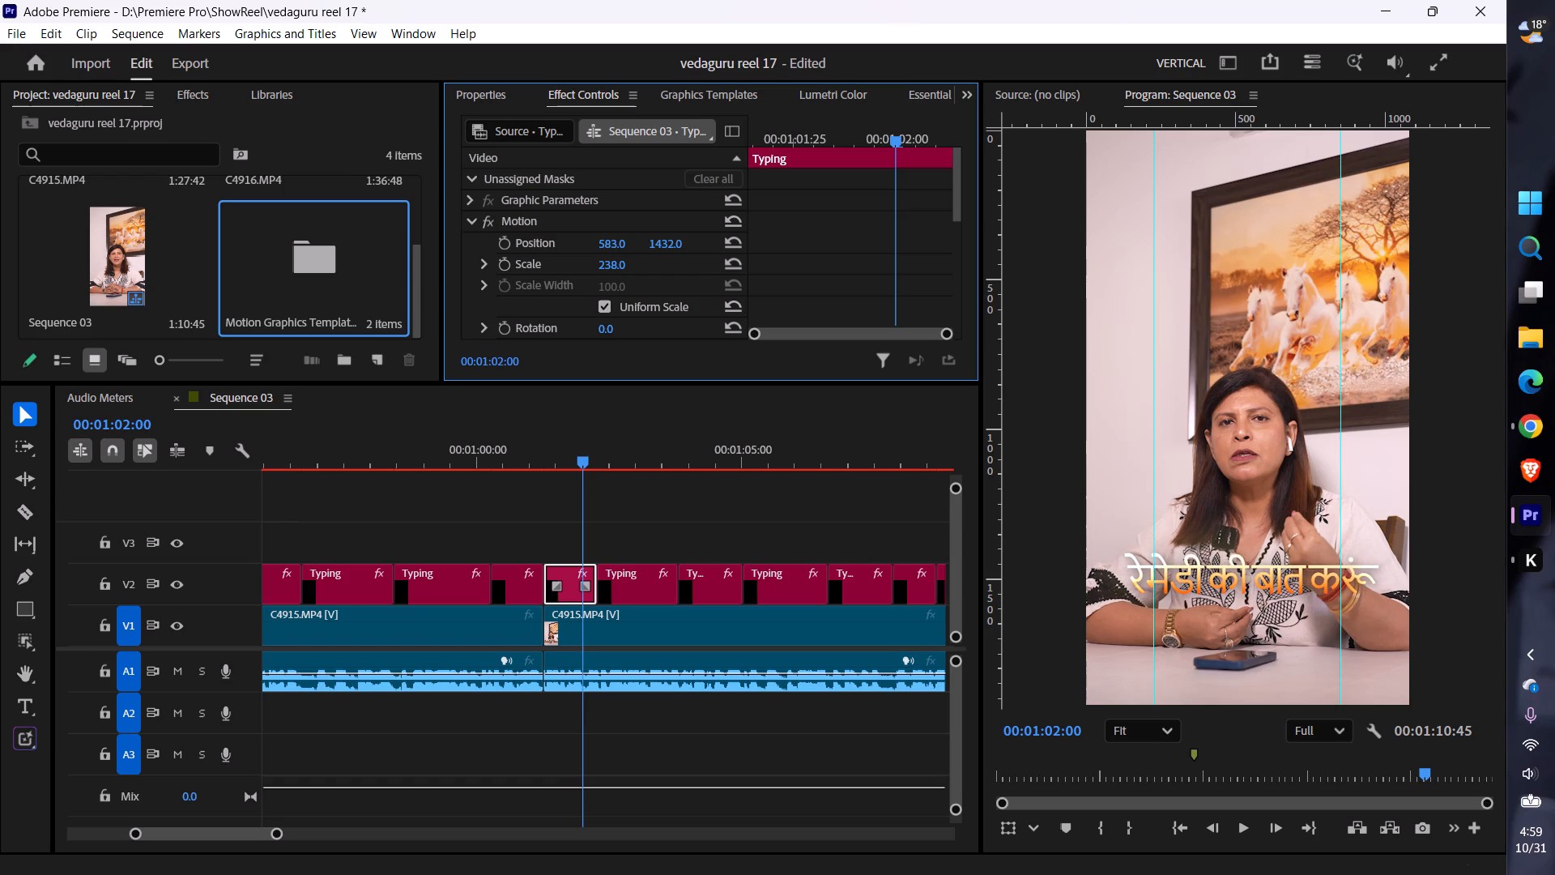
drag(693, 250, 692, 251)
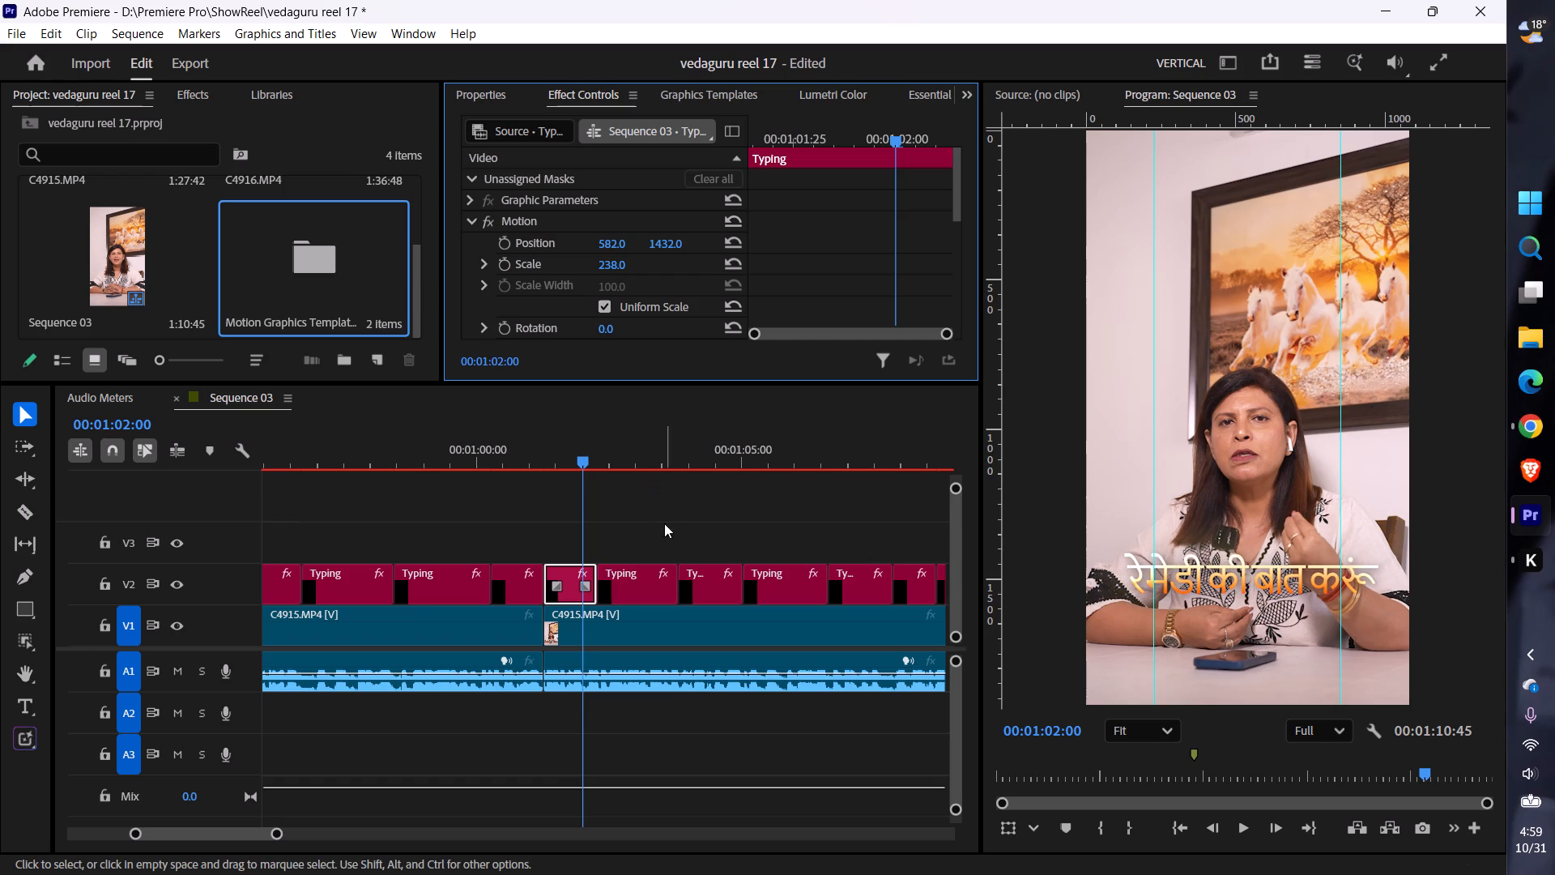
click(562, 462)
key(space)
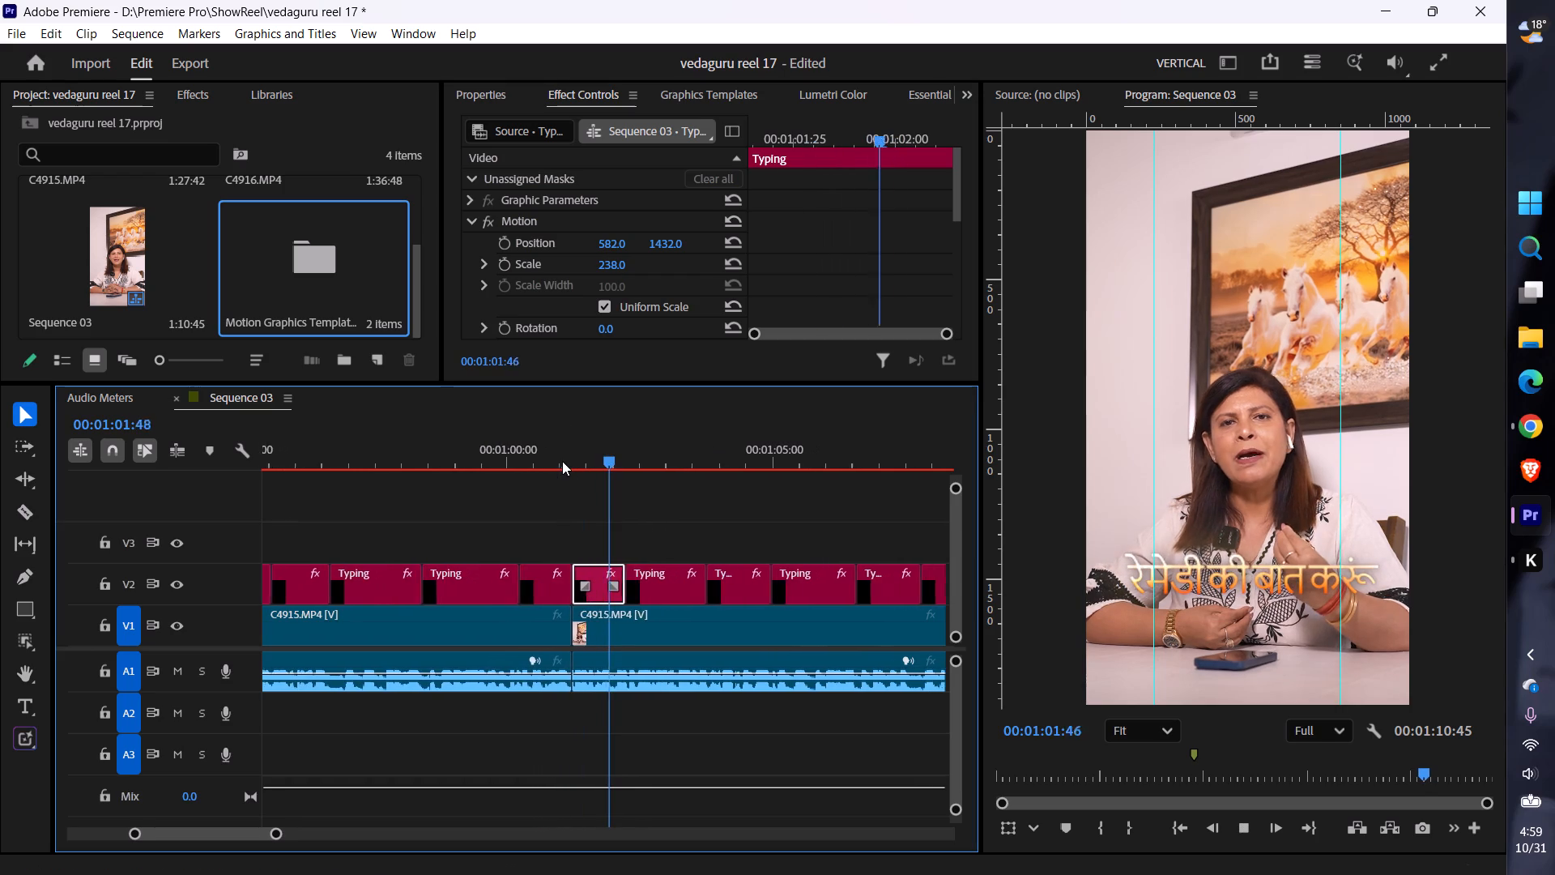
key(space)
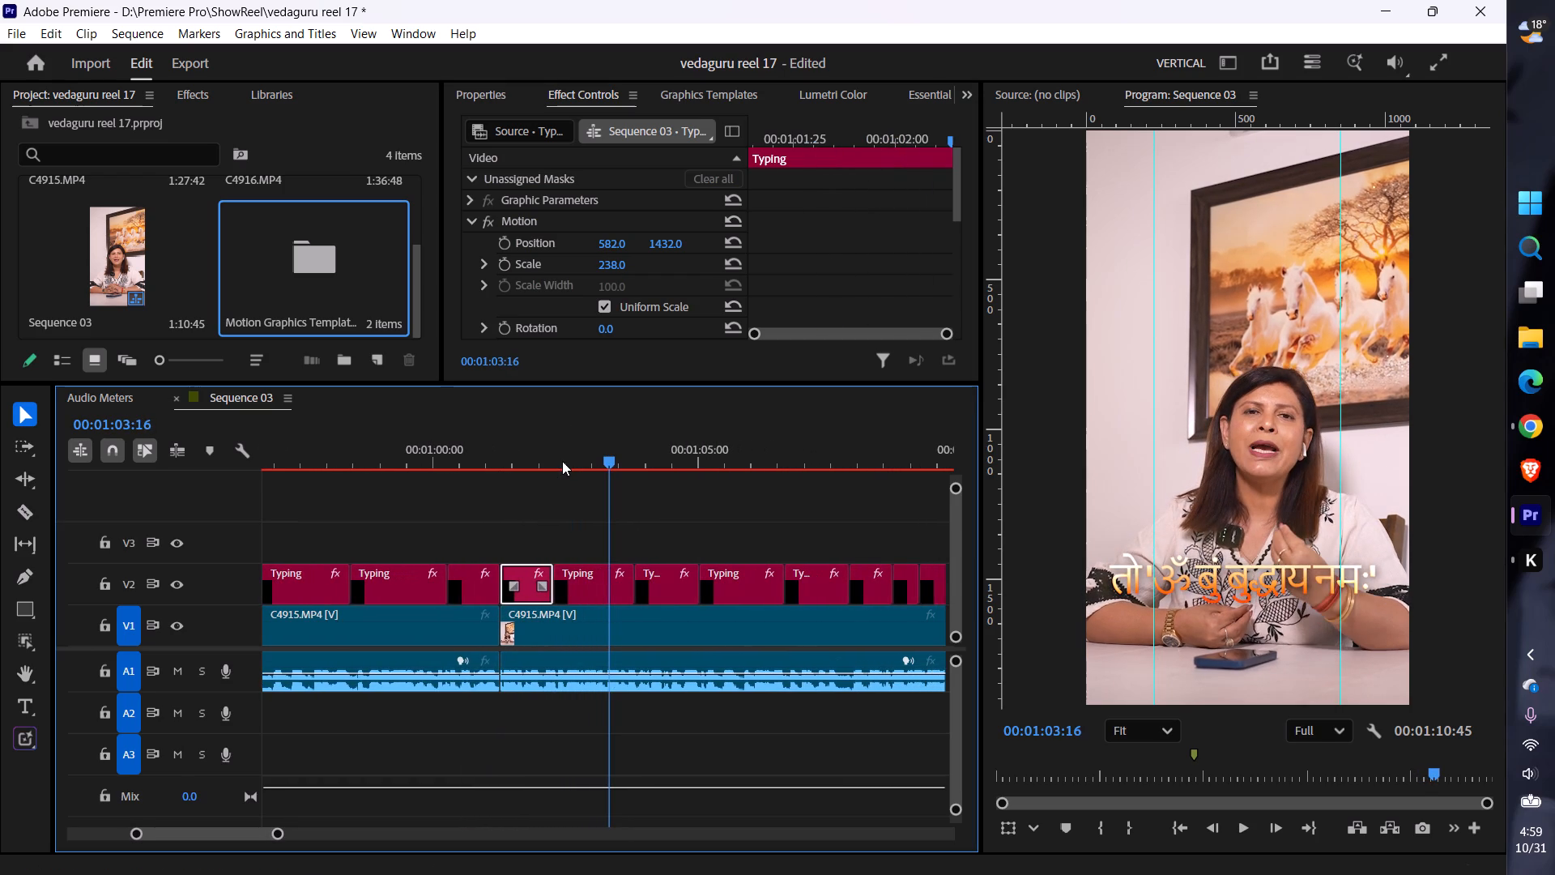
Copy the Motion settings of the "रेमेडी की बात करूं" caption and paste them onto all Typing captions on V2.
click(562, 222)
key(ctrl+c)
key(grave)
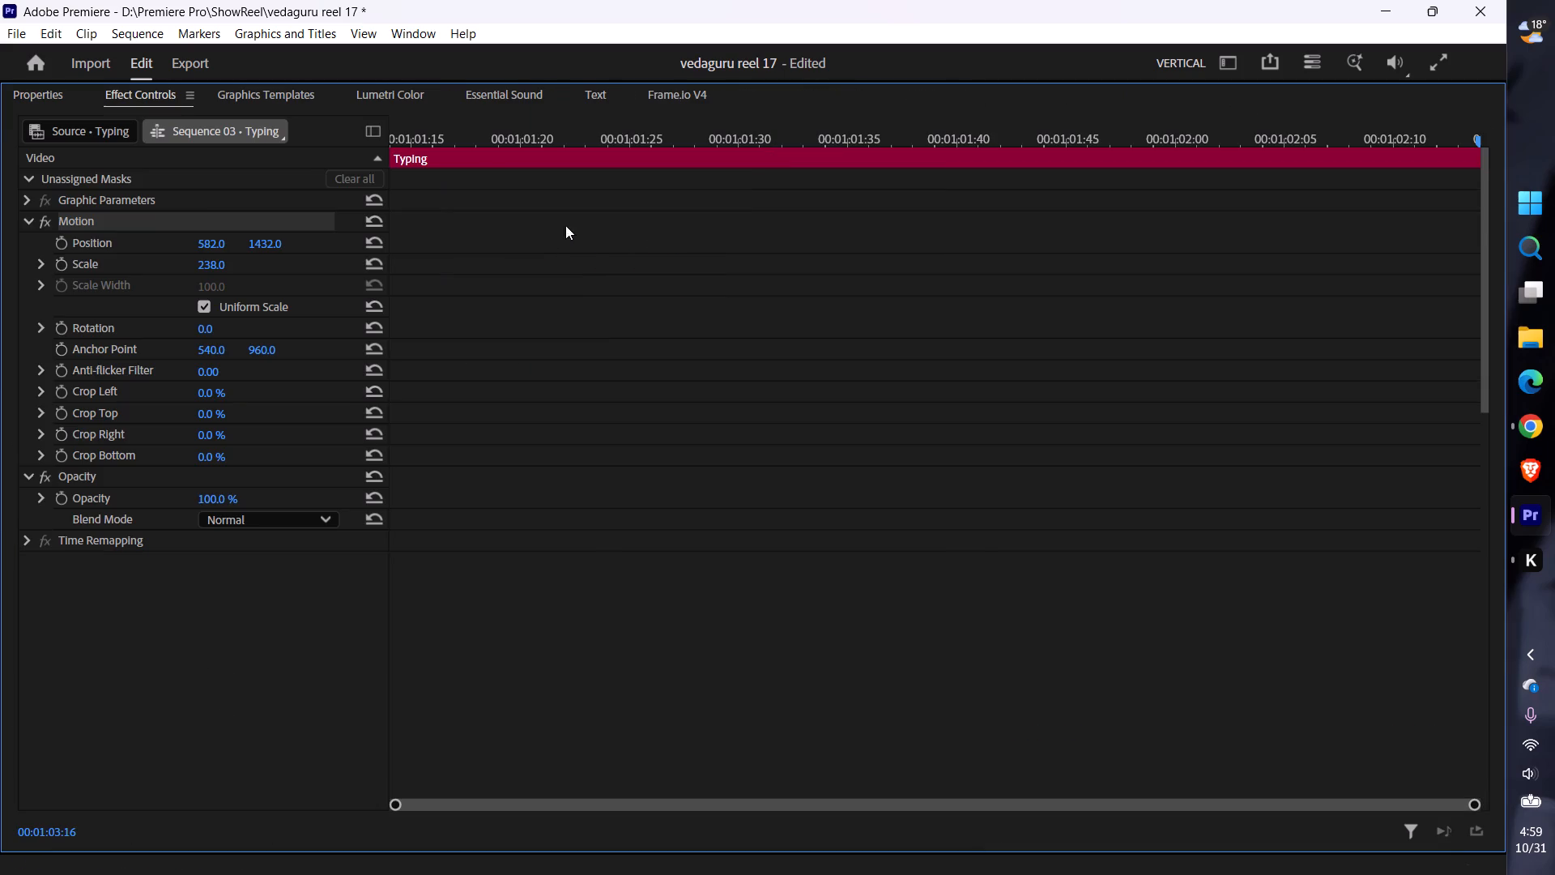
key(grave)
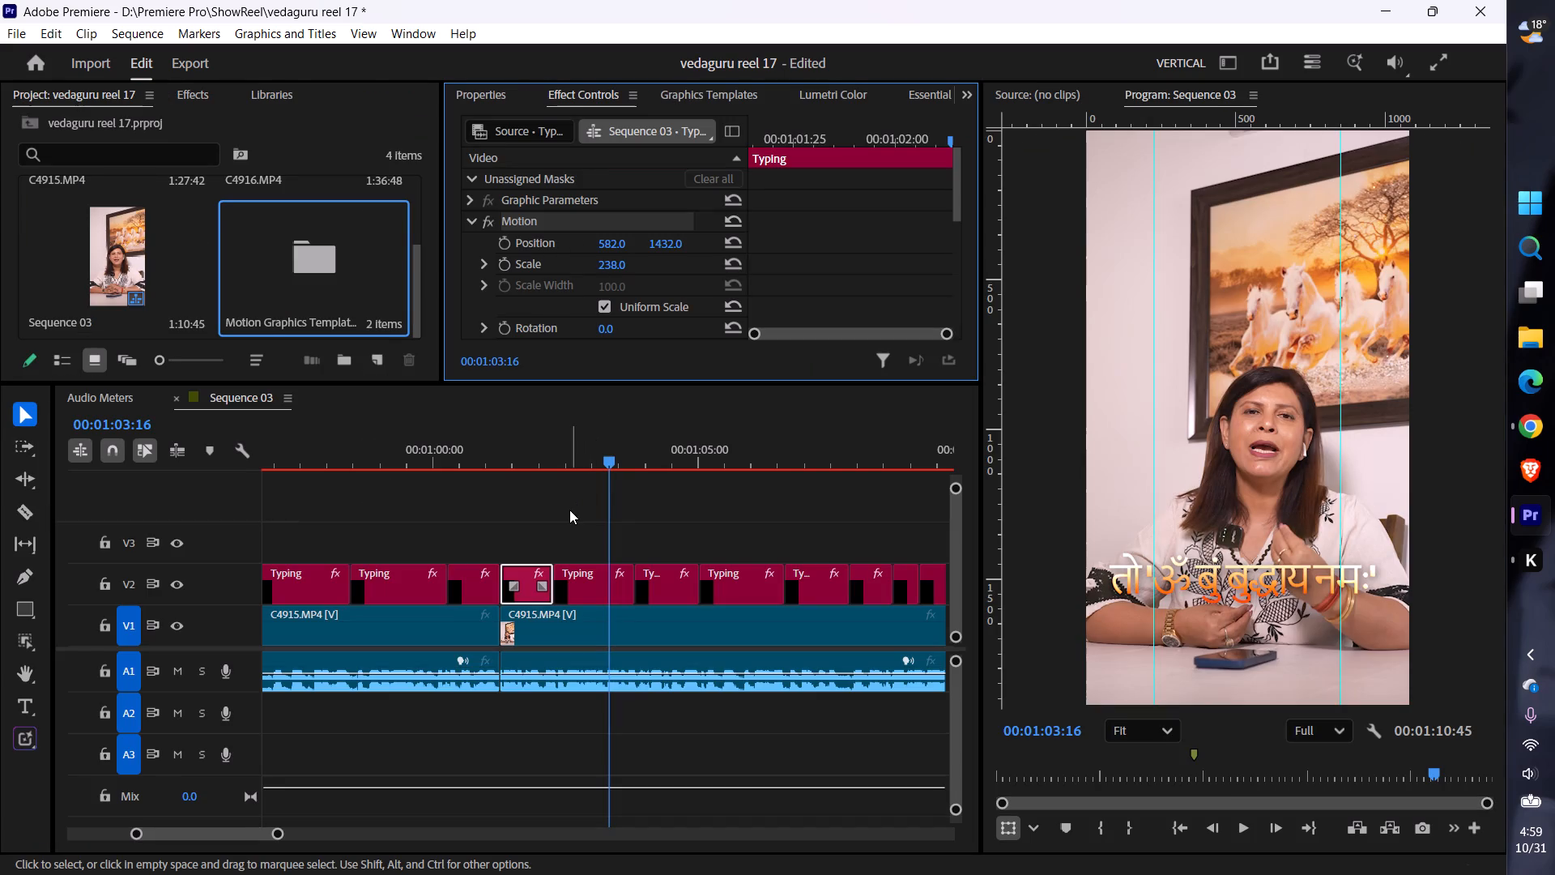
click(569, 510)
key(grave)
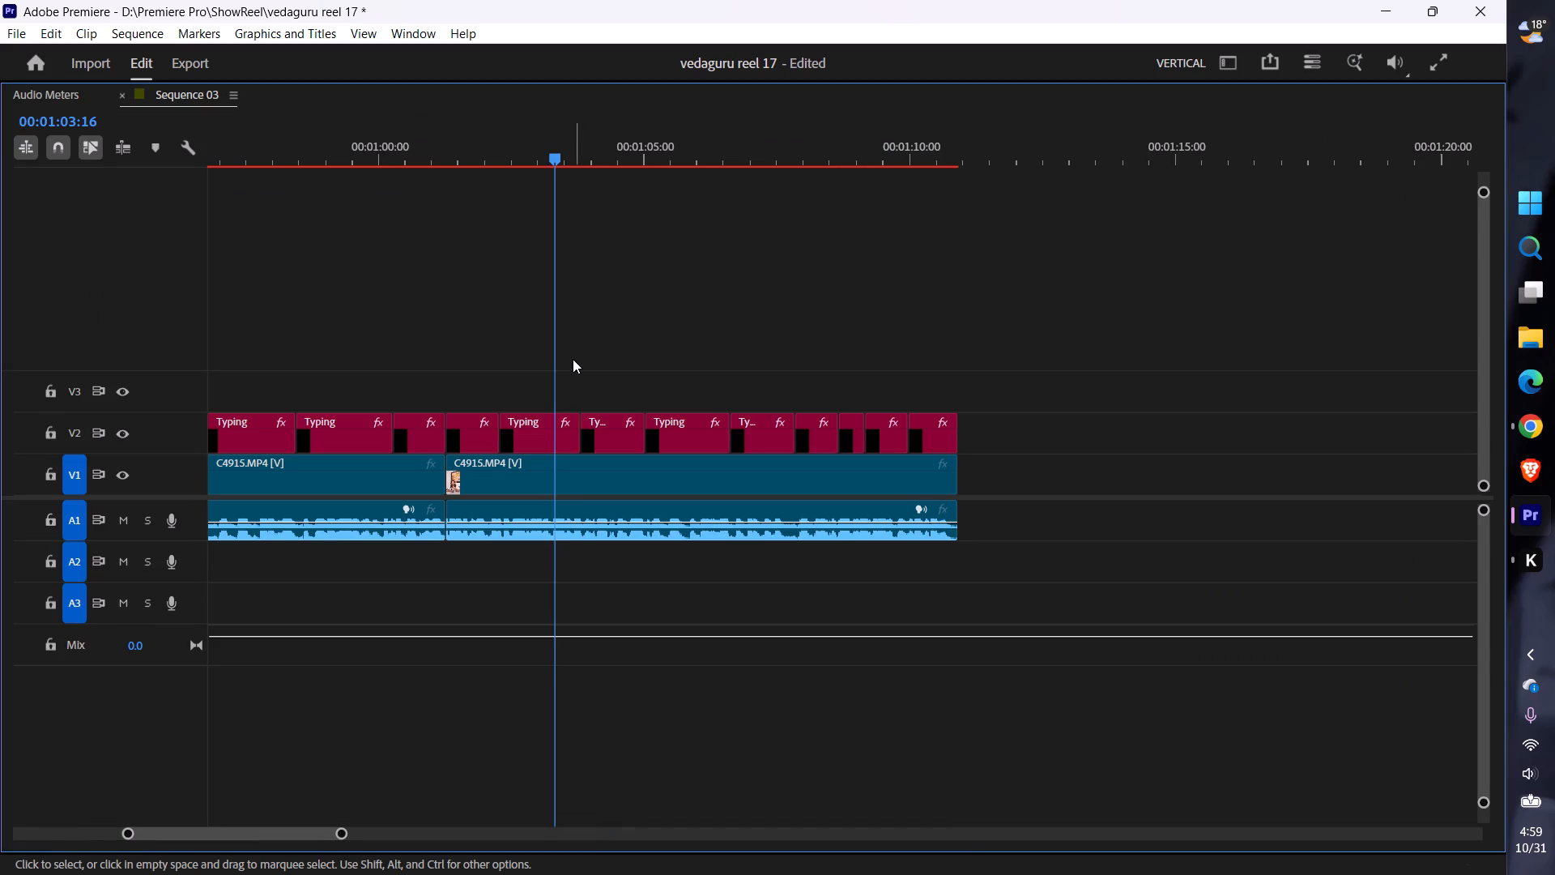
drag(227, 356, 731, 430)
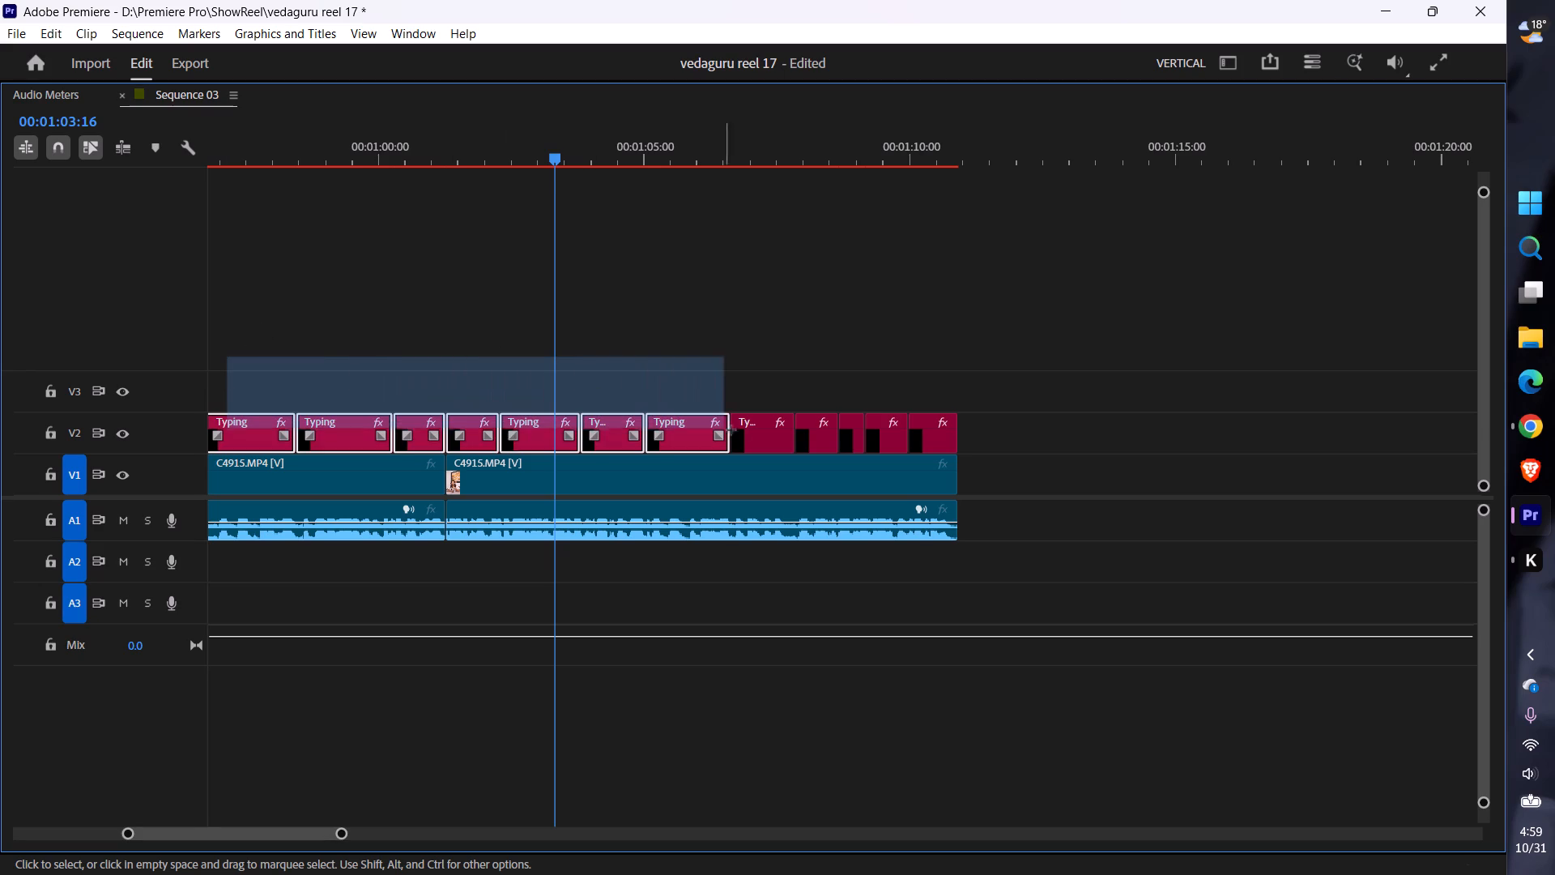
drag(731, 430, 1020, 454)
scroll(536, 425, up, 14)
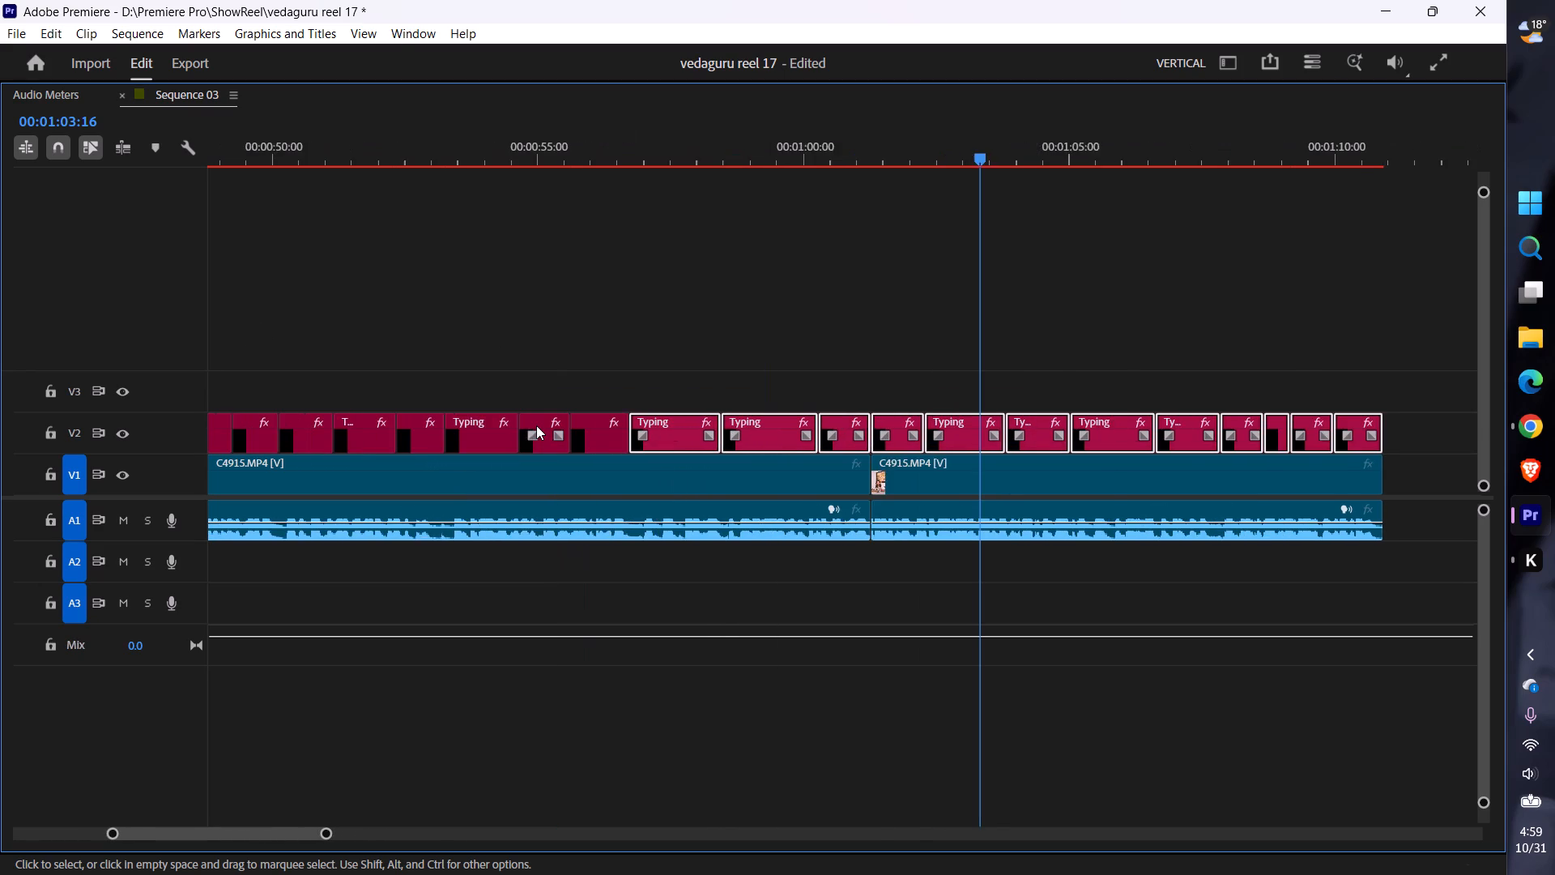
alt+scroll(536, 425, down, 16)
drag(772, 360, 348, 392)
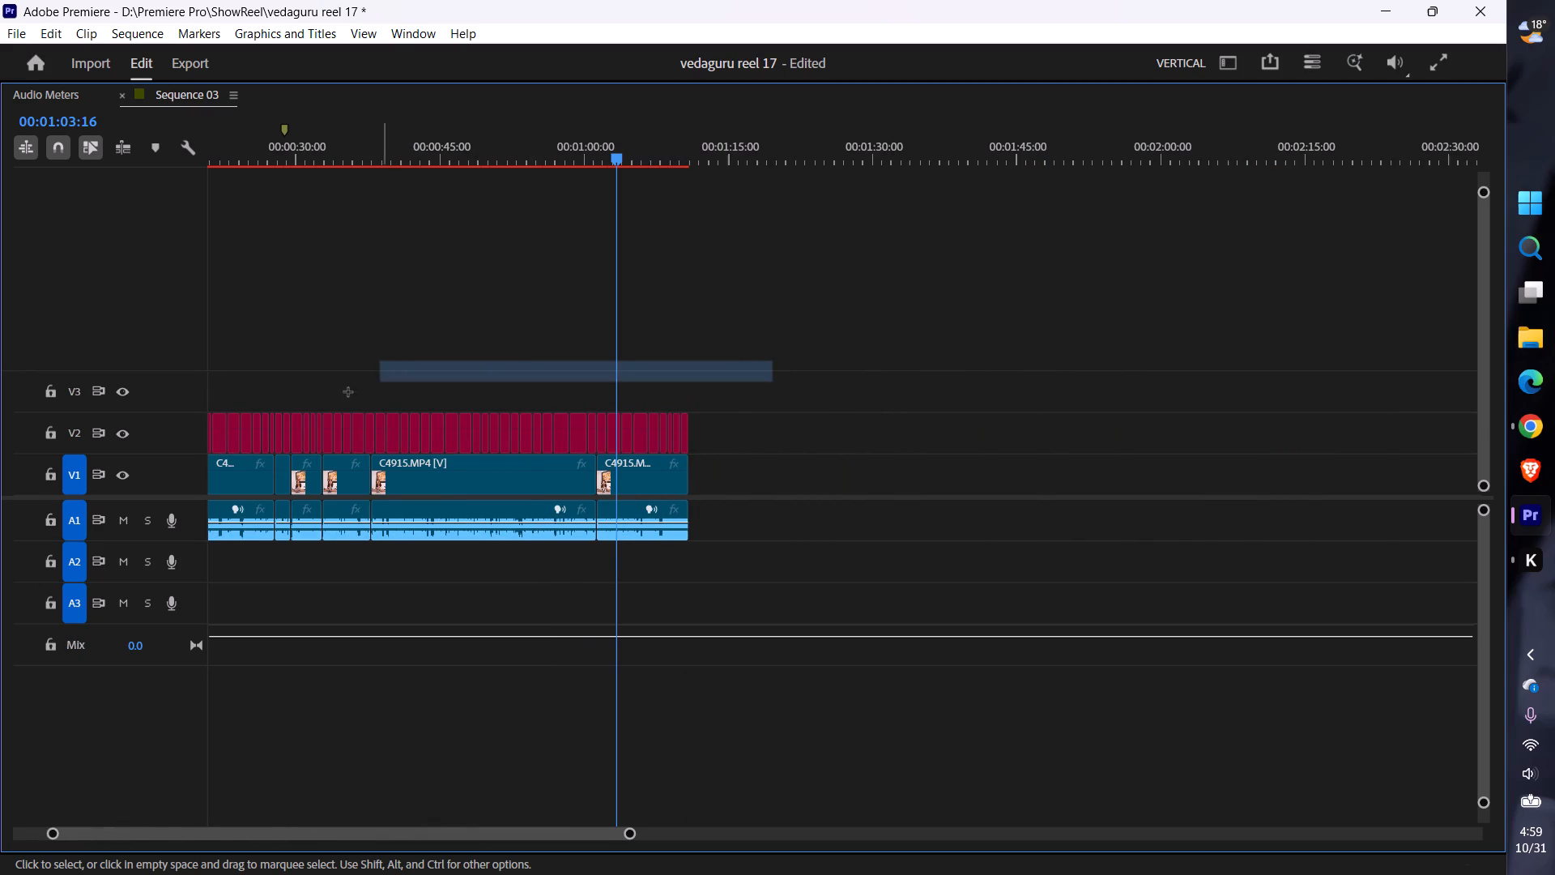
drag(348, 392, 108, 432)
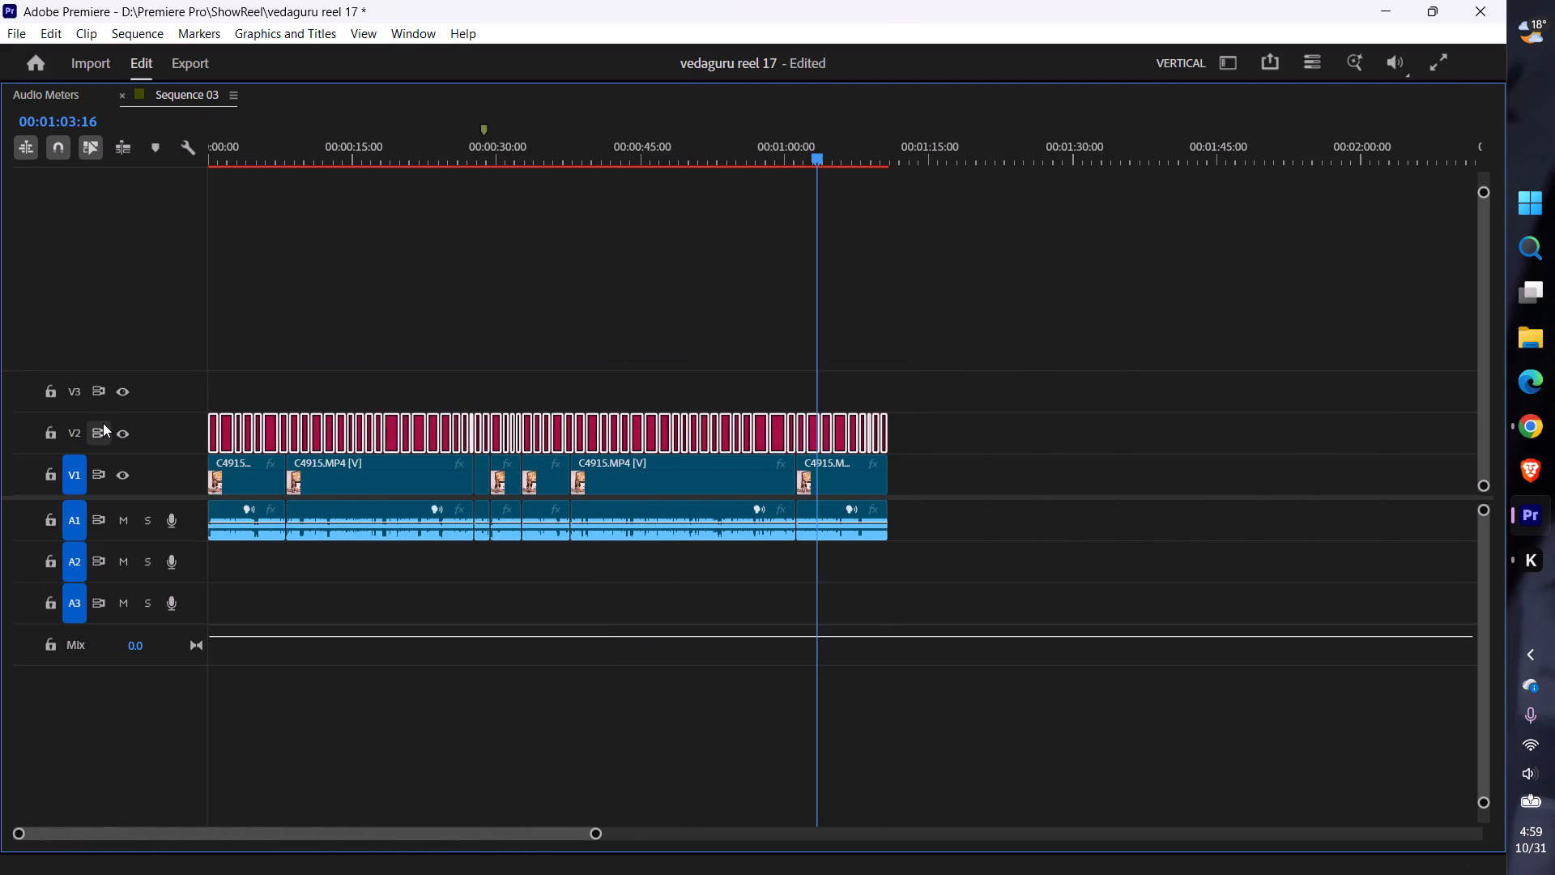
key(ctrl+v)
key(grave)
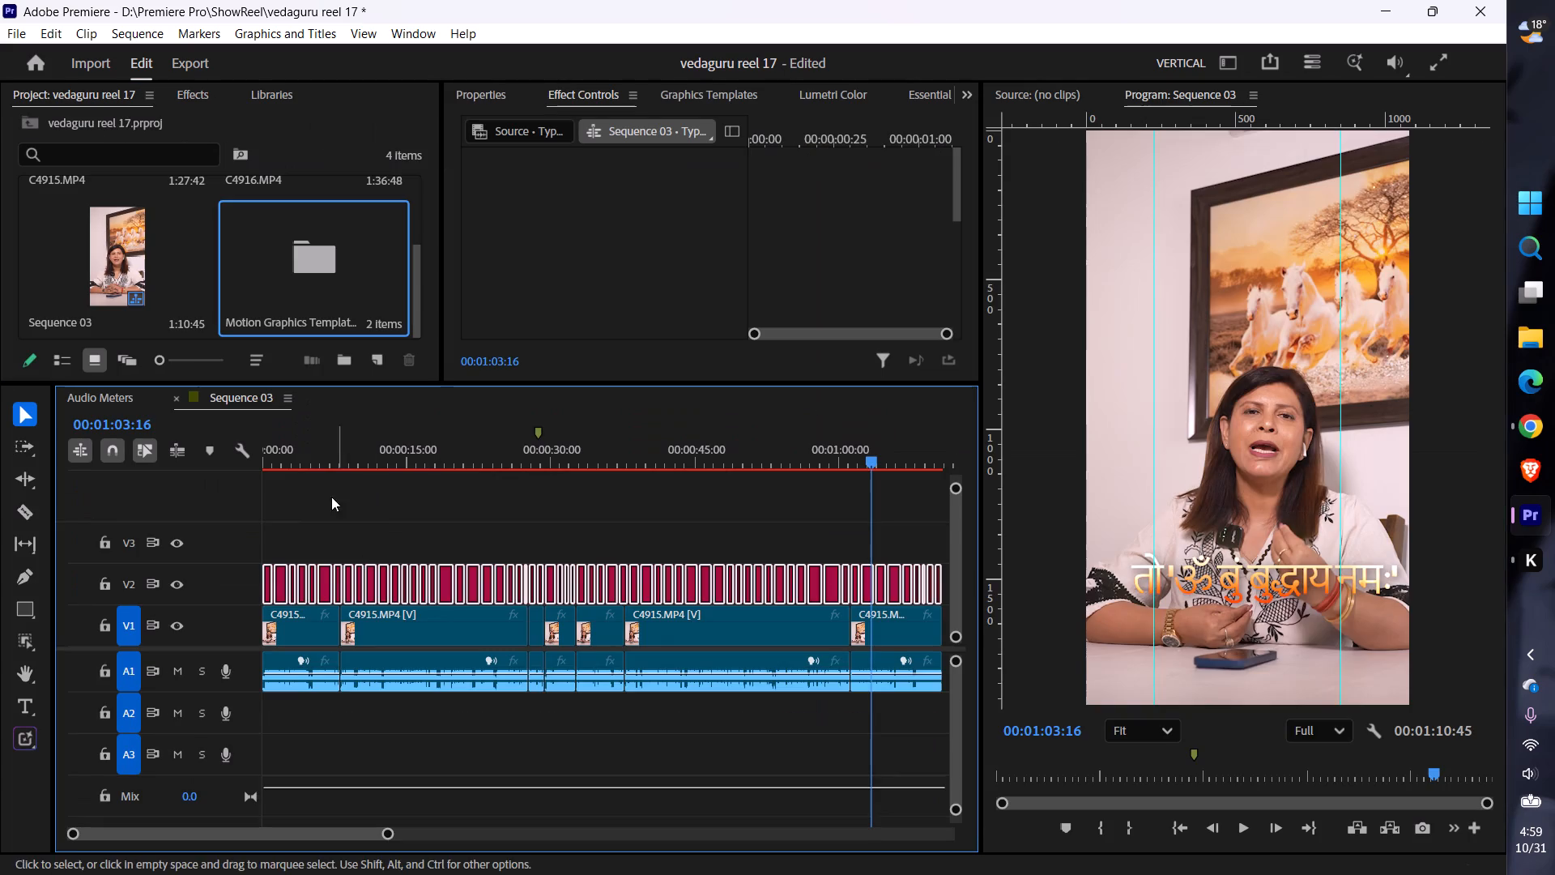
Play the opening caption from the start of the sequence and undo the Motion settings pasted onto all V2 captions.
click(322, 467)
drag(313, 459, 50, 477)
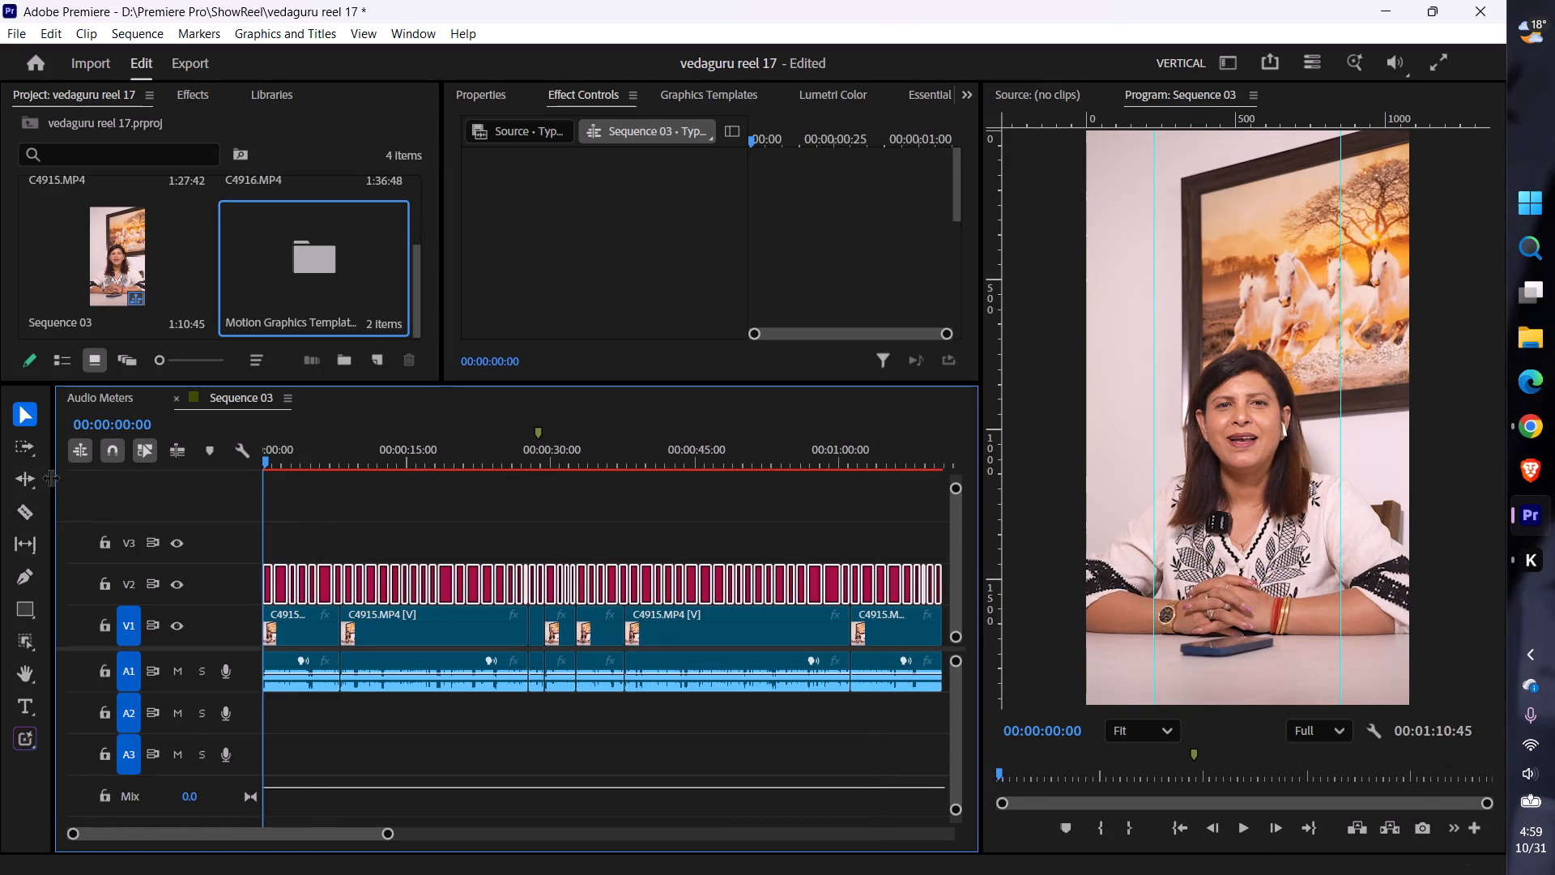
key(space)
key(space)
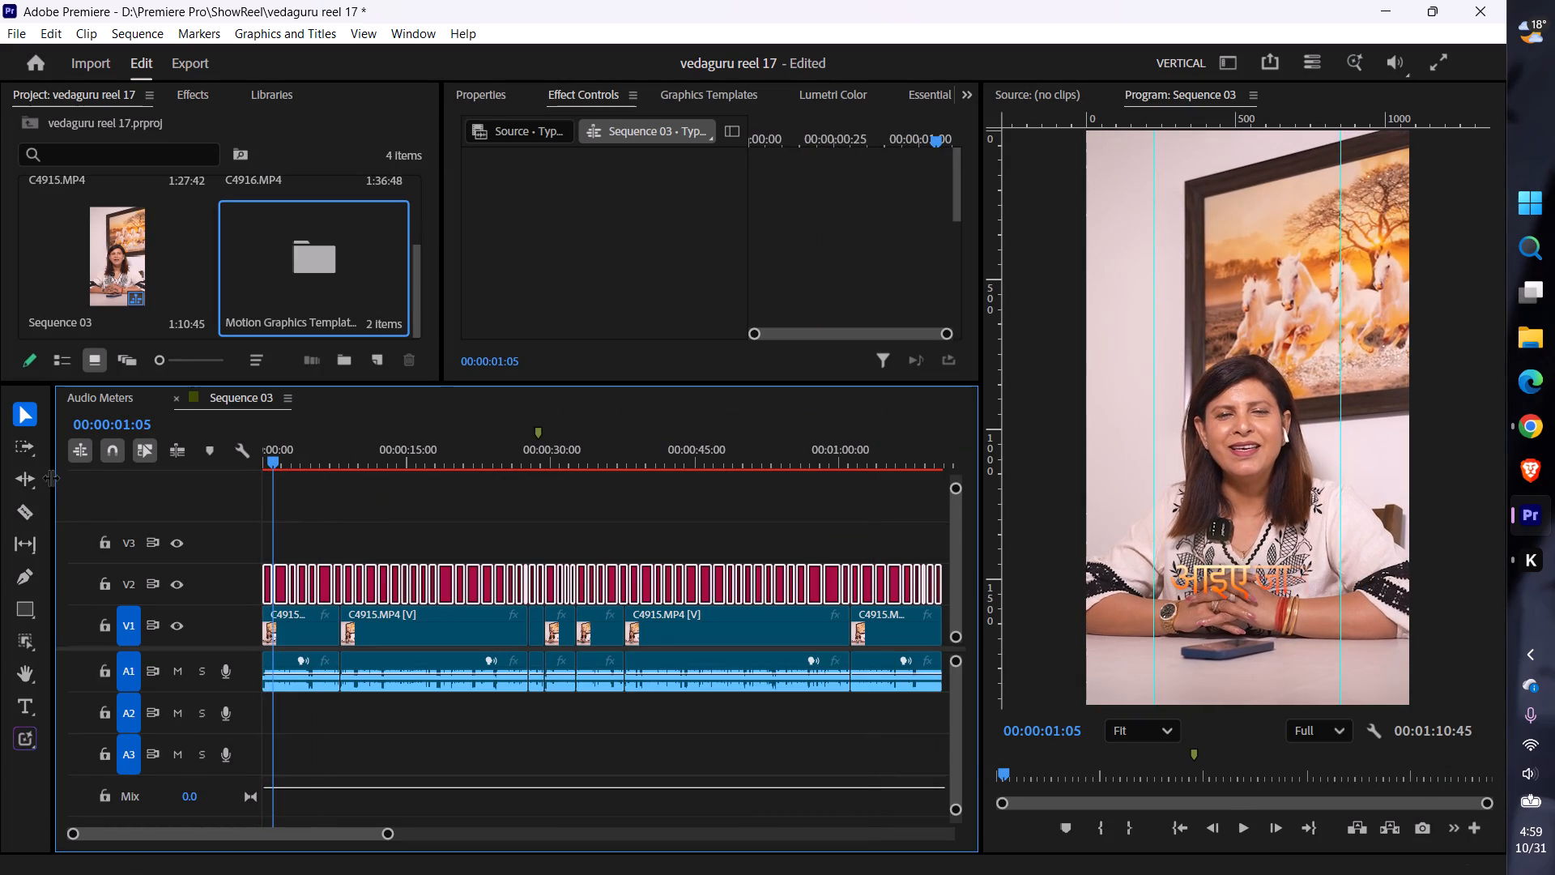
key(ctrl+z)
Review the horizontal centring of the captions from the start of the sequence to 00:00:04:16.
key(space)
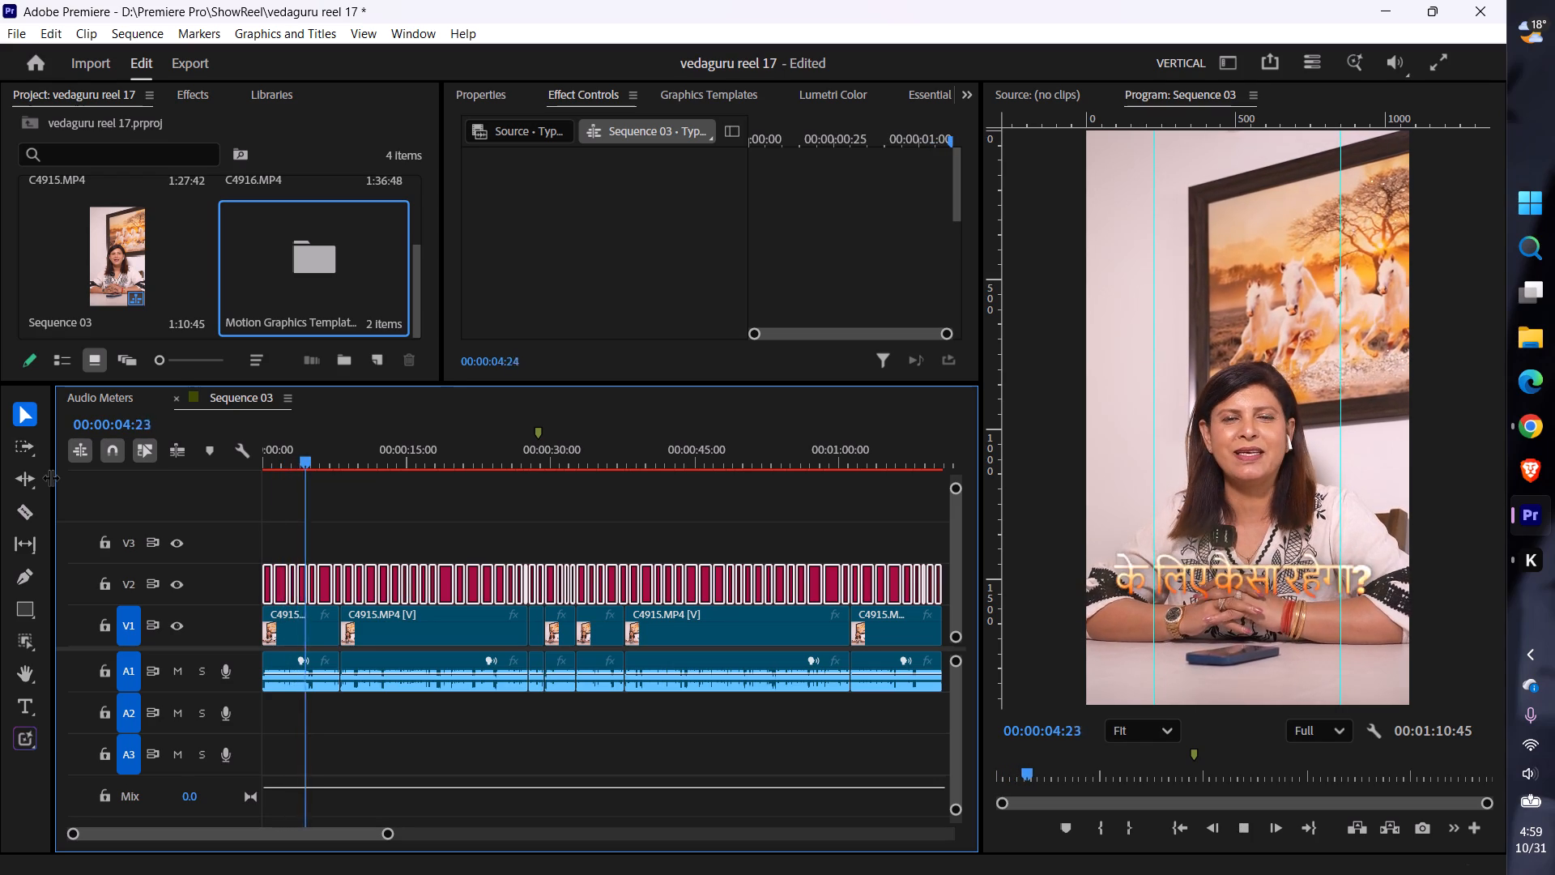
key(space)
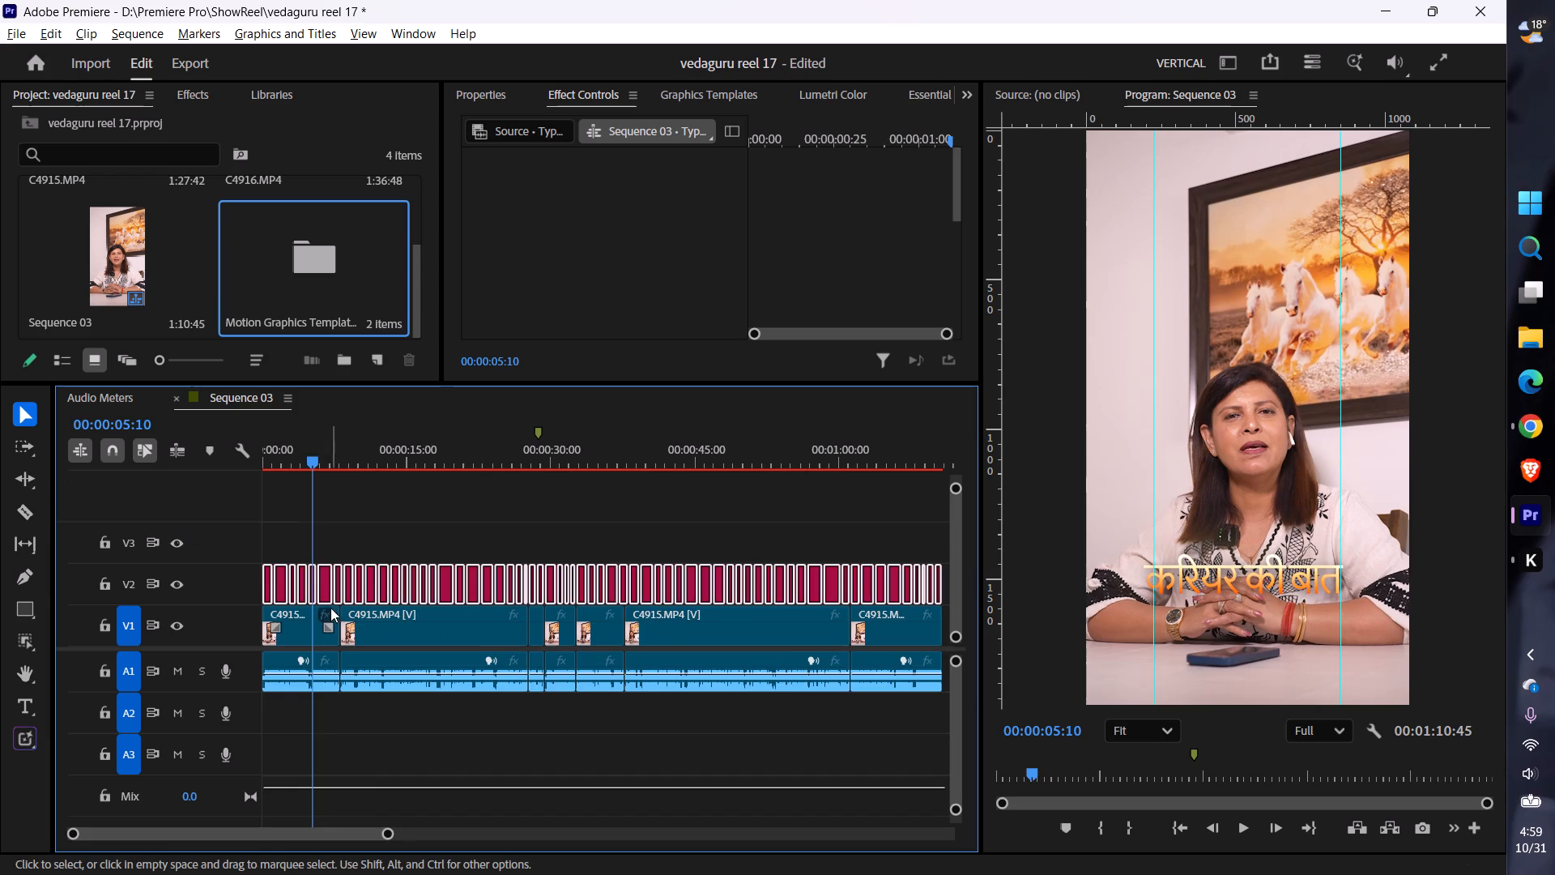
alt+scroll(321, 508, up, 15)
scroll(316, 469, up, 5)
click(285, 451)
click(292, 462)
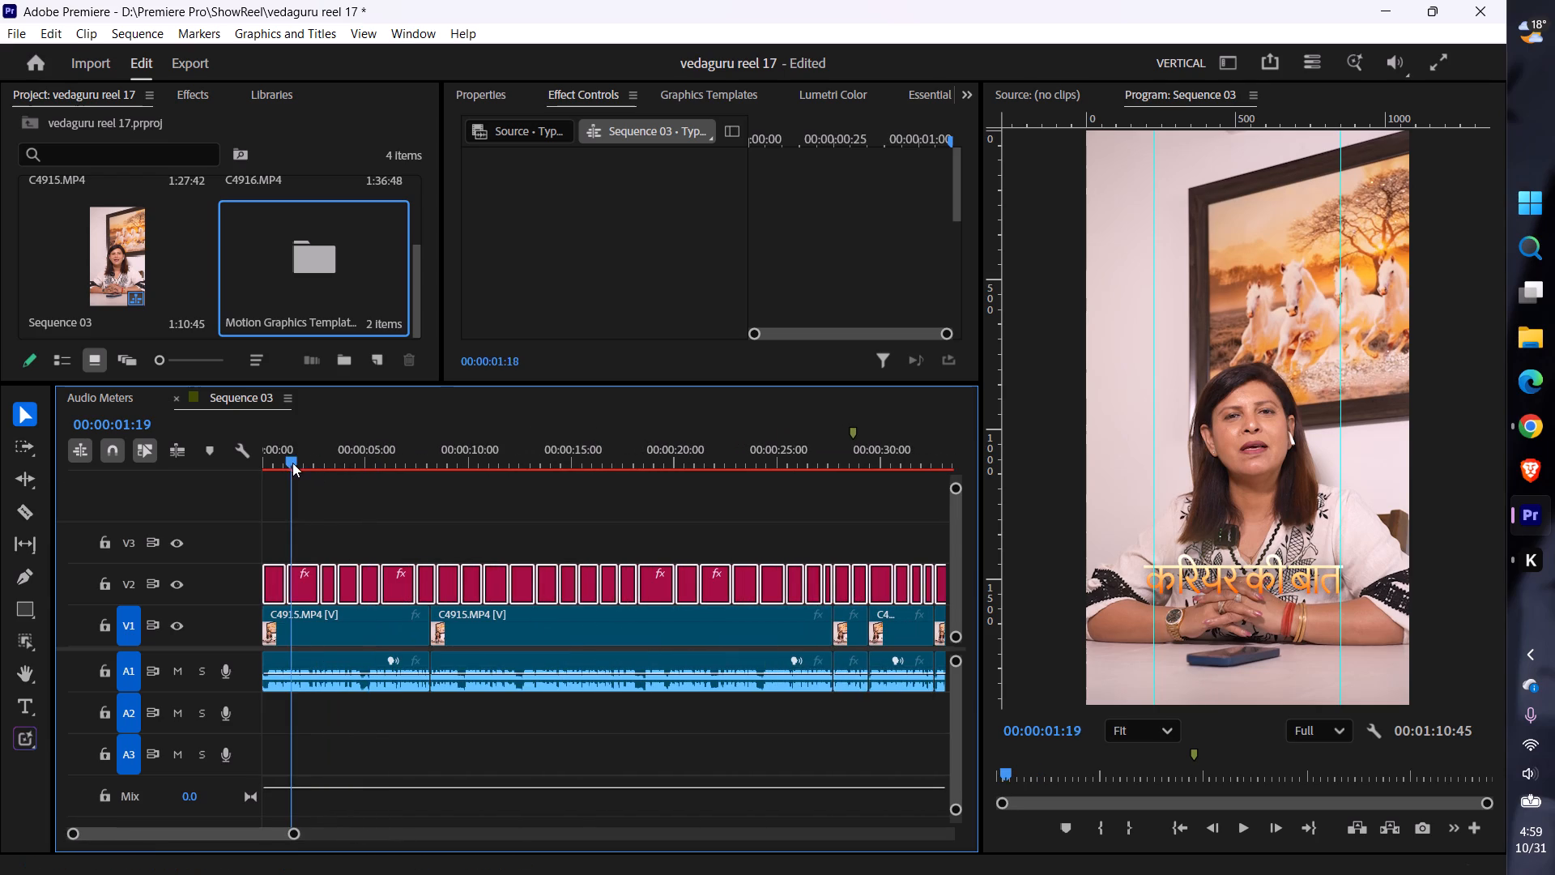
drag(287, 455, 209, 486)
key(space)
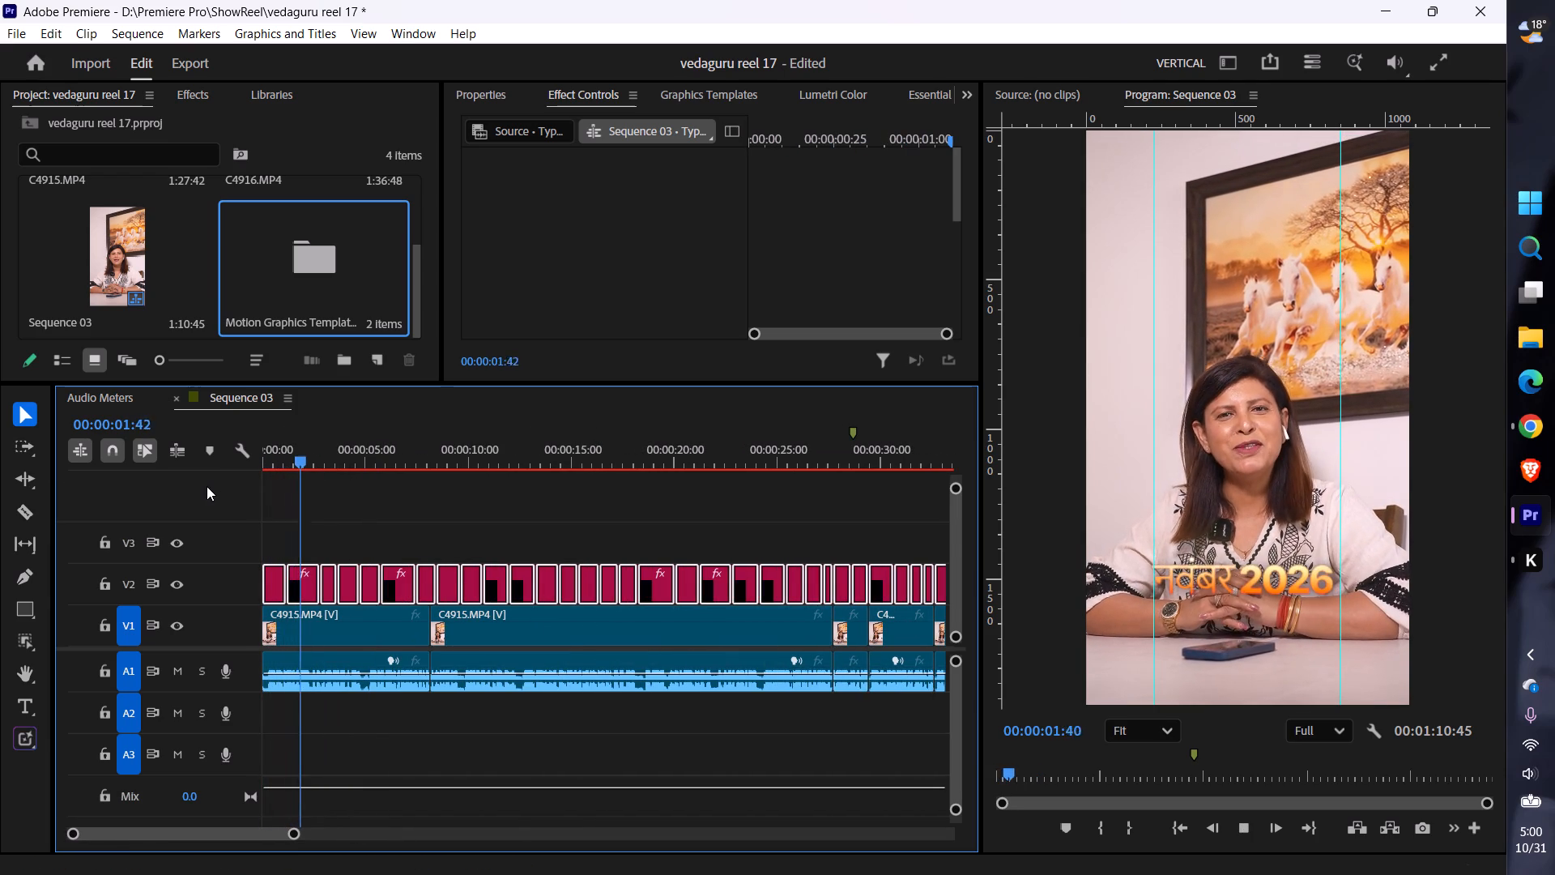
key(space)
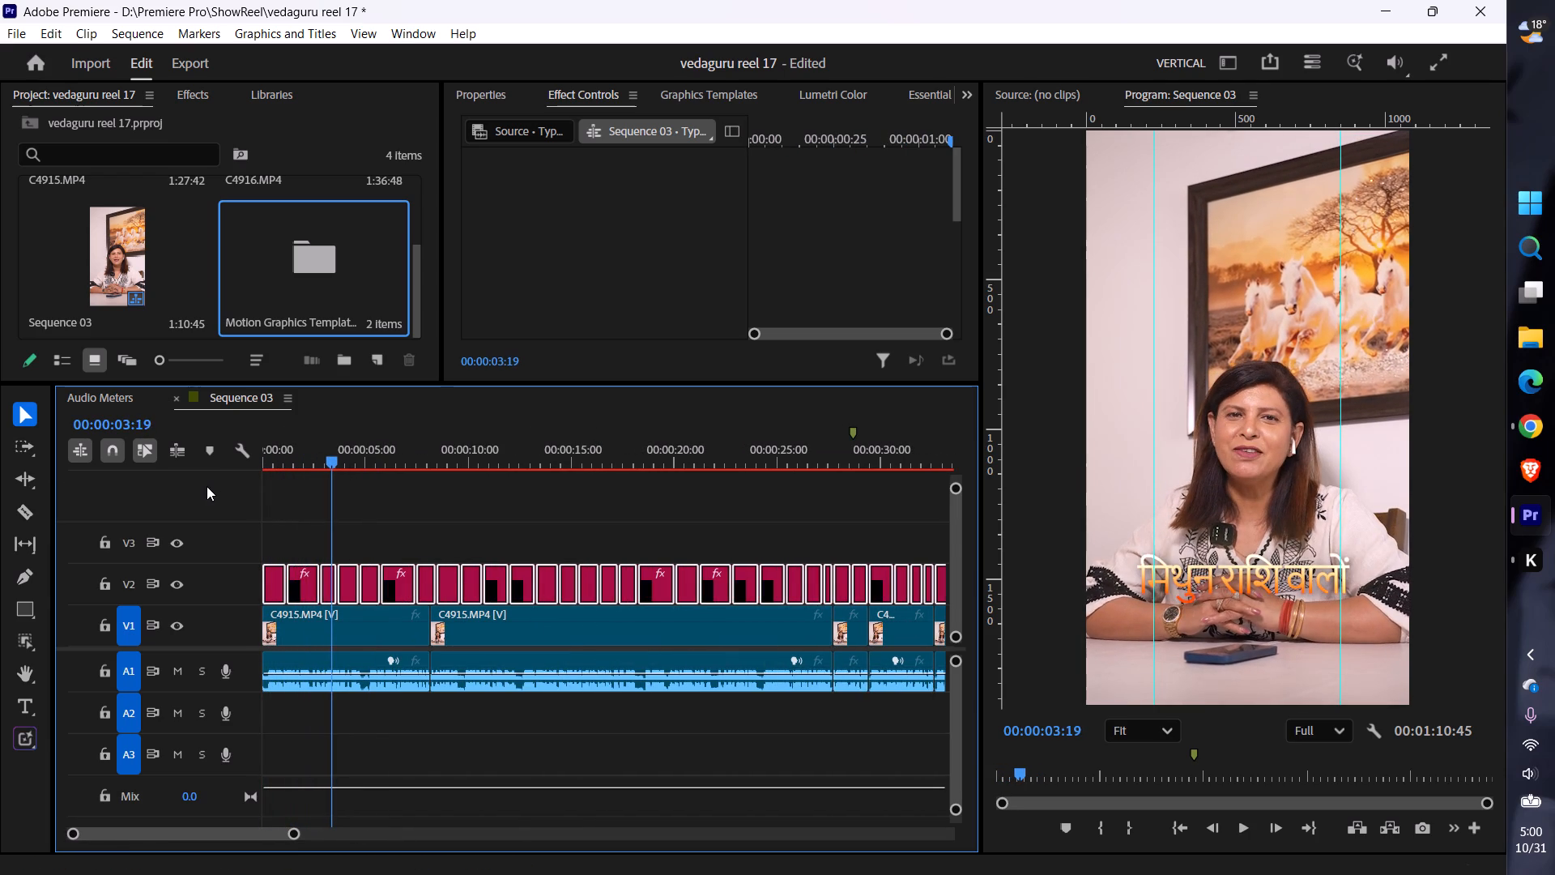
alt+scroll(360, 563, up, 7)
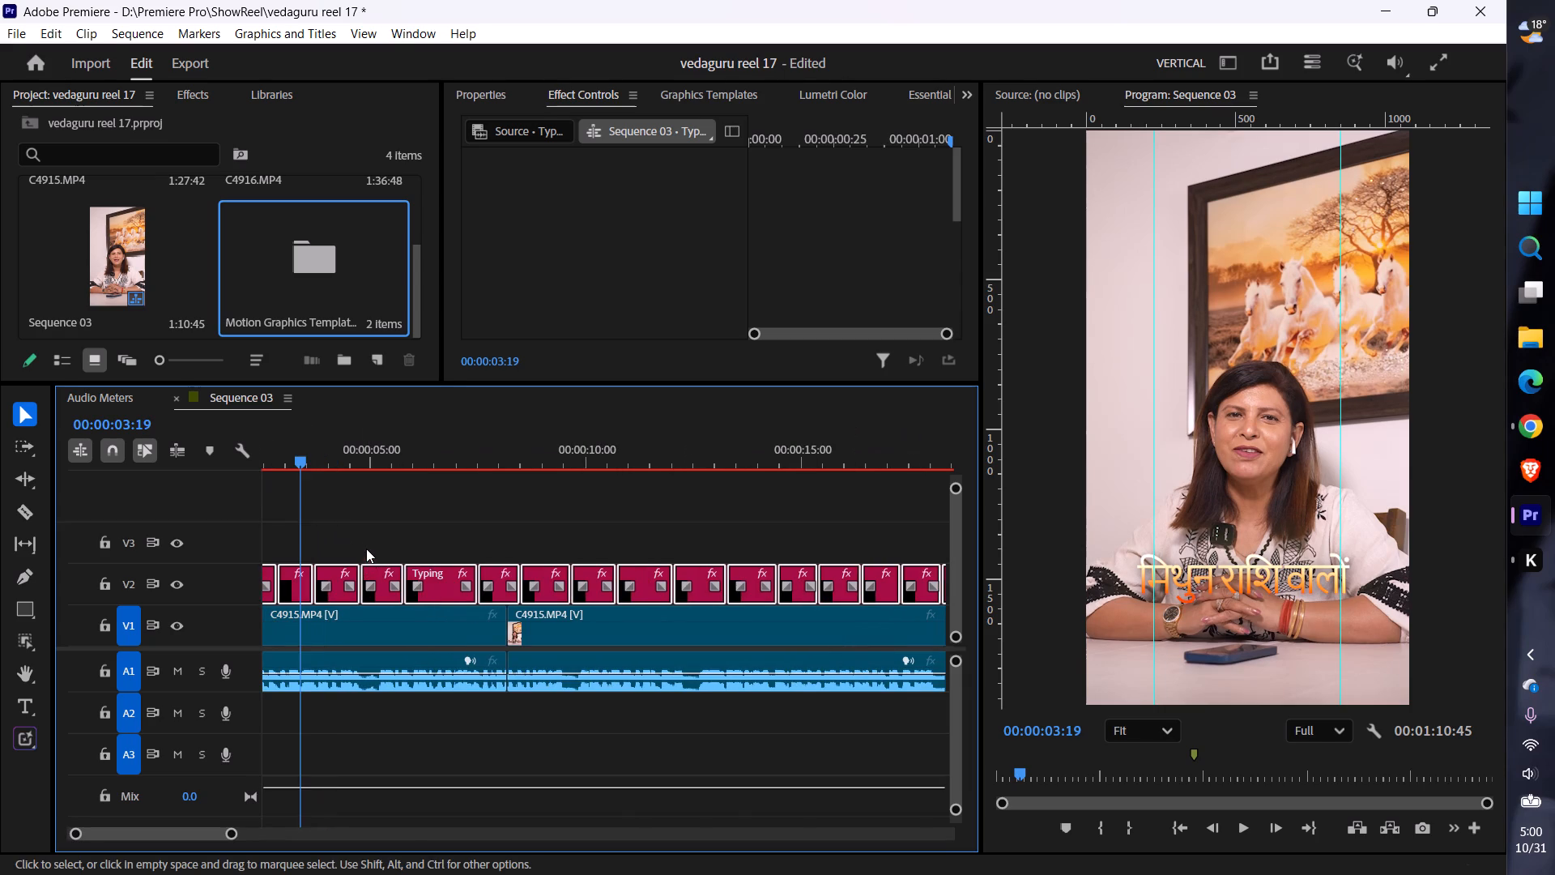
key(space)
key(space)
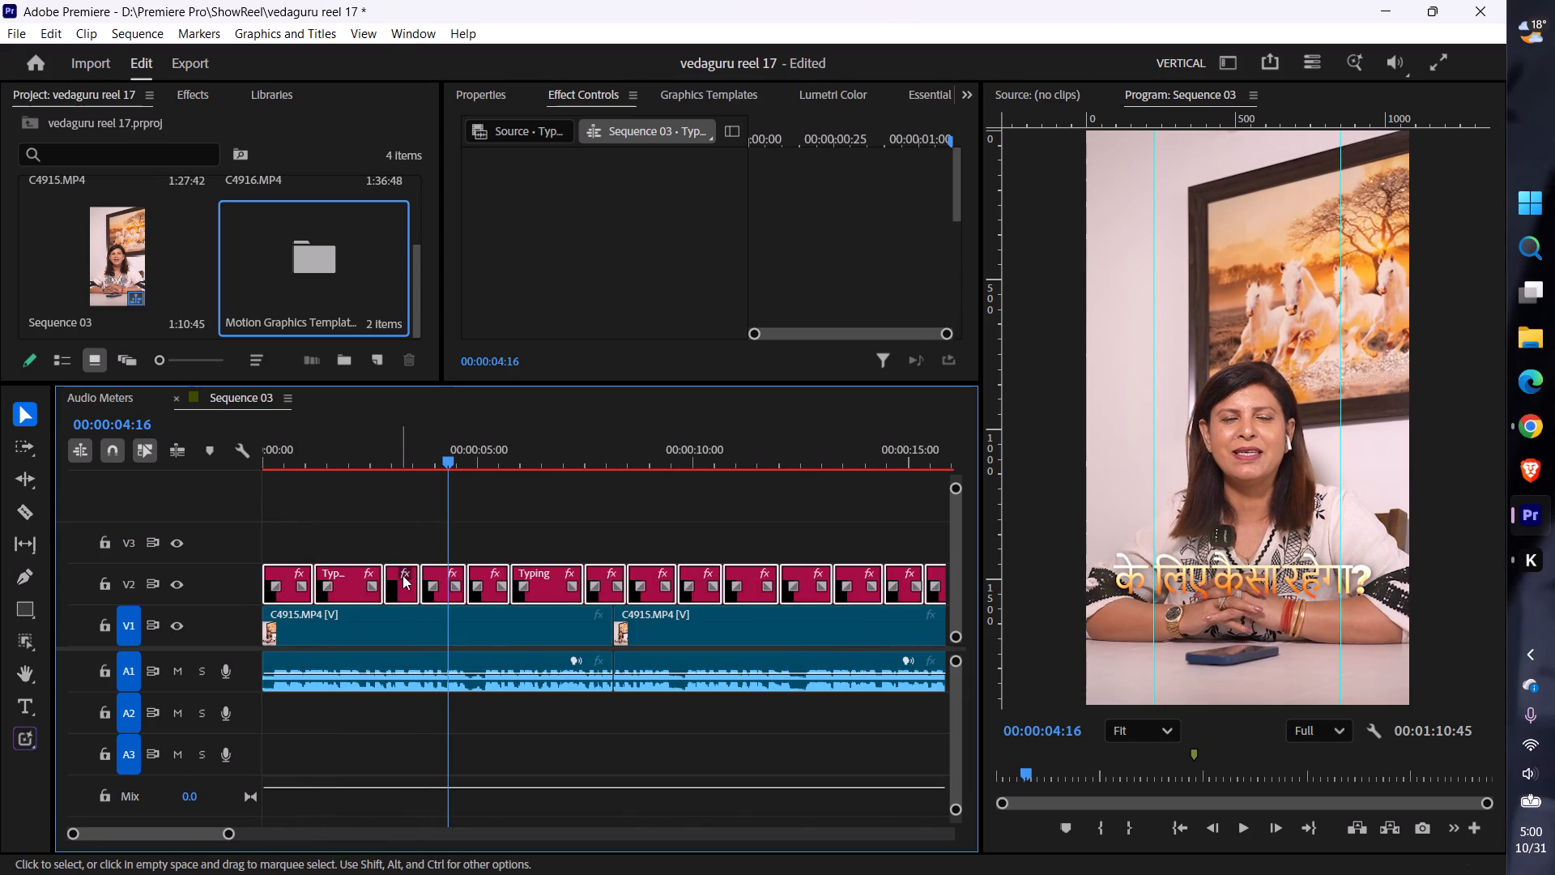
Paste the copied Motion settings onto the "के लिए कैसा रहेगा?" caption and set its horizontal position to 533.
click(432, 527)
click(441, 578)
key(ctrl+v)
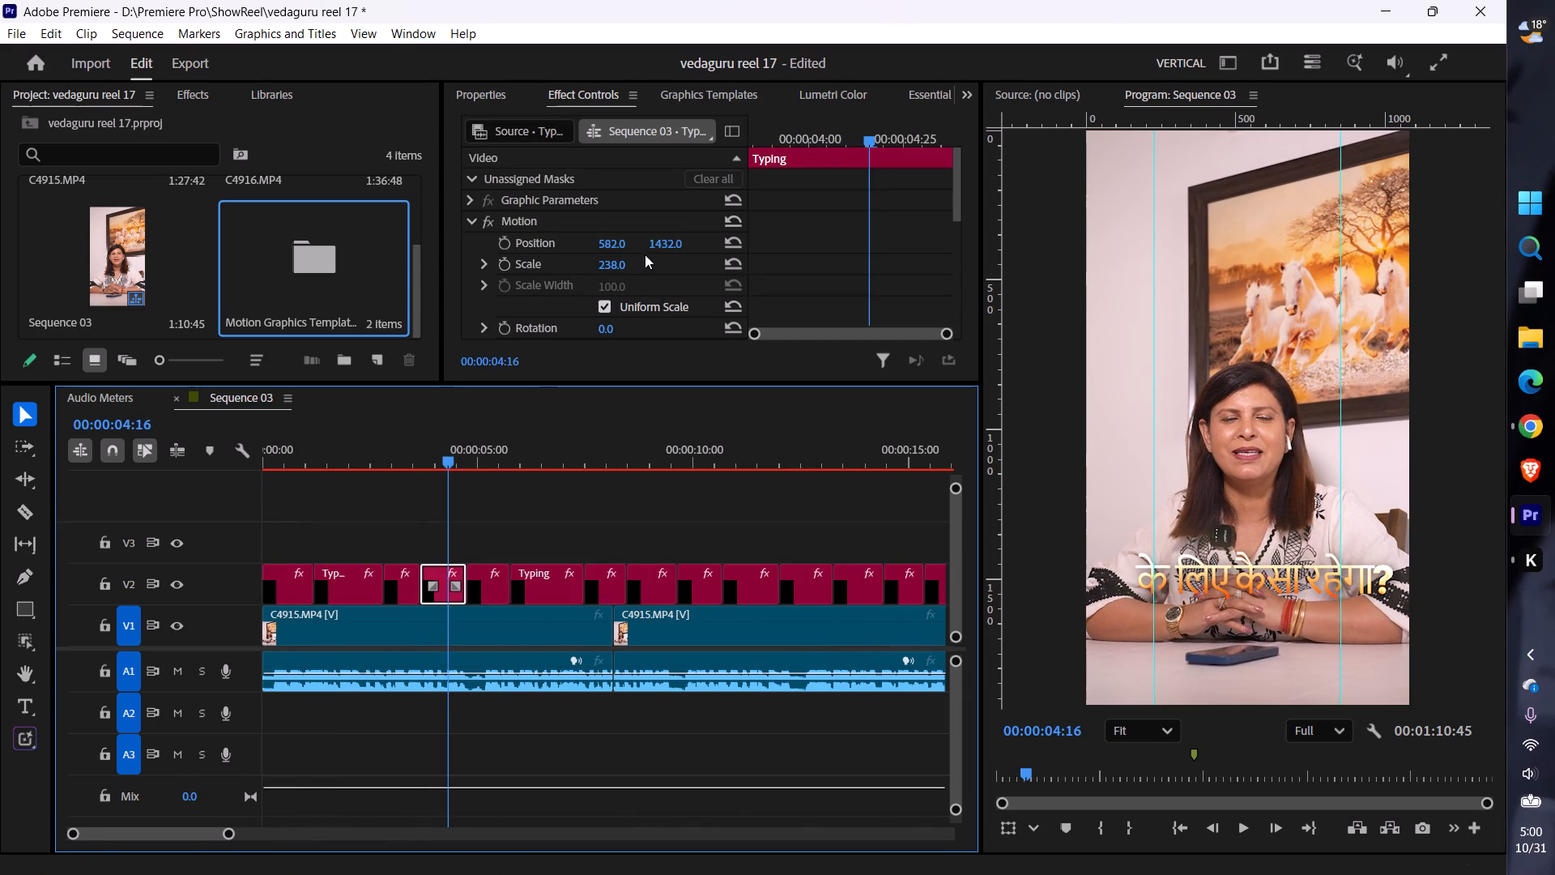
drag(619, 241, 584, 257)
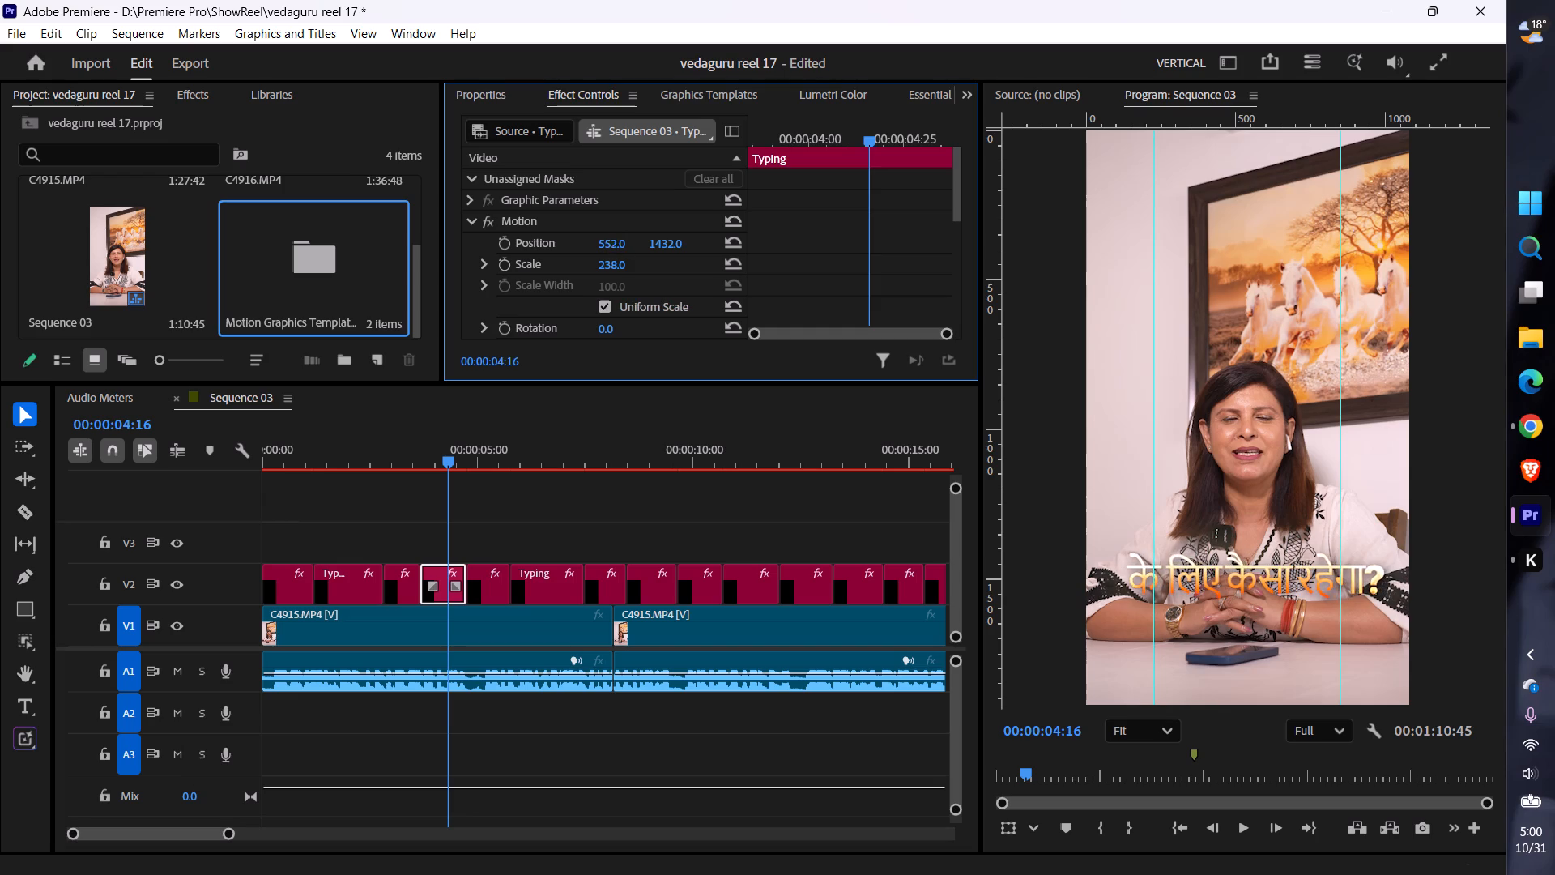
drag(584, 257, 574, 261)
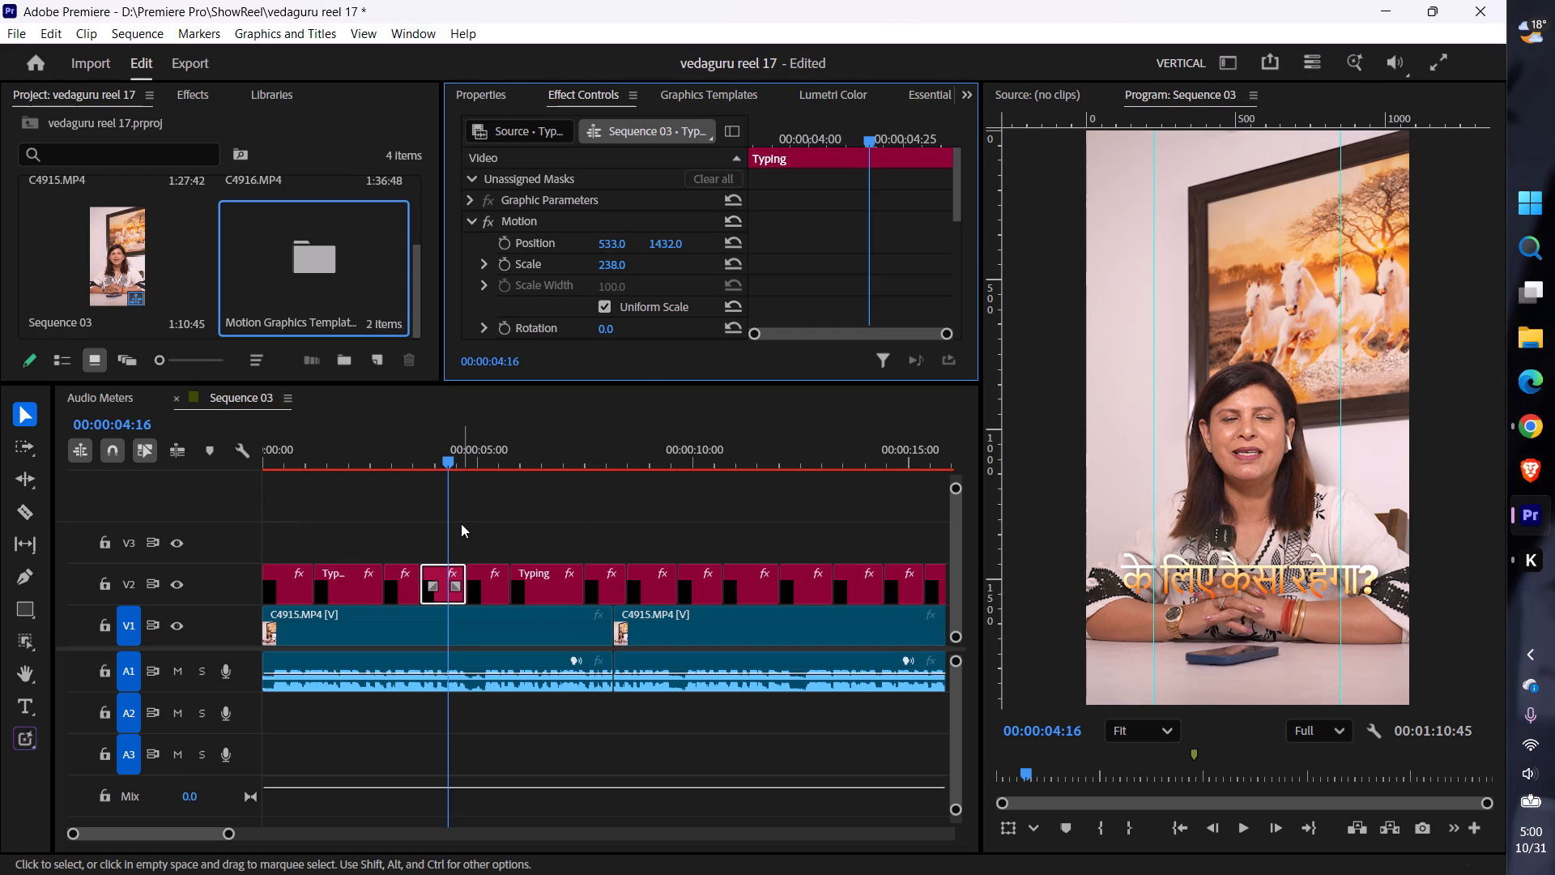
Play on to the "करें तो 13th नवंबर" caption and set its horizontal position to 527 to centre it.
key(space)
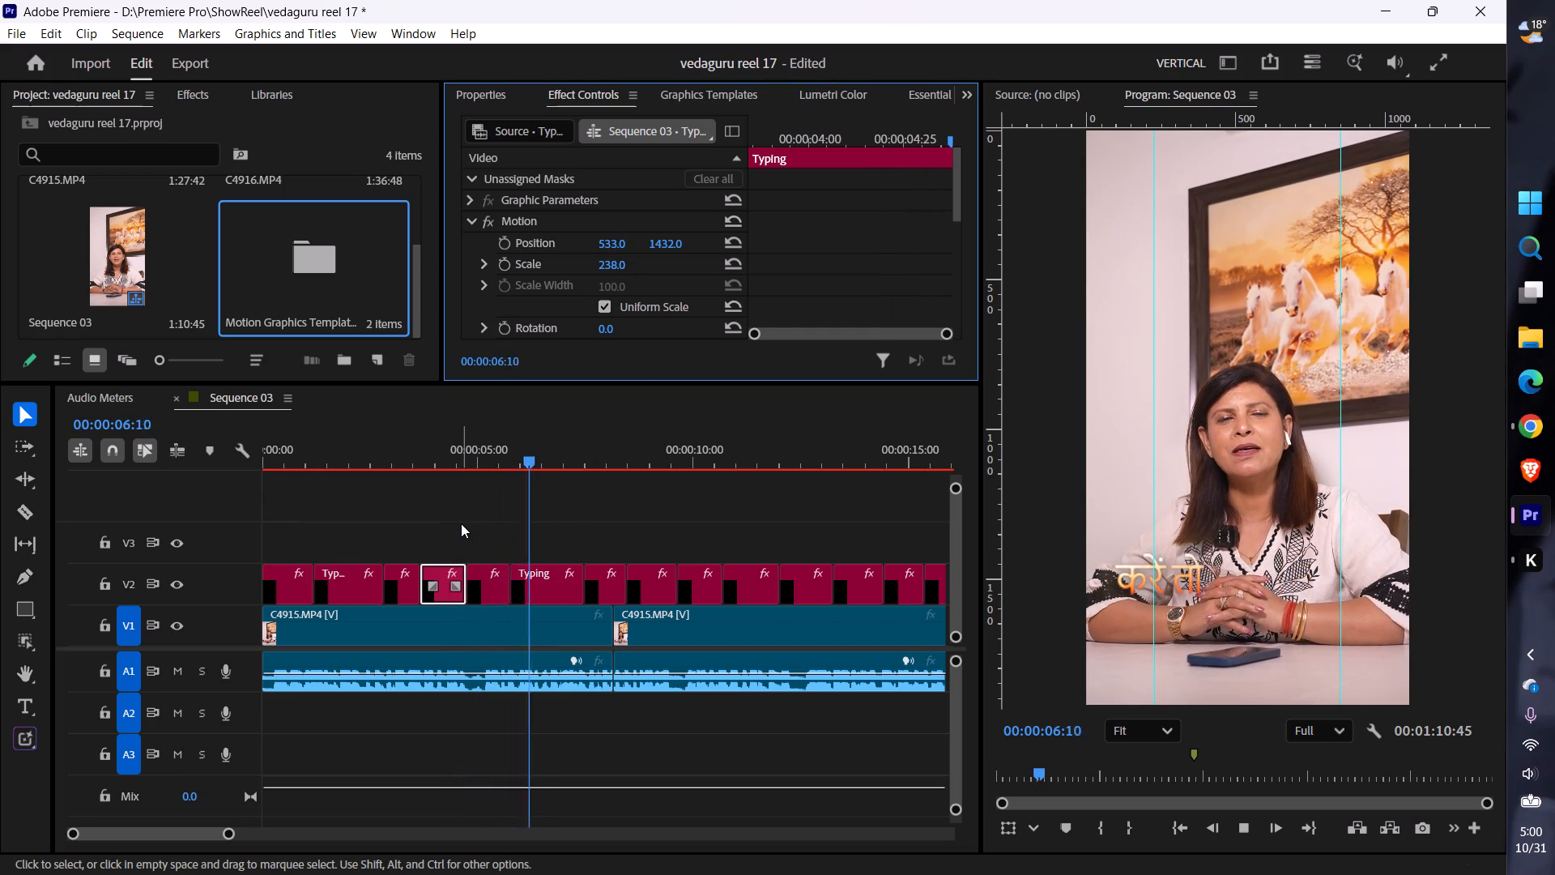
key(space)
key(space)
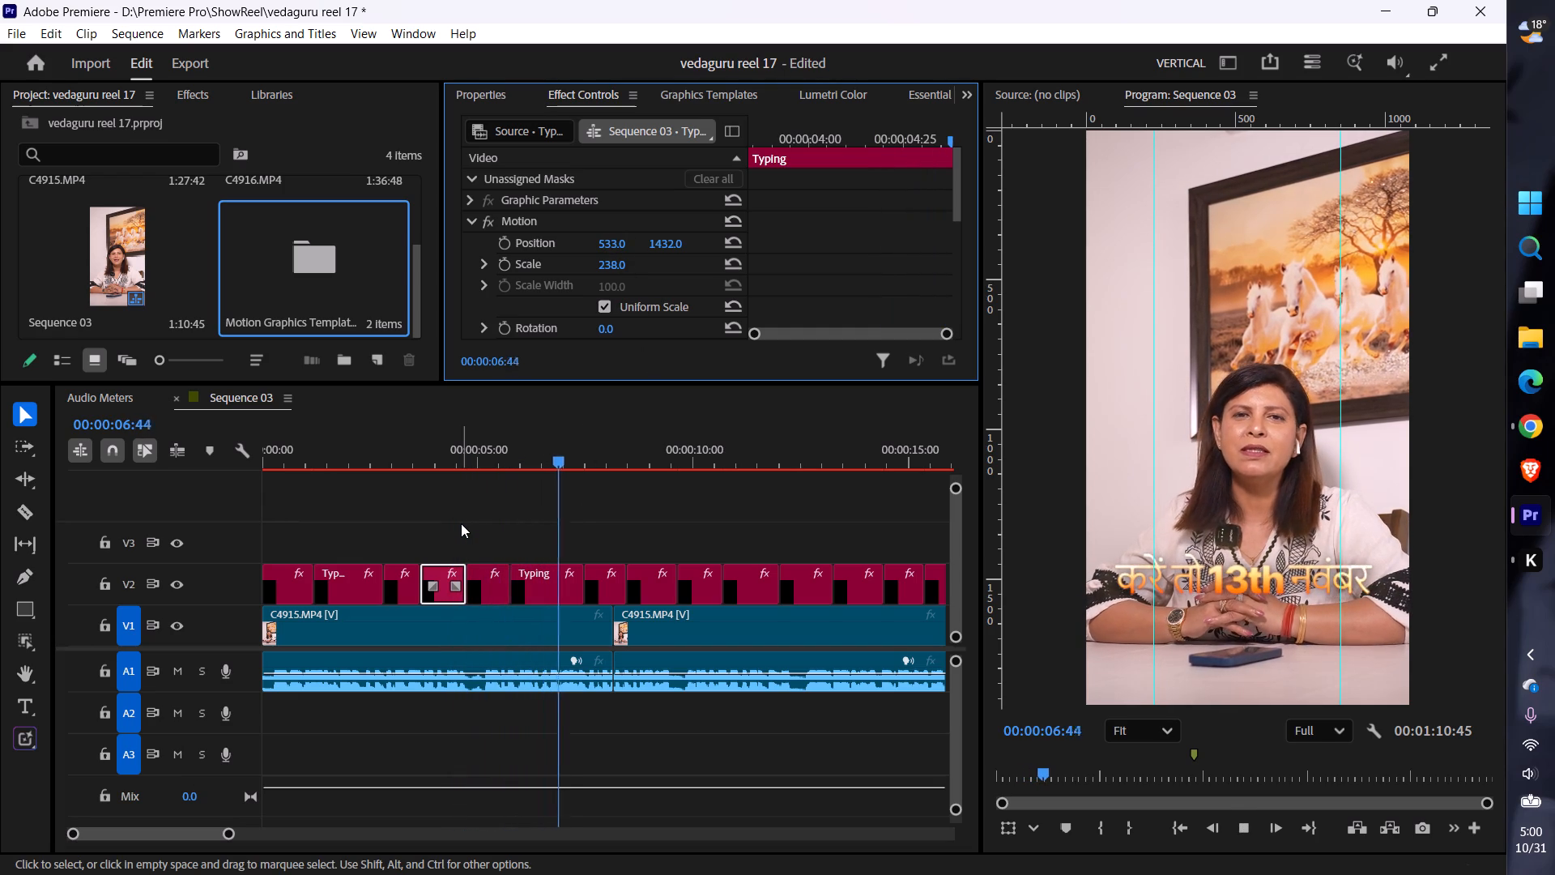
key(space)
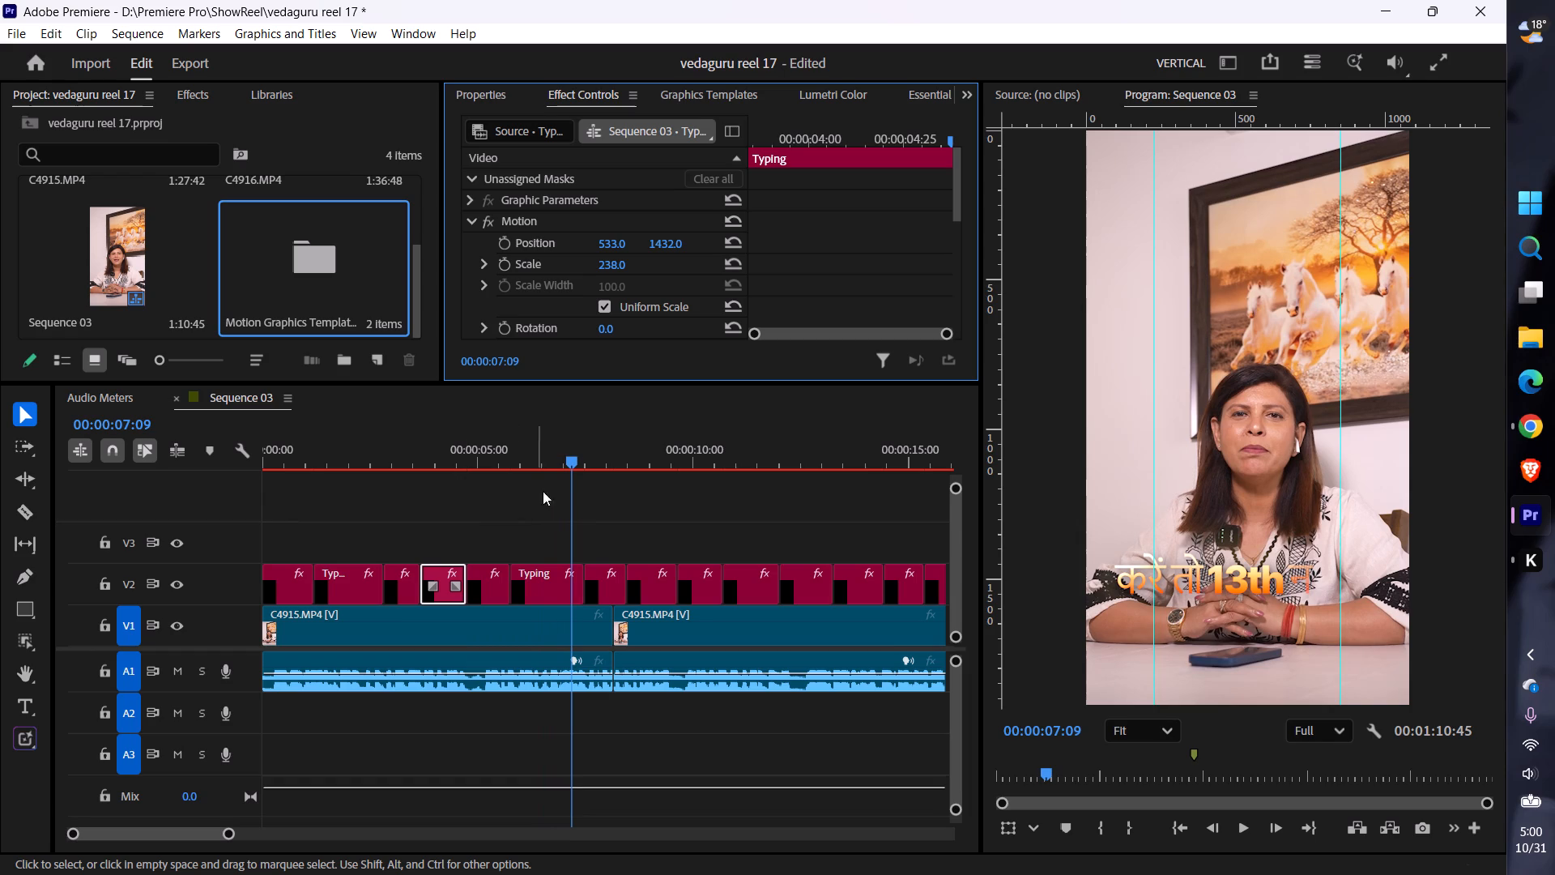
drag(572, 459, 560, 468)
click(541, 572)
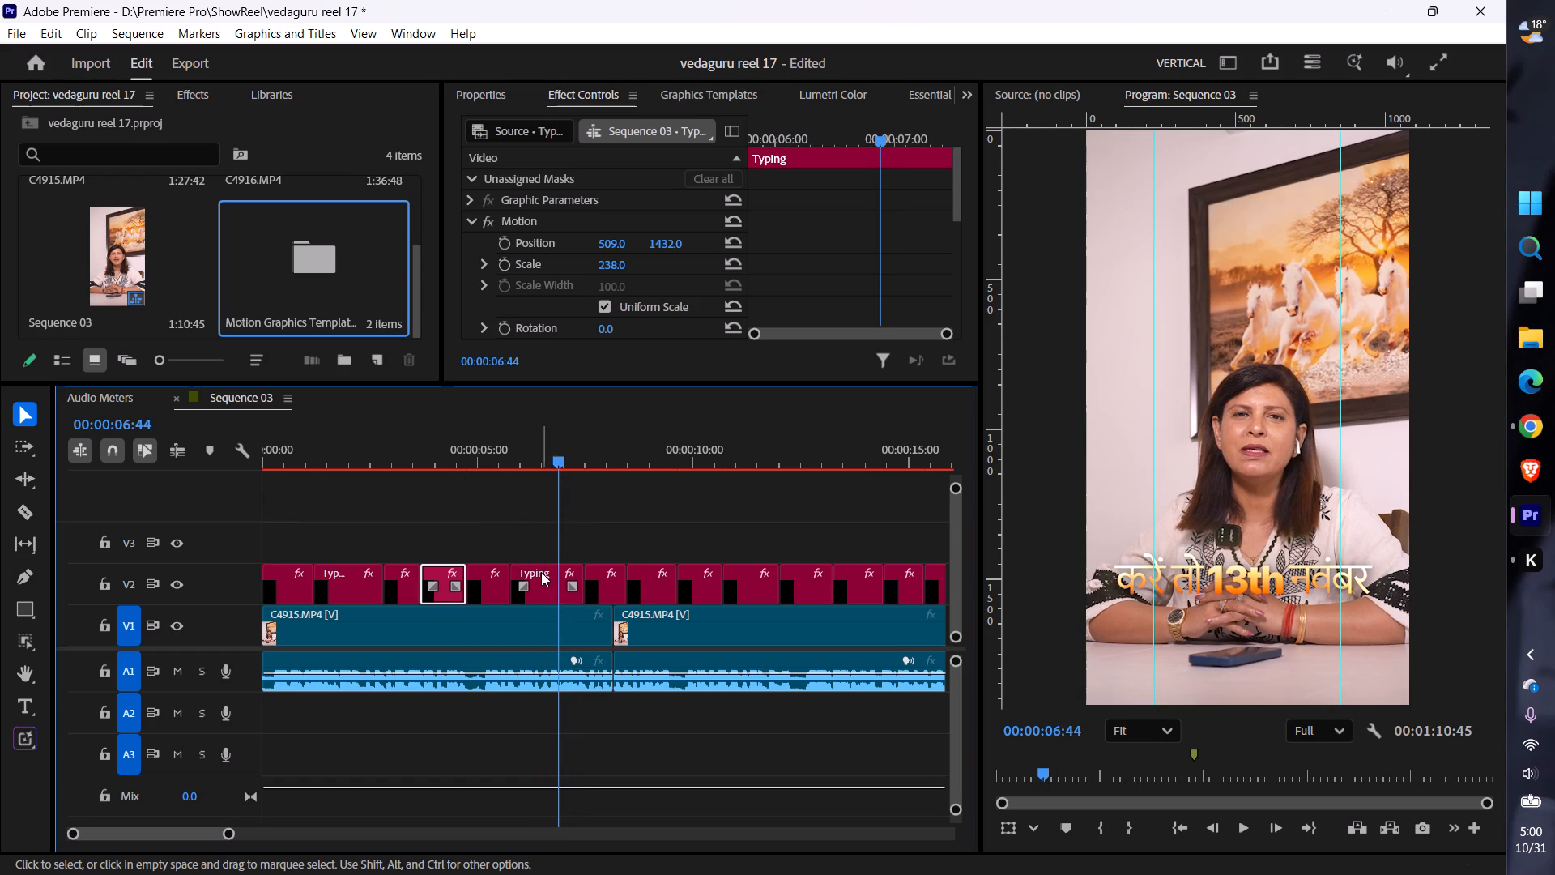
drag(609, 244, 630, 244)
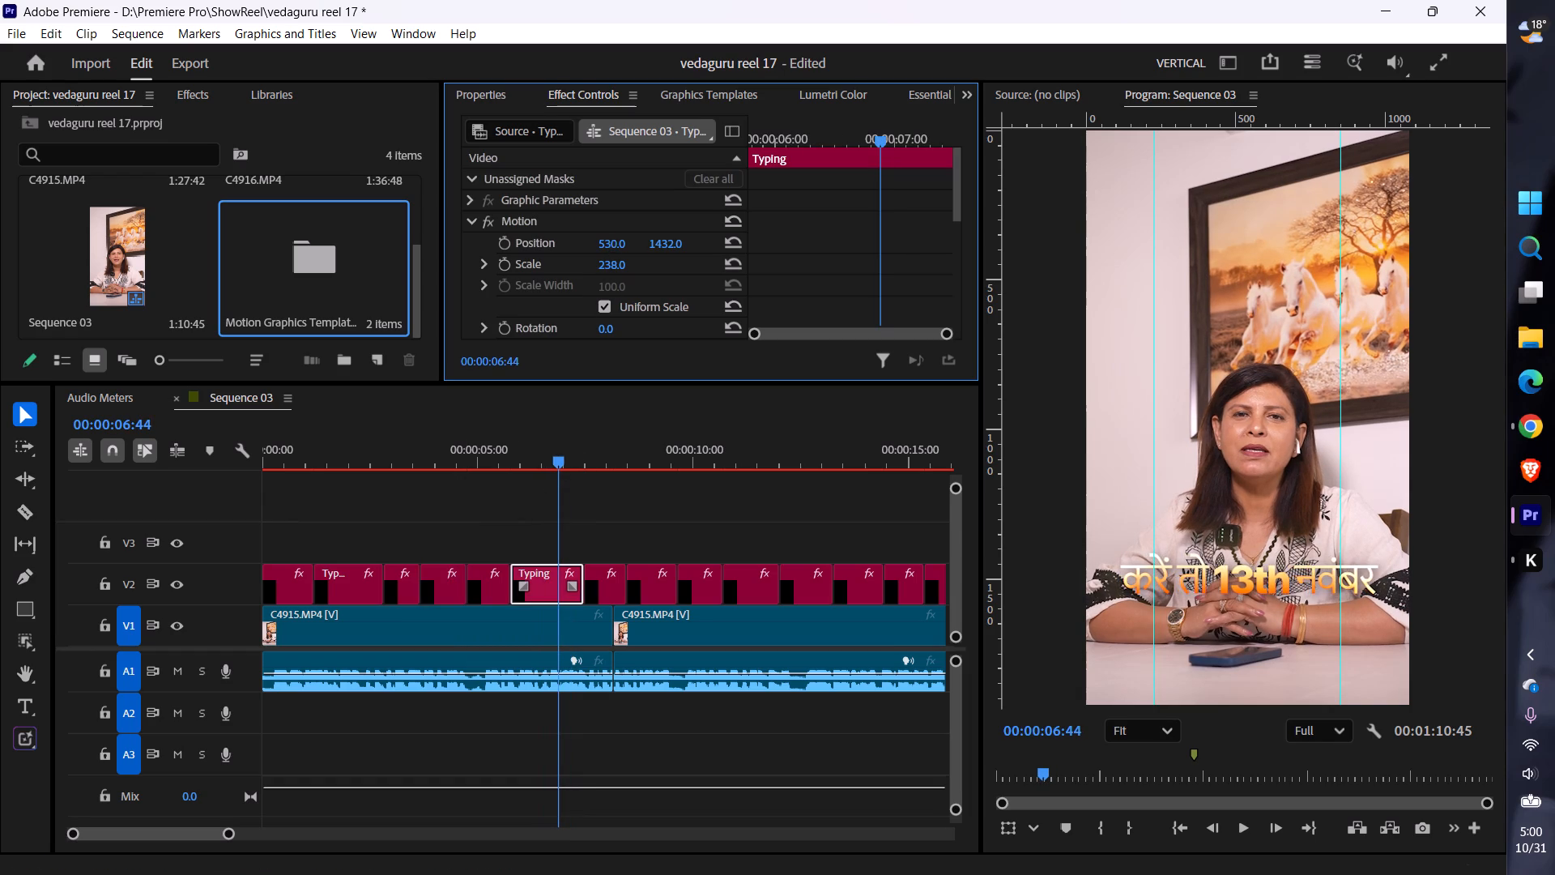
drag(630, 244, 629, 248)
click(560, 502)
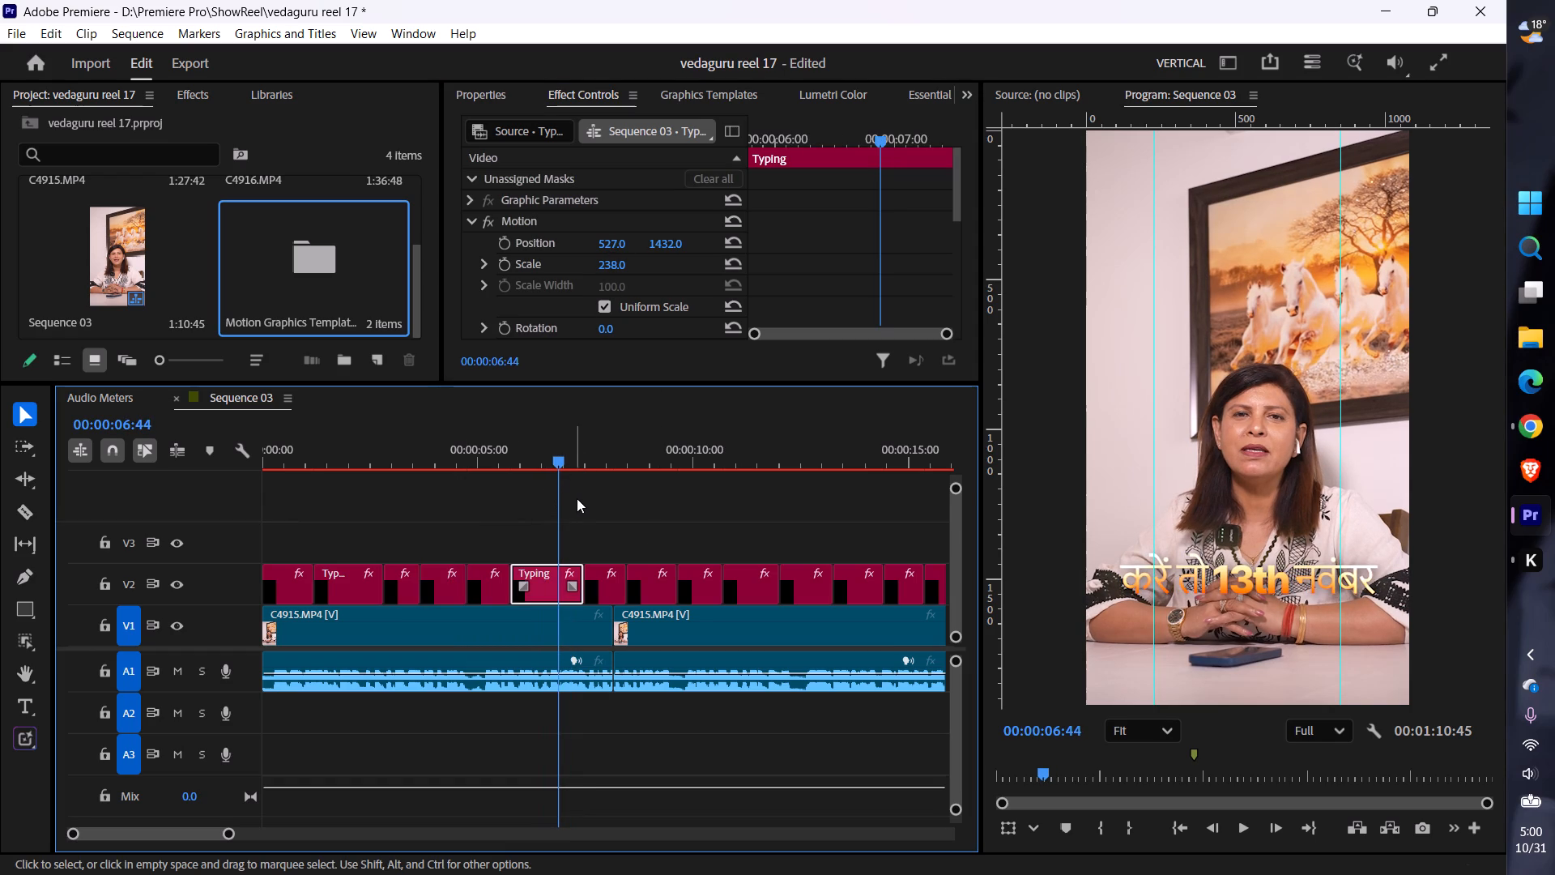
Play on to the "फाइल्स के लेन-देन" caption and set its horizontal position to 531 to centre it.
click(577, 498)
key(space)
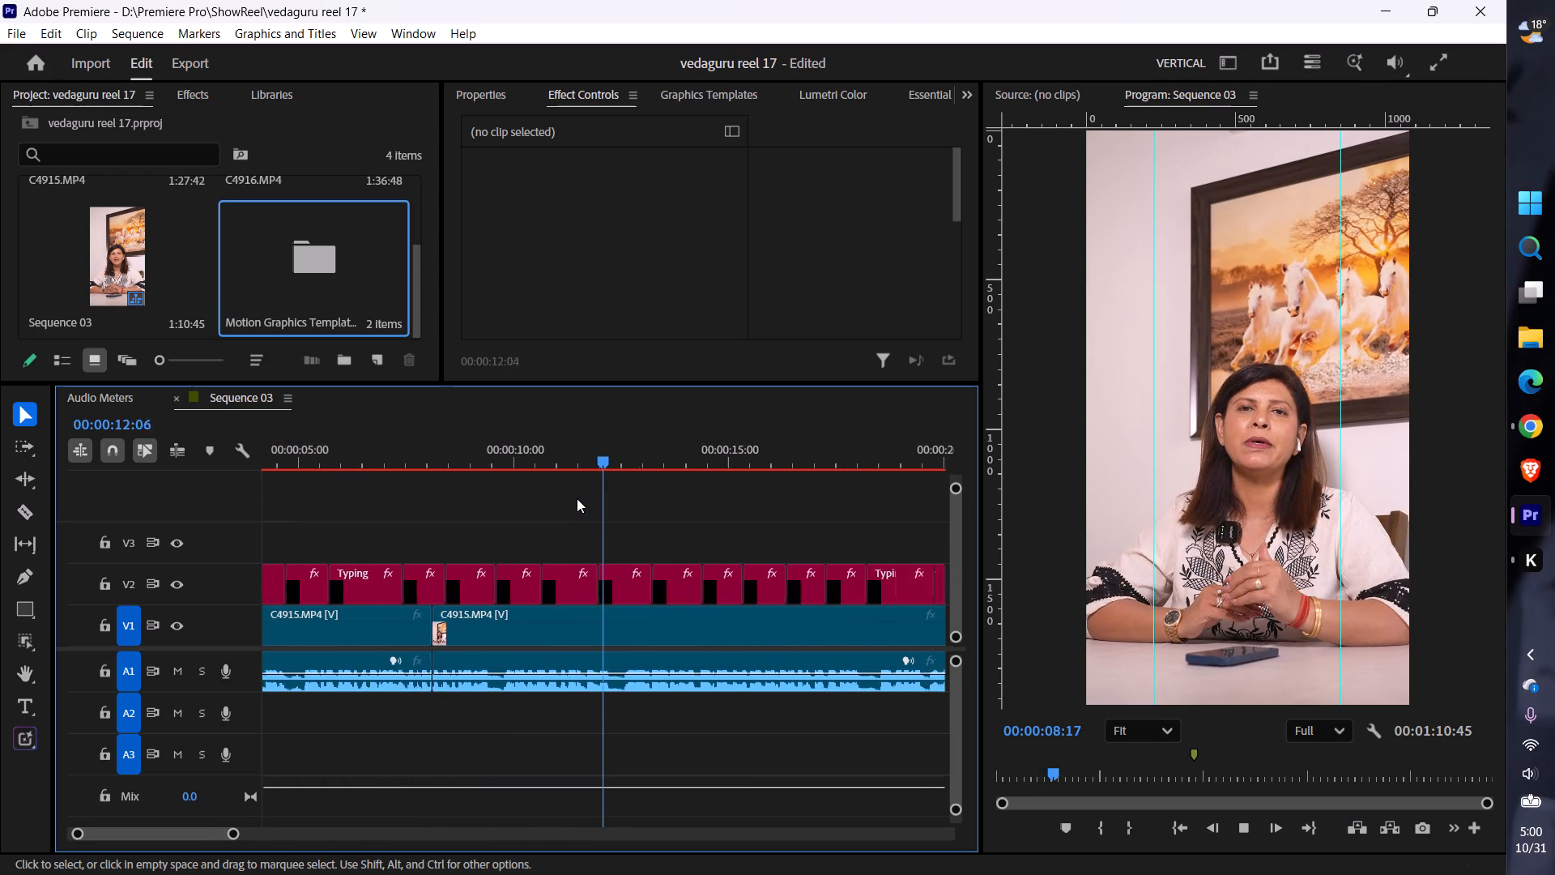
key(space)
key(space)
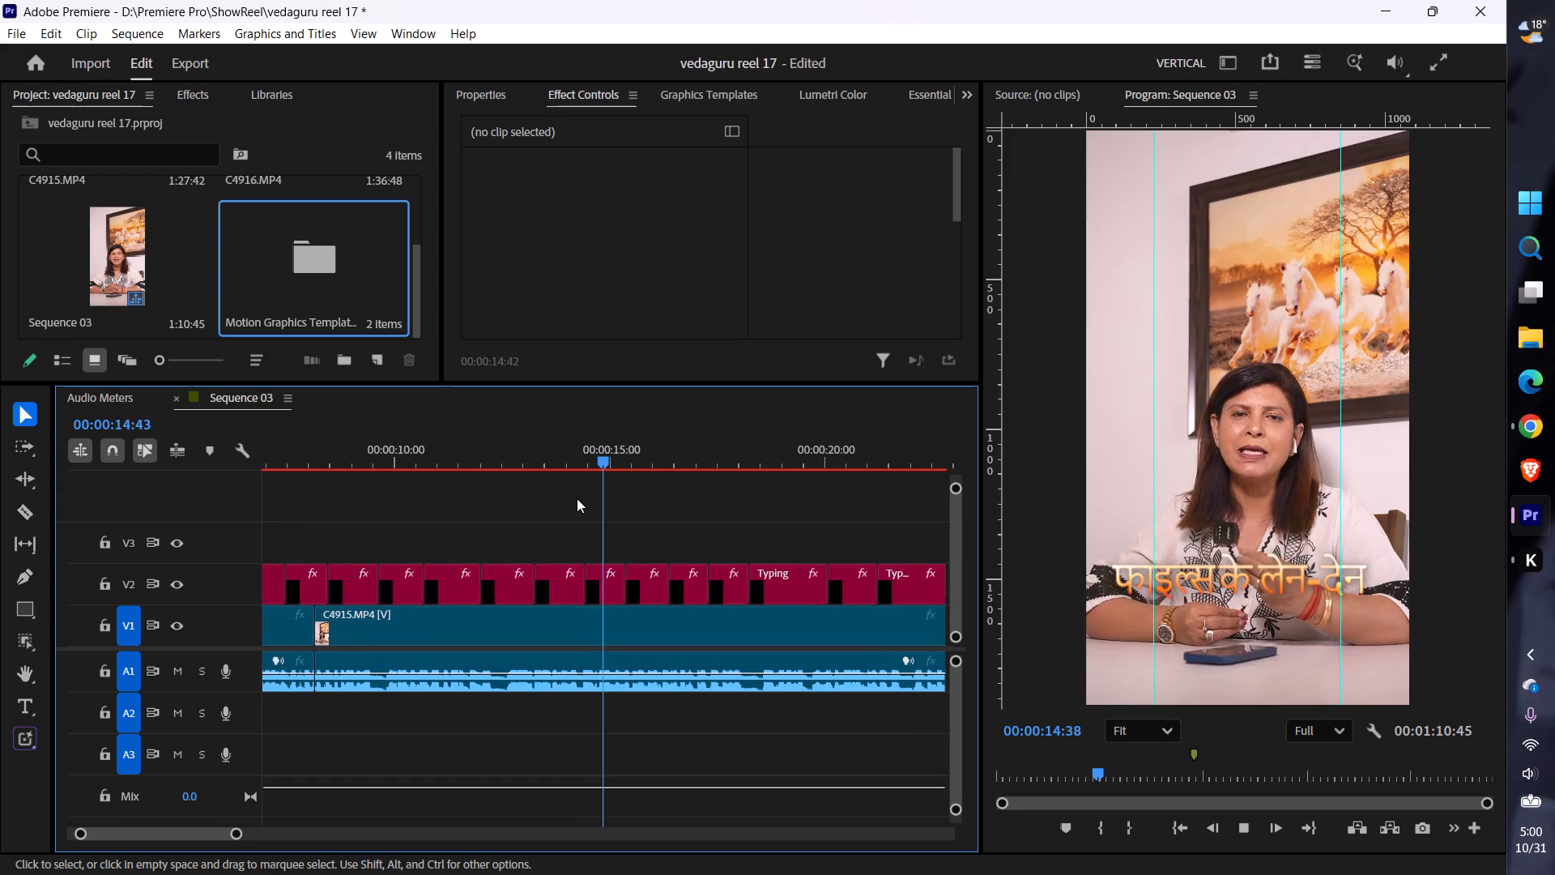
key(space)
click(585, 581)
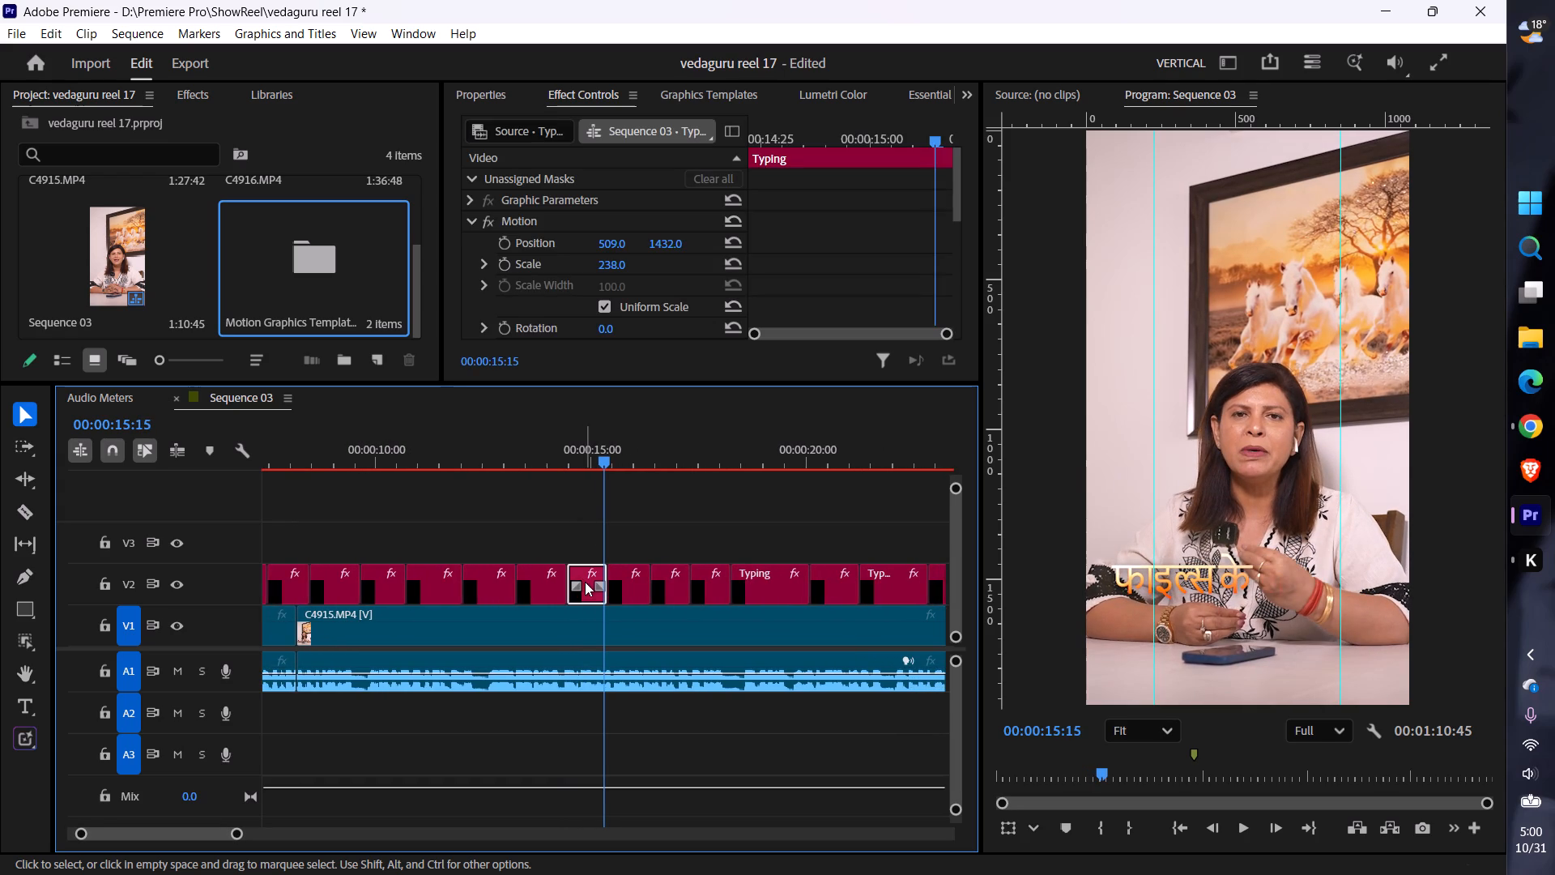
drag(607, 463, 599, 472)
drag(607, 245, 634, 253)
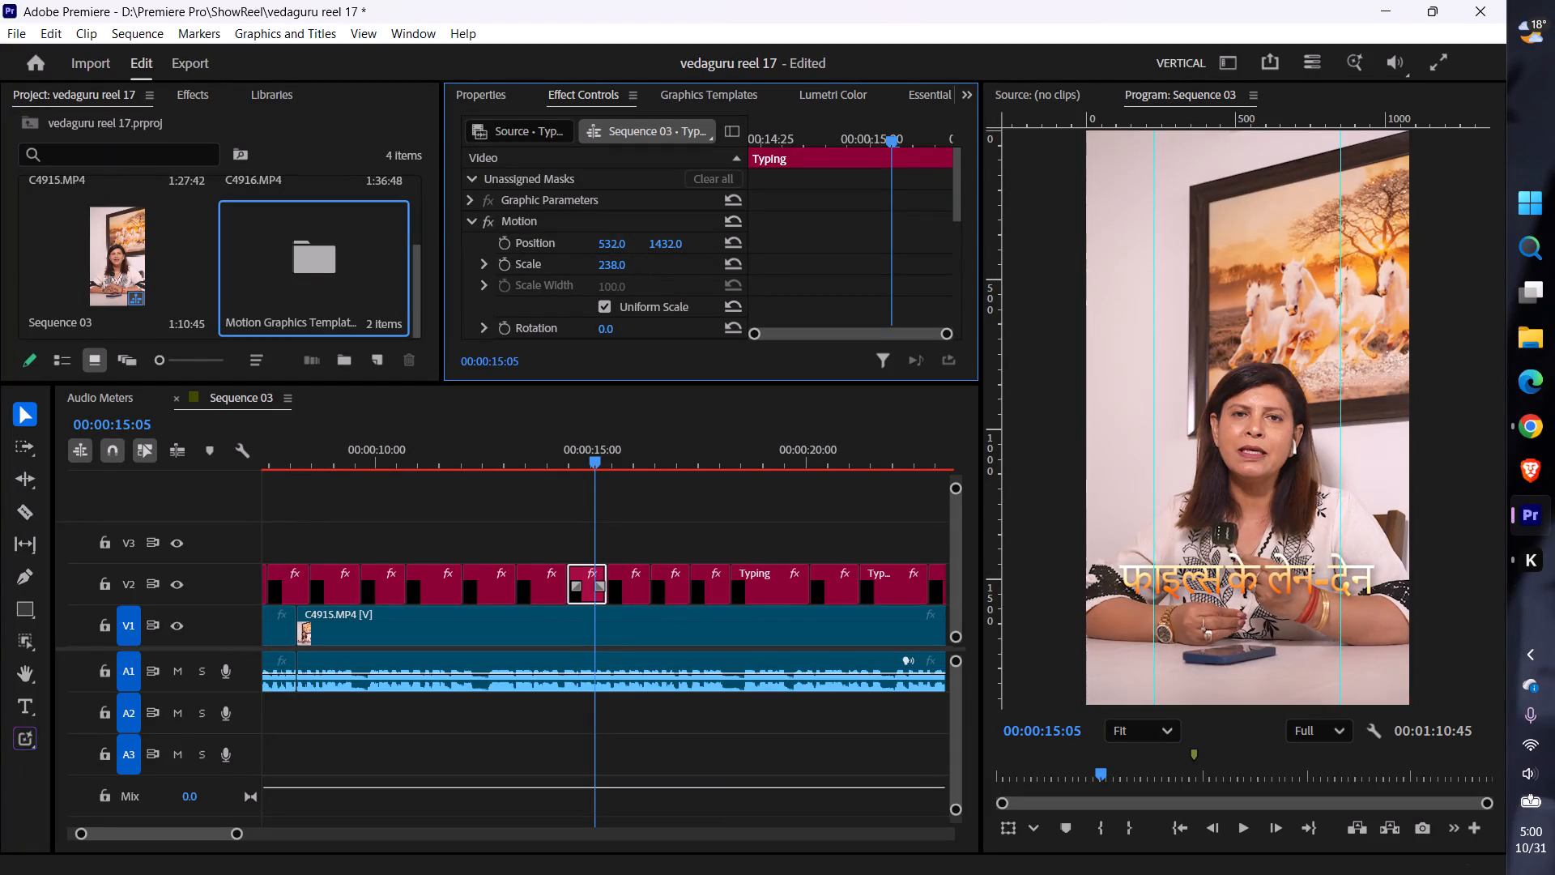
drag(634, 253, 633, 253)
Play on to the "कोई मिस अंडरस्टैंडिंग" caption and set its horizontal position to 528.
key(space)
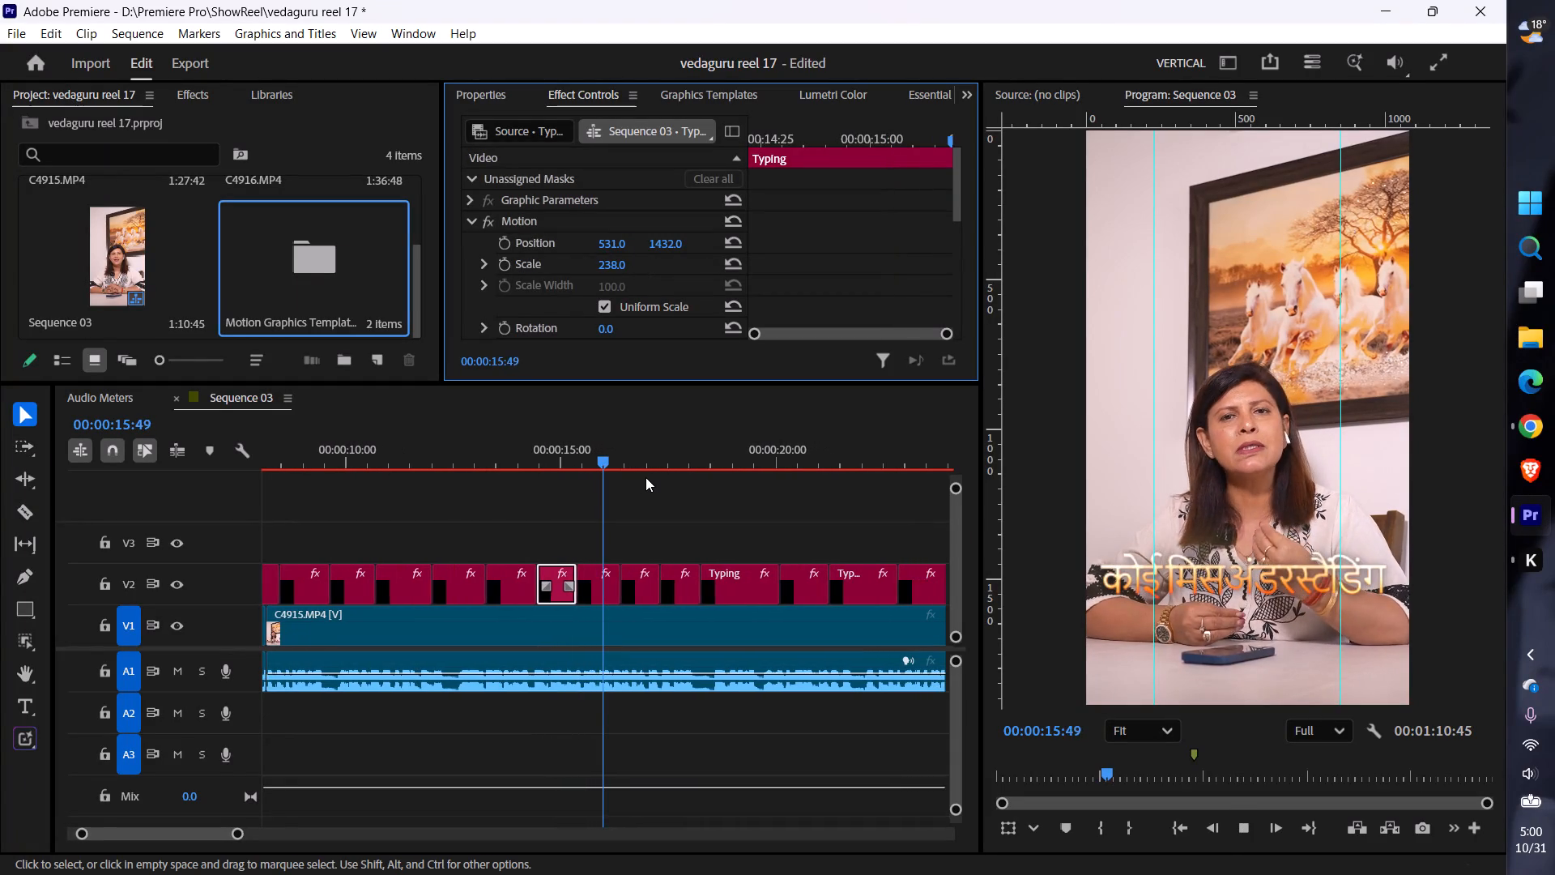
key(space)
click(593, 578)
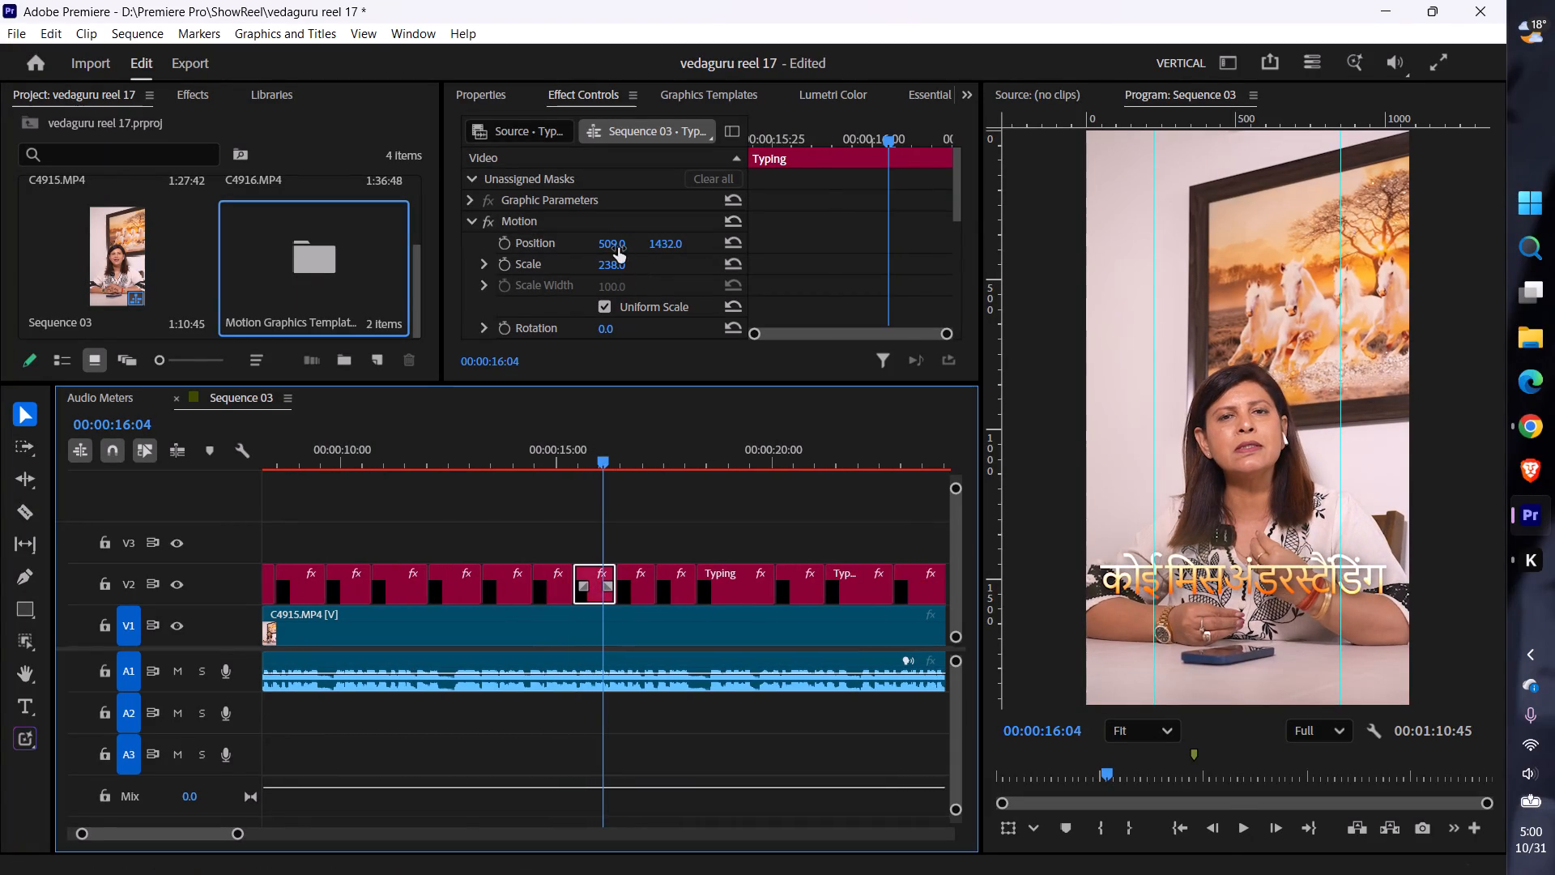
drag(613, 246, 635, 251)
Check the captions up to 00:00:23:47 and set the horizontal position of the "में वृद्धि करेगा।" caption to 521.
click(594, 457)
key(space)
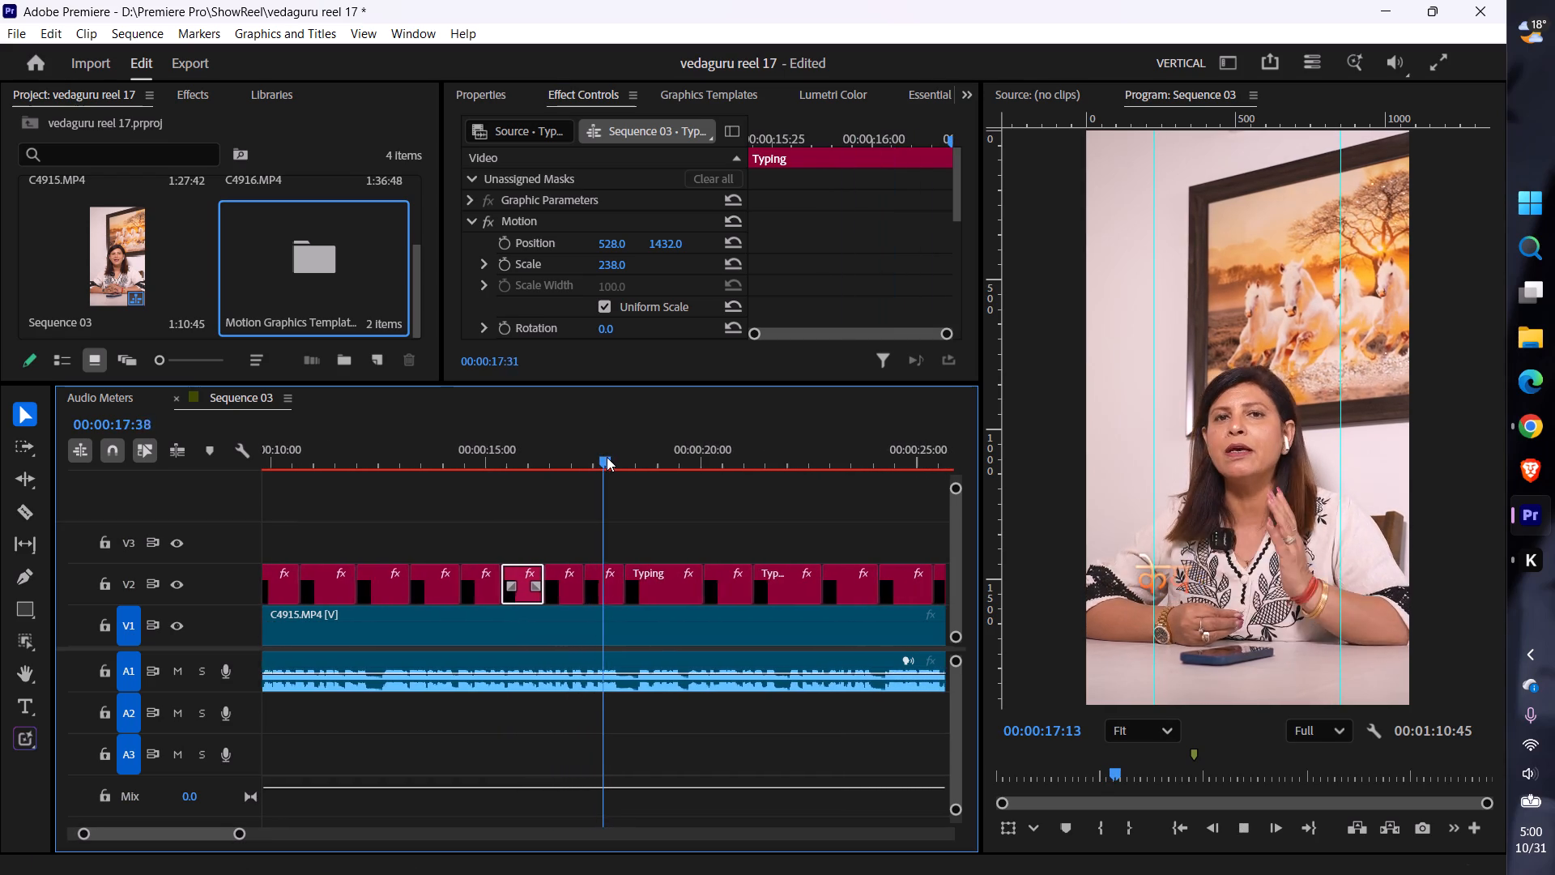
key(space)
key(space)
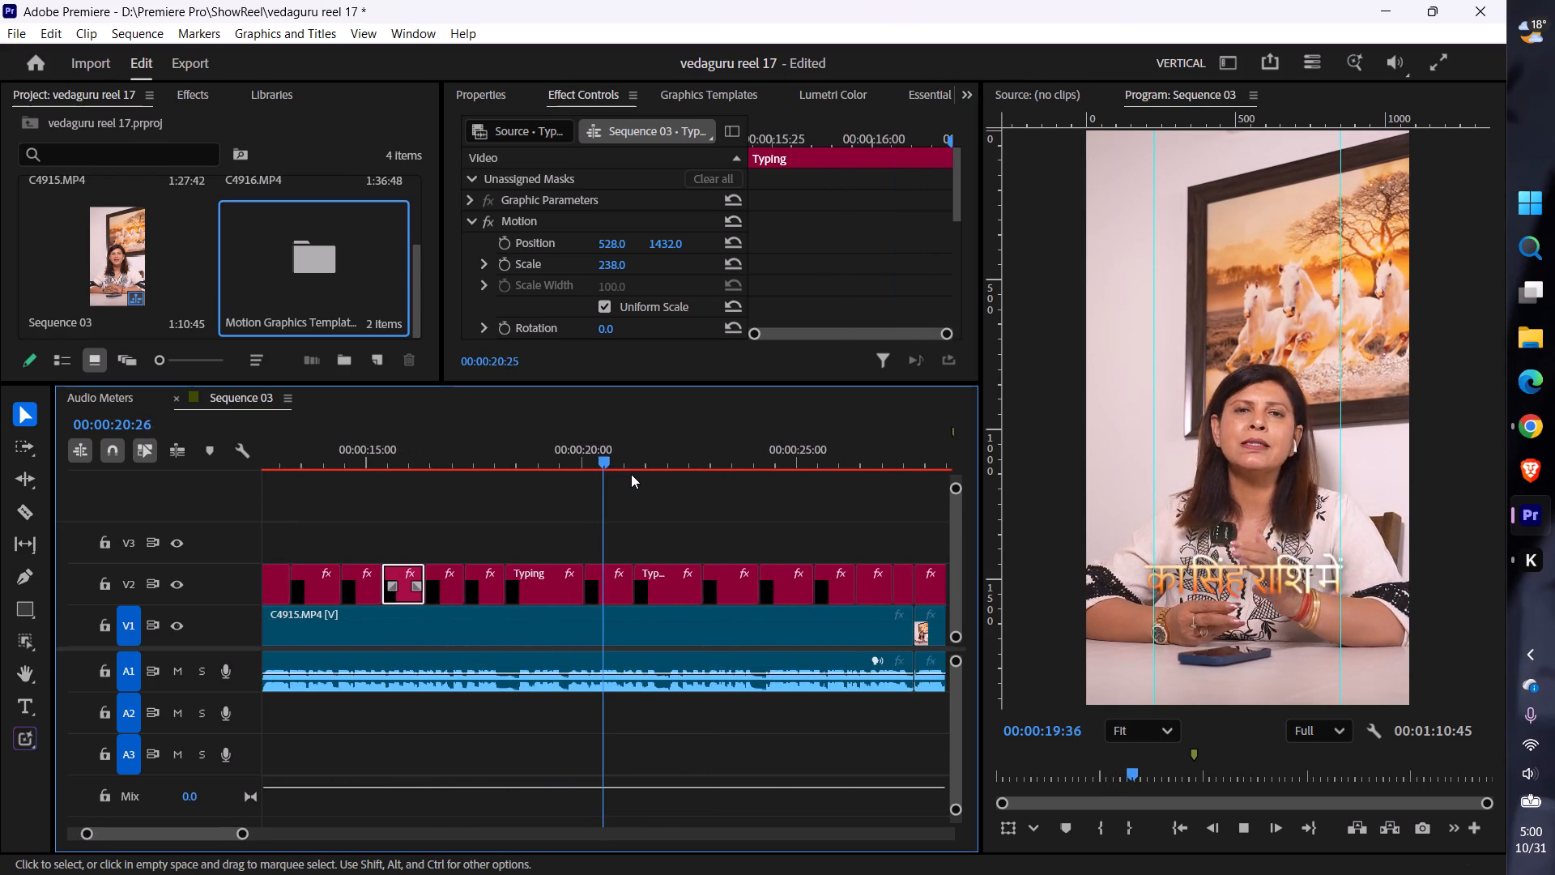
key(space)
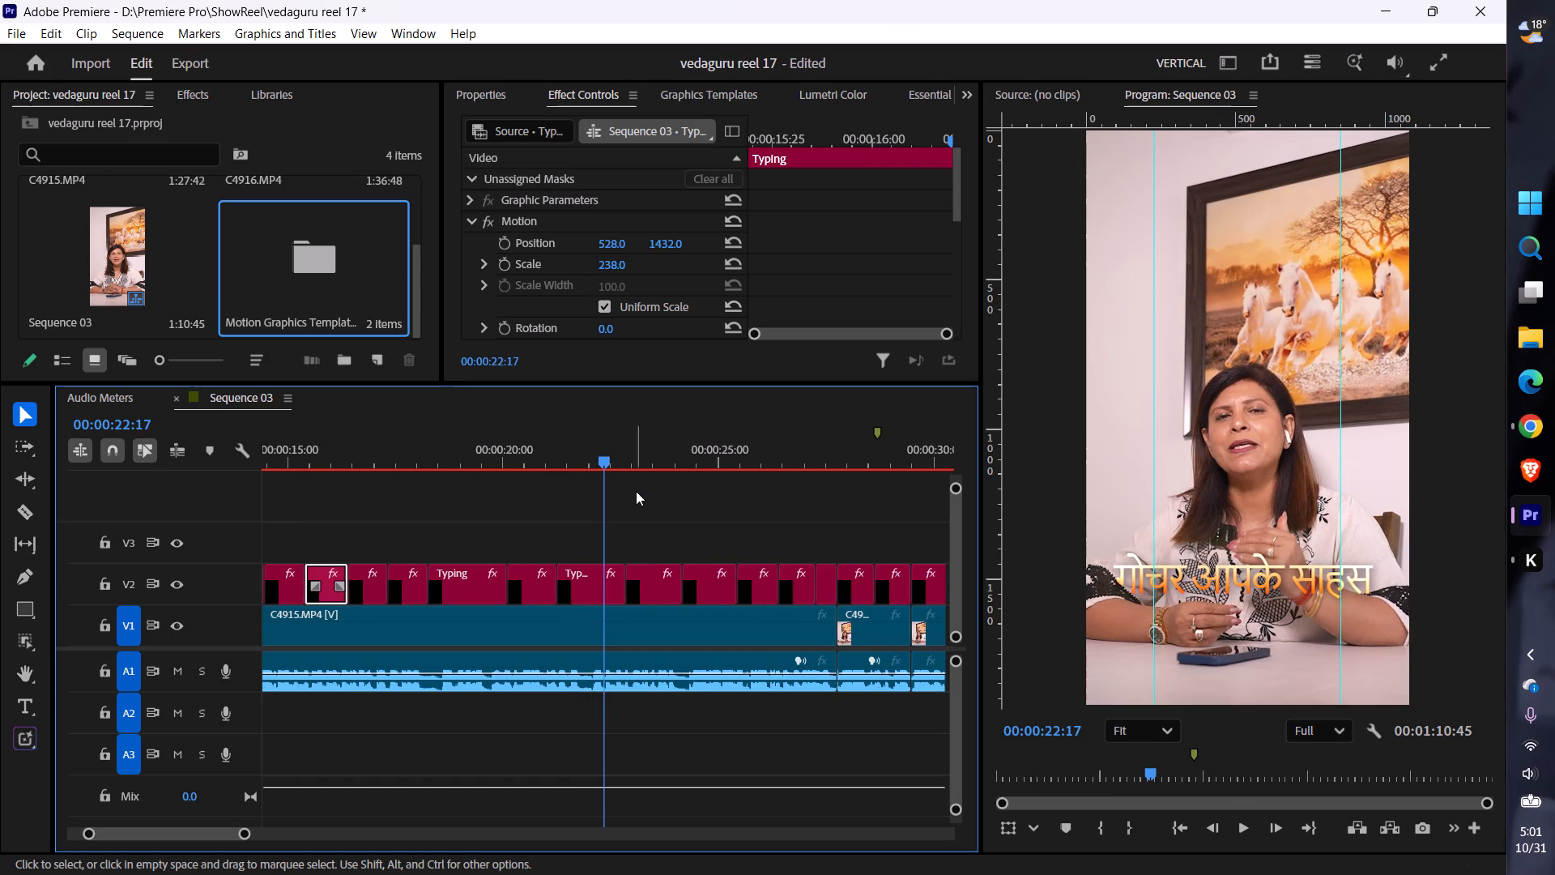
key(space)
key(space)
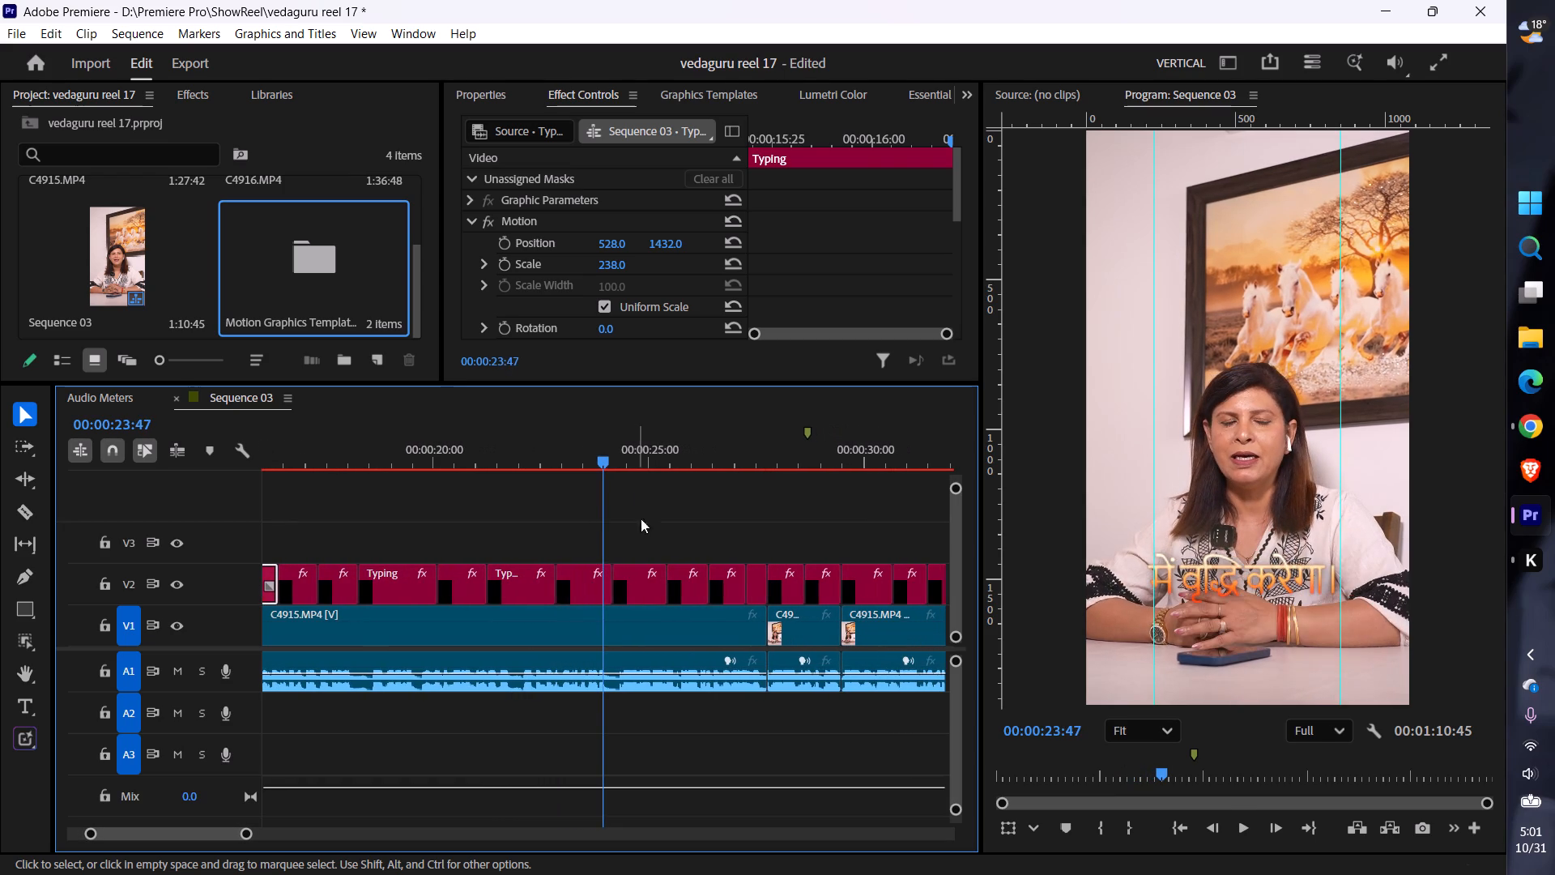
click(583, 591)
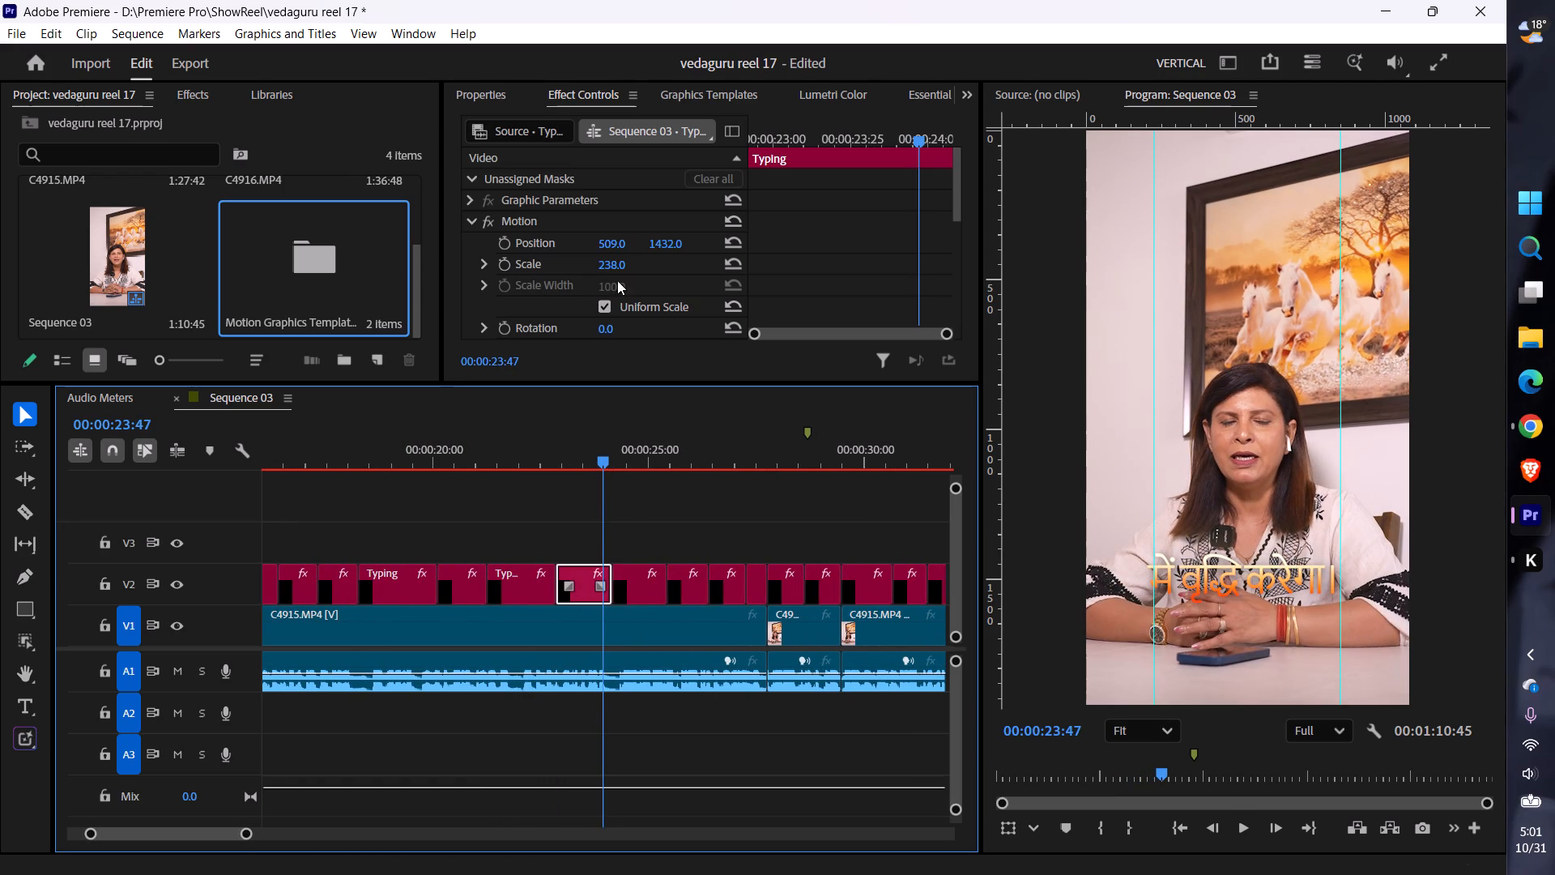
drag(609, 241, 620, 242)
Play on to the "जो लोग मीडिया," caption and set its horizontal position to 520.
key(space)
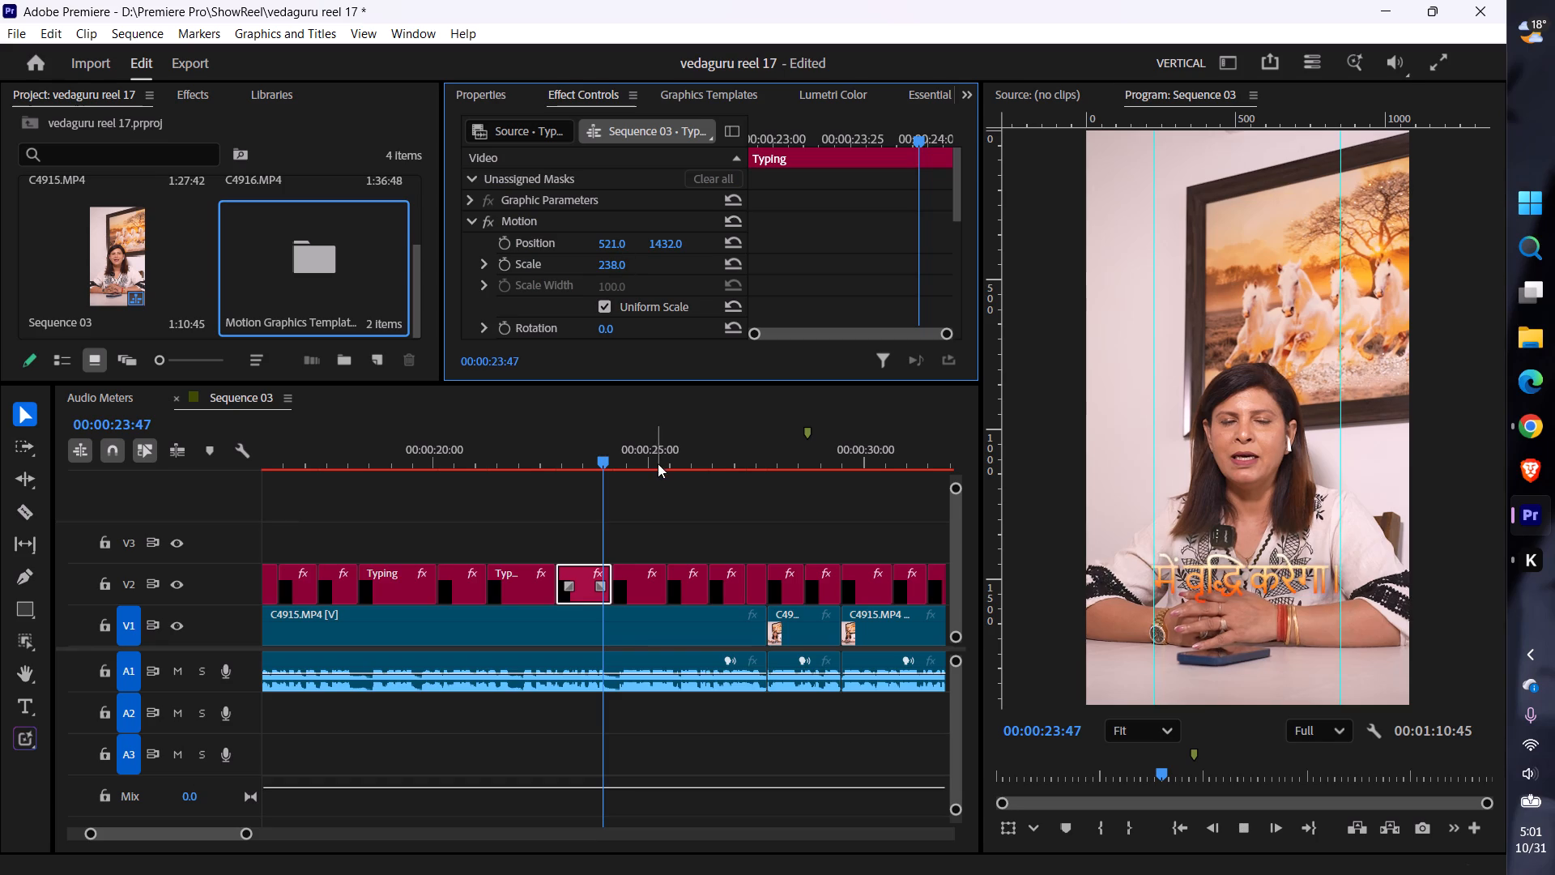
key(space)
click(584, 583)
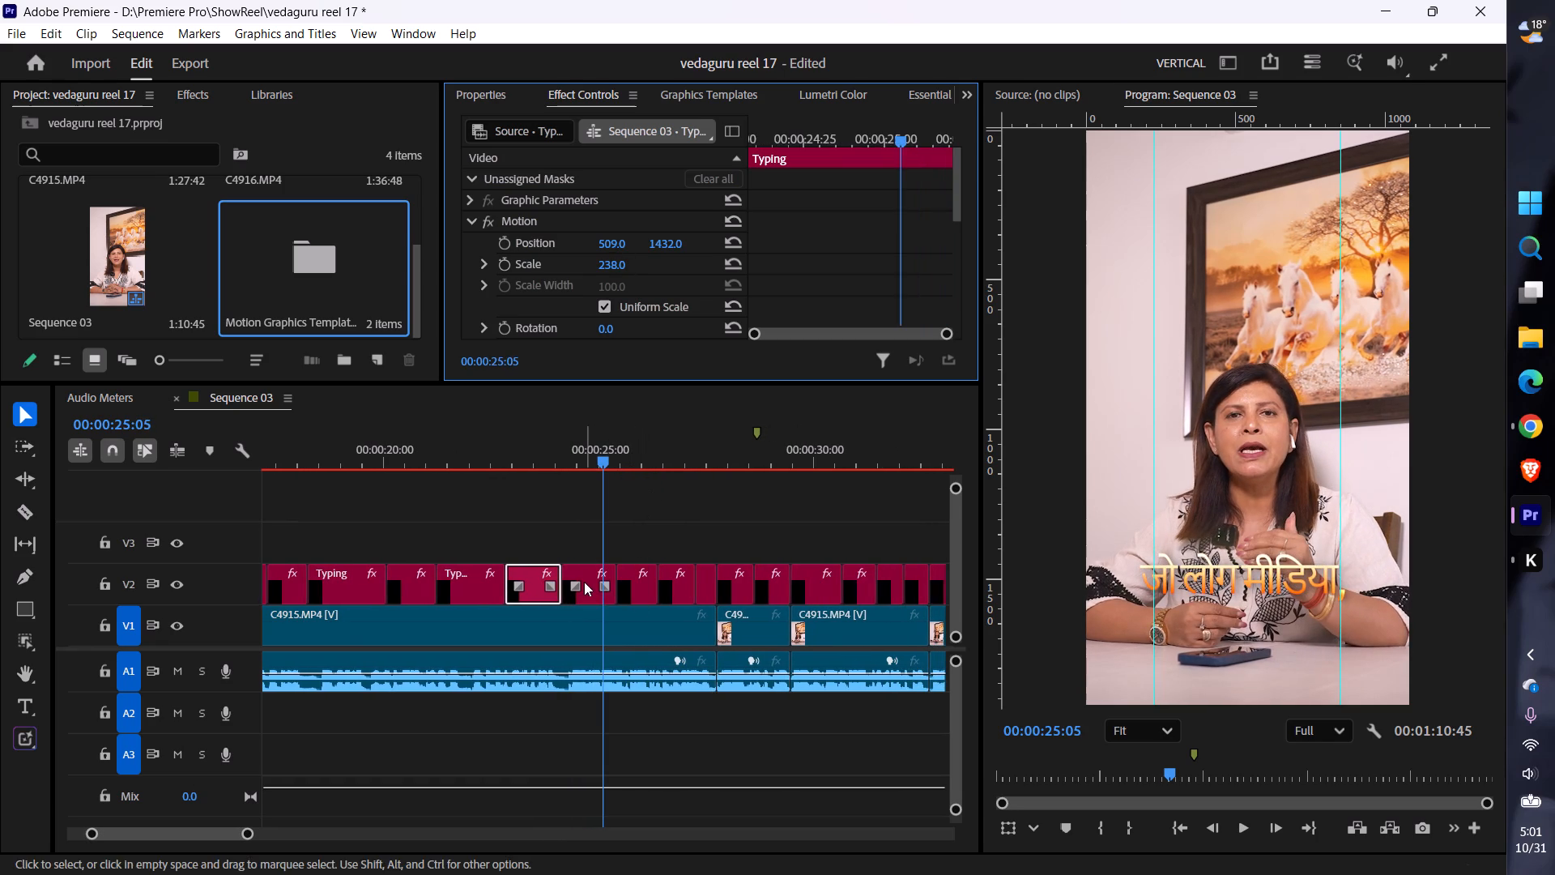
drag(615, 242, 626, 242)
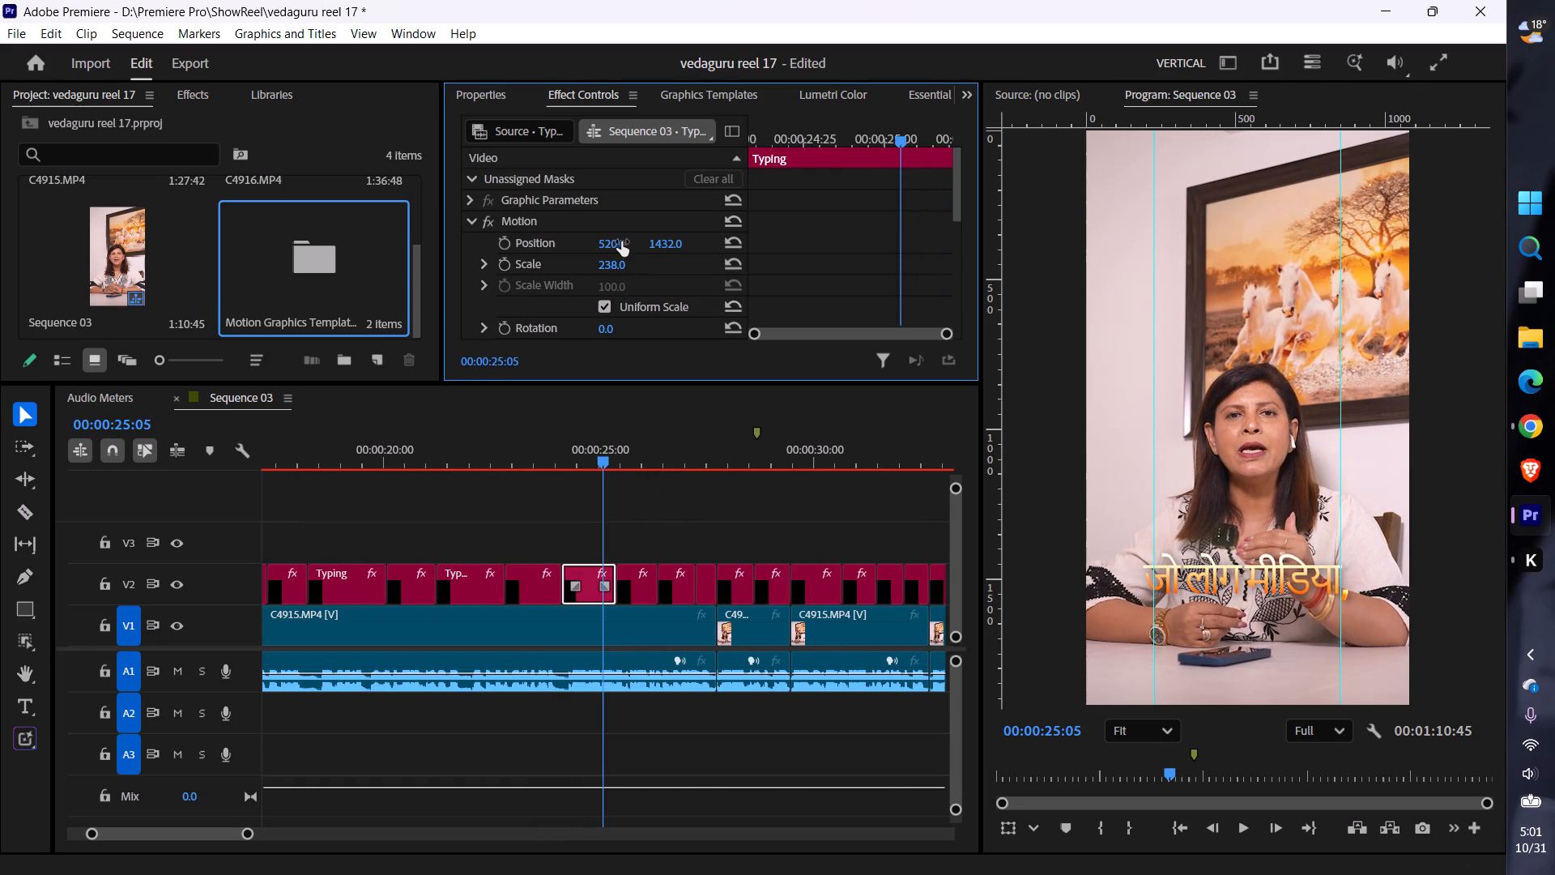
Play on to the "मार्केटिंग, राइटिंग के" caption and set its horizontal position to 530 to centre it.
key(space)
key(space)
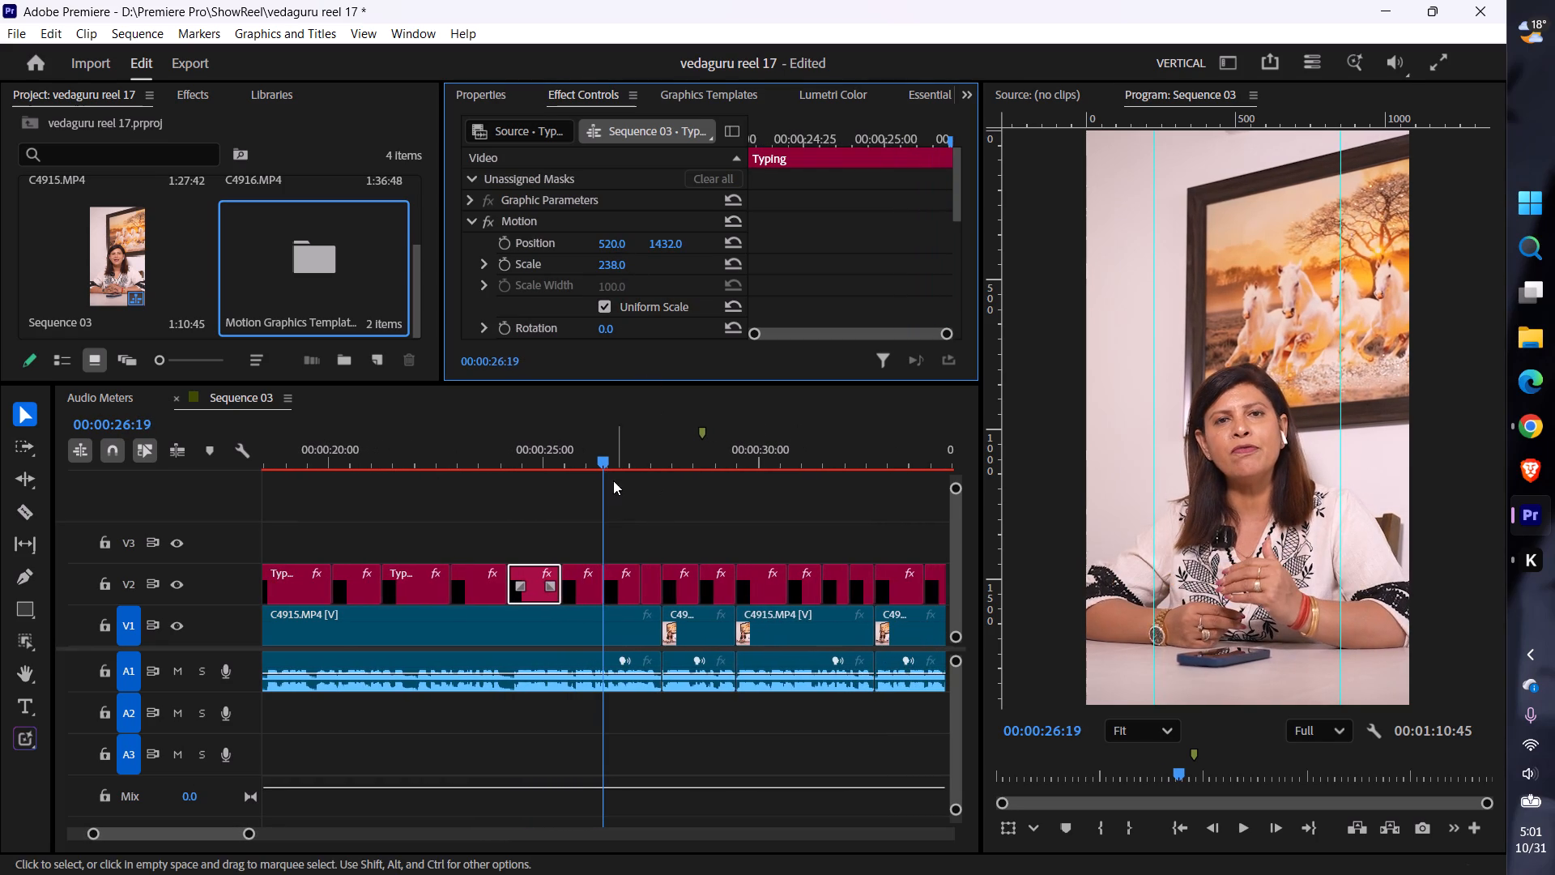
drag(602, 465, 578, 469)
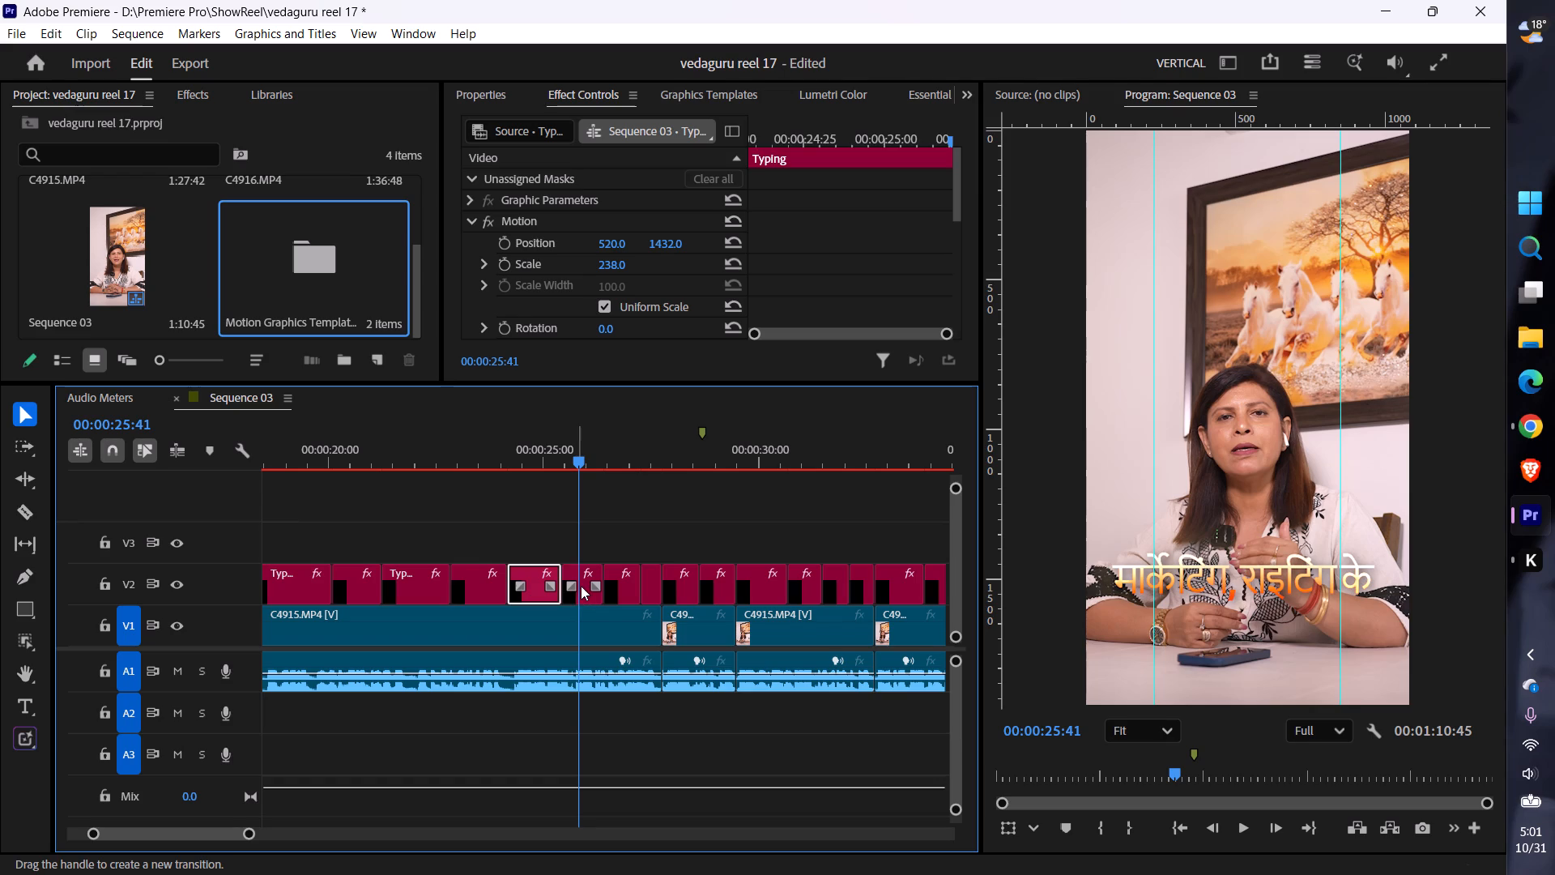
click(581, 586)
drag(612, 239, 637, 245)
Play through the following captions up to 00:00:39:24, pausing to check whether each is centred between the vertical guides.
key(space)
key(space)
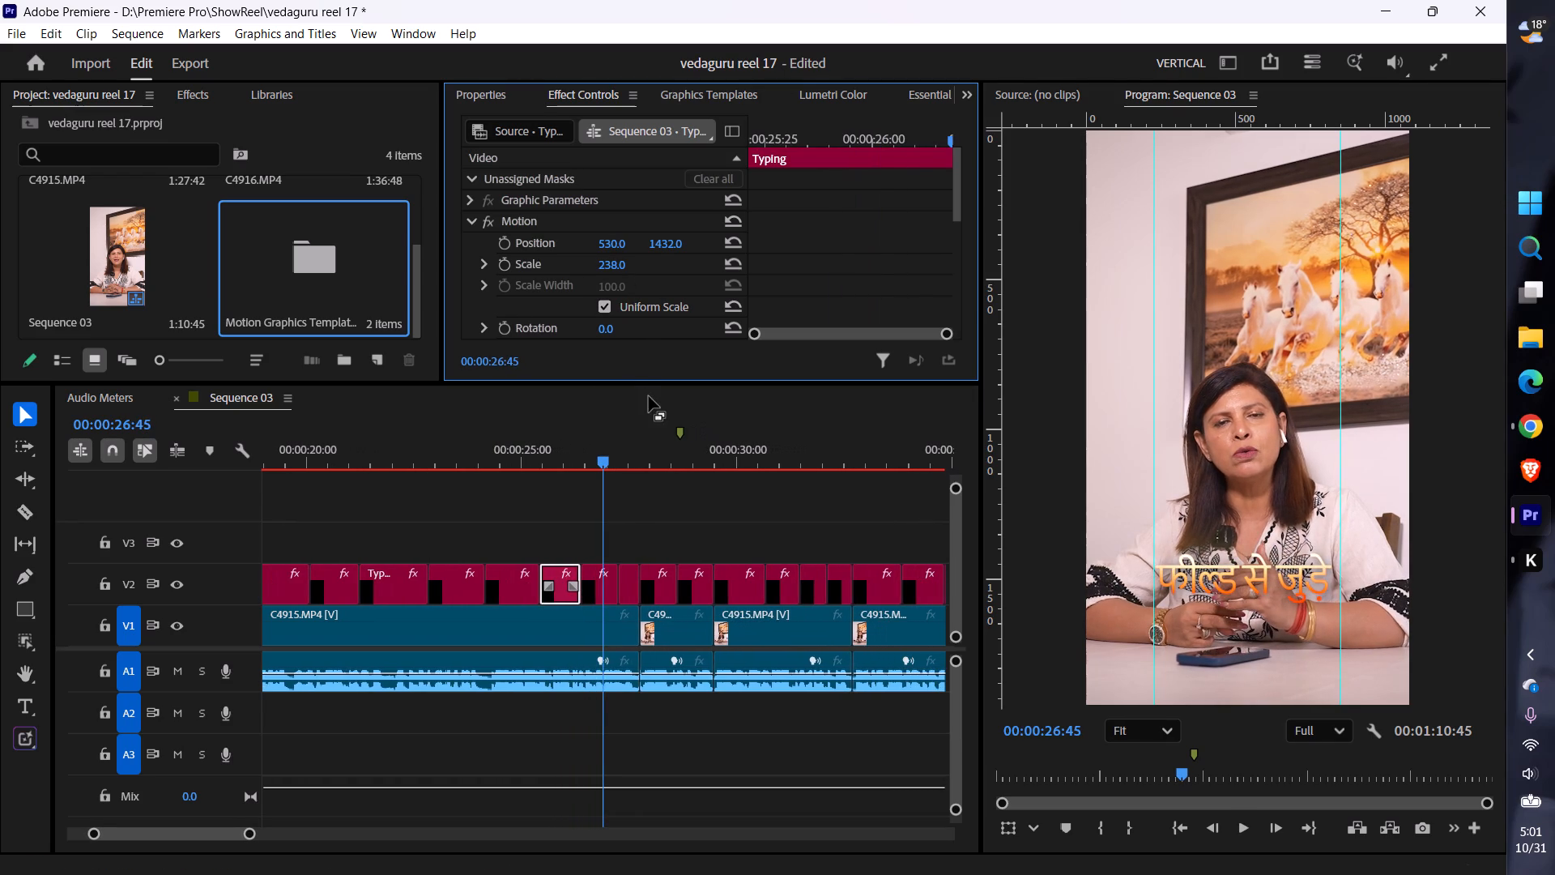
key(space)
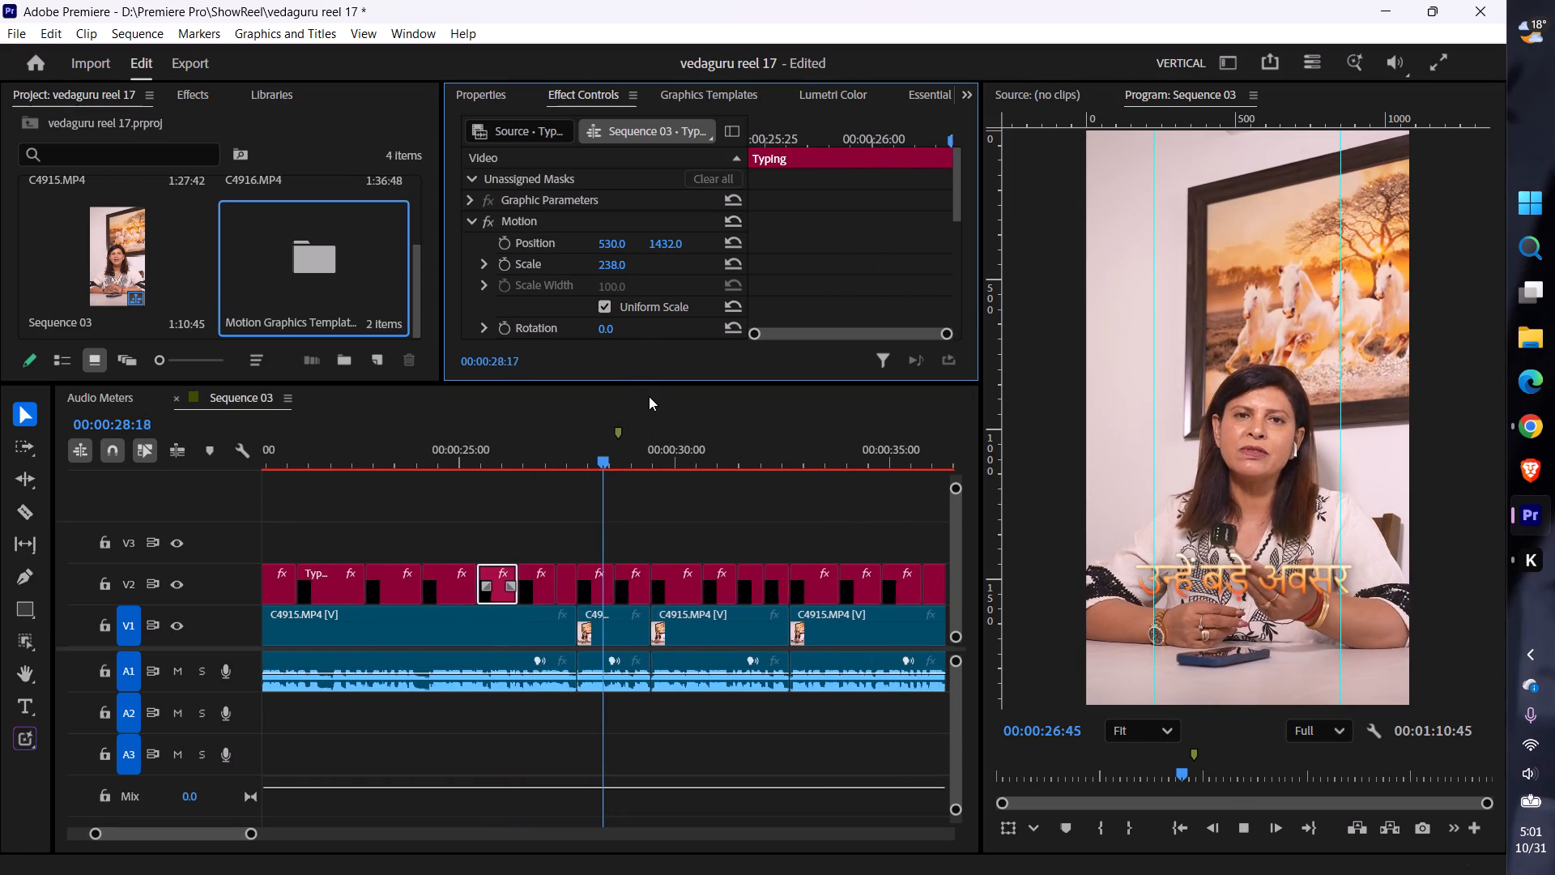
key(space)
key(space)
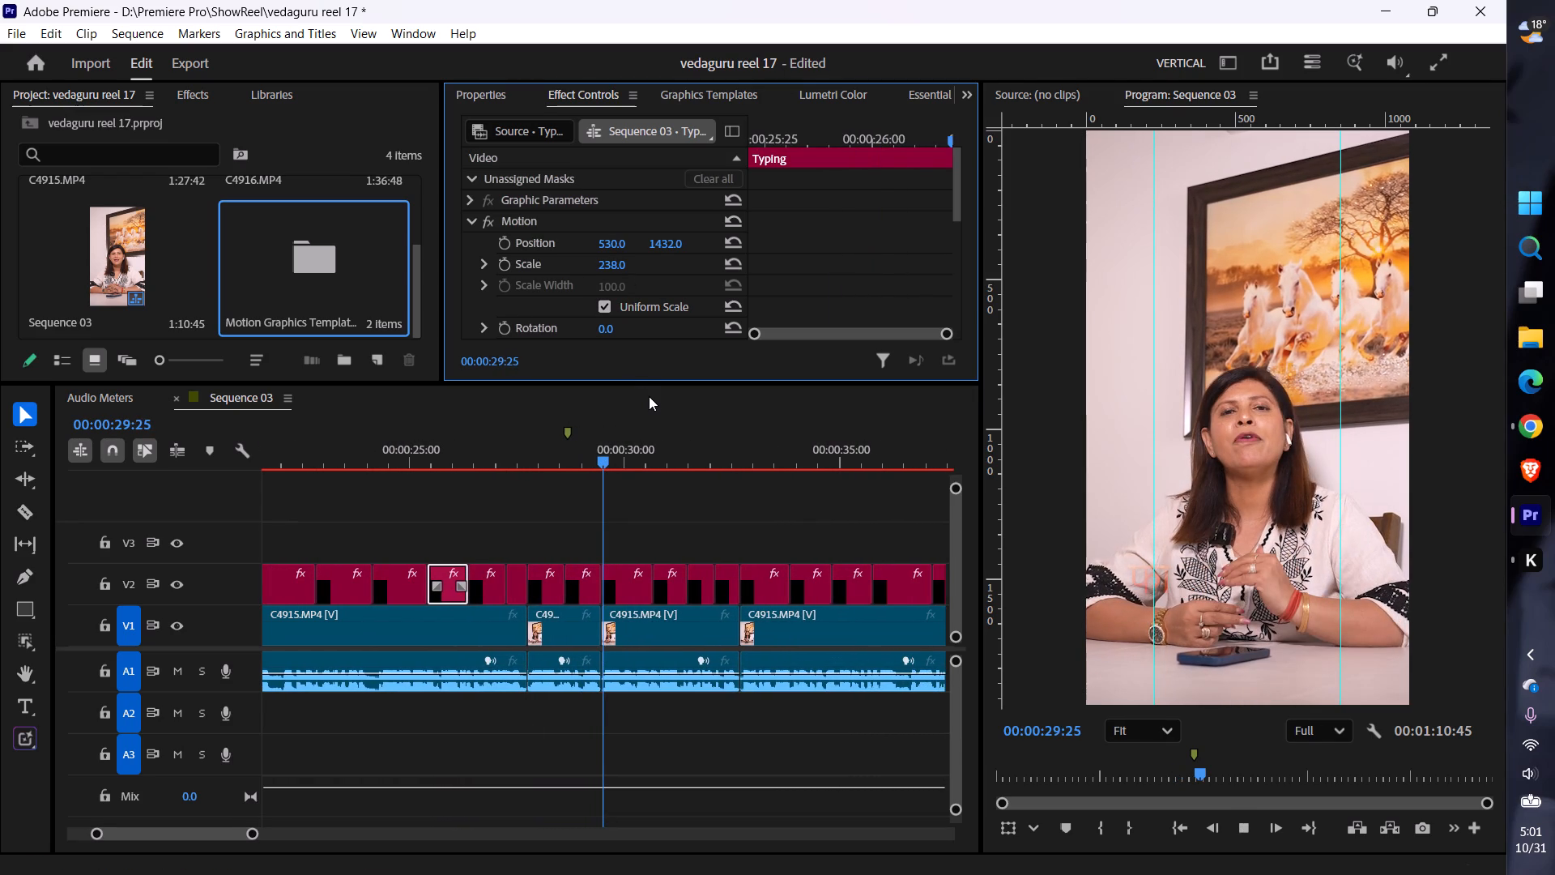
key(space)
key(space)
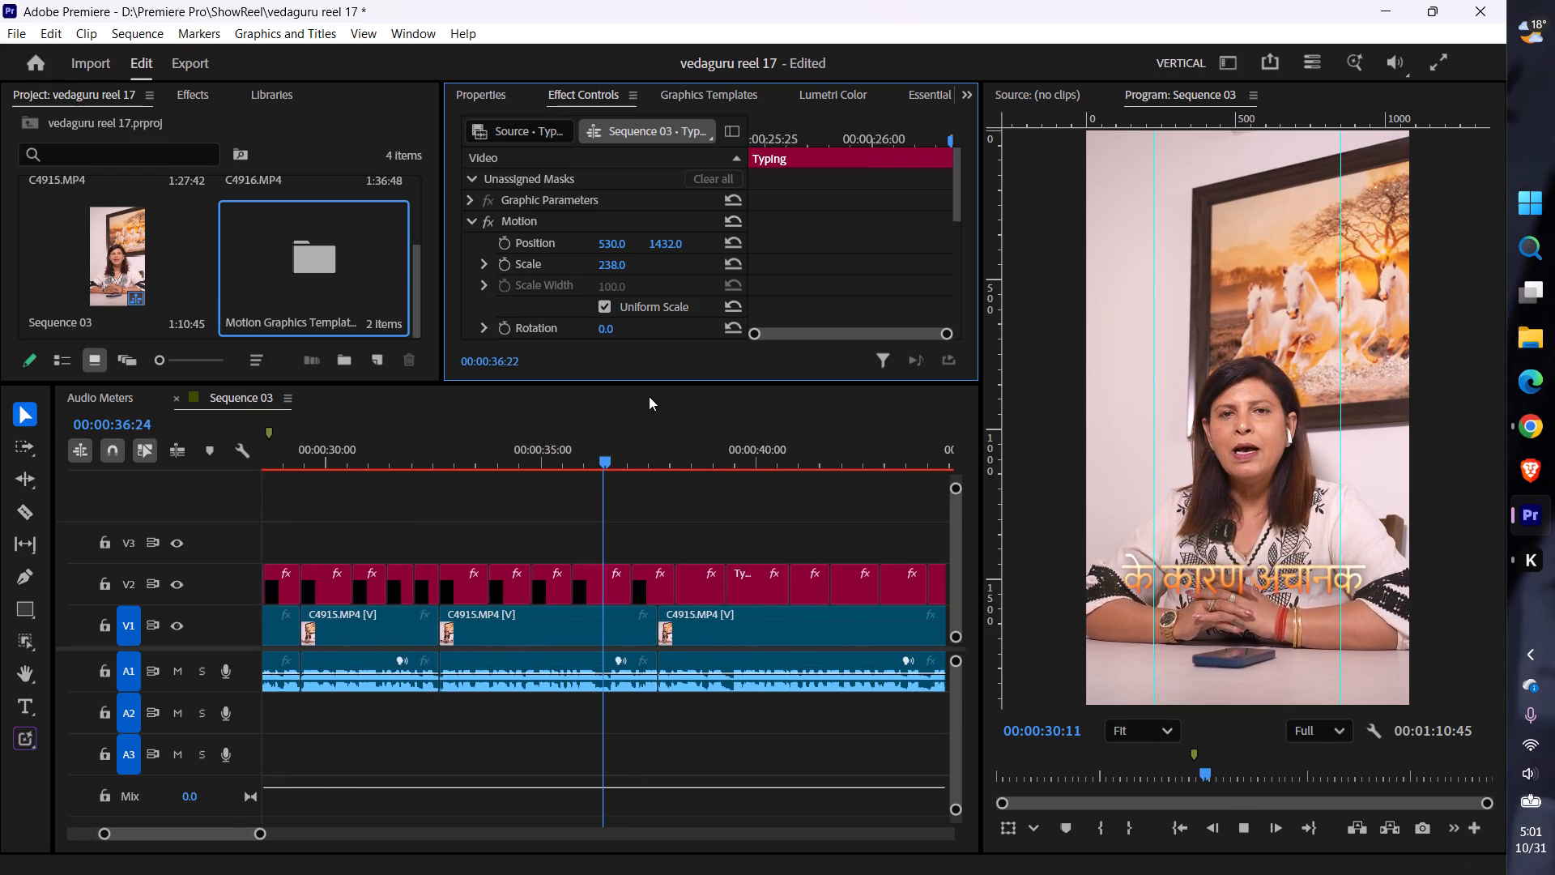
key(space)
key(space)
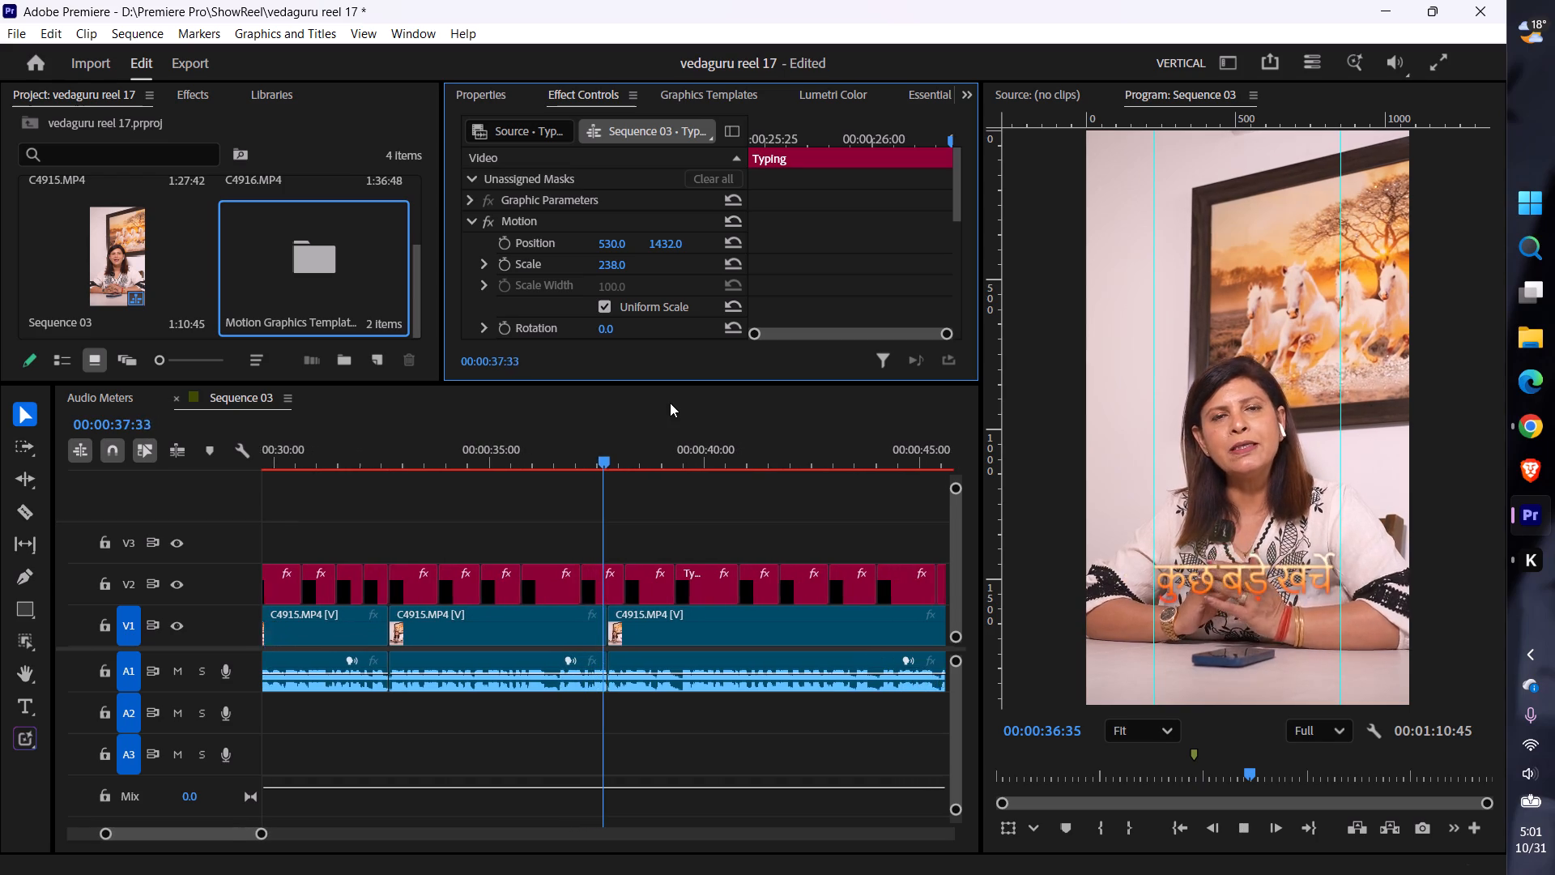
key(space)
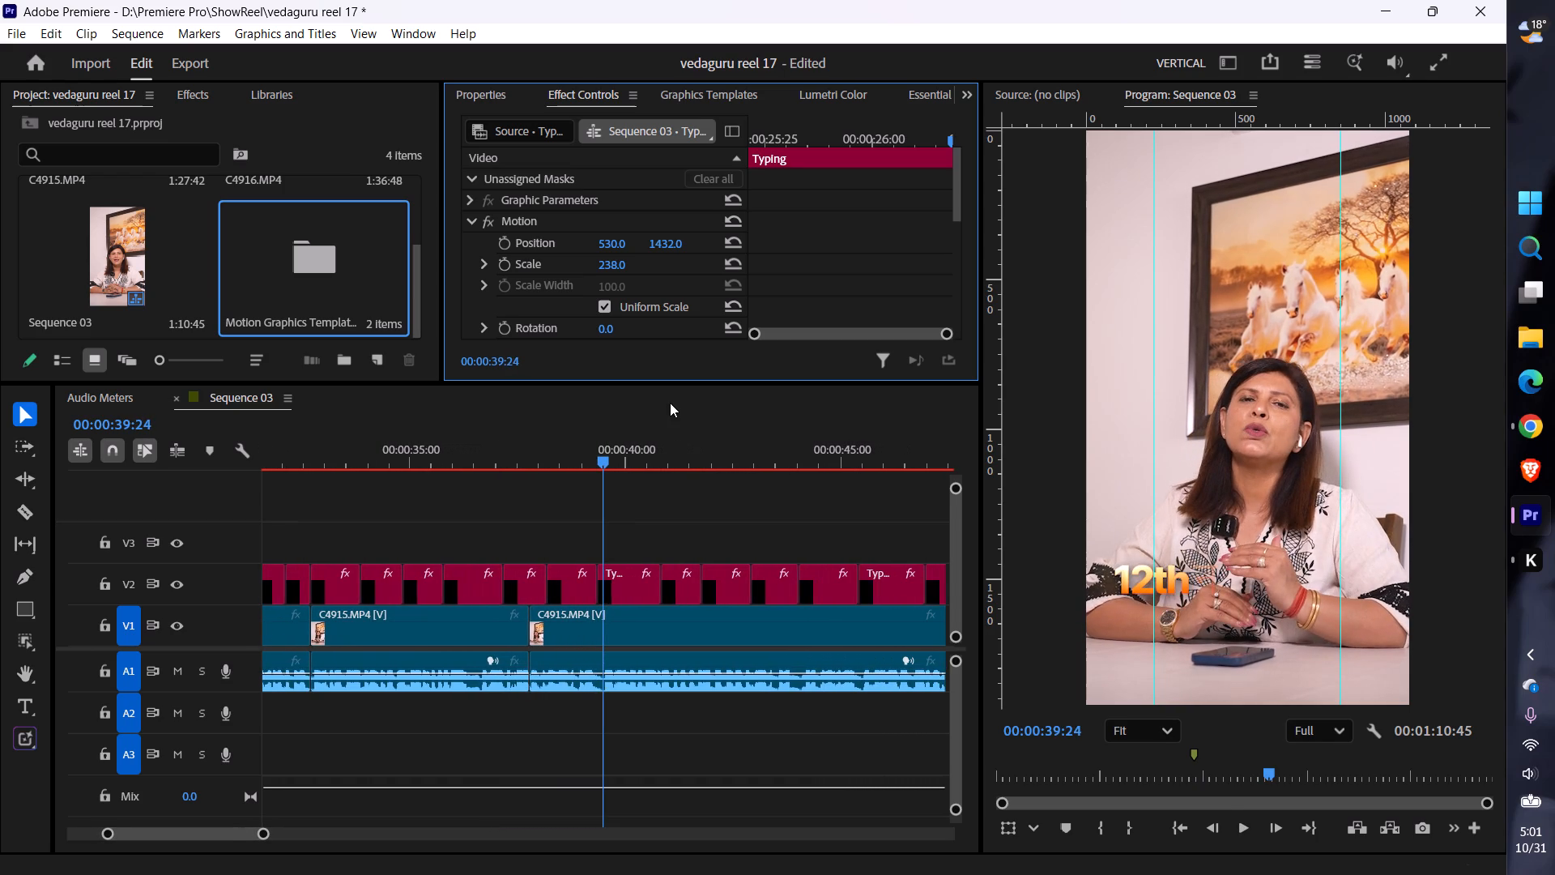
Play on to the "जुडी प्रॉब्लम्स आपको" caption and set its horizontal position to 523 to centre it.
key(space)
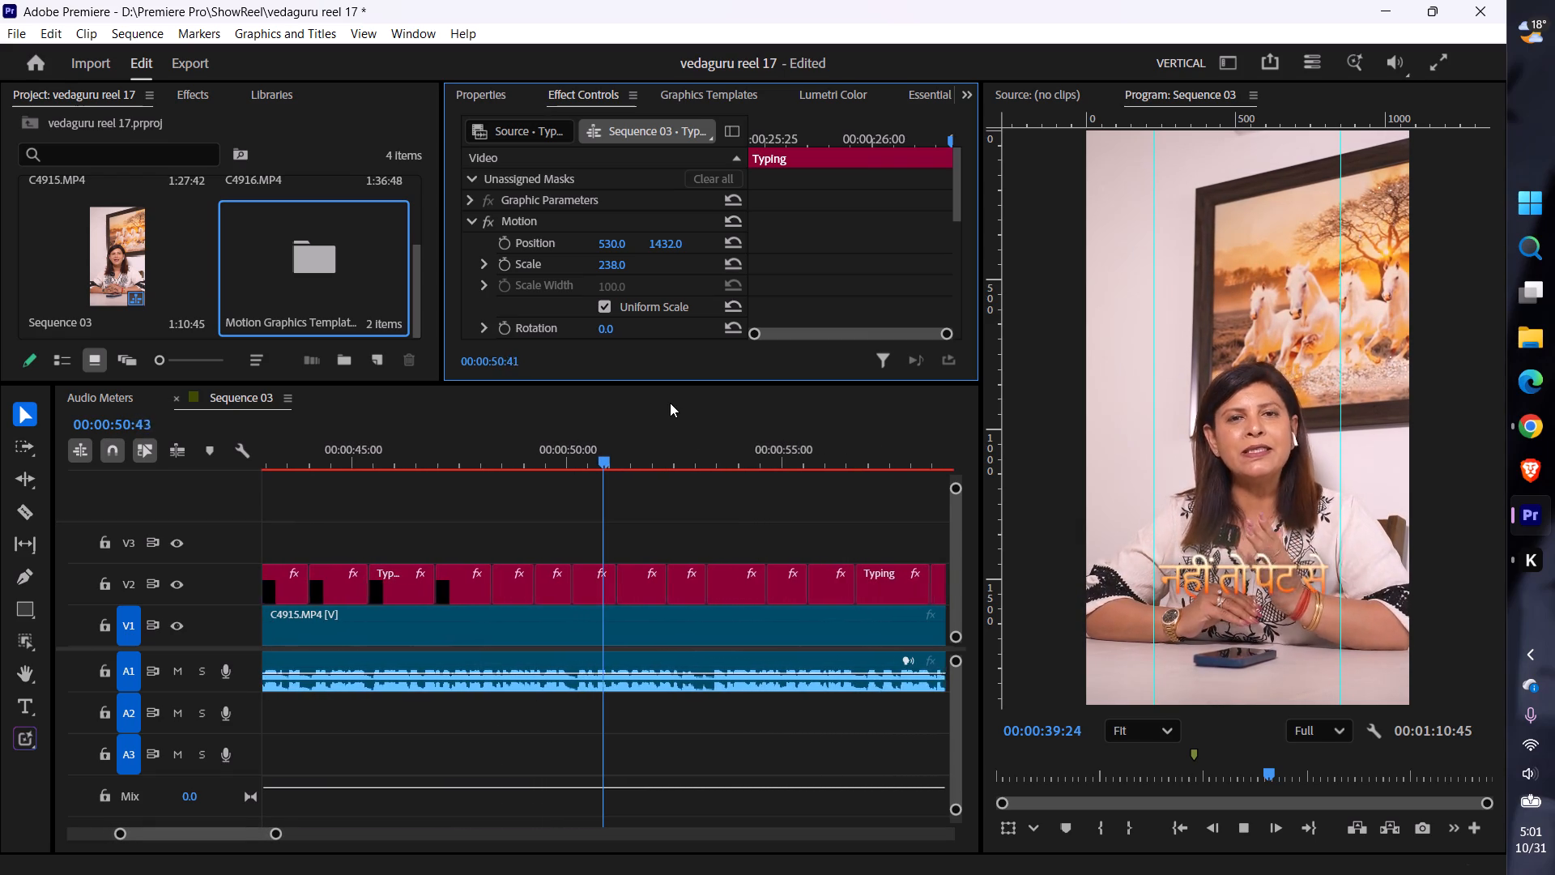
key(space)
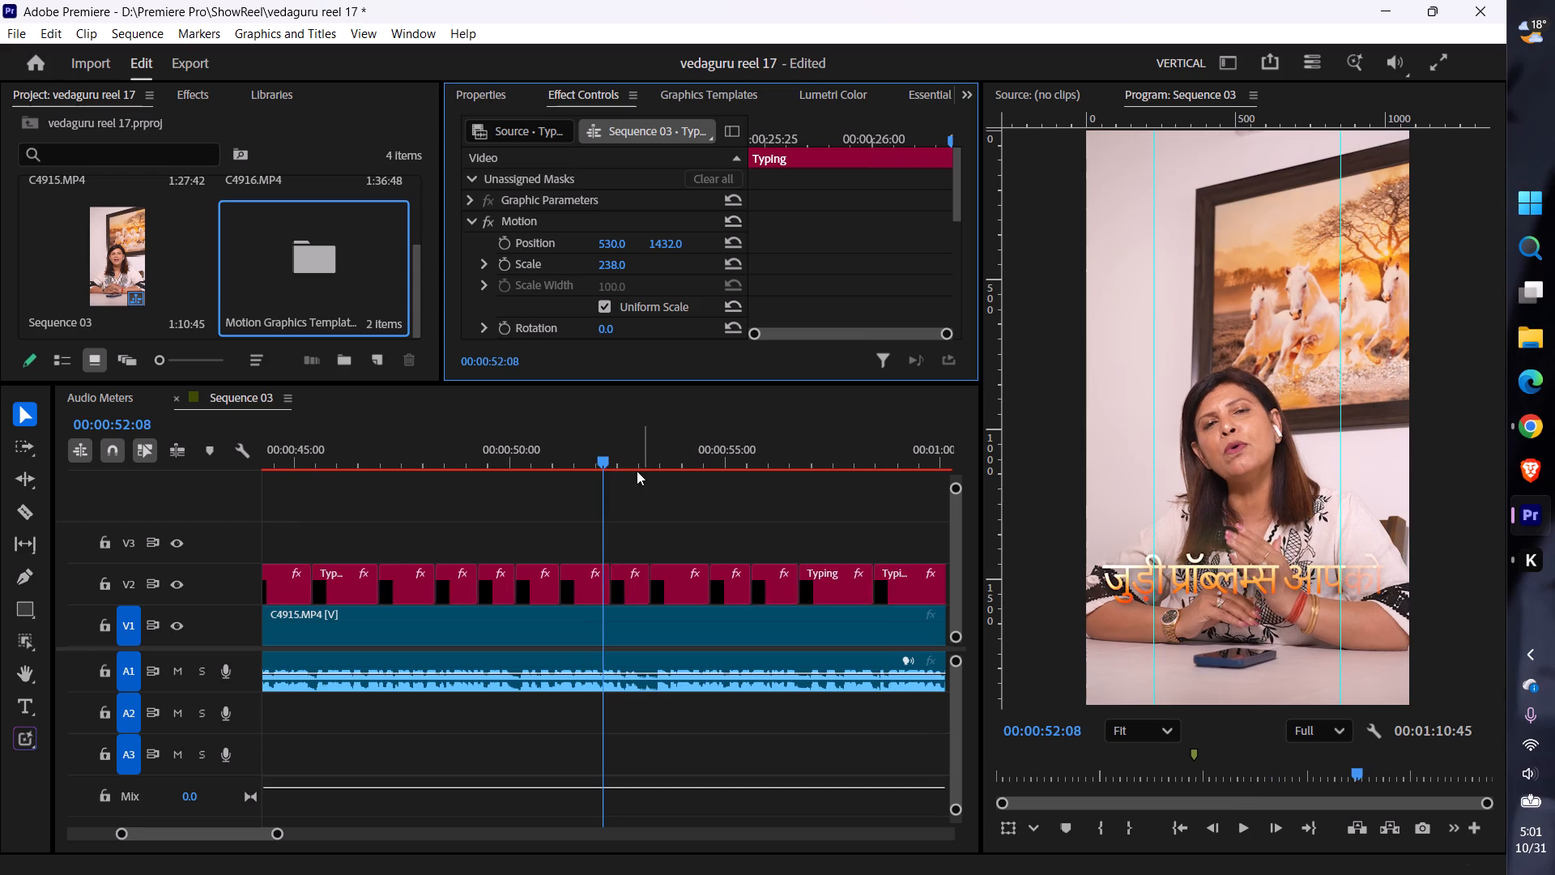
drag(594, 455, 586, 464)
click(589, 590)
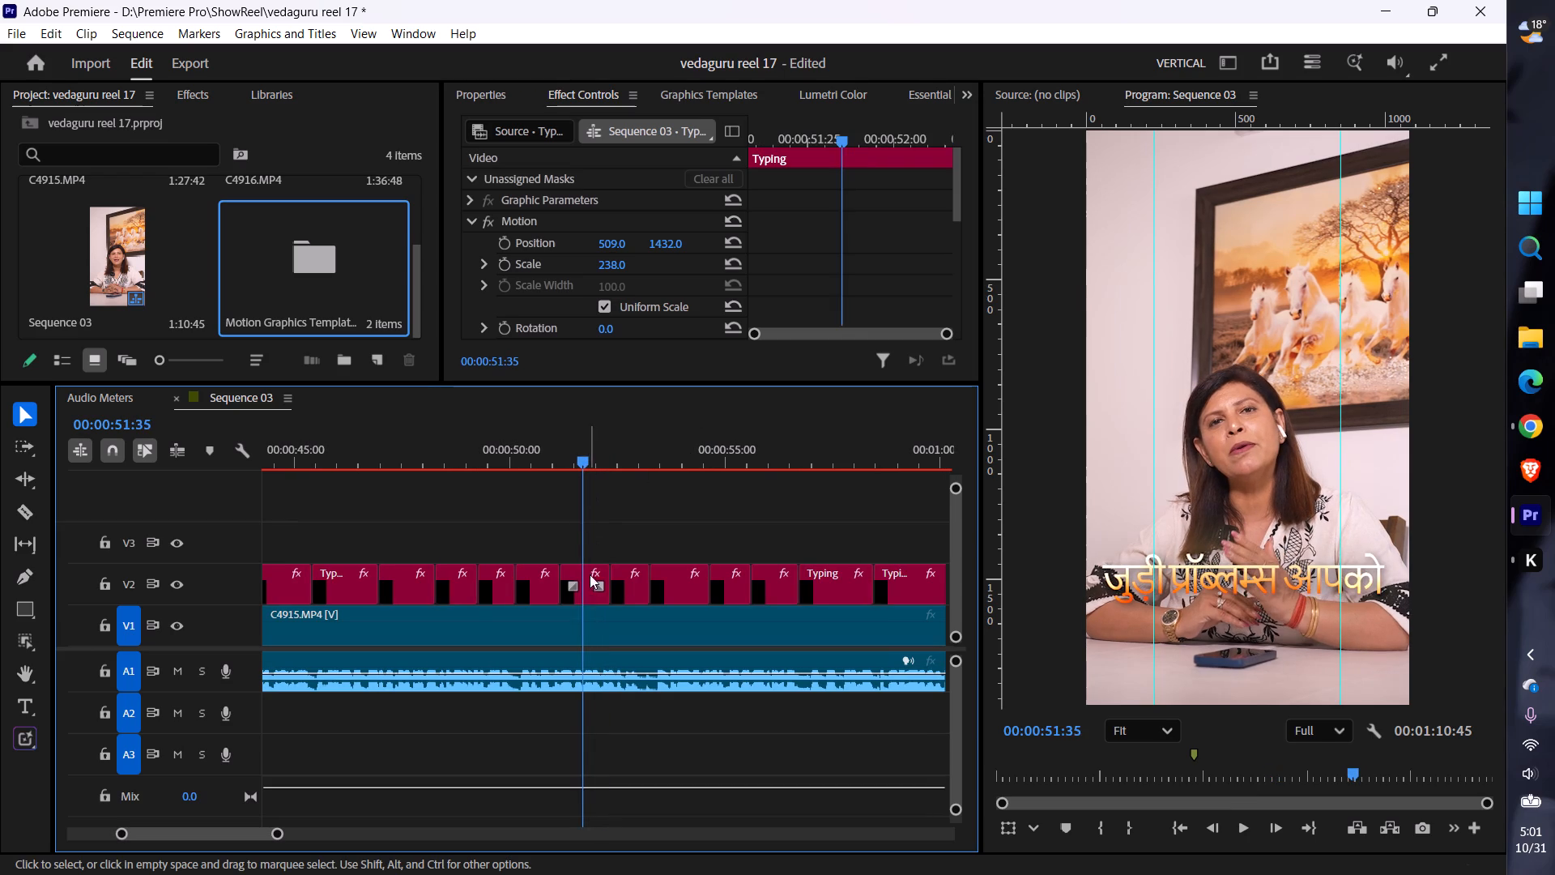
drag(611, 246, 627, 246)
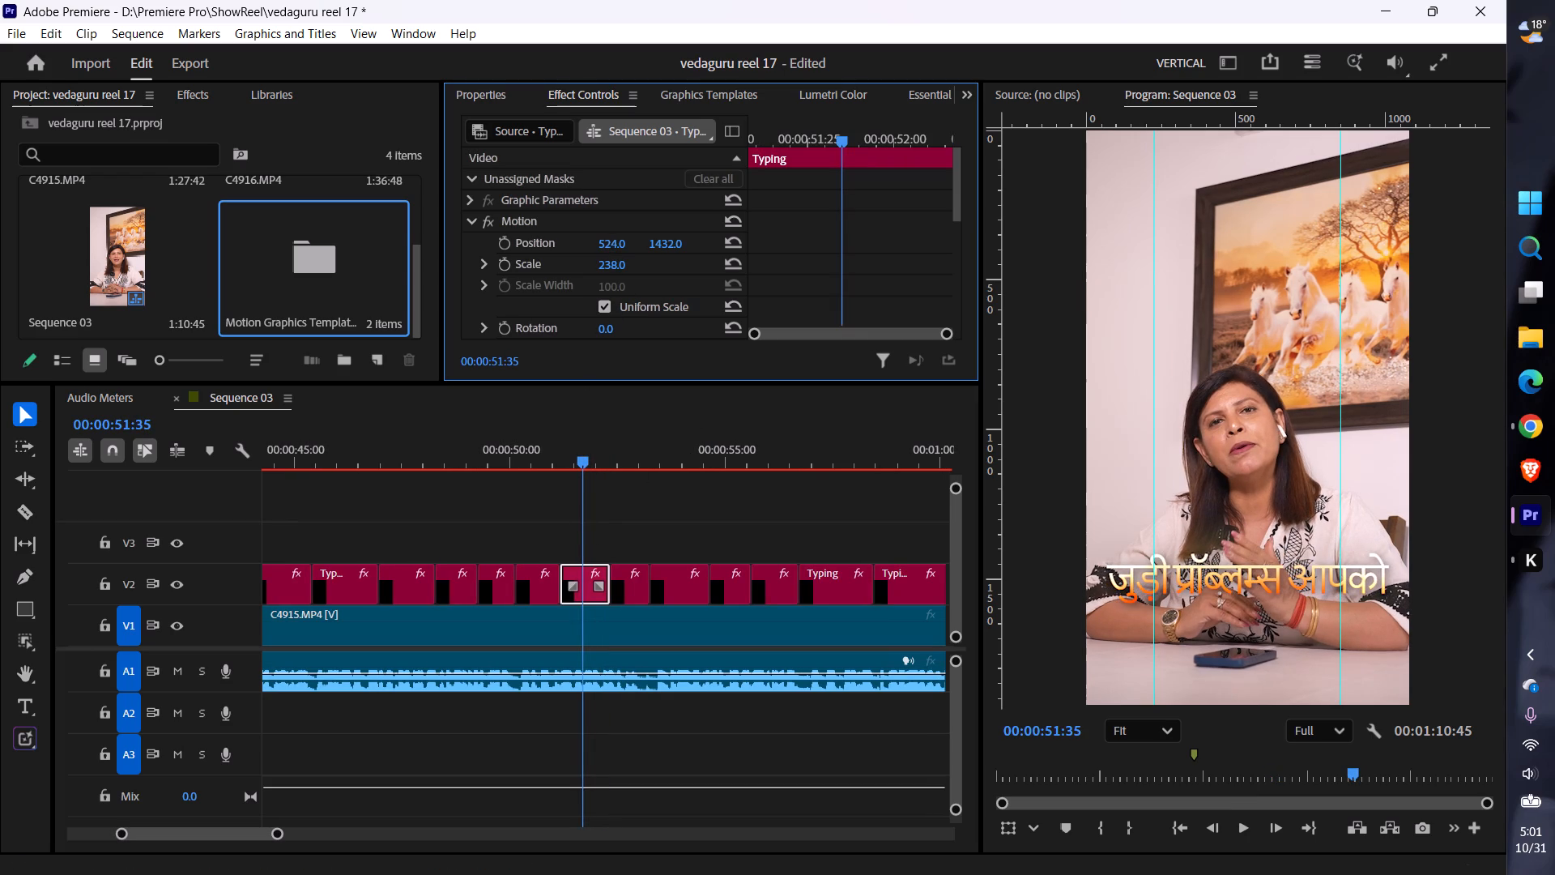
drag(627, 246, 630, 252)
Play the remaining captions through to the end of the sequence to check their centring.
key(space)
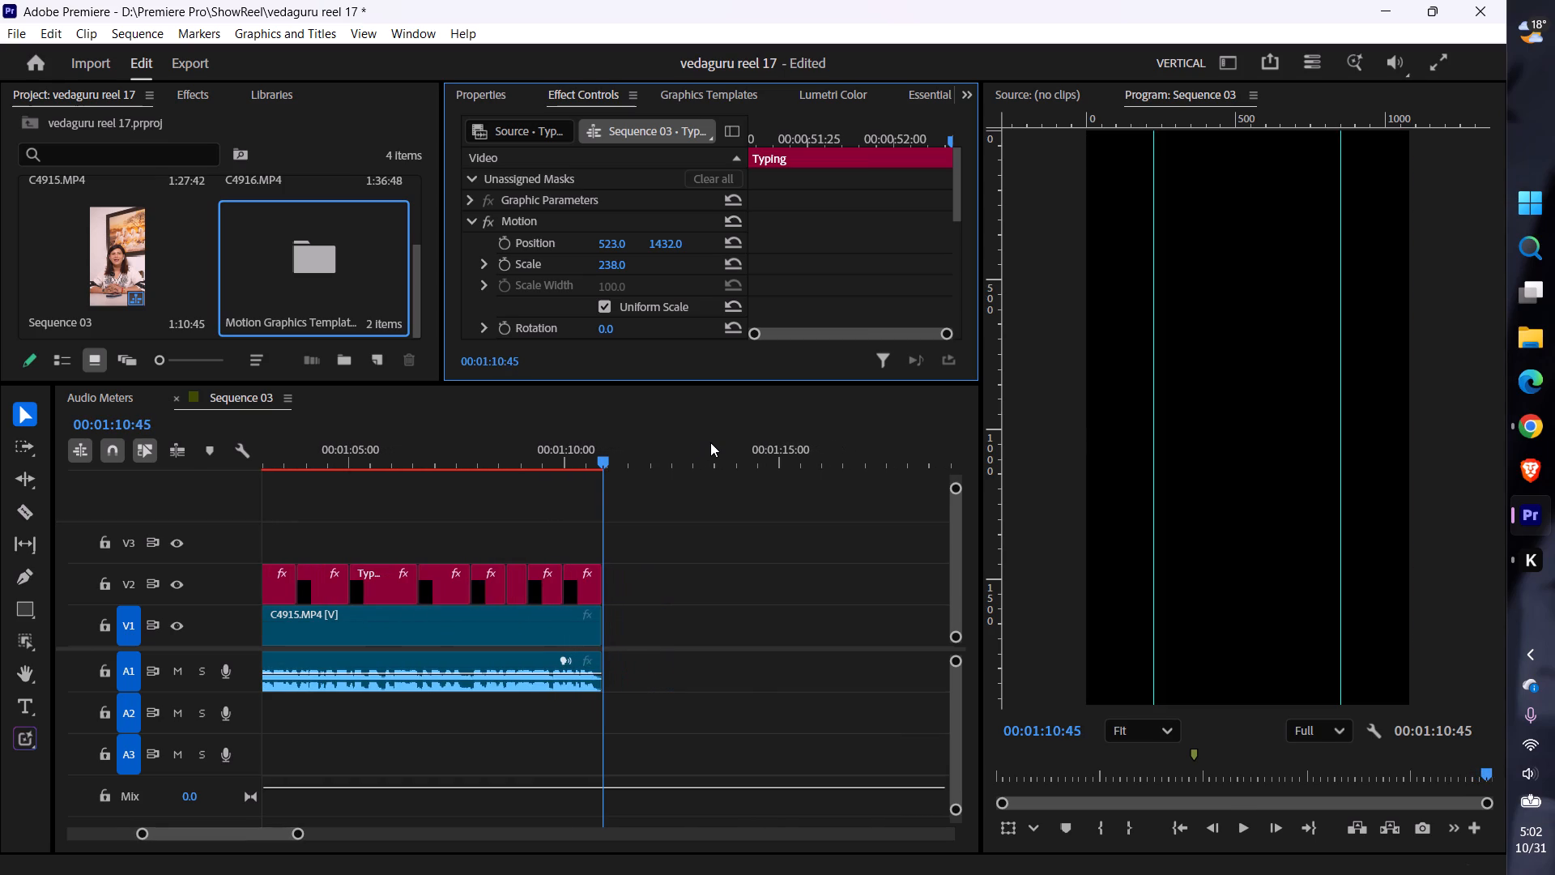
Start rendering the preview files for Sequence 03.
scroll(564, 497, up, 6)
key(Return)
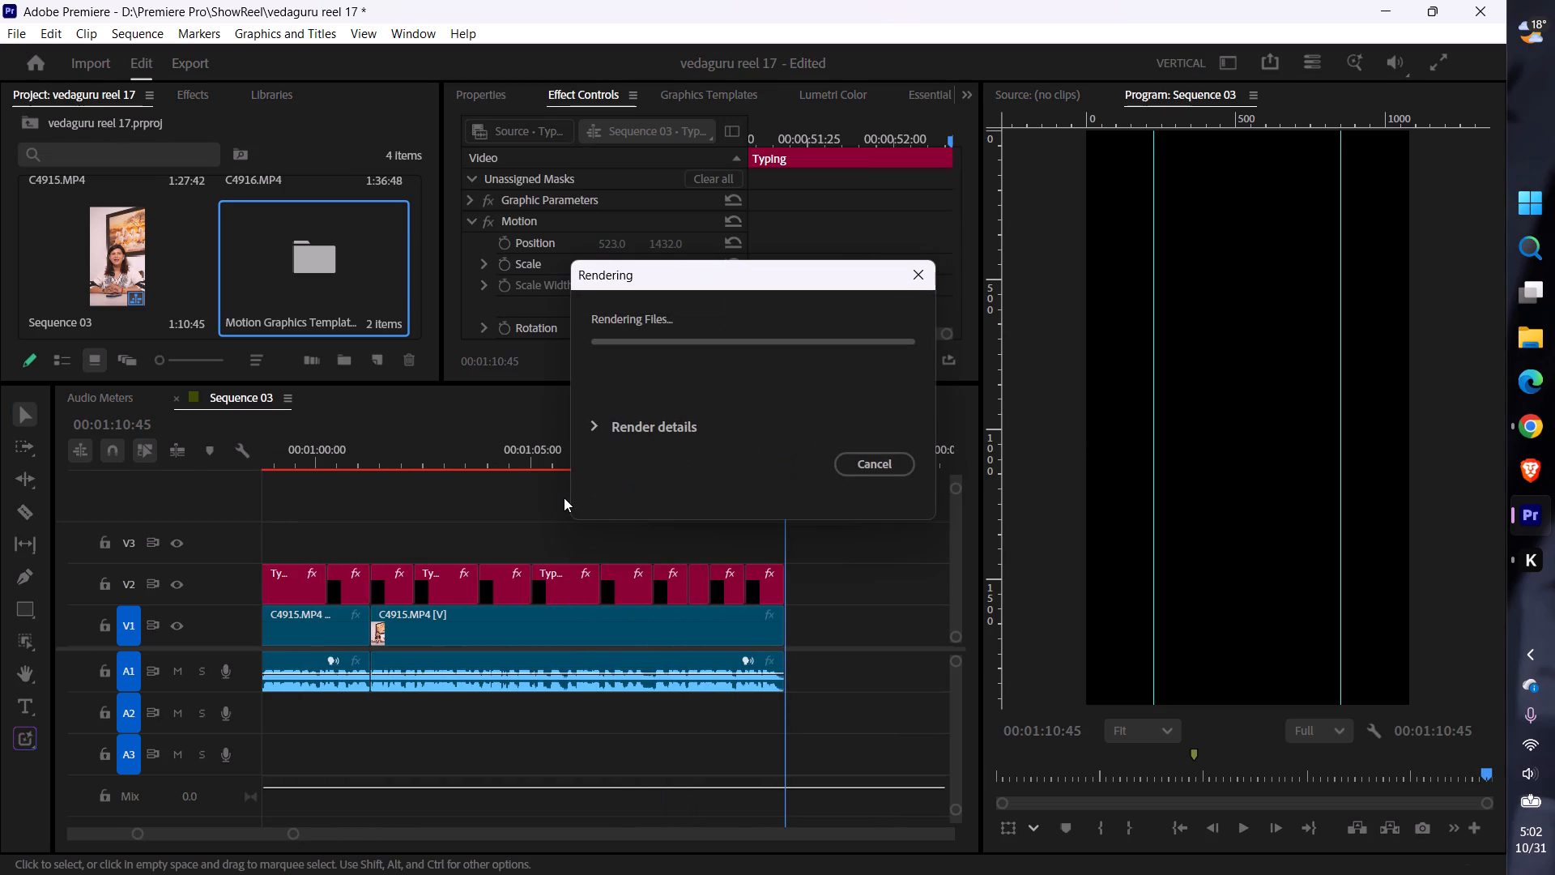
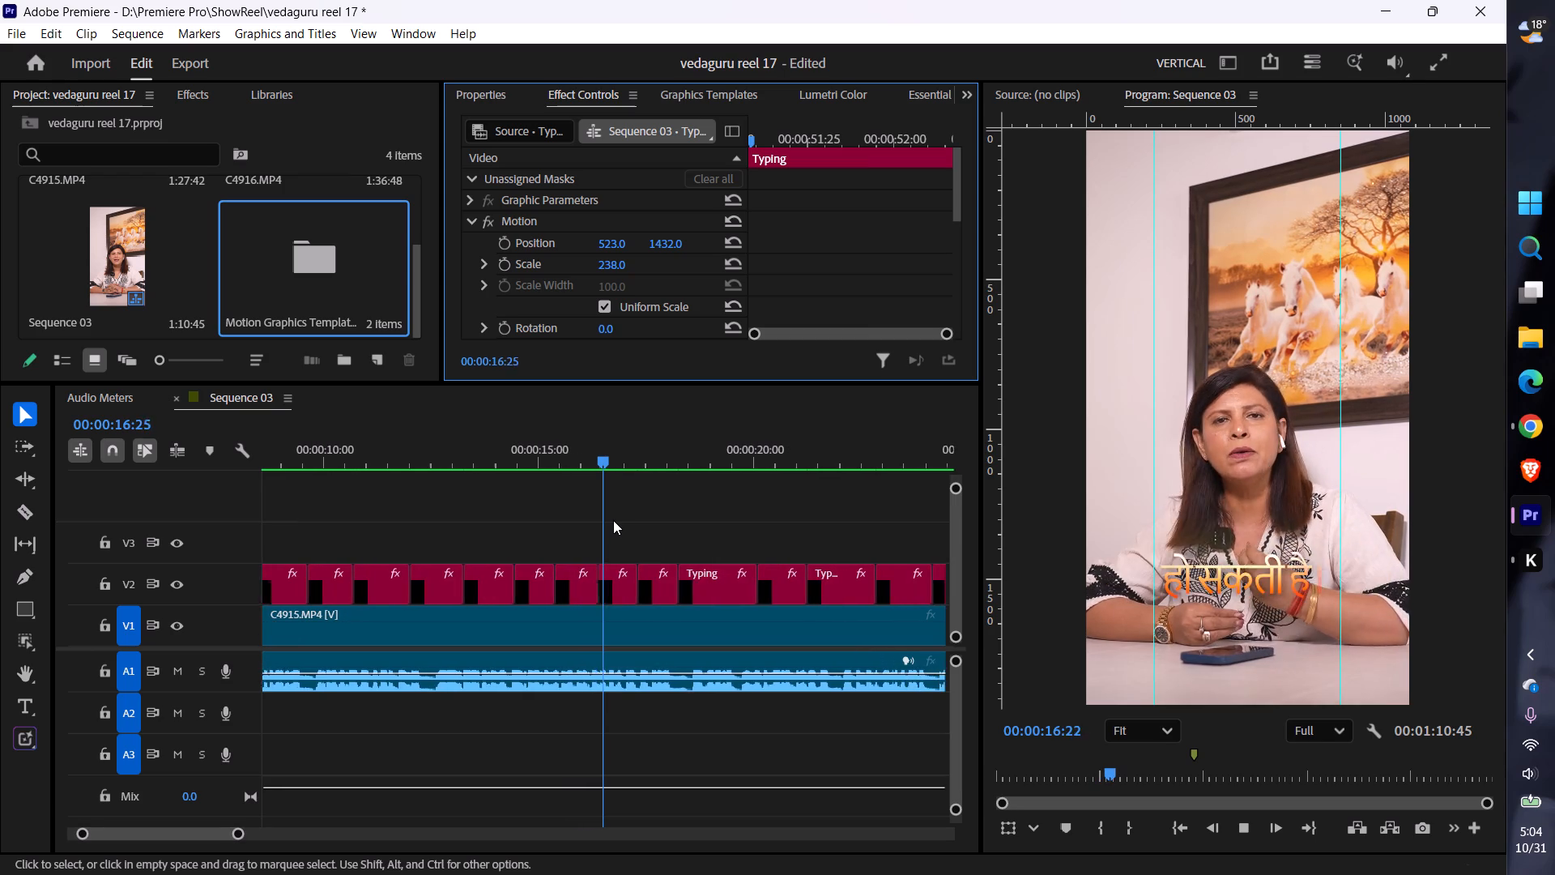
Replay Sequence 03 from its start and pause at the "में ईमेल्स" caption around 00:00:12:17.
key(space)
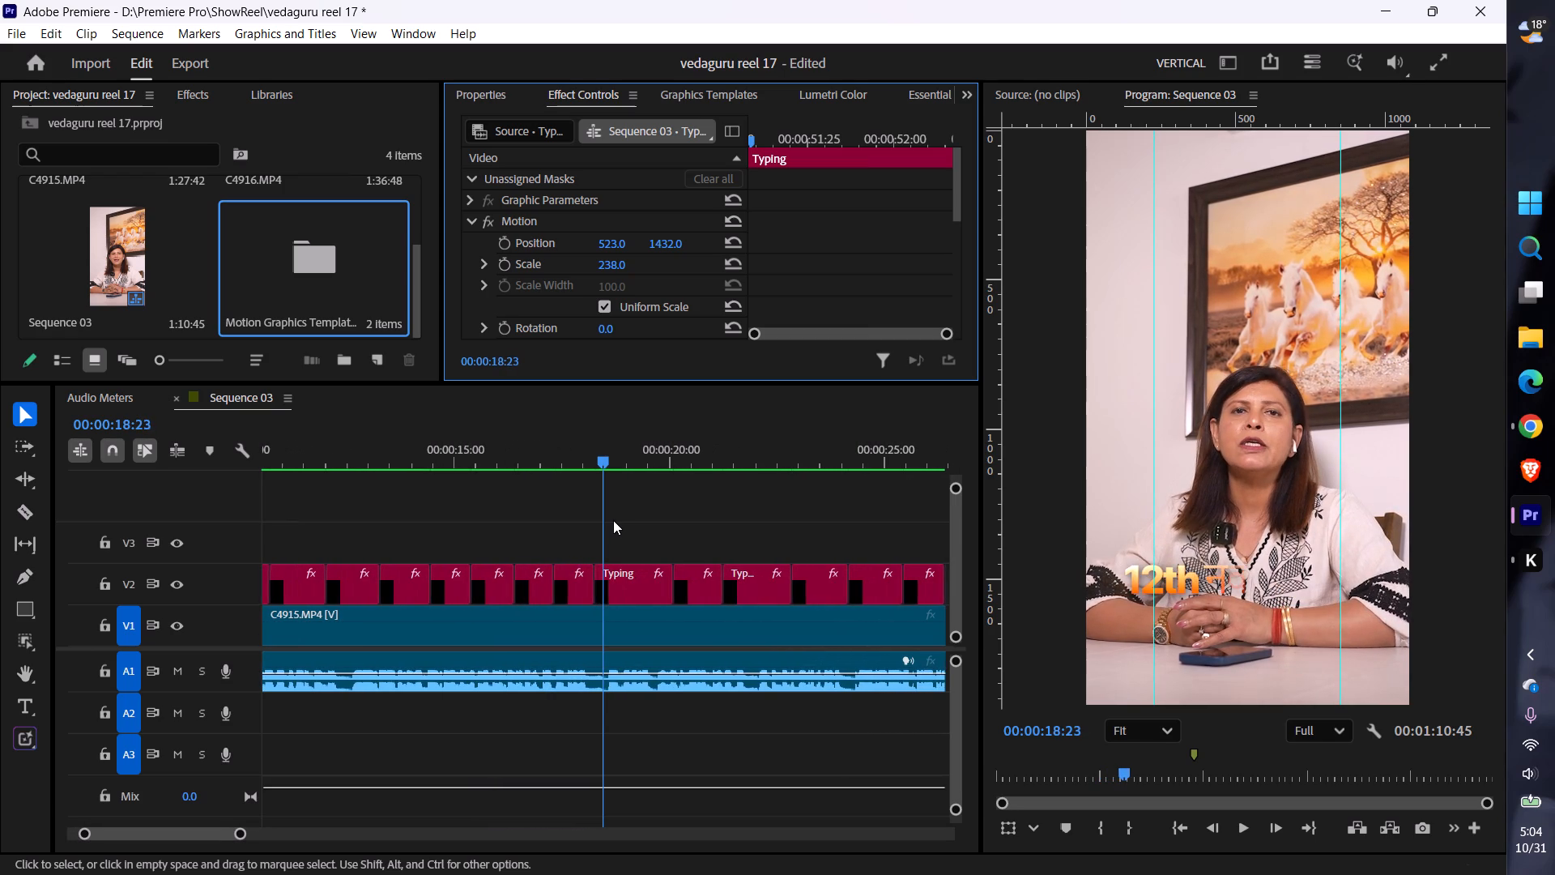
alt+scroll(604, 493, down, 7)
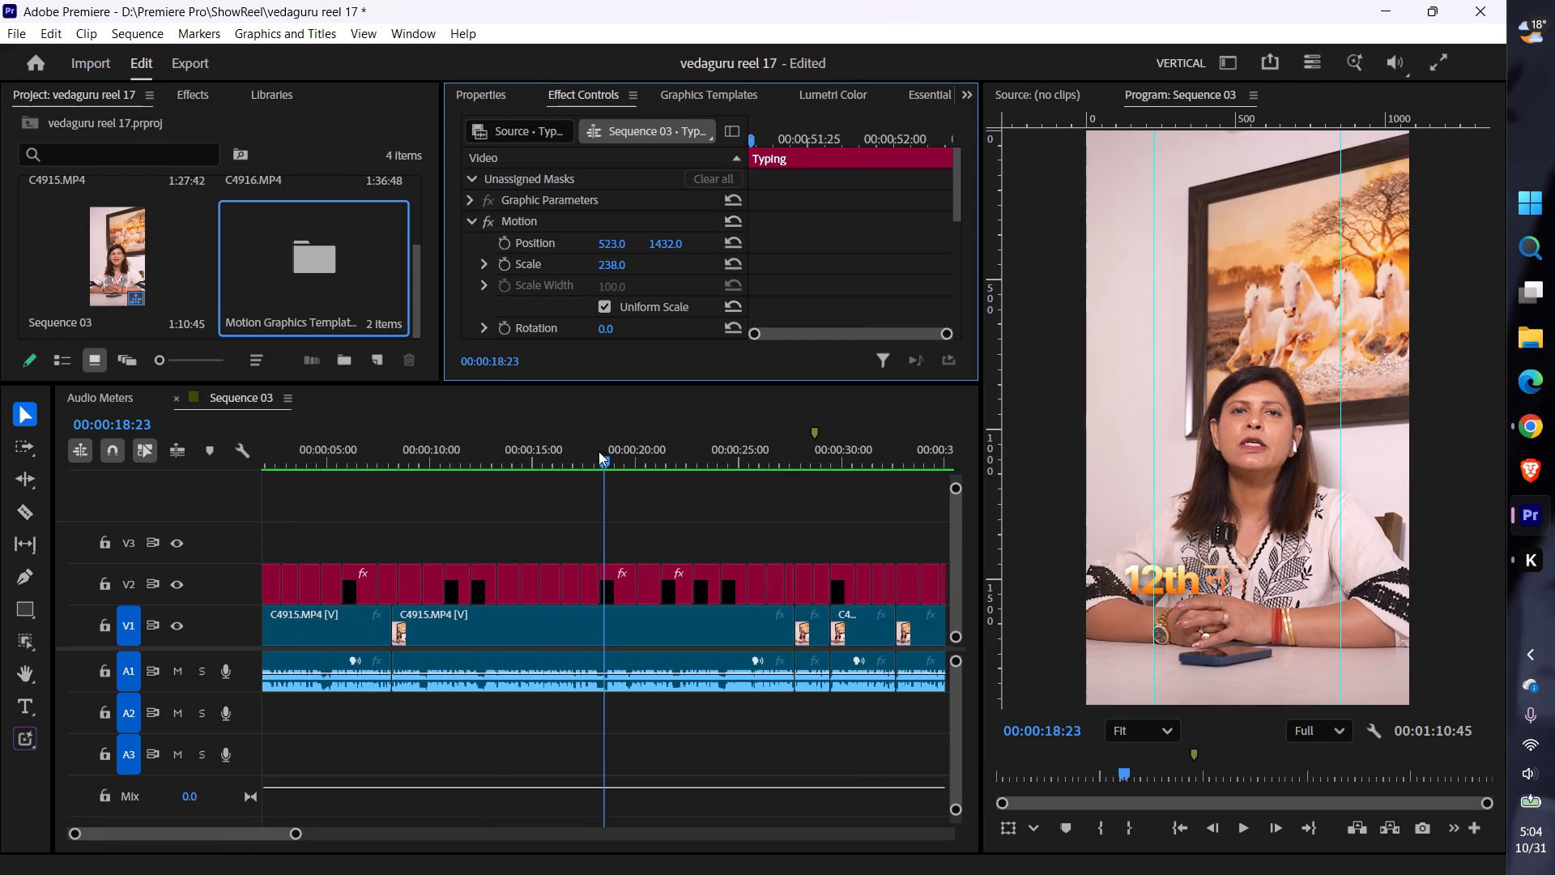
drag(569, 465, 61, 488)
key(space)
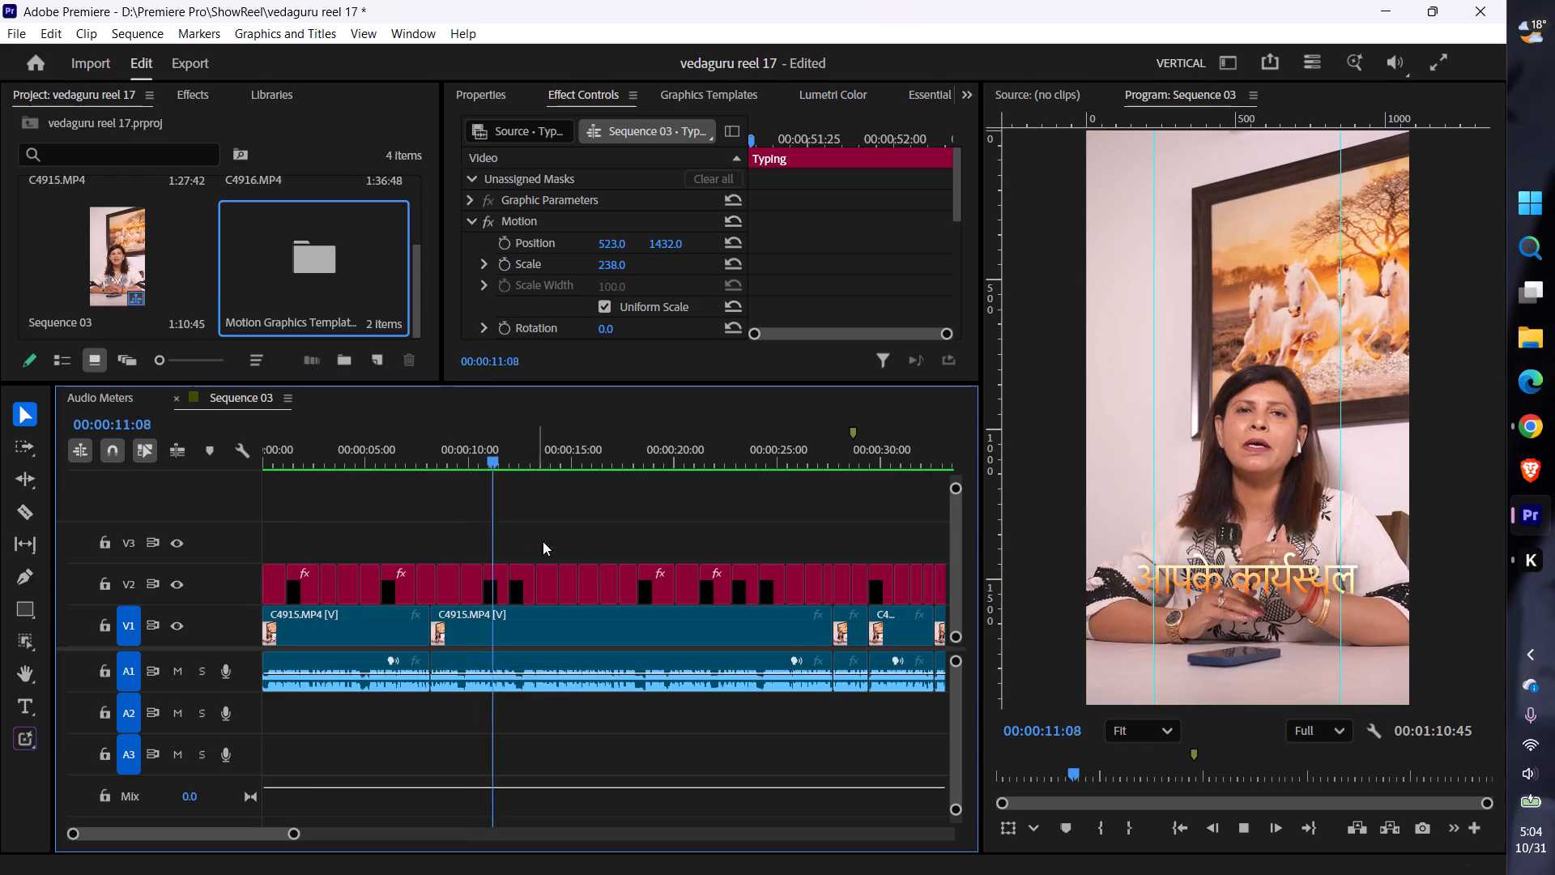
key(space)
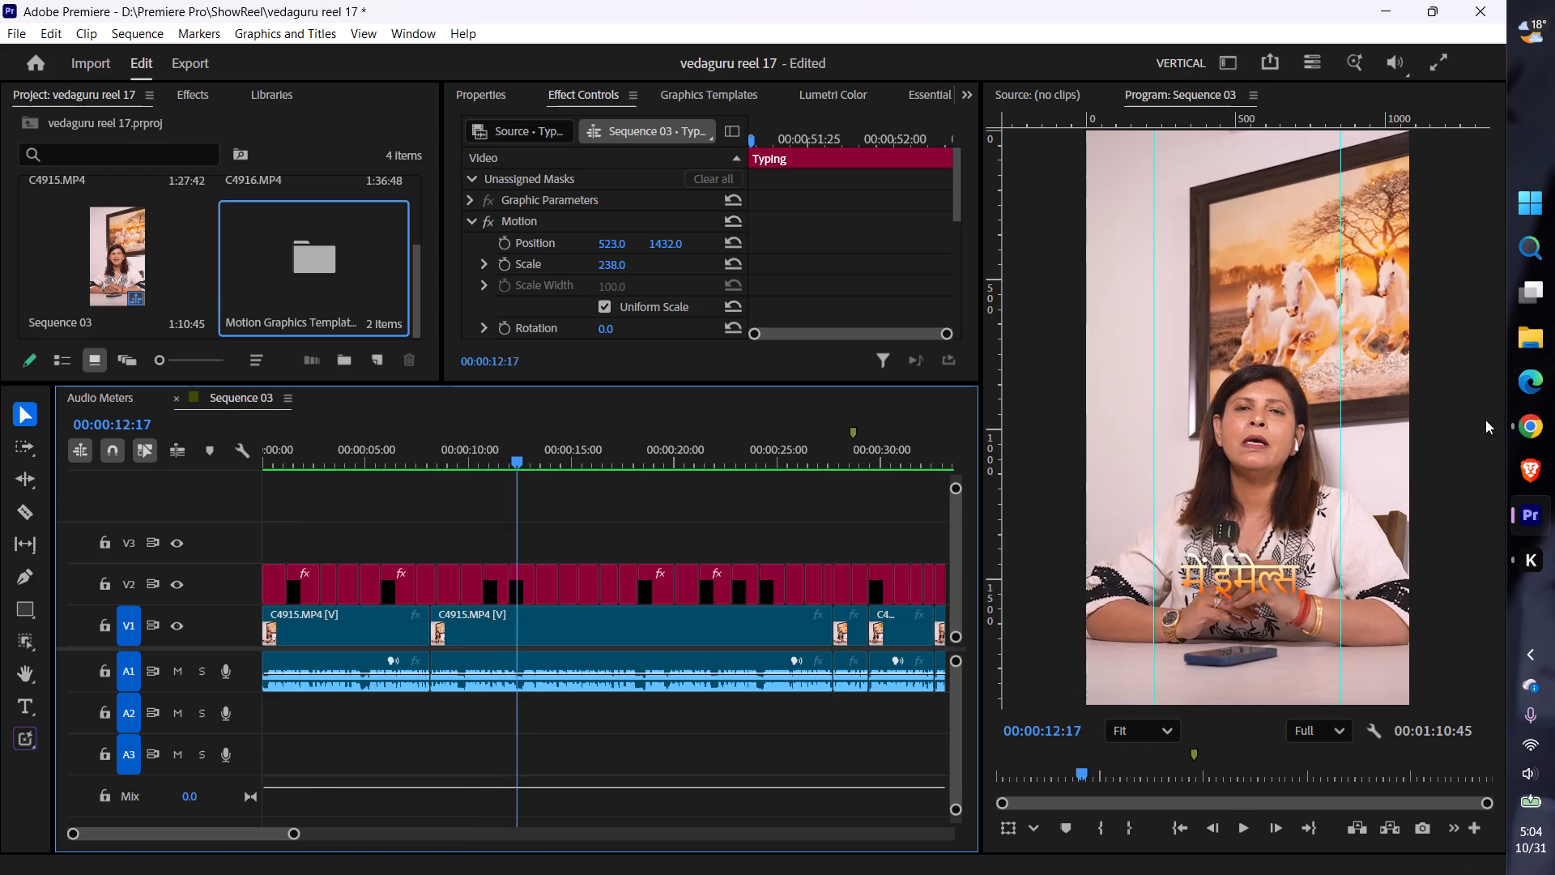
Switch to Chrome, search for "emails clips" in a new tab and open Pixabay's Emails stock videos result.
click(1525, 424)
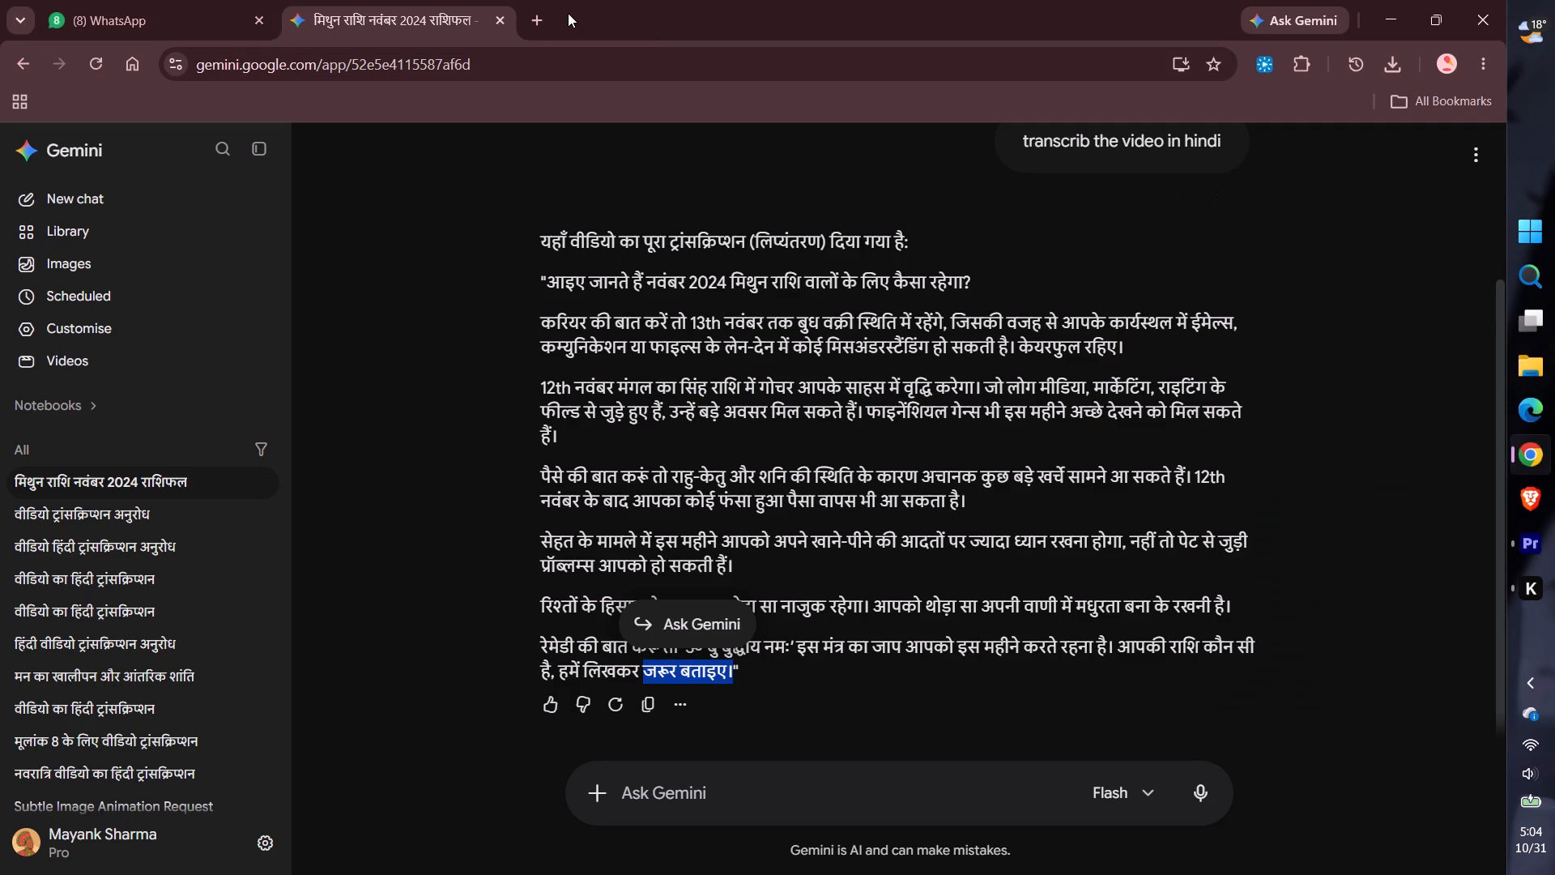
click(547, 20)
text(emails)
key(space)
key(BackSpace)
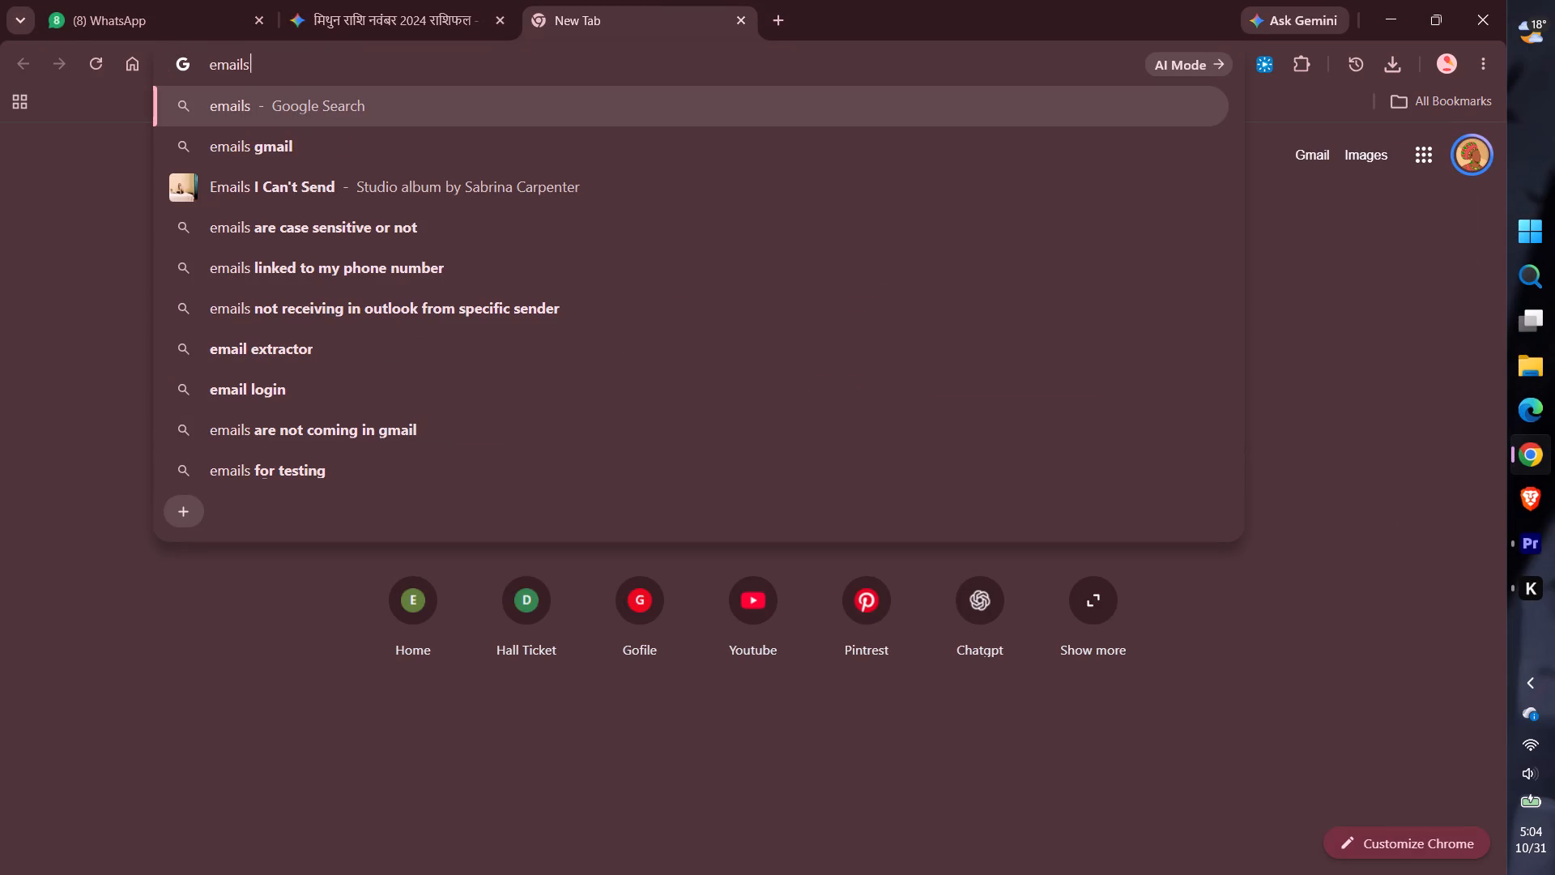
key(space)
text(cli)
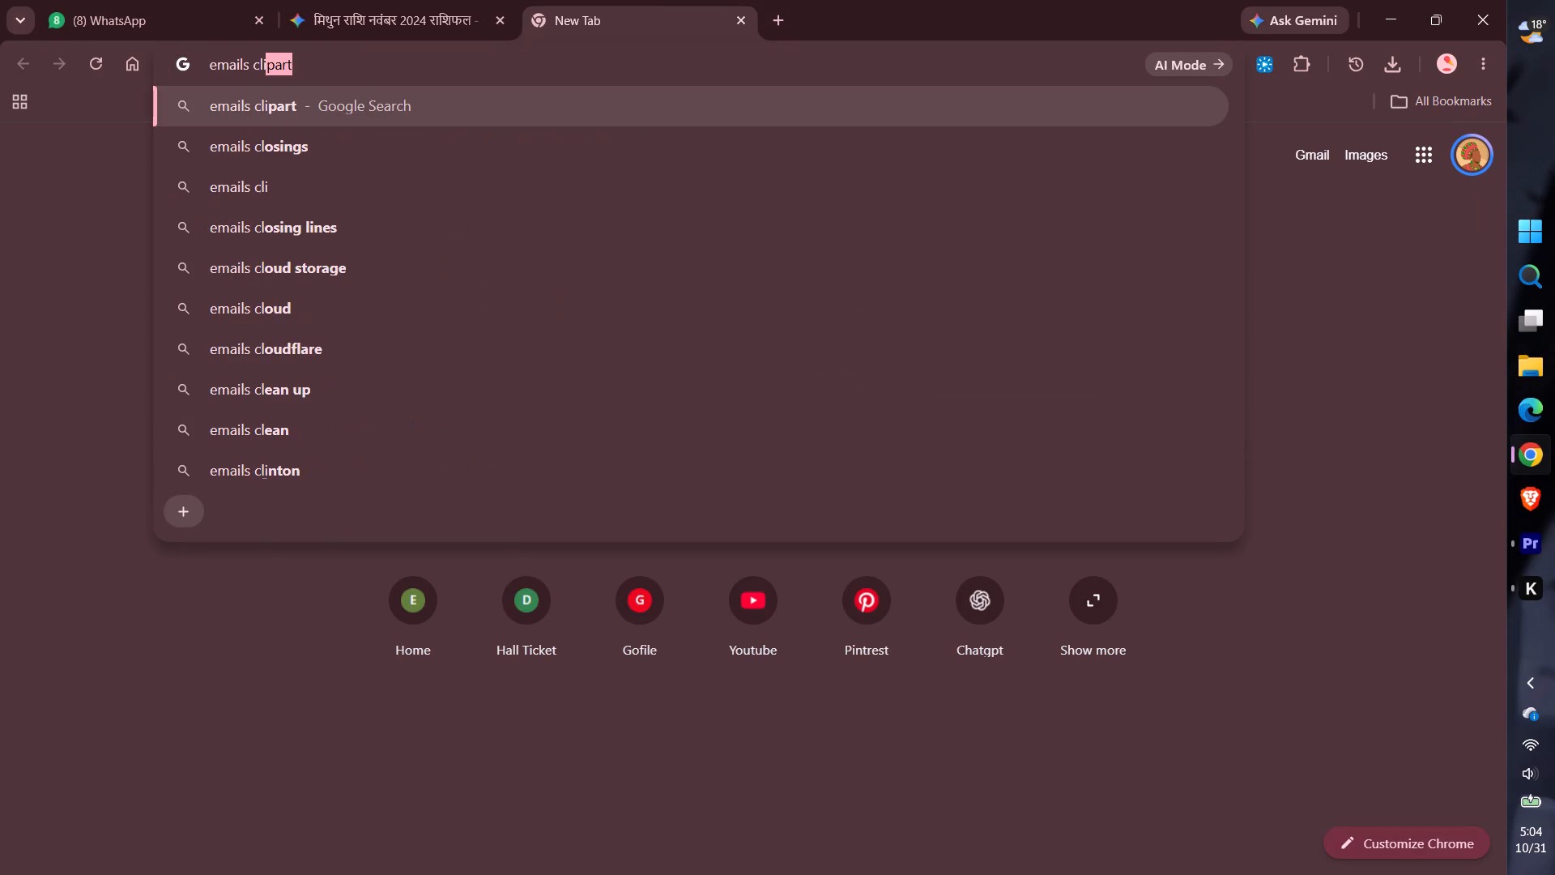
text(ps)
key(Return)
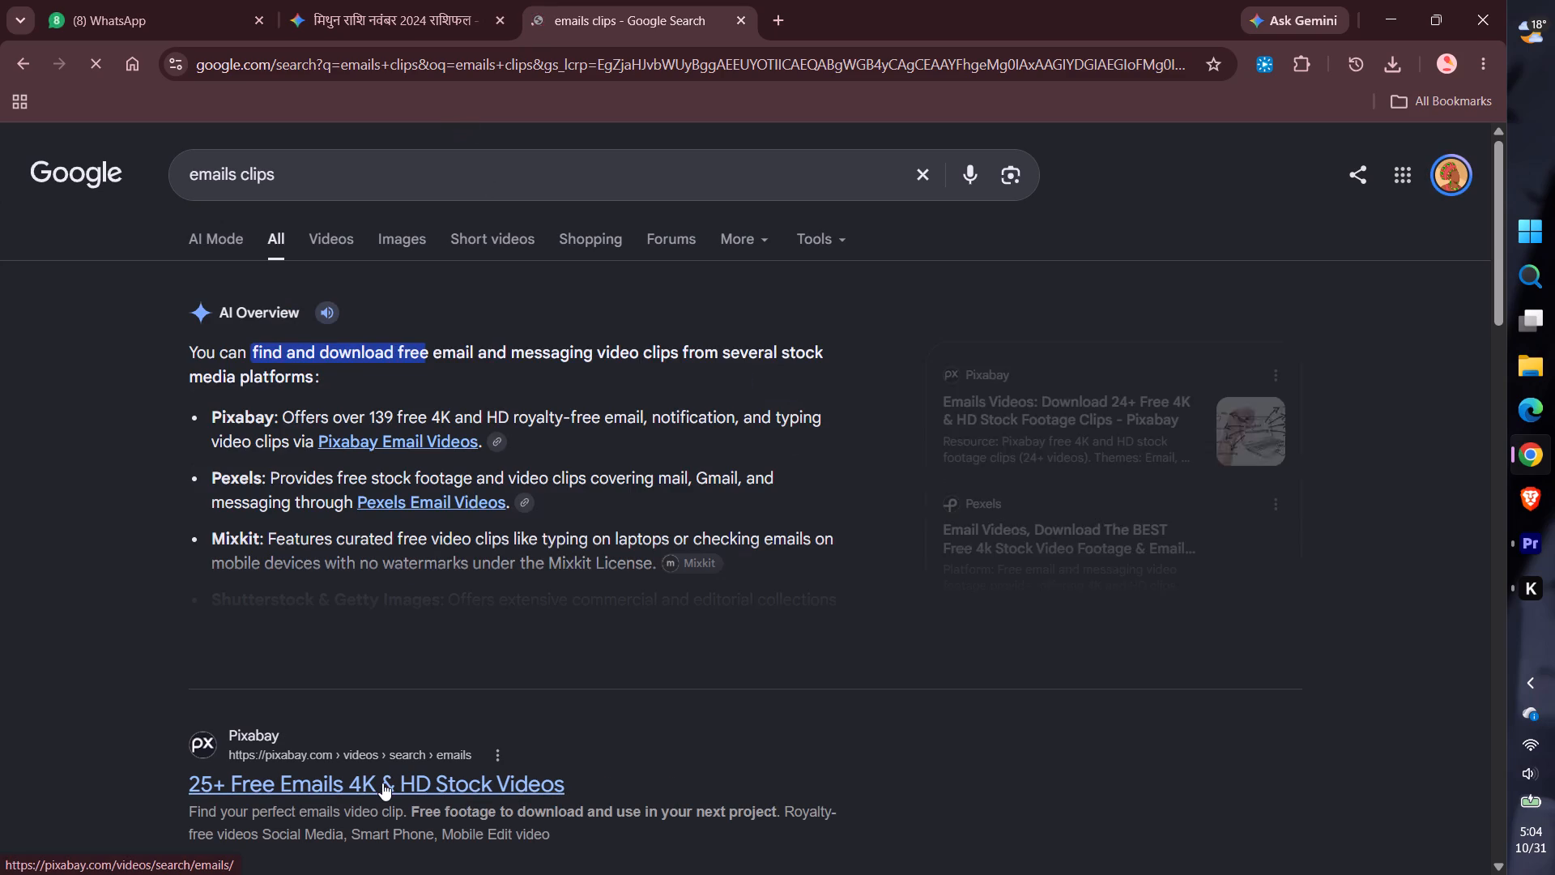
click(382, 783)
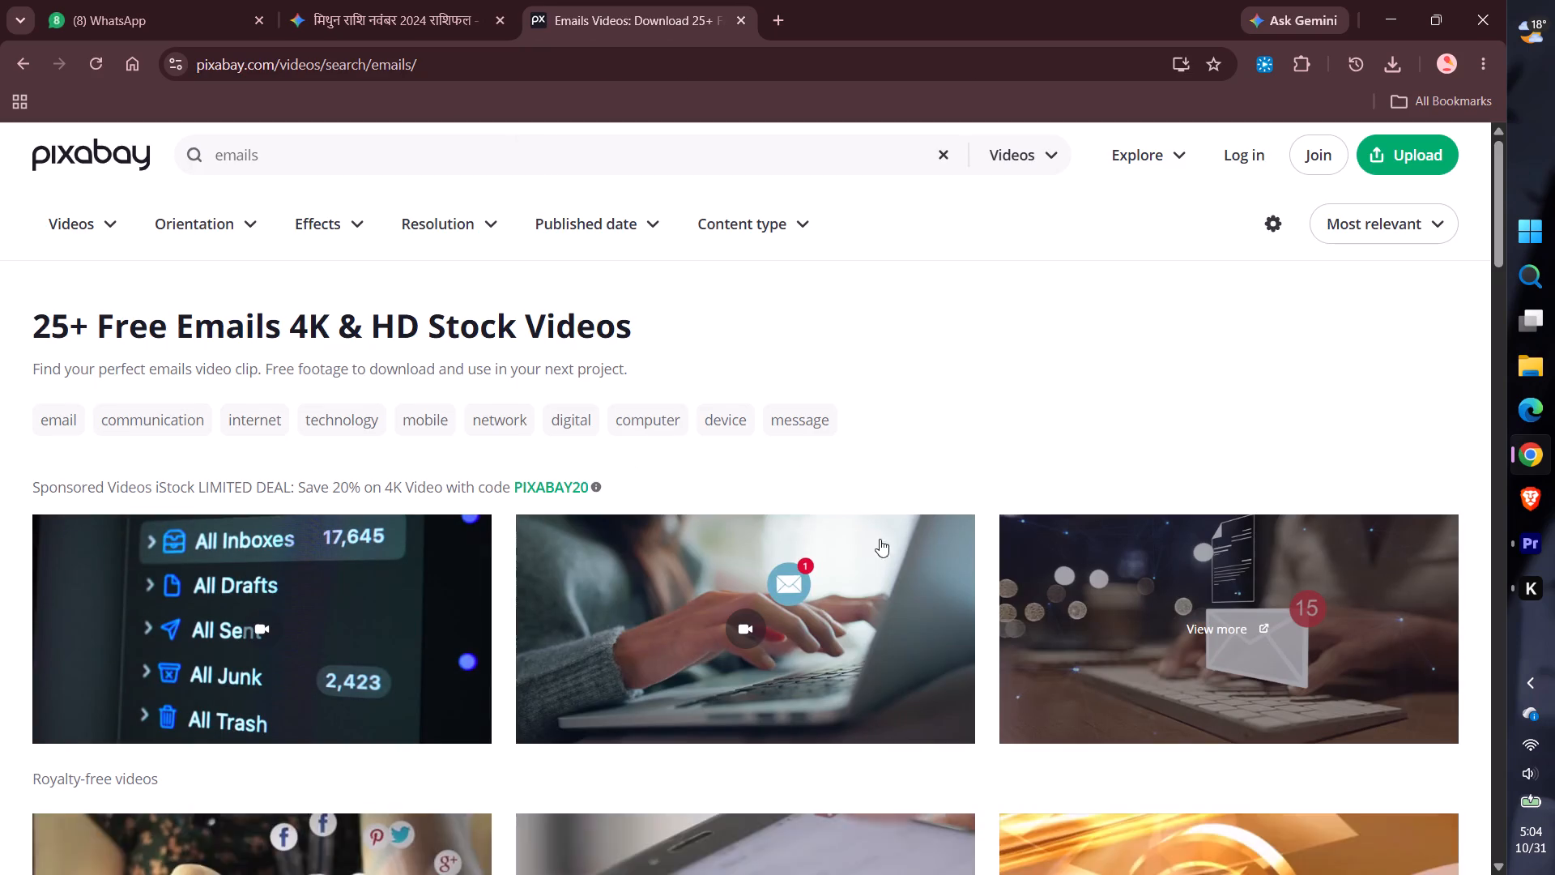
Look through Pixabay's emails stock videos for a clip that suits the reel.
scroll(731, 573, down, 3)
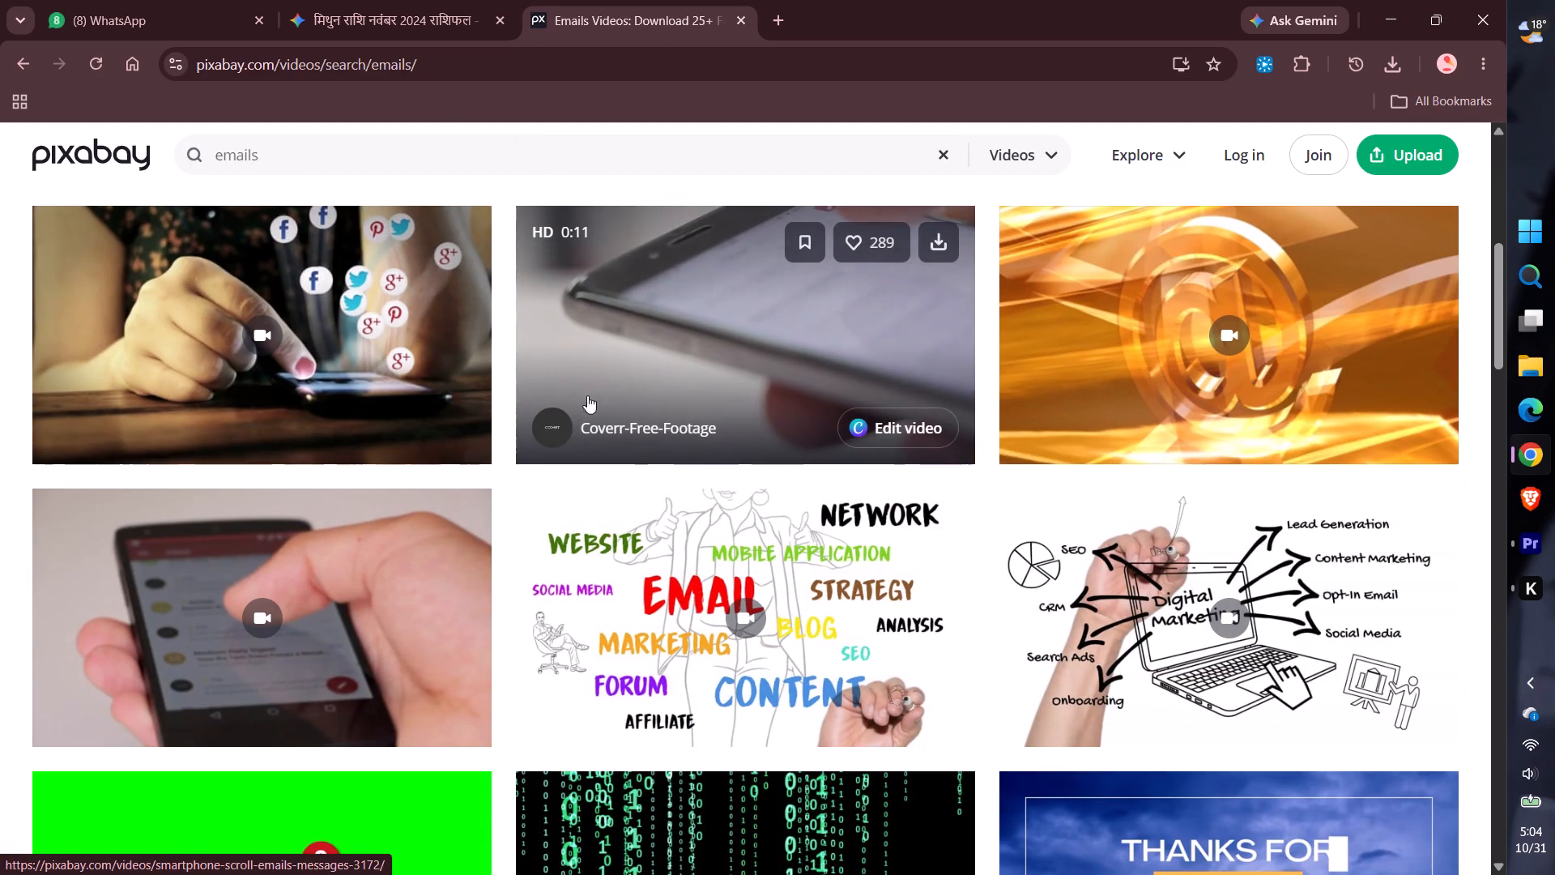
scroll(411, 339, down, 2)
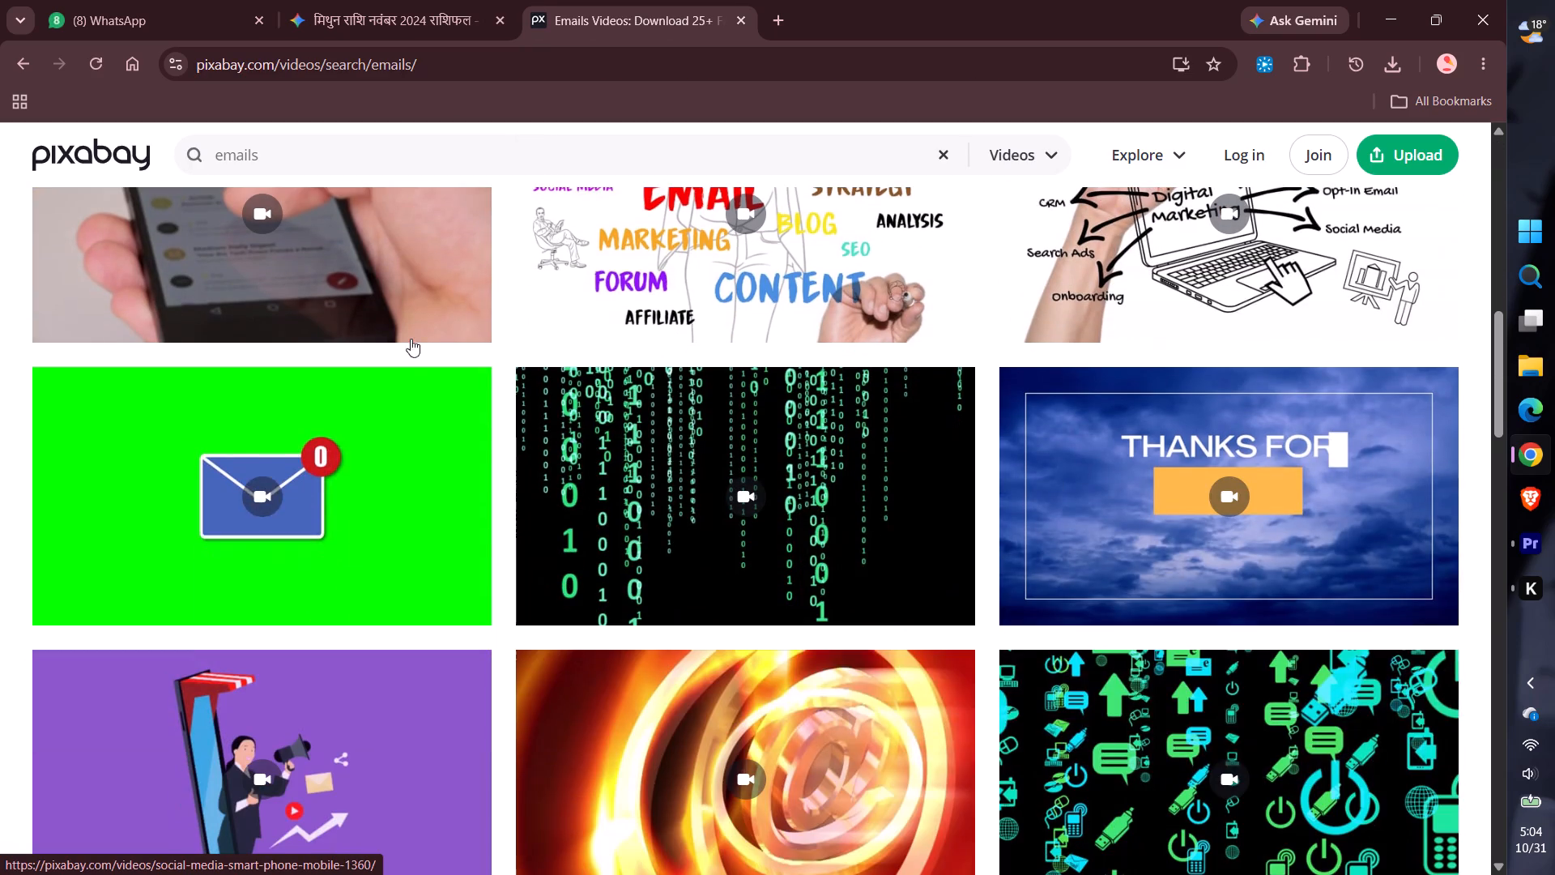
scroll(354, 489, down, 2)
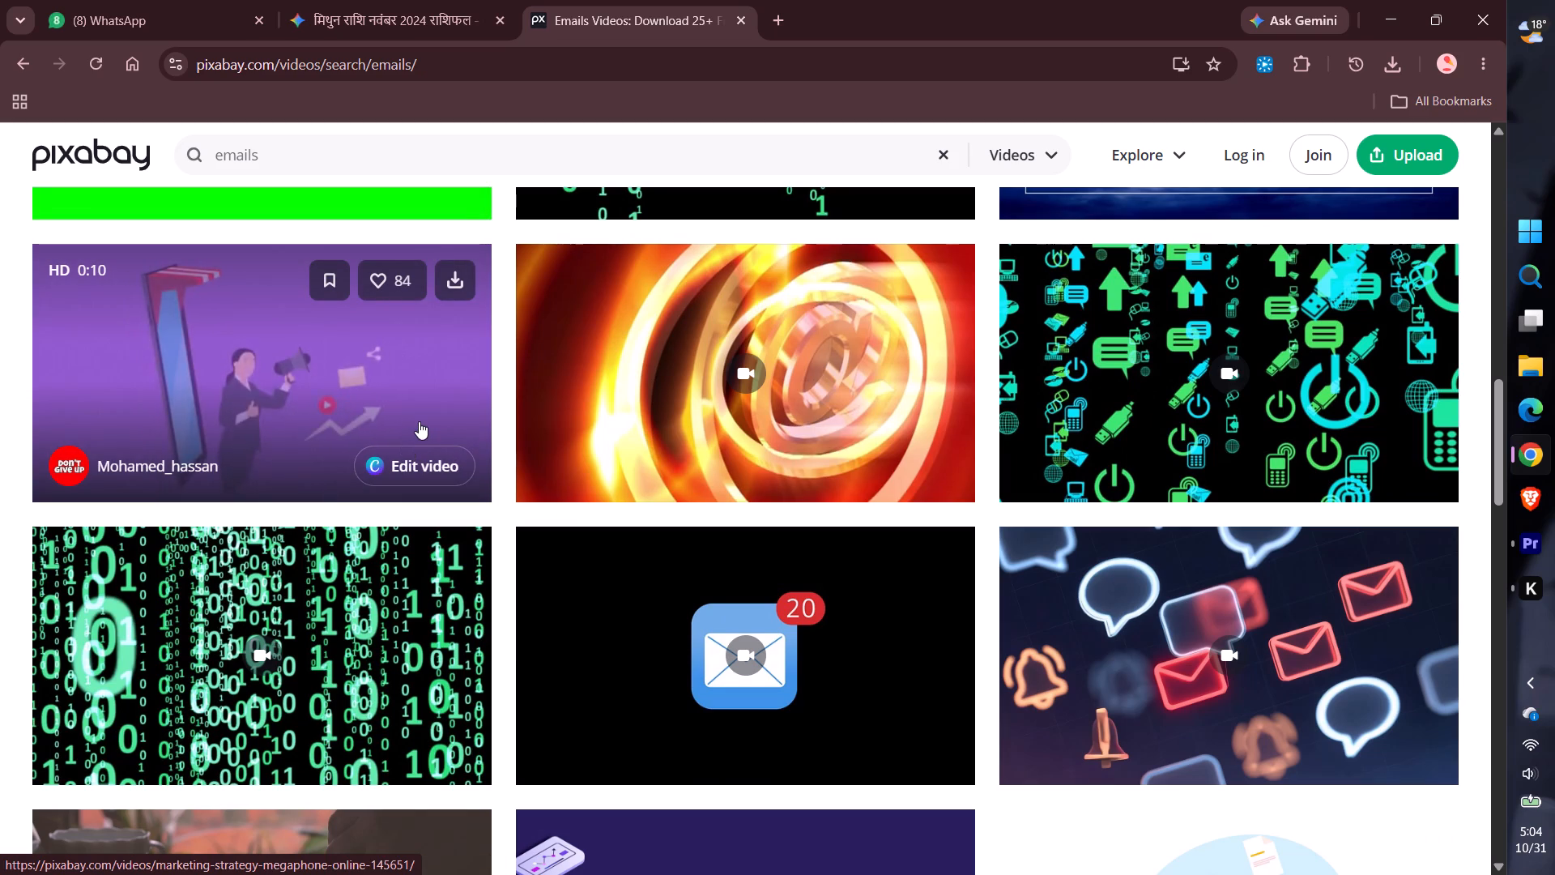
scroll(419, 421, down, 2)
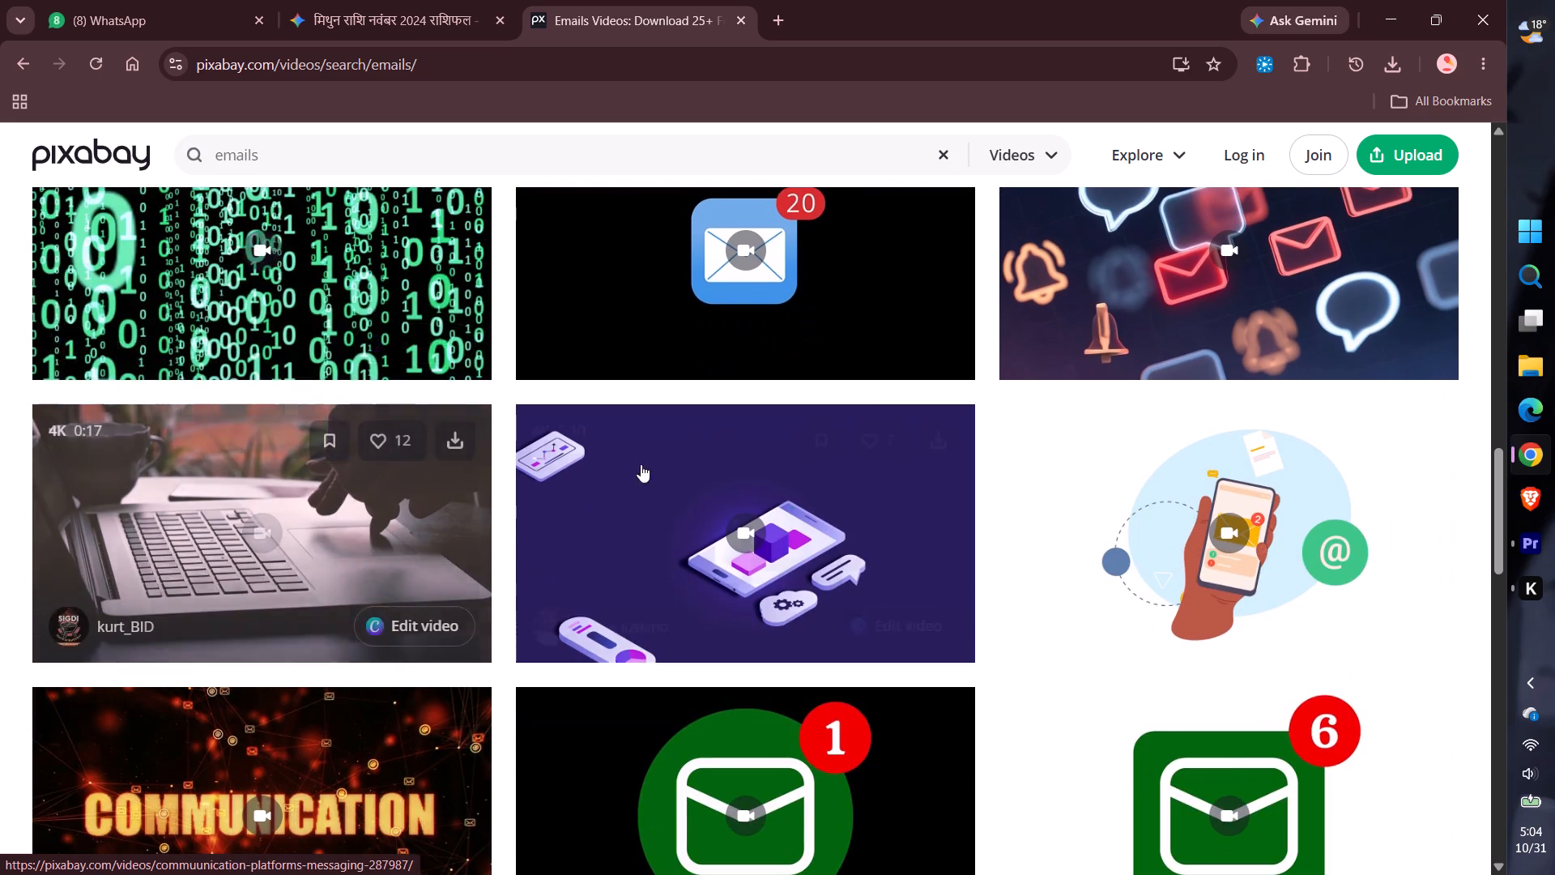
scroll(667, 468, down, 2)
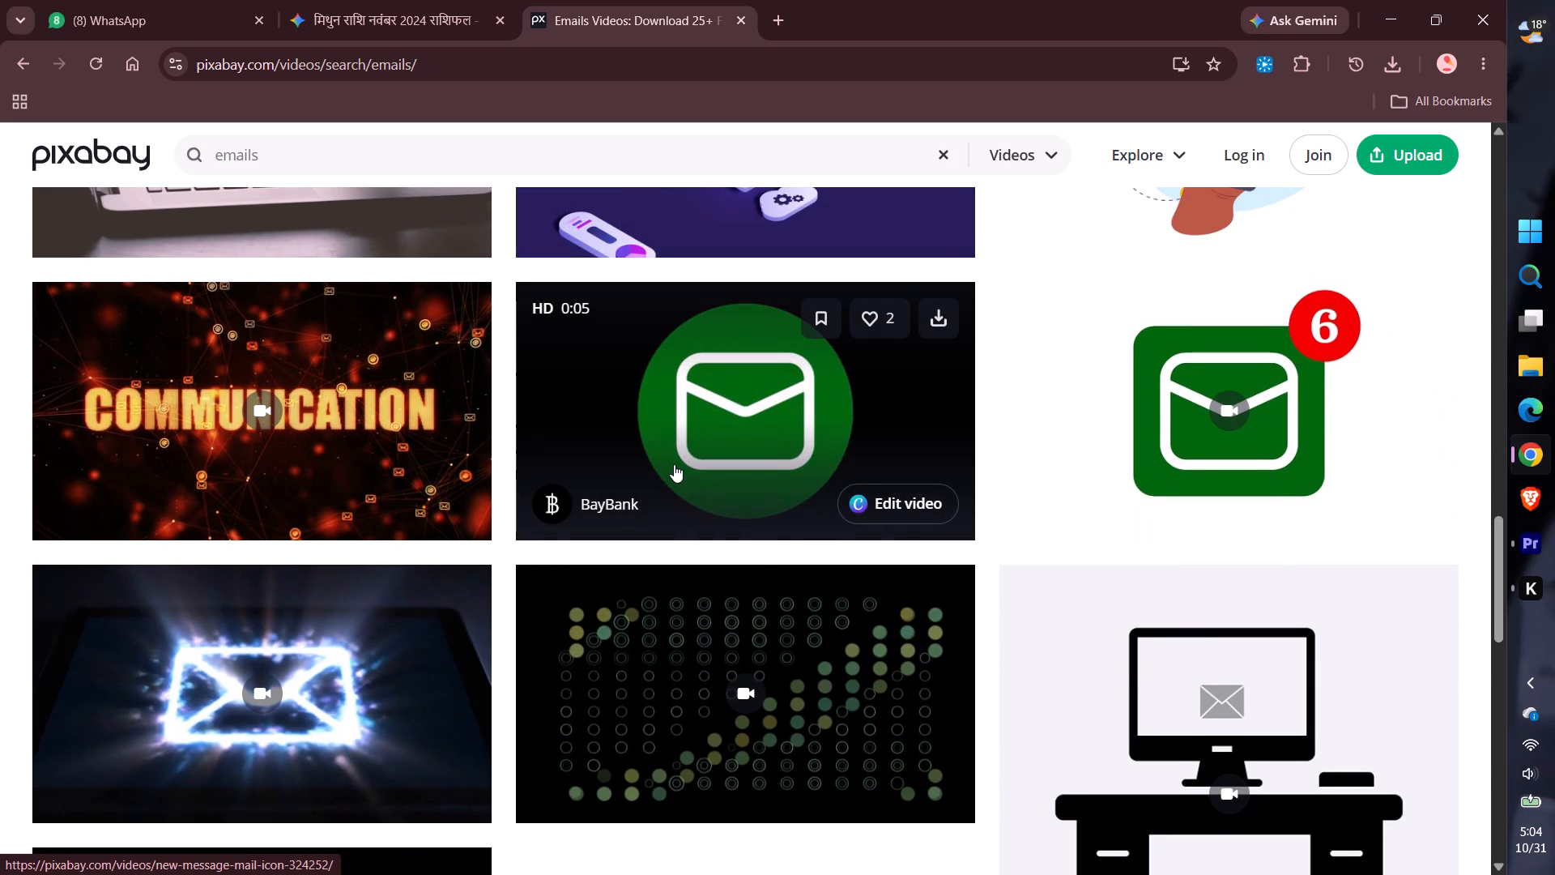
Switch back to Premiere and replay the section from about 00:00:10 to the "में ईमेल्स" caption, pausing there.
key(alt+Tab)
key(space)
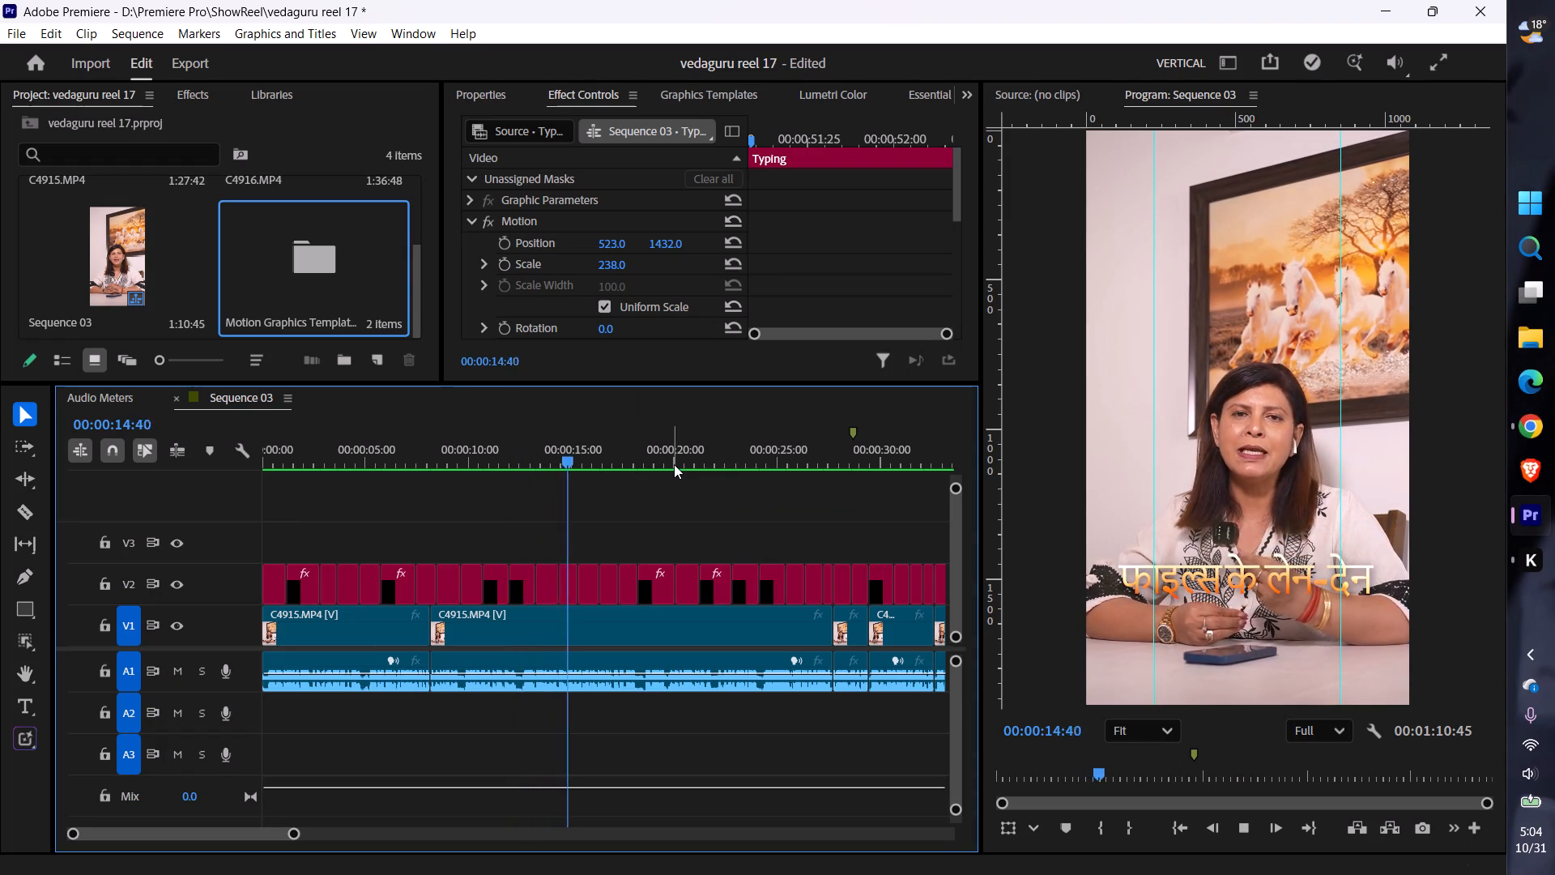
key(space)
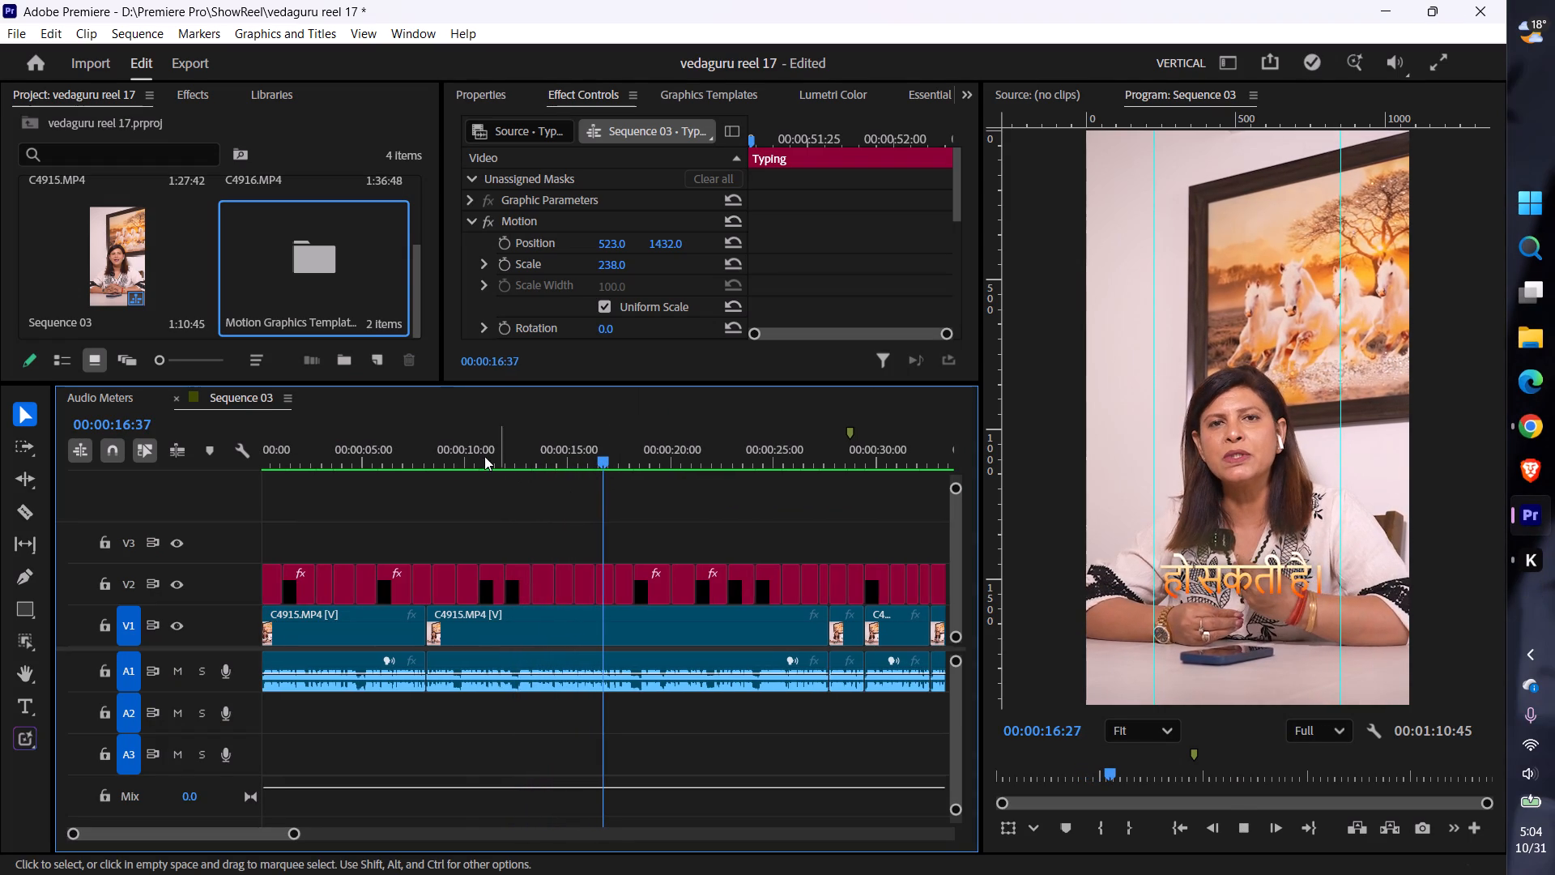
click(467, 464)
key(space)
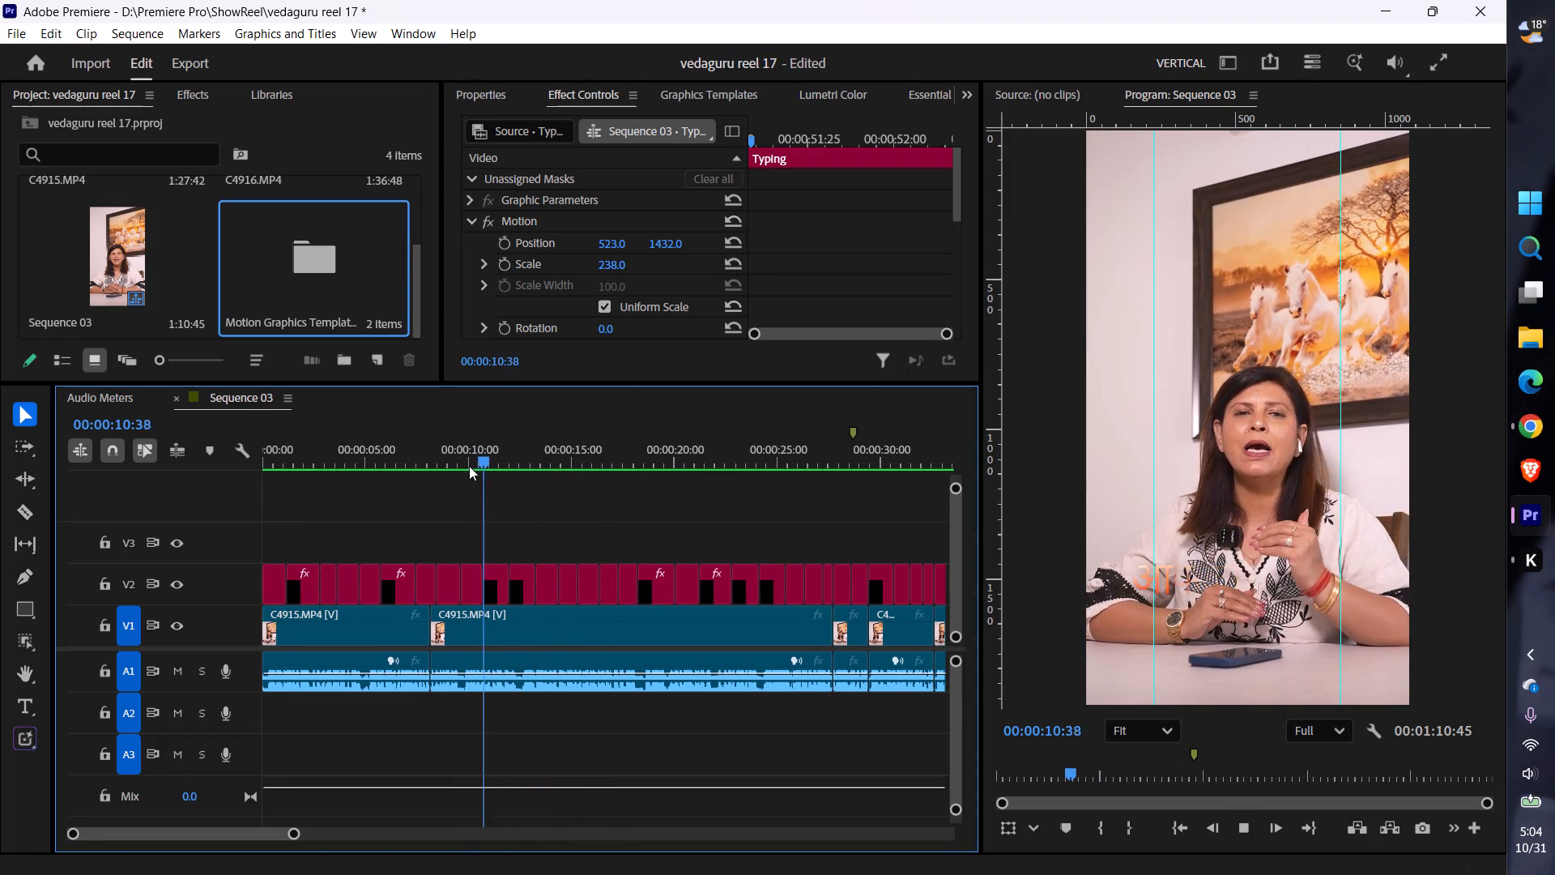
key(space)
key(space)
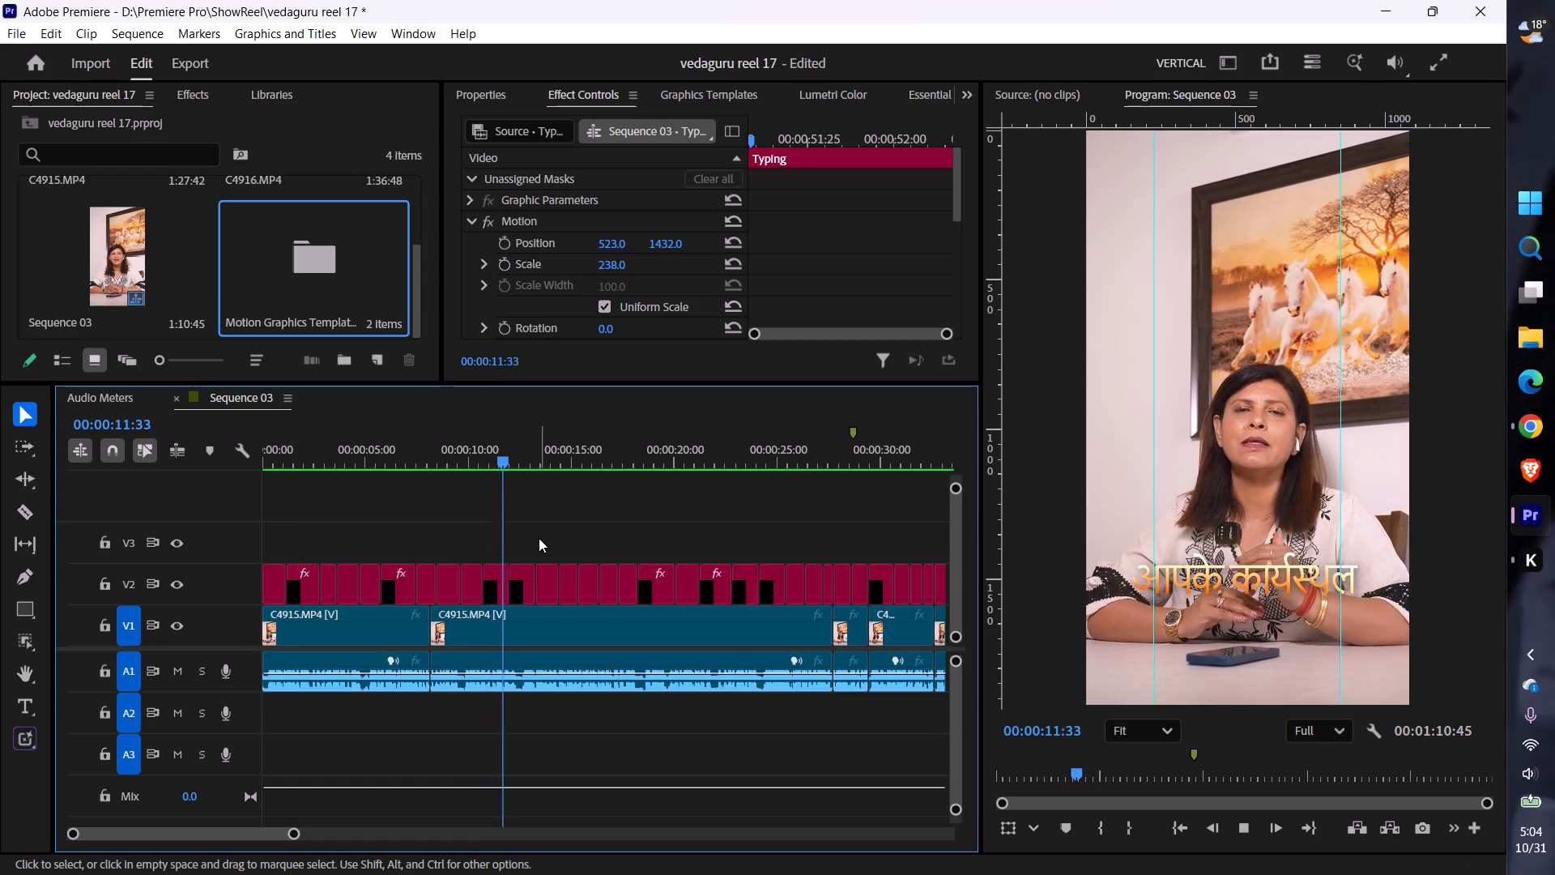
key(space)
key(space)
key(space)
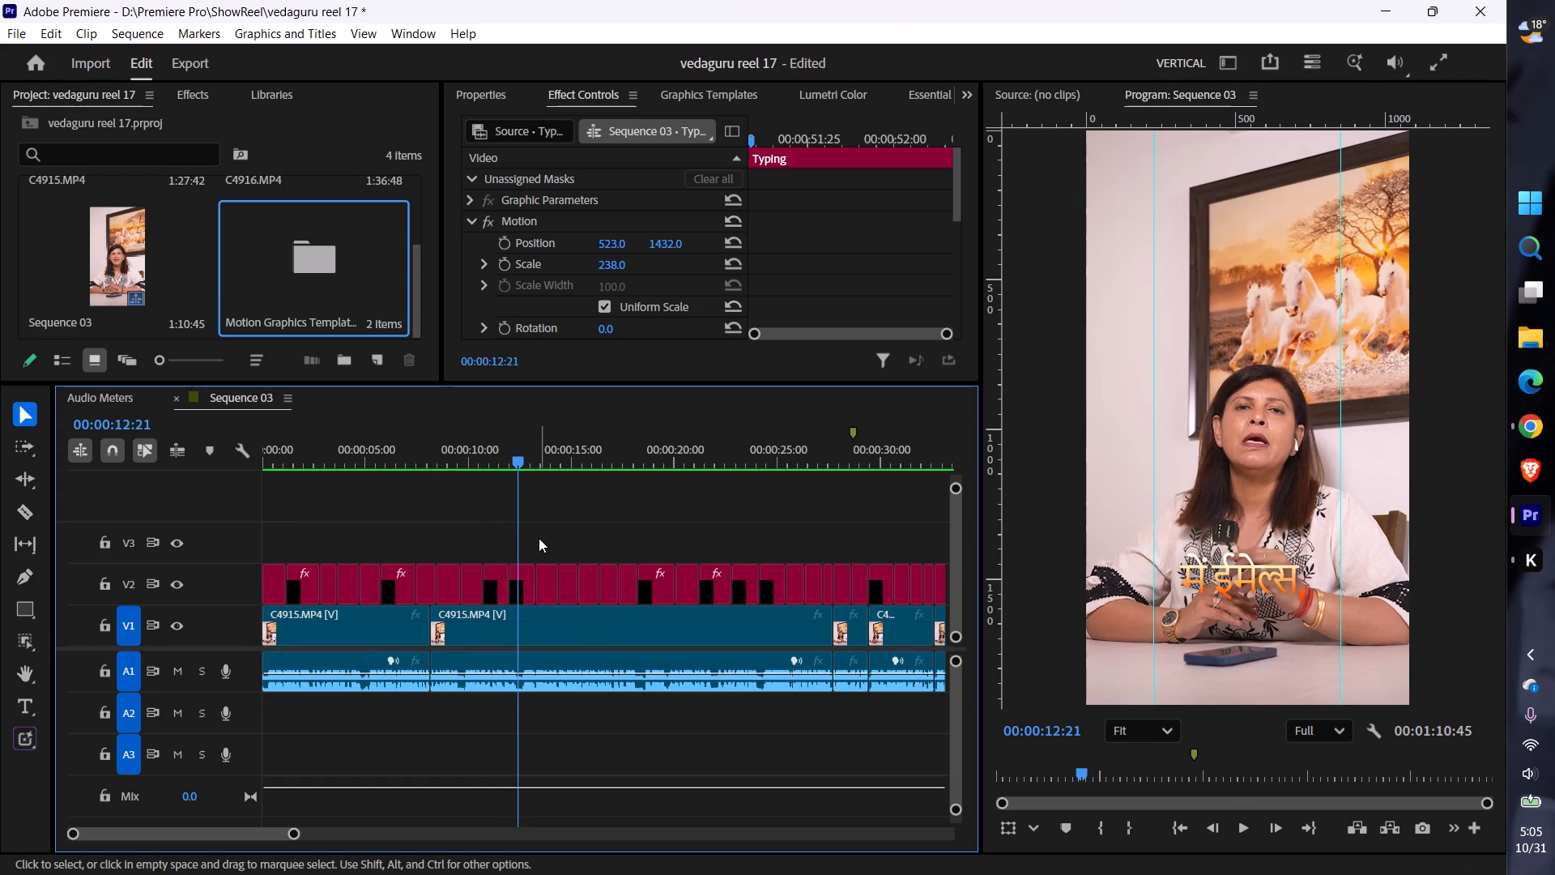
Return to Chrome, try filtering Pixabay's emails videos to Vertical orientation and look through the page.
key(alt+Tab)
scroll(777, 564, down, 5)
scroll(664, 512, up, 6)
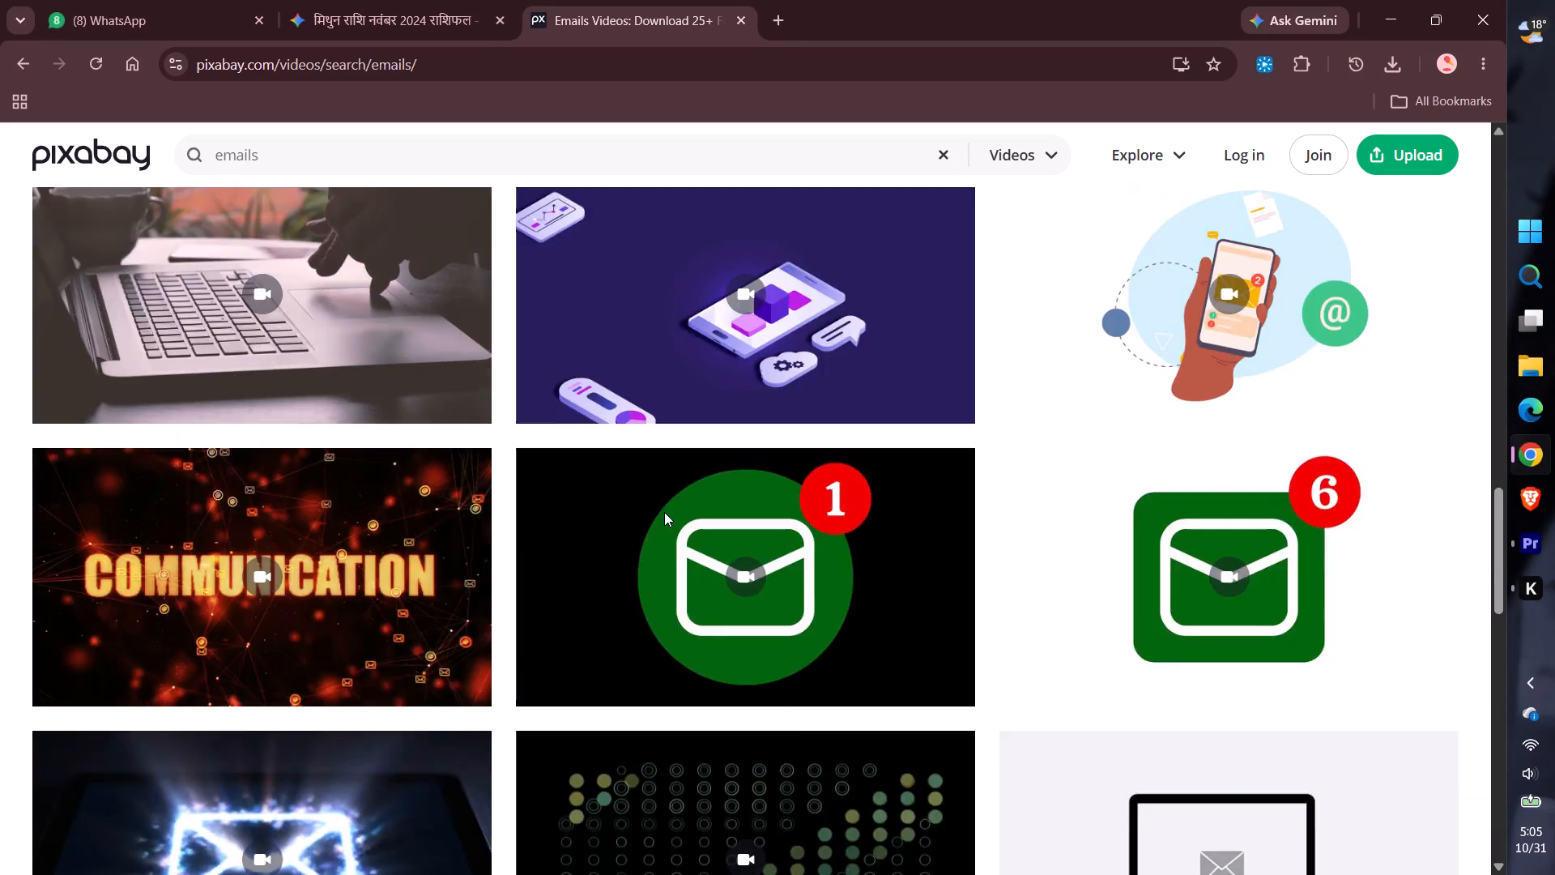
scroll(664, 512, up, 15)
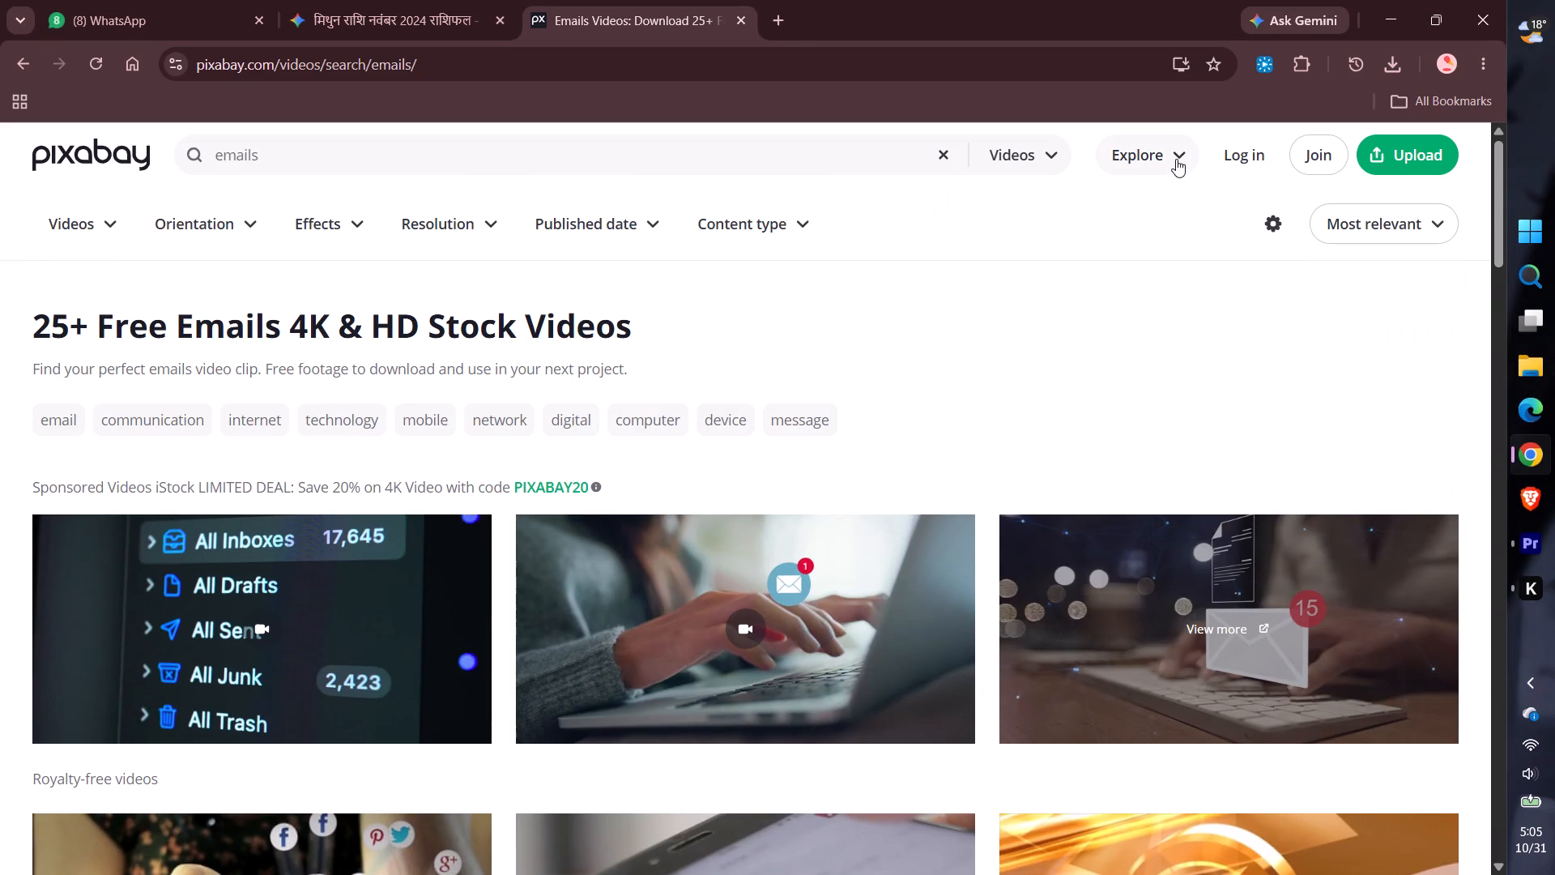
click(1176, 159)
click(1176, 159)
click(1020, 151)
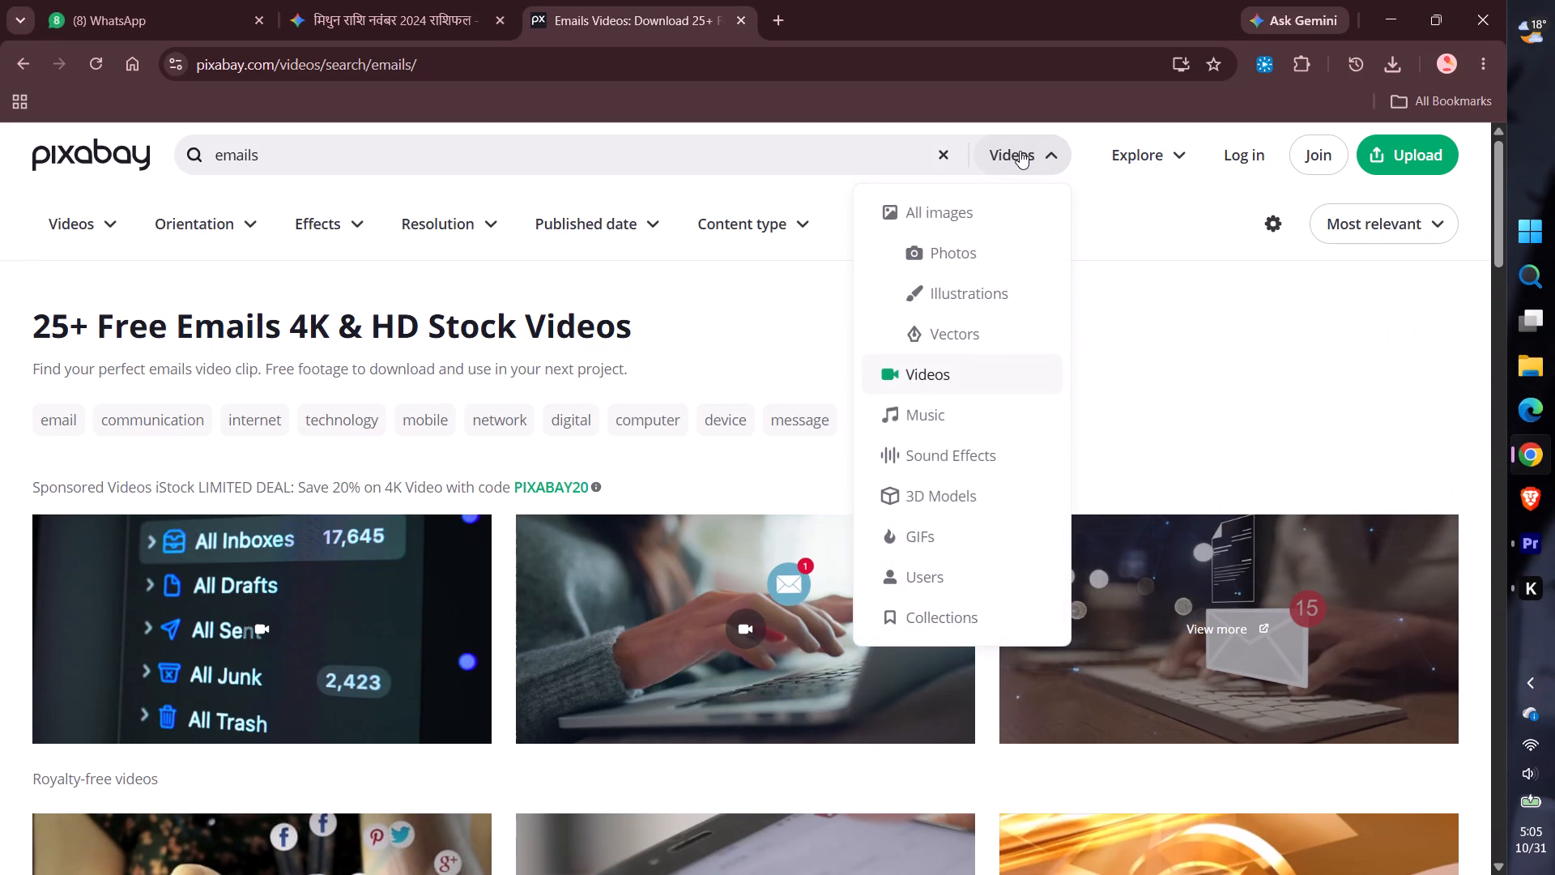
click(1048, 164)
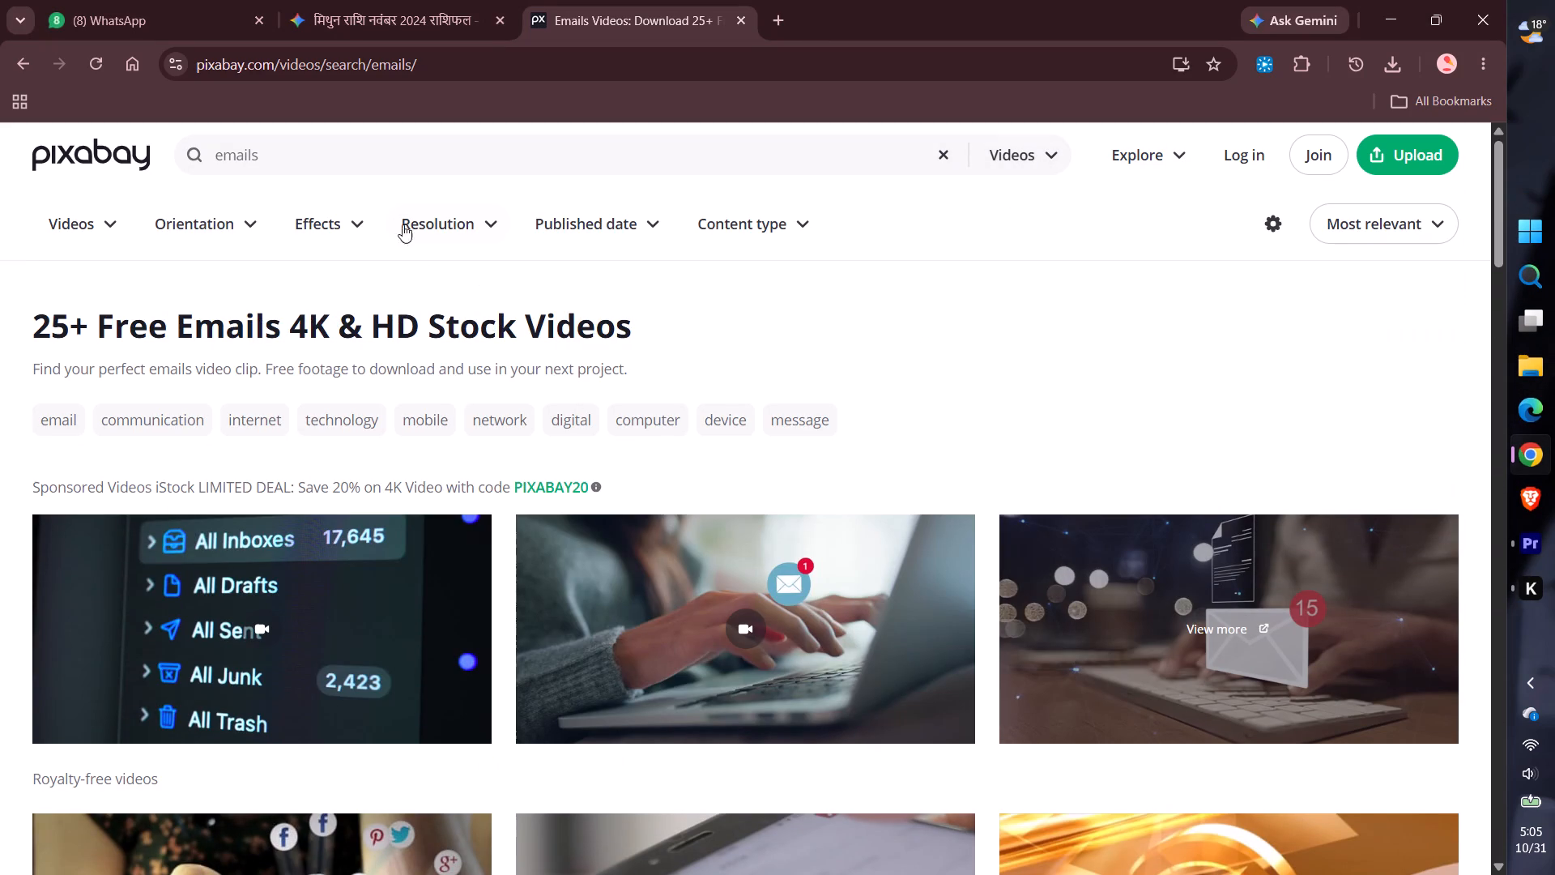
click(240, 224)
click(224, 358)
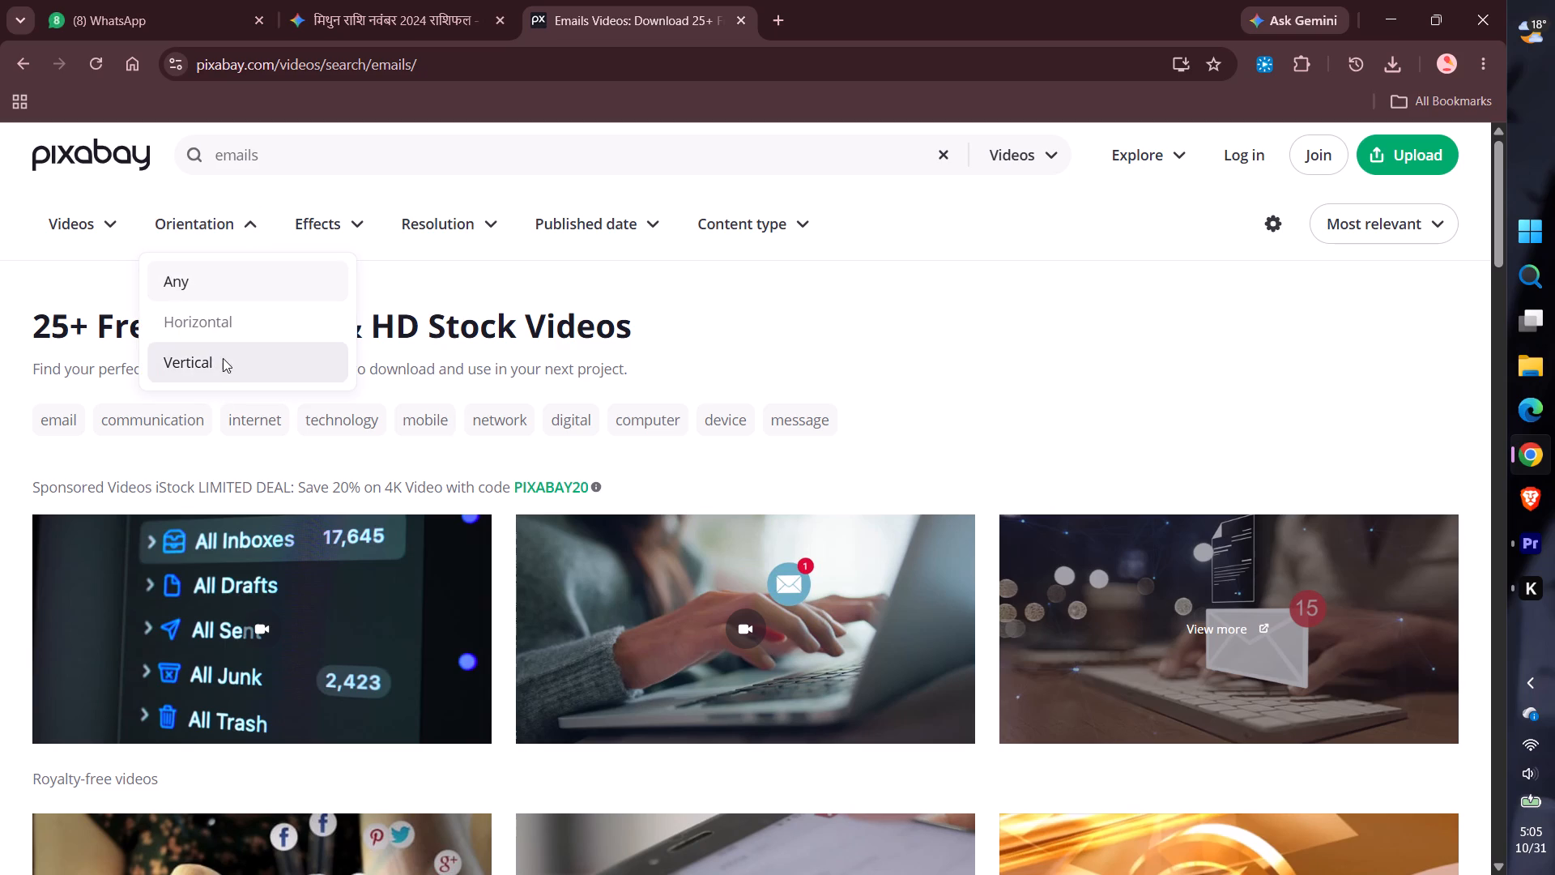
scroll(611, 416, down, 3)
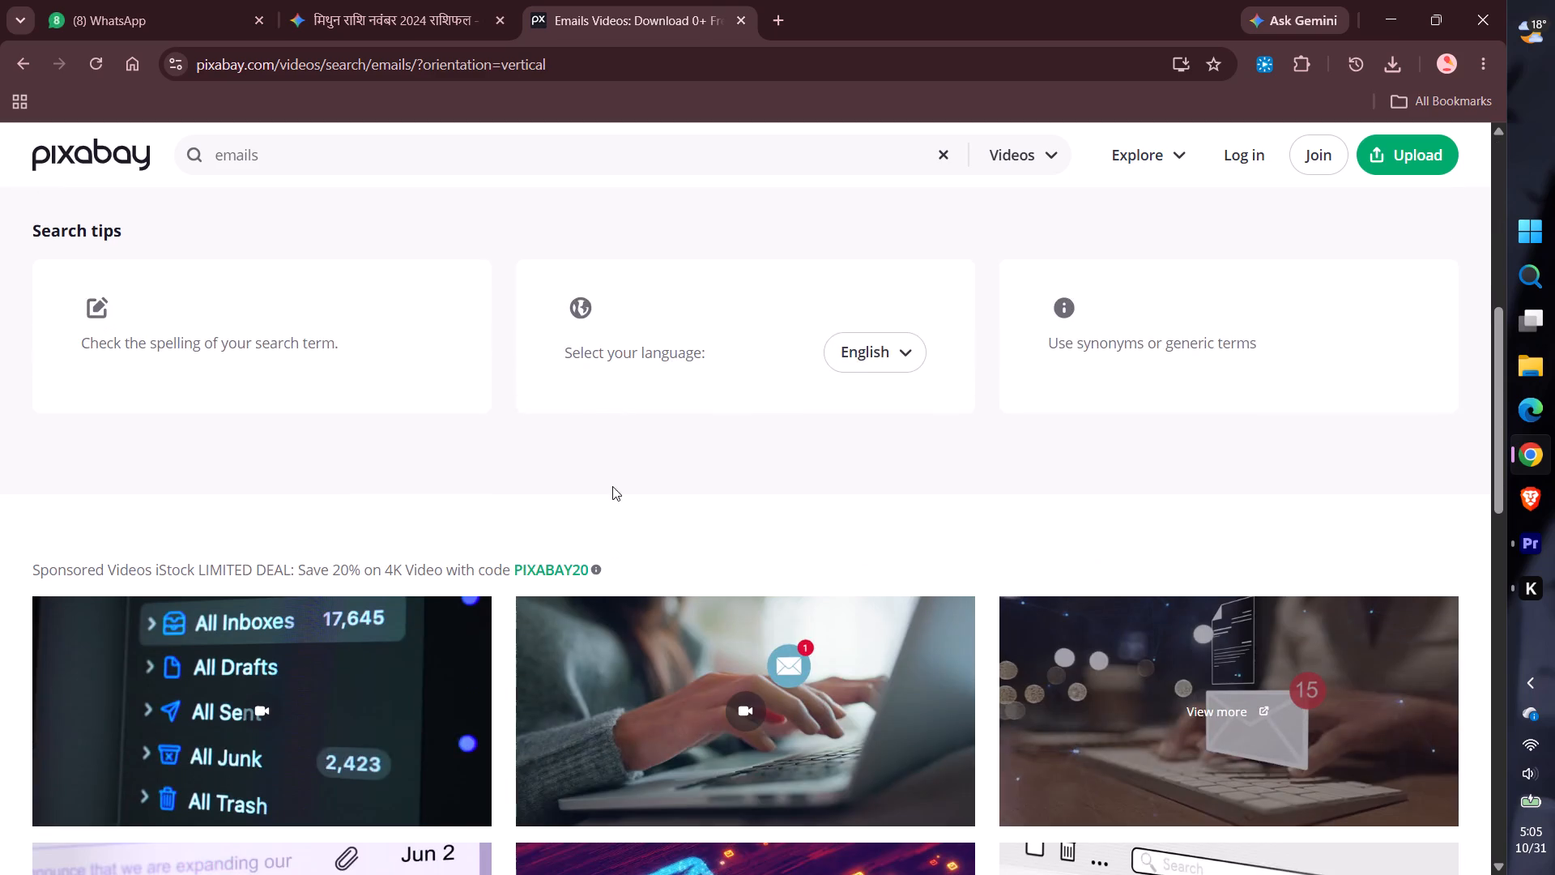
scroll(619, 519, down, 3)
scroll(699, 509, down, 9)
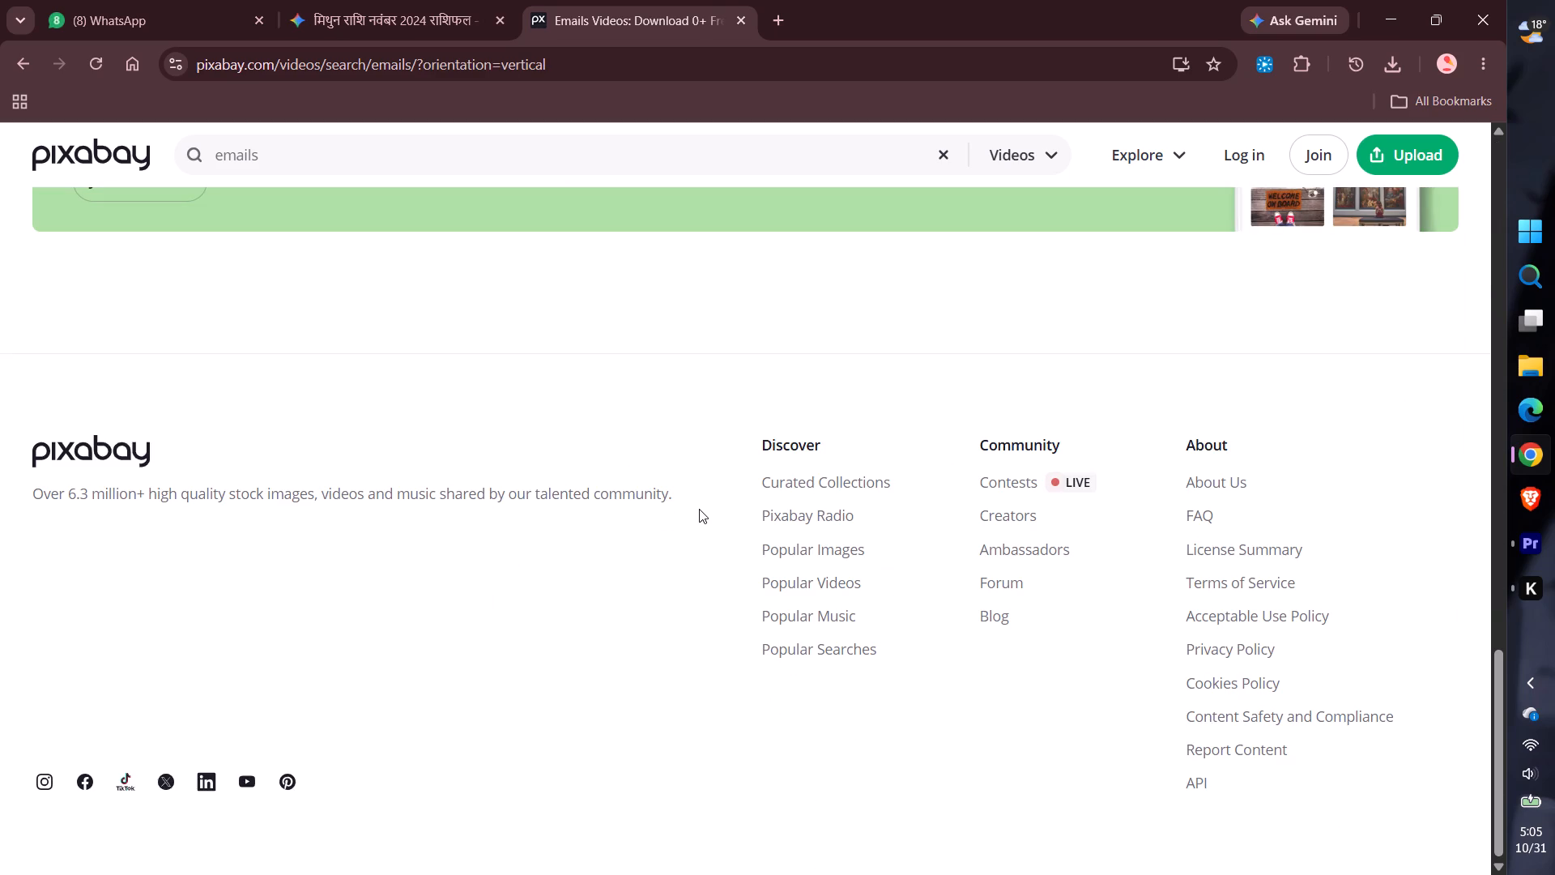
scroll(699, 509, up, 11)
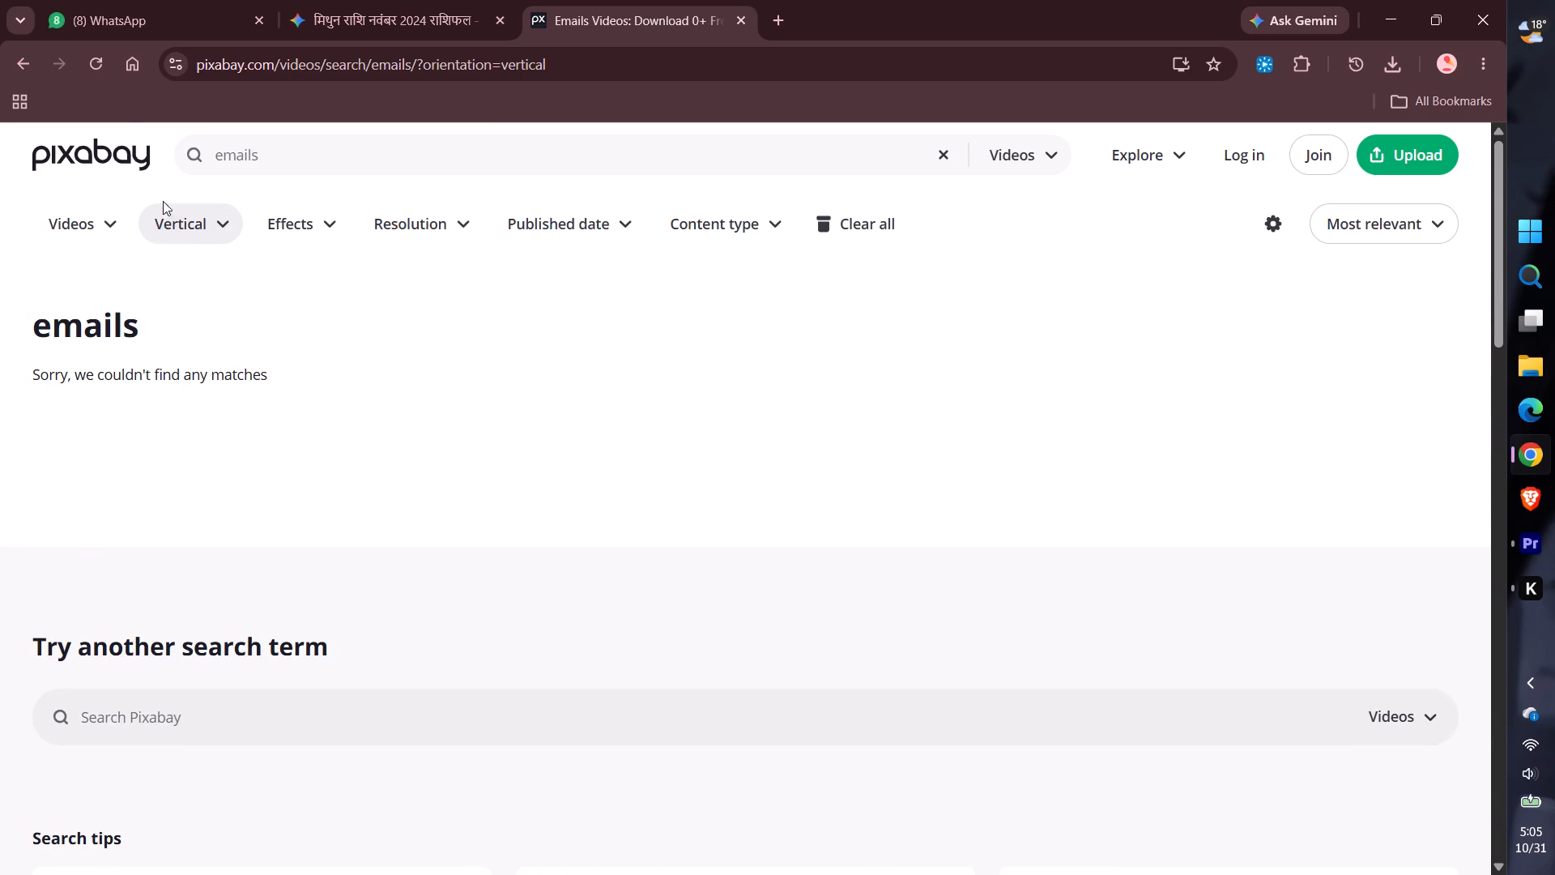
Go back to the "emails clips" search results and open the Pexels Email Videos result.
click(19, 66)
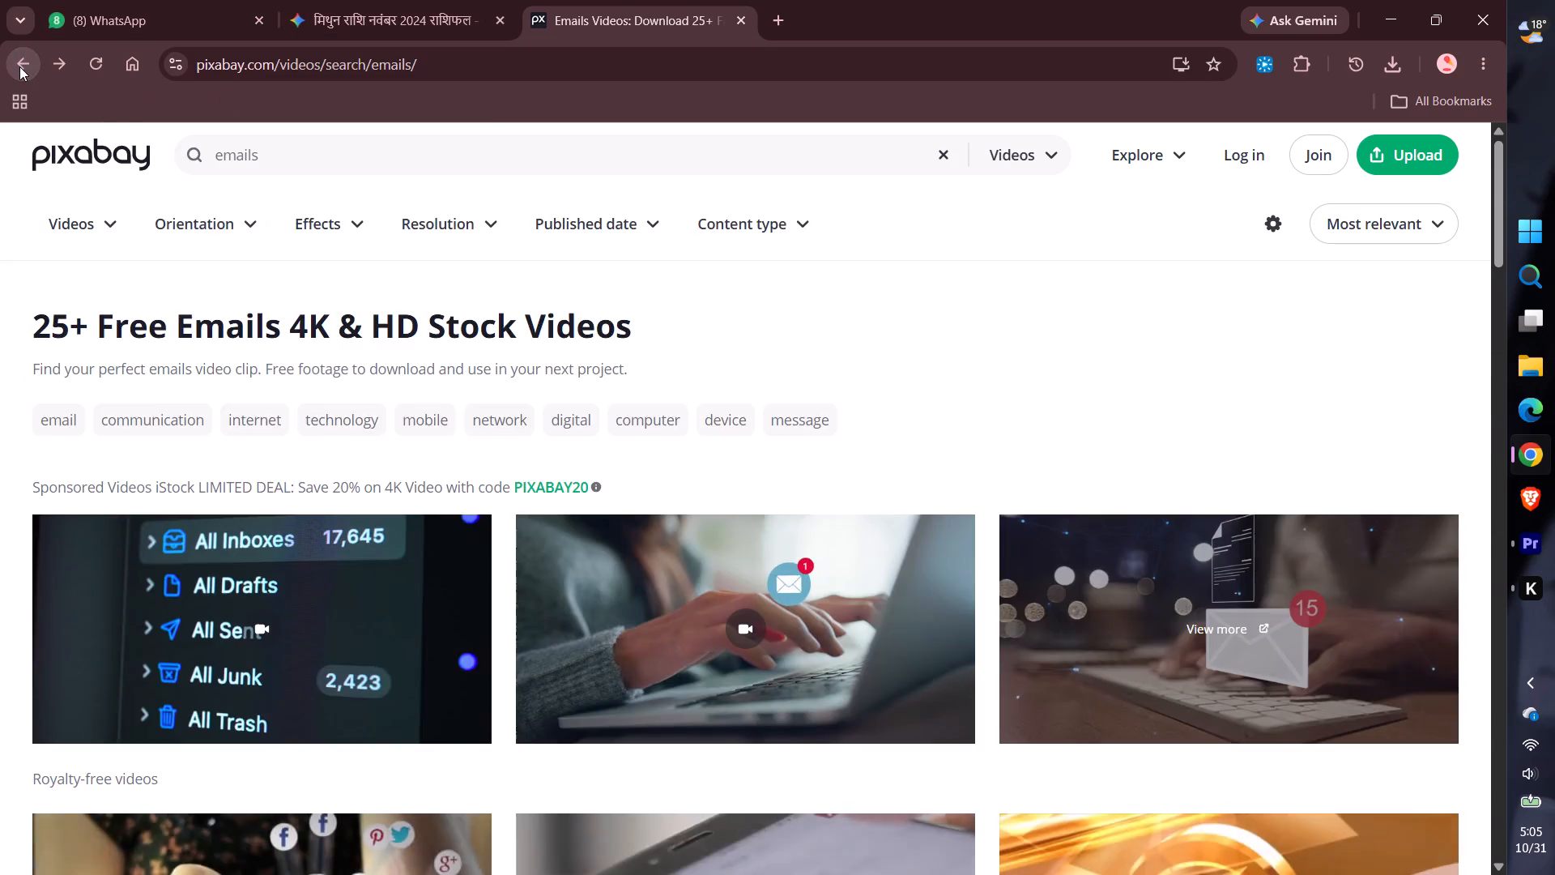
click(19, 66)
scroll(548, 565, down, 3)
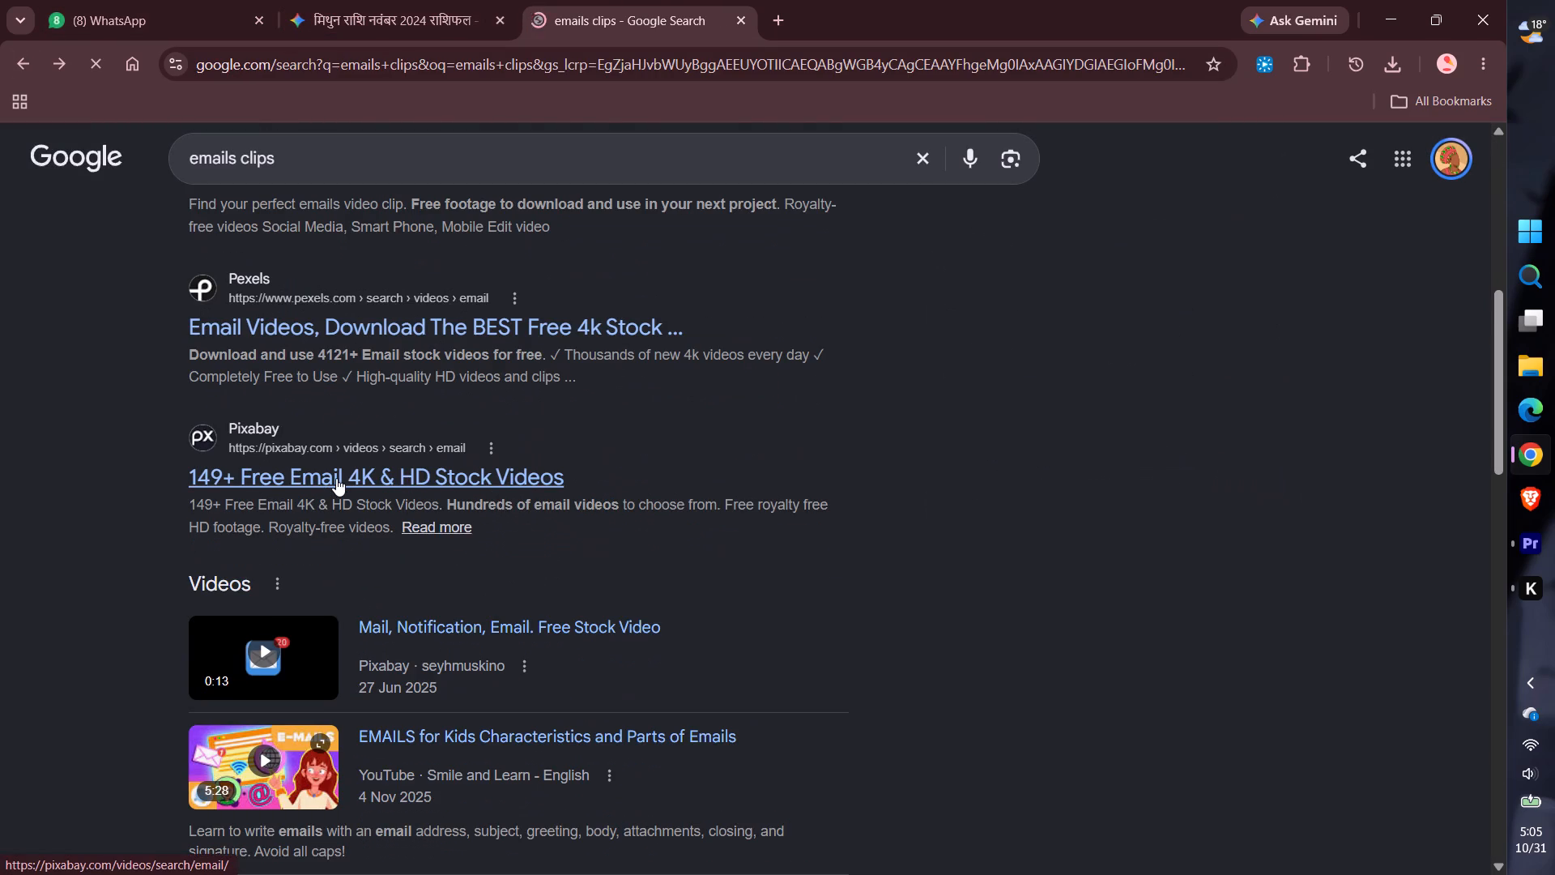
scroll(336, 478, down, 6)
scroll(338, 476, up, 6)
click(323, 337)
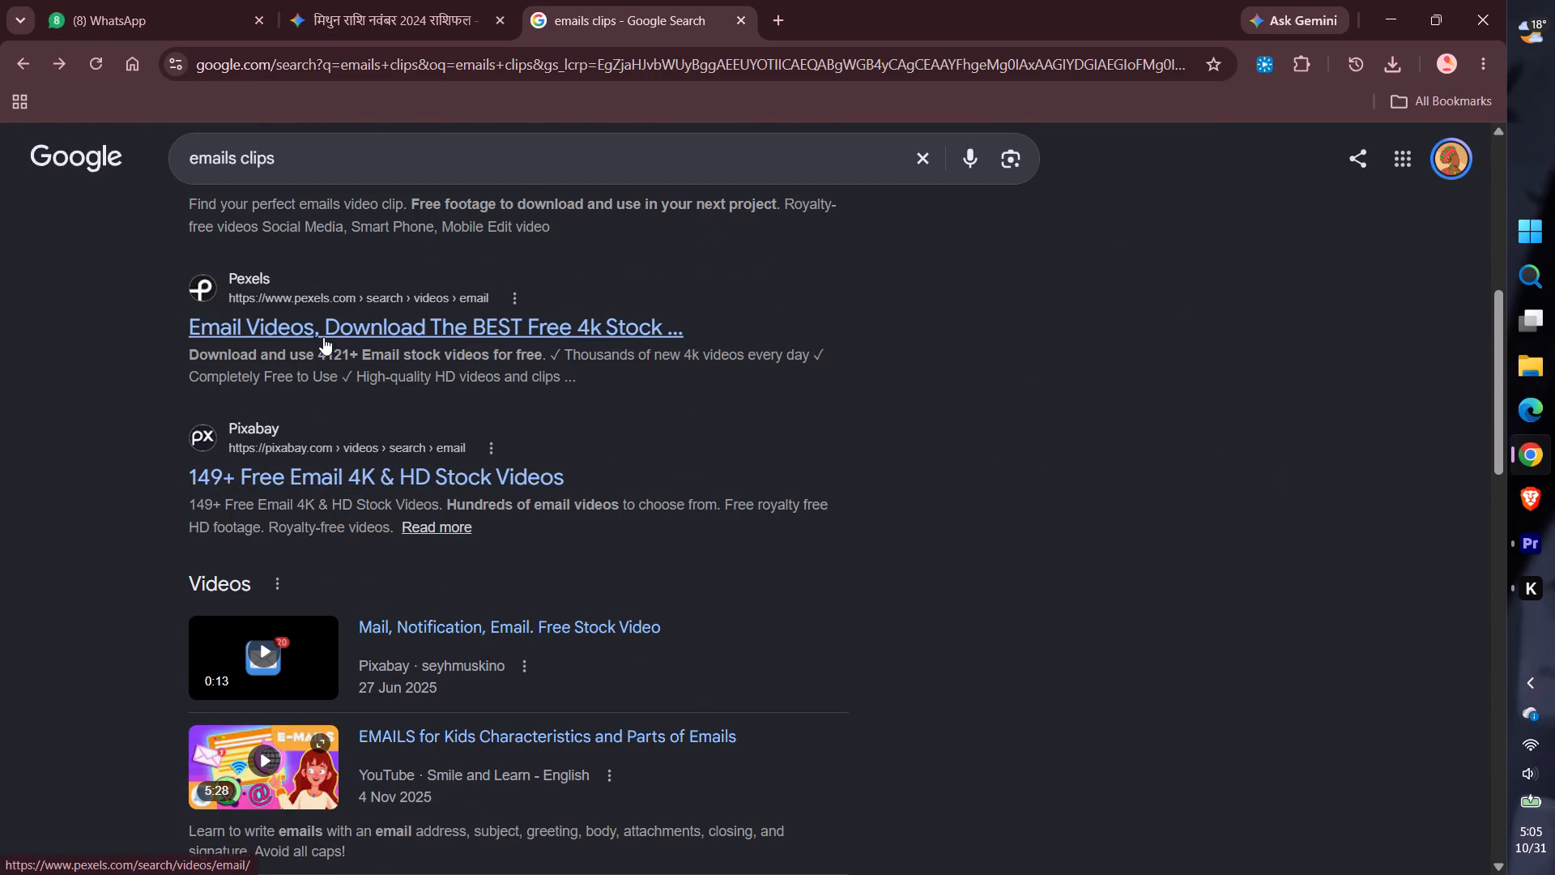
Browse the Pexels email videos and download the vertical clip of hands typing on a laptop at a wooden table.
scroll(854, 622, down, 1)
scroll(687, 547, down, 4)
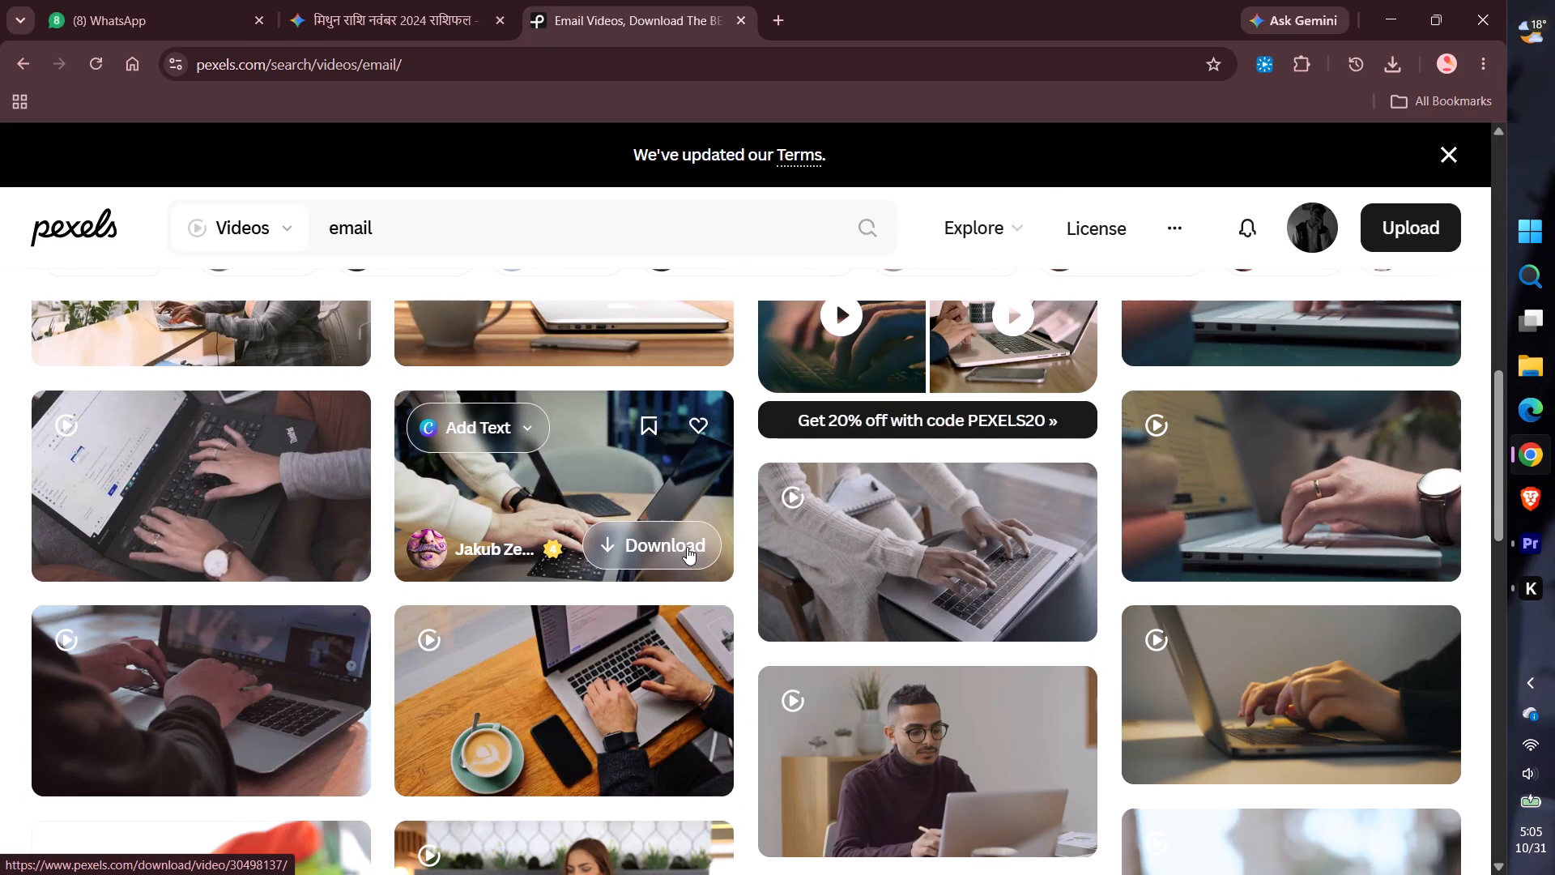
scroll(687, 547, down, 4)
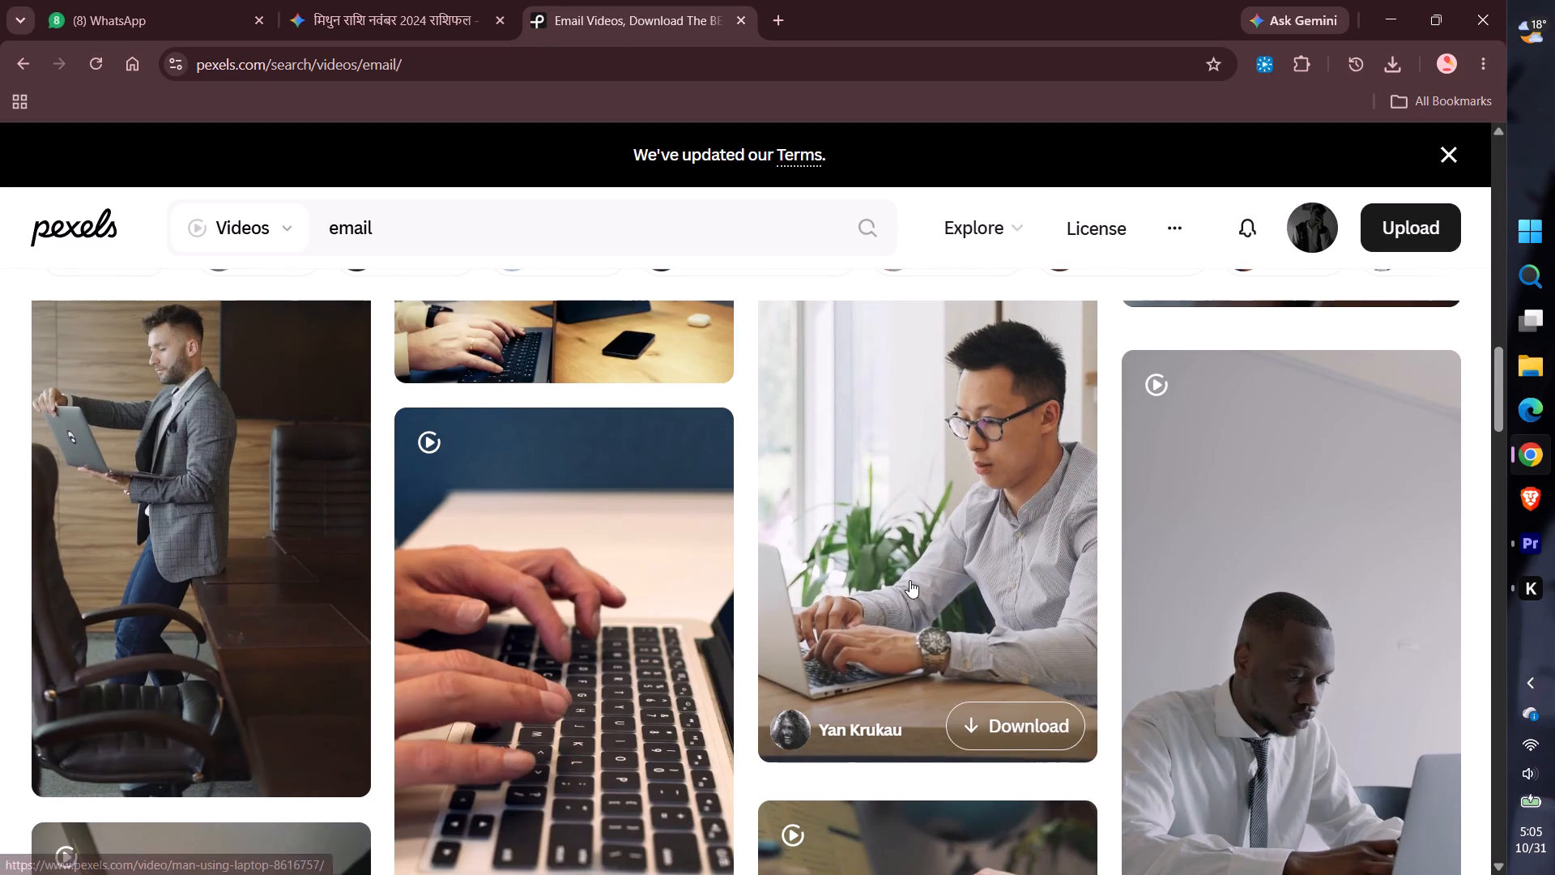
scroll(910, 580, up, 3)
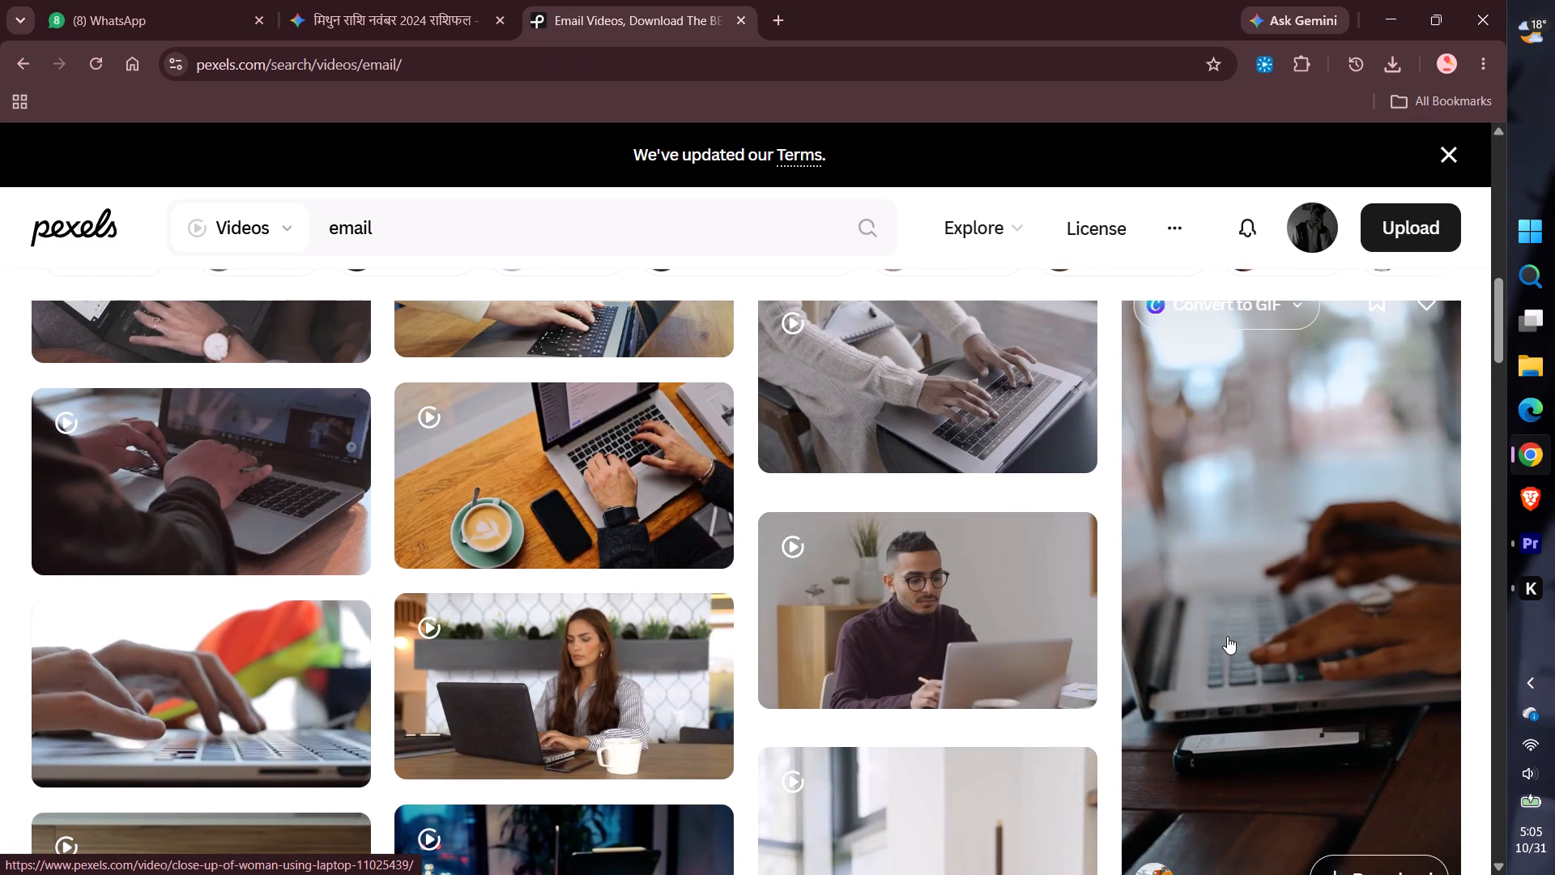
scroll(1227, 636, up, 5)
scroll(624, 523, up, 1)
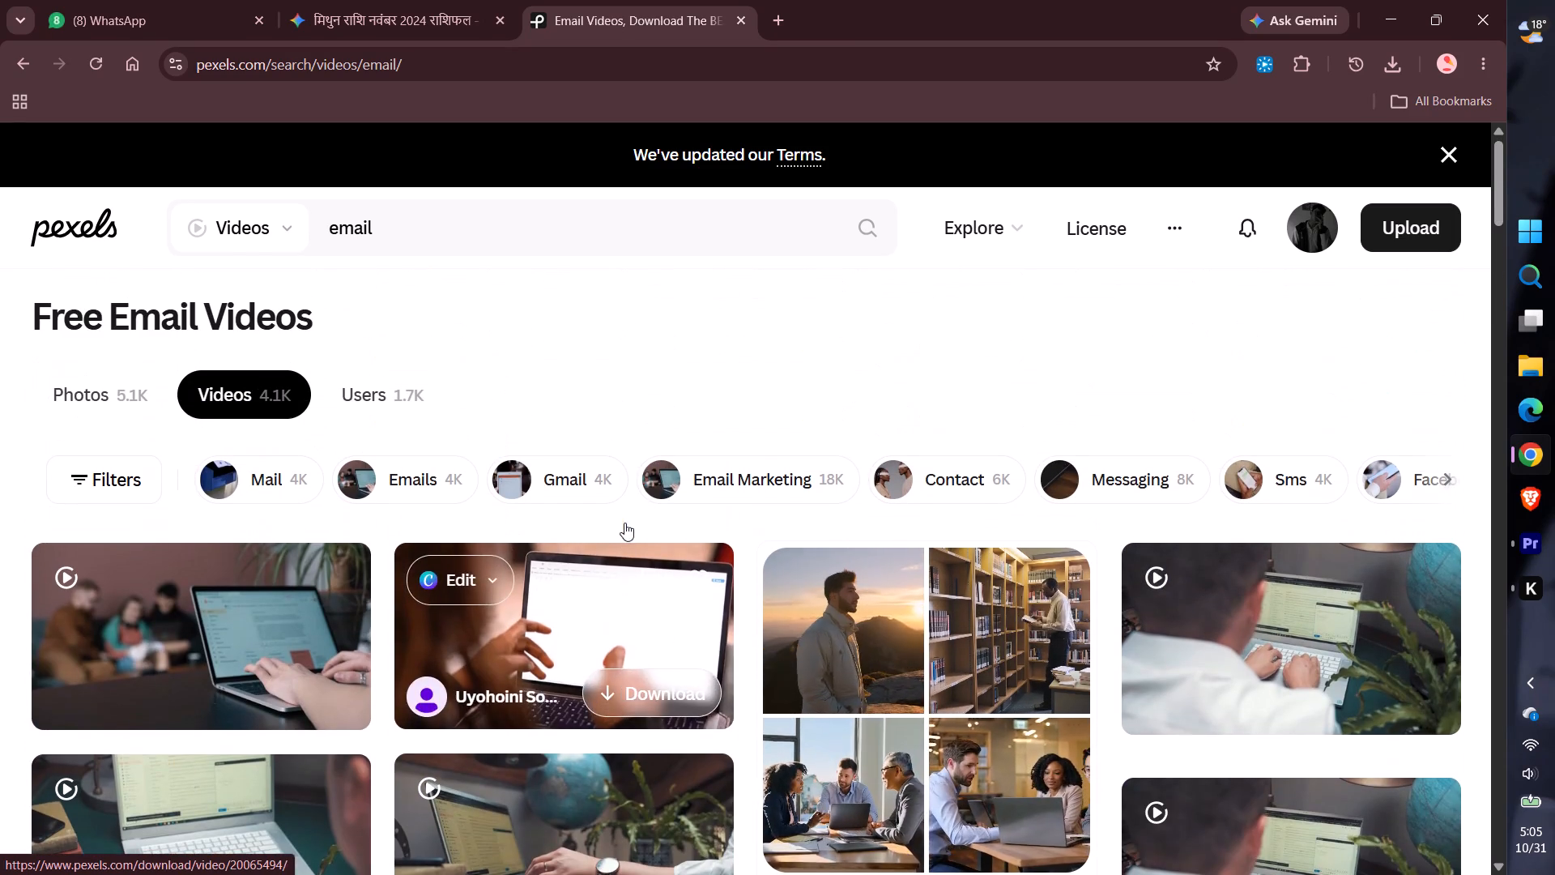
scroll(1064, 620, down, 12)
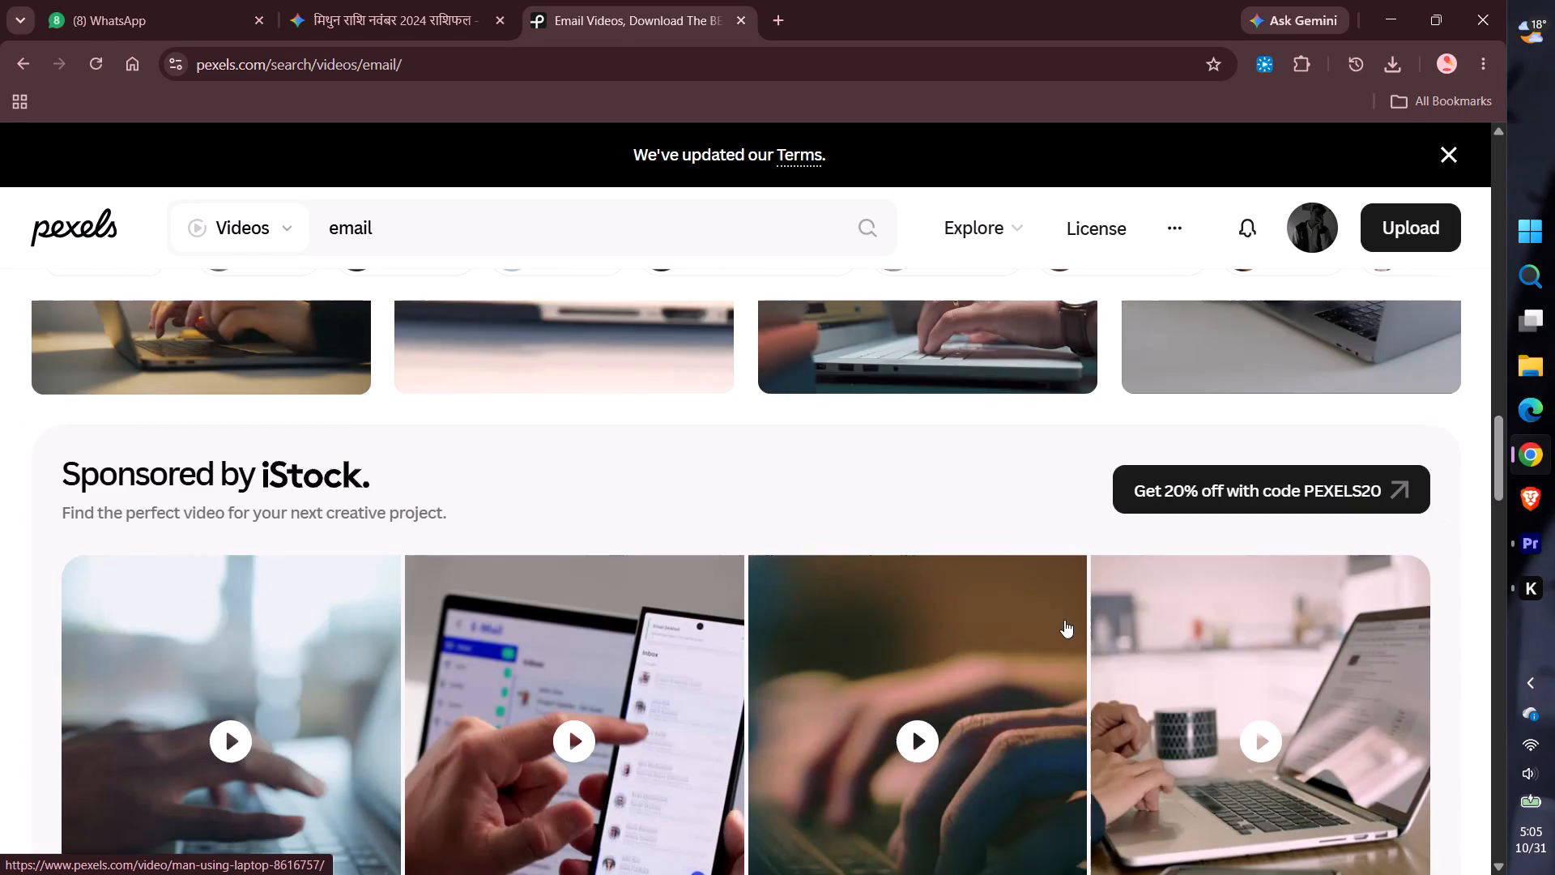
scroll(1064, 620, down, 6)
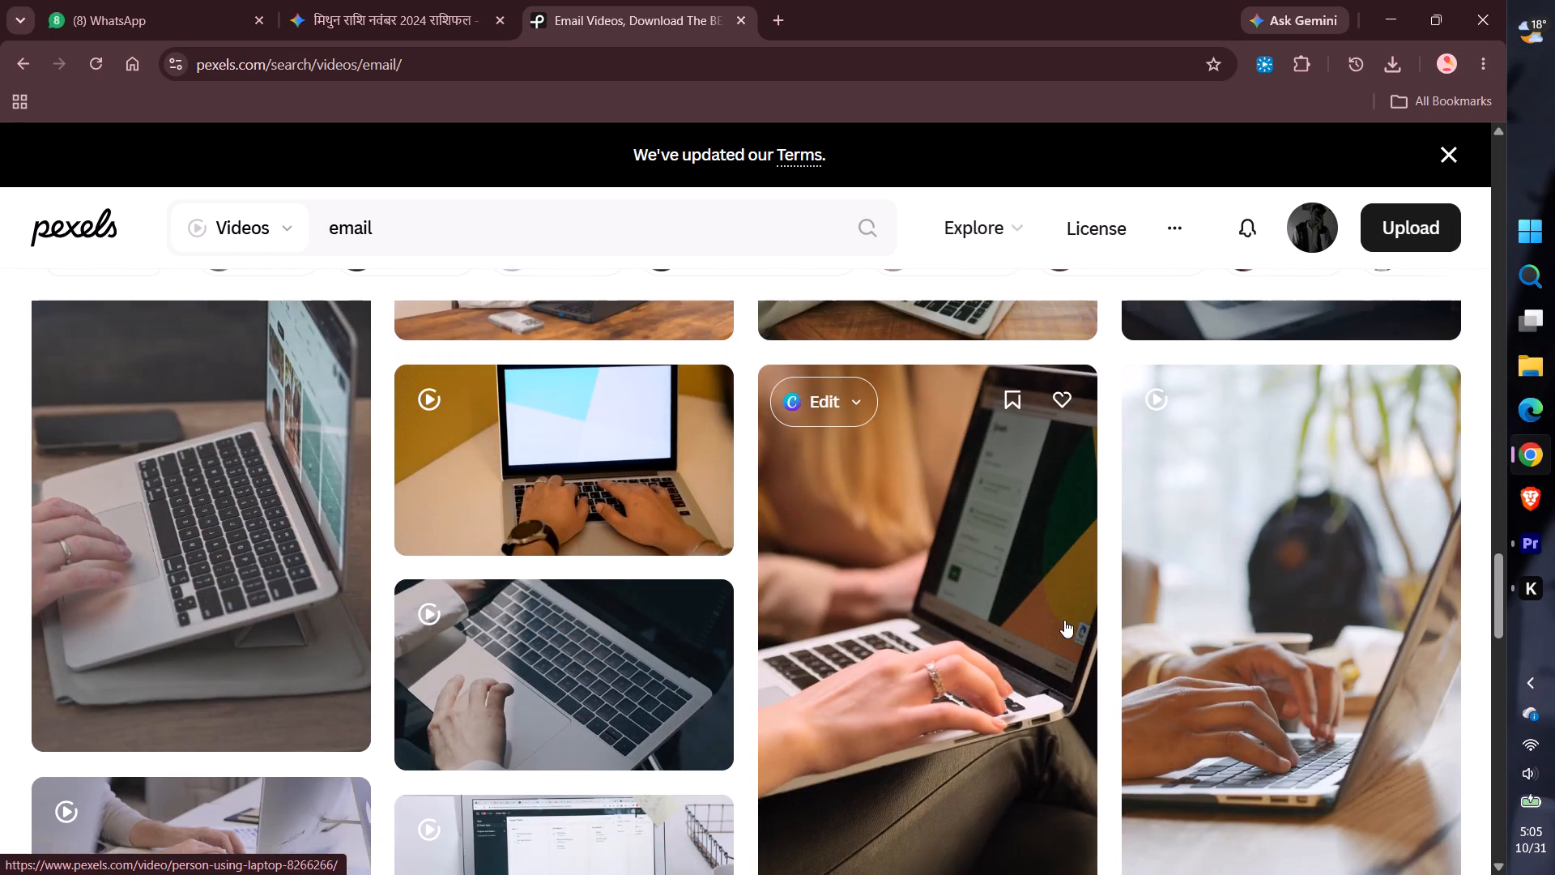
scroll(1064, 620, down, 1)
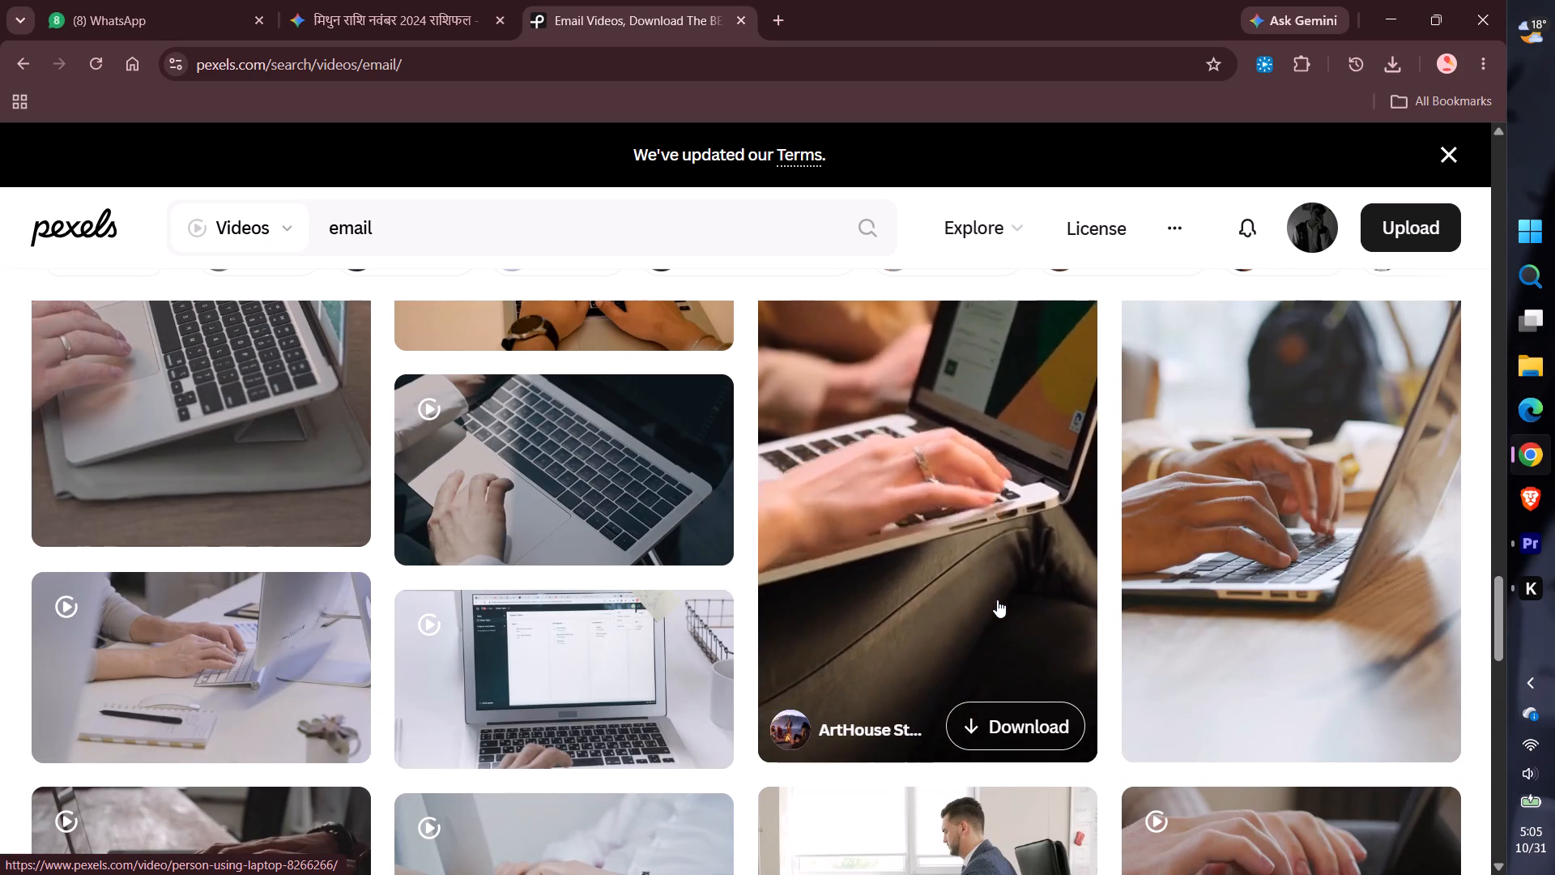
scroll(997, 600, down, 3)
scroll(997, 600, up, 2)
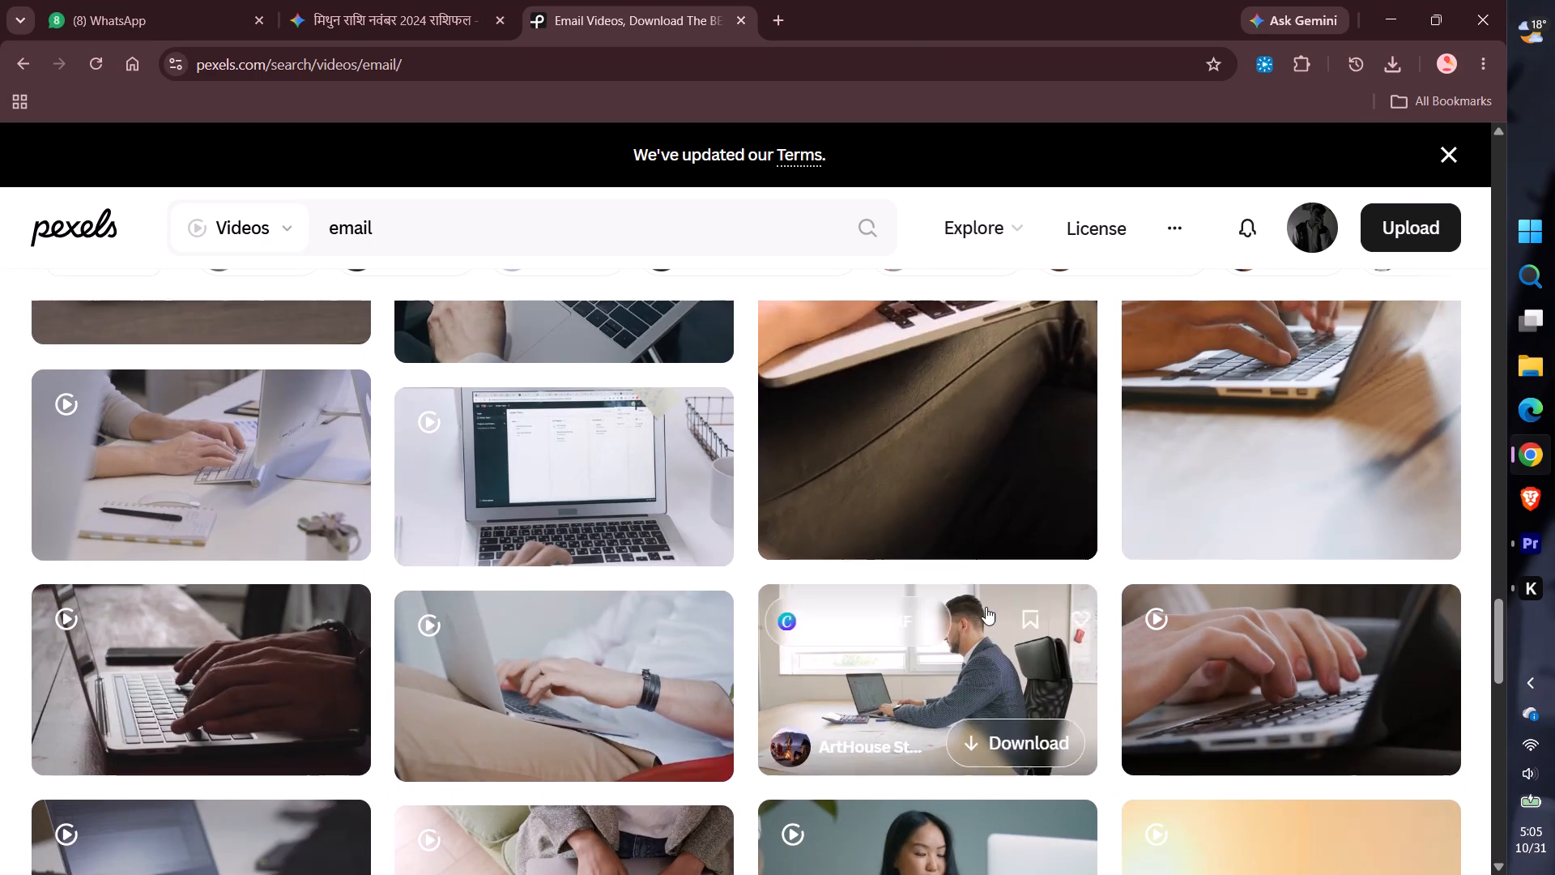
scroll(988, 616, up, 1)
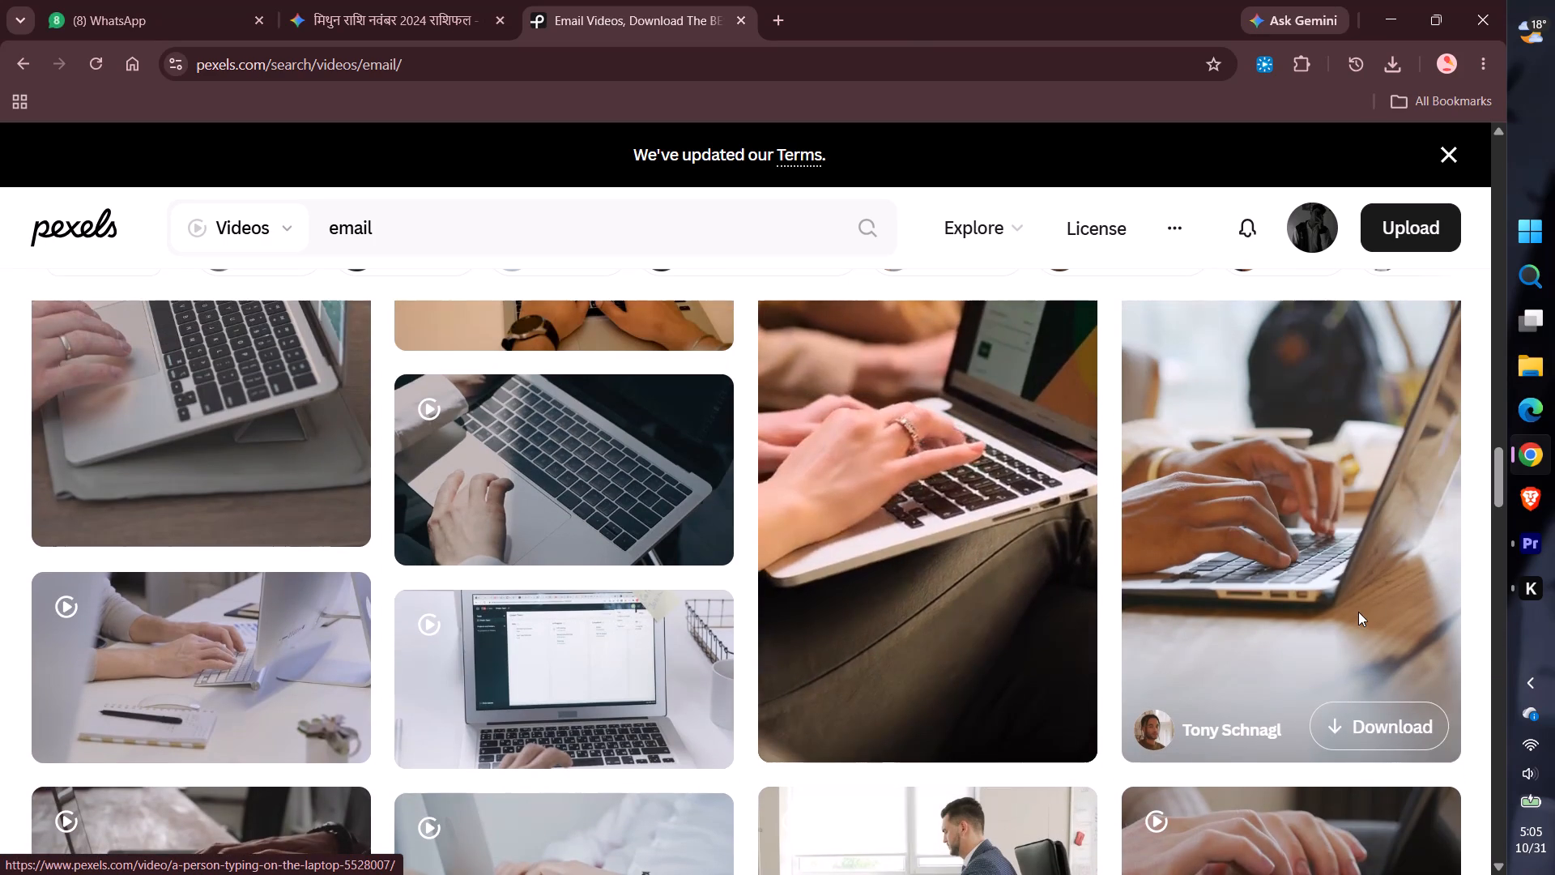
scroll(1358, 612, up, 1)
scroll(1320, 615, down, 1)
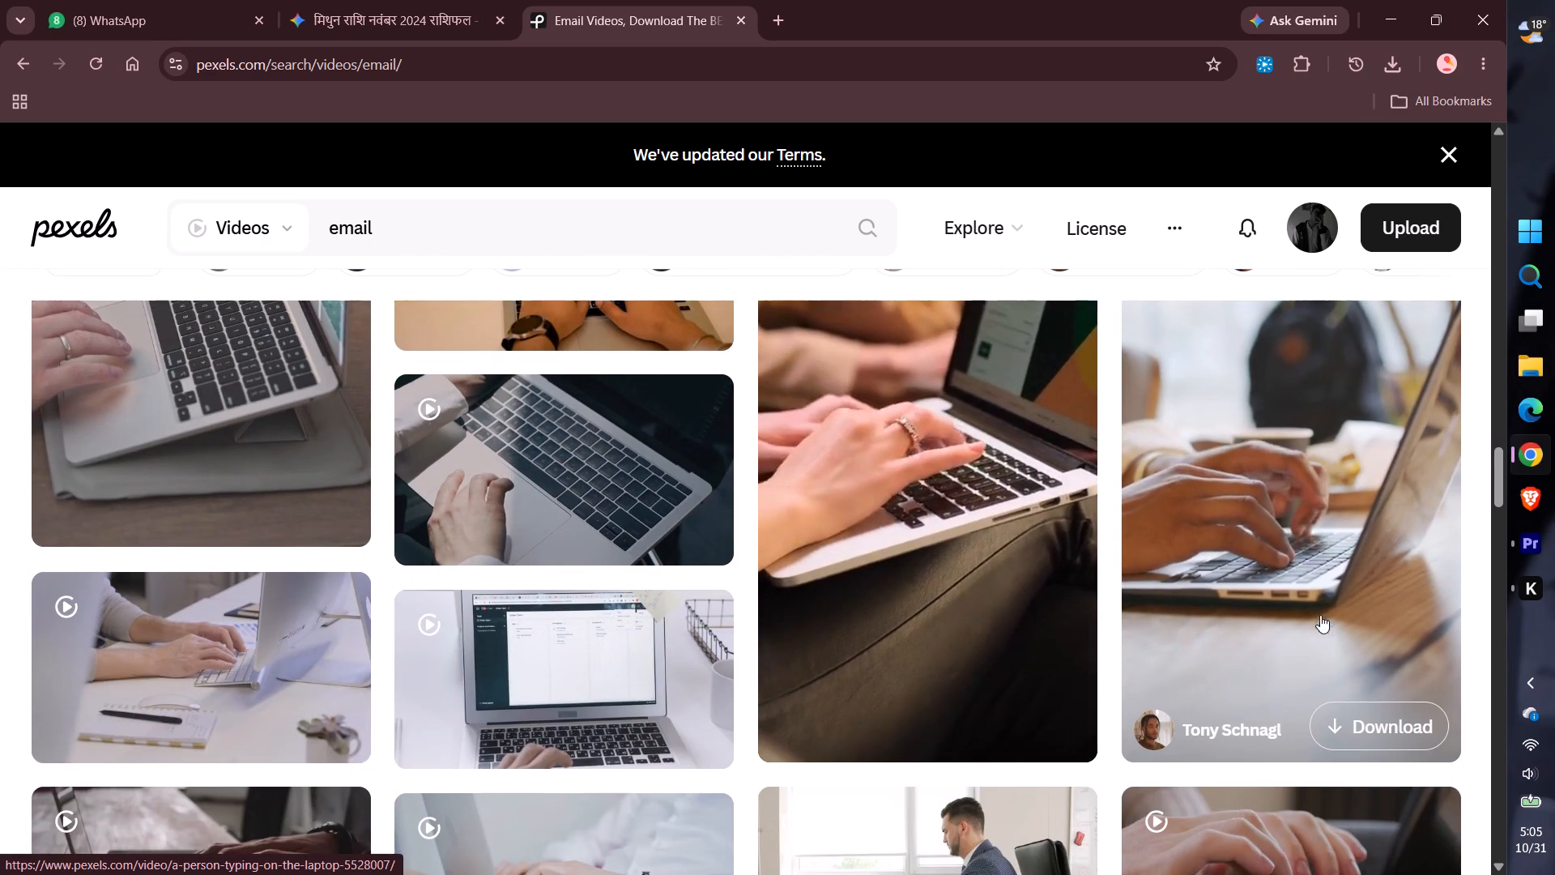
click(1346, 711)
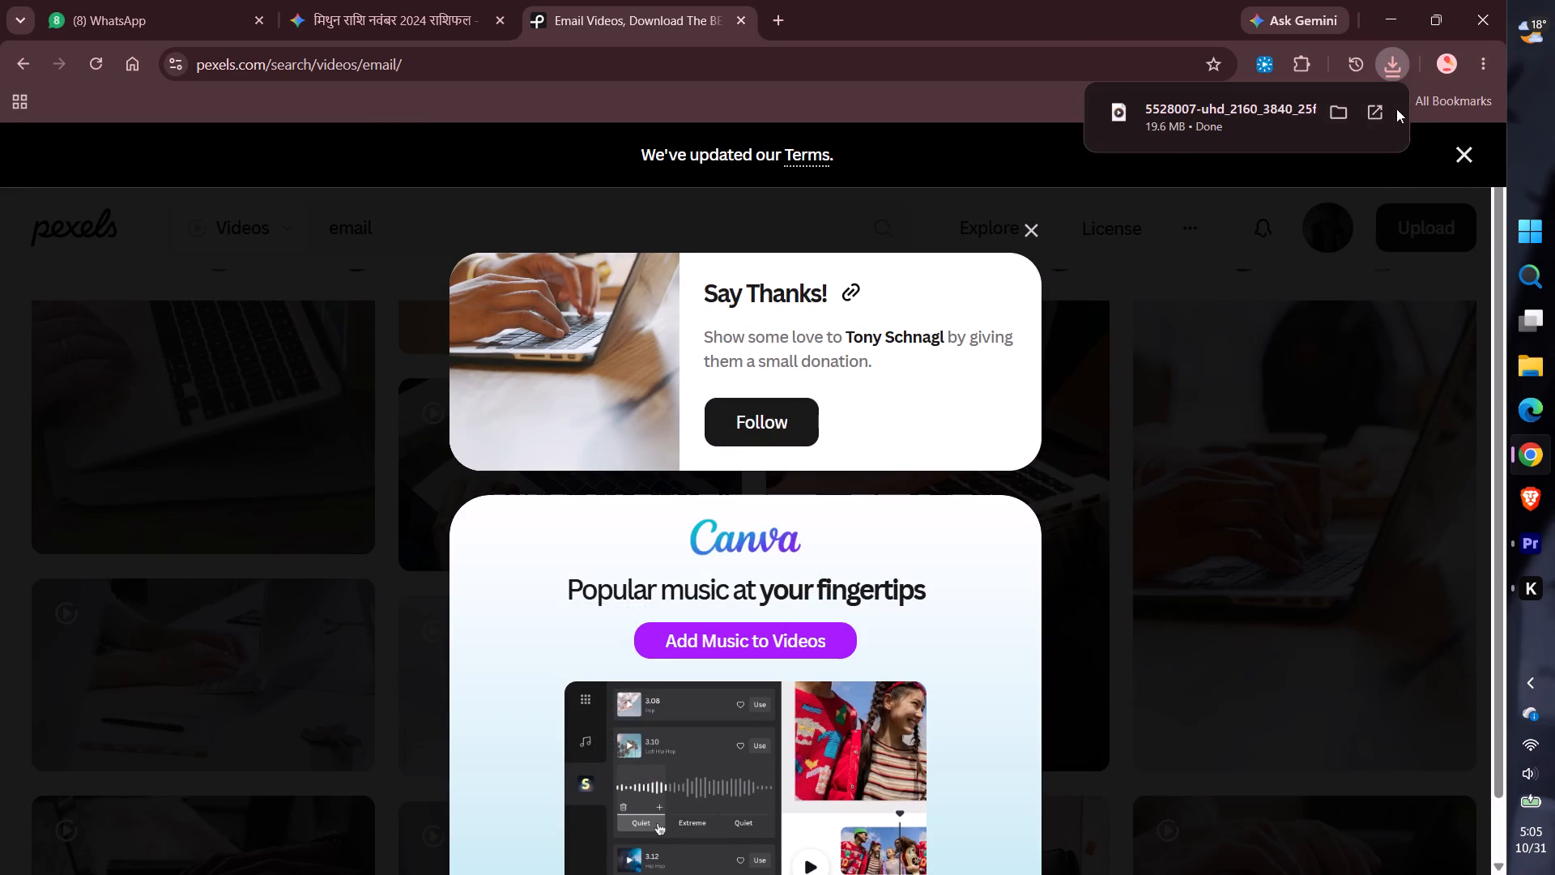
Switch back to Premiere and focus on the "में ईमेल्स" caption at 00:00:12:21 in the Sequence 03 timeline.
key(alt+Tab)
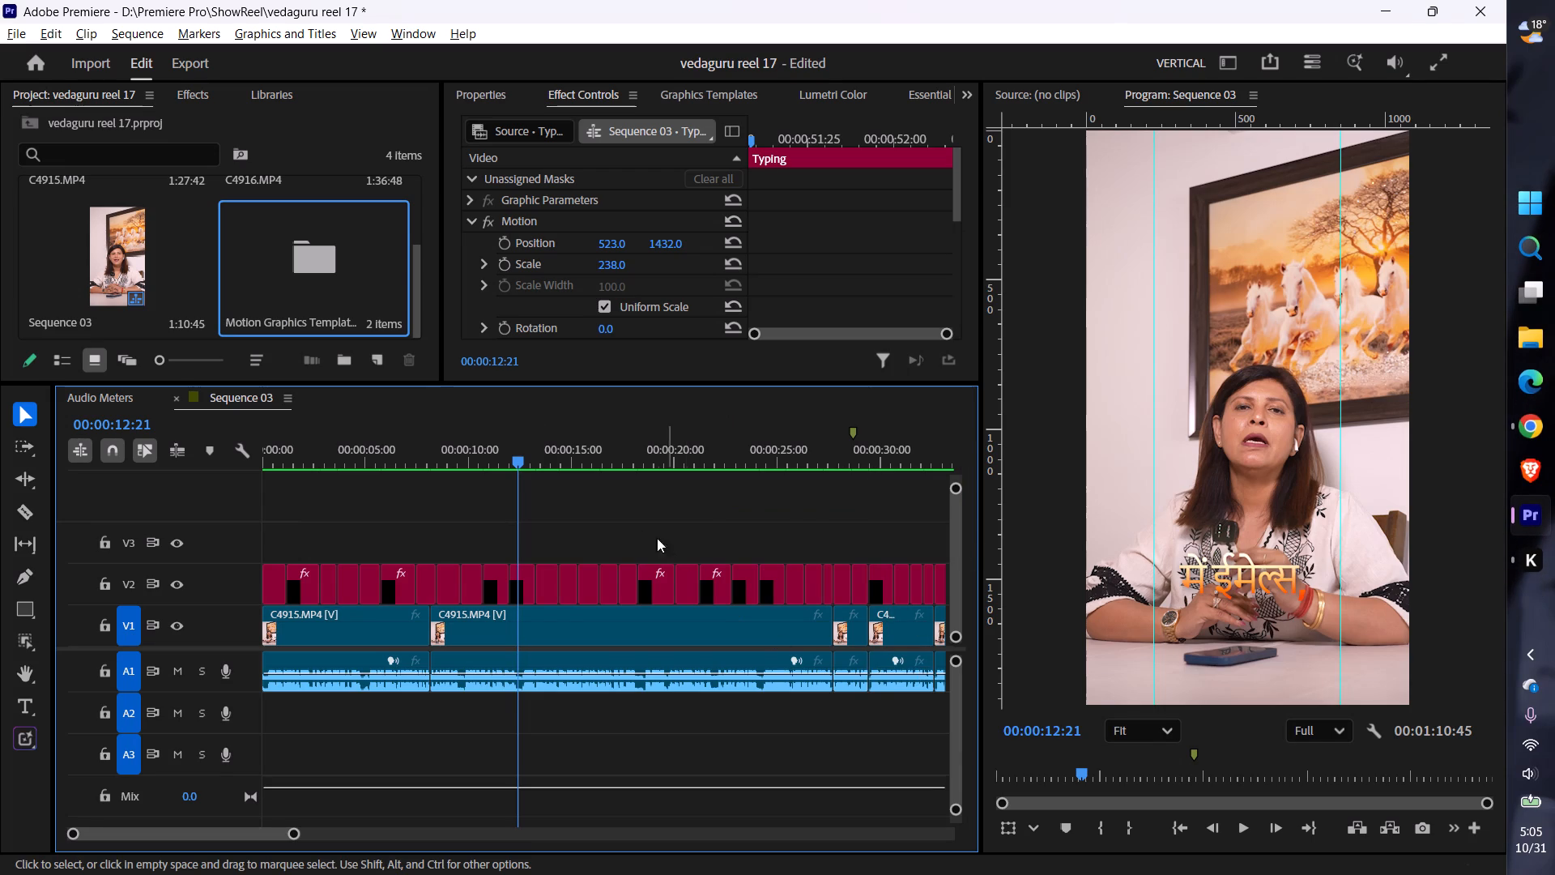
alt+scroll(556, 612, up, 7)
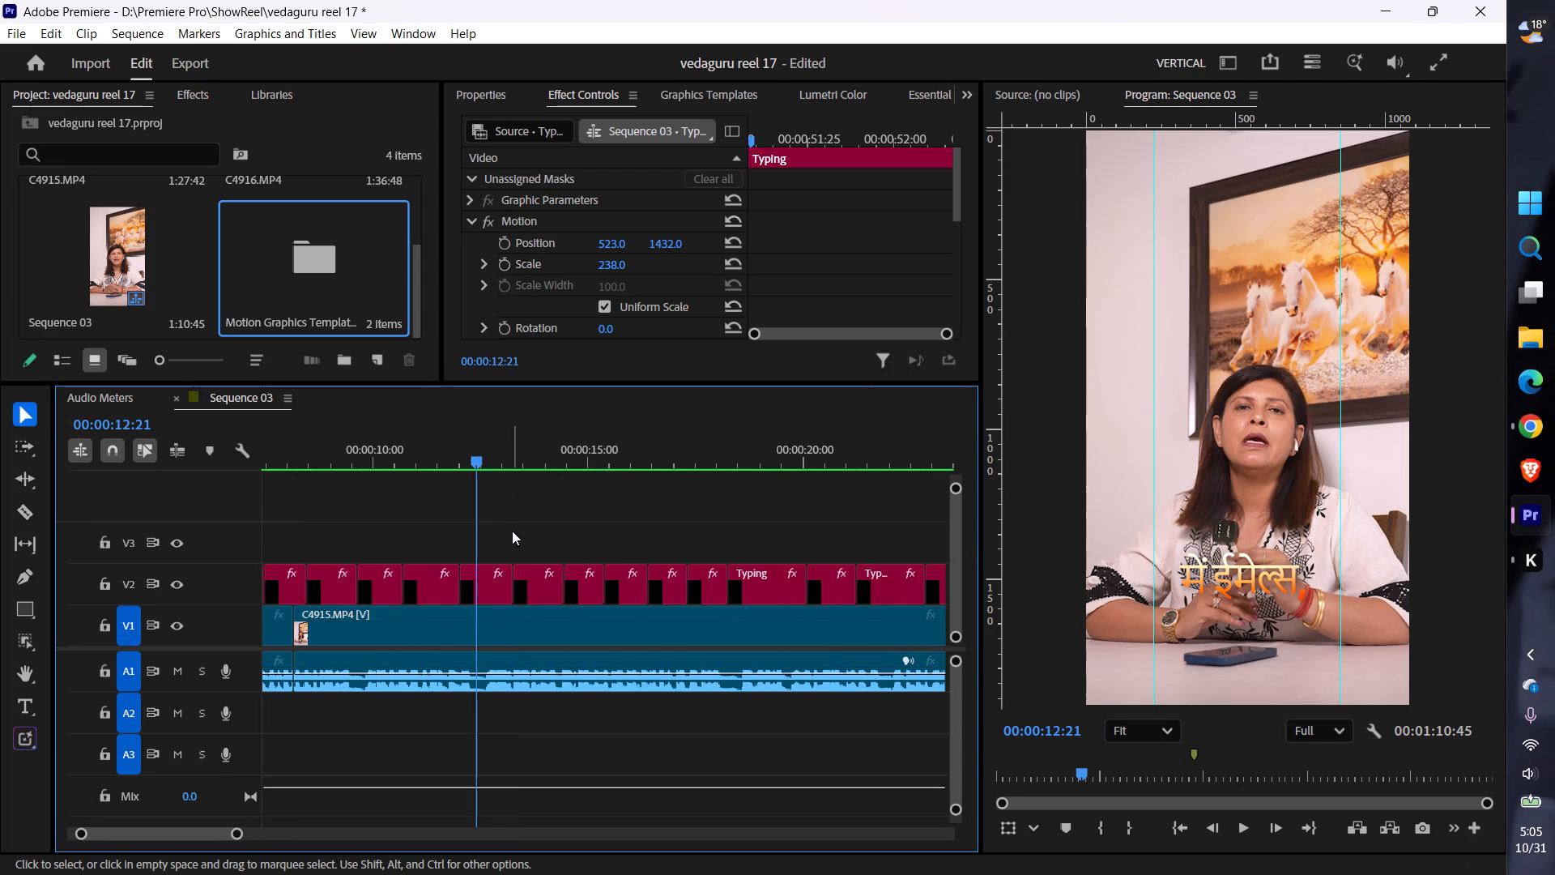
Play back Sequence 03 from the "में ईमेल्स" caption at 00:00:12:21 to review the passage.
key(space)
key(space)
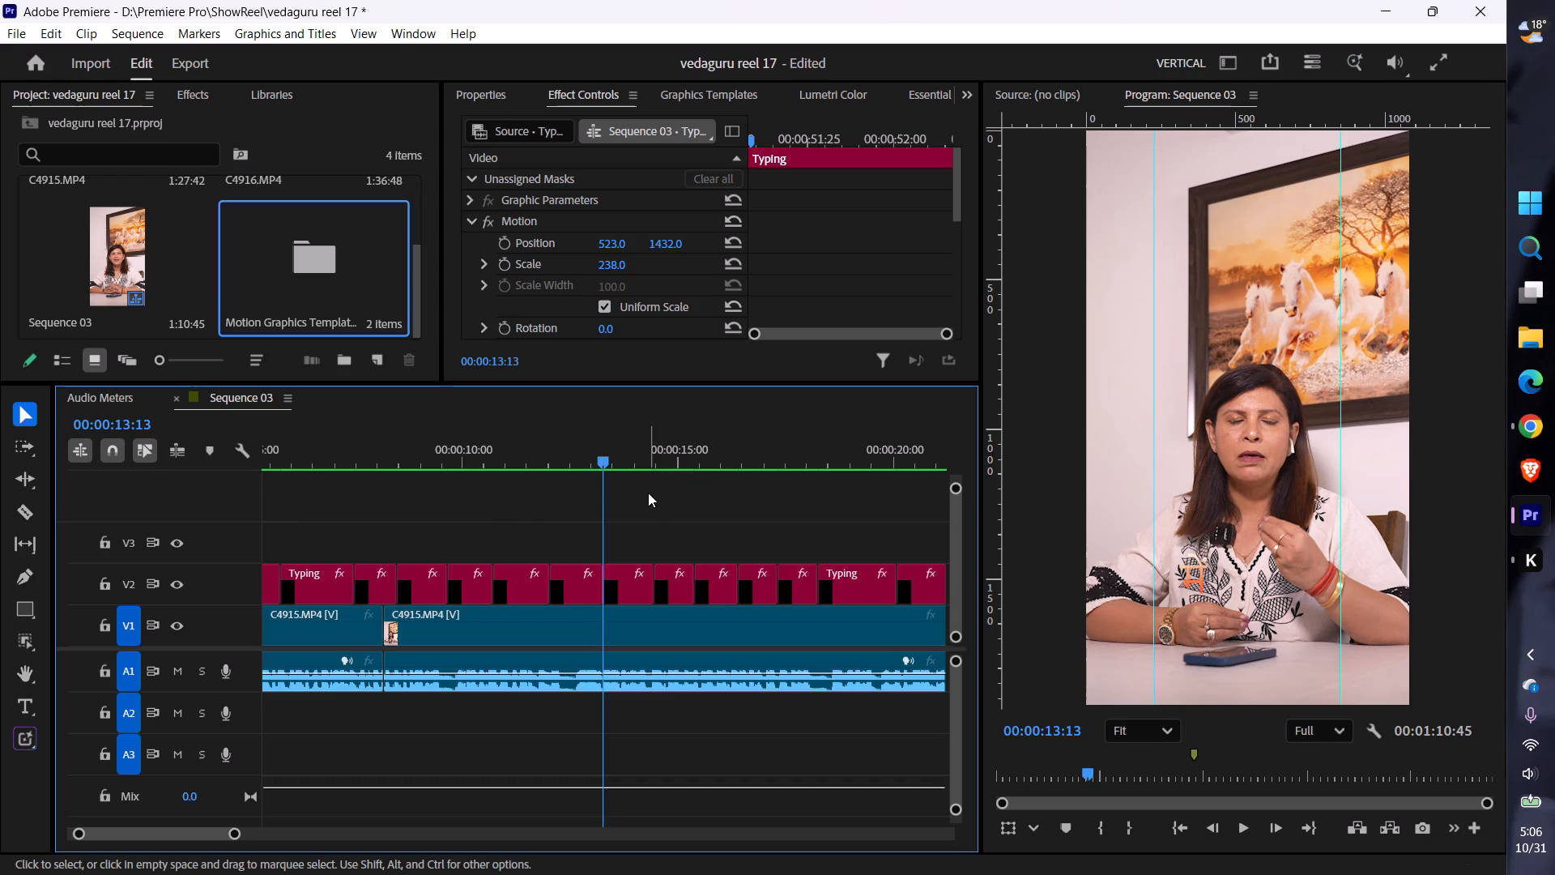
Switch to Chrome and search Google Images for "email png" in a new tab.
key(alt+Tab)
click(775, 15)
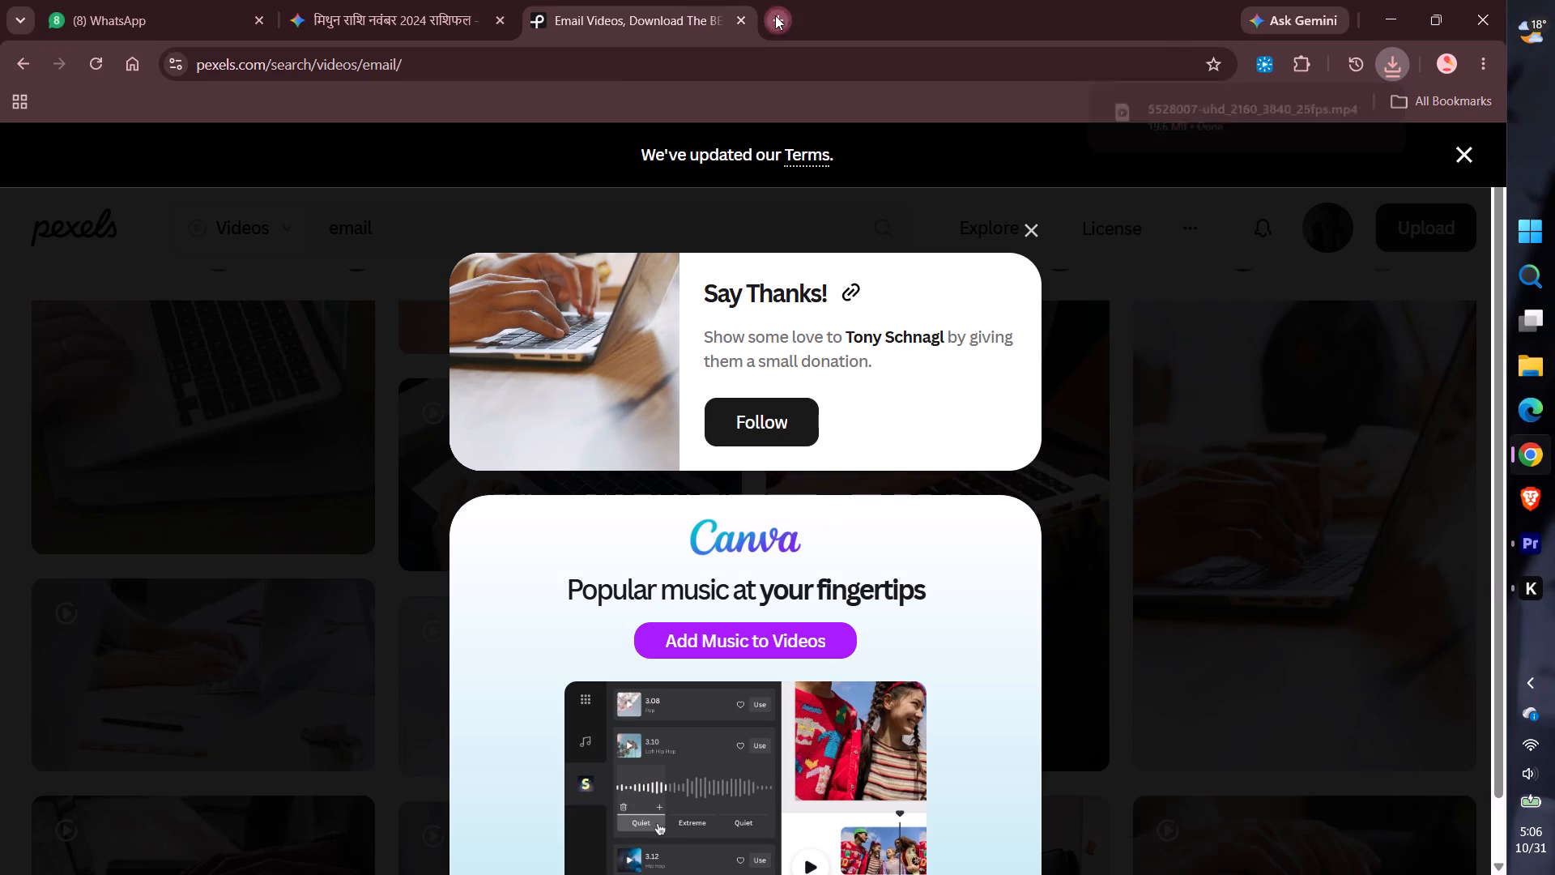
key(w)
key(BackSpace)
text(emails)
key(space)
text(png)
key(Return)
click(343, 243)
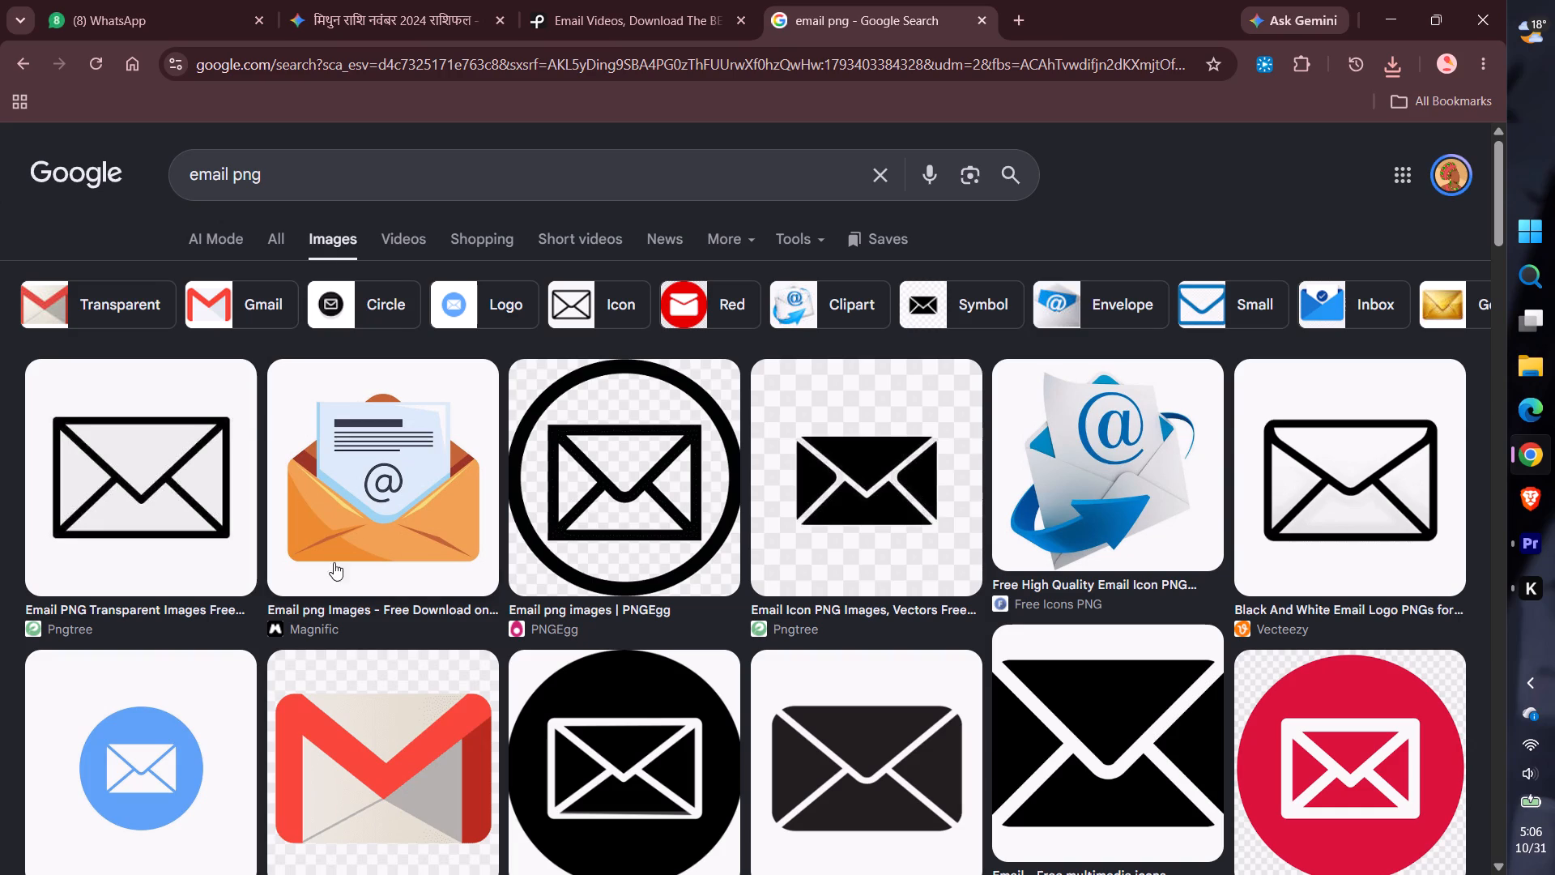
Open the PNGEgg result showing the red-and-white Gmail envelope and look through its source page for the image.
scroll(345, 689, down, 2)
click(438, 438)
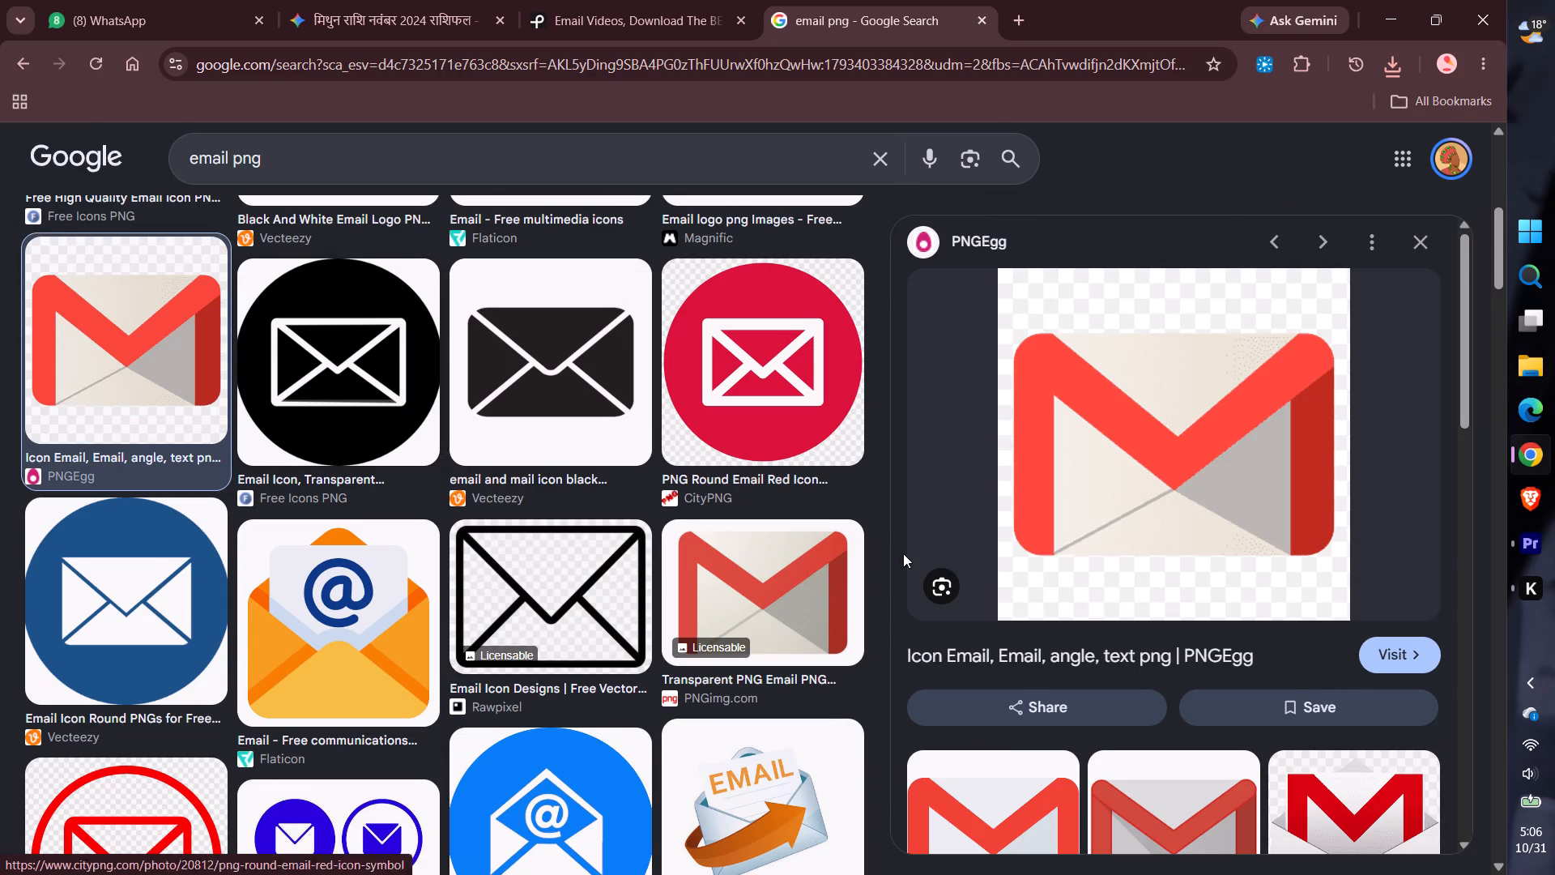
click(1382, 655)
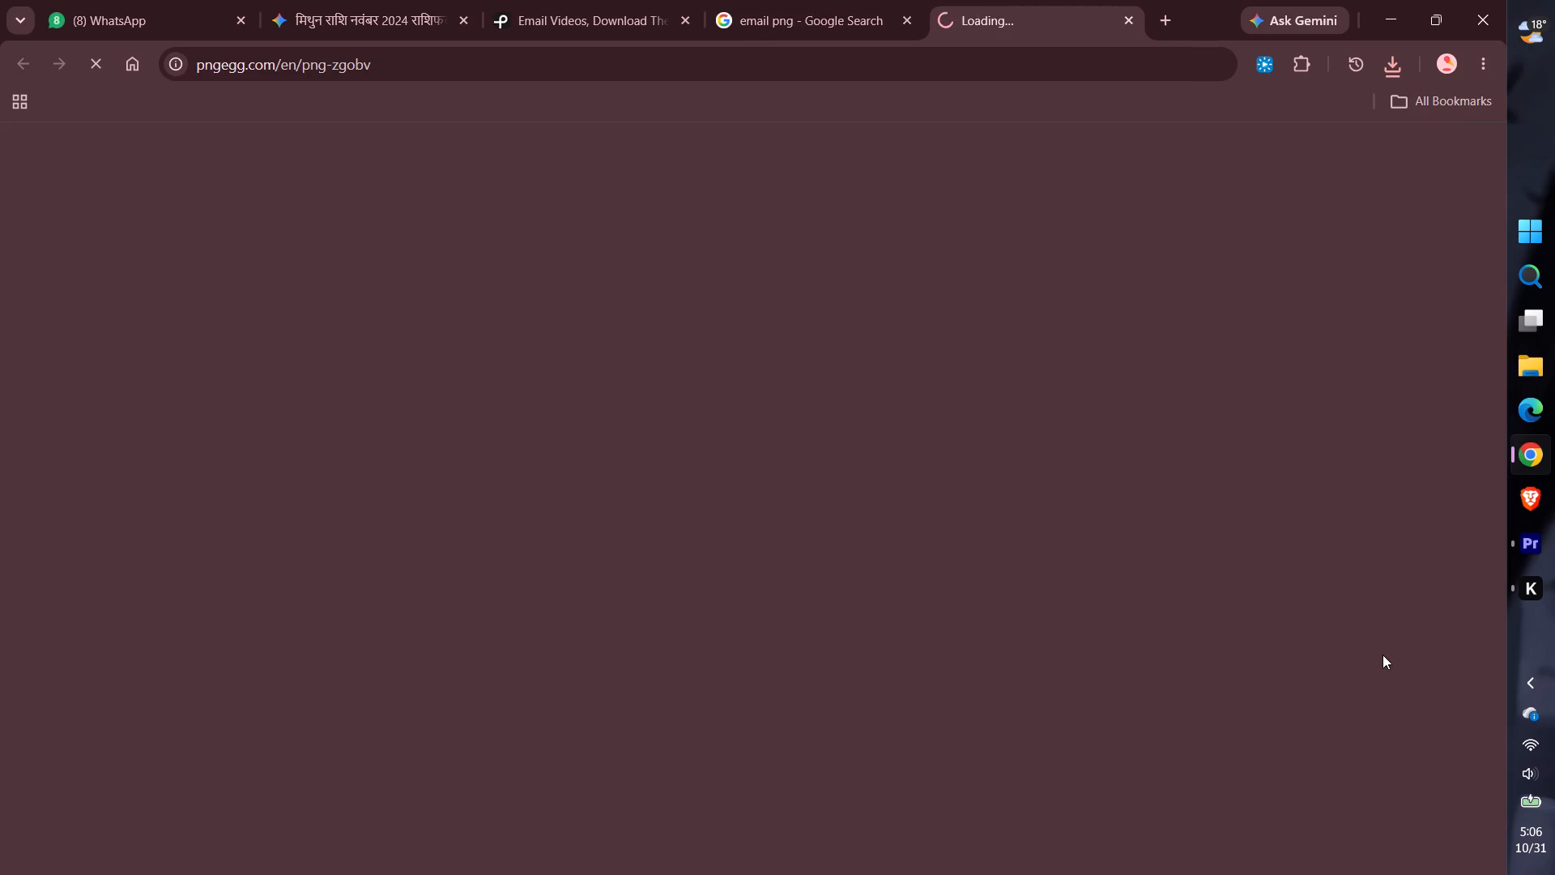
scroll(1120, 510, down, 7)
scroll(857, 612, up, 2)
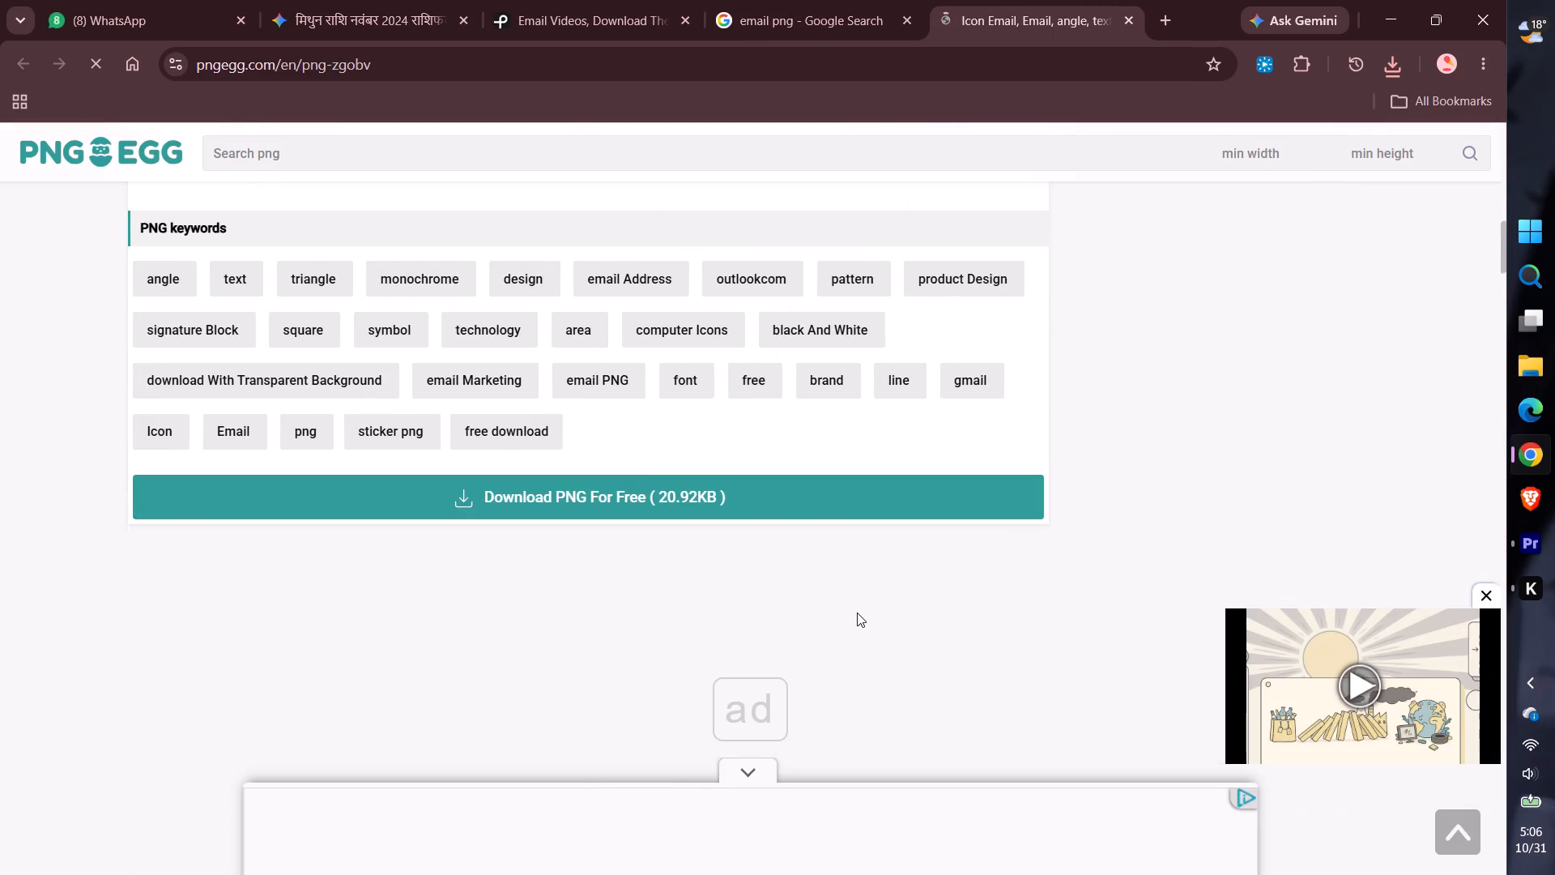
scroll(857, 612, up, 3)
click(821, 575)
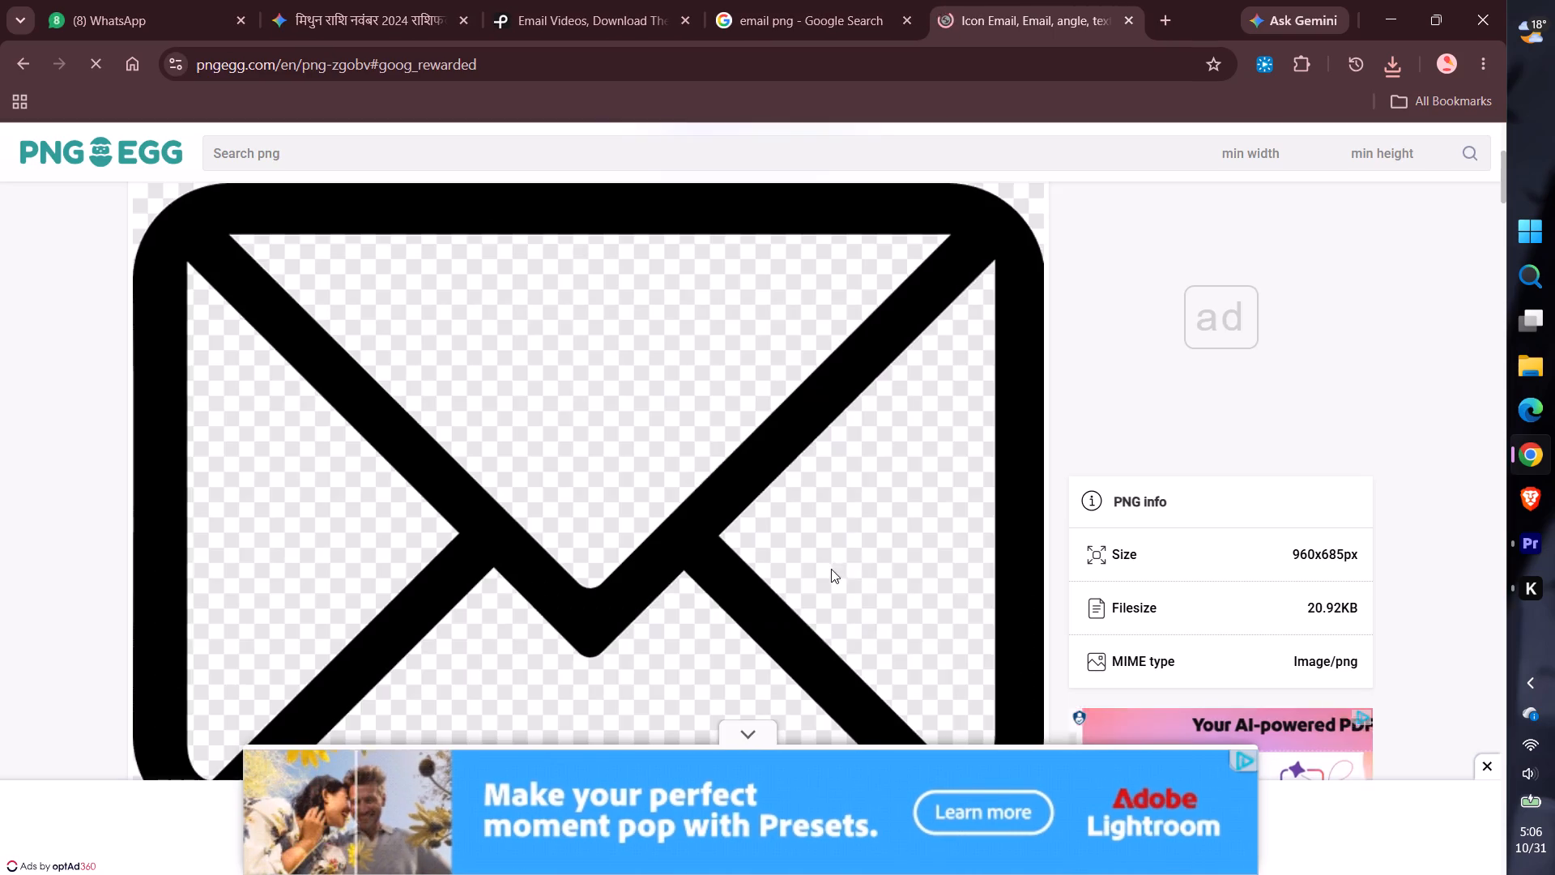
scroll(945, 387, down, 3)
scroll(897, 419, up, 5)
Return to the "email png" image results and look through the images related to the red-and-white Gmail envelope.
click(844, 0)
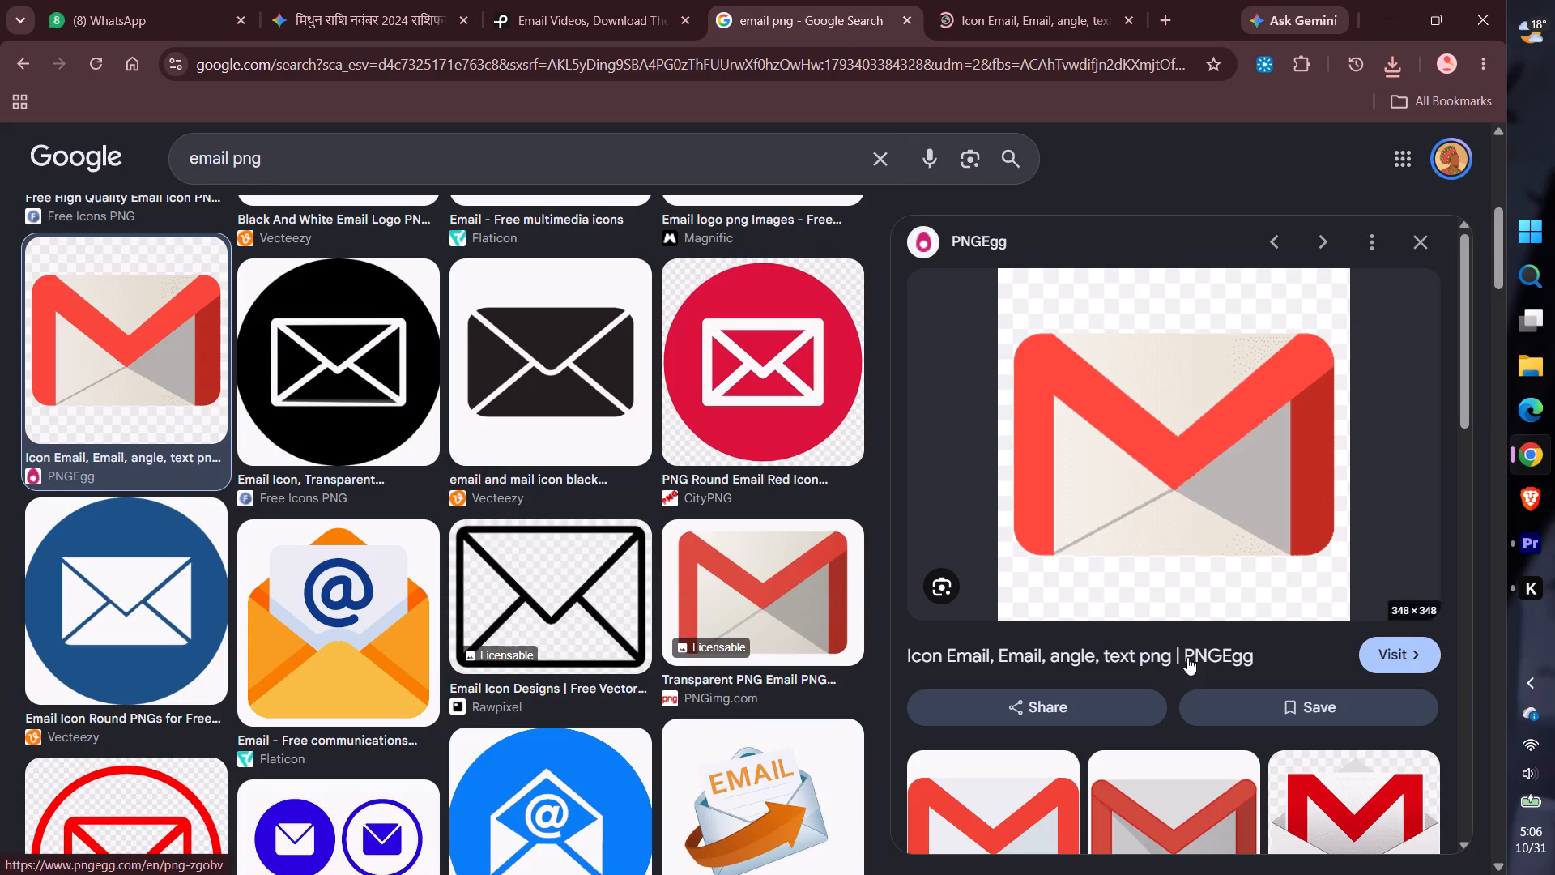
scroll(1123, 704, down, 2)
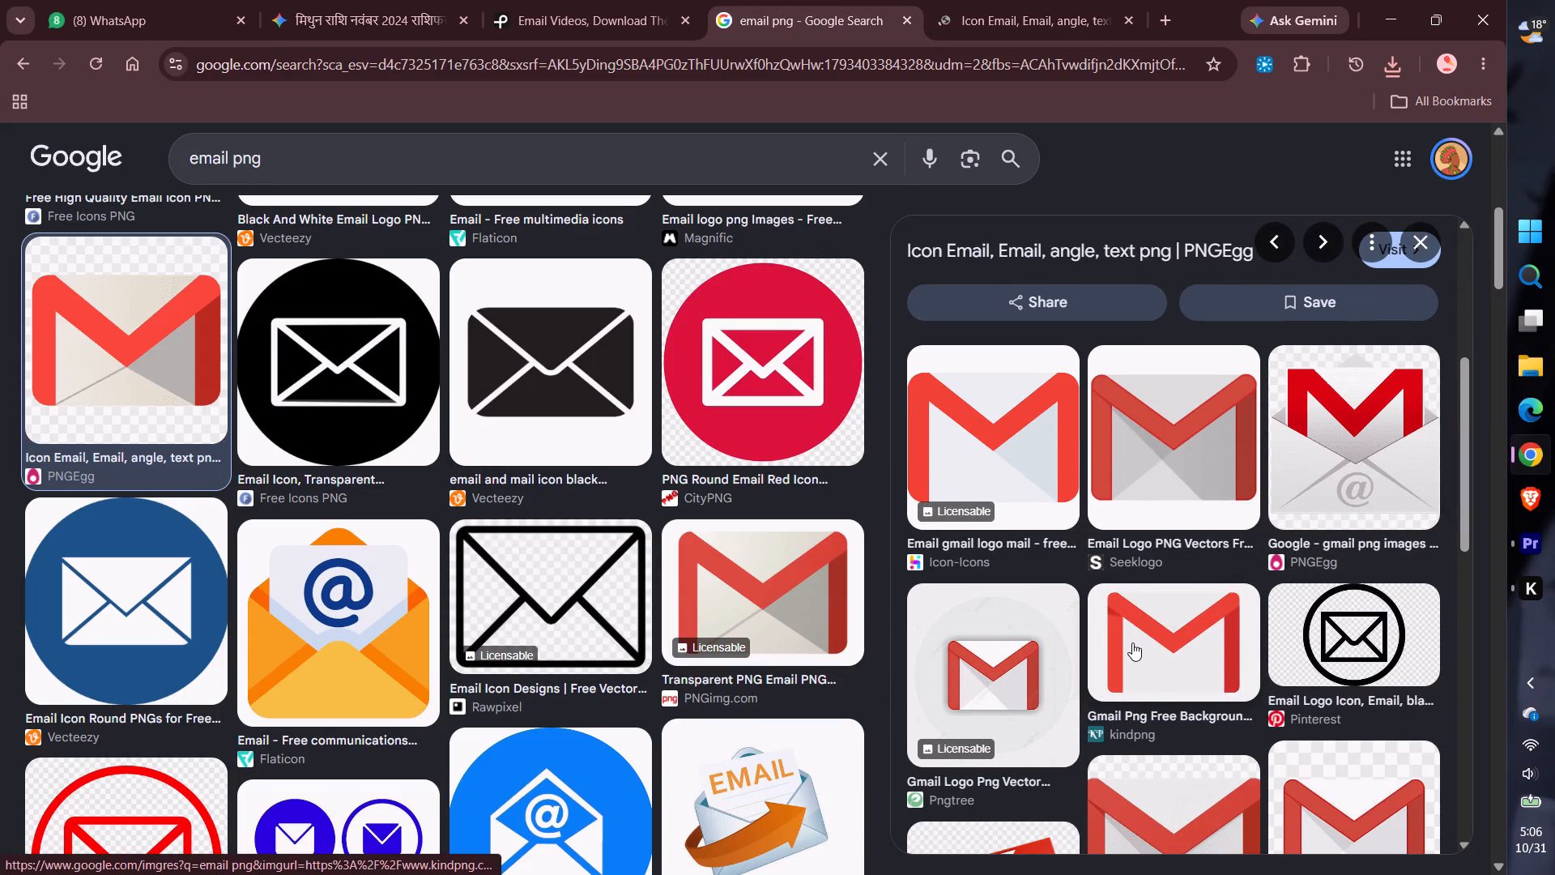
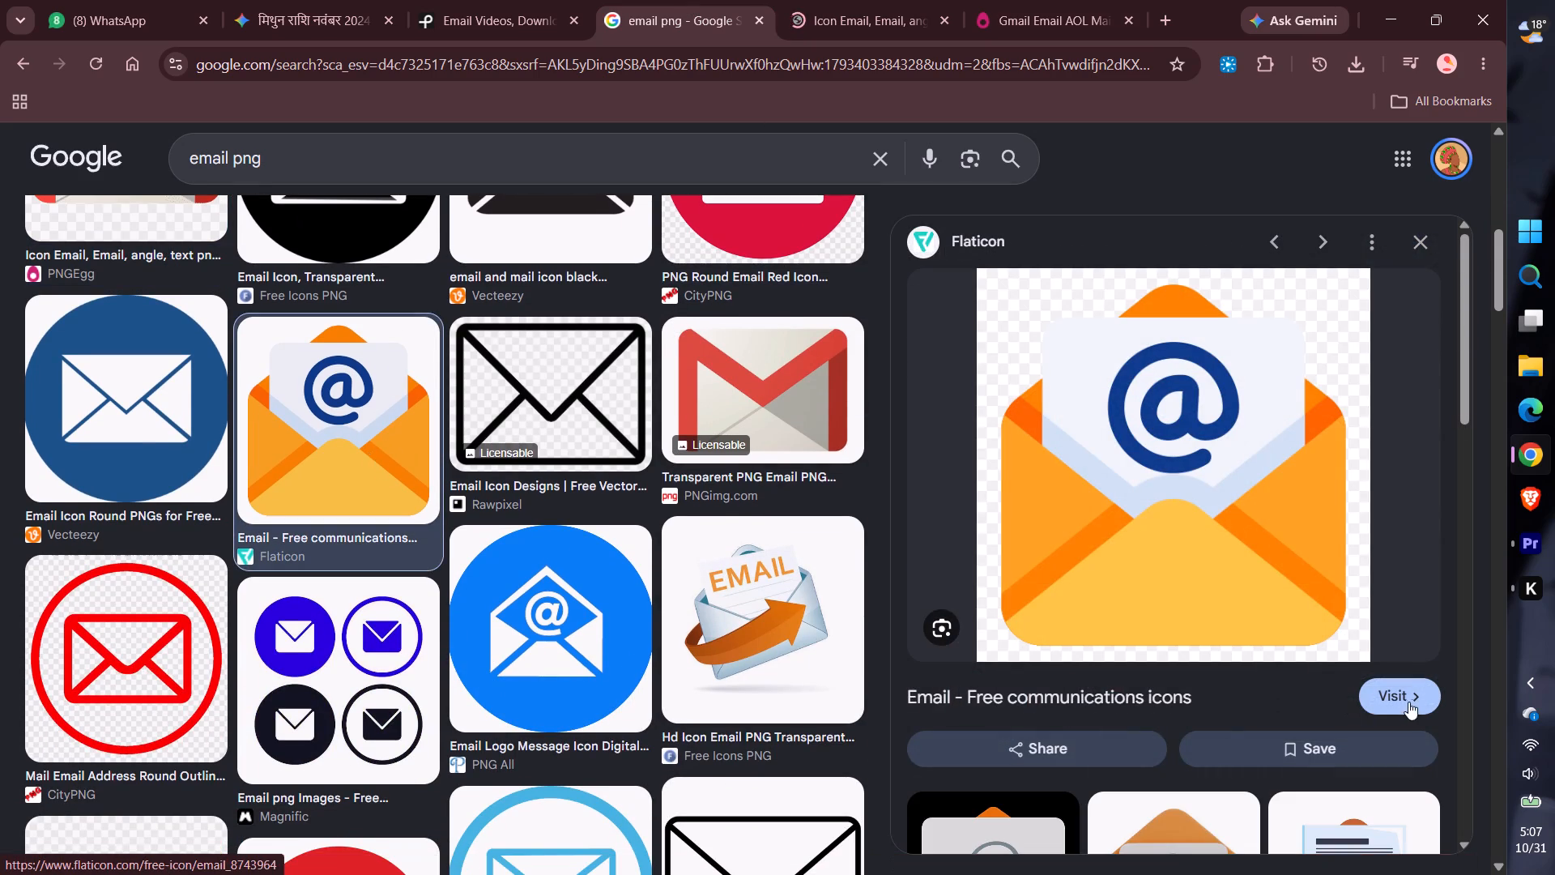
Open the Flaticon page for the orange envelope icon with the @ letter and download it as a free 512px PNG.
click(1412, 698)
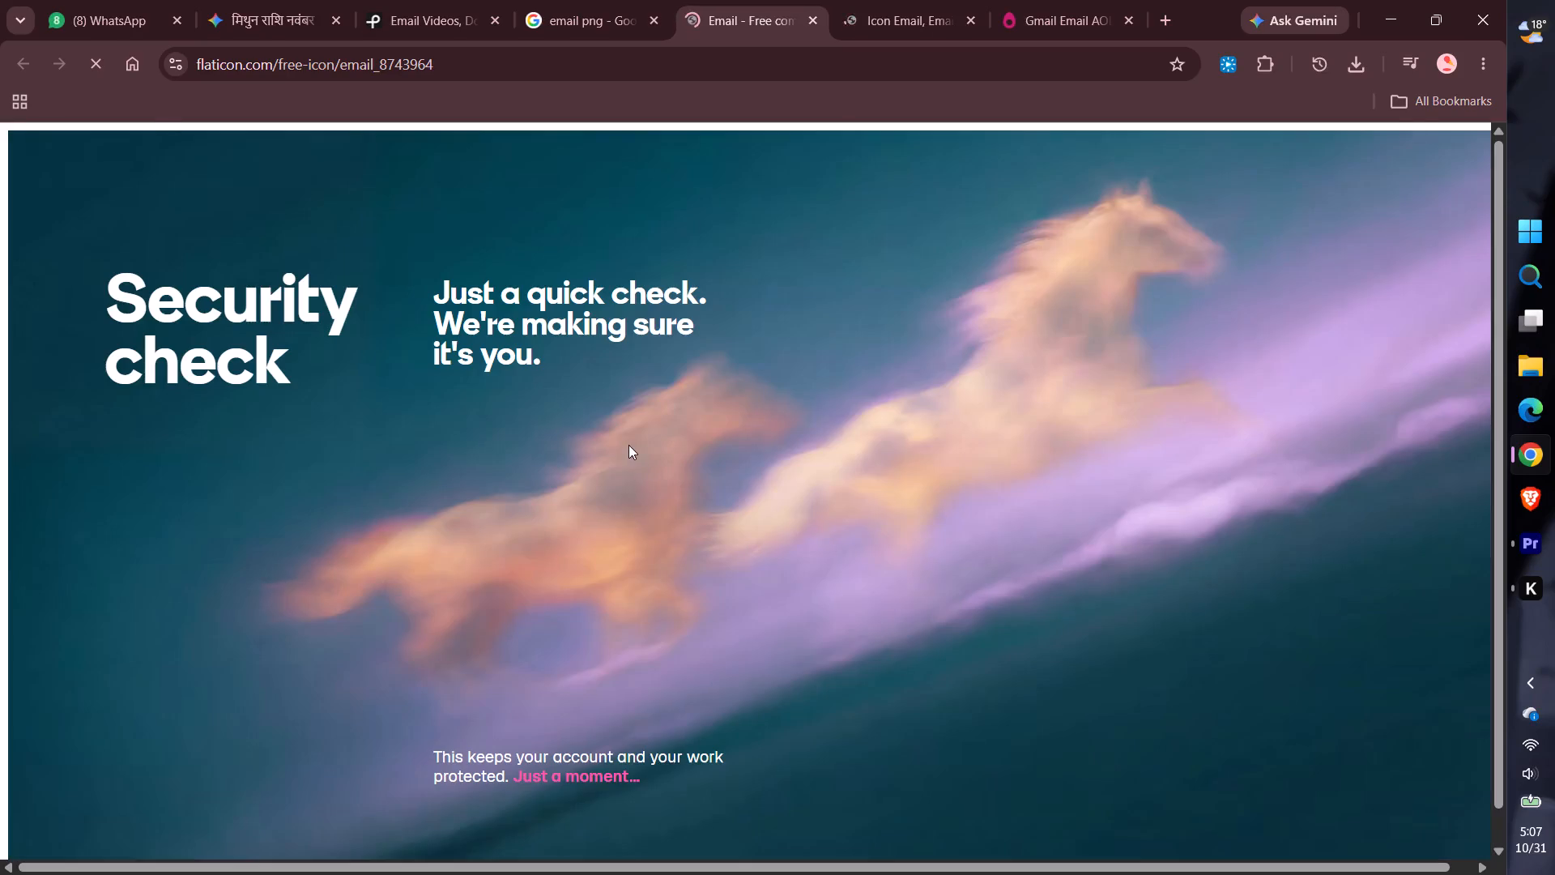
click(1158, 339)
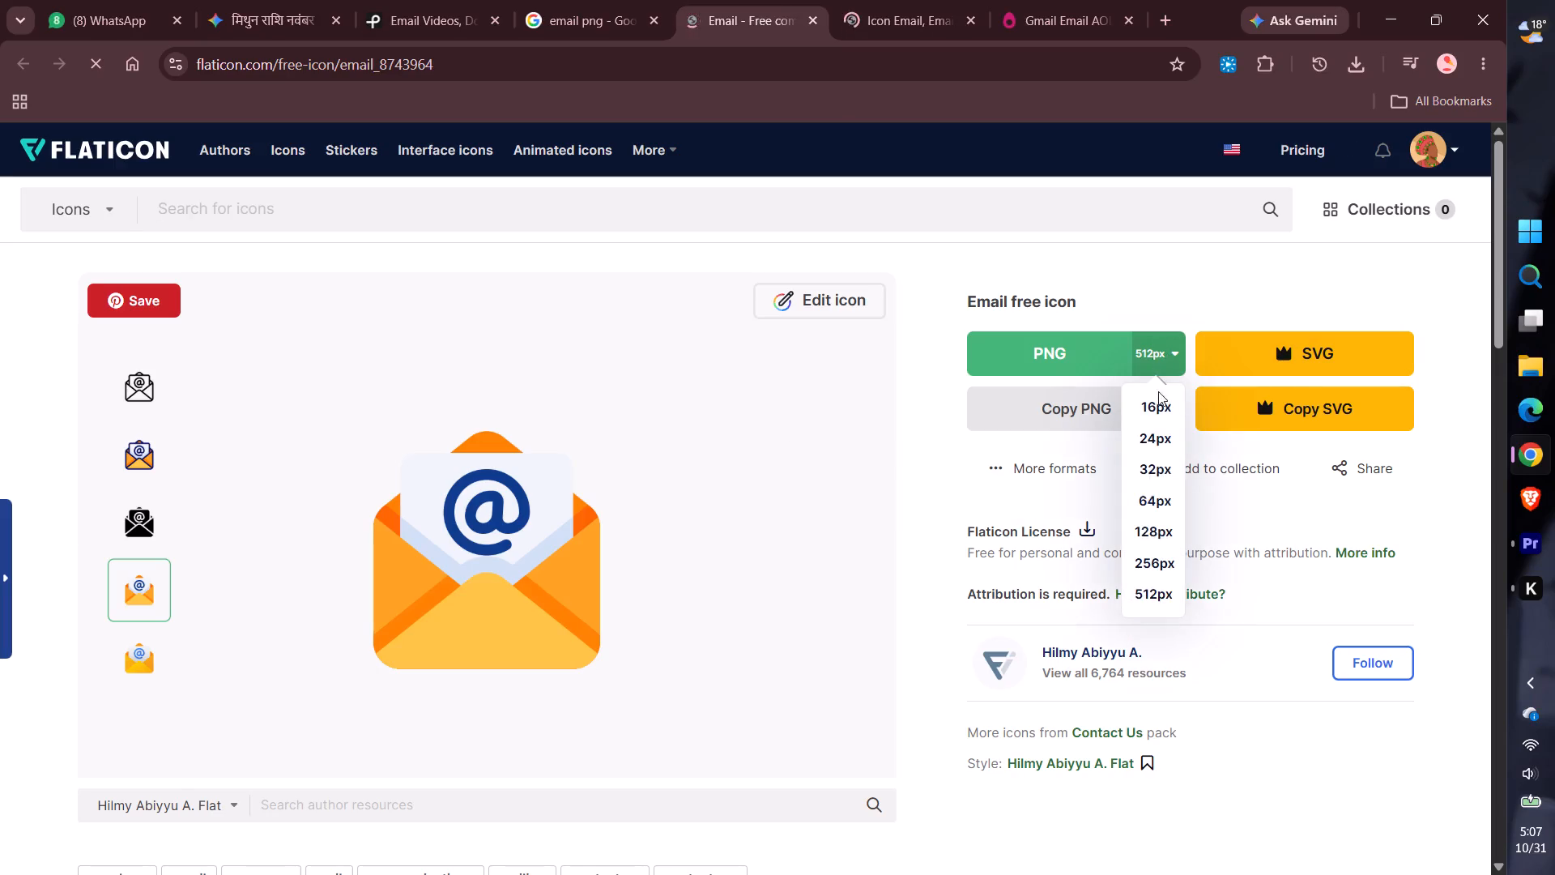
click(1140, 590)
click(1181, 651)
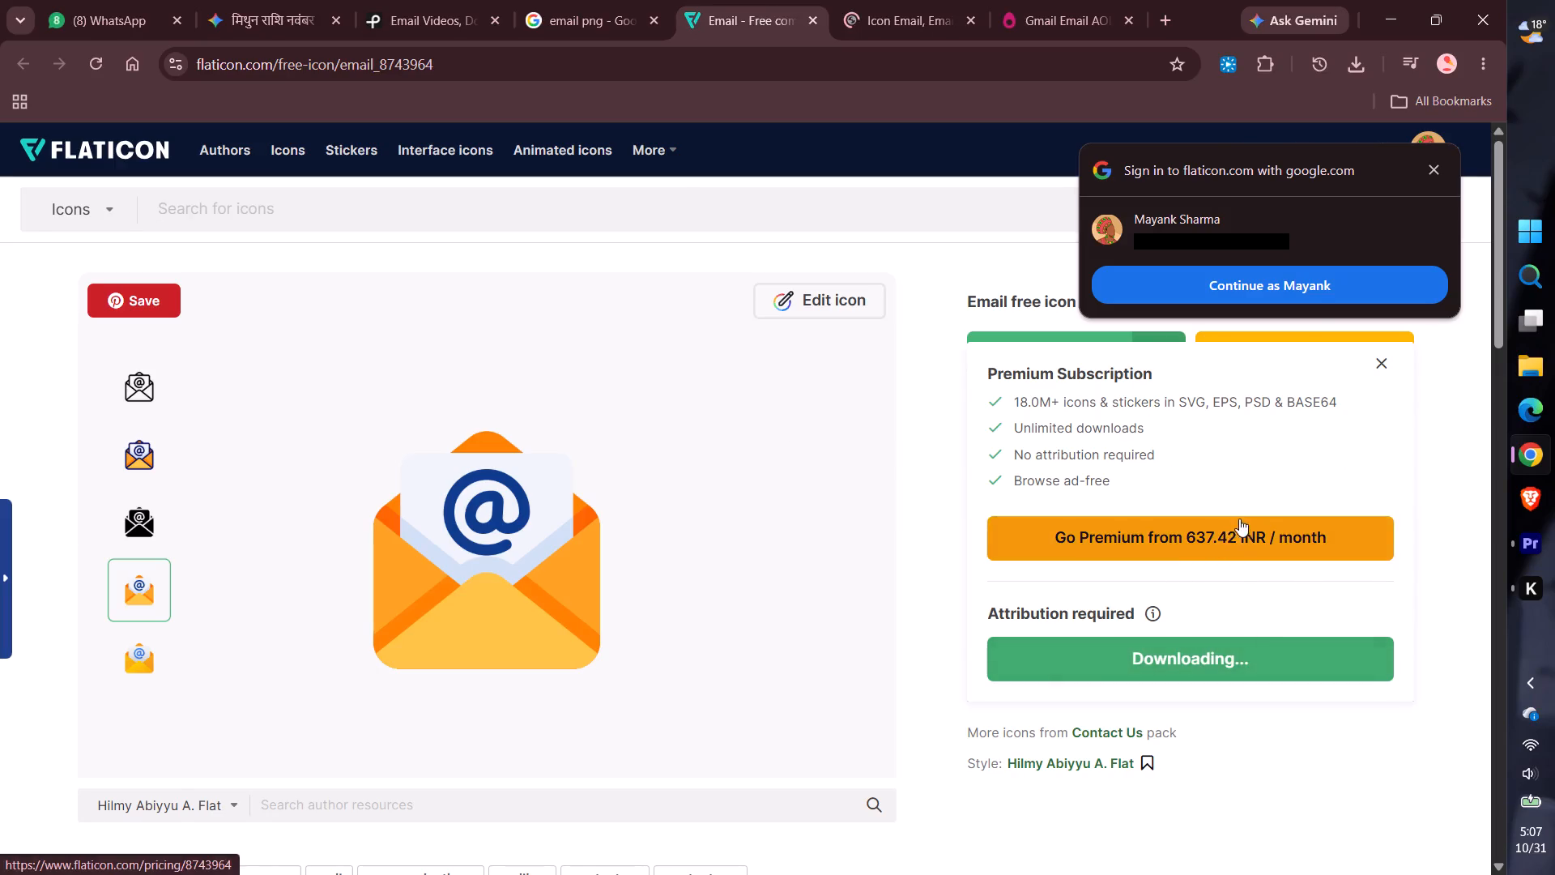
Accept the Google sign-in prompt on the Flaticon page with the suggested account.
click(1315, 289)
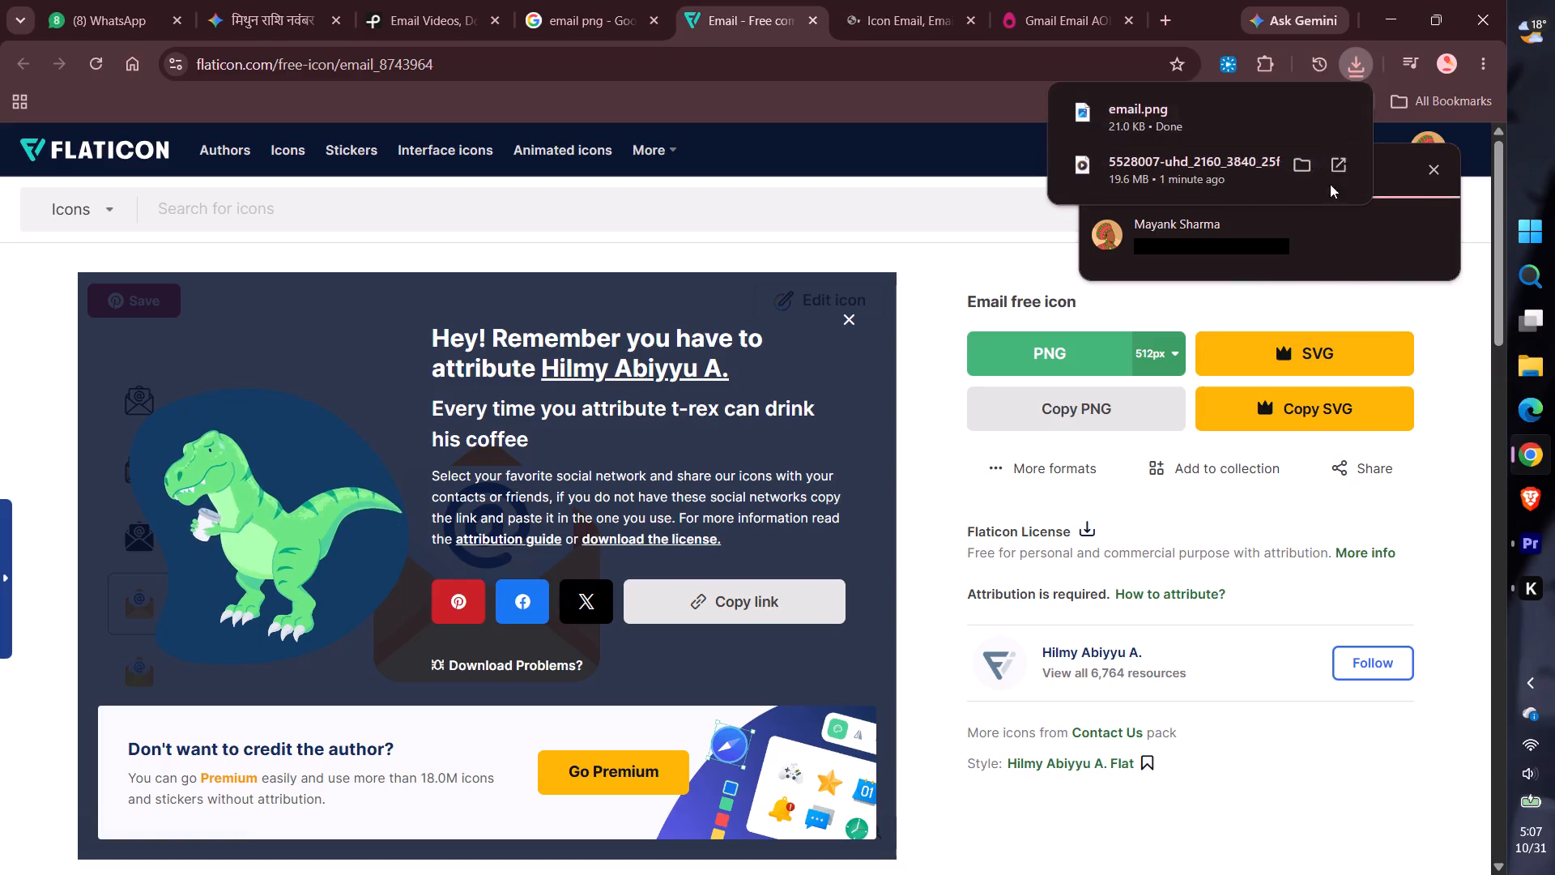
Bring the downloaded email.png into Premiere and place it on V3, starting at the "में ईमेल्स" caption at 00:00:12:28.
drag(1178, 120, 751, 450)
key(alt+Tab)
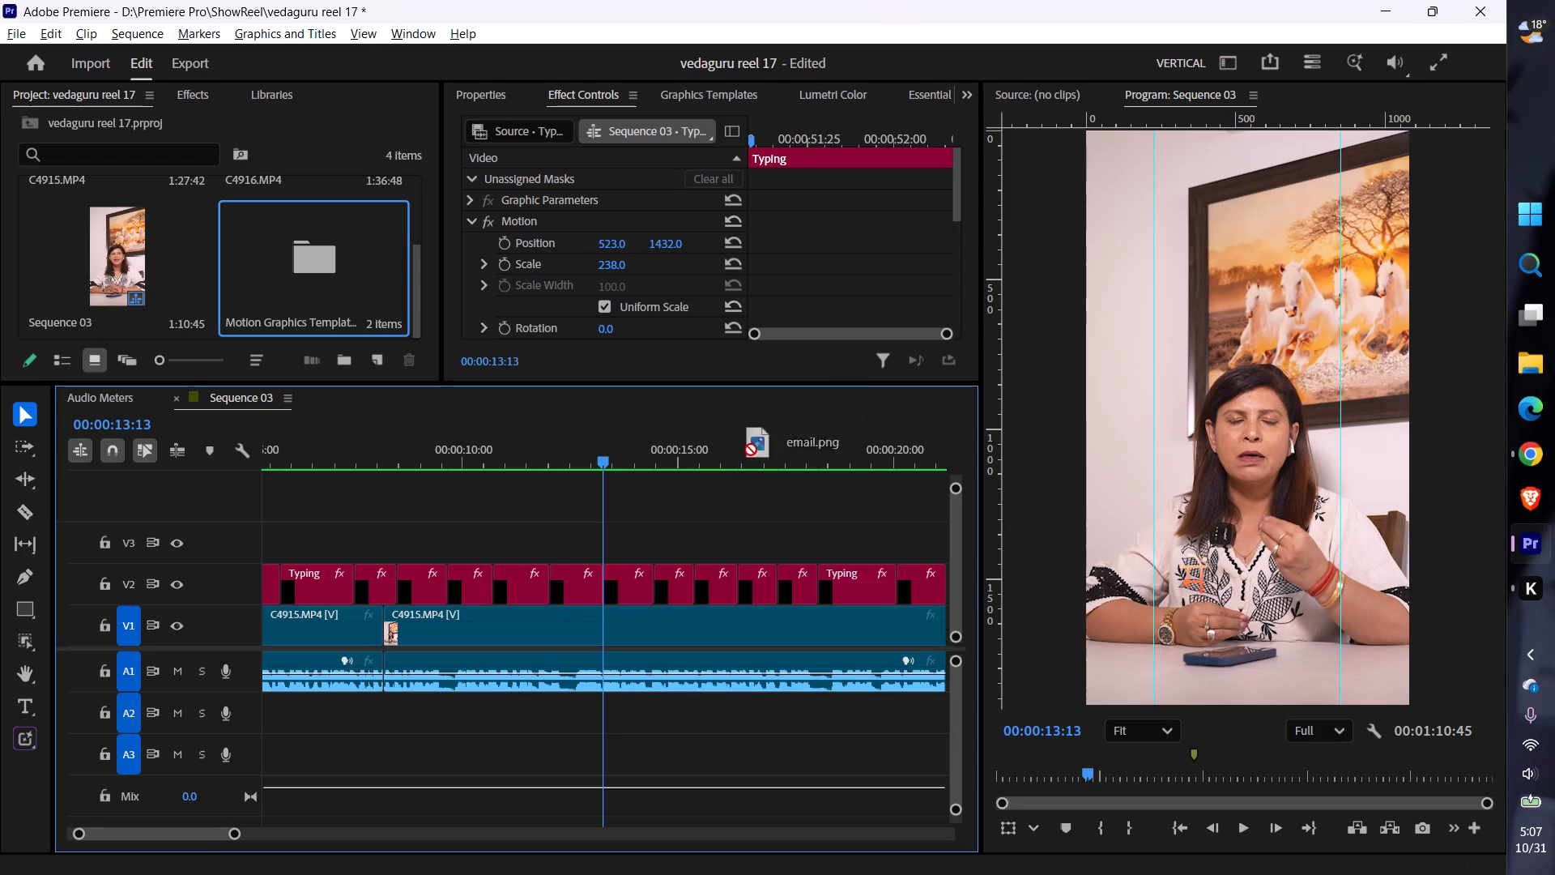
drag(751, 450, 529, 542)
click(505, 460)
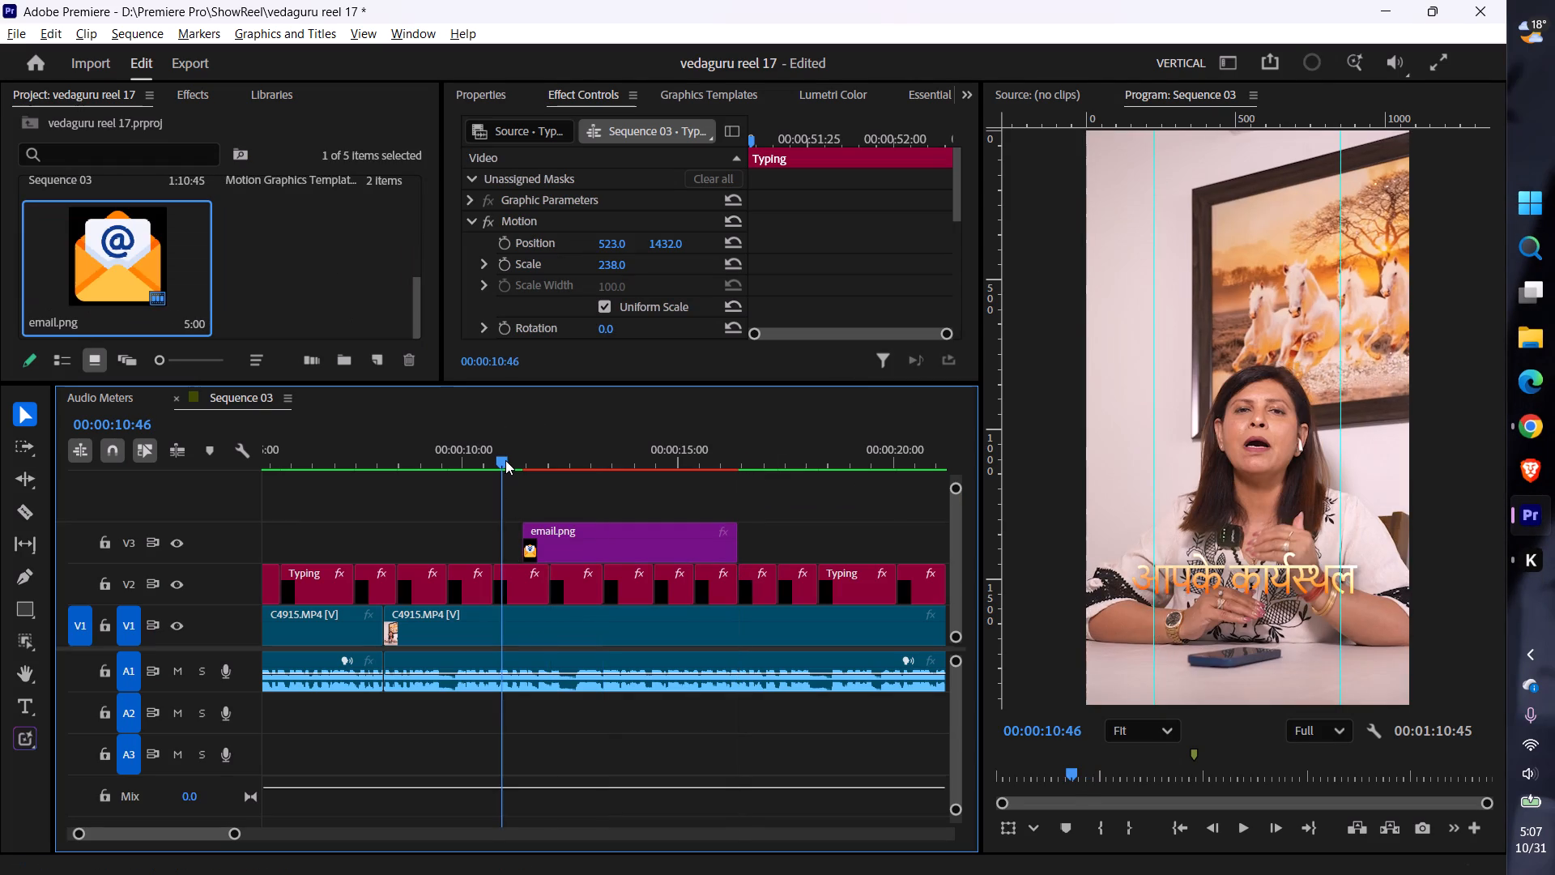
key(space)
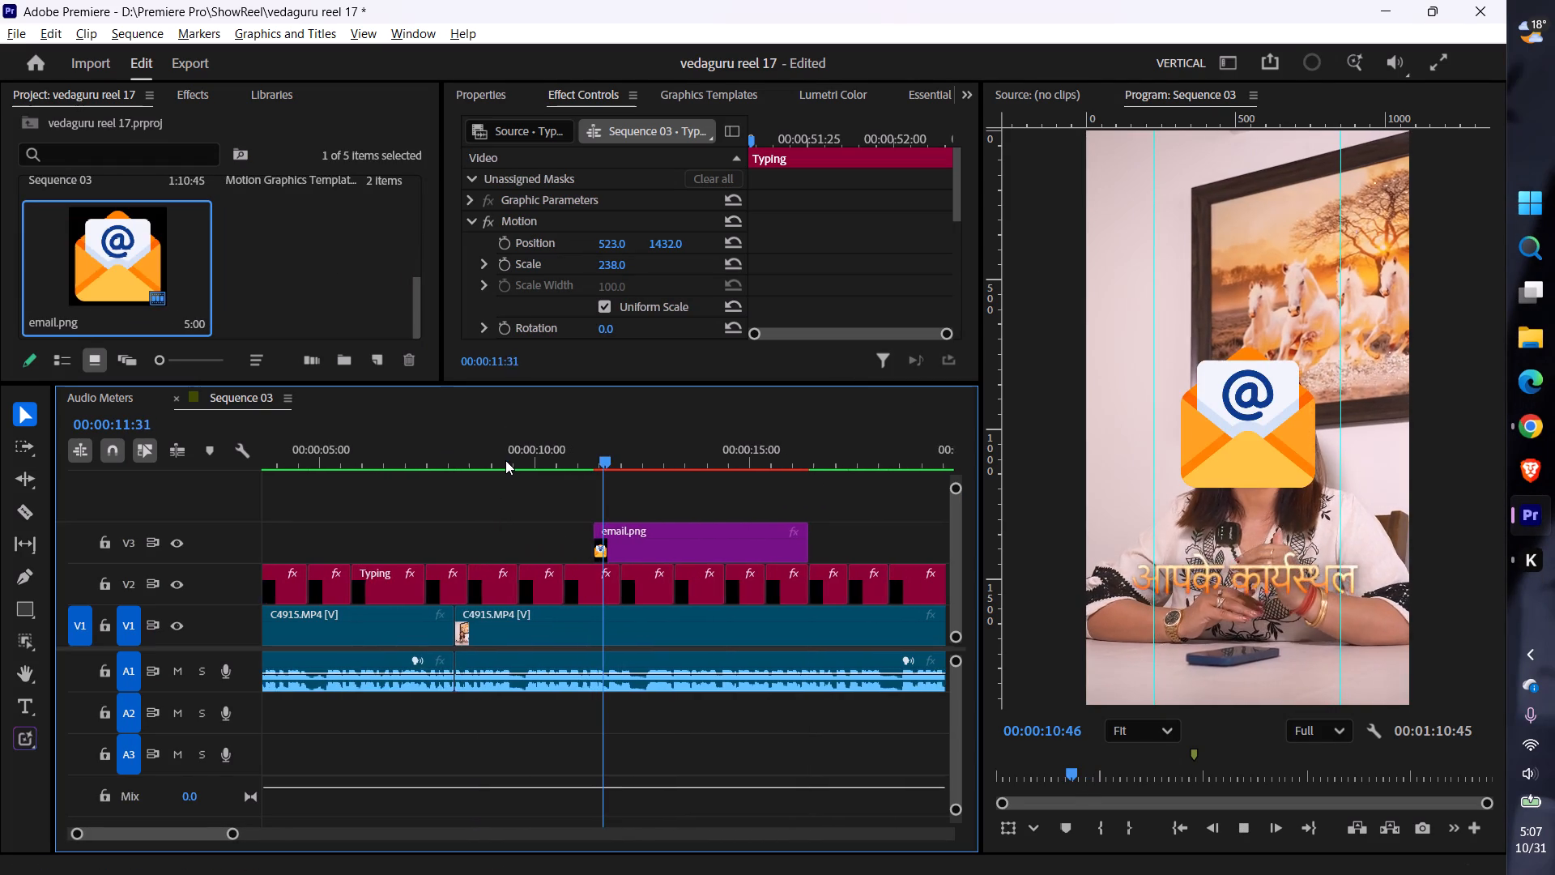
key(space)
drag(616, 537, 651, 536)
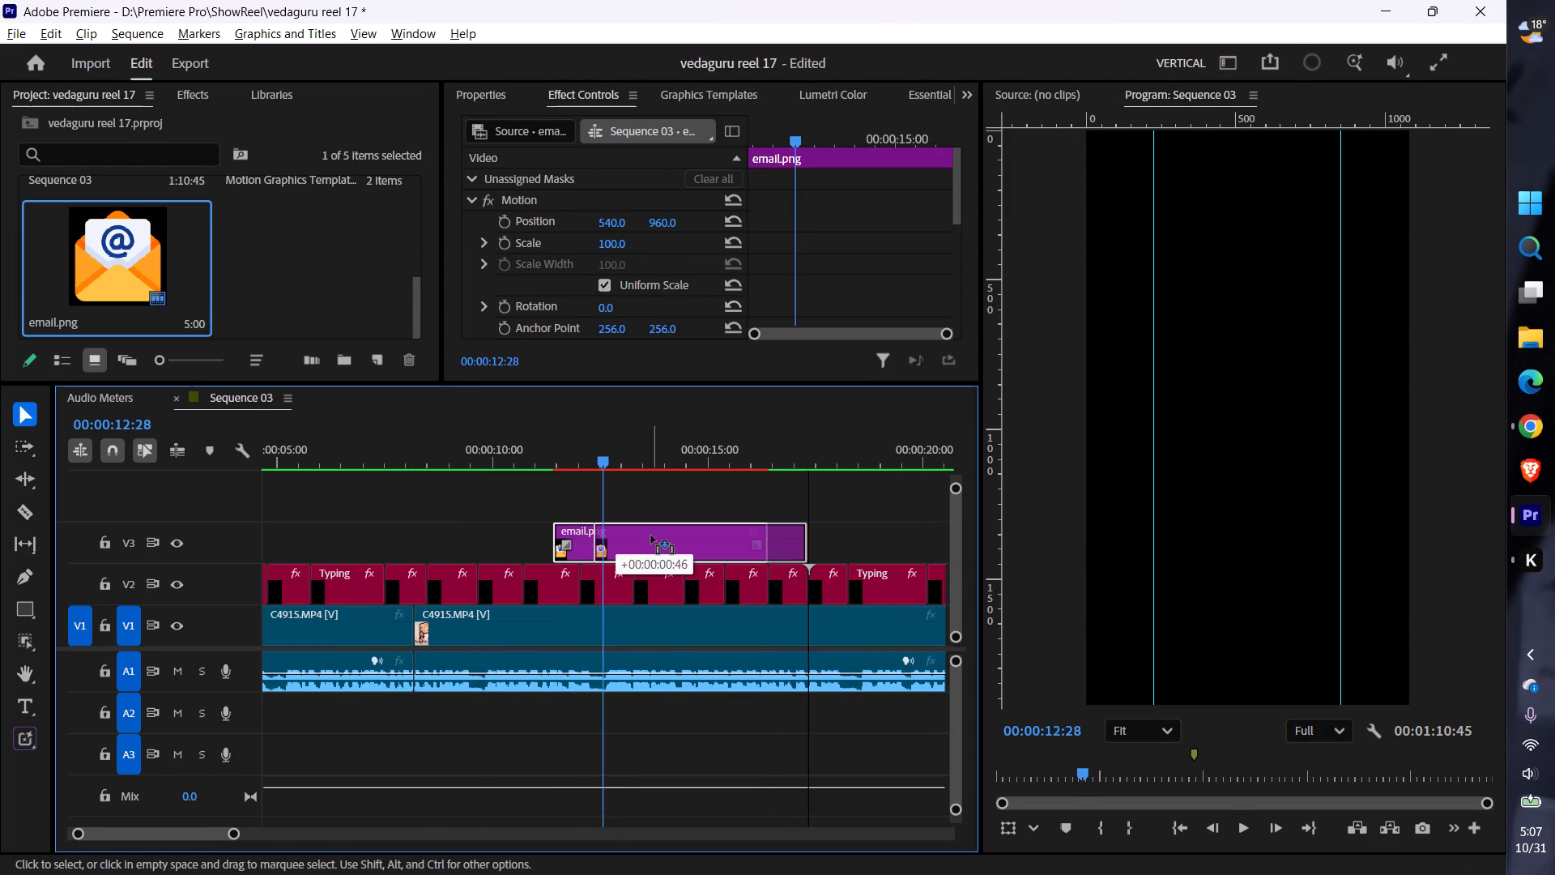
drag(651, 536, 665, 536)
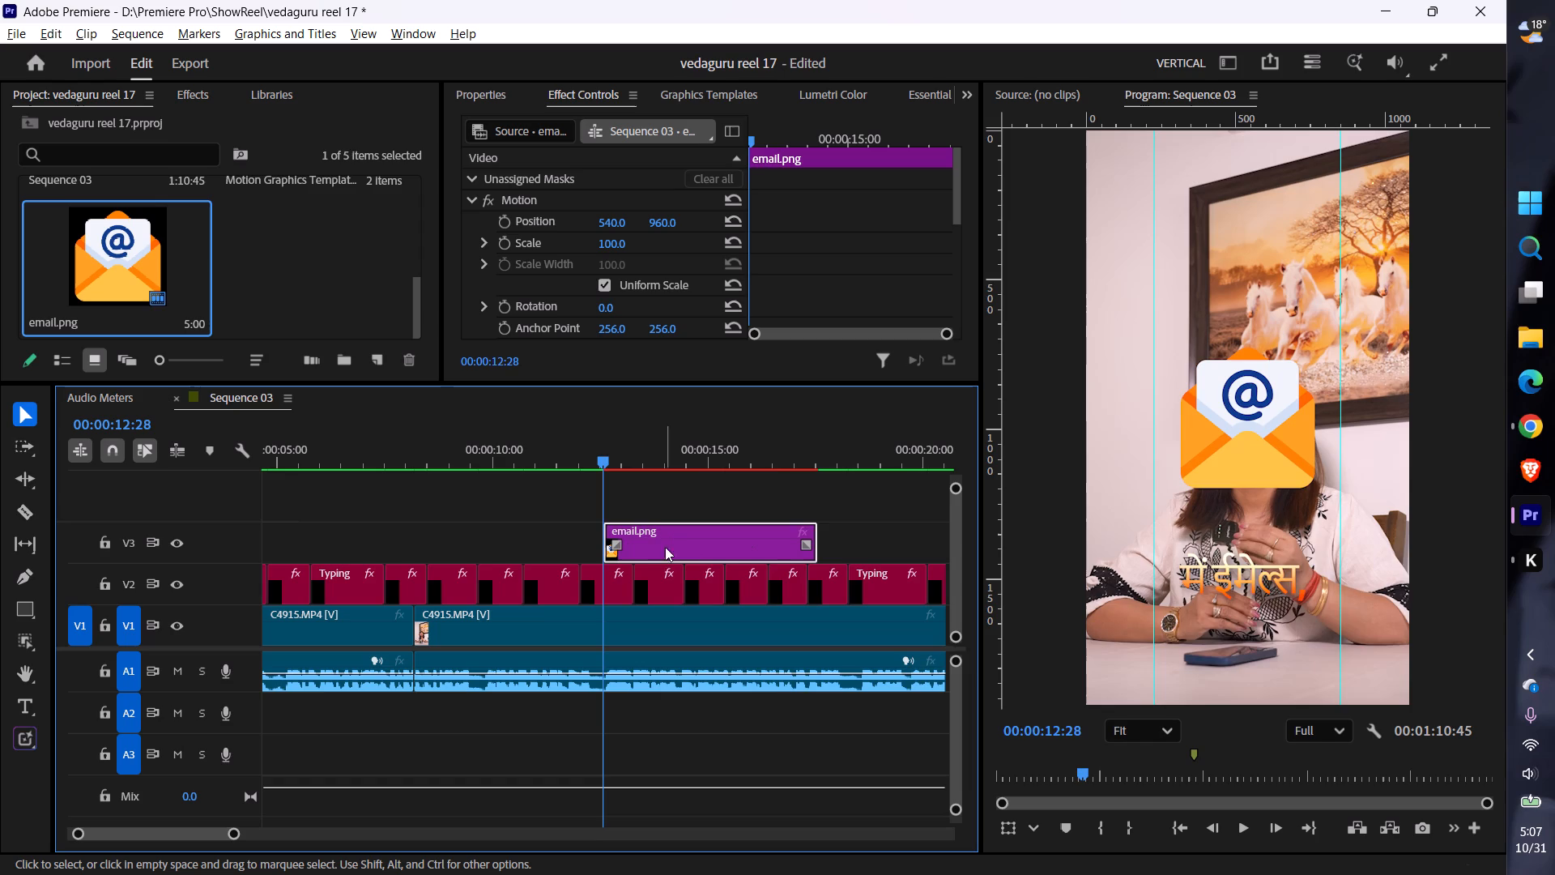
Play the new overlay briefly, return to 00:00:12:29 and scale email.png to 56.
key(space)
key(space)
click(606, 463)
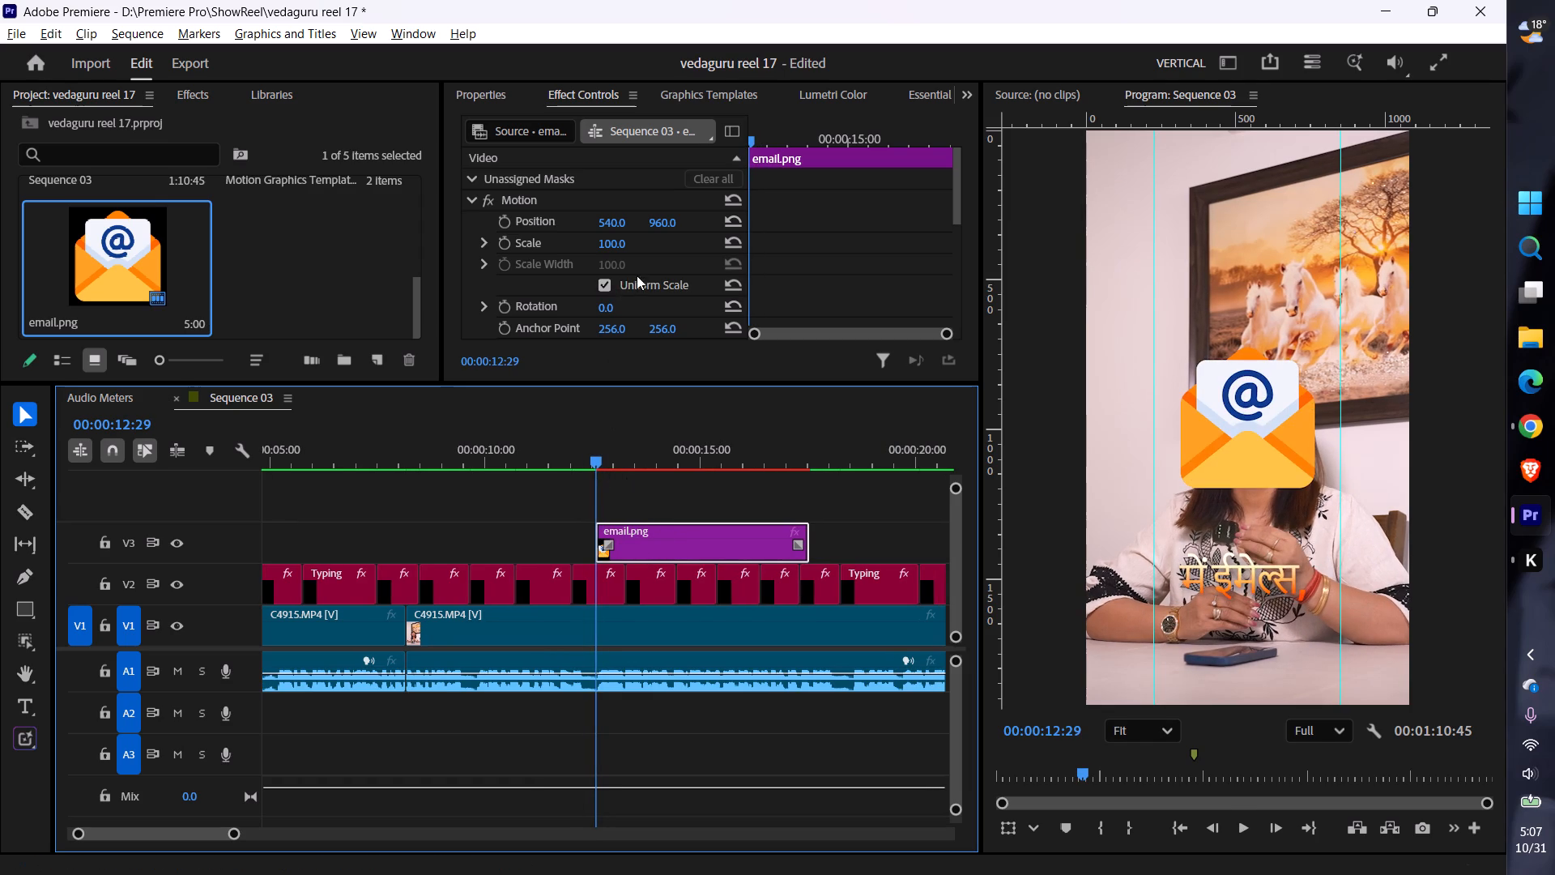
drag(611, 246, 594, 257)
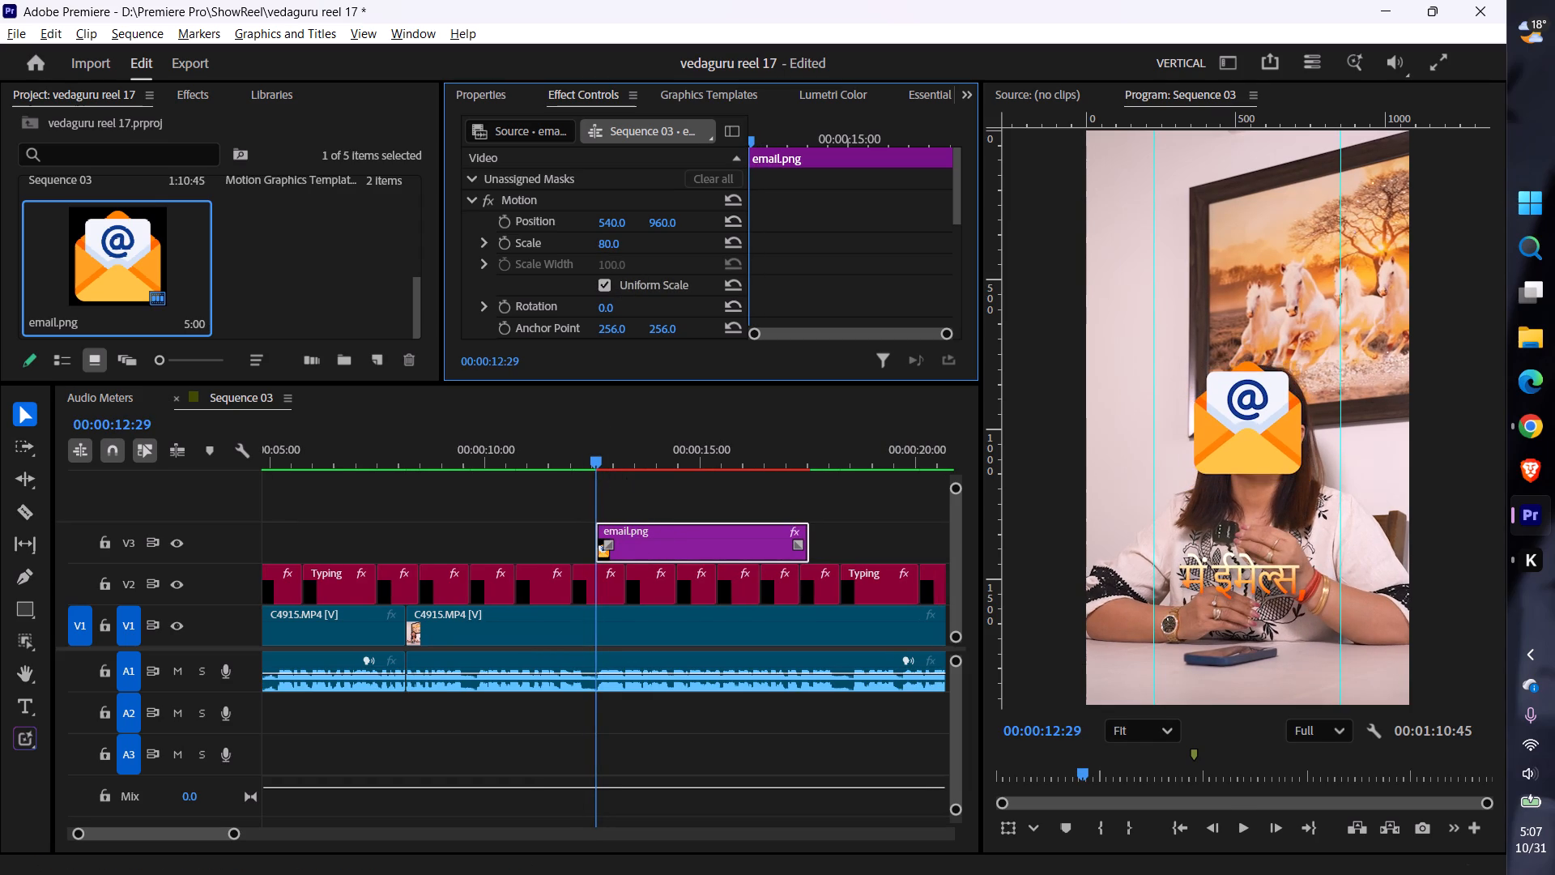
drag(594, 257, 572, 272)
Move email.png below the frame with vertical Position 2058 and start Position keyframing at 00:00:12:29.
drag(664, 225, 731, 224)
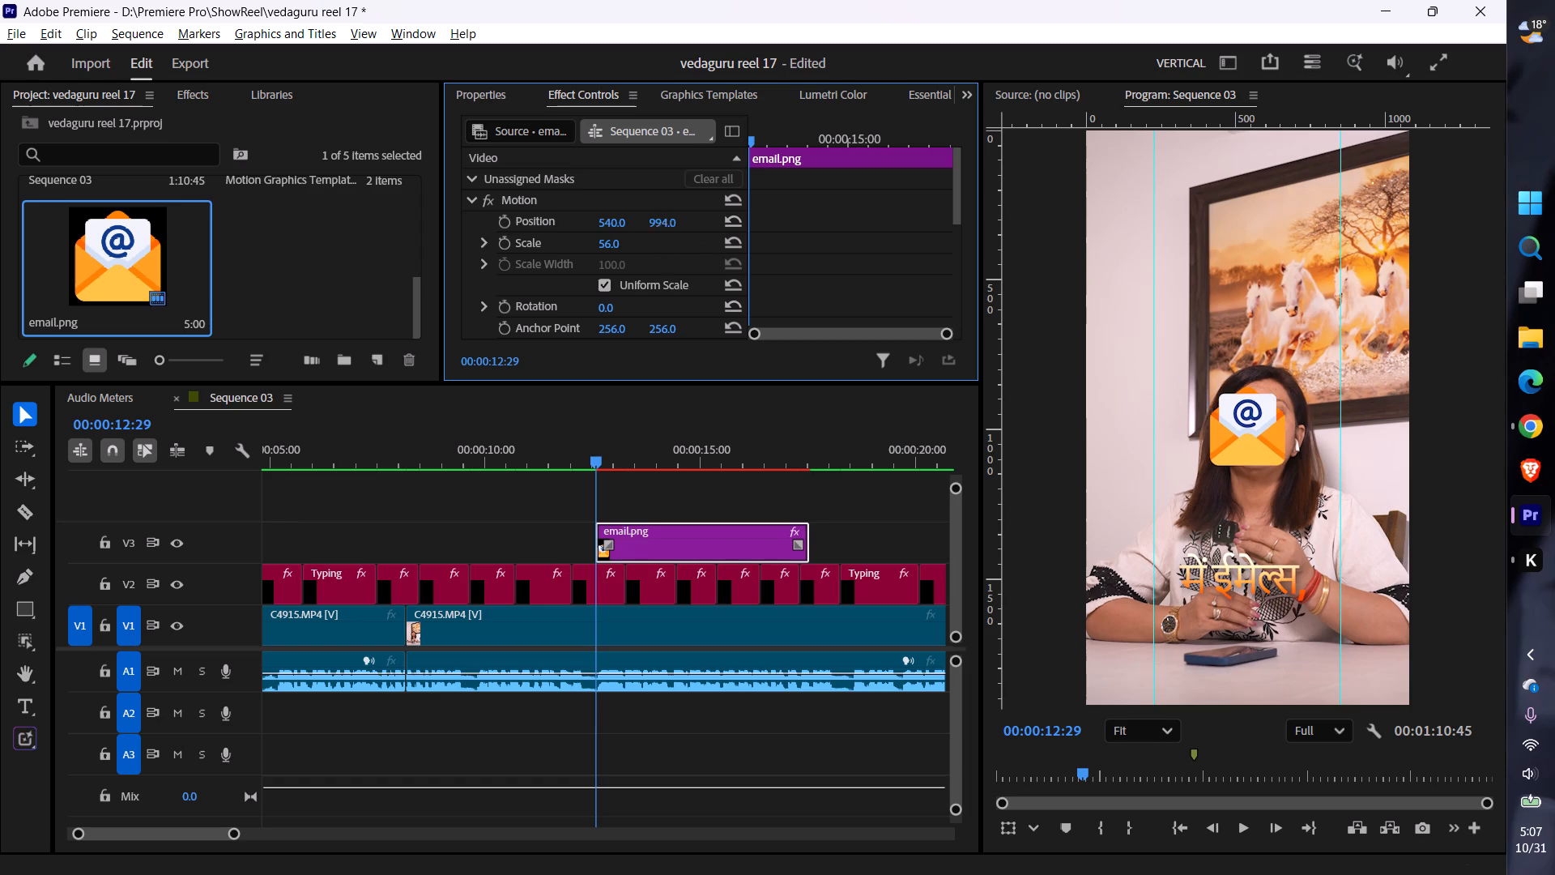
drag(731, 224, 881, 262)
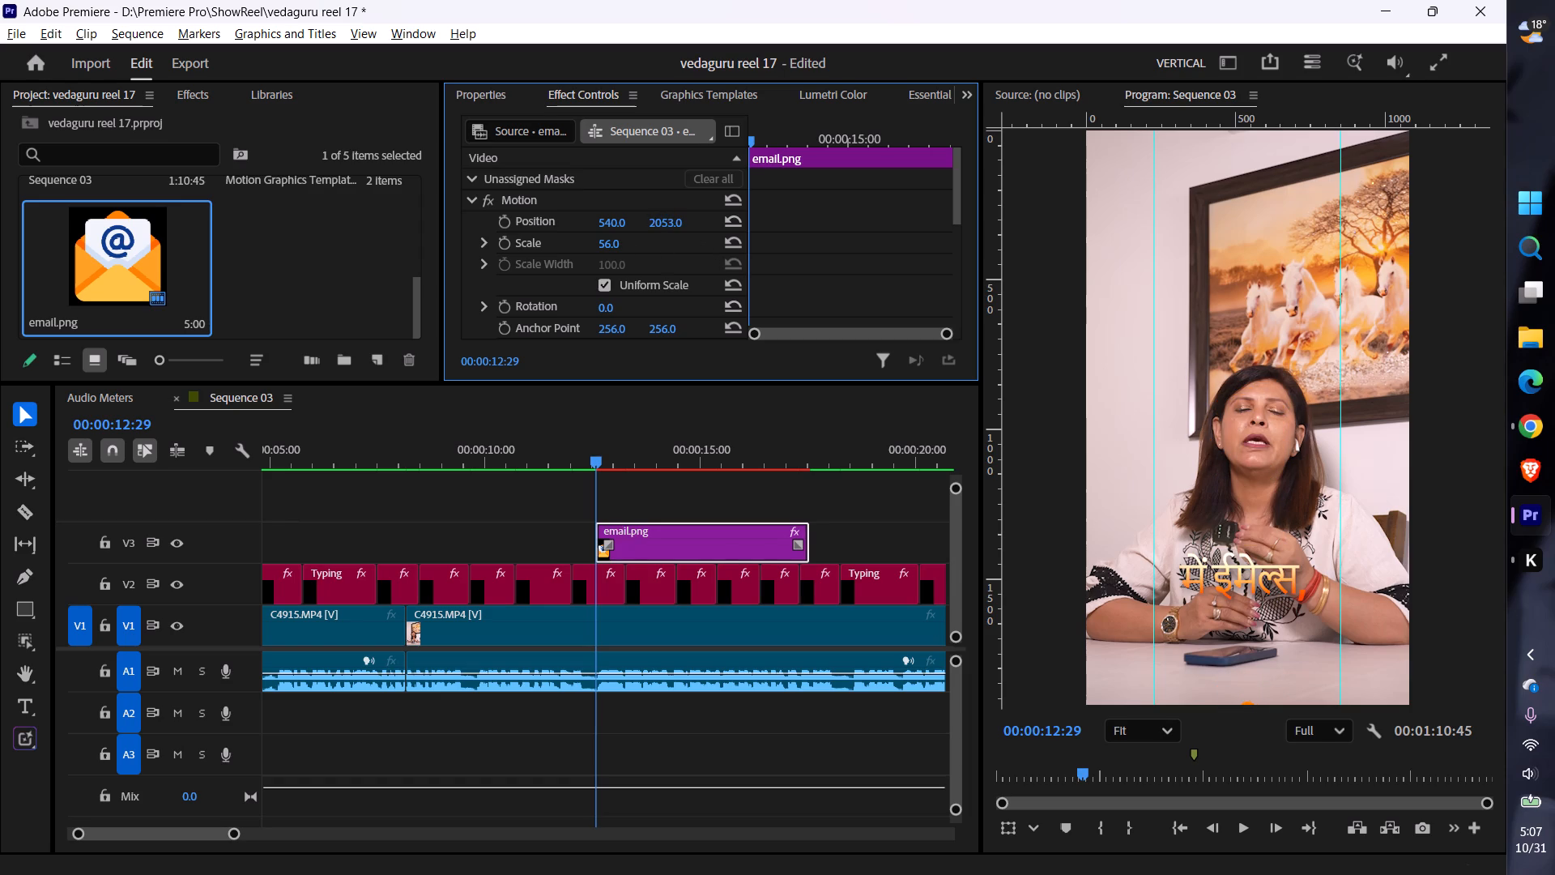
drag(881, 262, 885, 262)
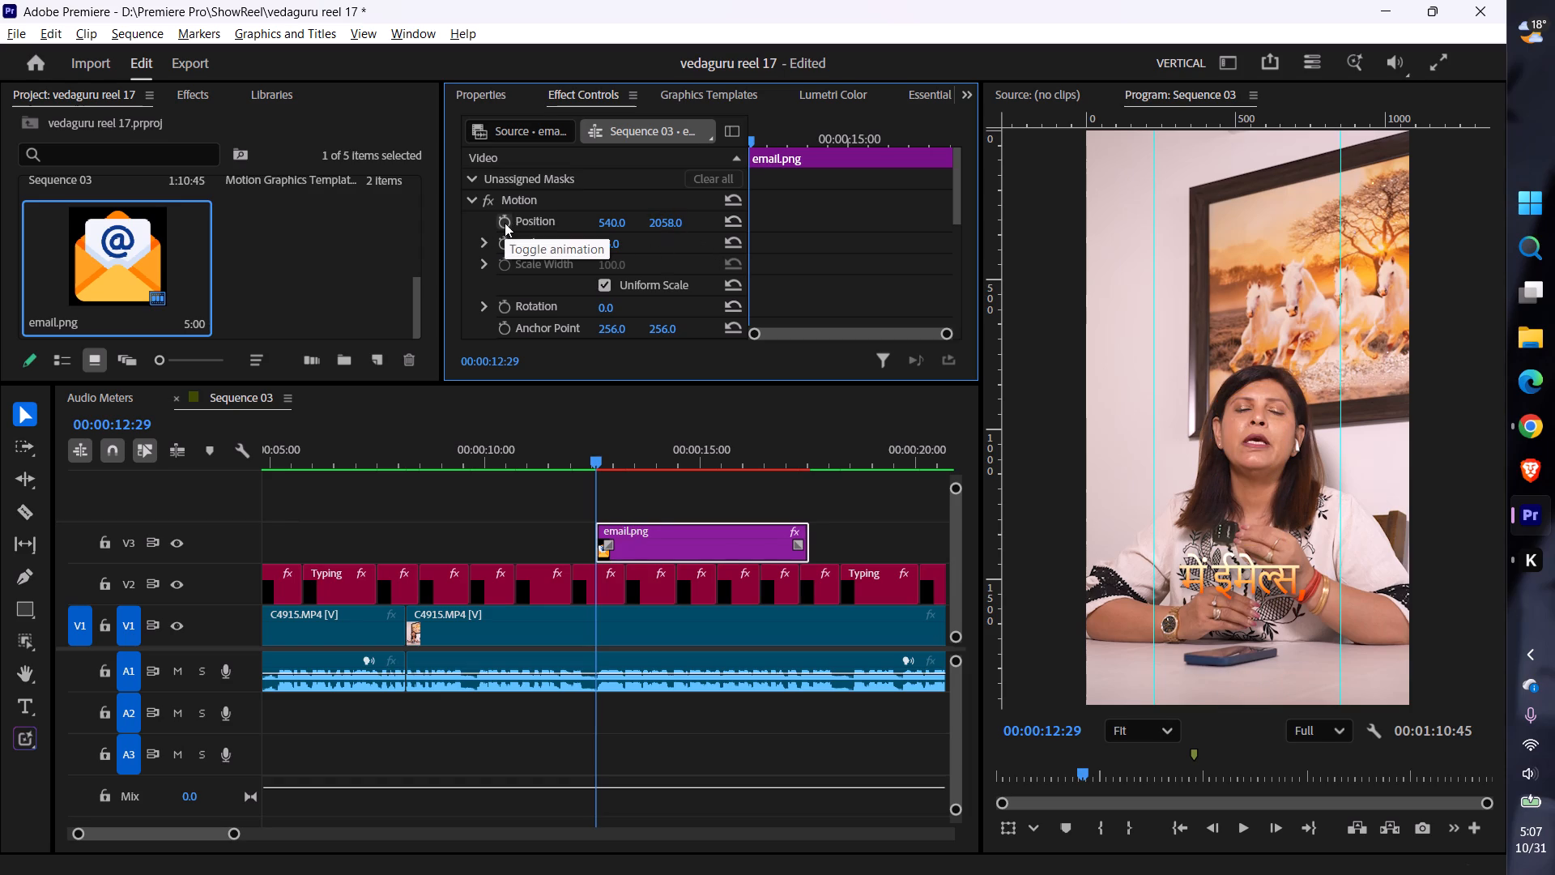
click(501, 215)
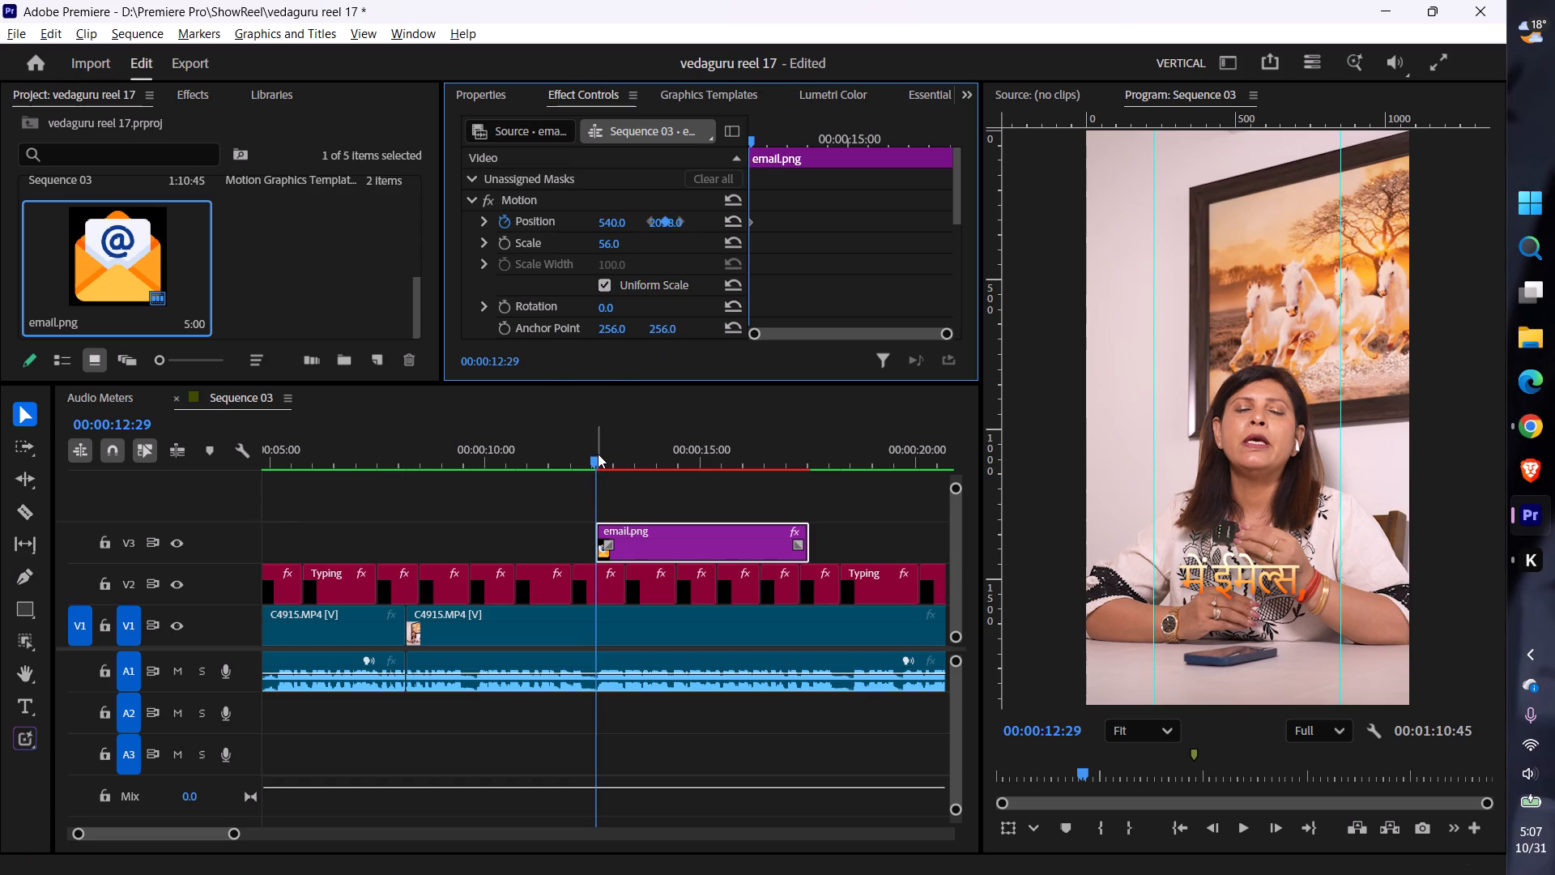
Nudge the email.png clip slightly later and keyframe its Position at 00:00:13:11 so the icon rises to the speaker's chest.
drag(631, 535, 624, 540)
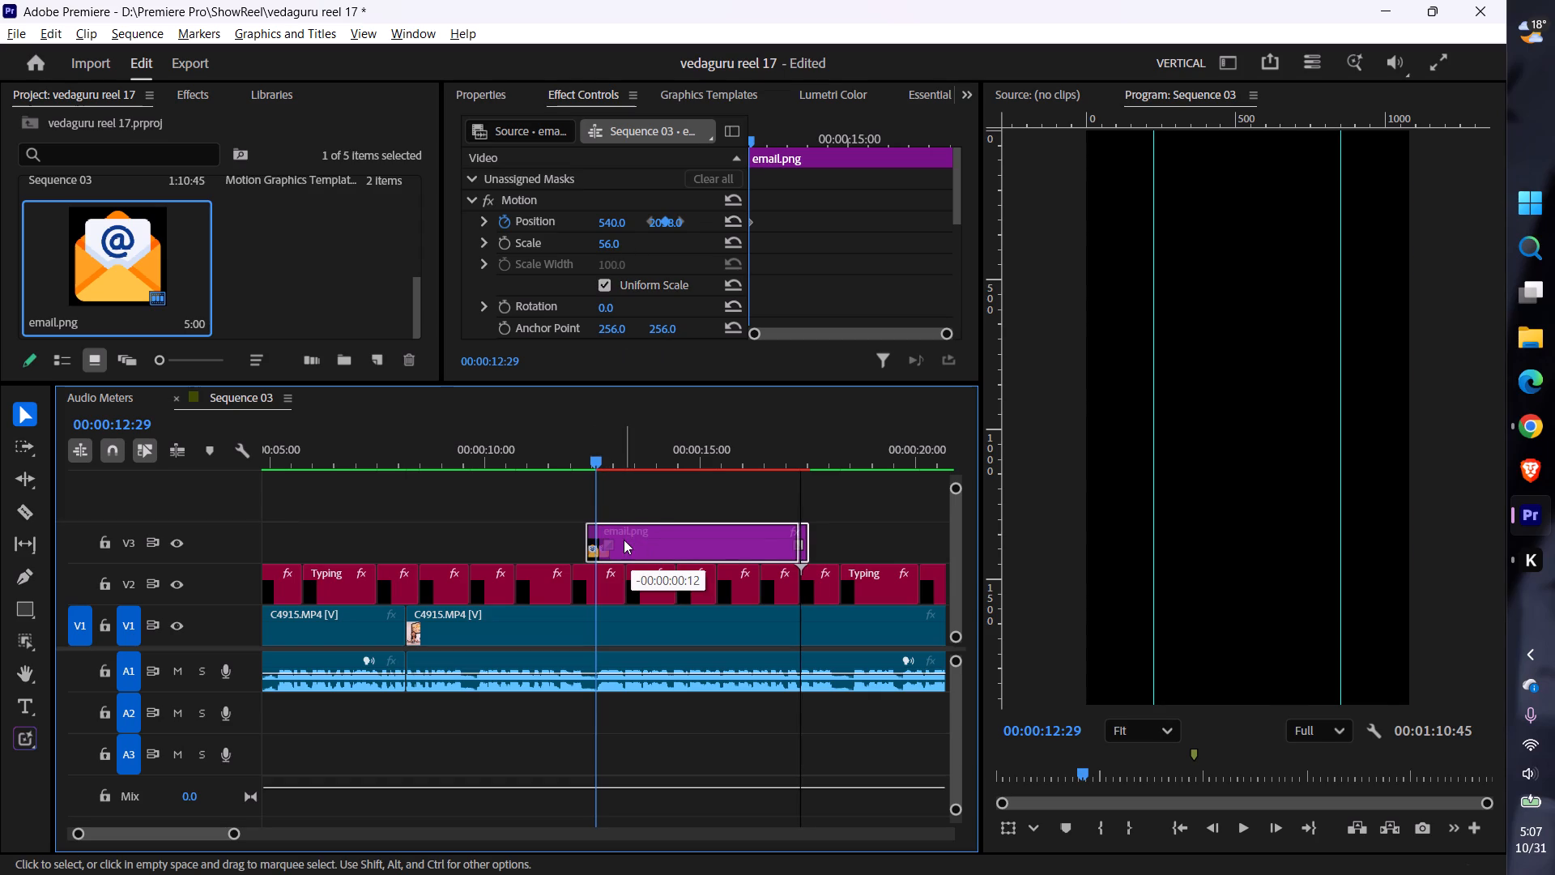
key(ctrl+z)
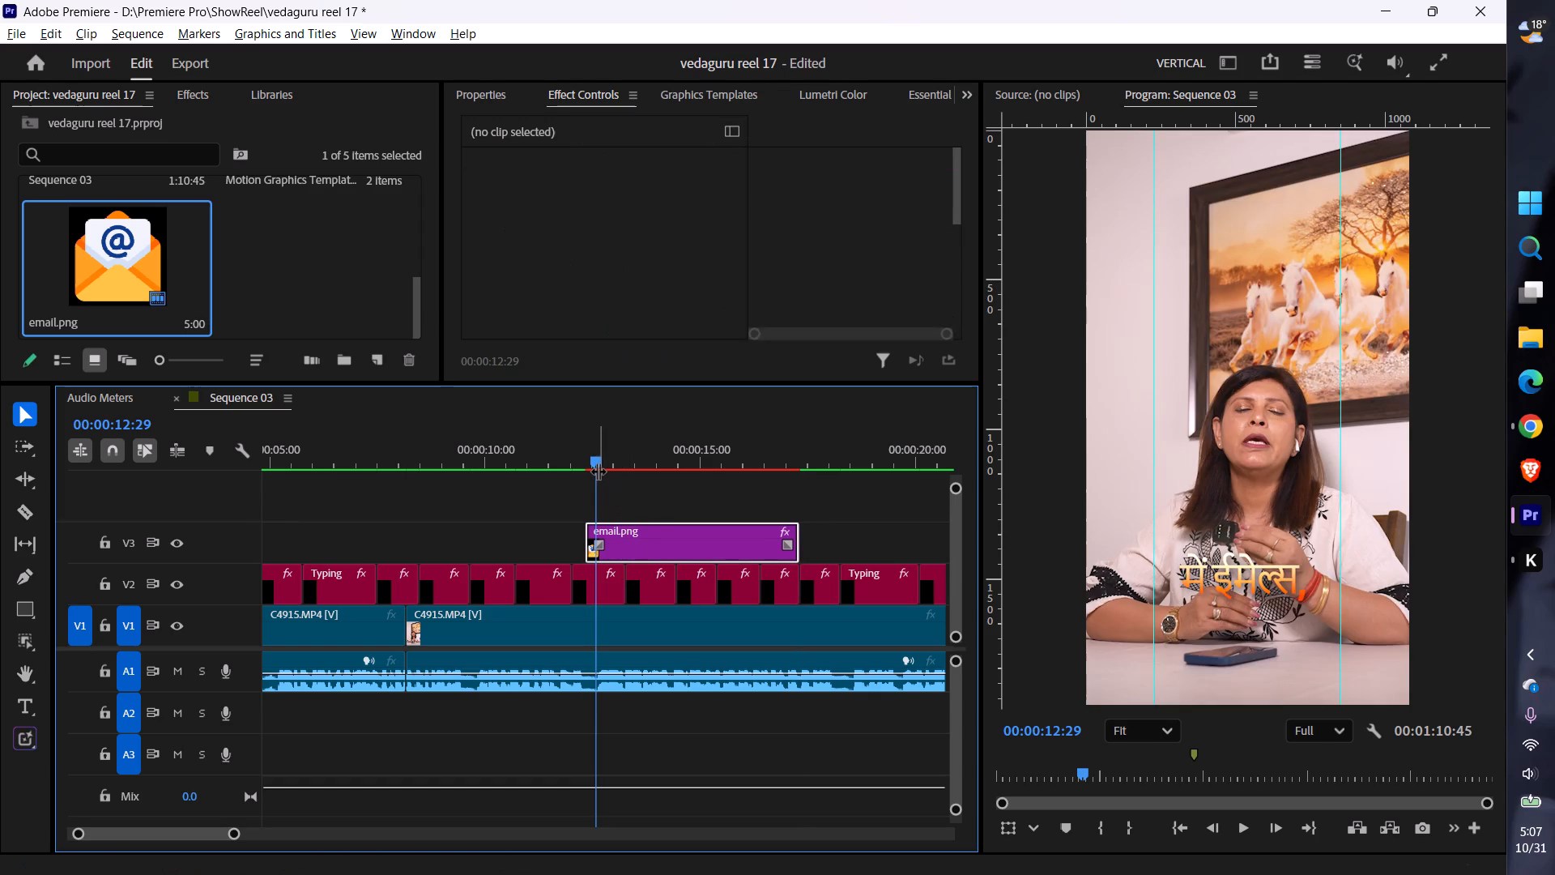
drag(594, 450, 626, 452)
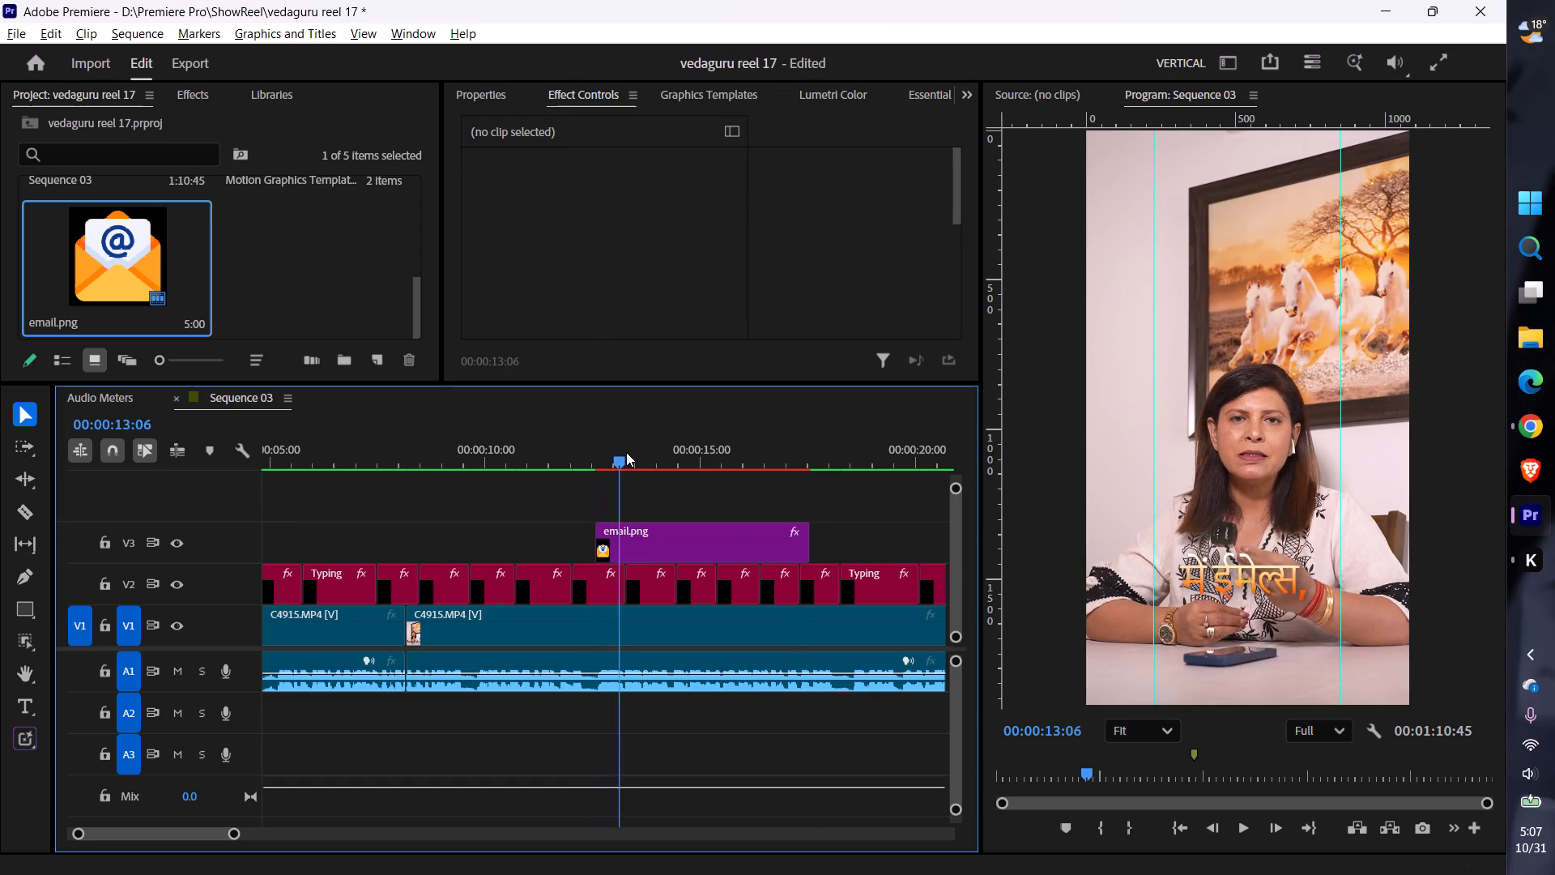
drag(626, 452, 627, 452)
drag(654, 529, 660, 537)
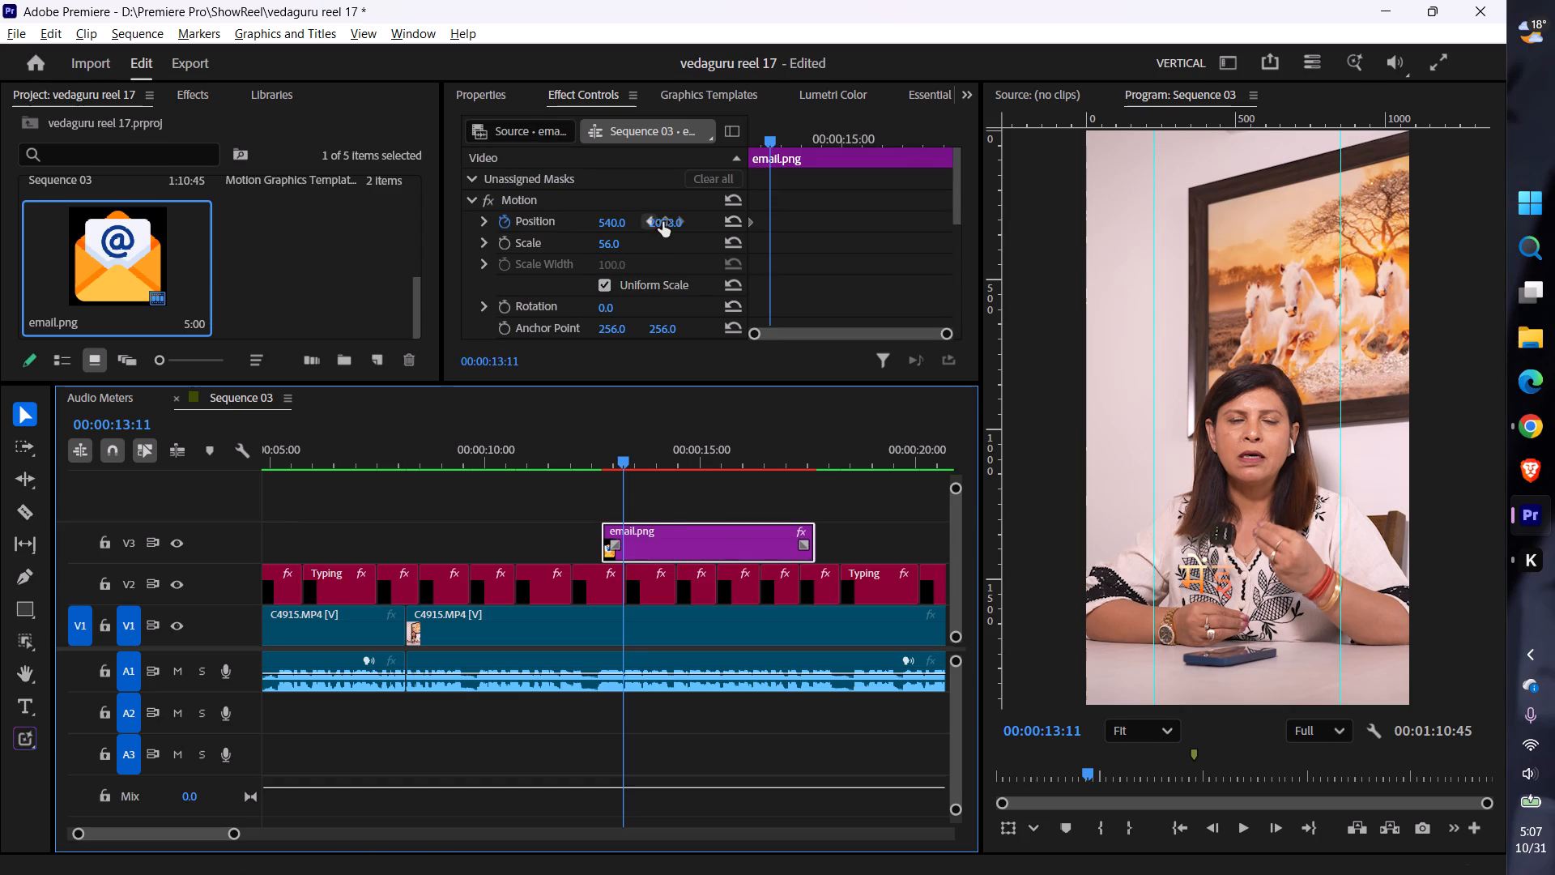
drag(662, 222, 603, 224)
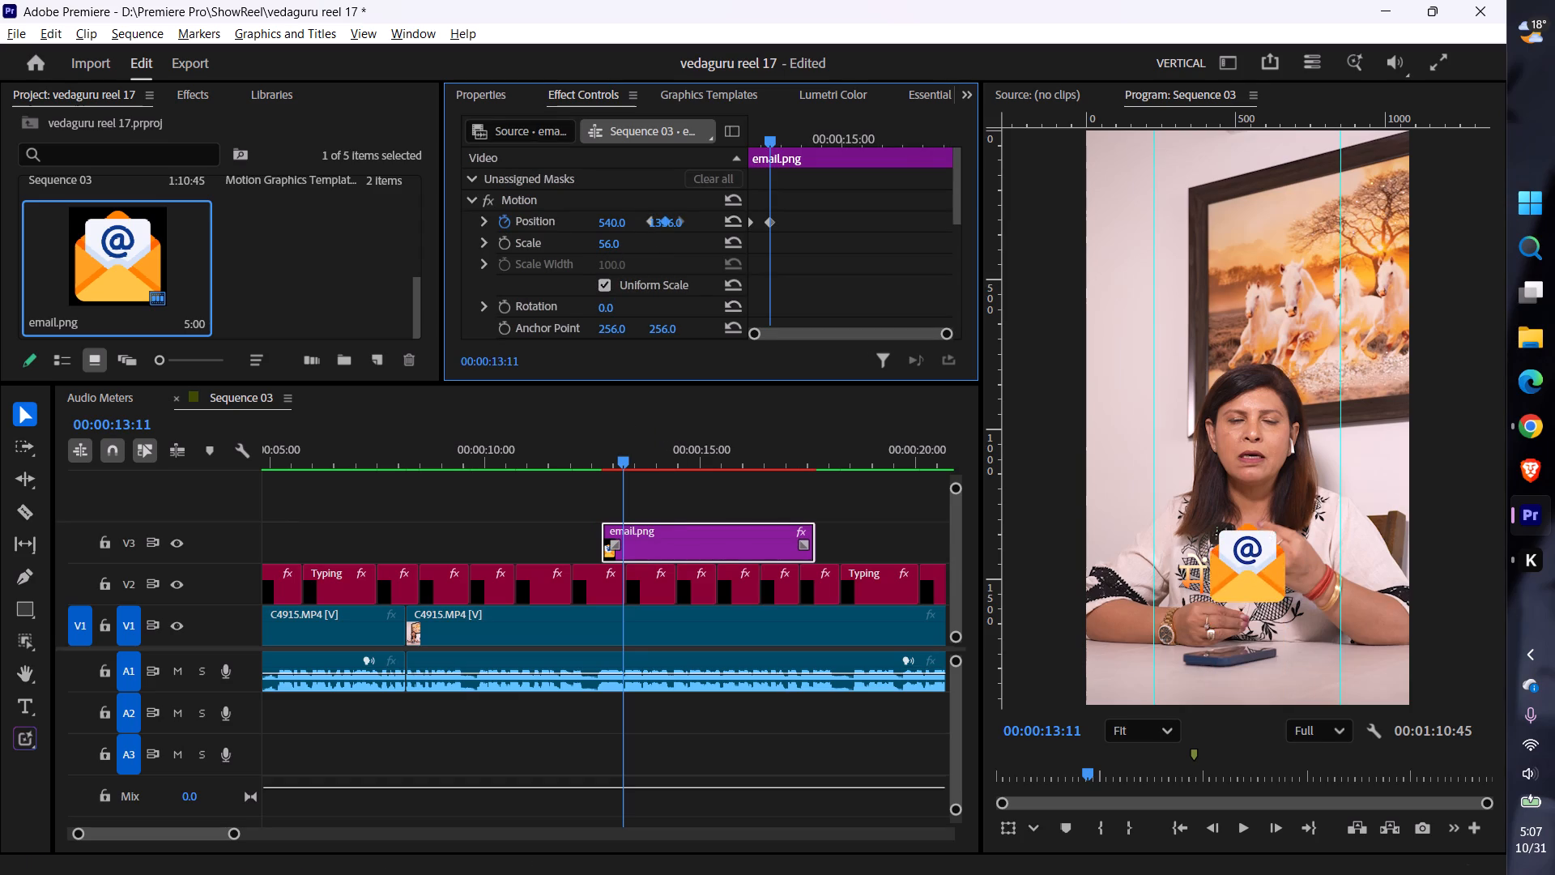
drag(603, 224, 495, 238)
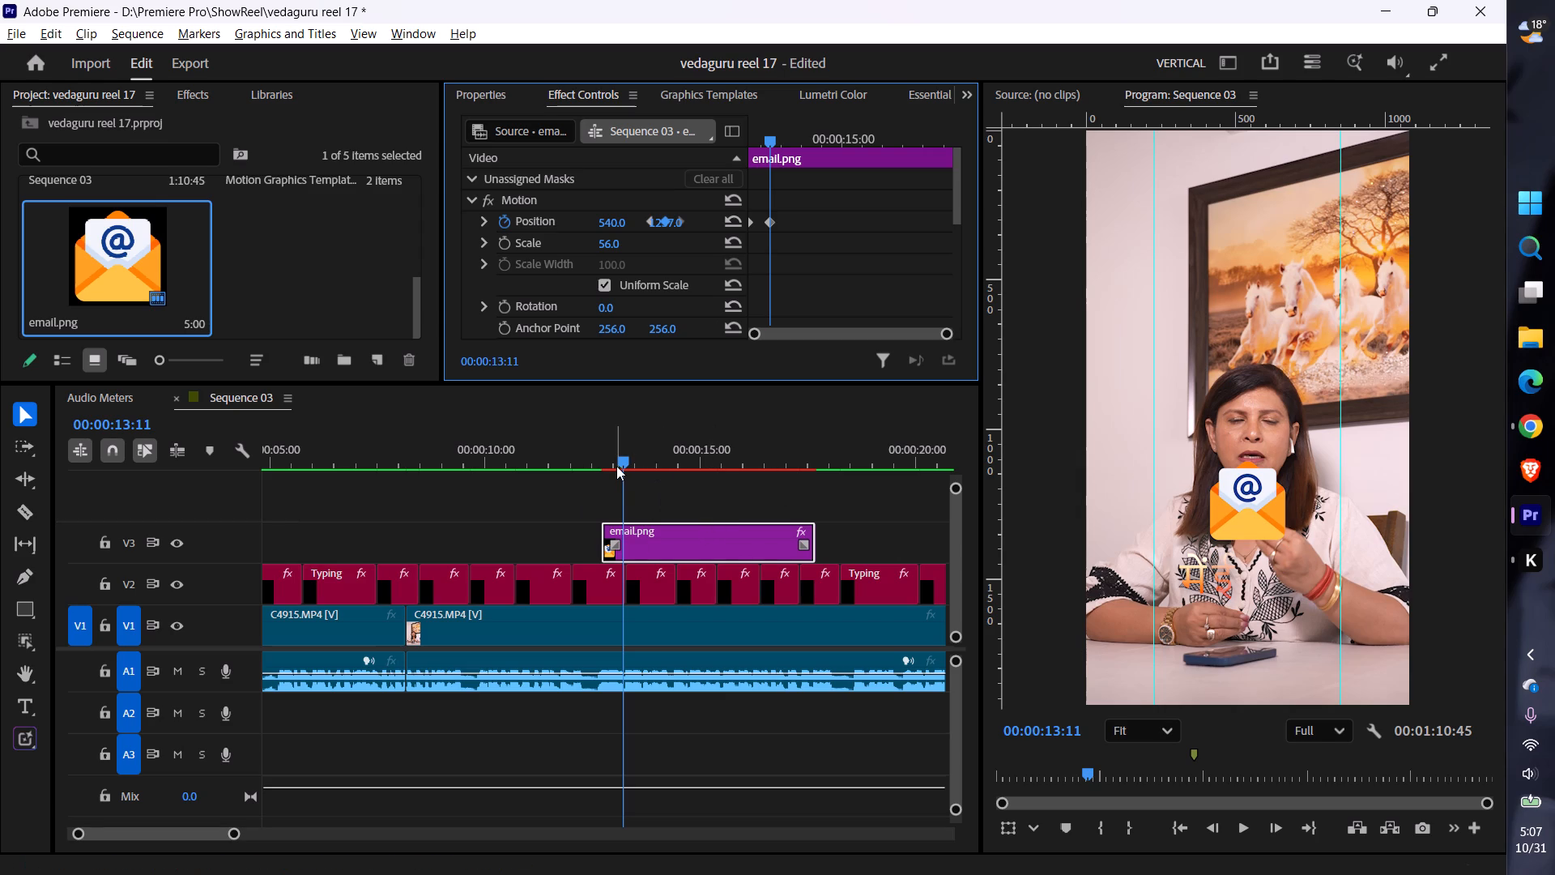
click(582, 454)
key(space)
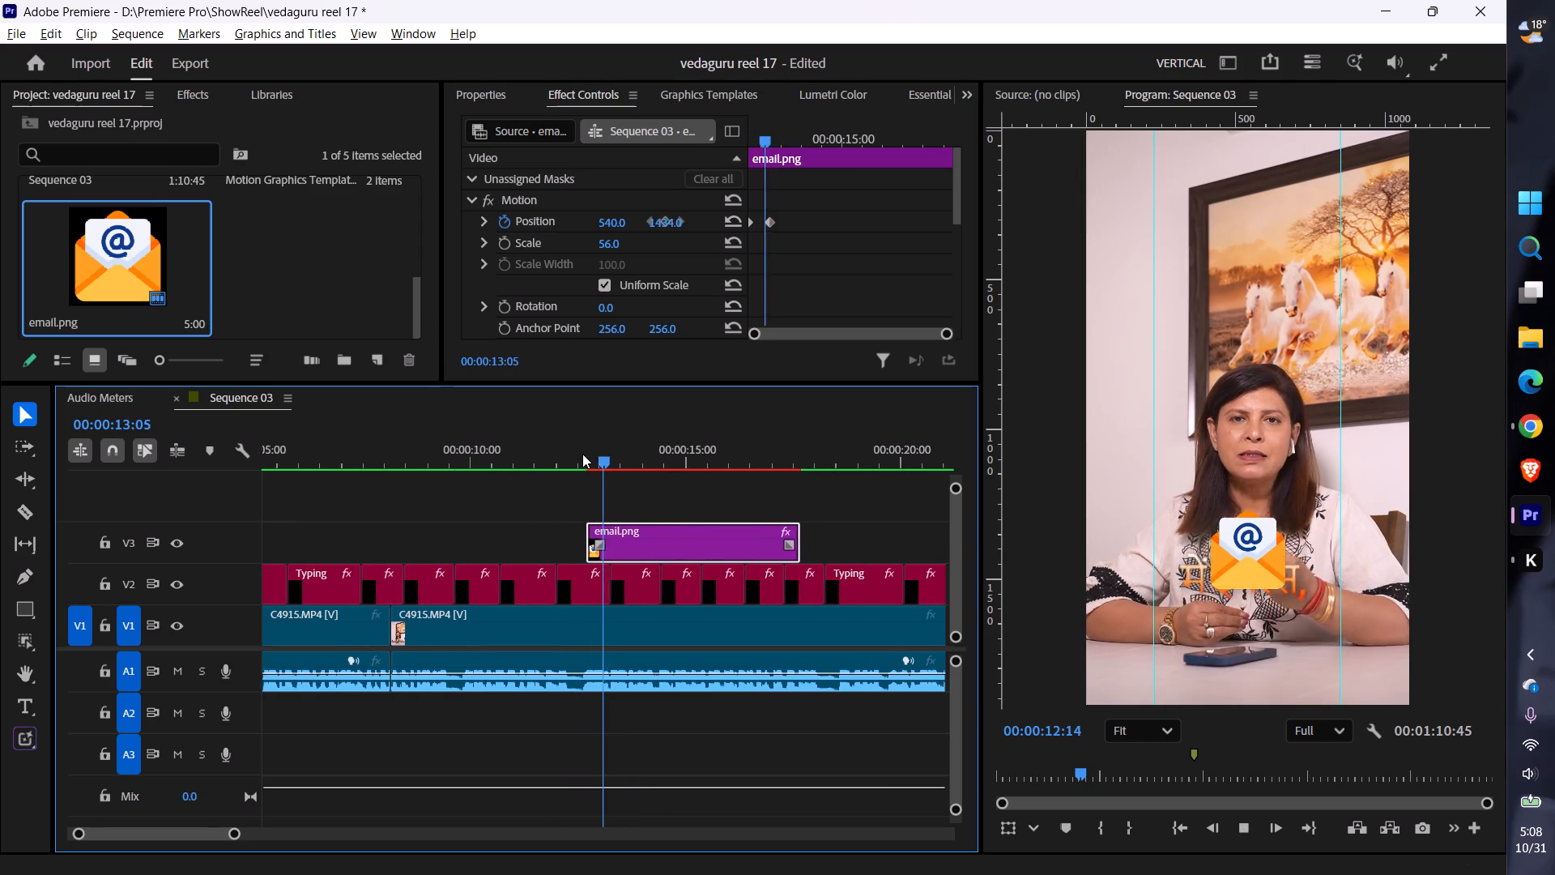
key(space)
Select both Position keyframes of email.png and apply Ease In temporal interpolation.
drag(827, 210, 729, 243)
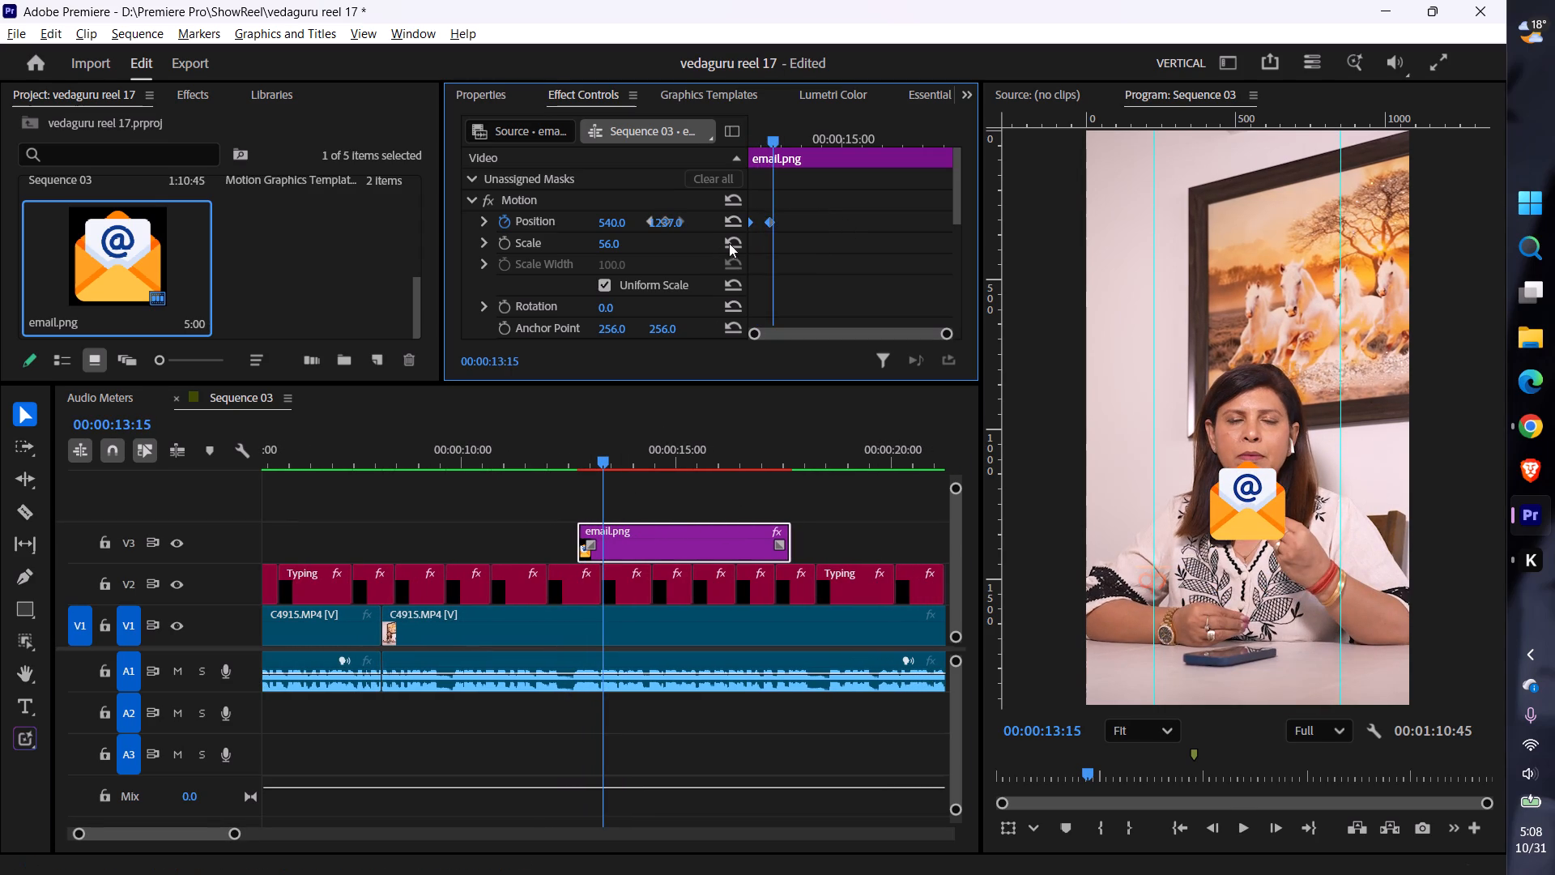
drag(729, 243, 713, 250)
right_click(765, 216)
click(850, 384)
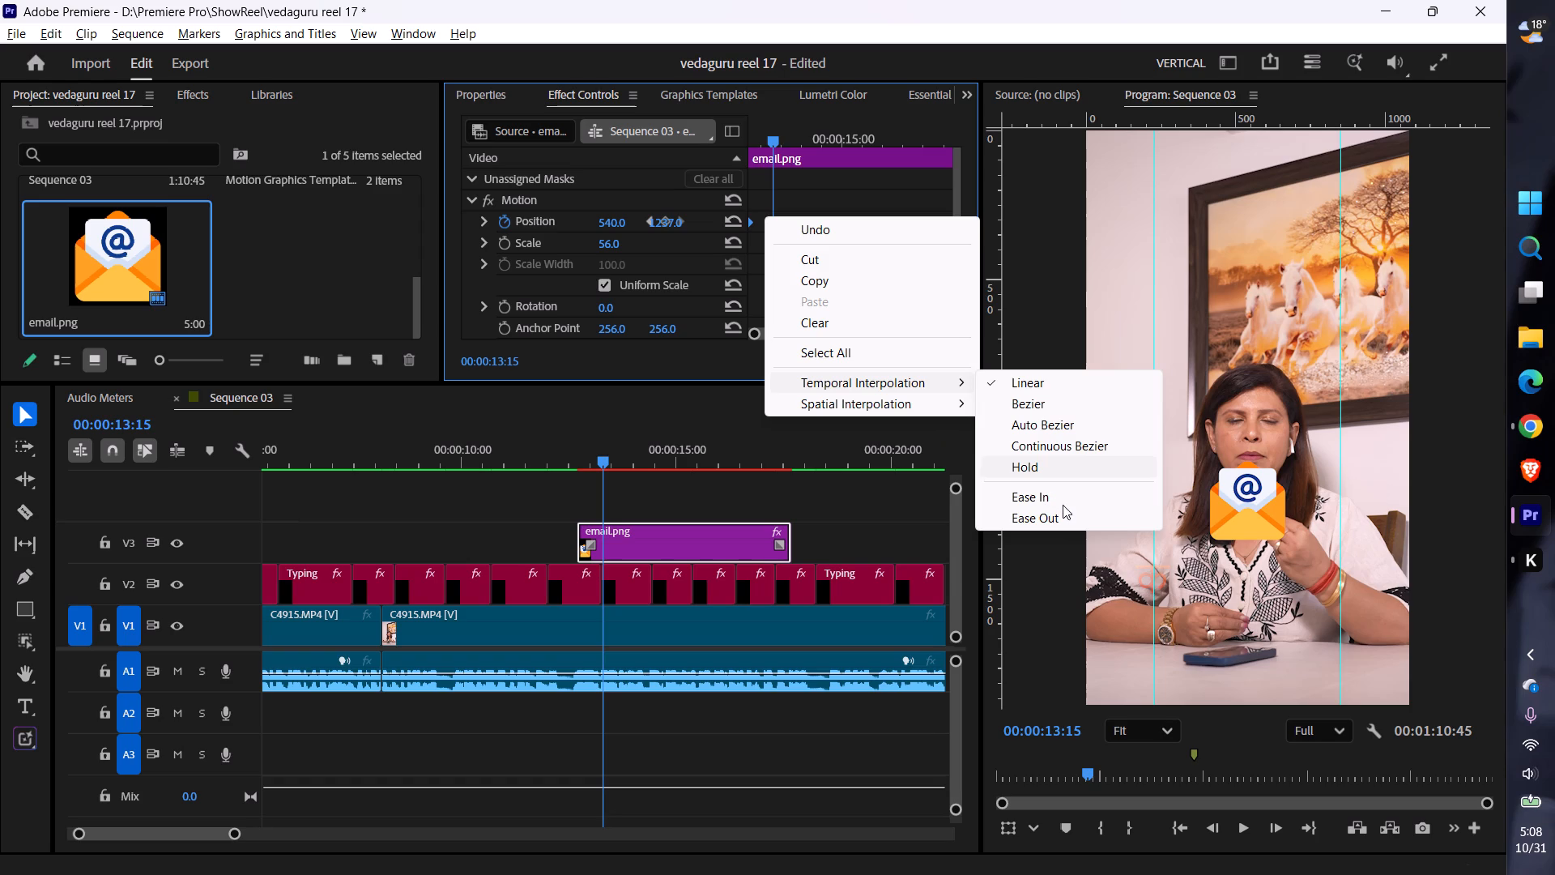
click(1061, 505)
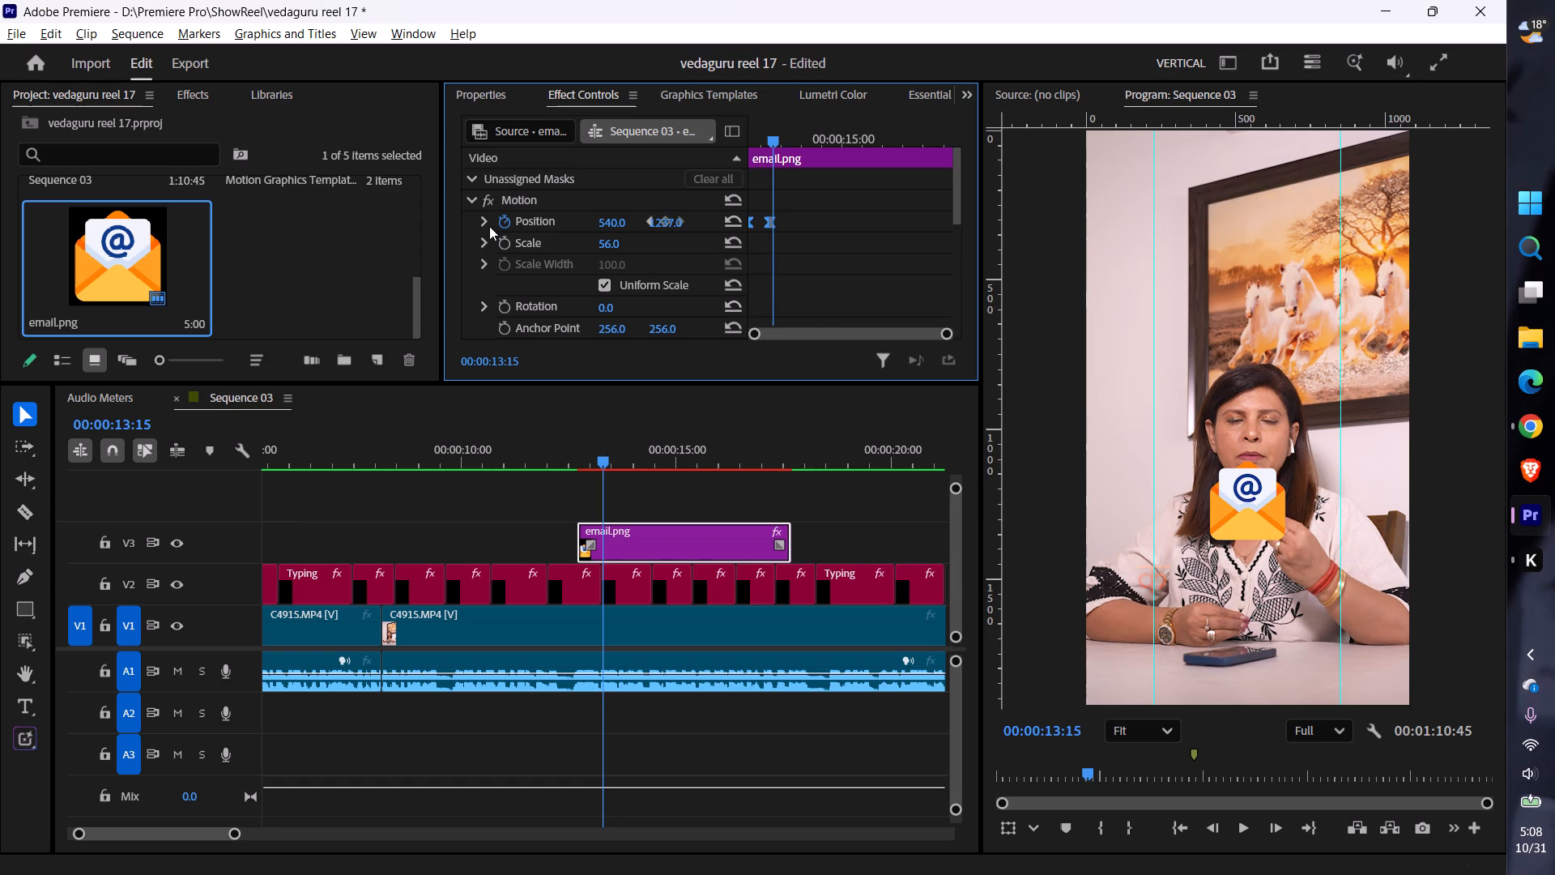
Reshape email.png's Position velocity curve to peak sharply near the first keyframe and slow down gradually toward the second.
click(480, 222)
drag(754, 253, 754, 292)
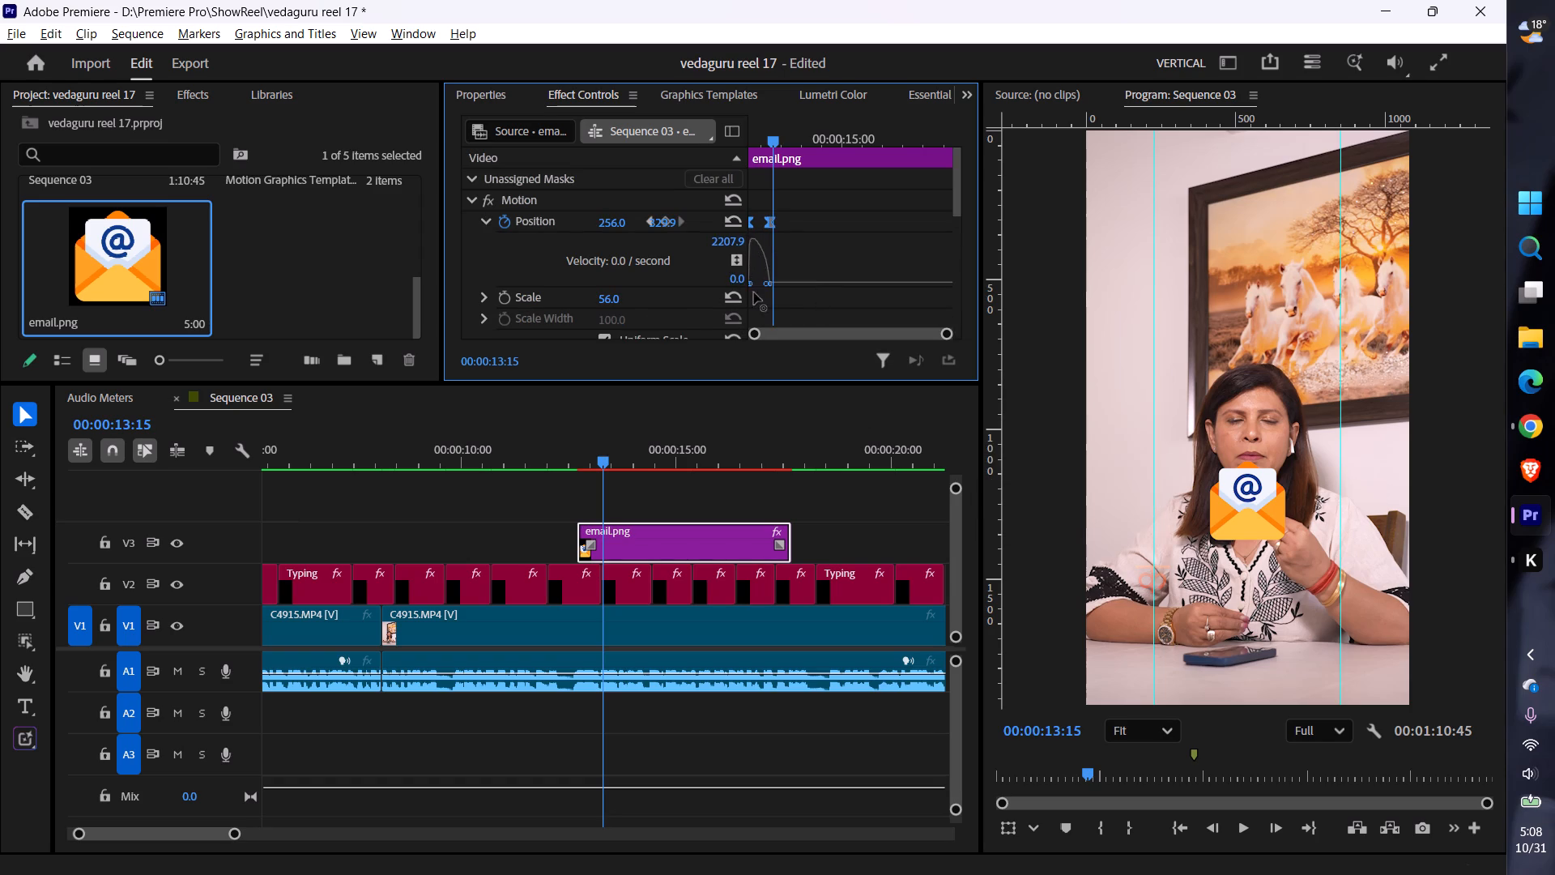
drag(754, 292, 758, 302)
drag(768, 285, 643, 301)
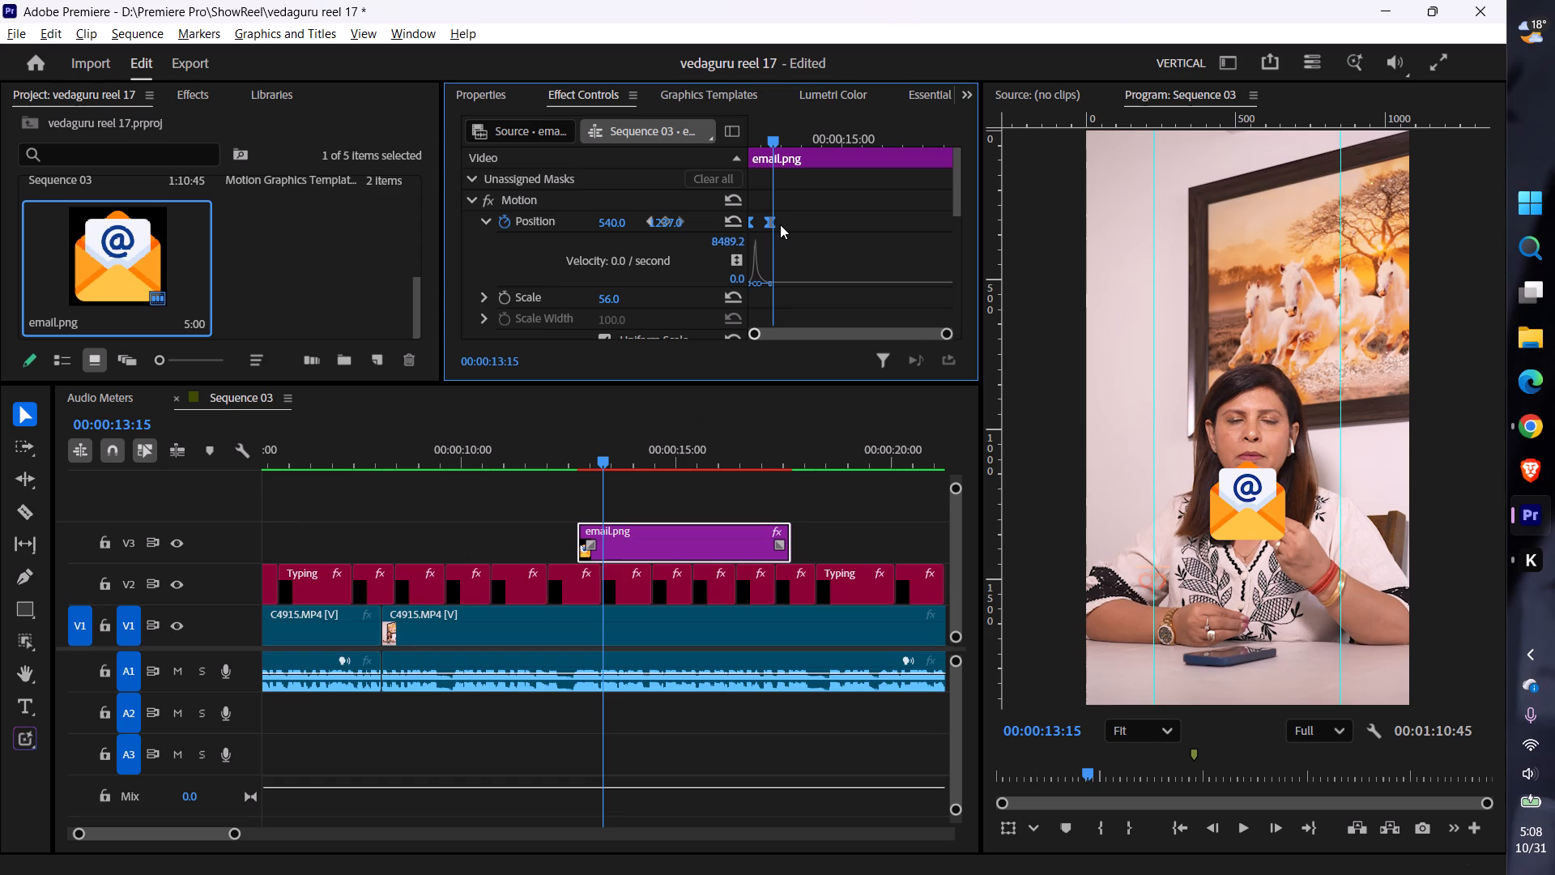
Preview the icon's entrance and shift the email.png clip slightly earlier on V3 so it starts at 00:00:12:26.
click(563, 460)
key(space)
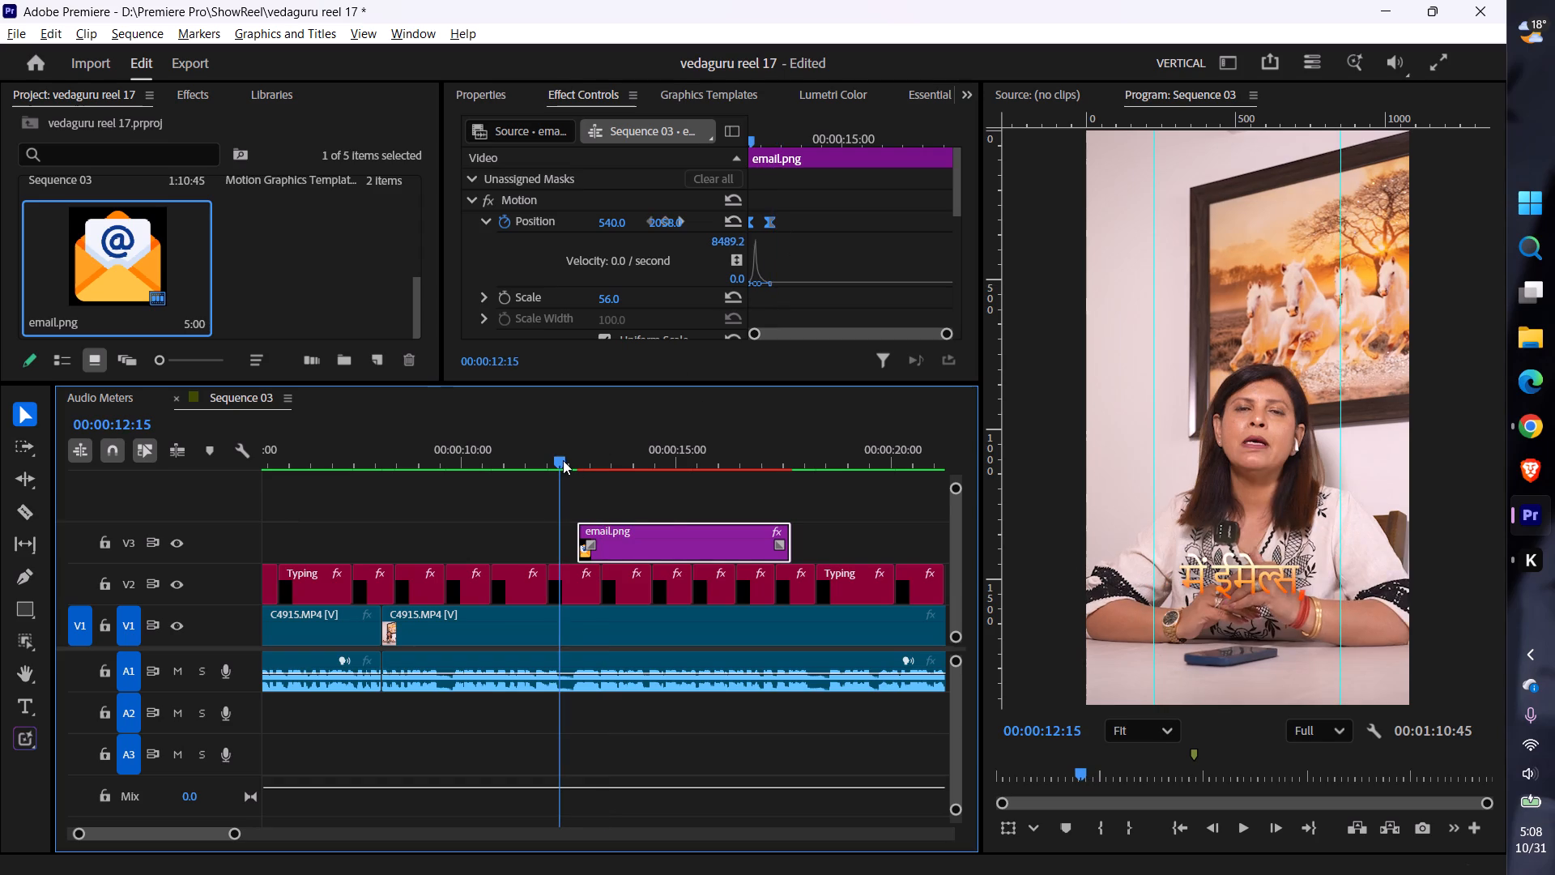
key(space)
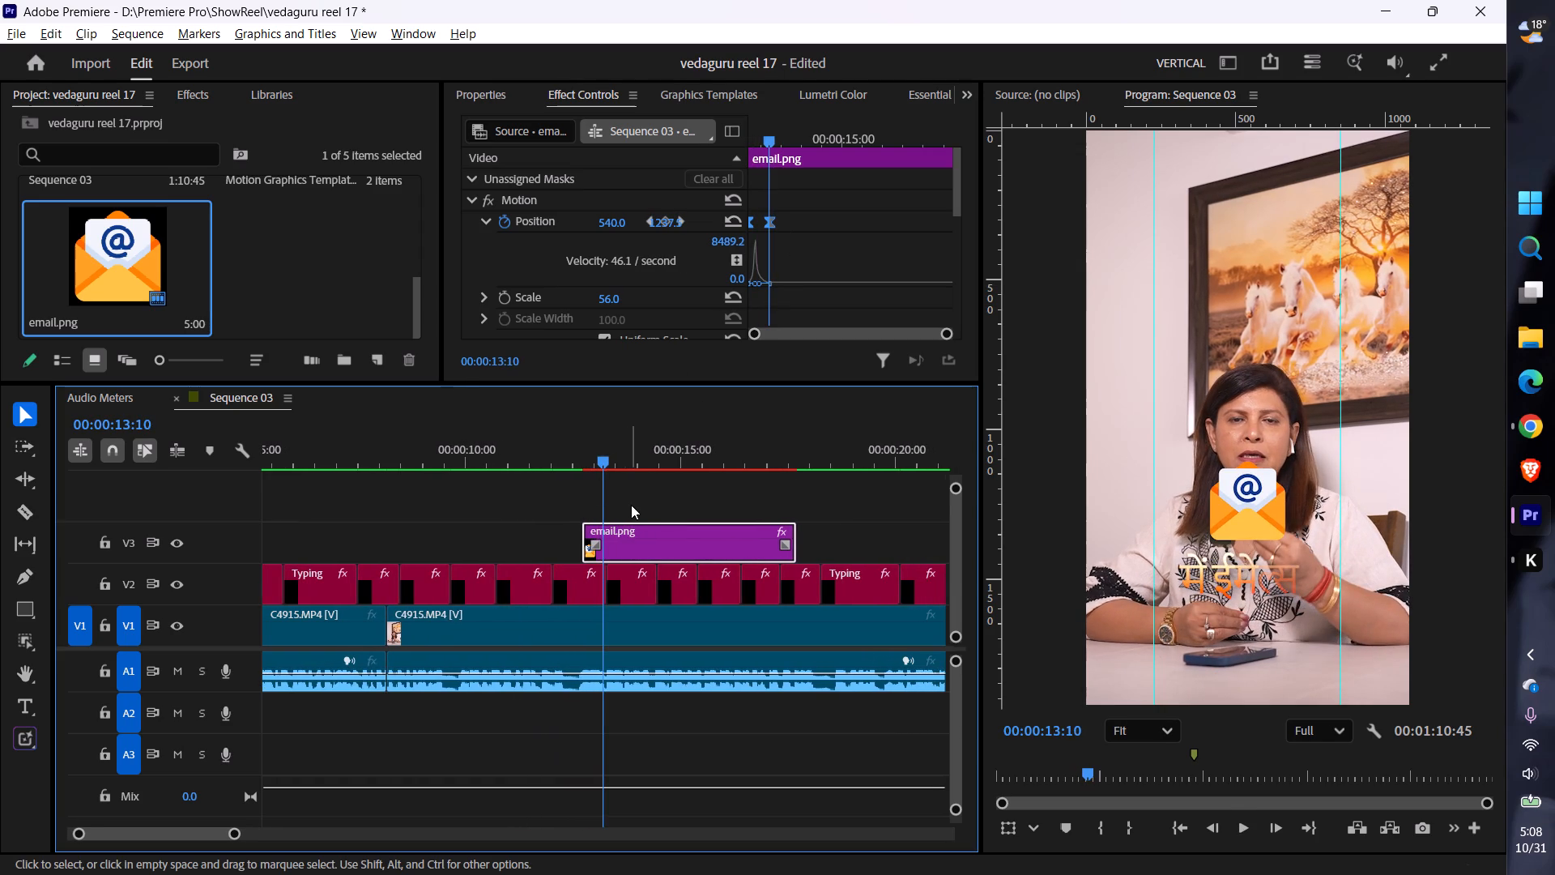
key(space)
key(space)
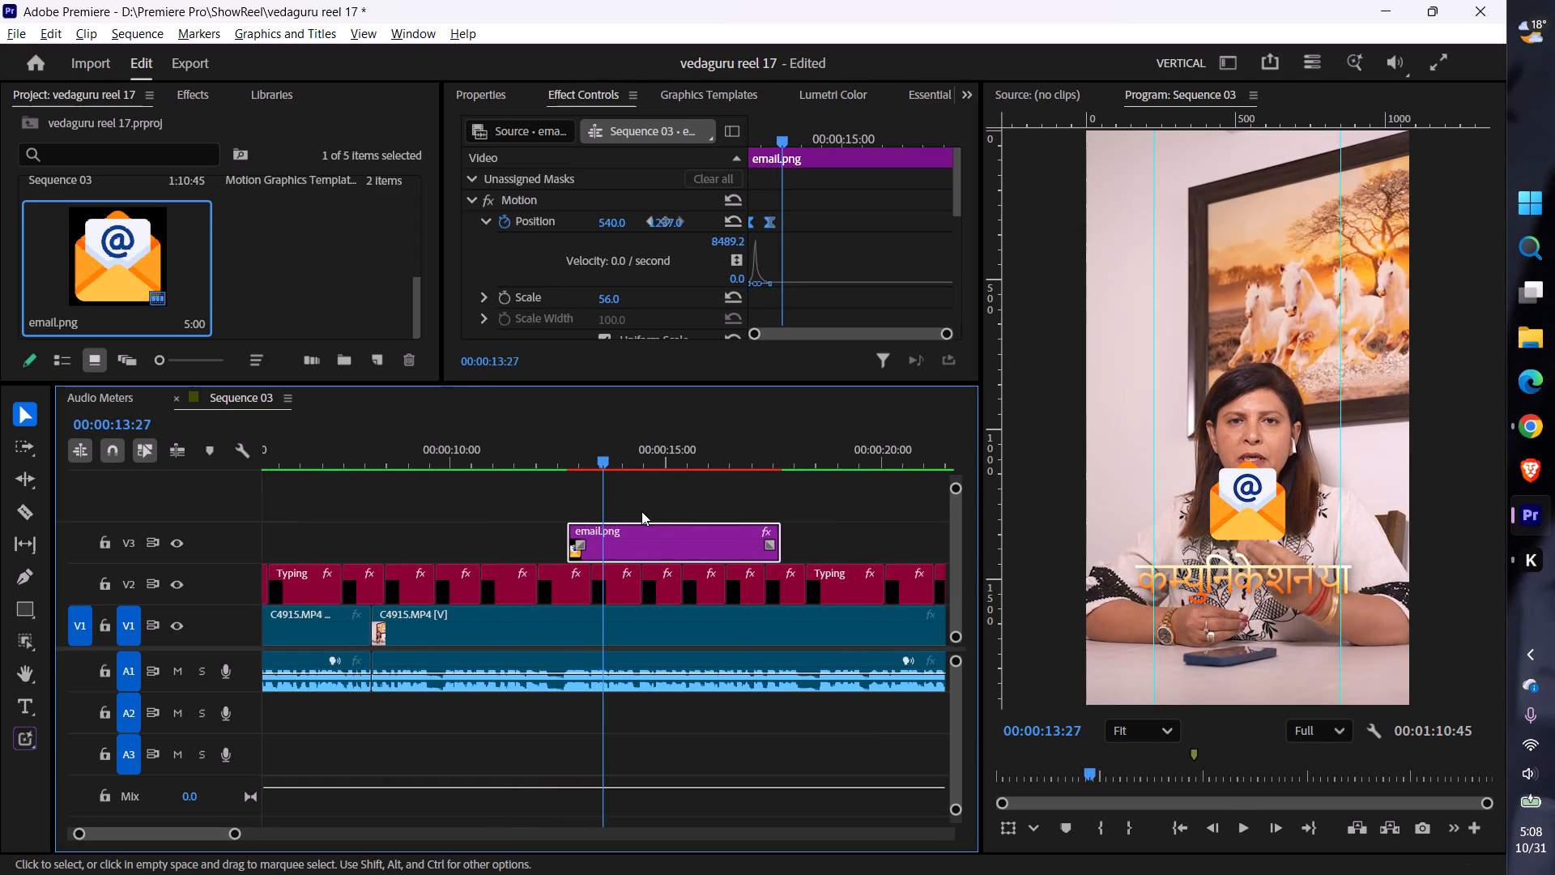
alt+scroll(605, 550, up, 5)
drag(620, 540, 605, 542)
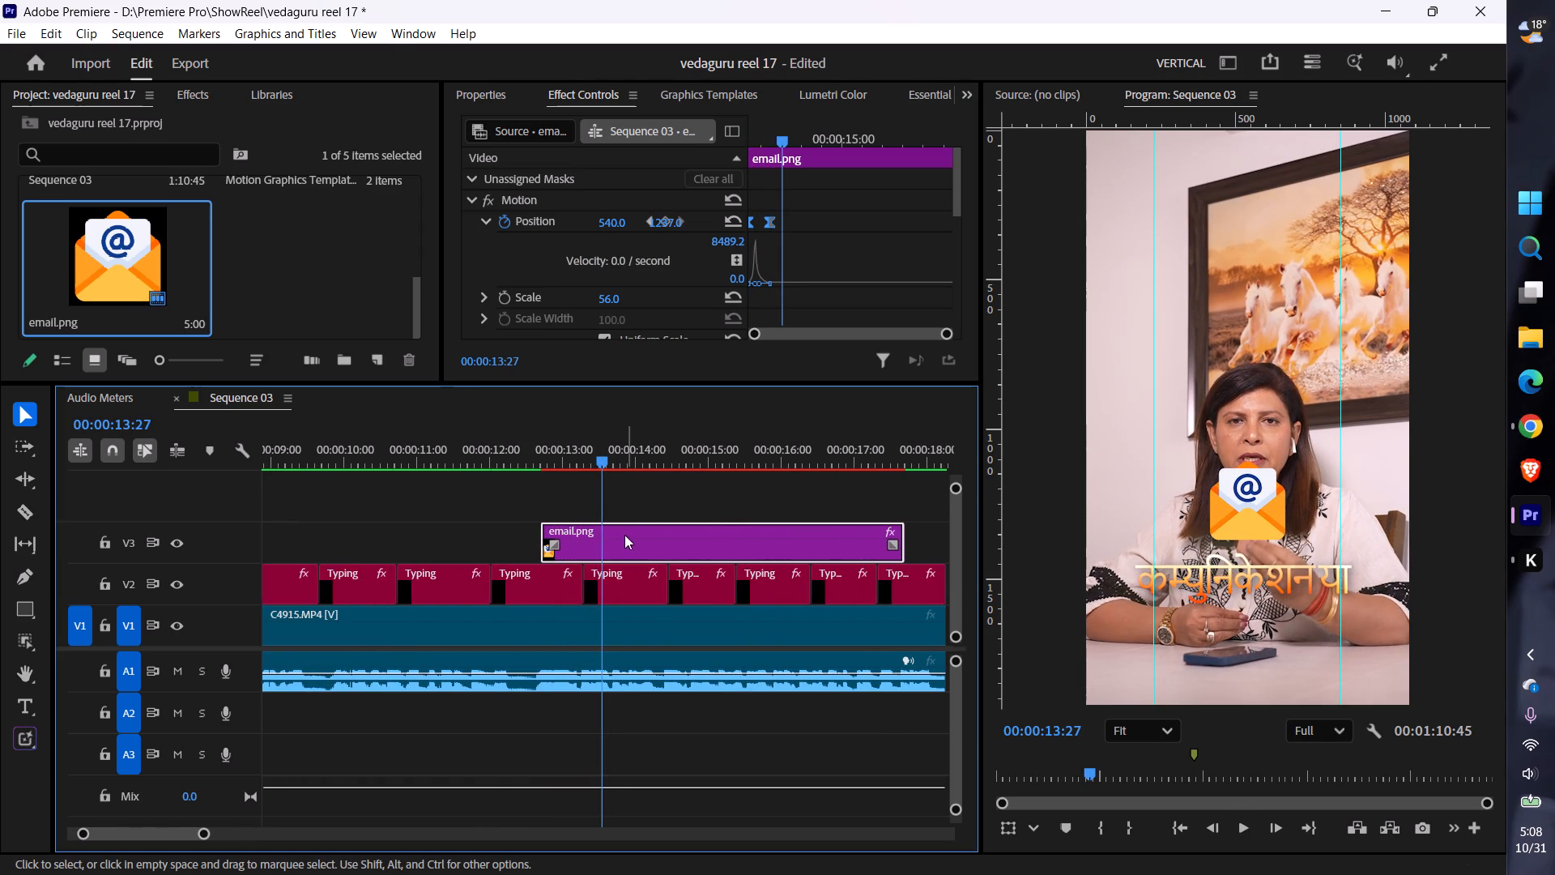
drag(623, 535, 610, 535)
click(505, 455)
key(space)
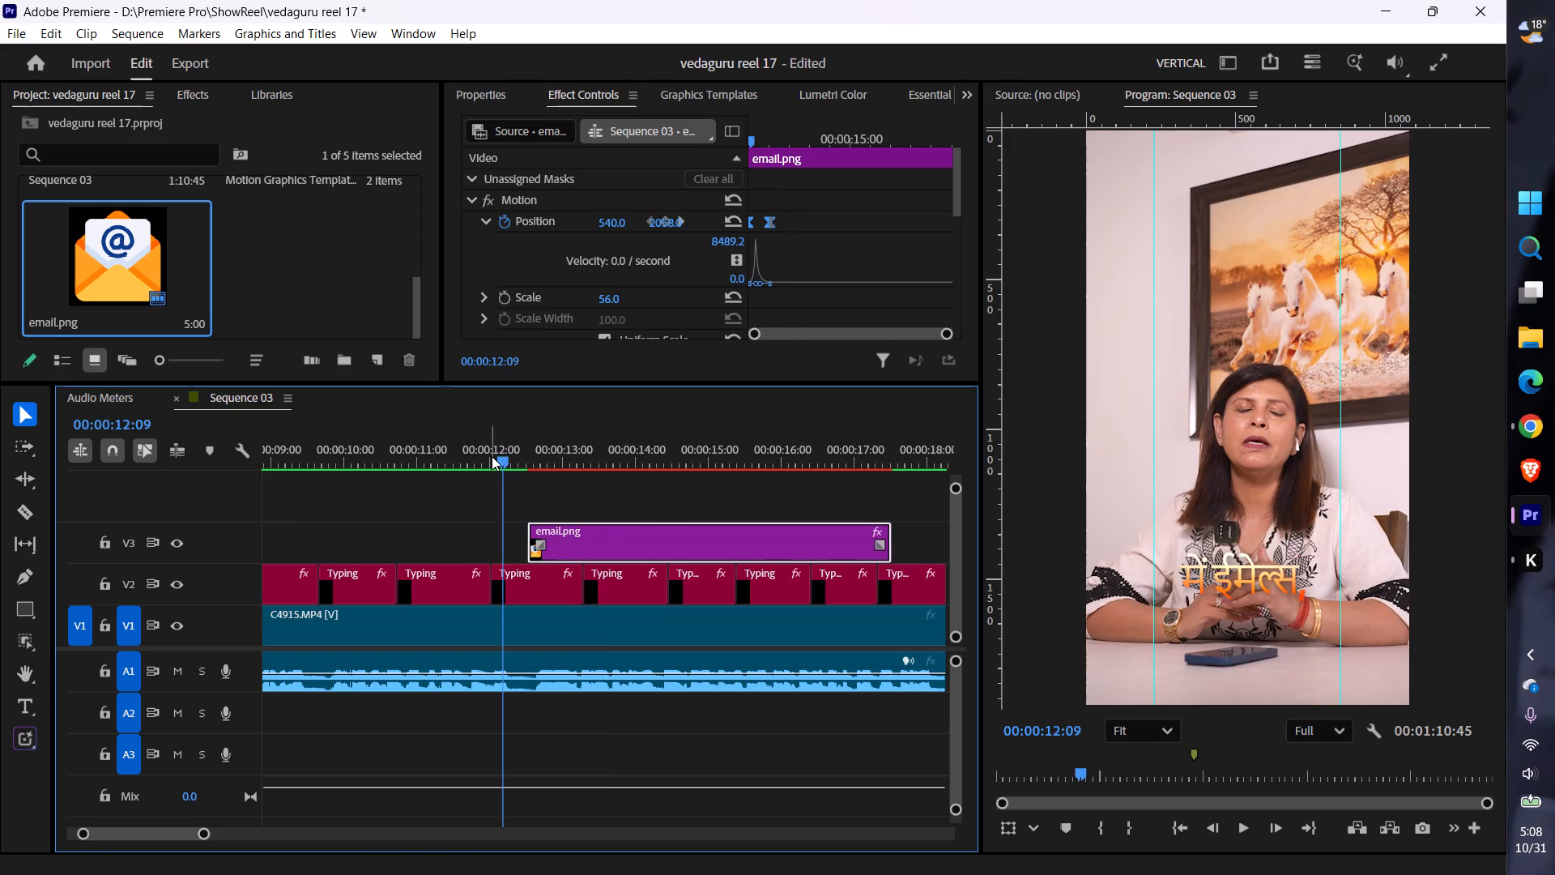
key(space)
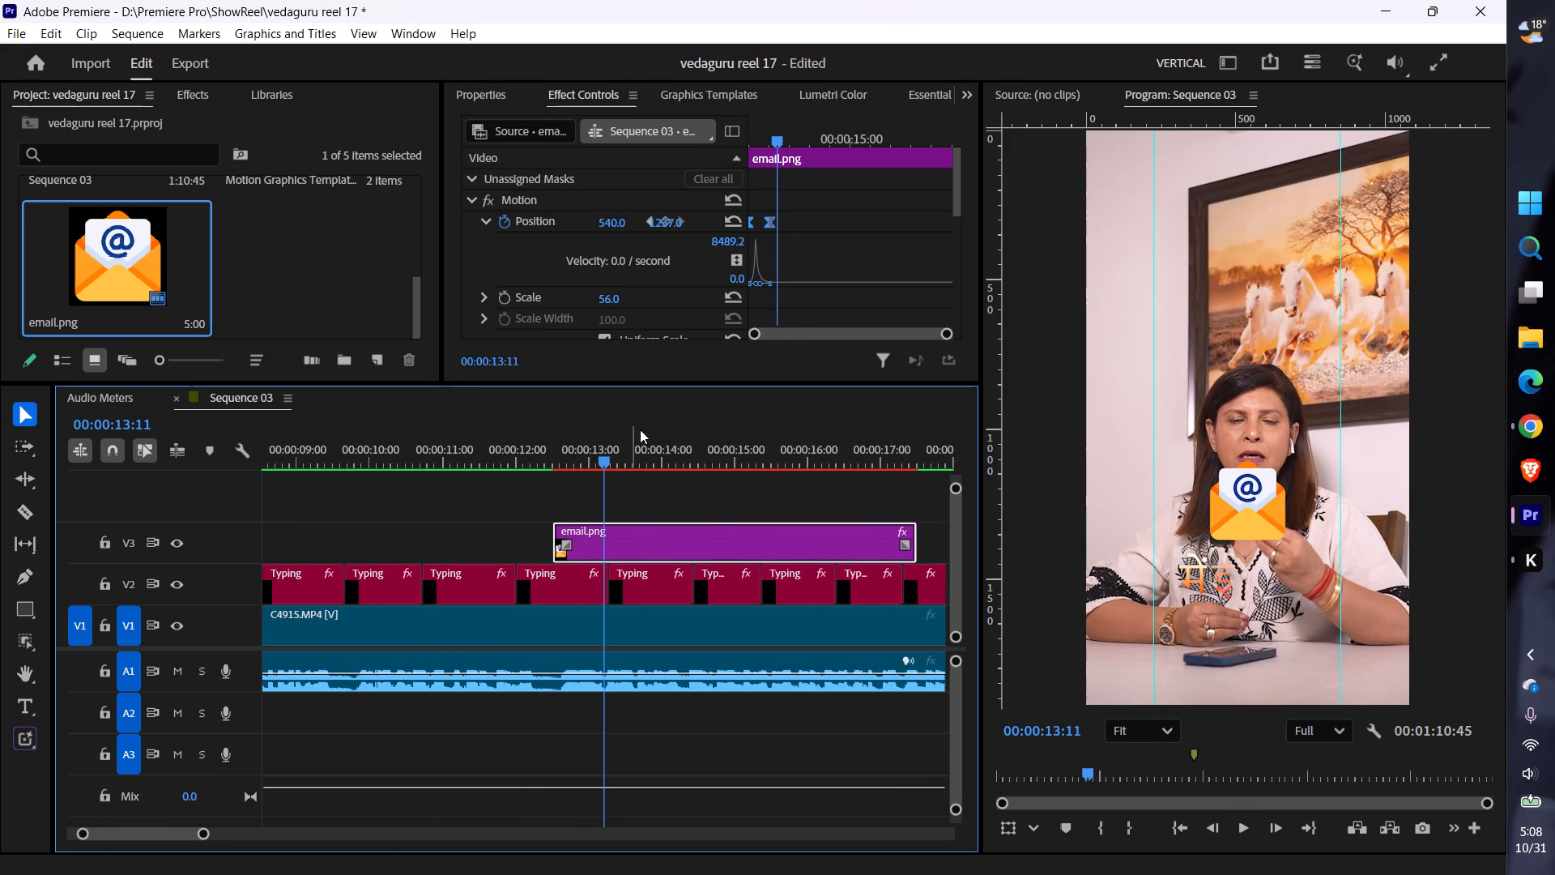
Add a Rotation keyframe of 25° to email.png at the clip's start, 00:00:12:26.
drag(607, 456, 558, 479)
scroll(510, 255, down, 5)
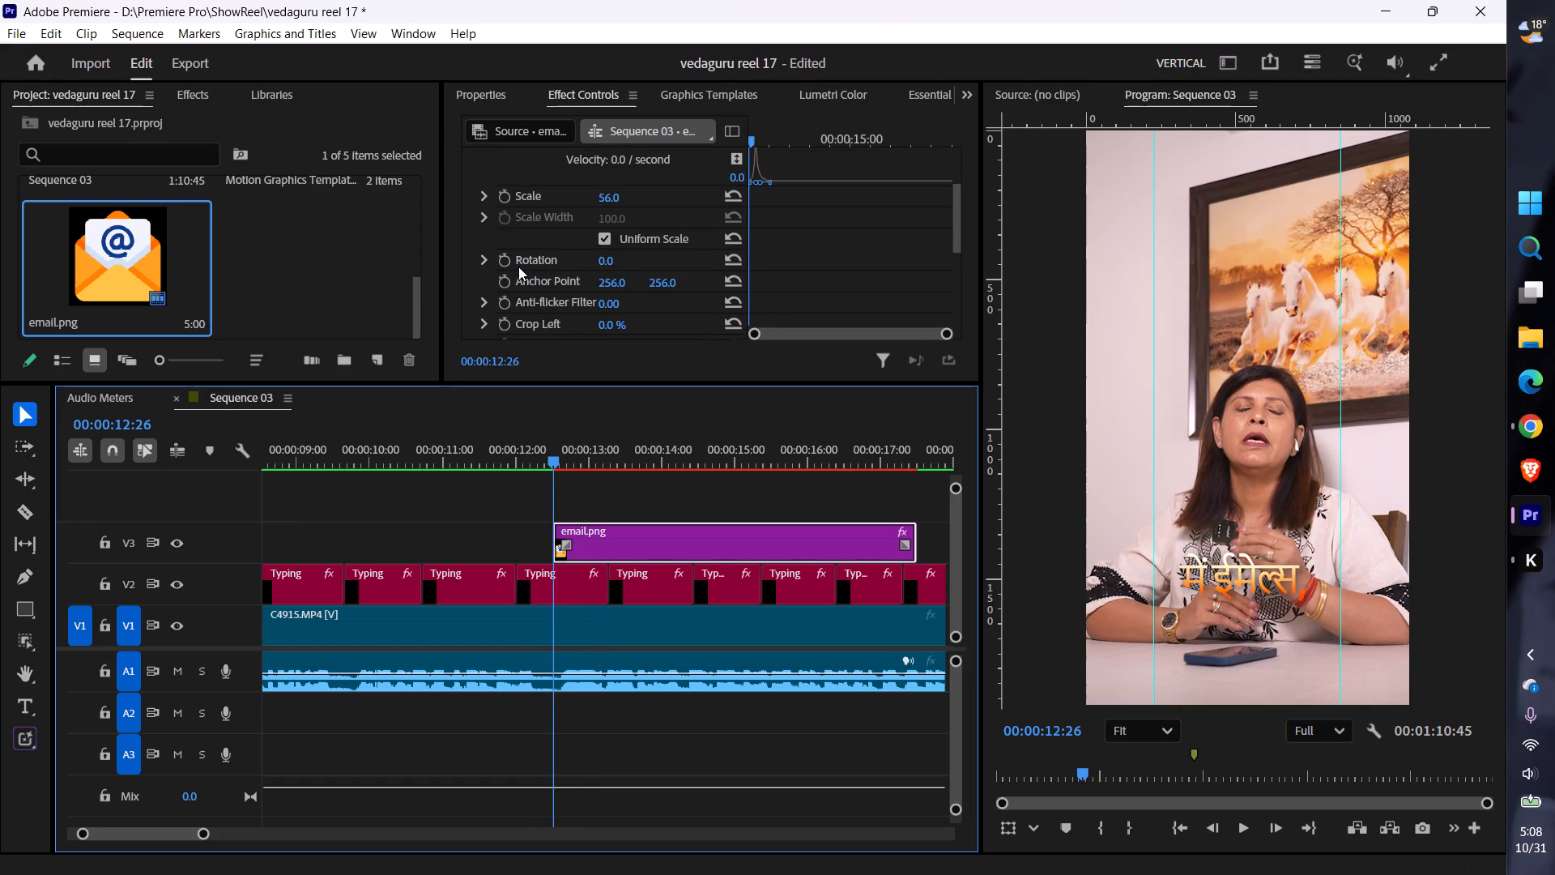
click(504, 263)
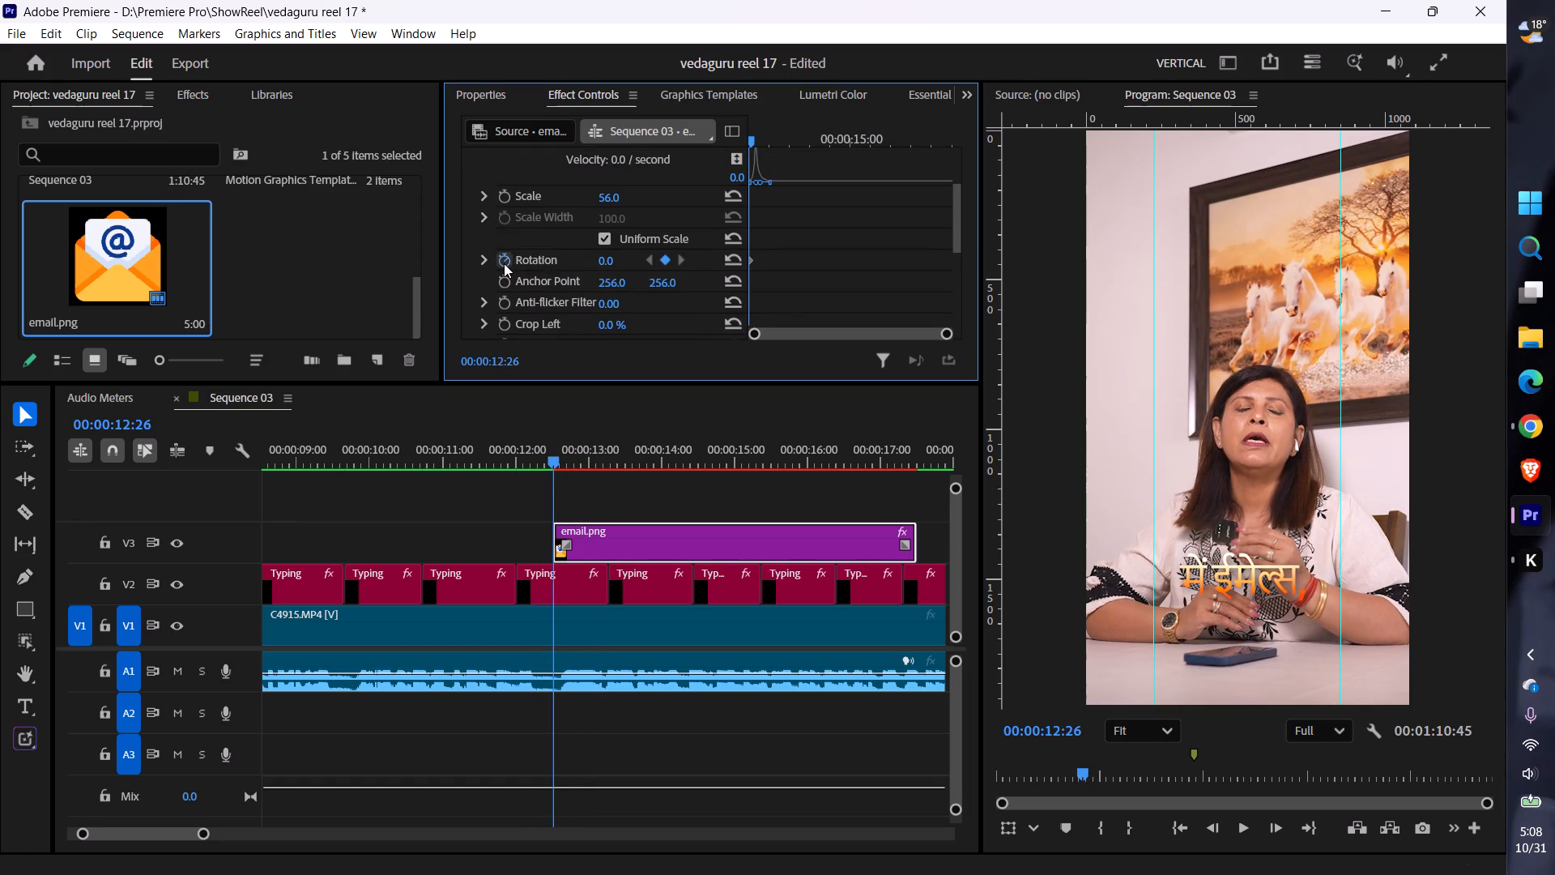
drag(606, 265, 625, 264)
drag(625, 264, 631, 264)
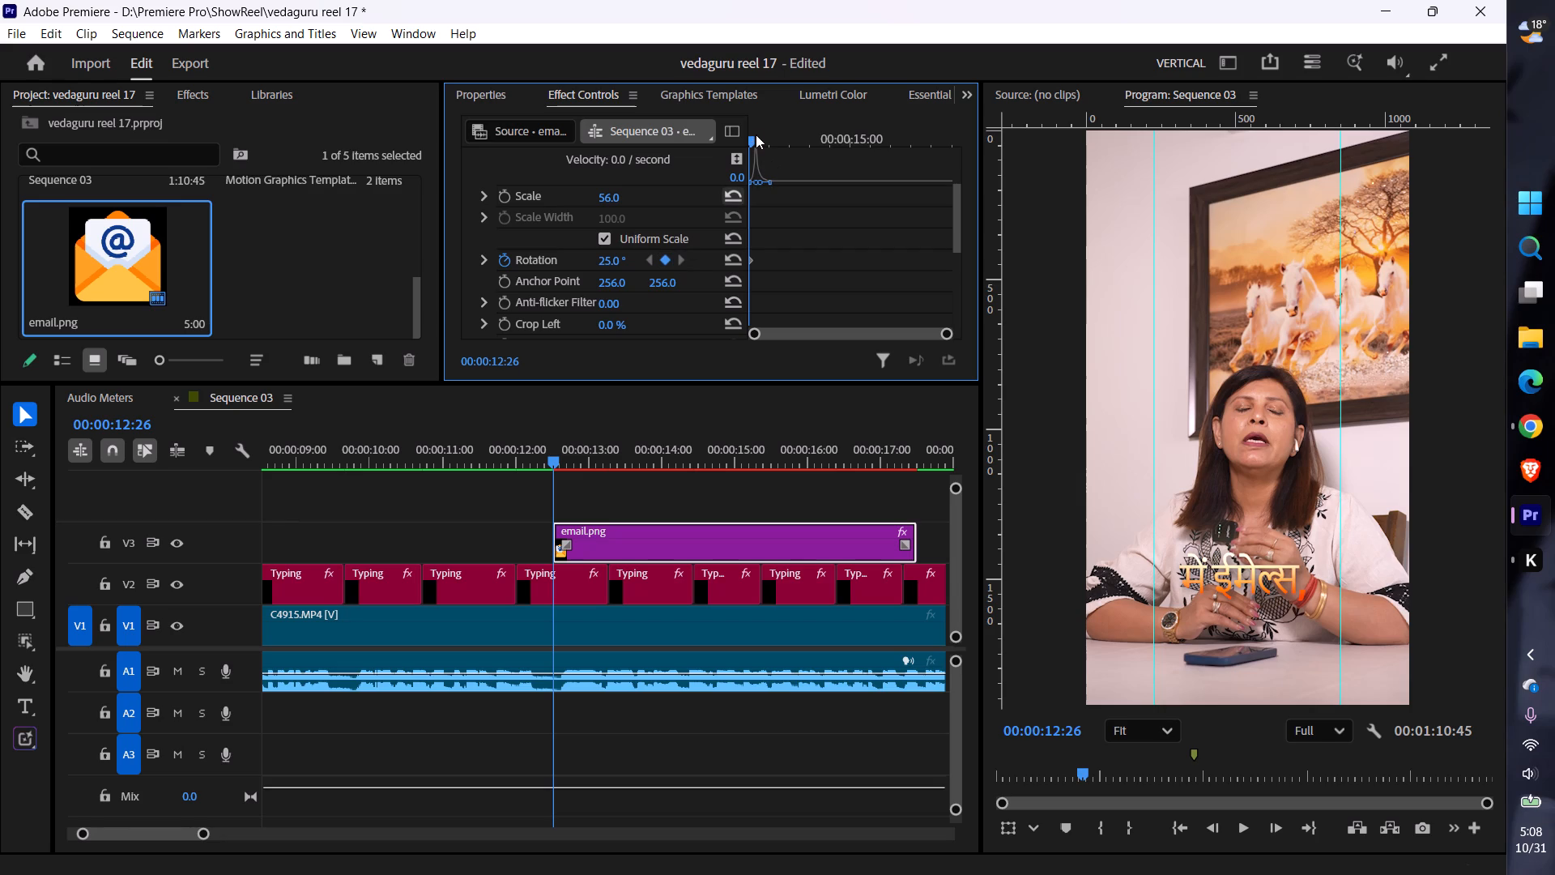
Add a Rotation keyframe of 0° to email.png at 00:00:13:02.
drag(751, 137, 772, 135)
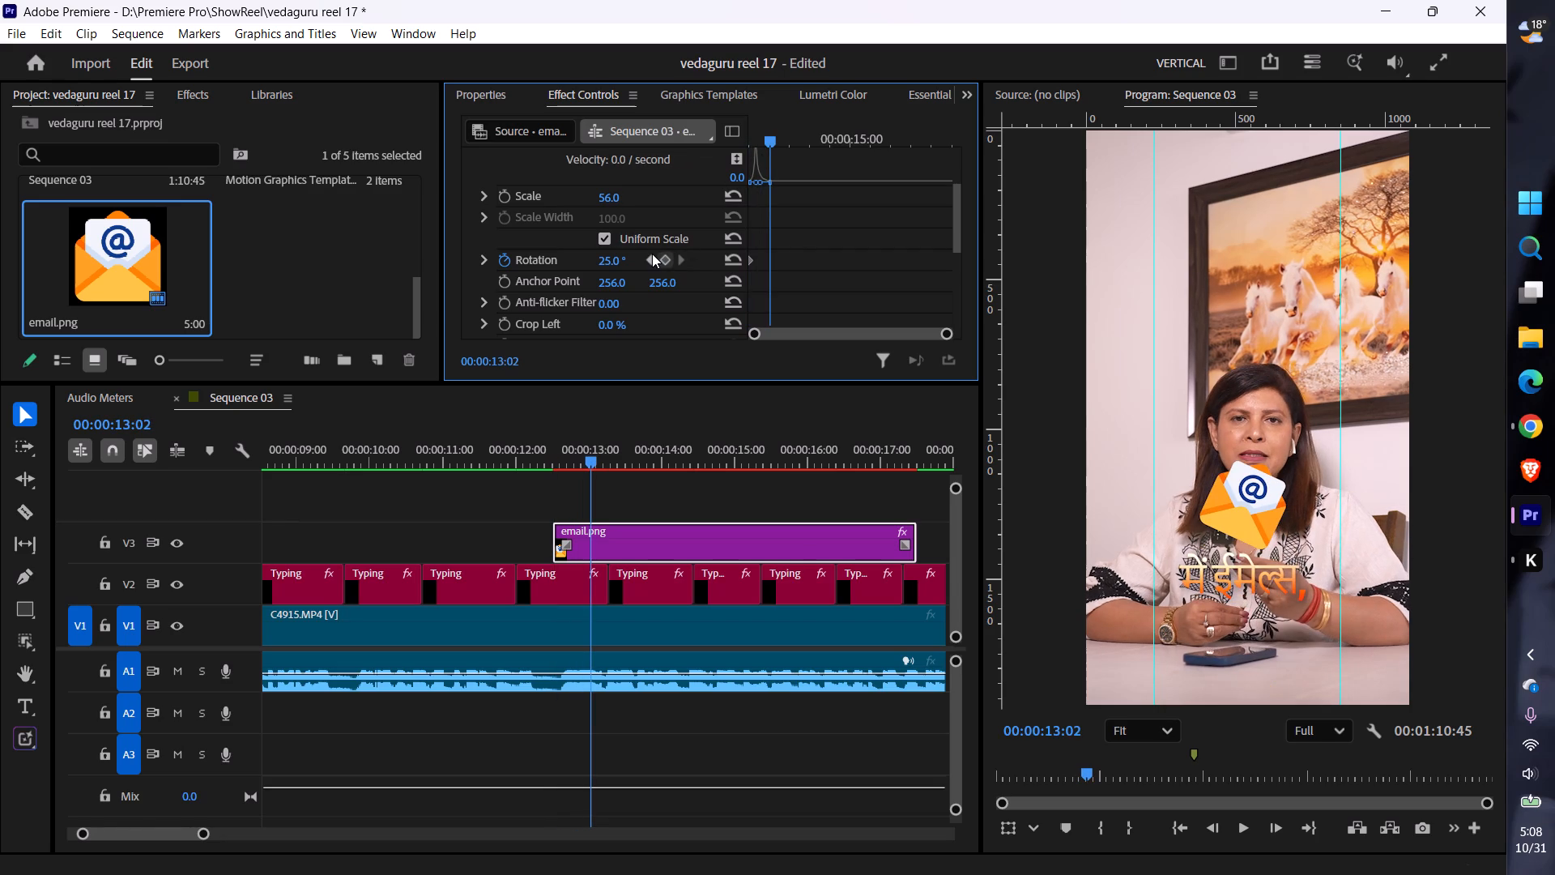
click(609, 265)
key(0)
key(Return)
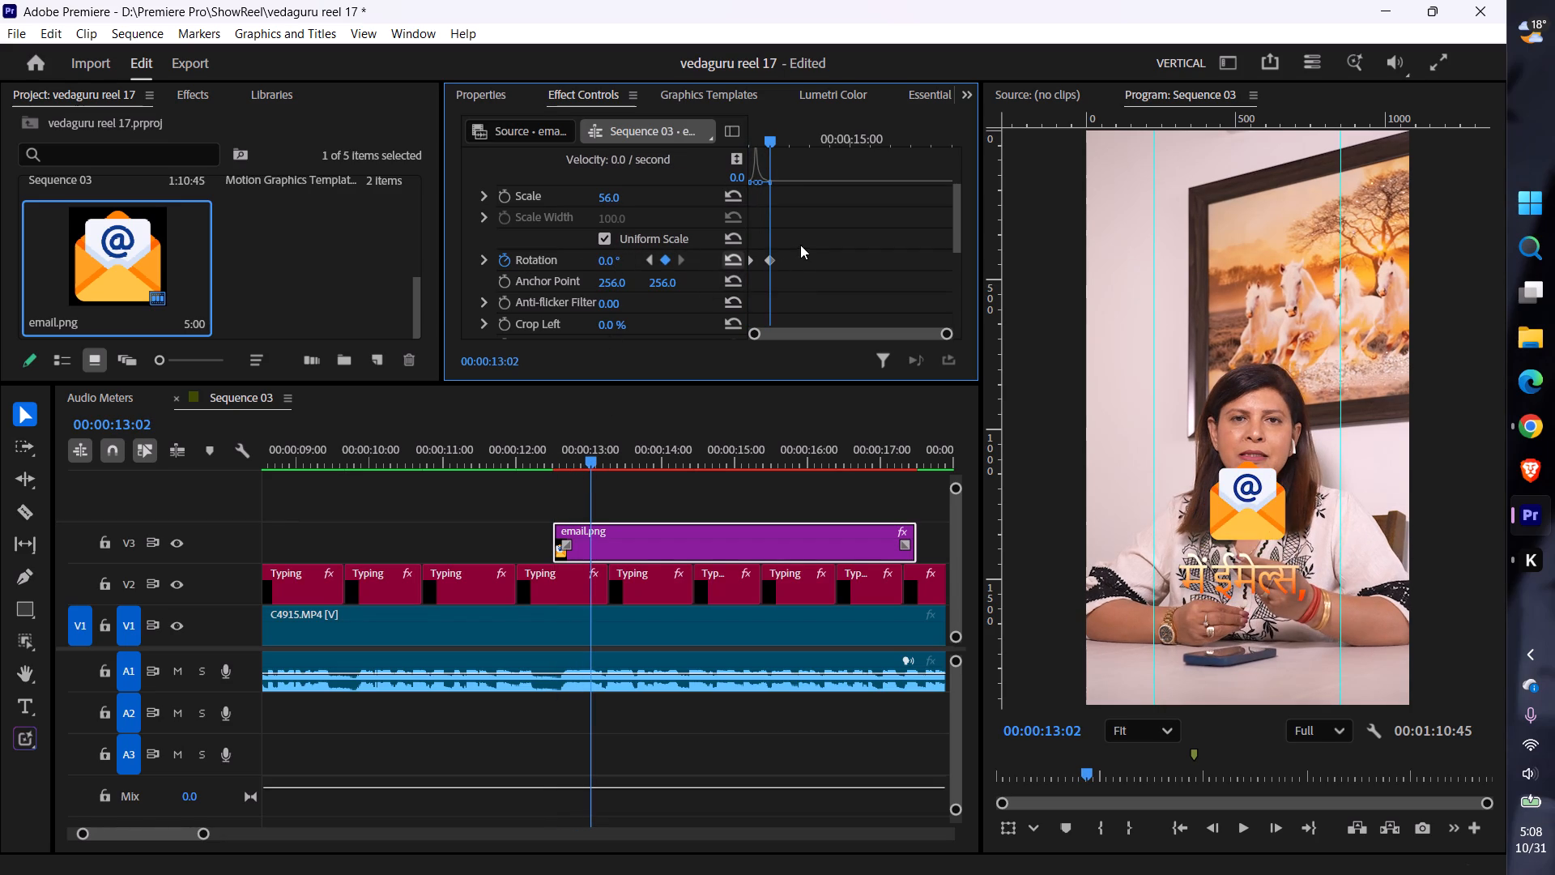
Select both Rotation keyframes of email.png and apply eased interpolation to them.
drag(797, 243, 737, 283)
drag(803, 243, 724, 282)
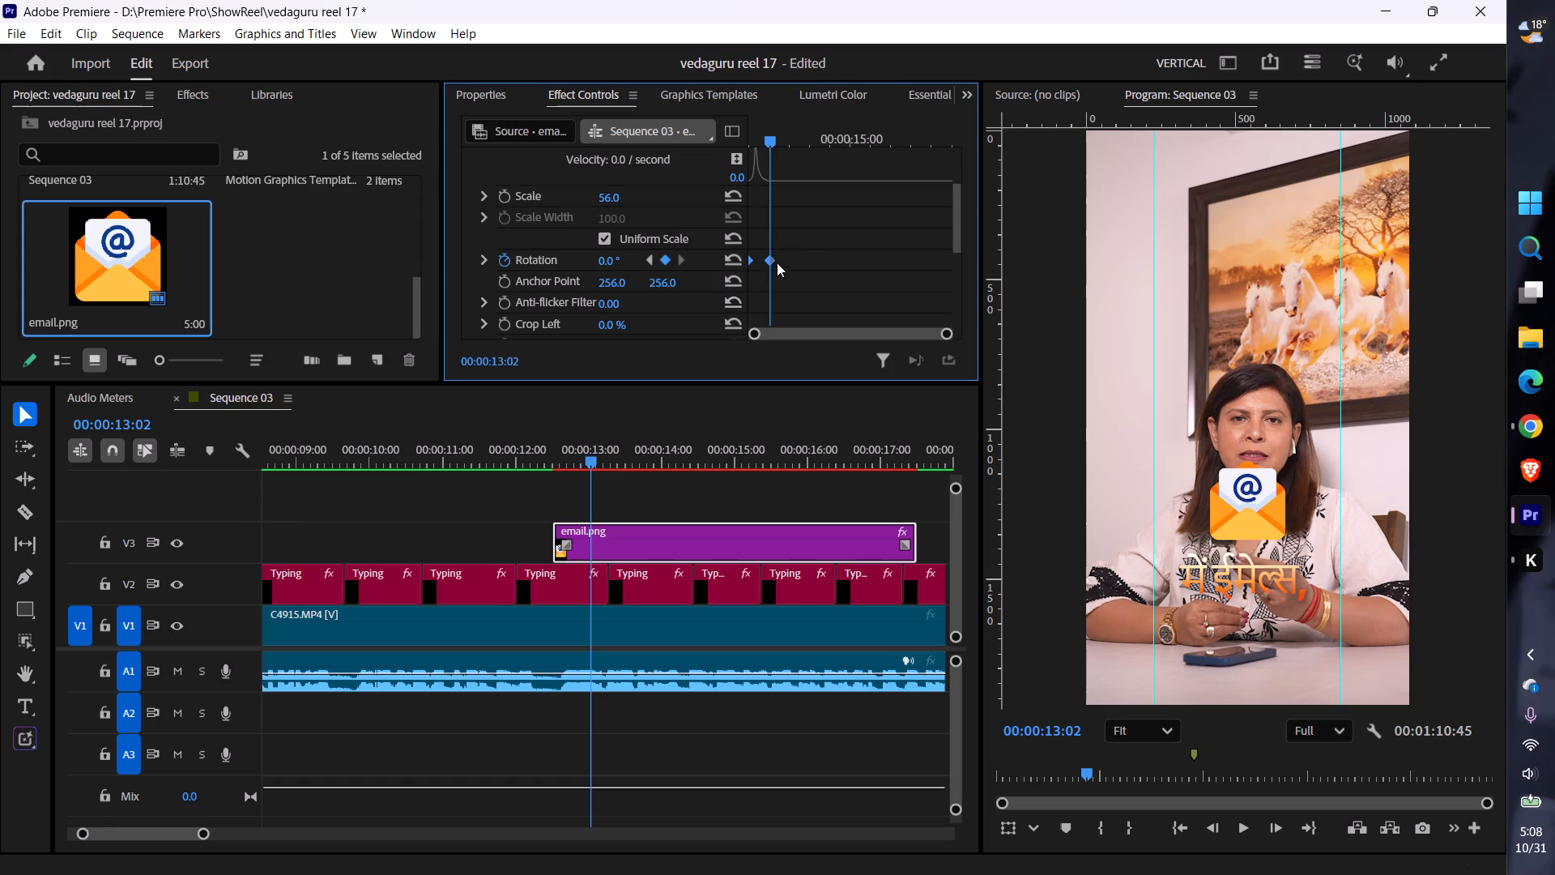
right_click(769, 258)
click(835, 506)
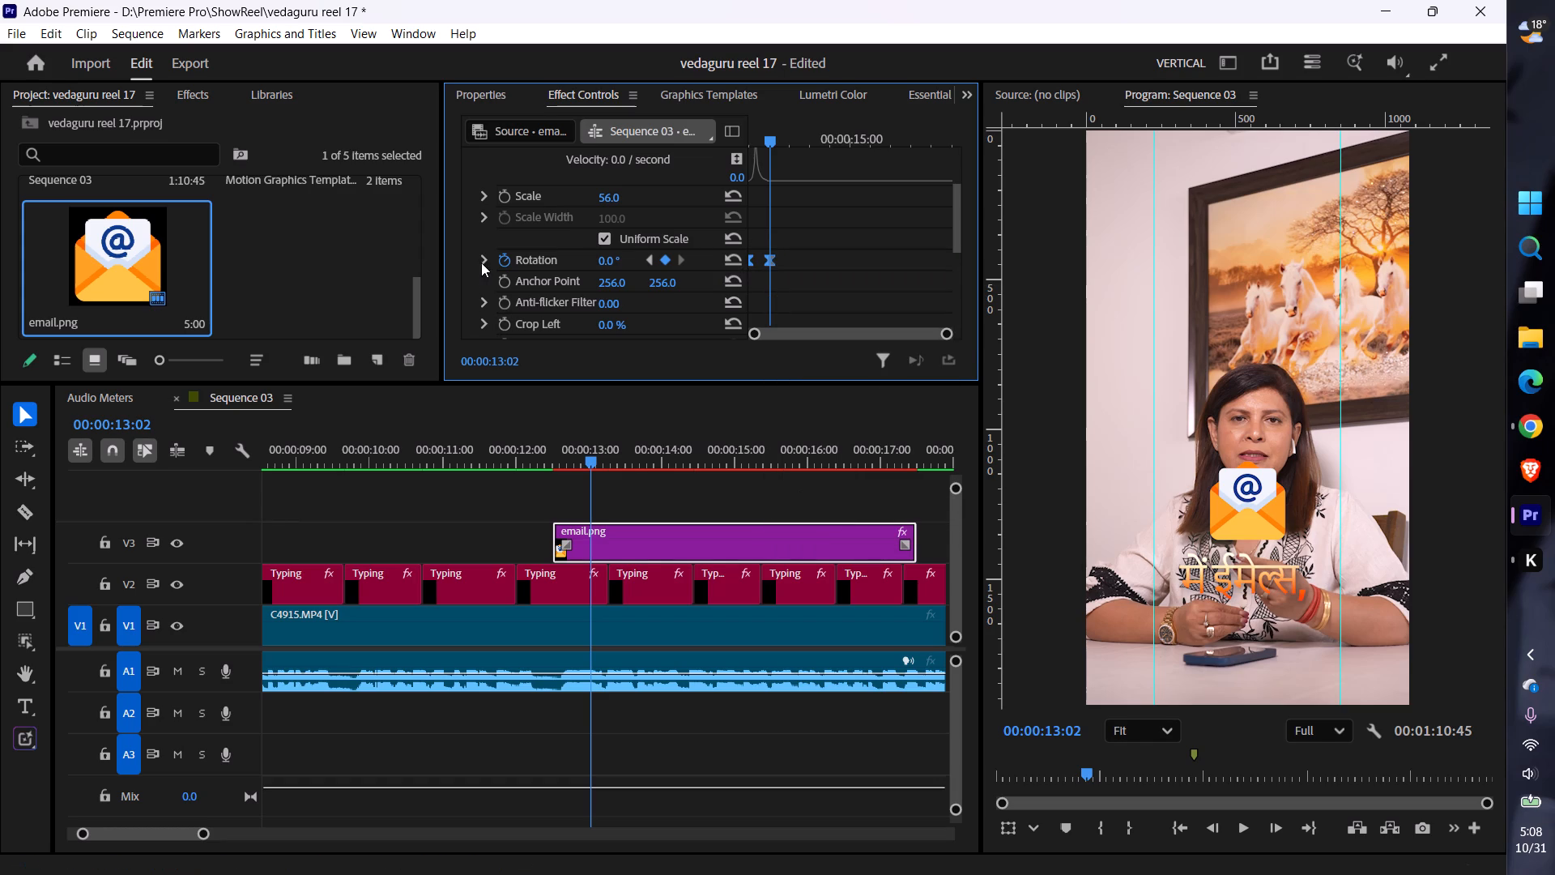
Reshape email.png's Rotation velocity curve to build quickly after the first keyframe and stay fast until the second.
click(481, 262)
scroll(792, 275, down, 7)
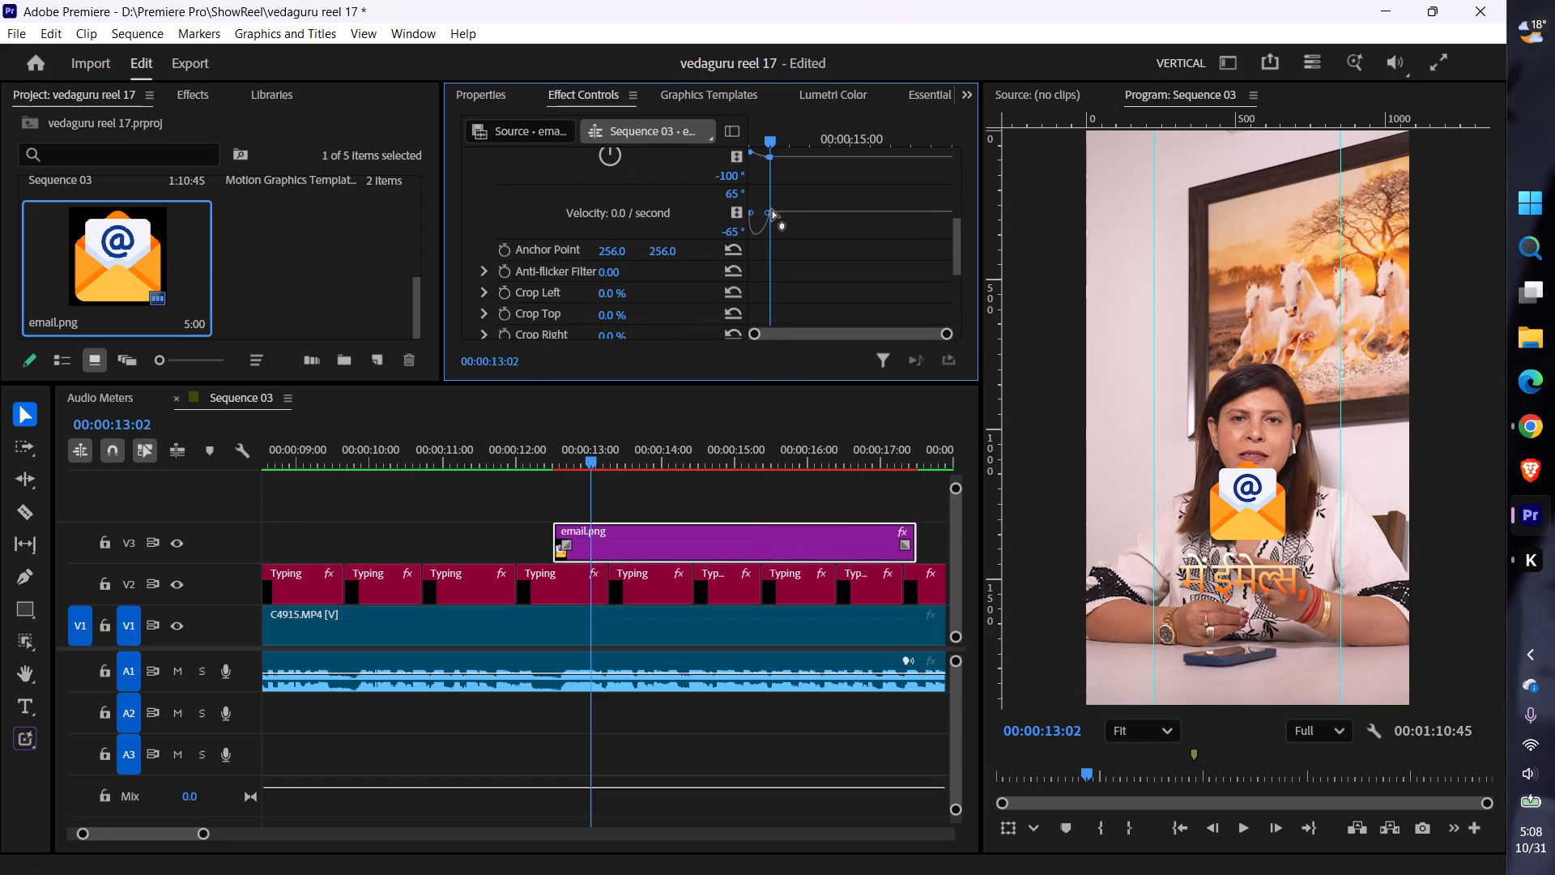
drag(769, 214, 692, 236)
drag(772, 234, 789, 212)
Preview the icon's entrance and shift the email.png clip slightly earlier on V3 to start at 00:00:12:16, checking it against the speech.
click(547, 457)
key(space)
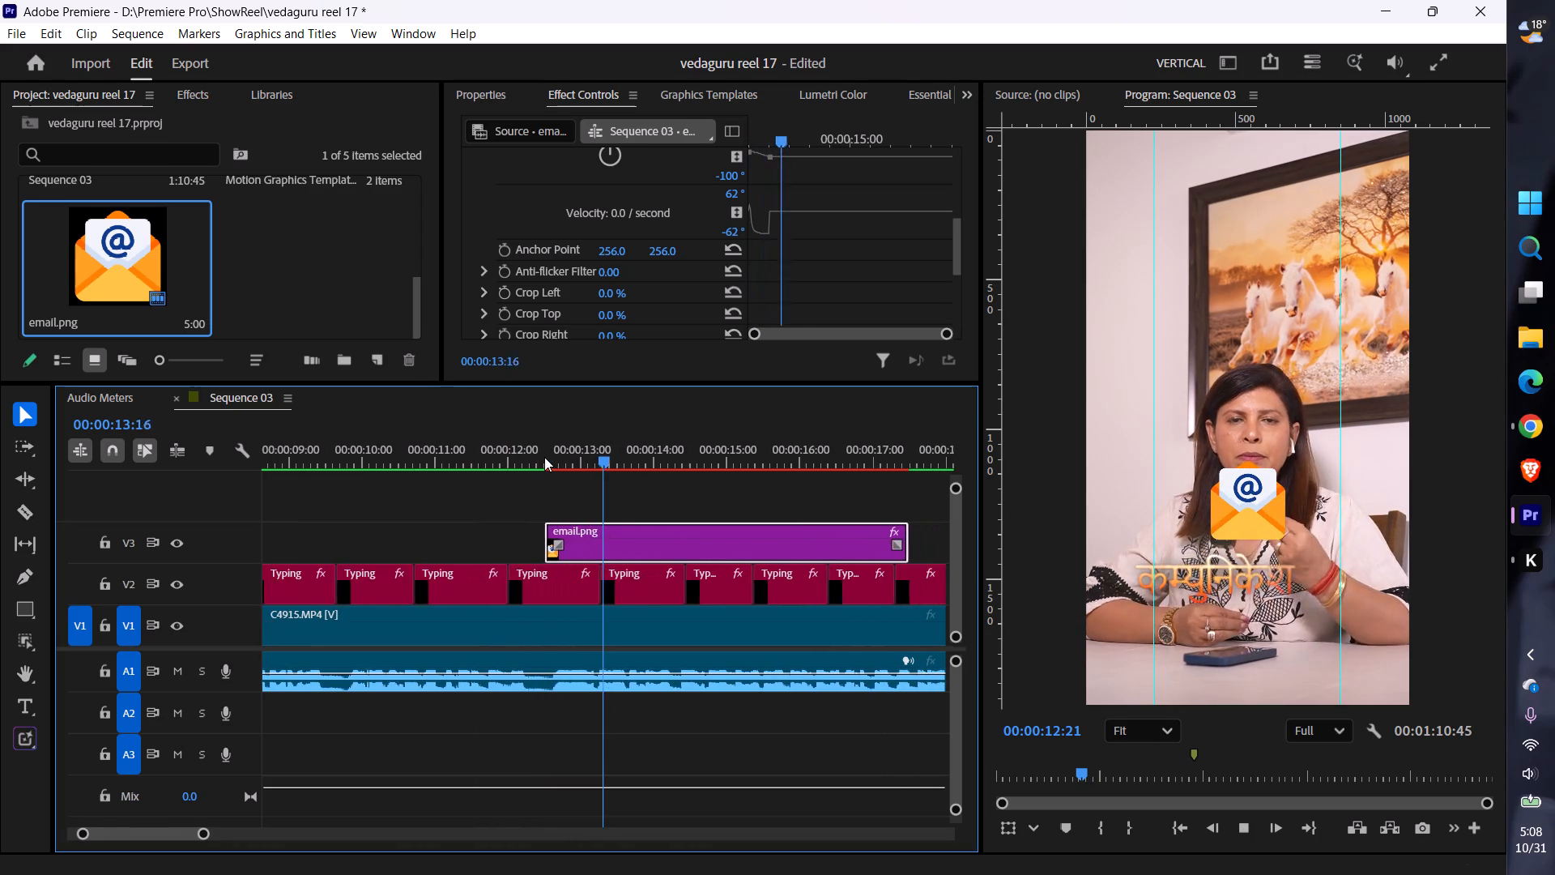
key(space)
alt+scroll(576, 507, down, 5)
click(520, 455)
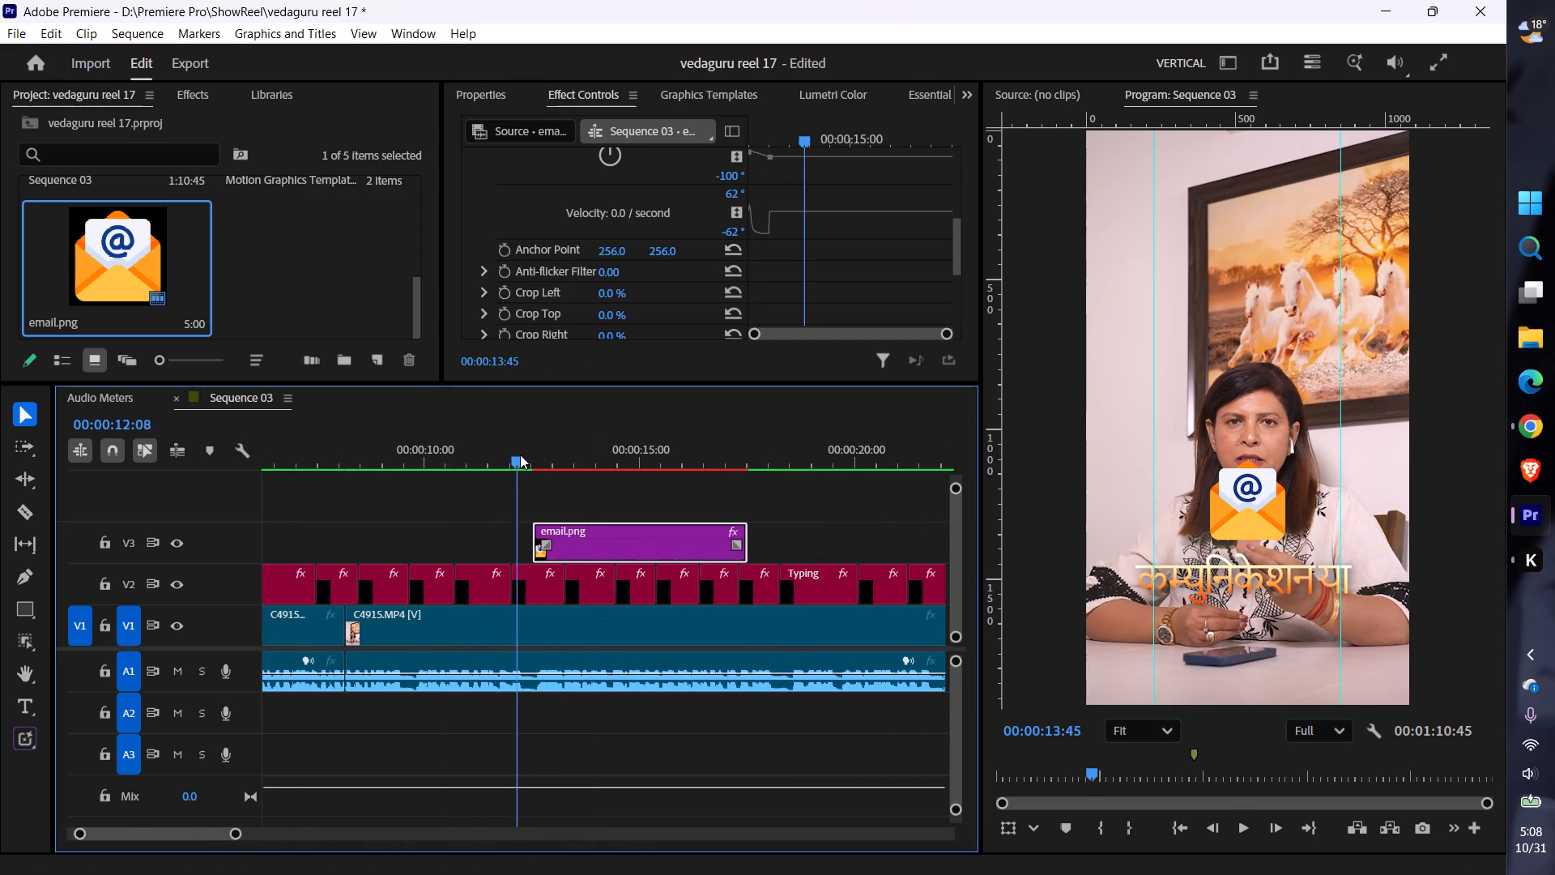
key(space)
key(space)
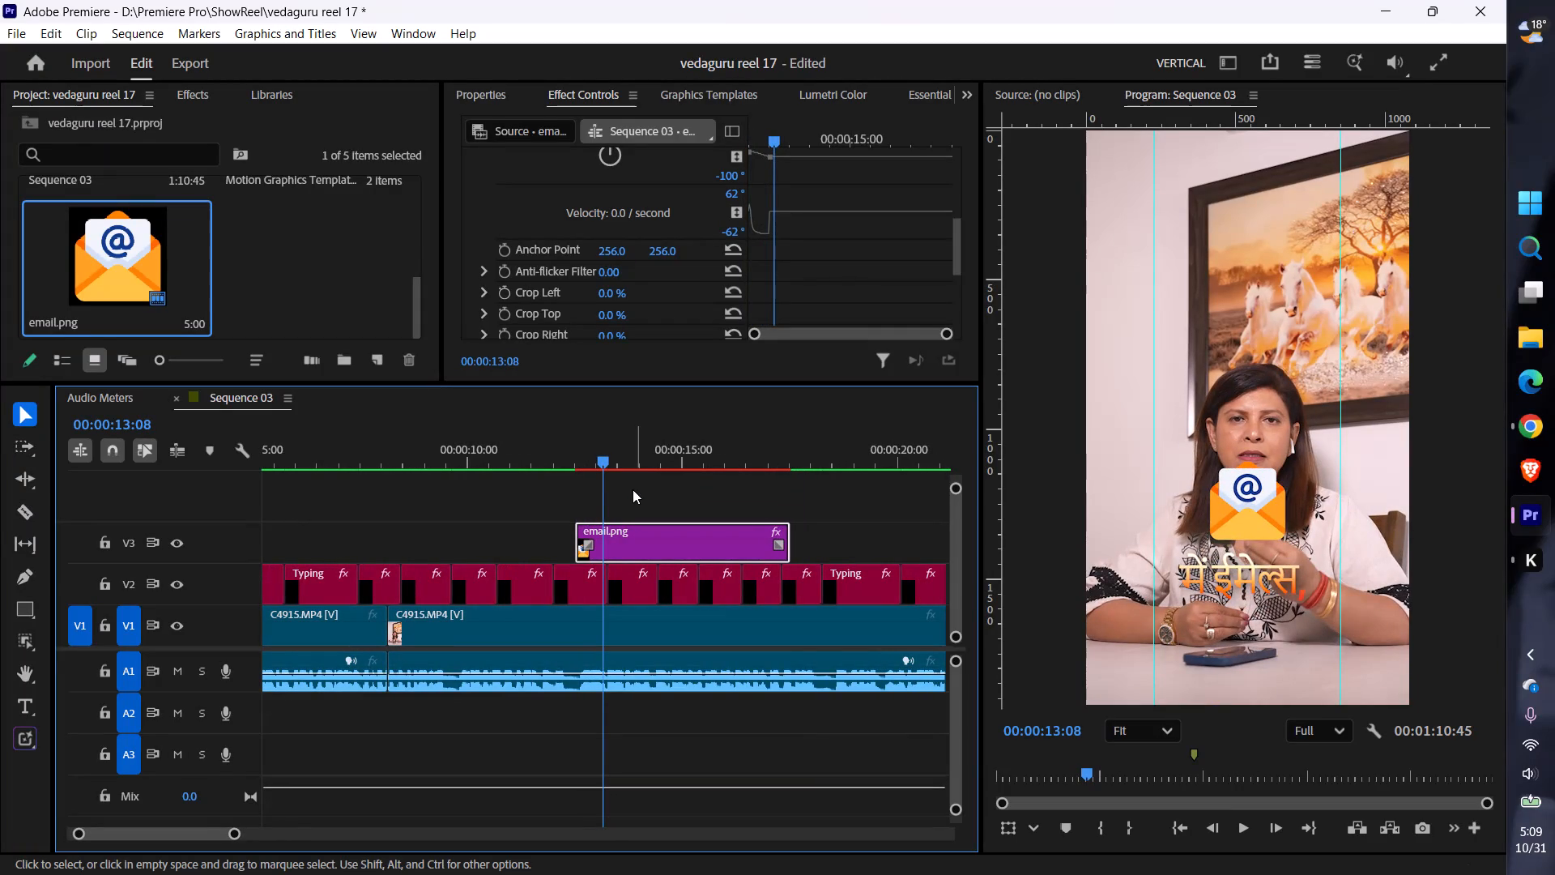
drag(640, 549, 633, 550)
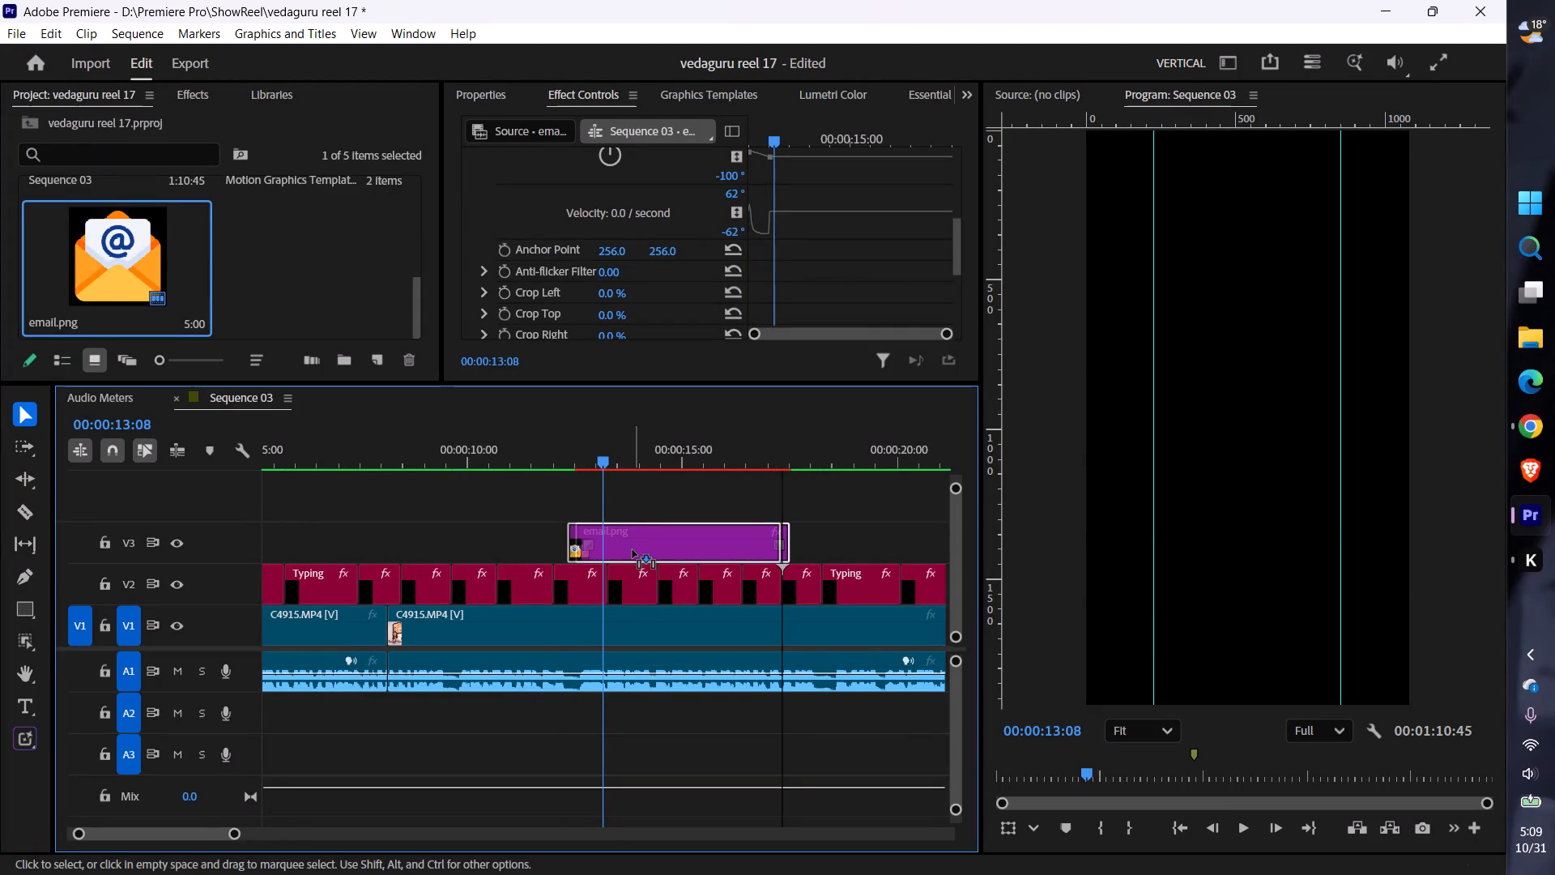
drag(633, 550, 626, 547)
click(538, 458)
key(space)
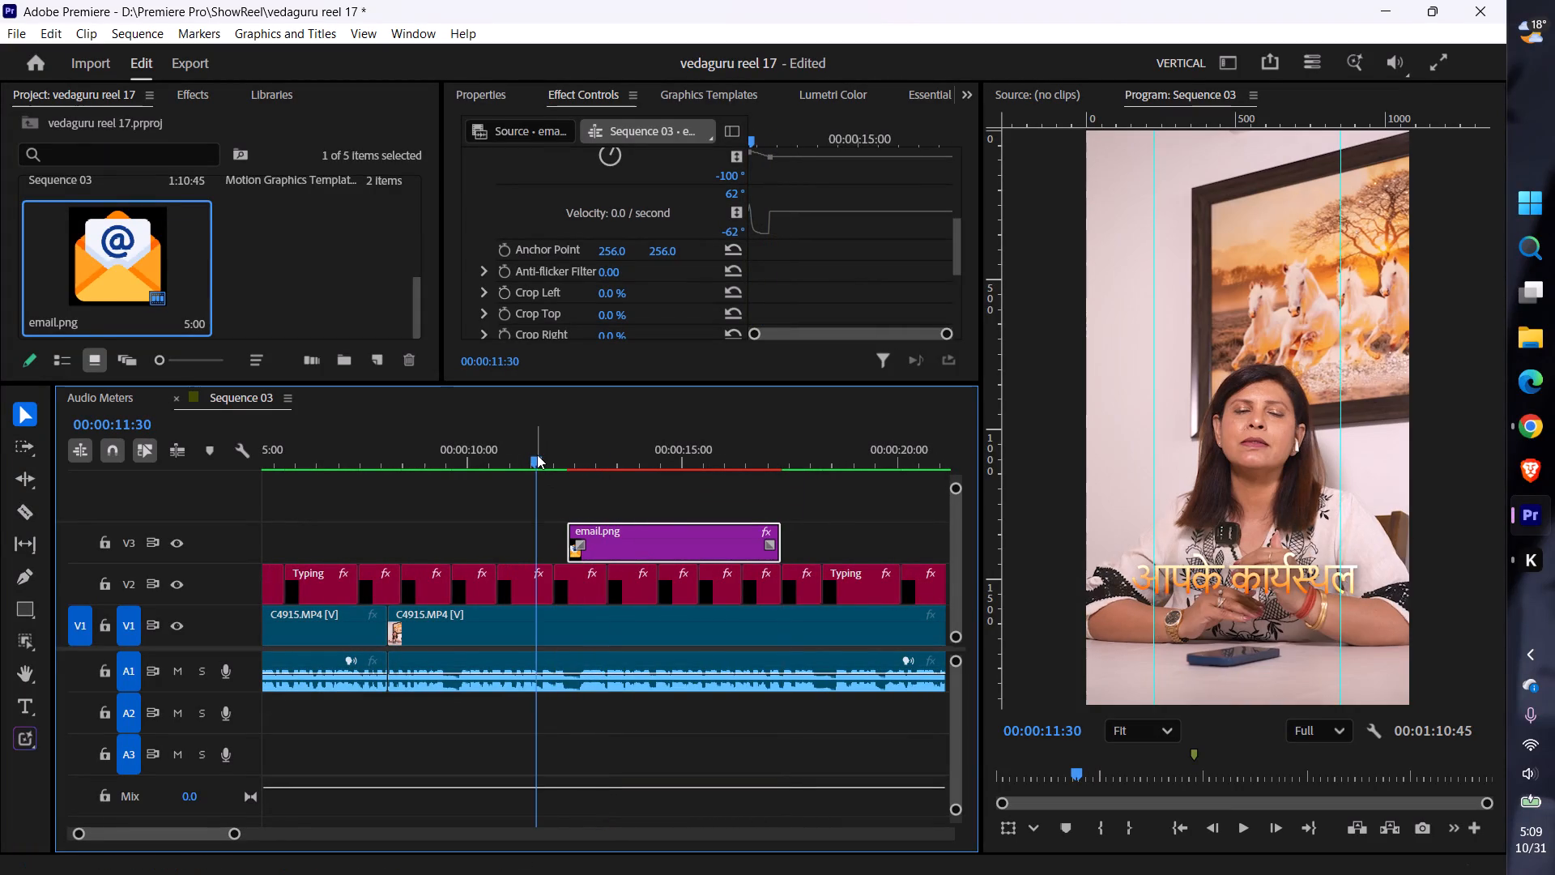
key(space)
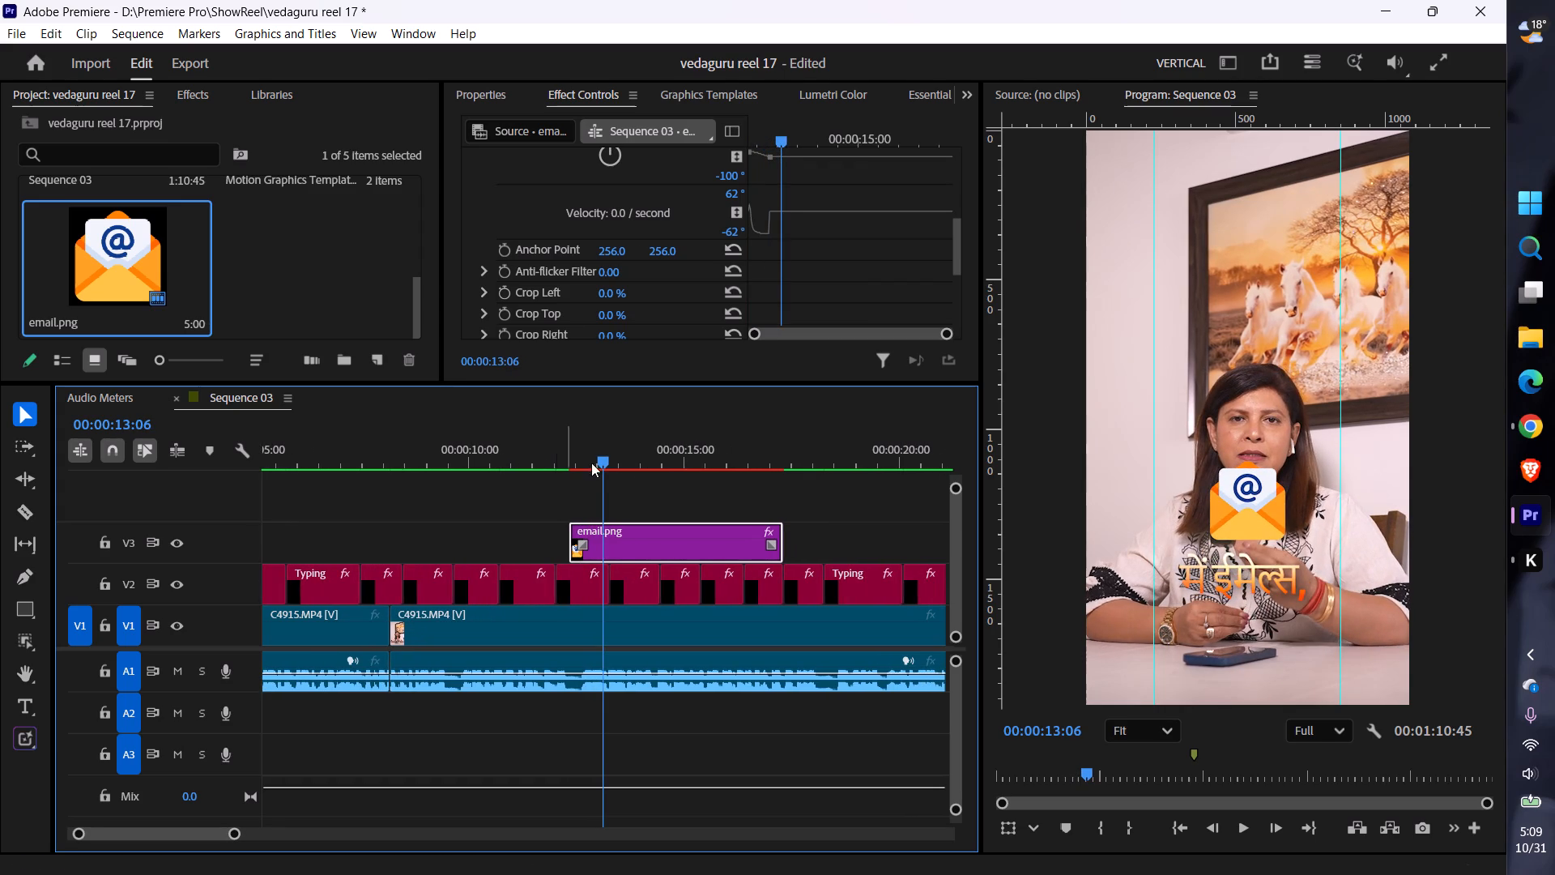
key(space)
key(space)
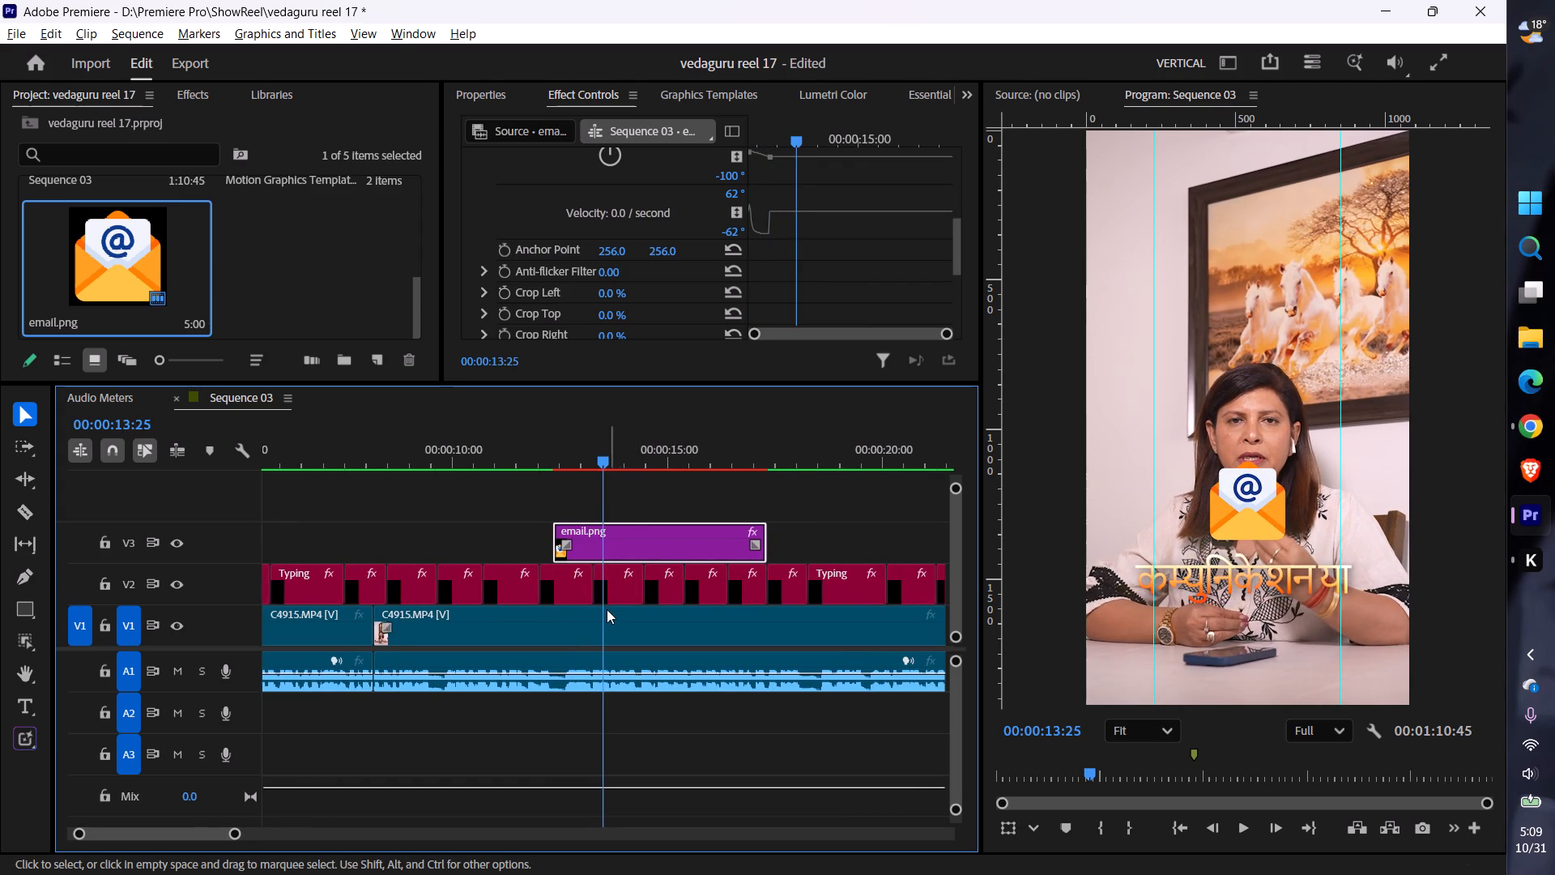
Split email.png on V3 at 00:00:13:16 and delete the portion after the cut.
alt+scroll(607, 609, up, 7)
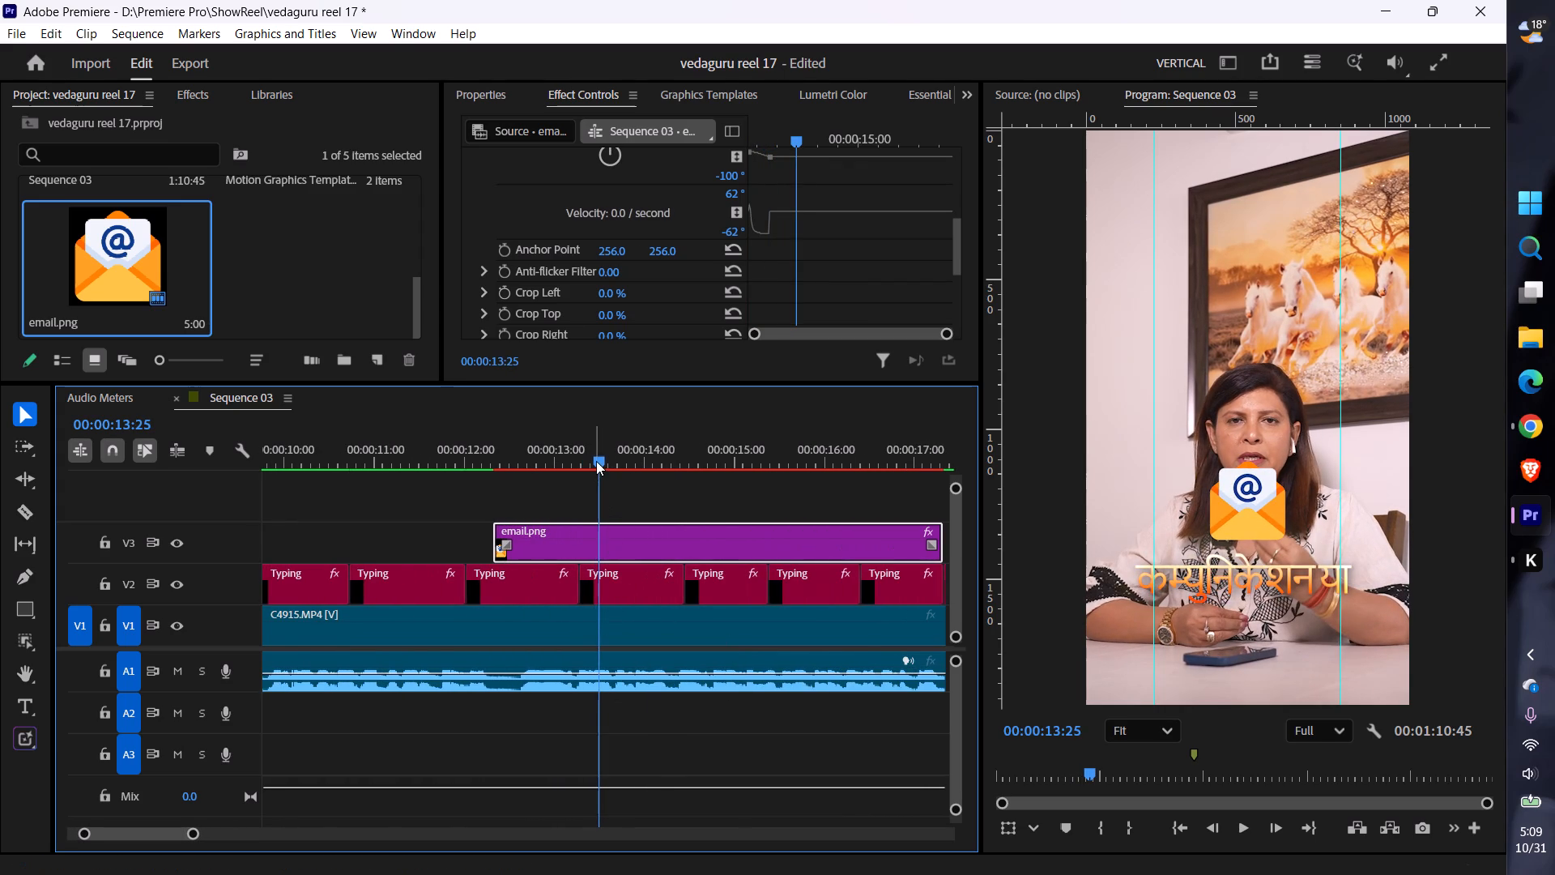
drag(599, 459, 584, 472)
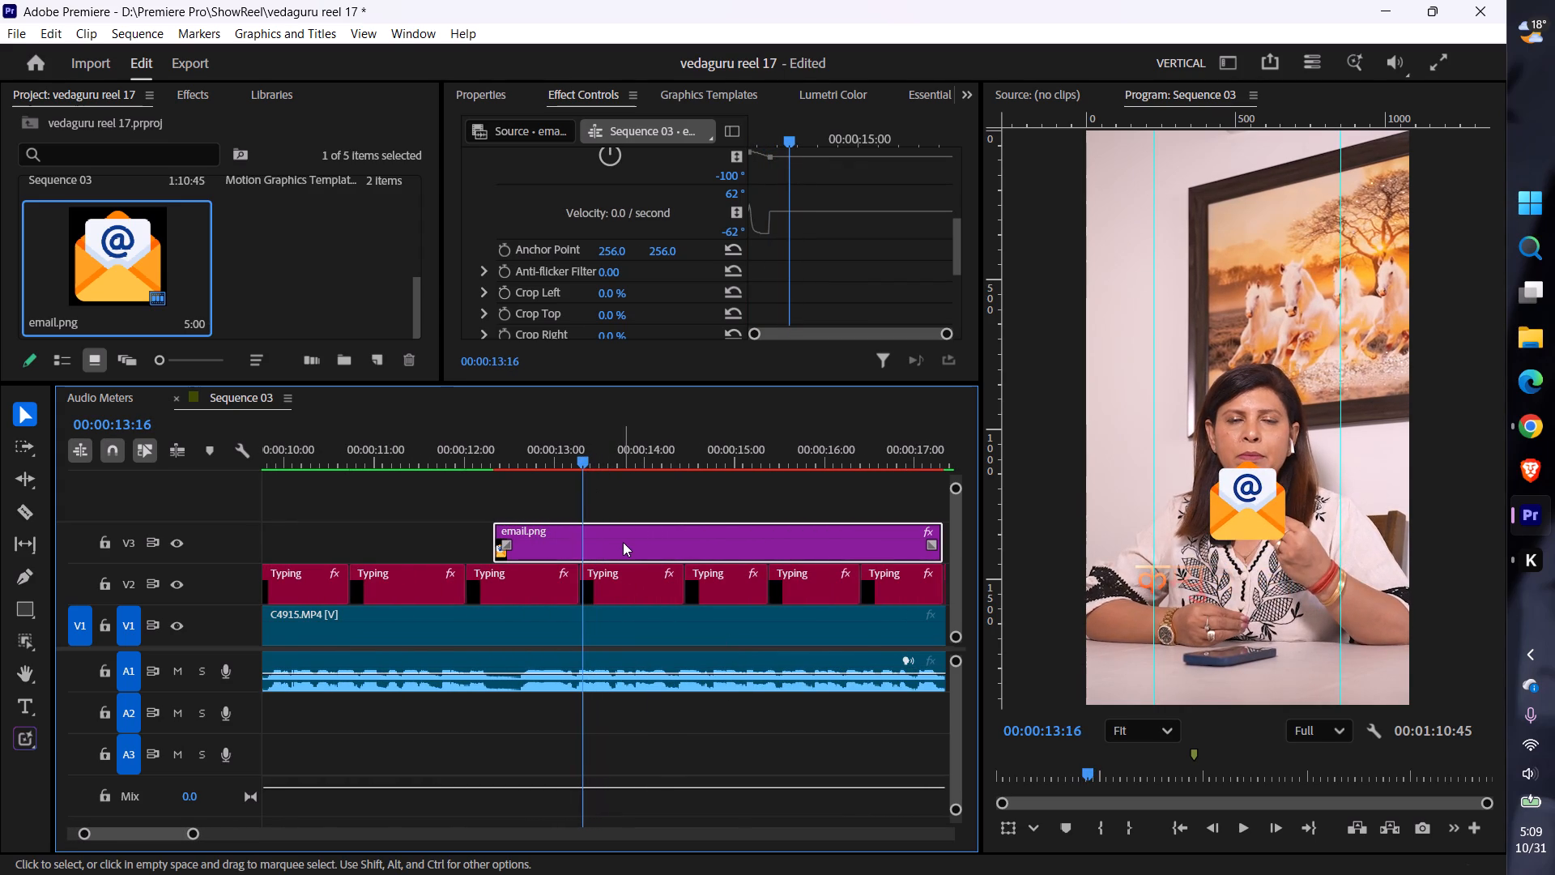
key(ctrl+k)
key(ctrl+Down)
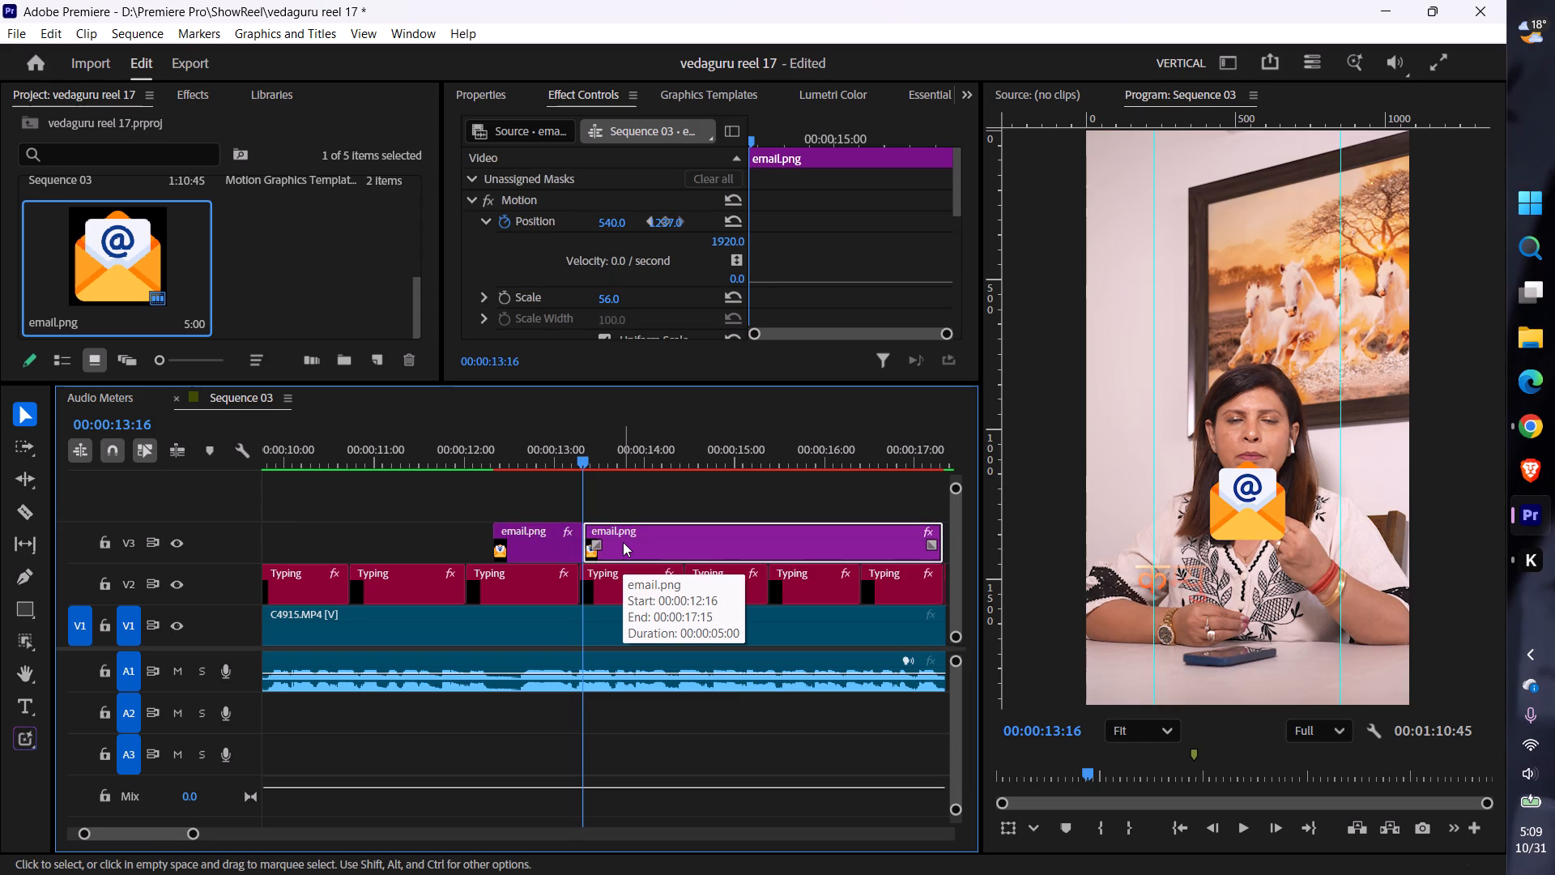
key(Delete)
Play back the shortened email.png overlay and park the playhead at its end, 00:00:13:16.
click(505, 456)
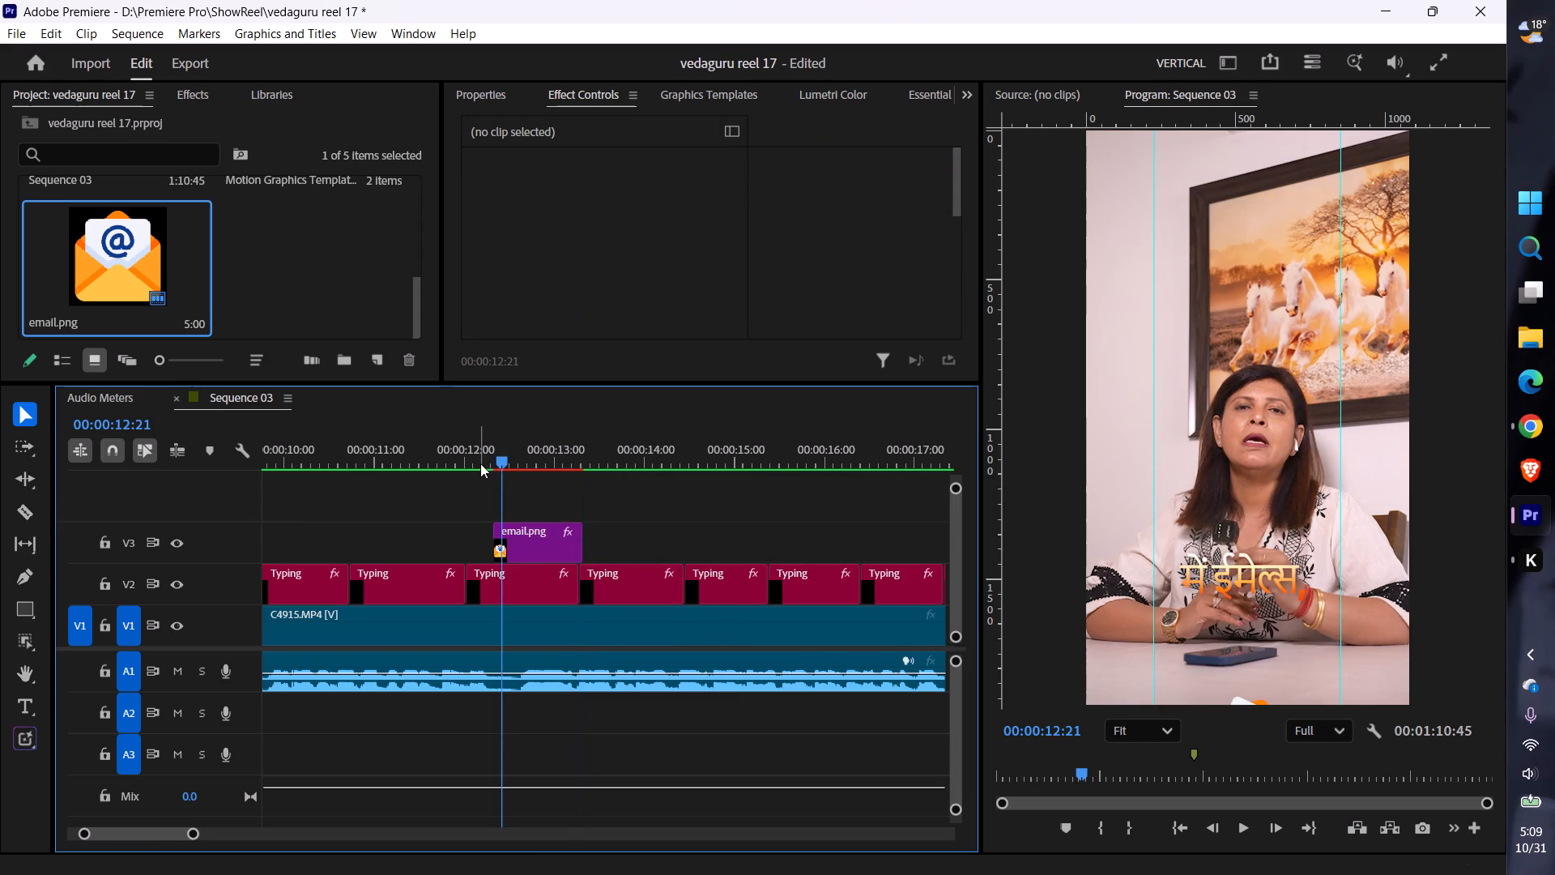
click(466, 453)
key(space)
key(space)
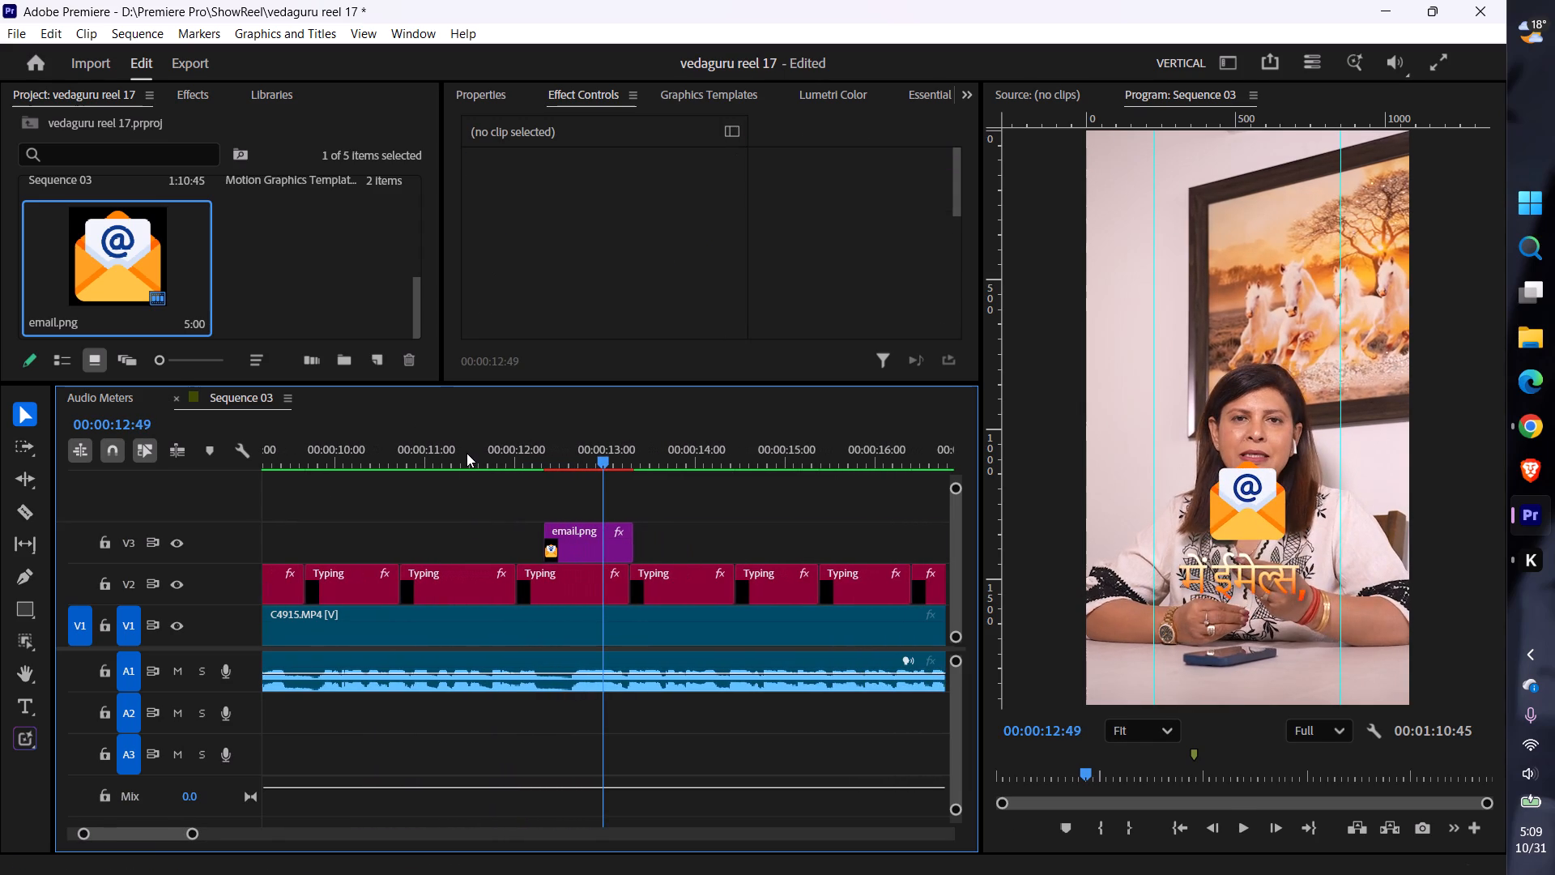
key(space)
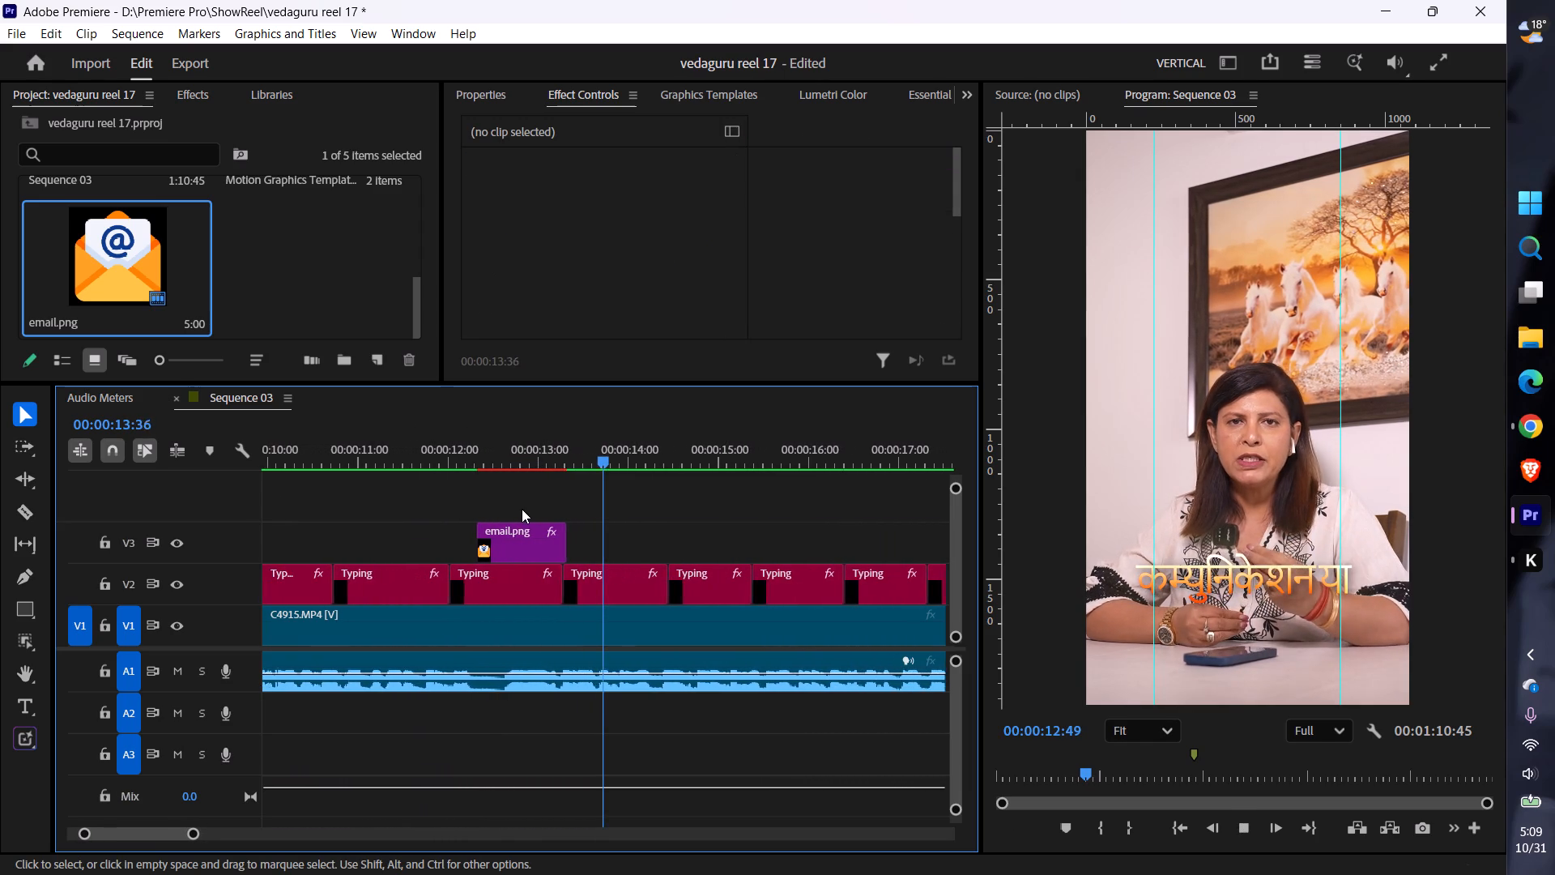
key(space)
drag(590, 465, 564, 484)
Switch to Chrome, close the three leftover email icon tabs, and dismiss the thank-you pop-up on the Pexels email video results.
key(alt+Tab)
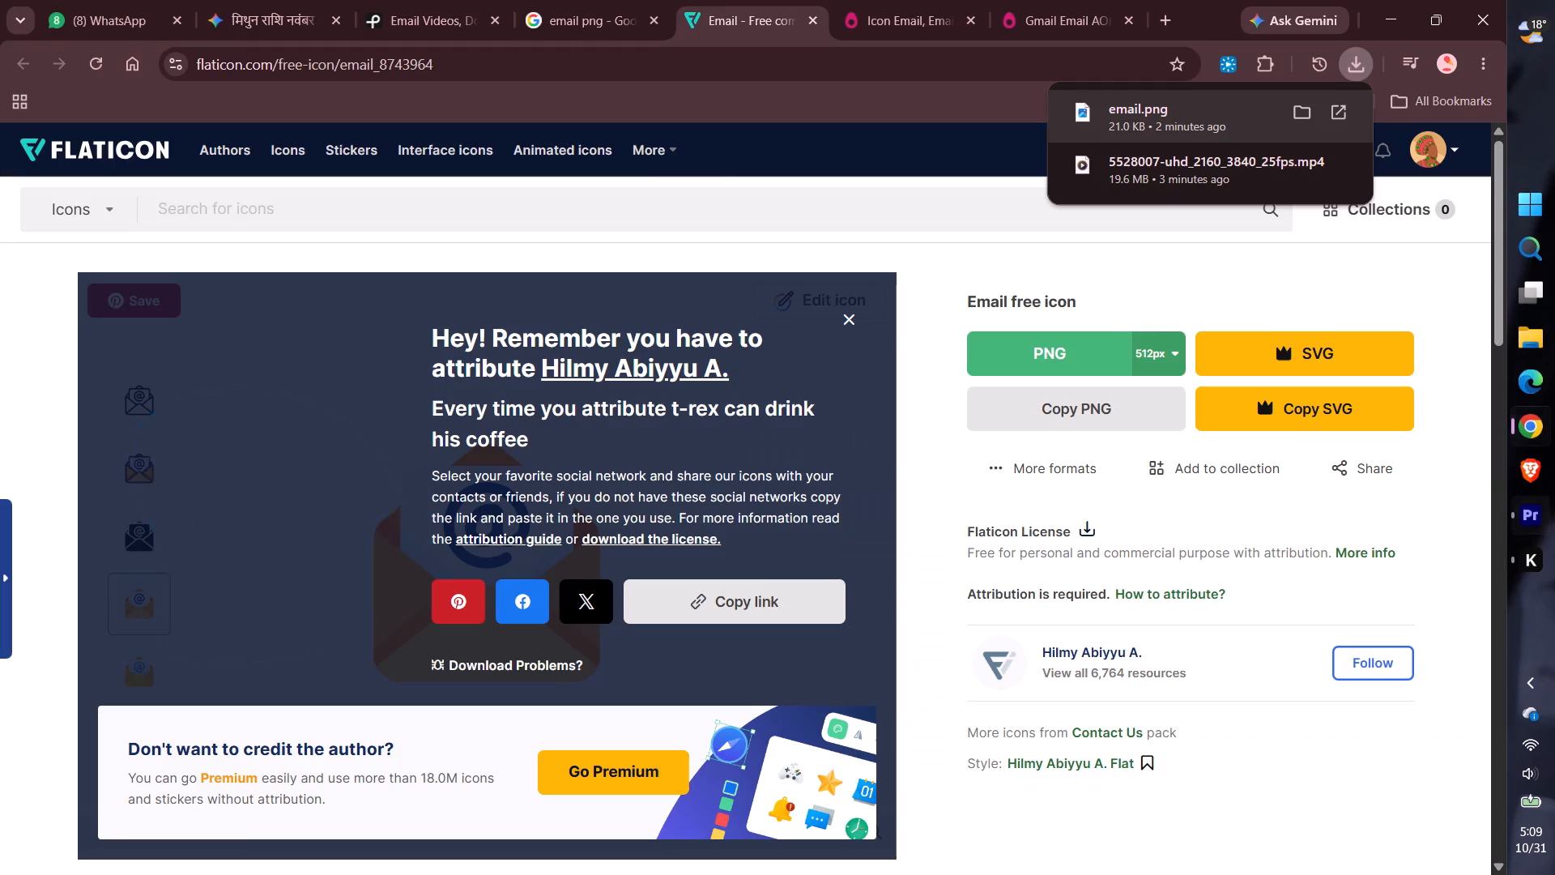
click(1134, 20)
click(1132, 23)
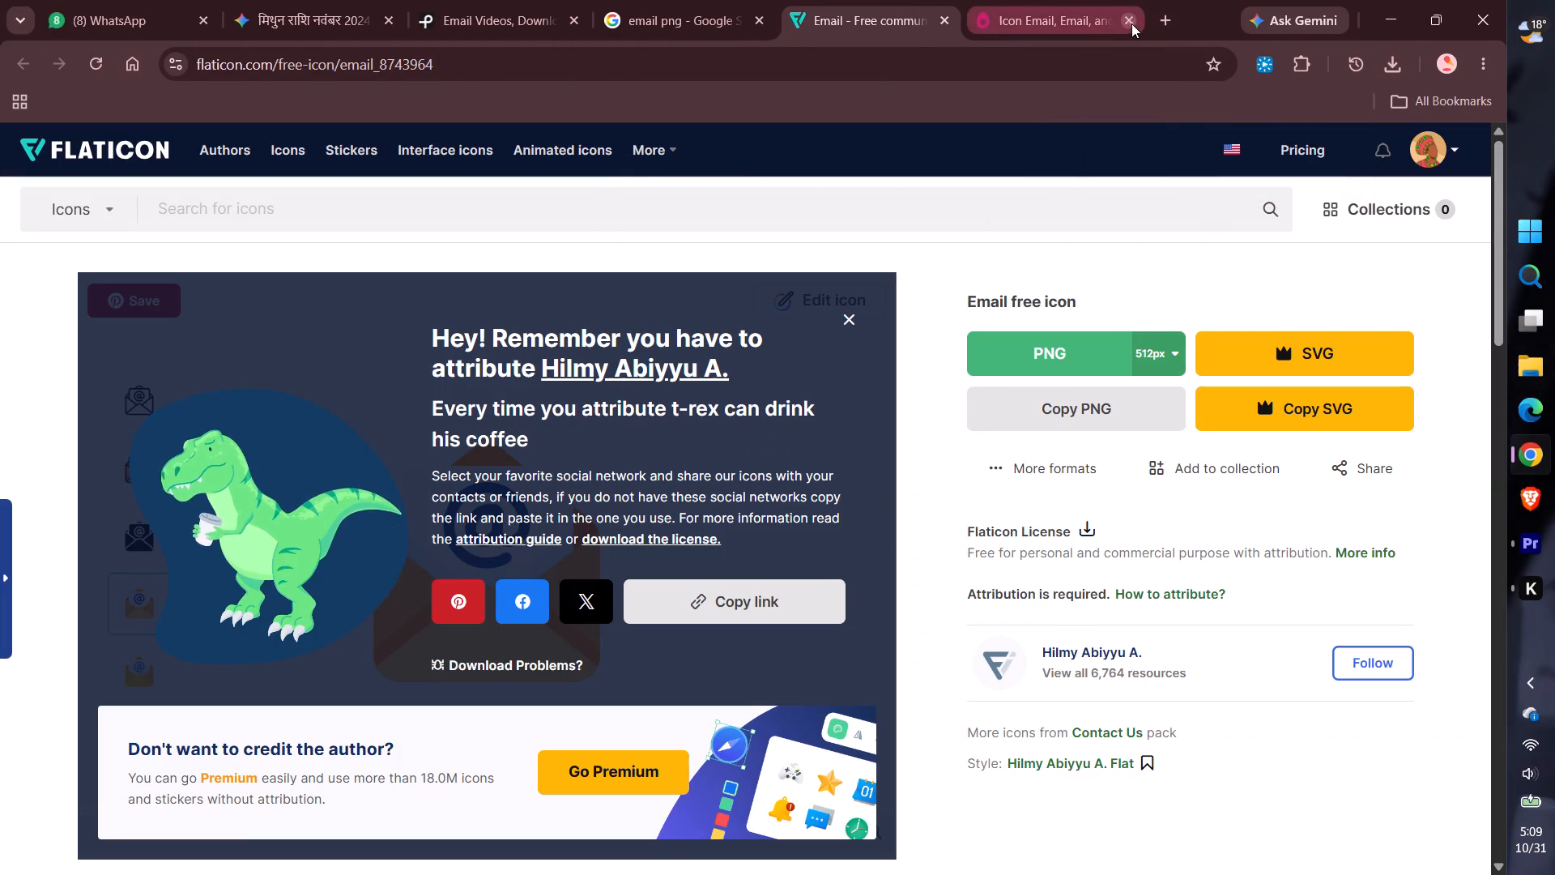
click(1127, 14)
click(670, 0)
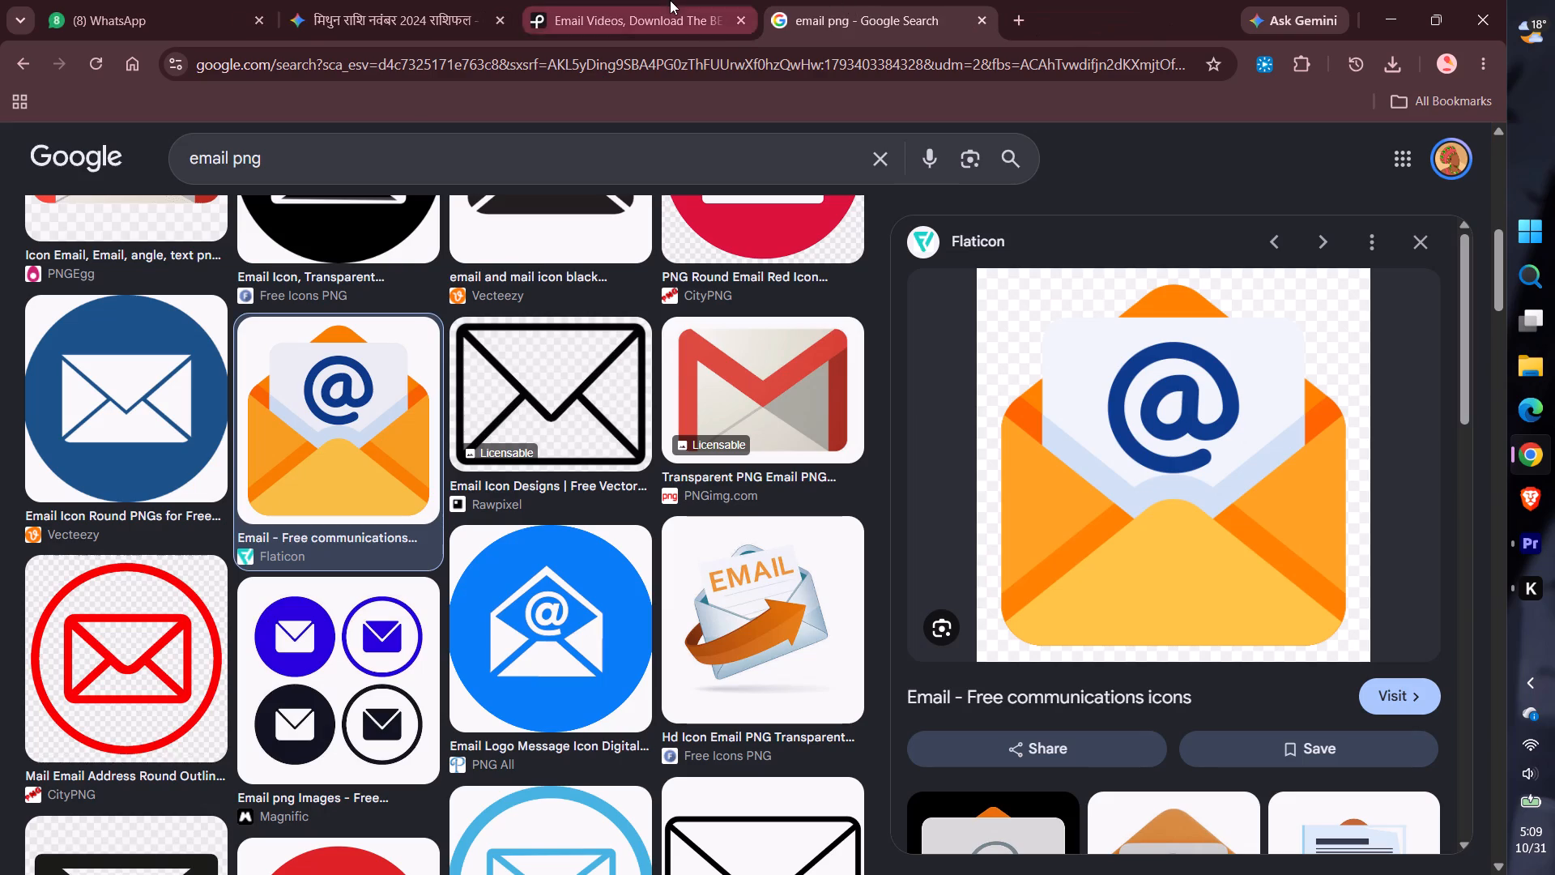
click(1012, 236)
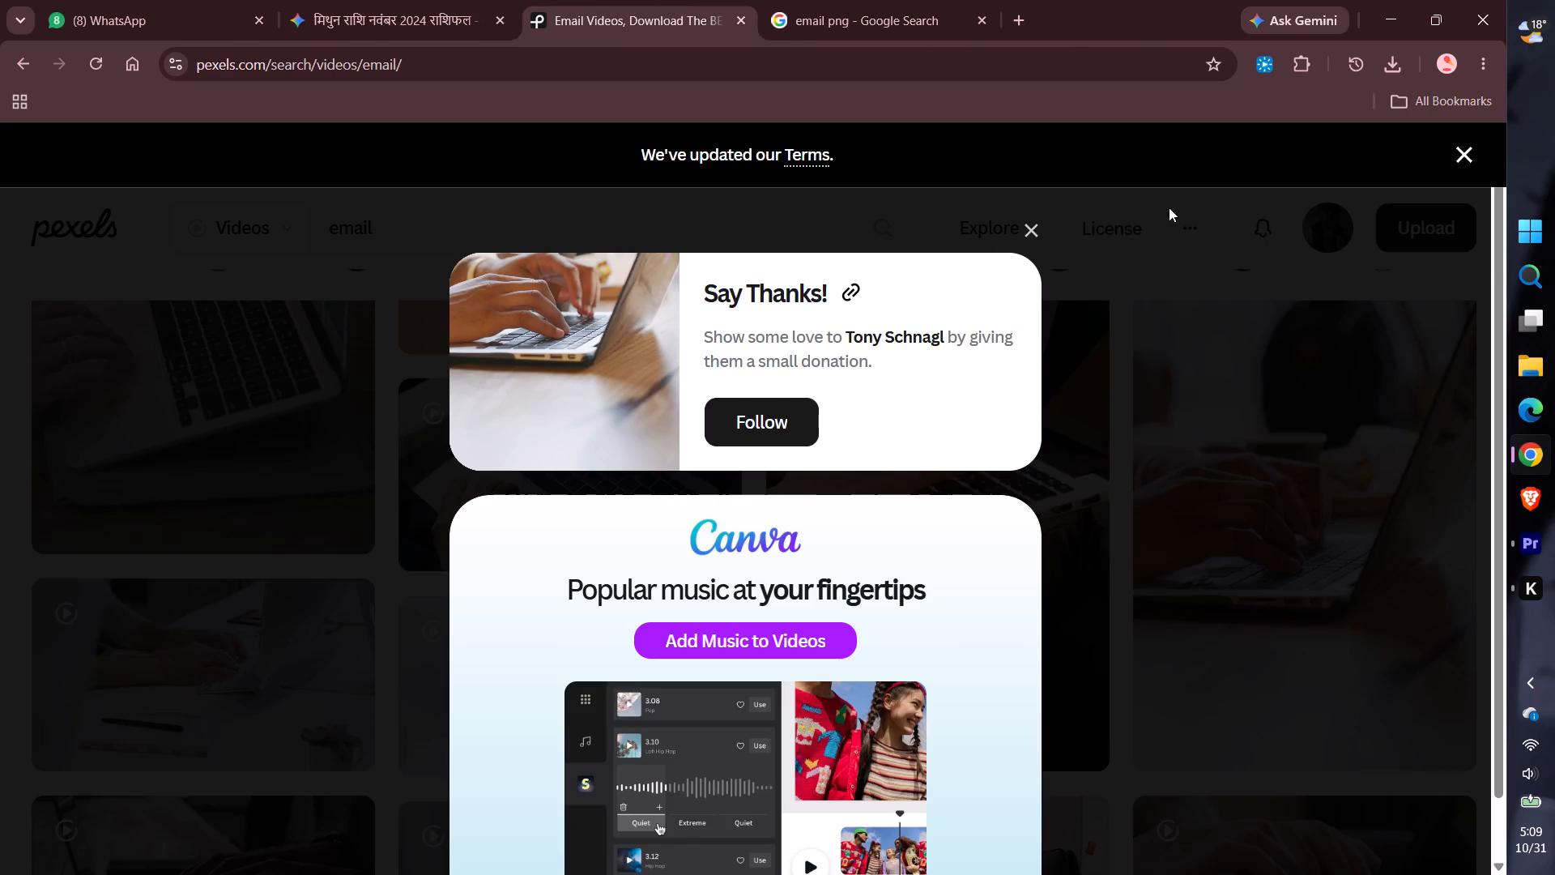
click(1040, 231)
Search Pexels videos for "comunication".
scroll(588, 259, up, 8)
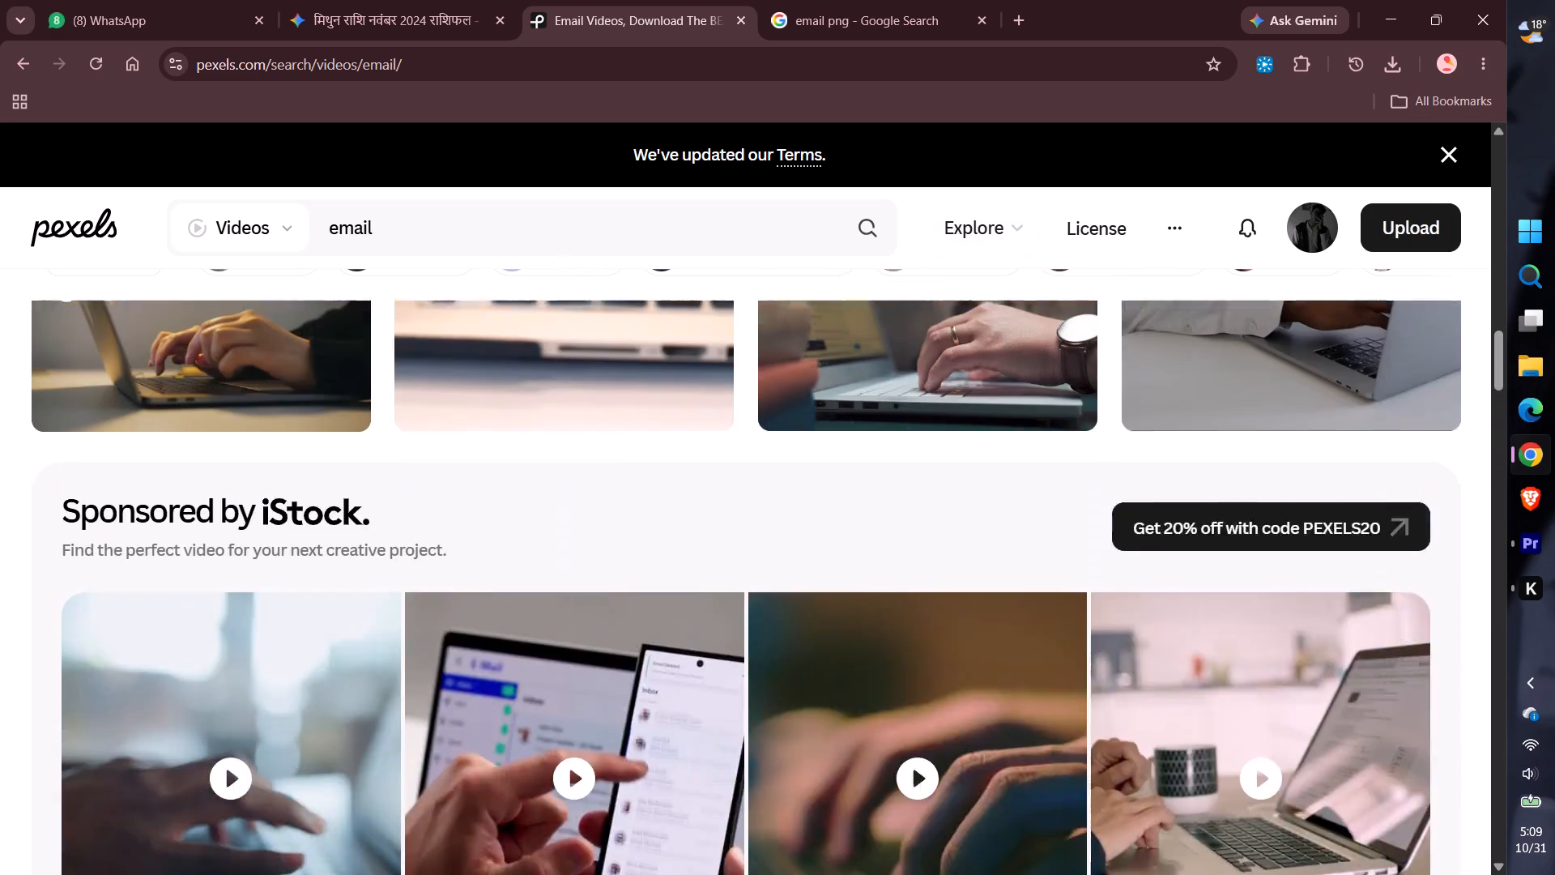
drag(560, 233, 128, 194)
text(comu)
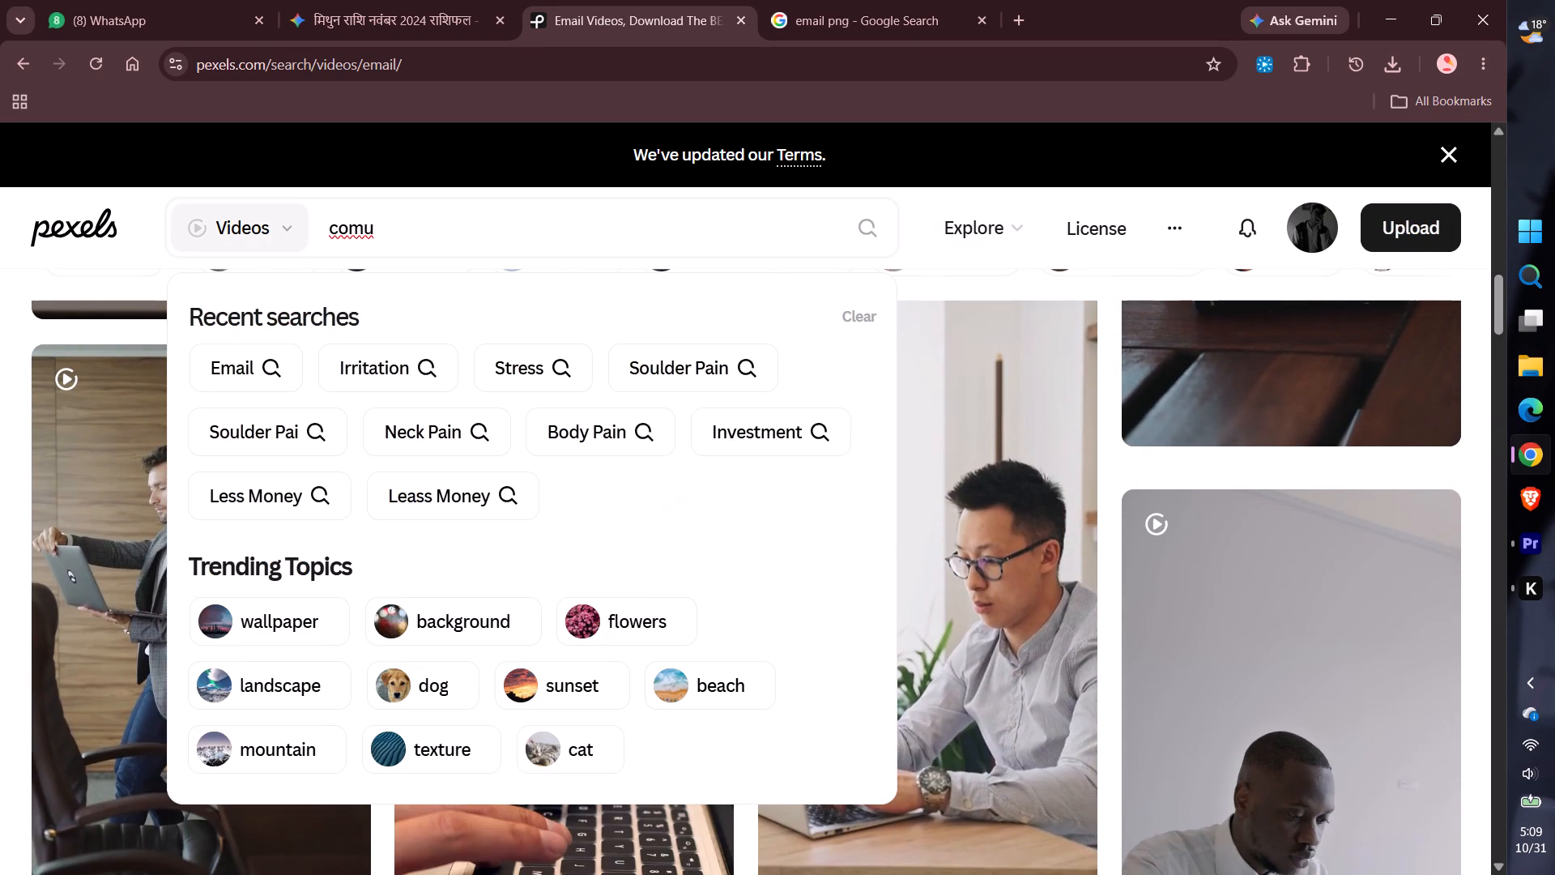
text(nication)
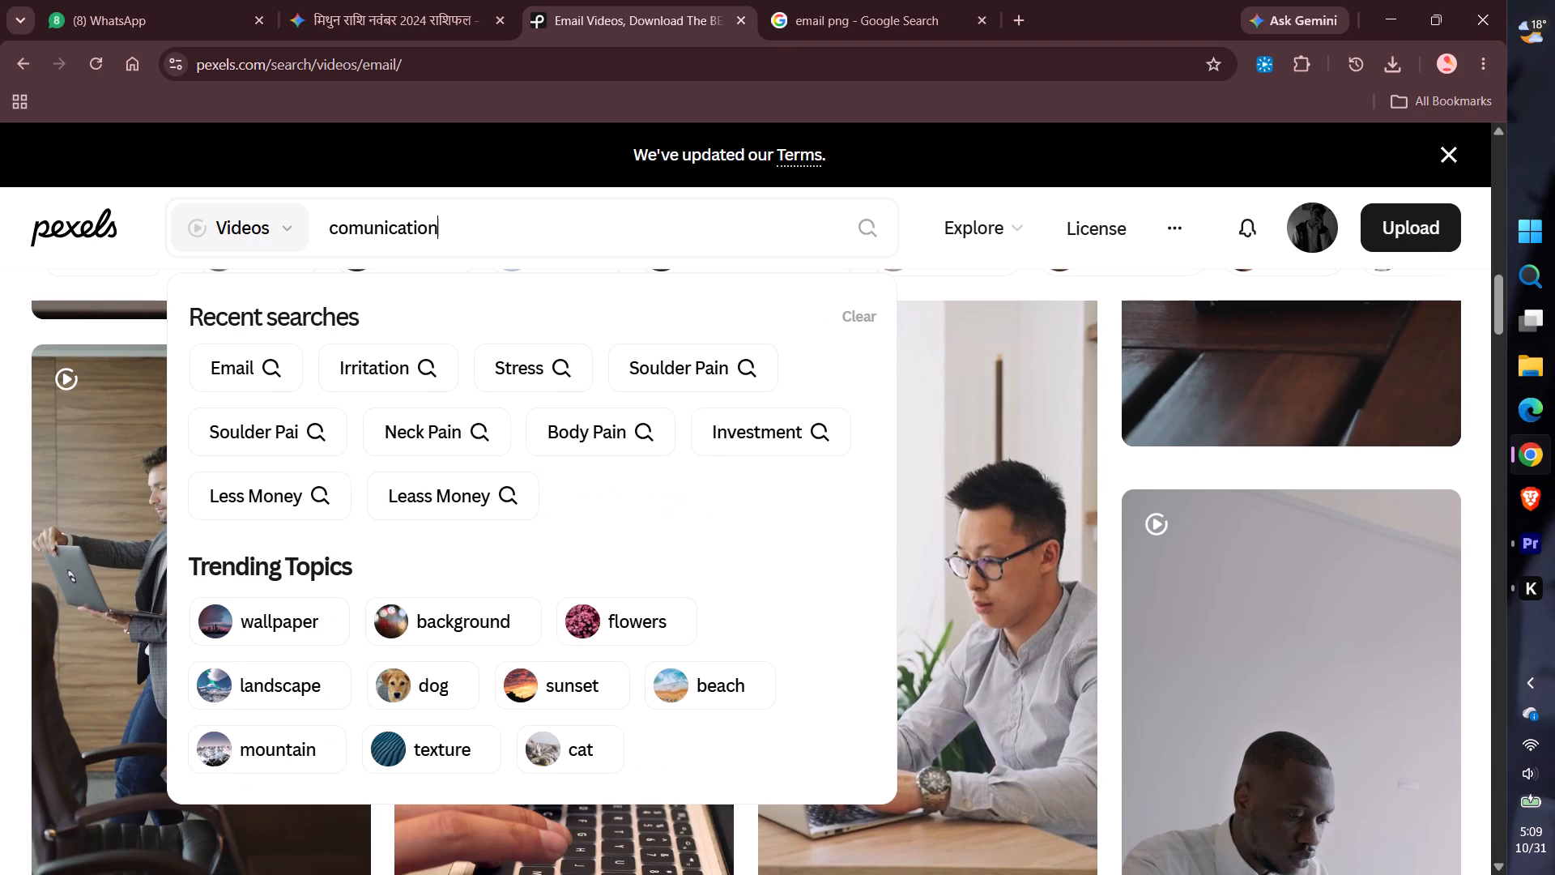
key(Return)
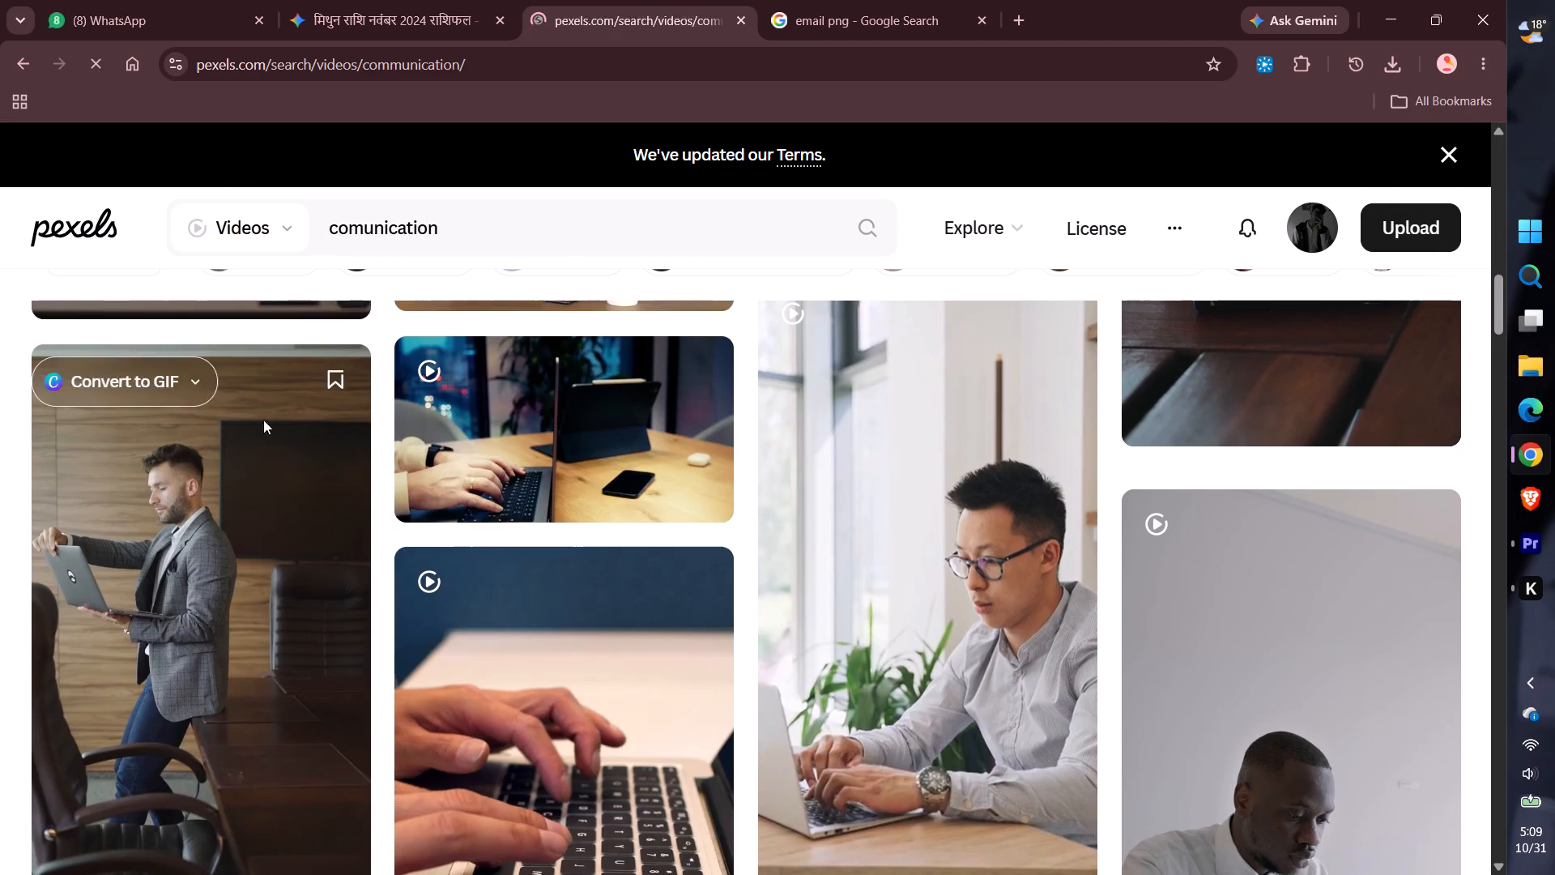
Browse the communication results and download the vertical video of colleagues talking at a wooden table, seen from above.
scroll(818, 621, down, 1)
scroll(547, 548, down, 1)
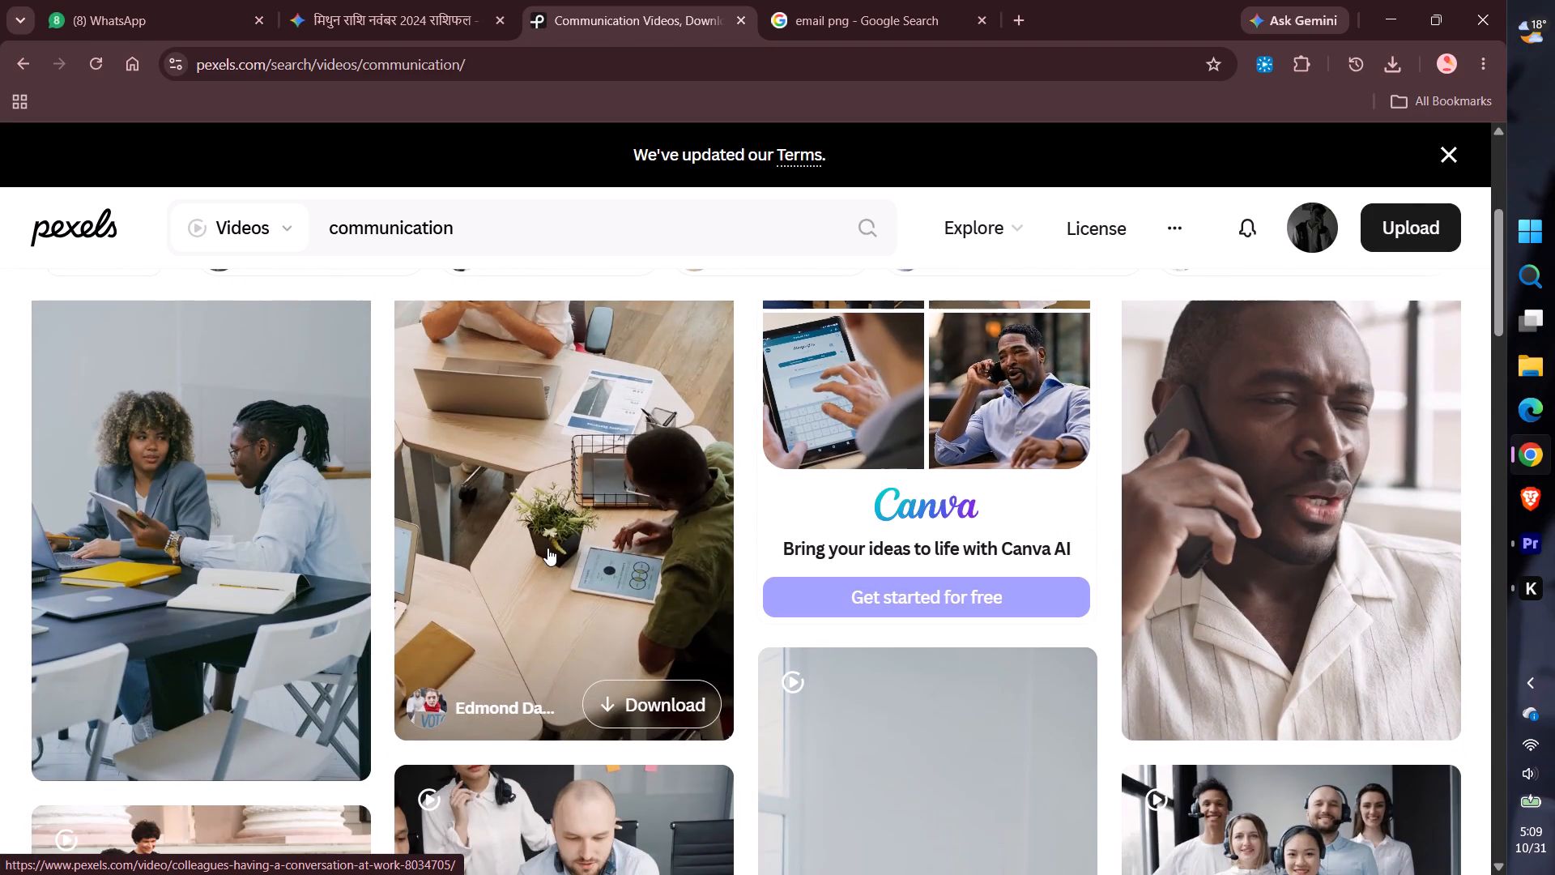
scroll(579, 581, up, 1)
scroll(590, 618, down, 2)
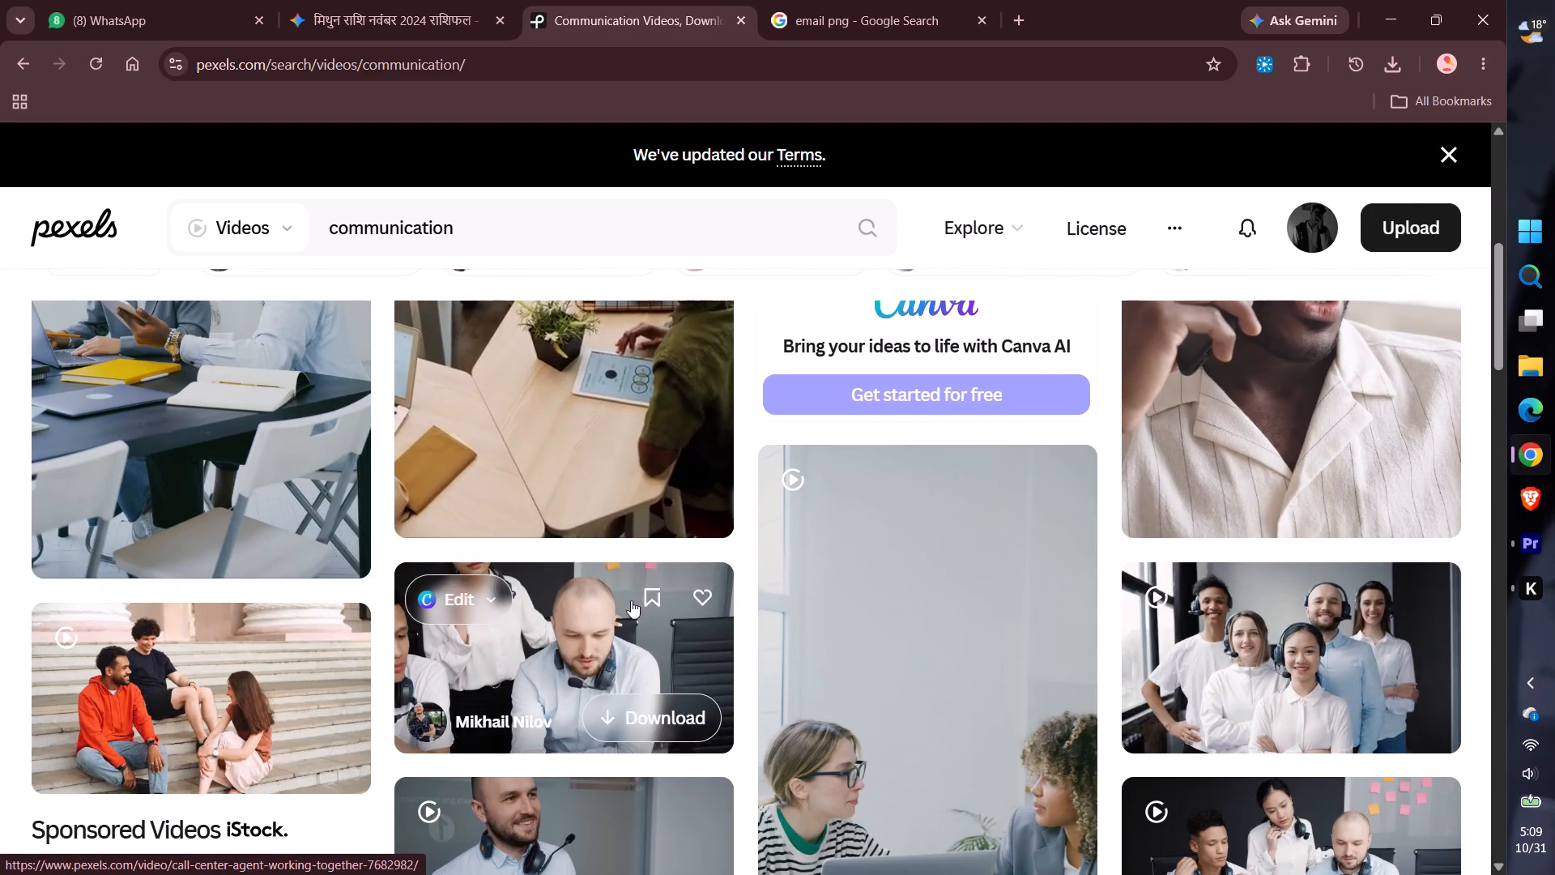
click(645, 501)
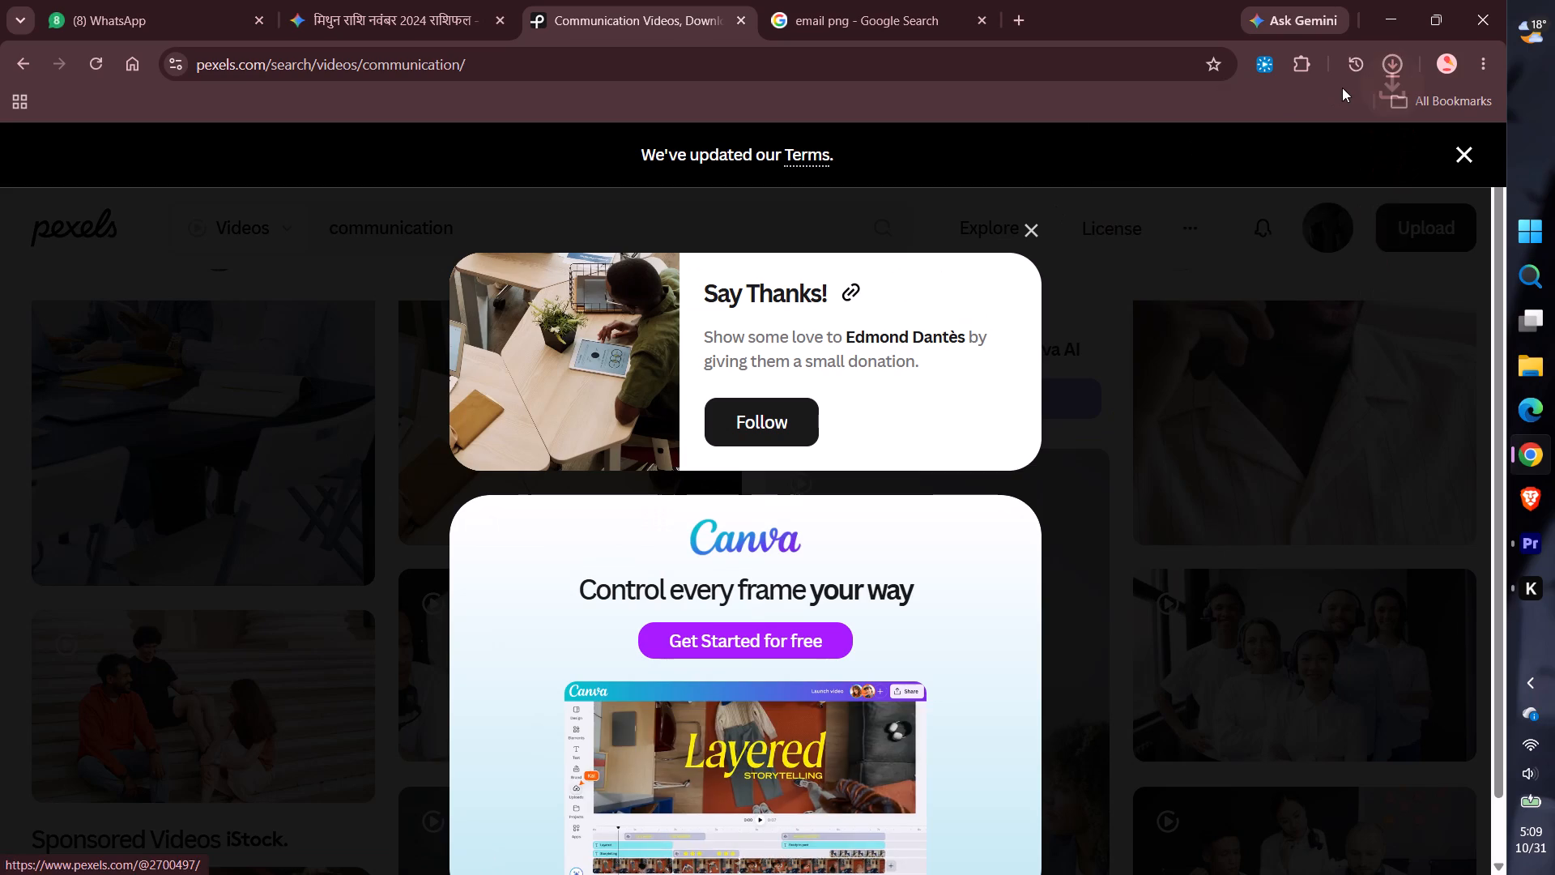
Bring the downloaded 8034705-uhd_2160_3840_25fps.mp4 into Premiere's timeline on V3, directly after email.png at 00:00:13:16.
drag(1272, 118, 598, 534)
key(alt+Tab)
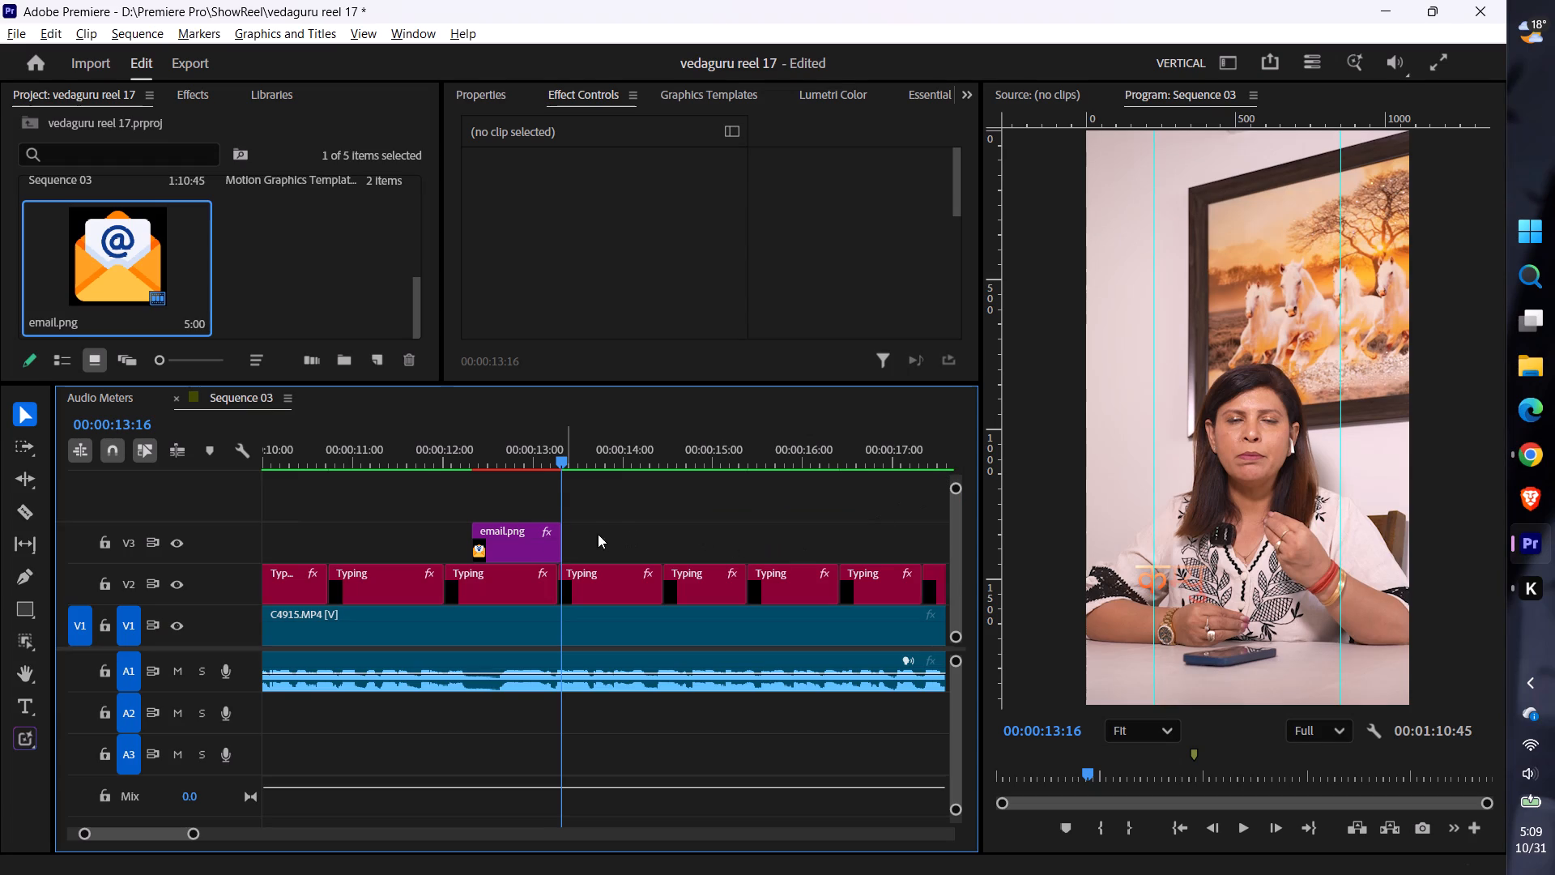
drag(598, 534, 561, 544)
Play through the section, cut the 8034705-uhd_2160_3840_25fps.mp4 clip on V3 at 00:00:14:16, and delete the remainder after the cut.
click(447, 452)
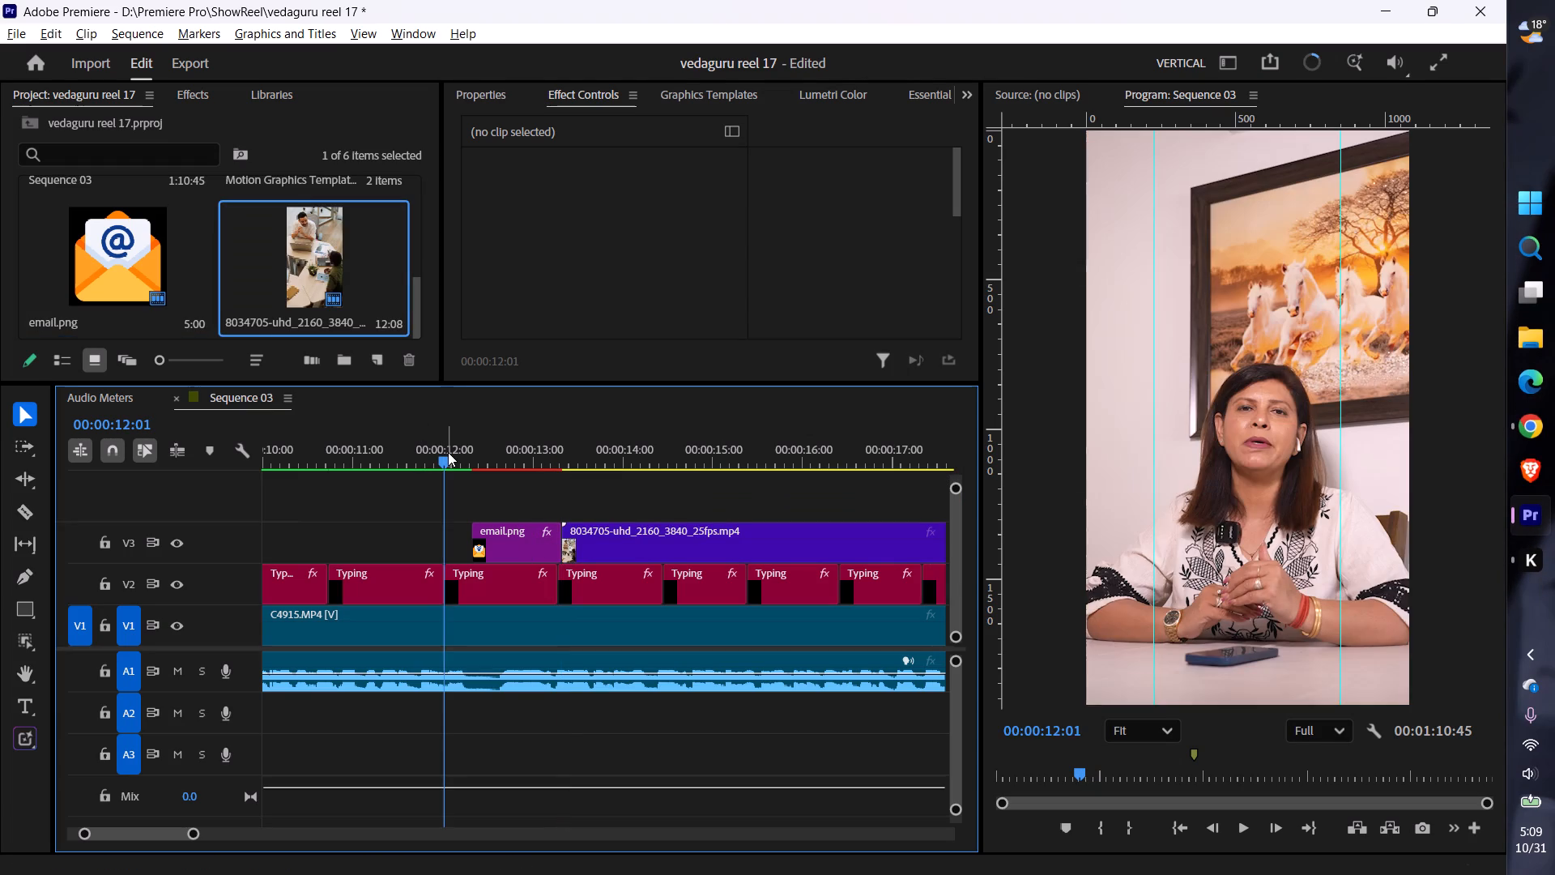
key(space)
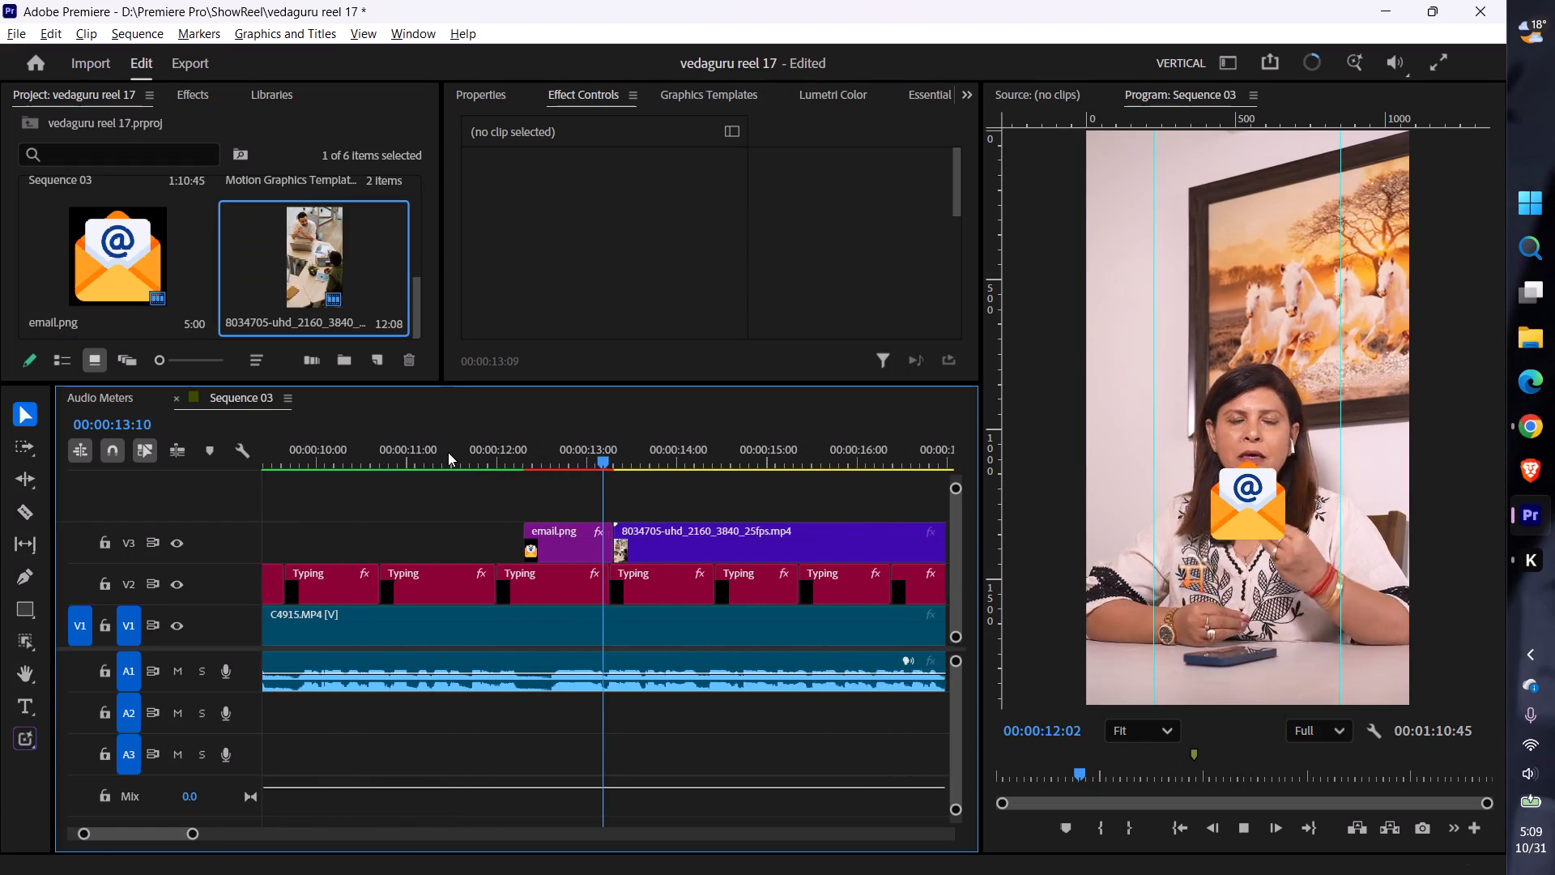
key(space)
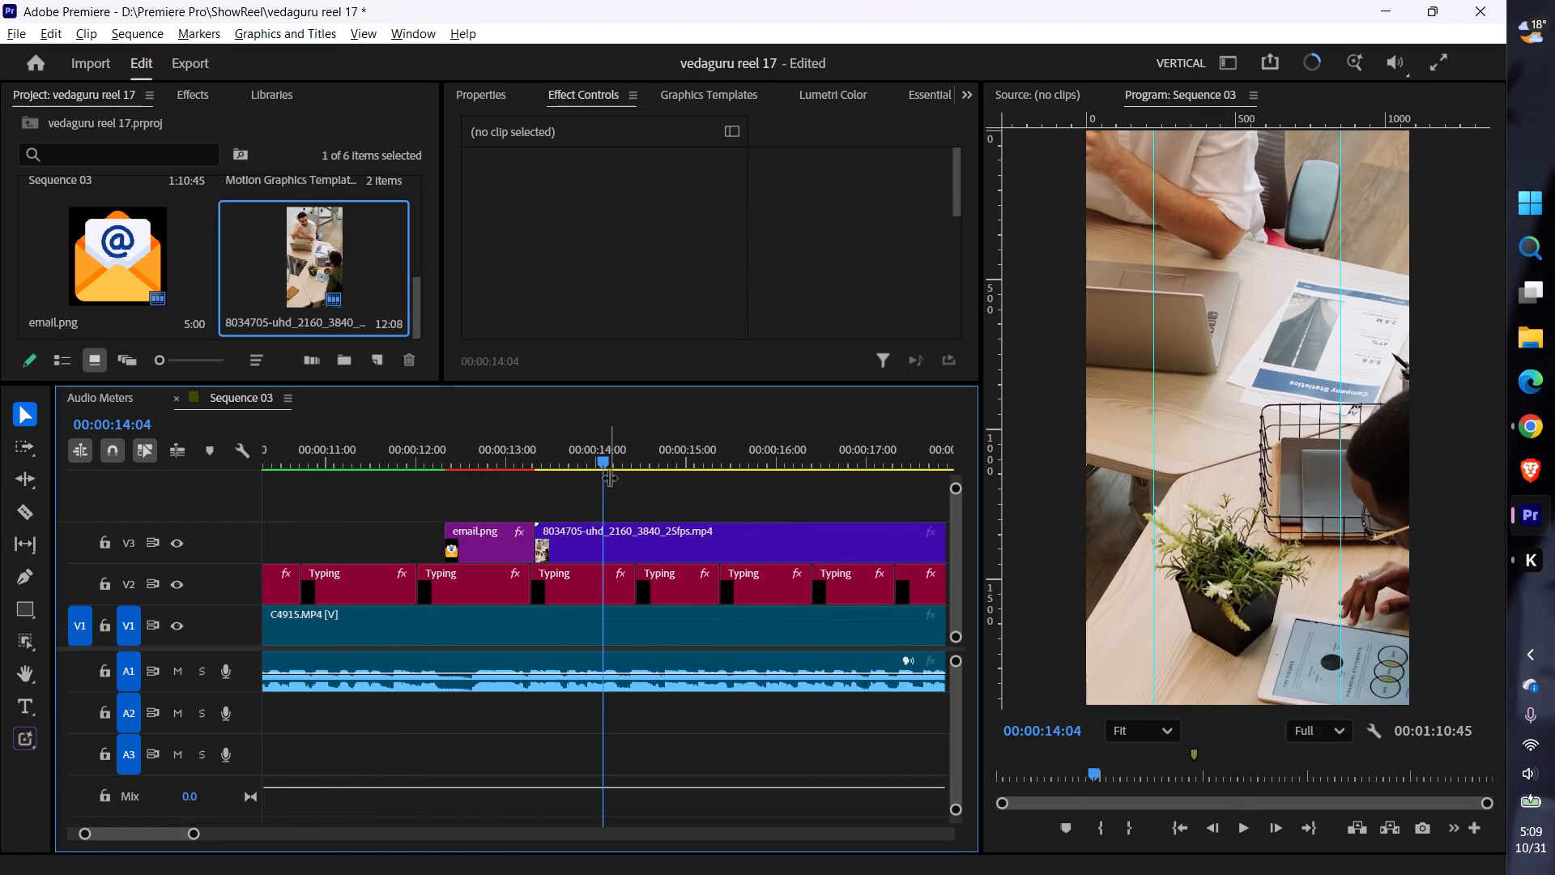
key(space)
key(space)
drag(602, 469, 594, 476)
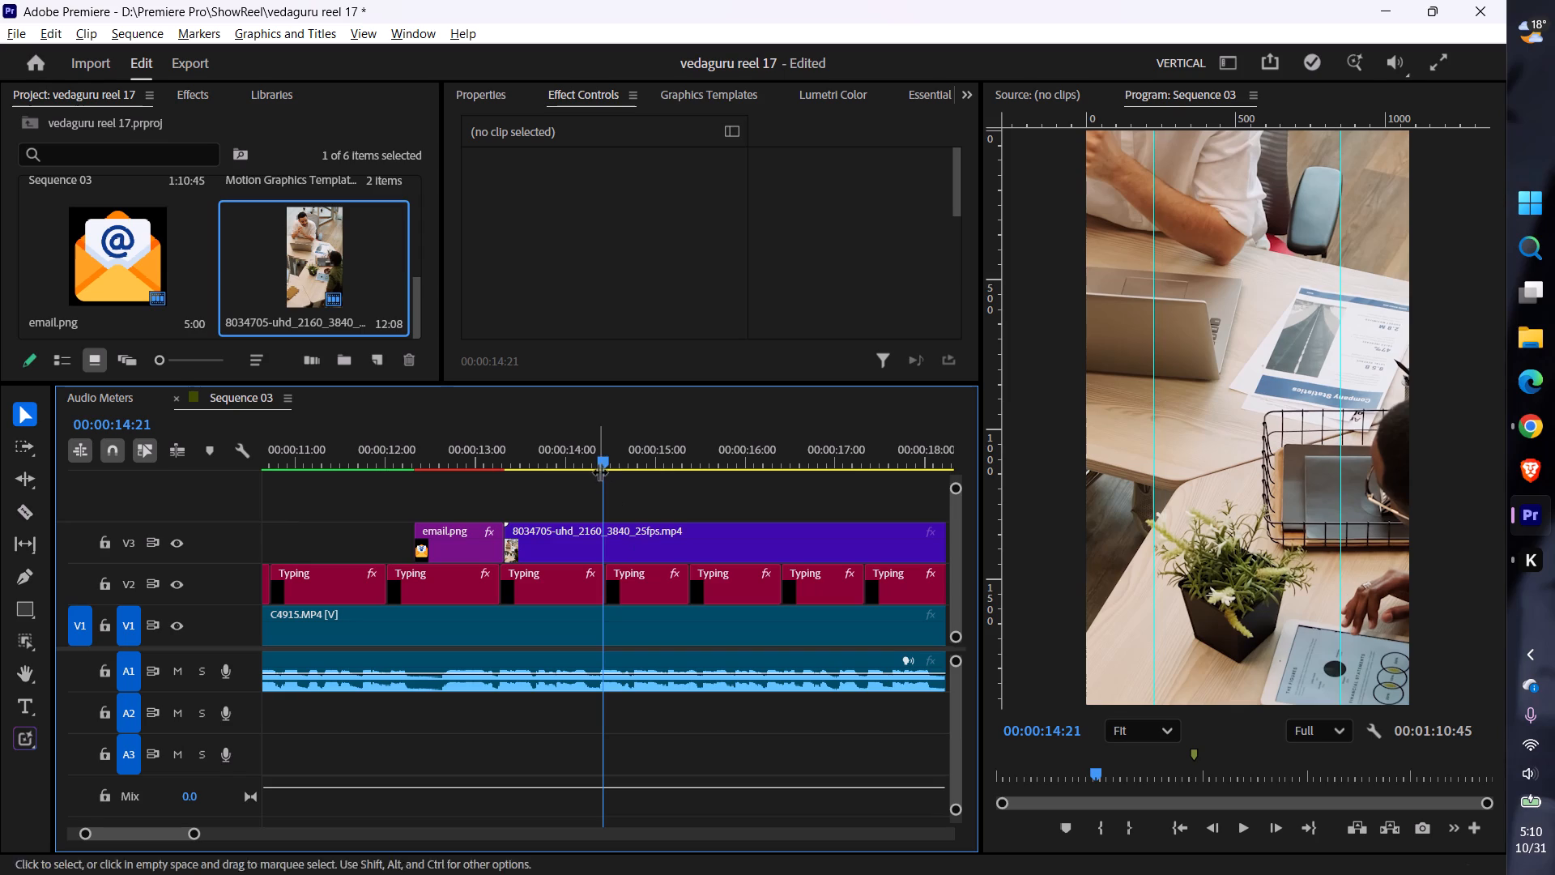
click(599, 459)
click(628, 539)
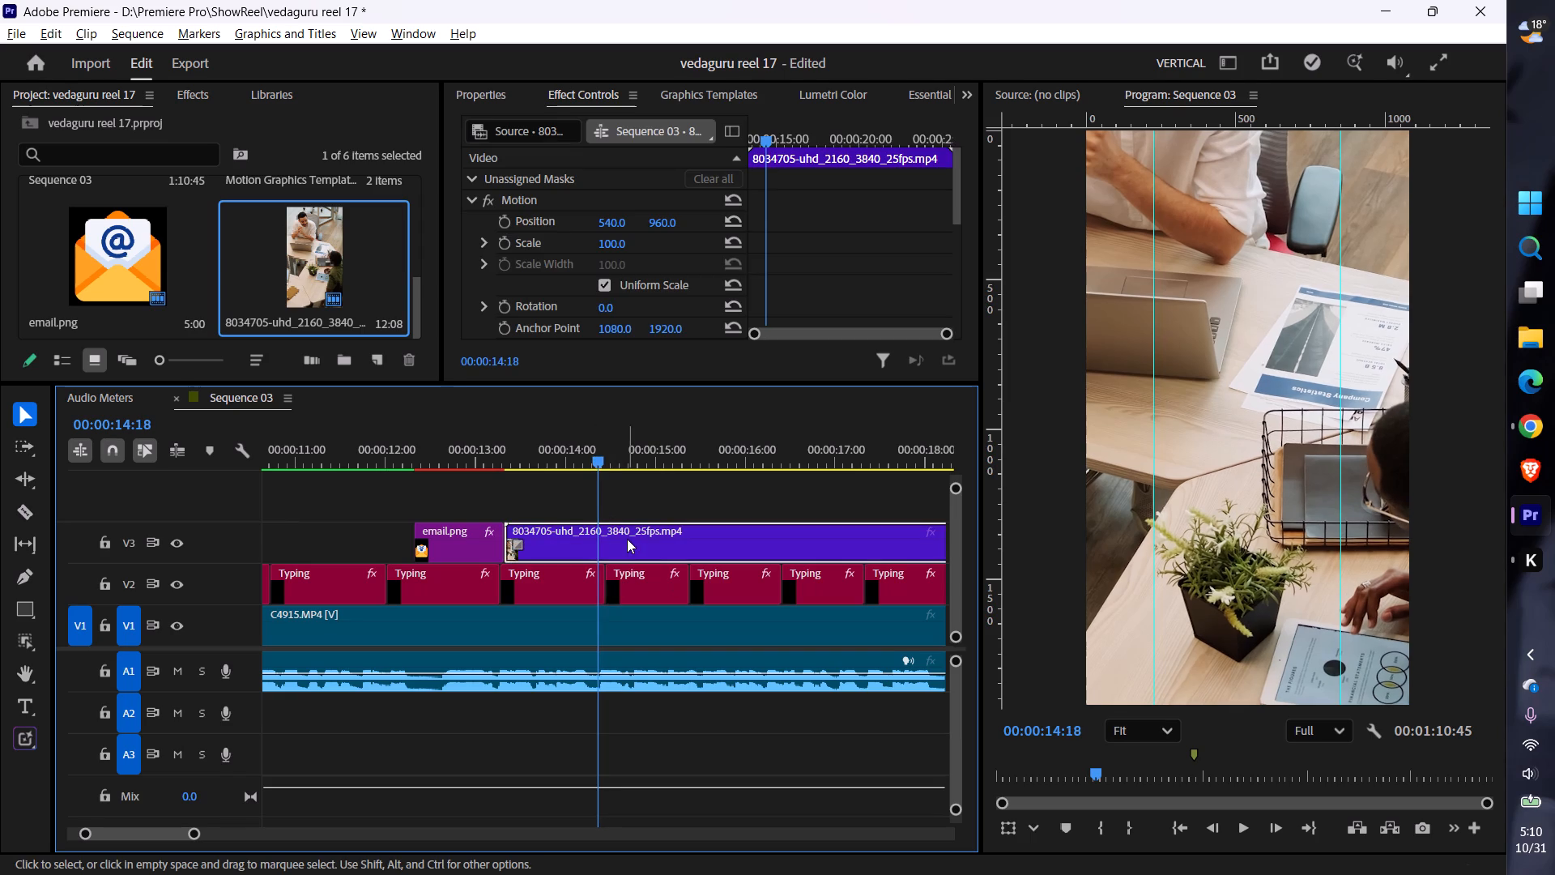
click(595, 456)
key(ctrl+m)
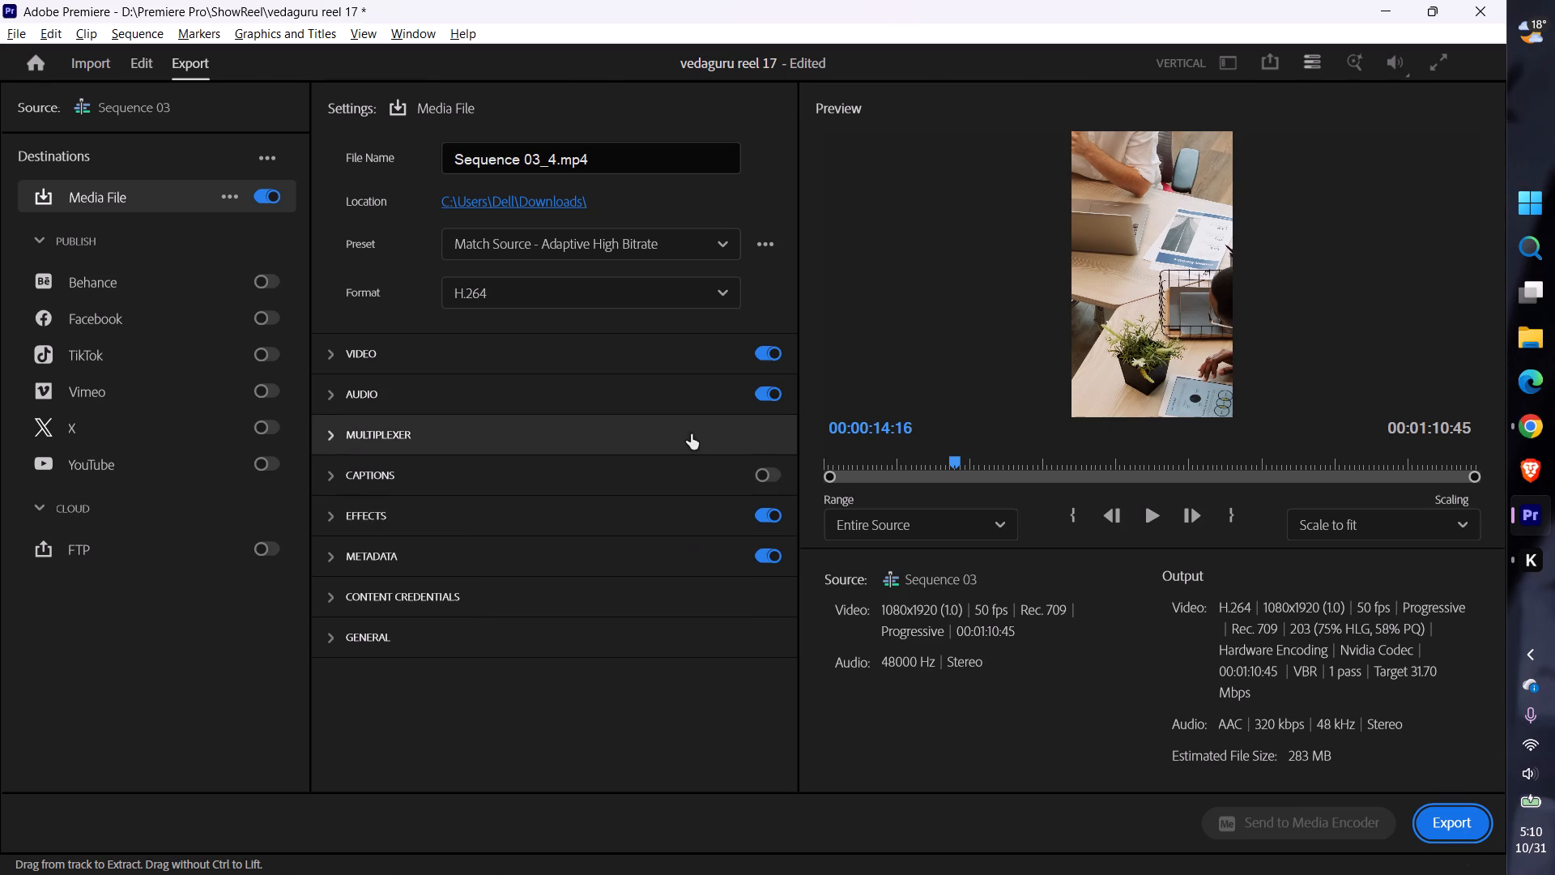
click(134, 64)
click(608, 546)
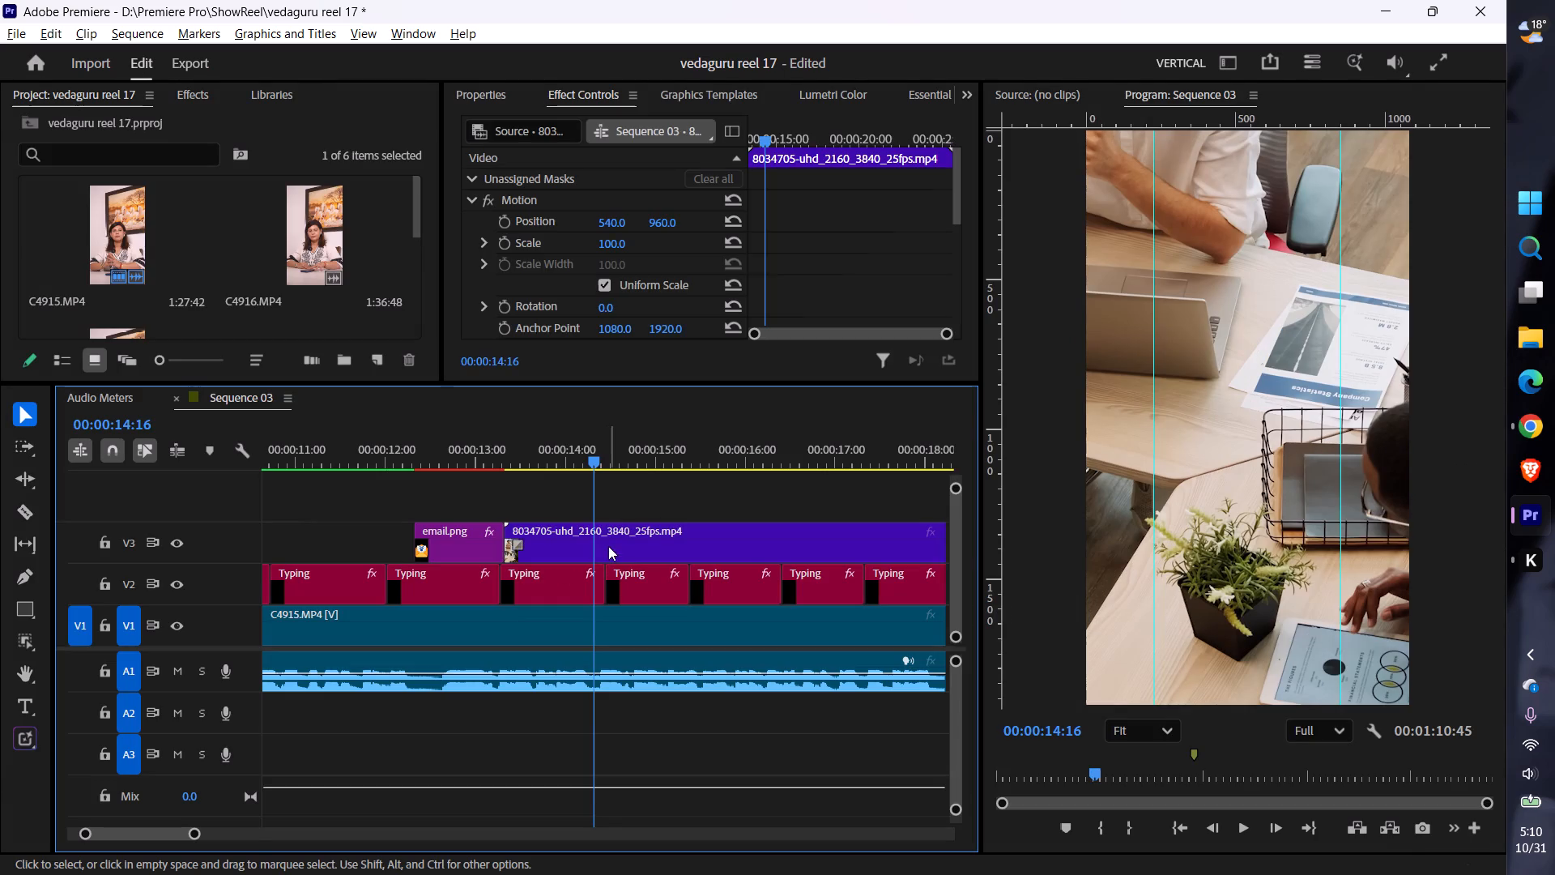
key(ctrl+k)
click(675, 549)
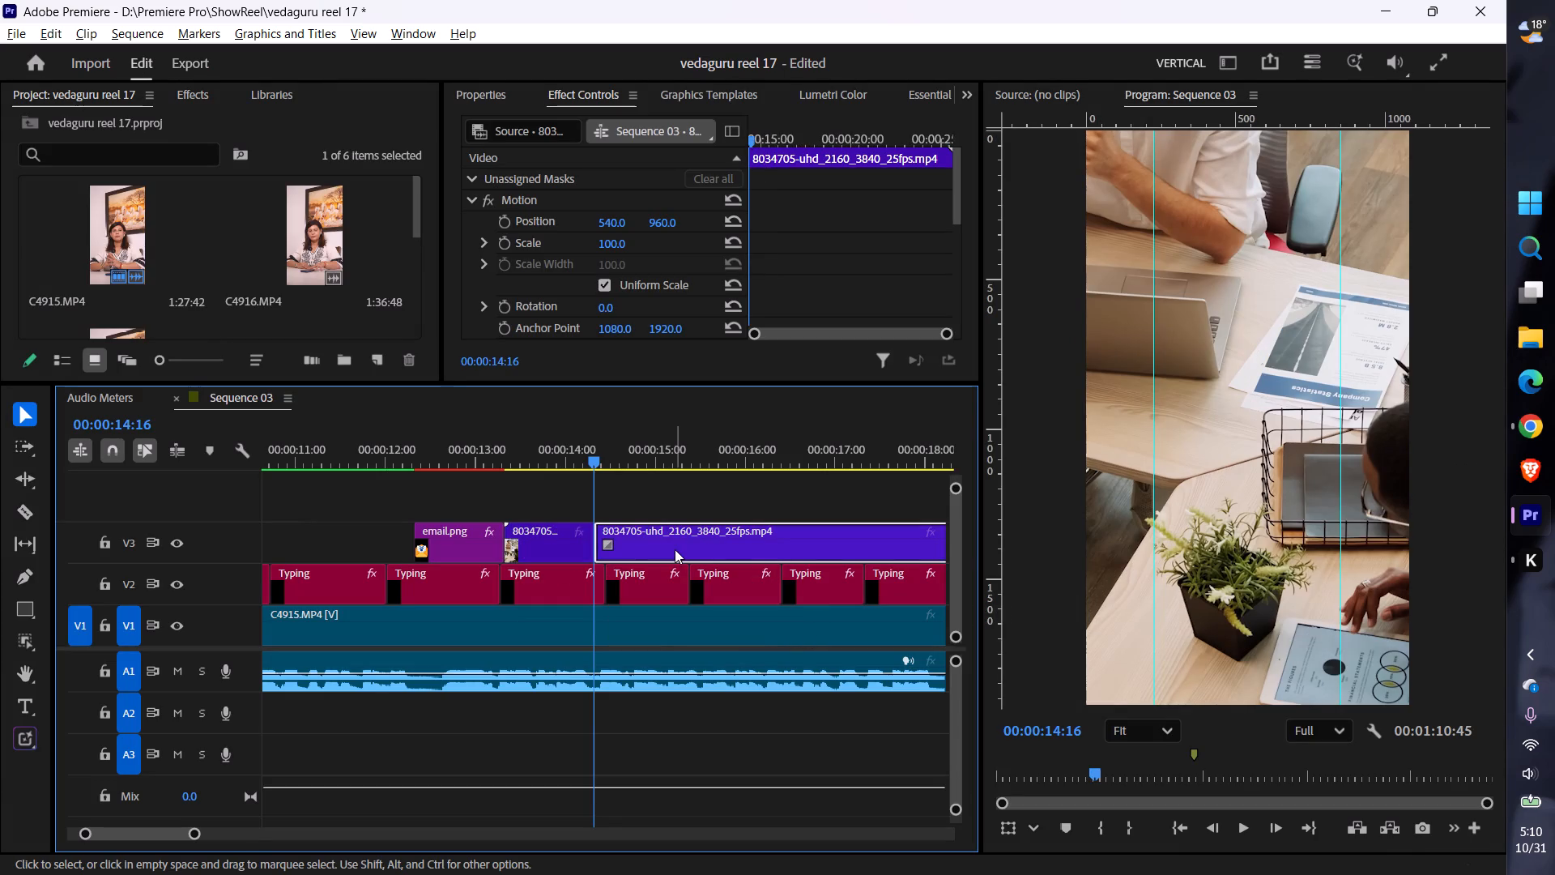
key(Delete)
Scale the trimmed communication clip to 54 and play back the section from before email.png.
click(564, 544)
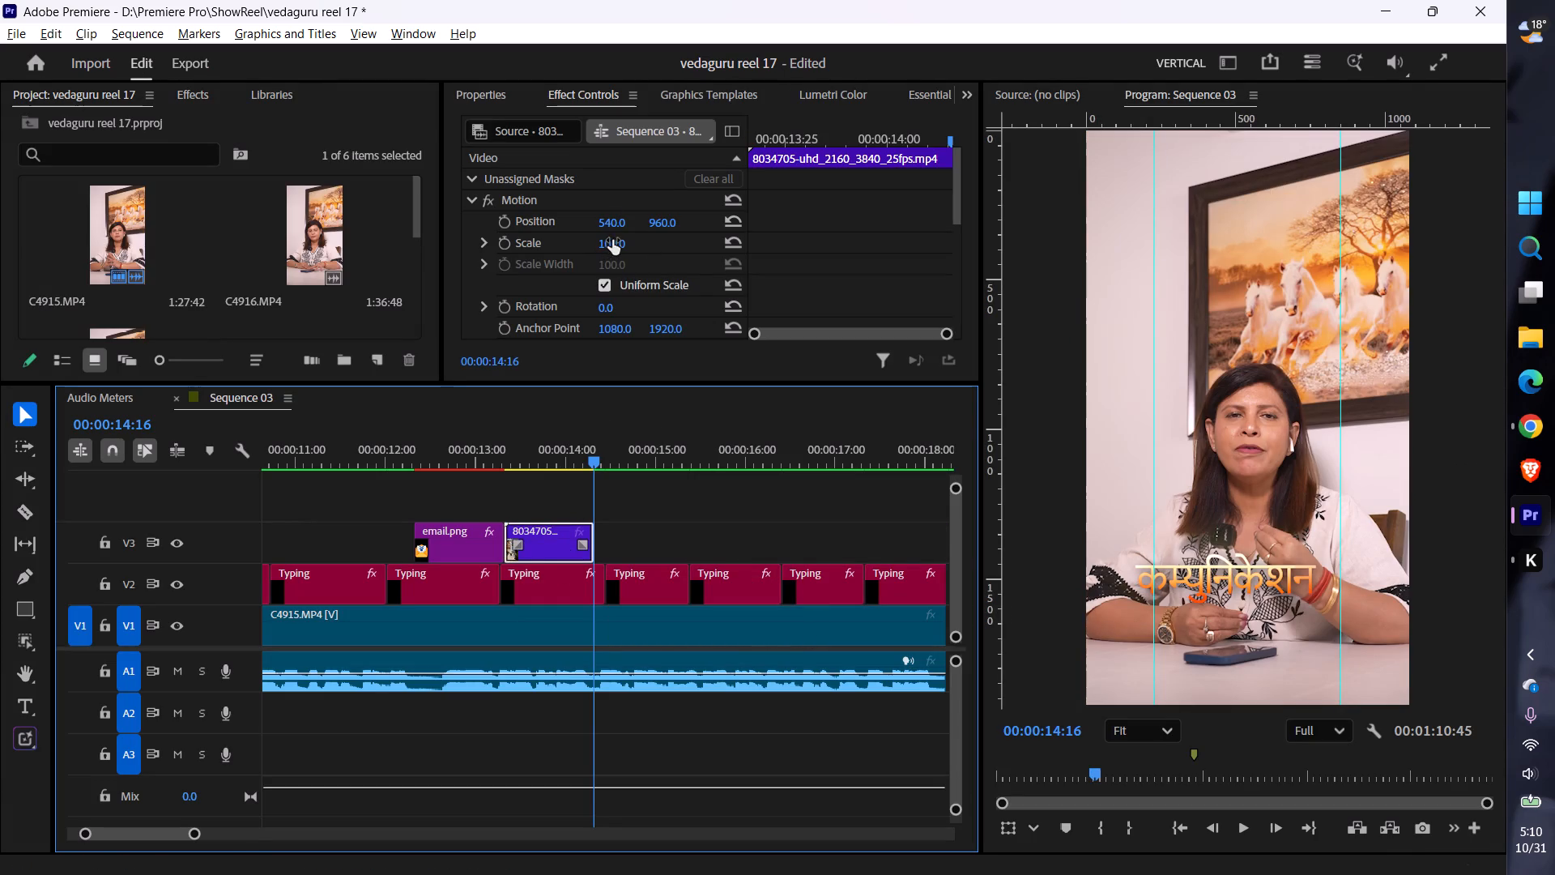
drag(590, 459, 582, 464)
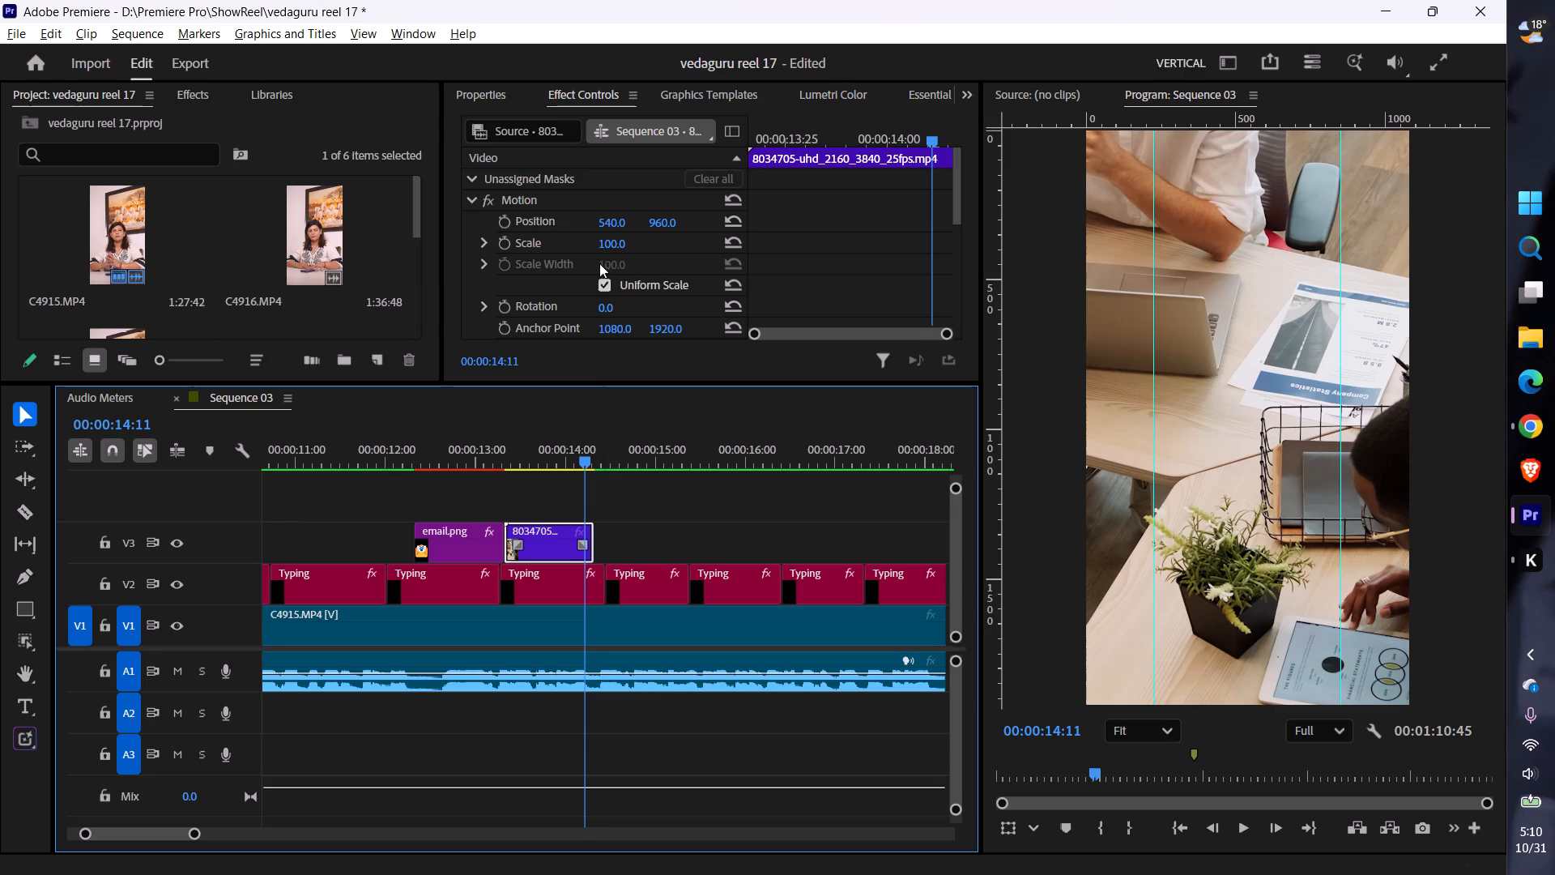
drag(612, 246, 569, 254)
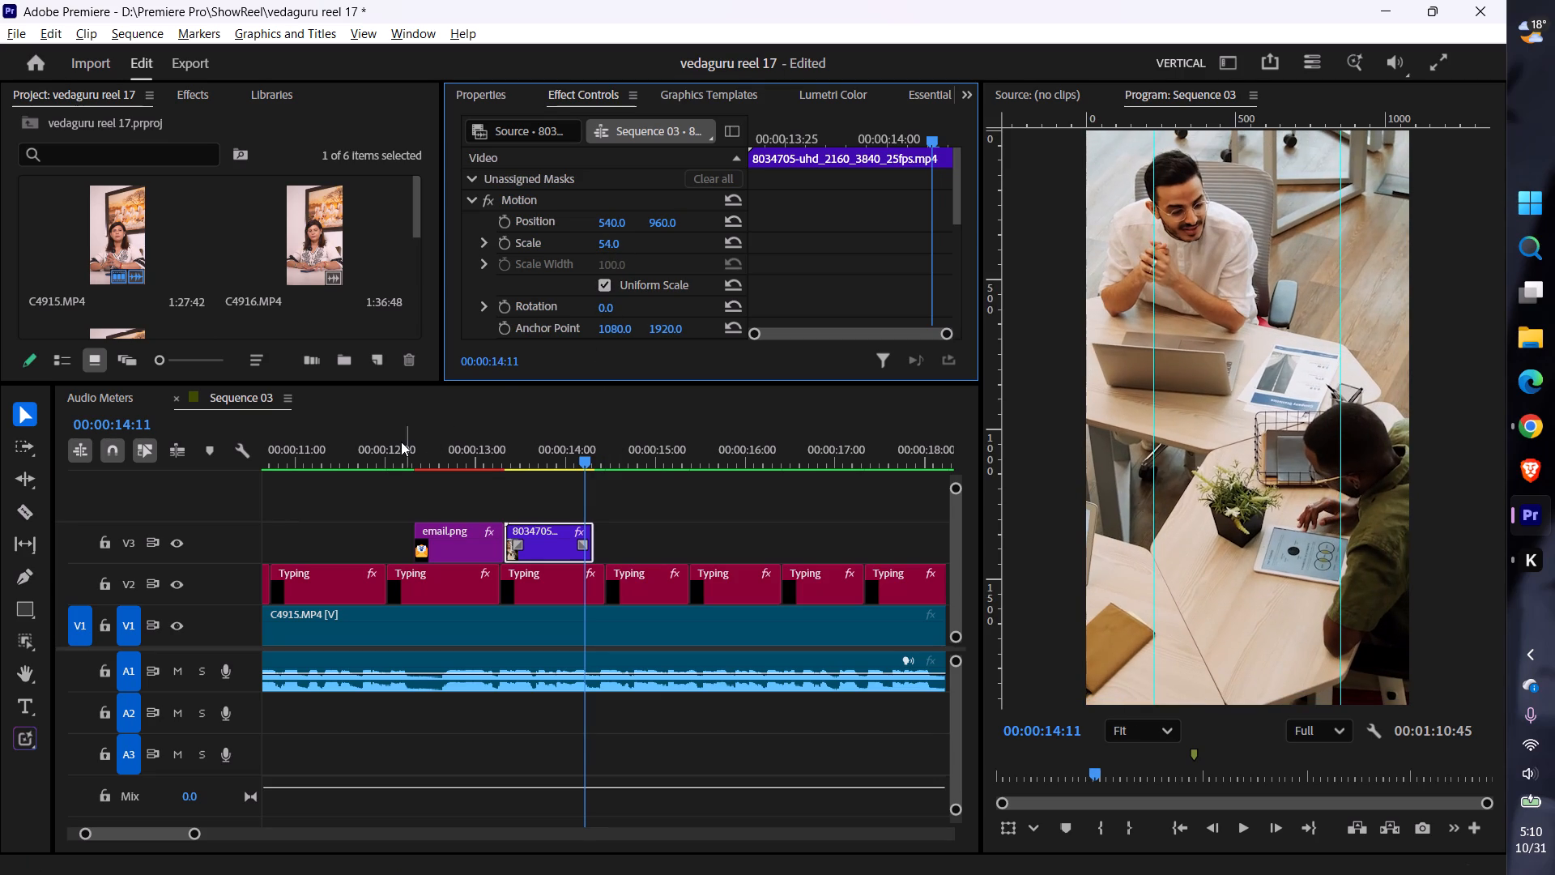
click(400, 442)
key(space)
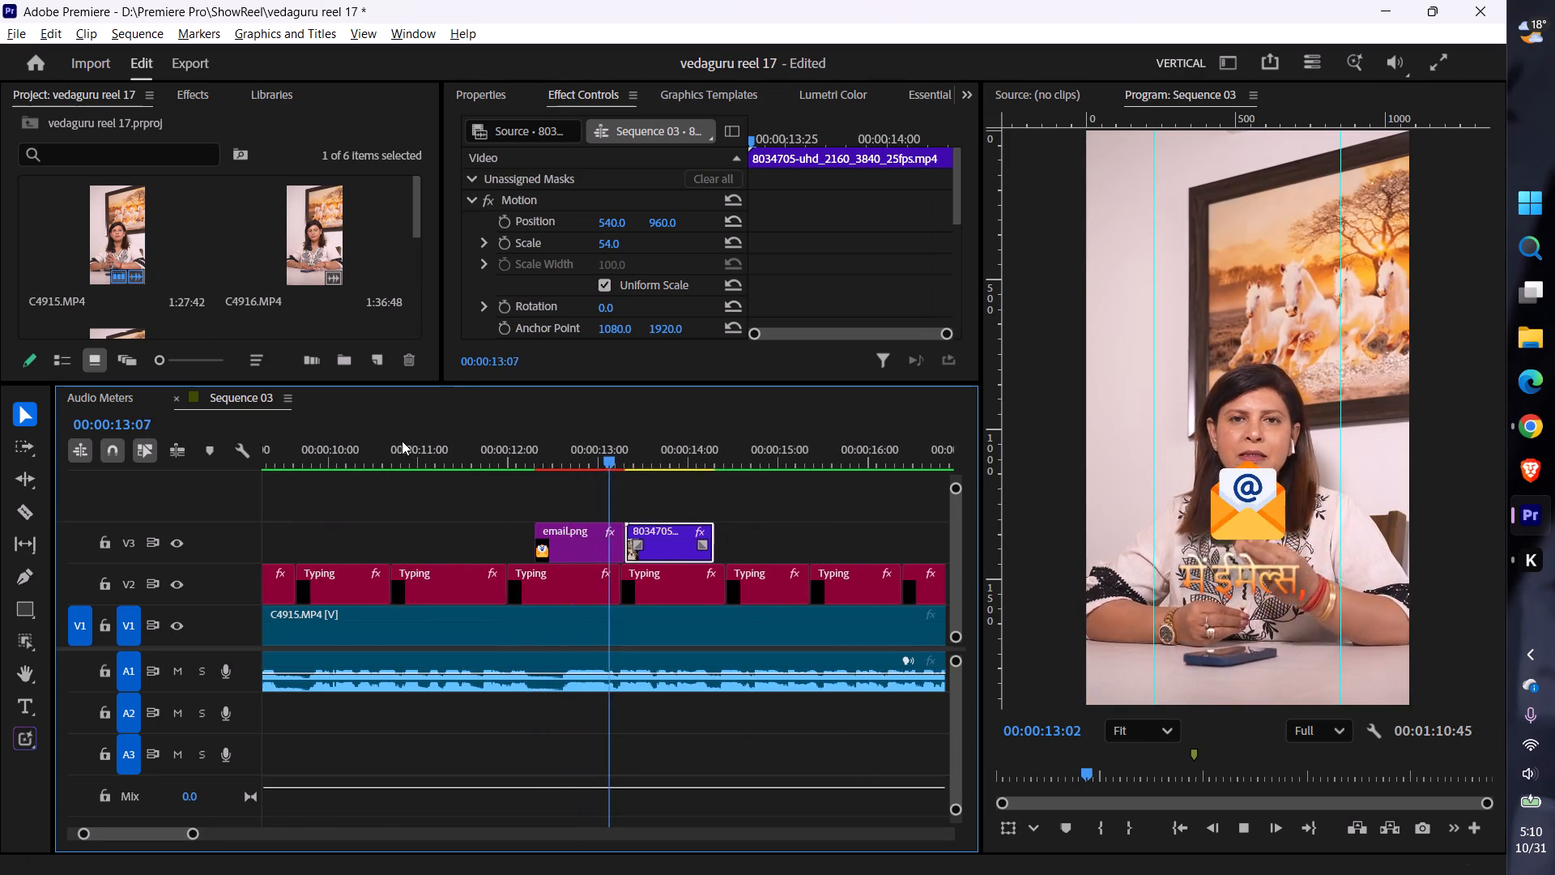
key(space)
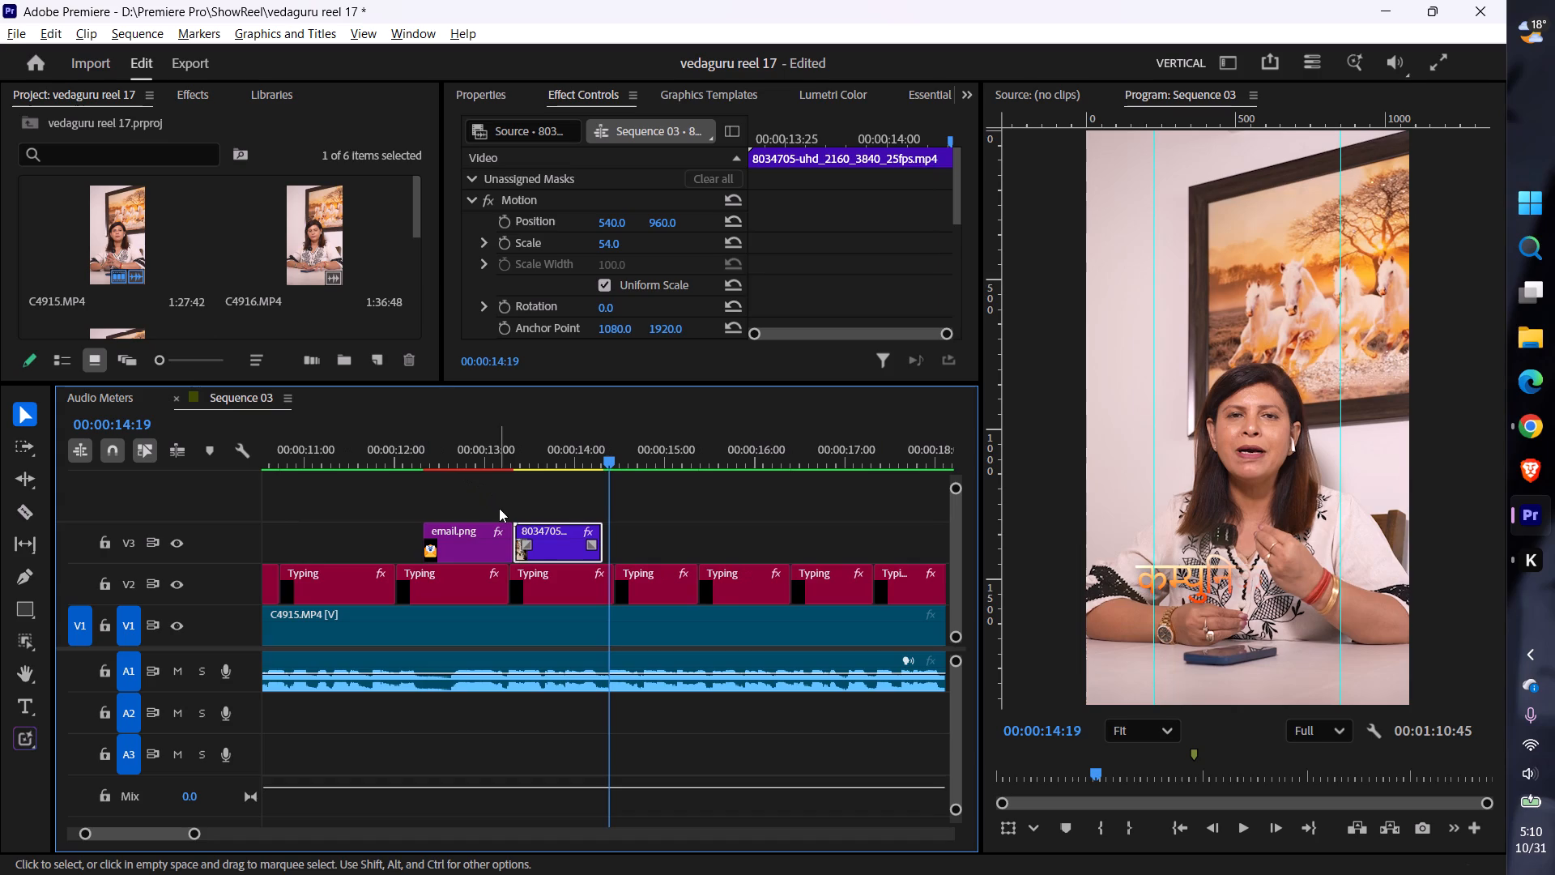
Switch to Chrome, dismiss the thank-you pop-up, and search Pexels videos for "files".
key(alt+Tab)
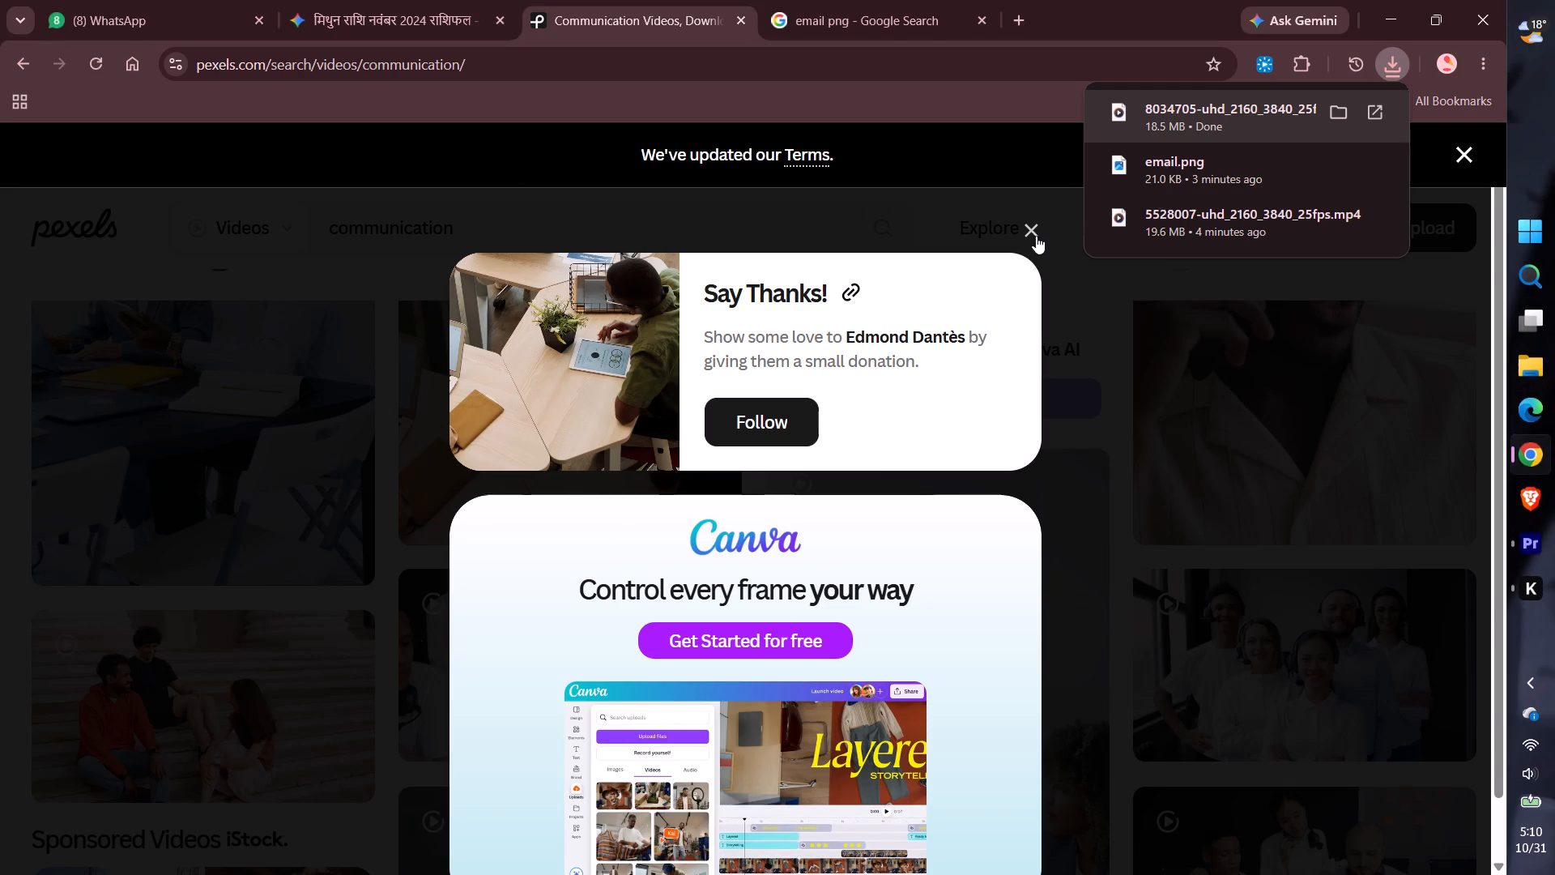
click(1034, 233)
drag(484, 220, 17, 184)
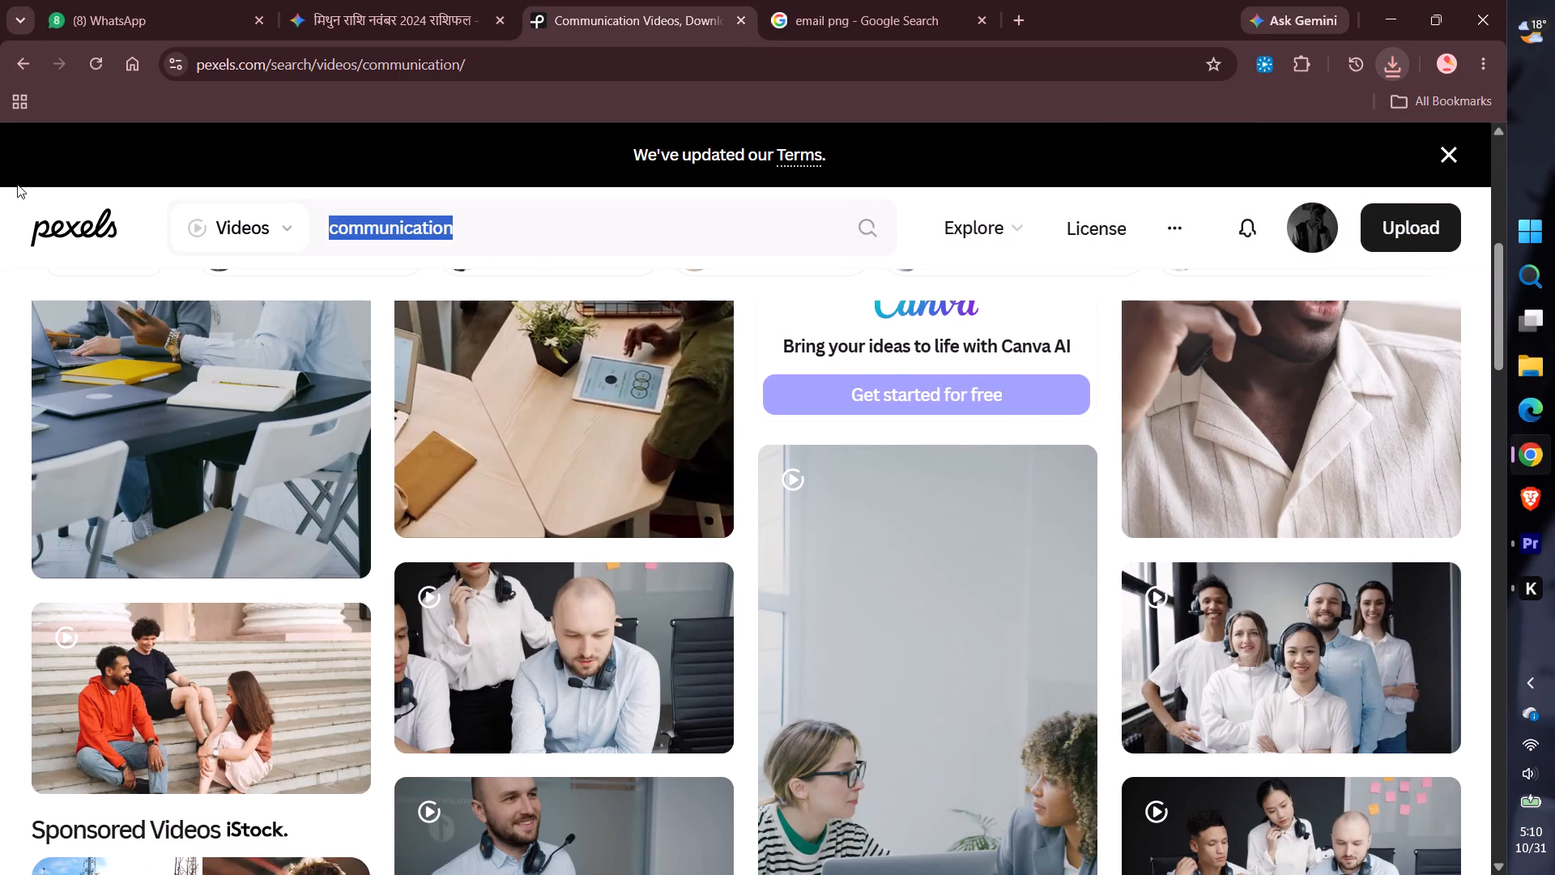
text(files)
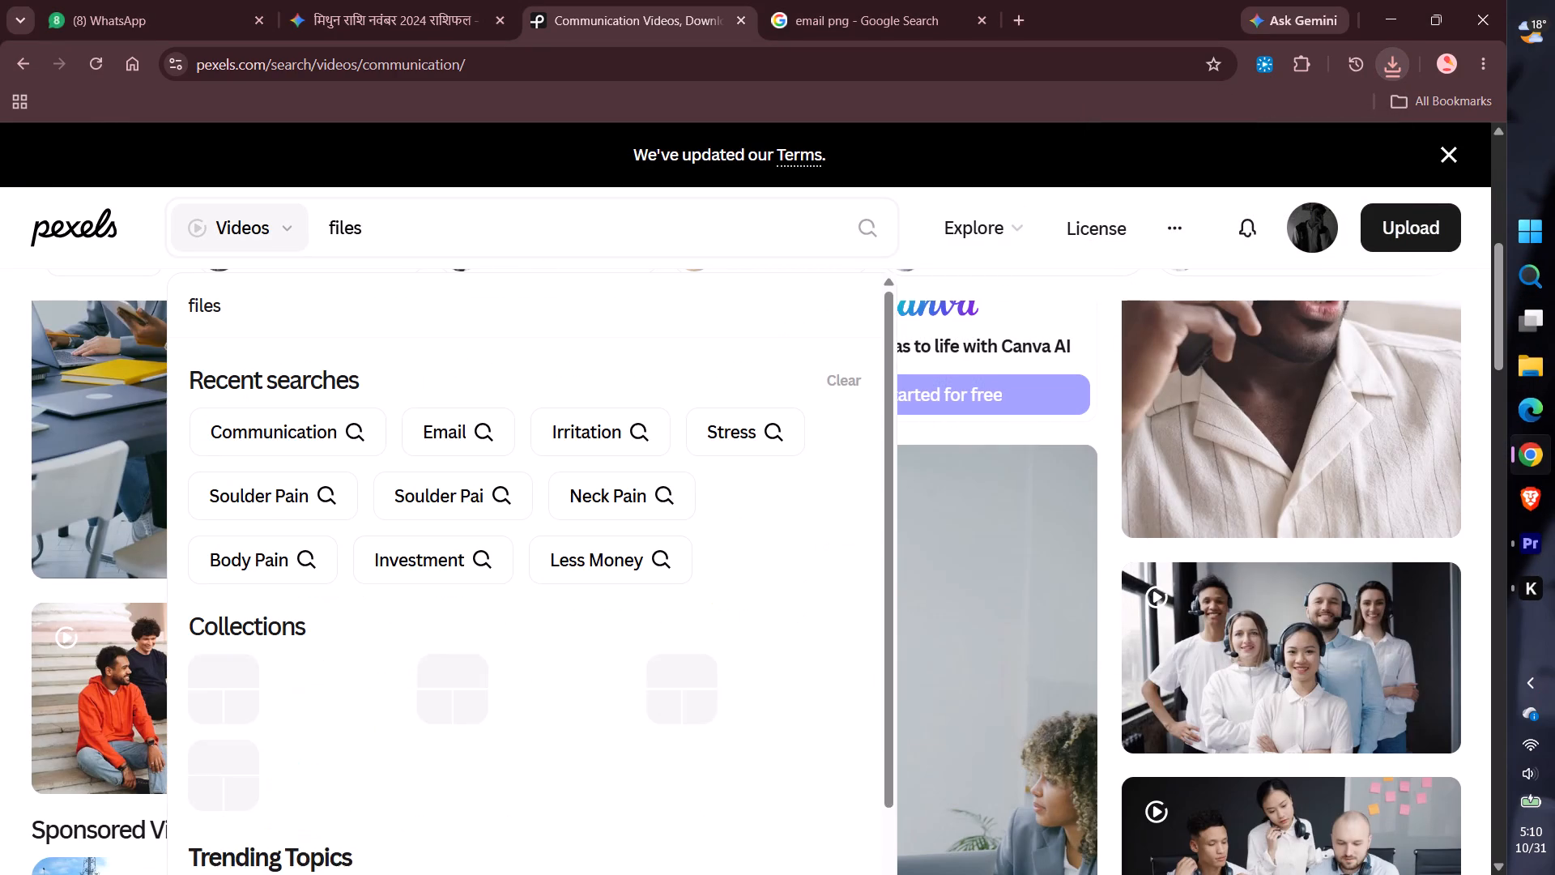
key(Return)
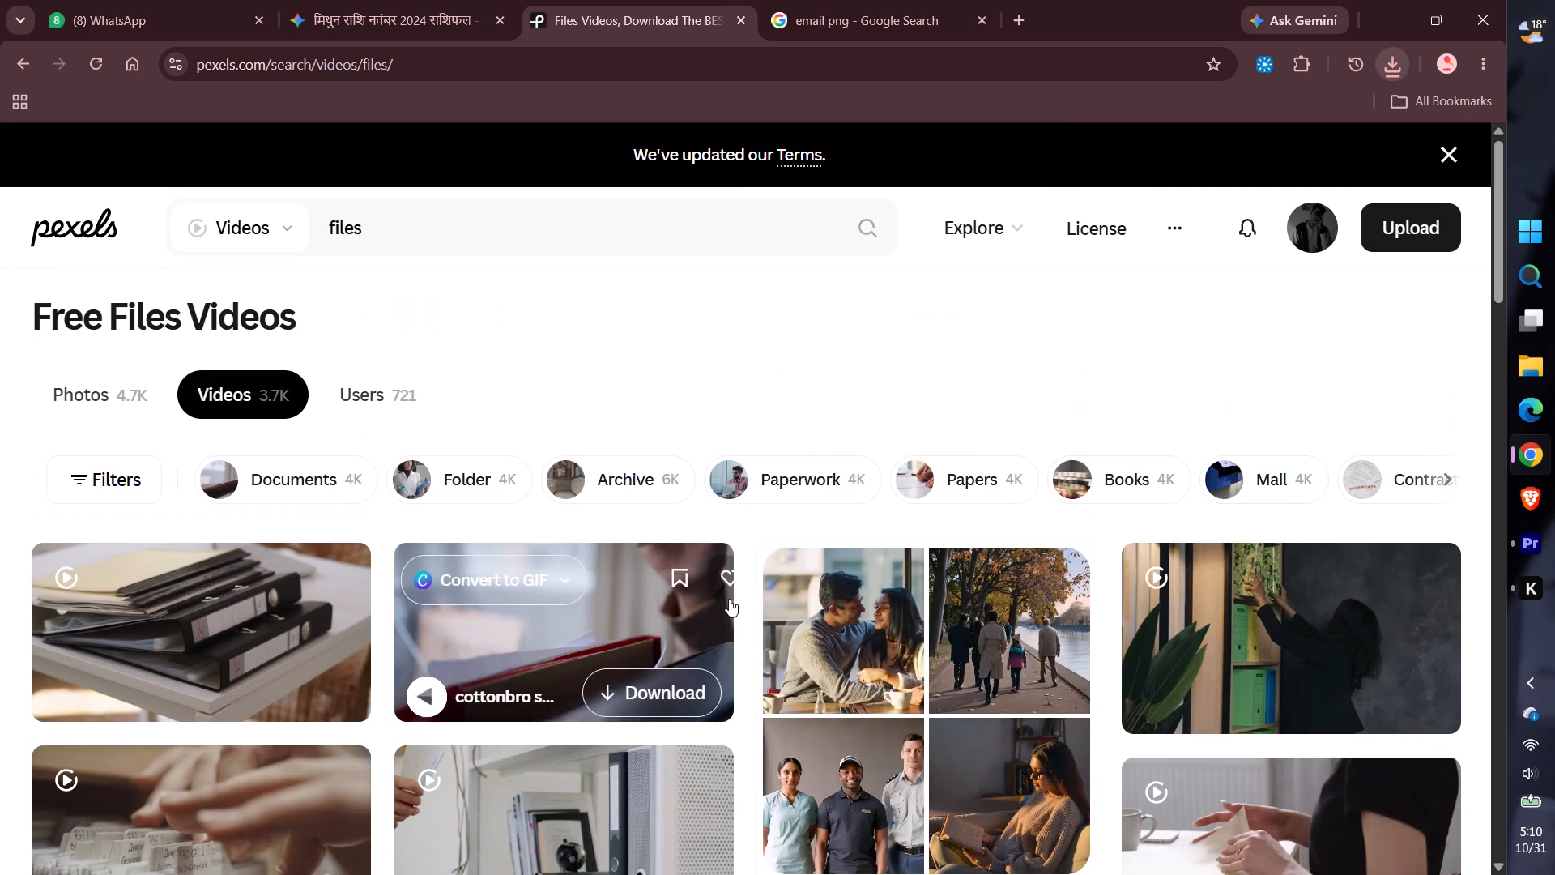
Browse the files results and download the vertical video of a person working at a desk with binders and a laptop.
scroll(729, 599, down, 1)
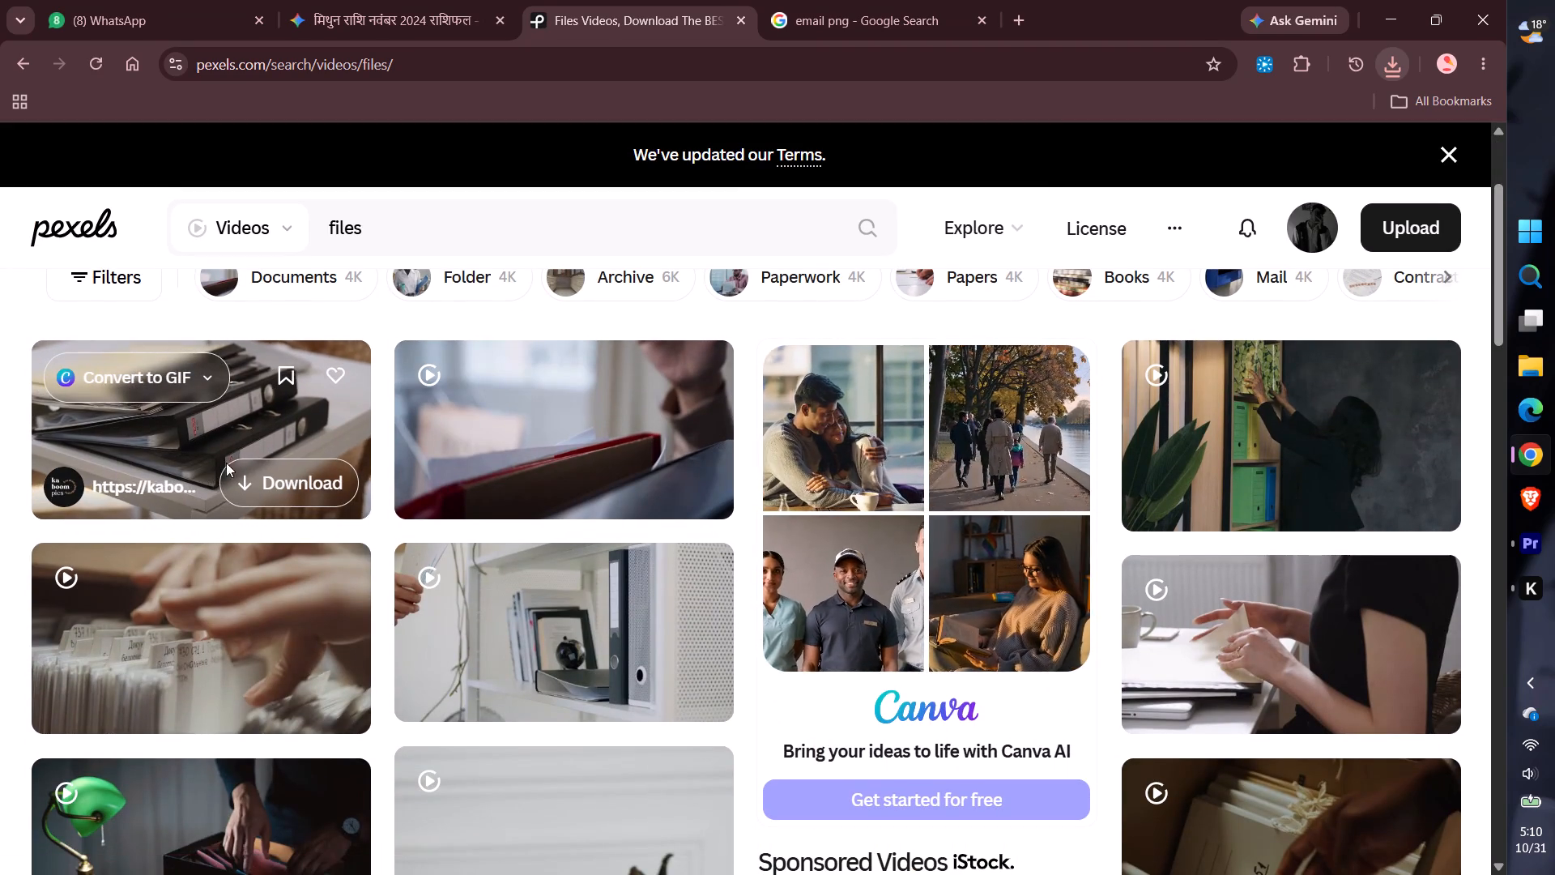
scroll(1094, 644, down, 5)
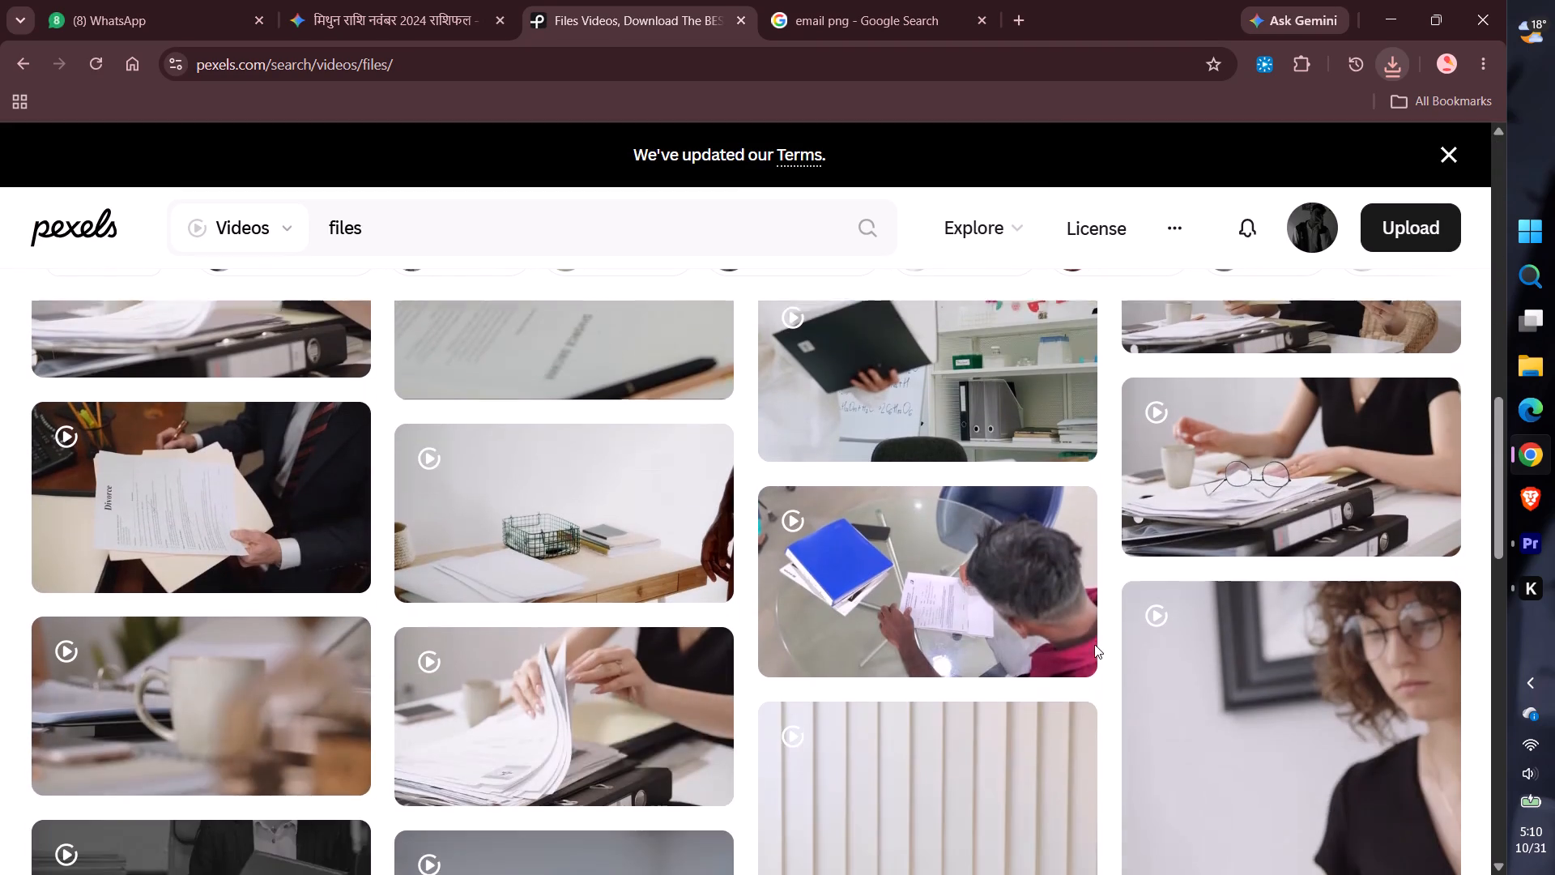
scroll(1094, 644, down, 3)
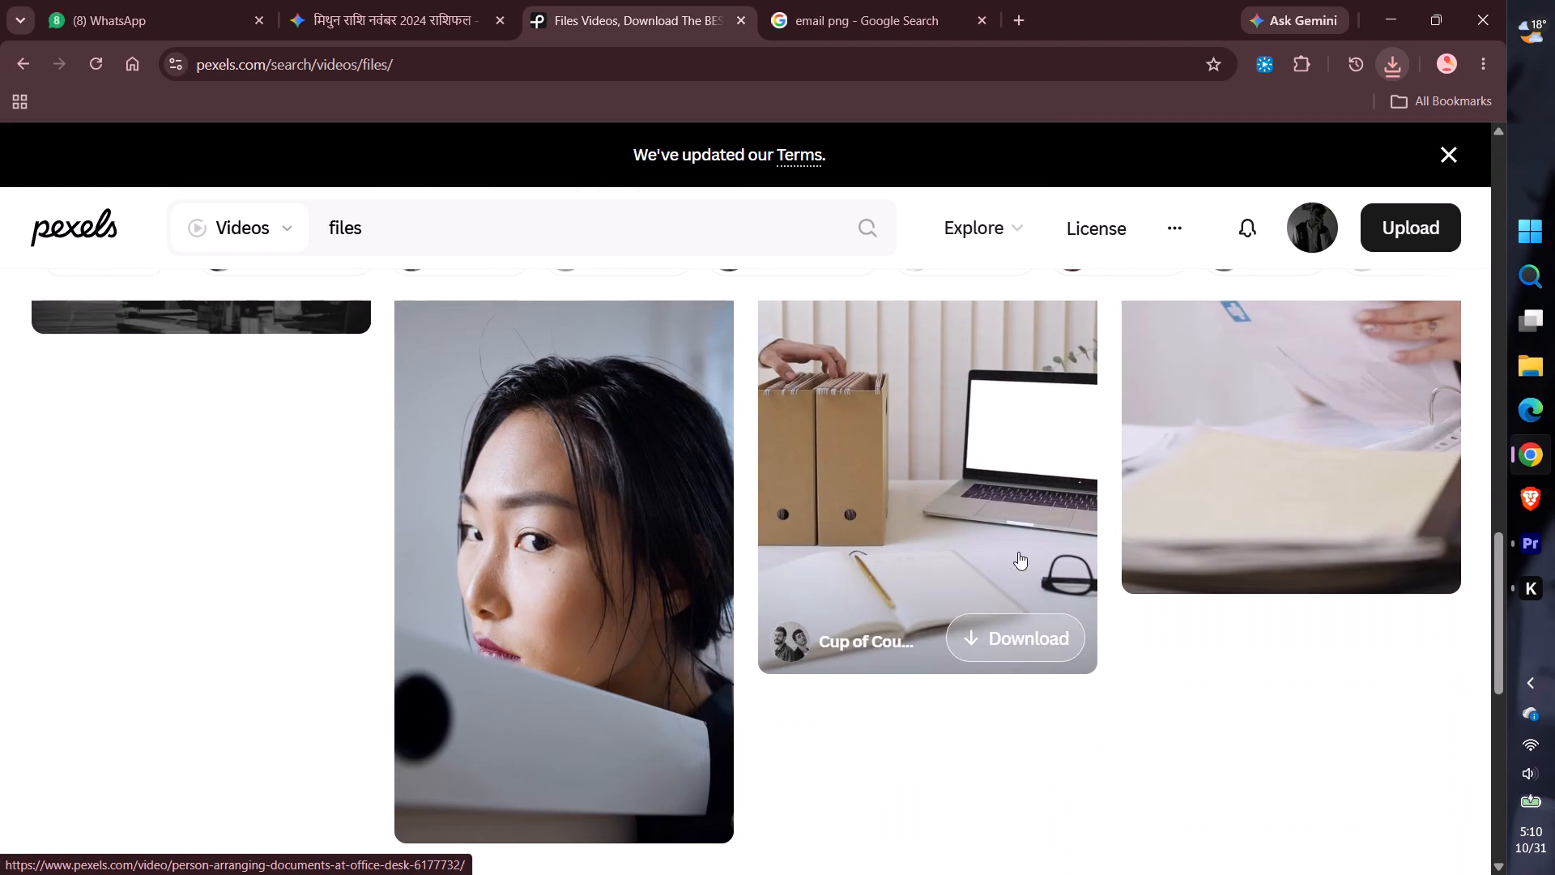
scroll(1021, 535, down, 1)
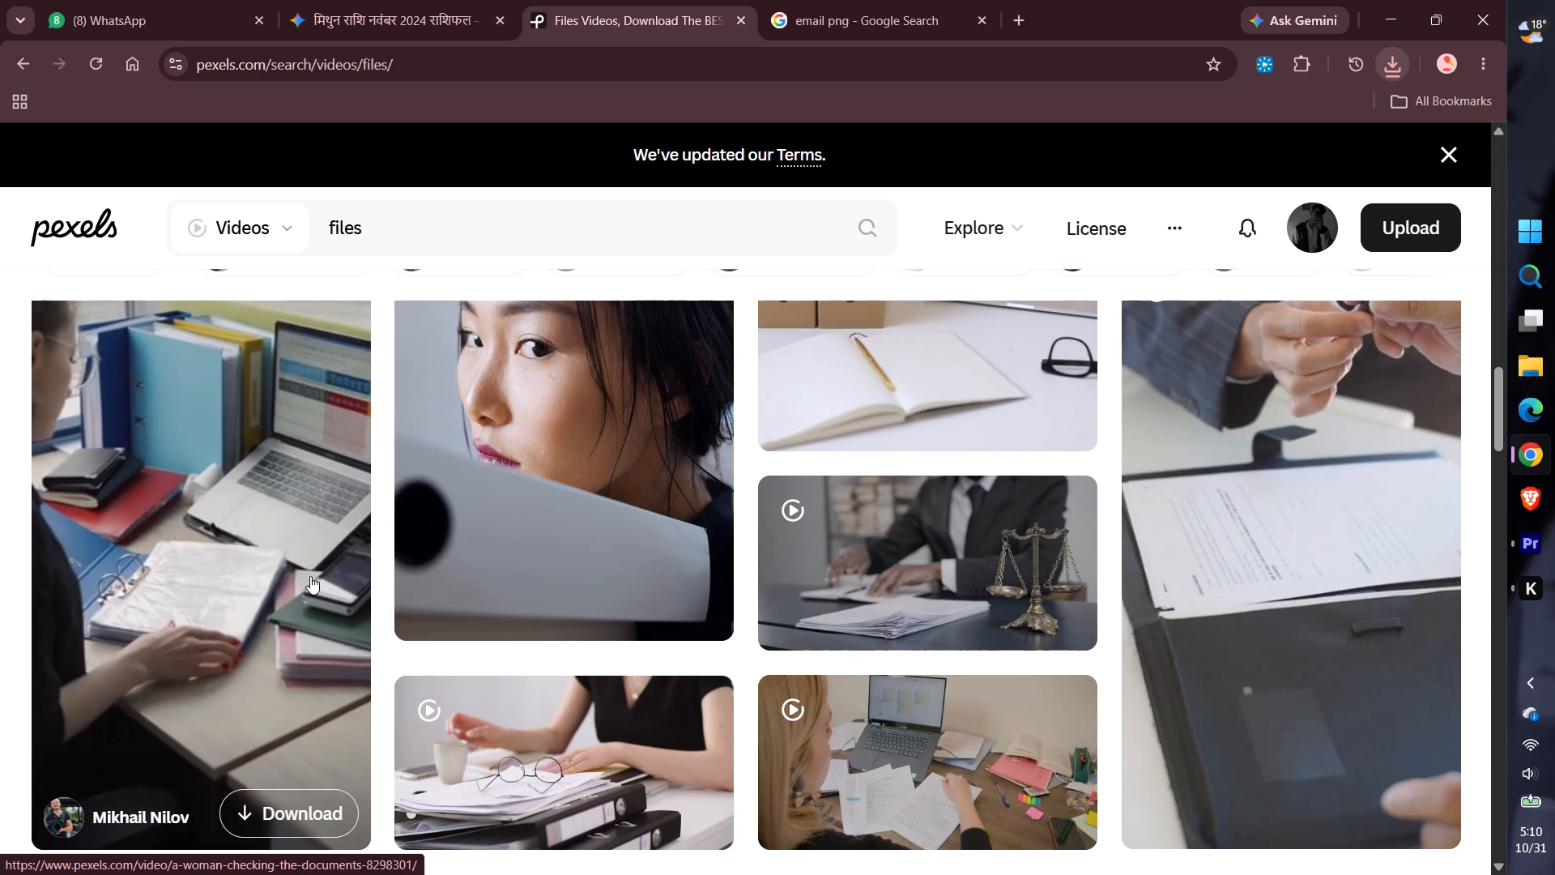
click(279, 815)
Bring the downloaded 8298301-hd_1080_1920_25fps.mp4 into Premiere's timeline on V3, directly after the communication clip at 00:00:14:16.
drag(1222, 129, 1084, 241)
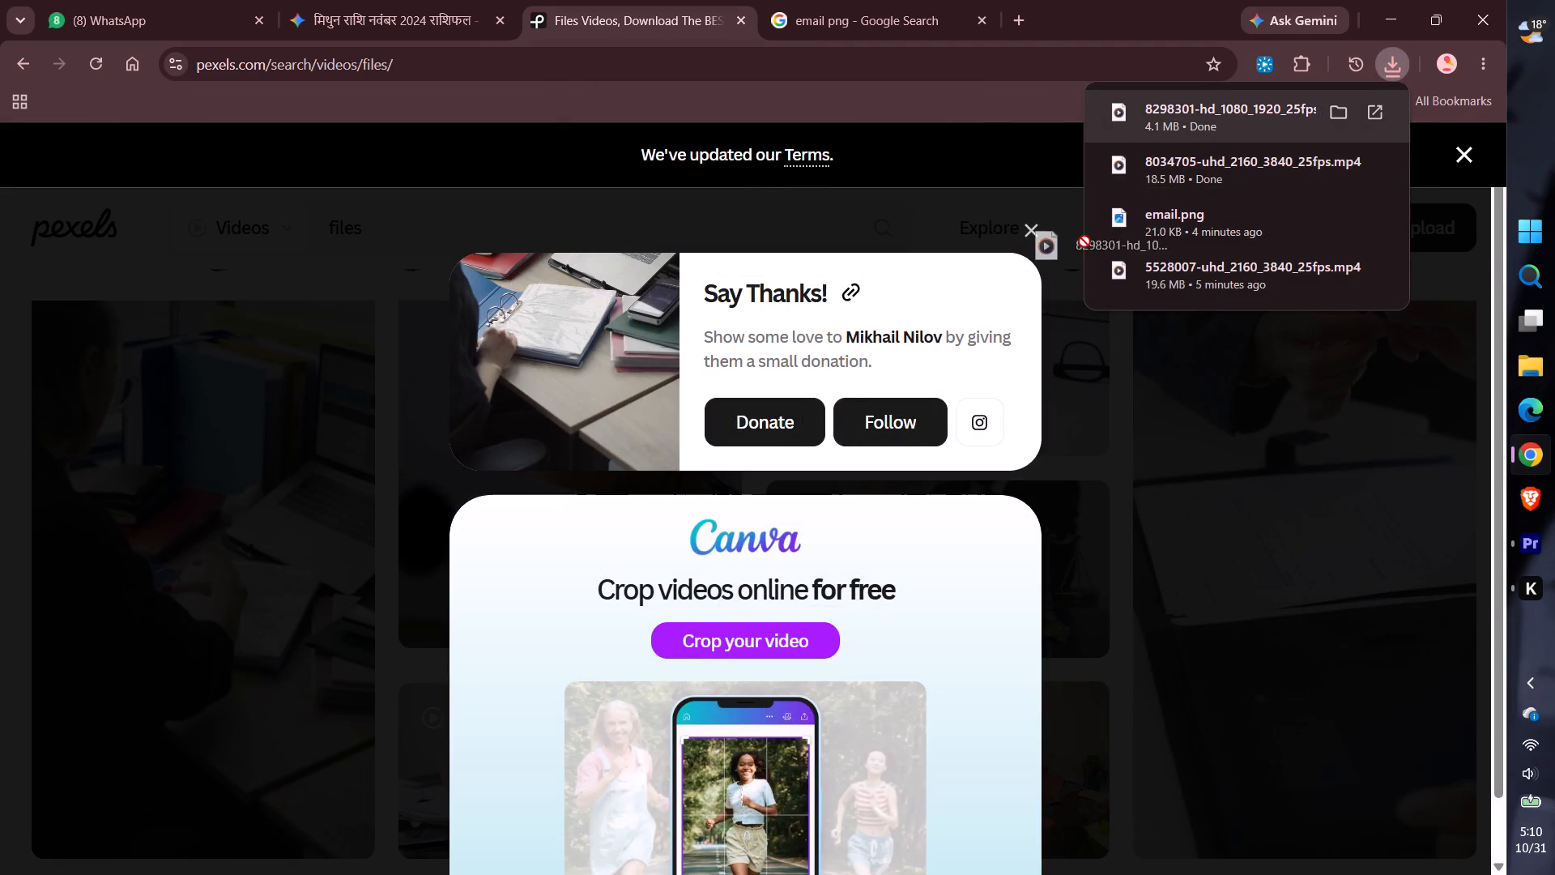
drag(1084, 241, 600, 540)
key(alt+Tab)
Cut the files clip at 00:00:15:44, delete the part before the cut, and move the remainder back against the communication clip.
drag(607, 463, 729, 485)
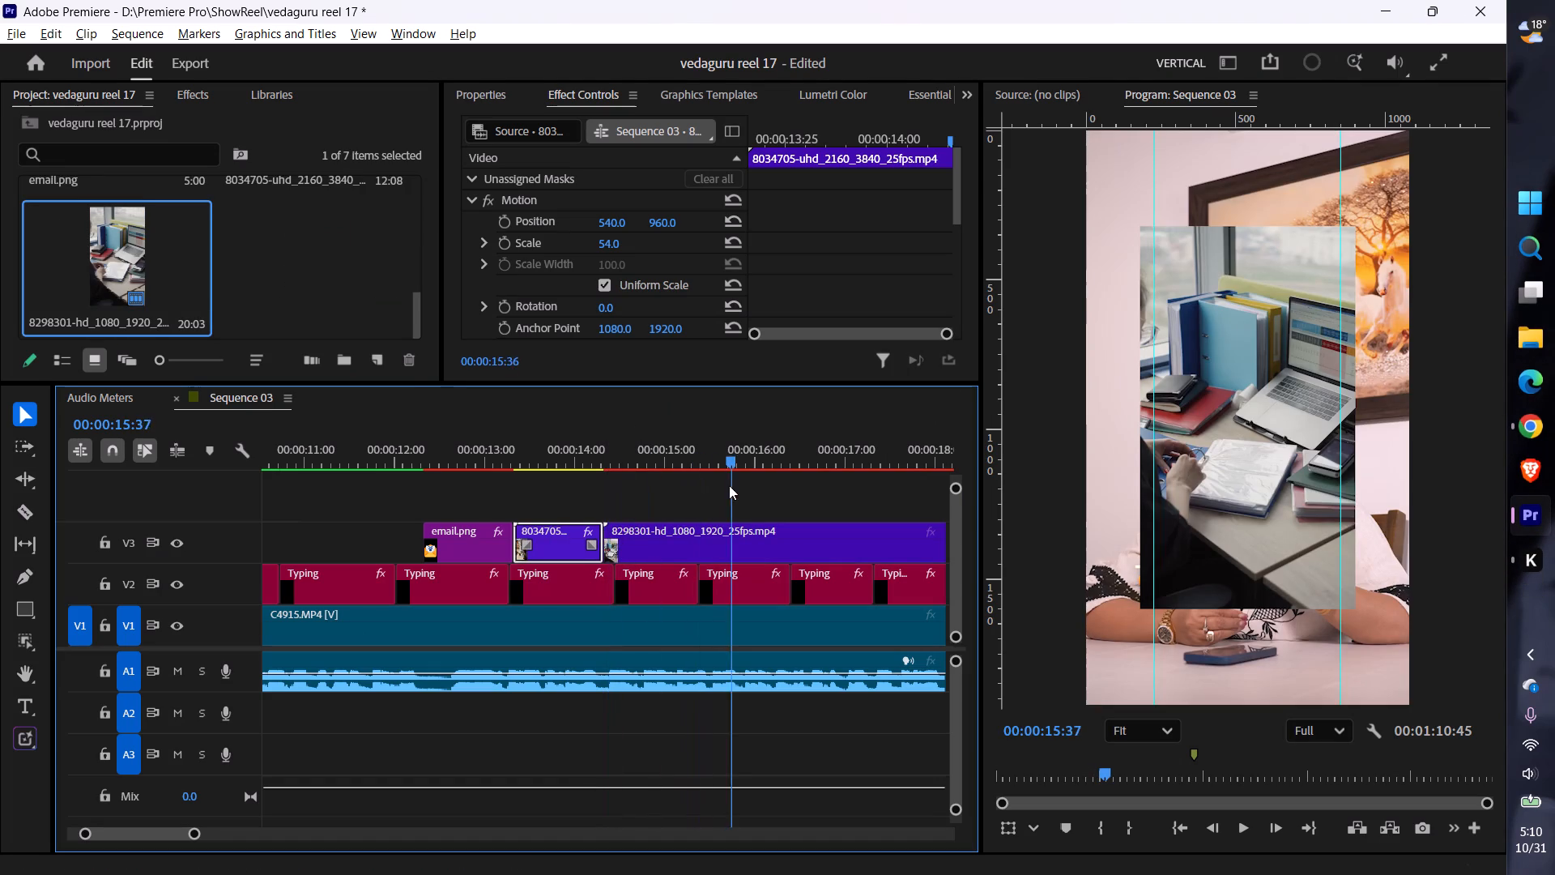
drag(729, 485, 742, 488)
scroll(721, 506, down, 6)
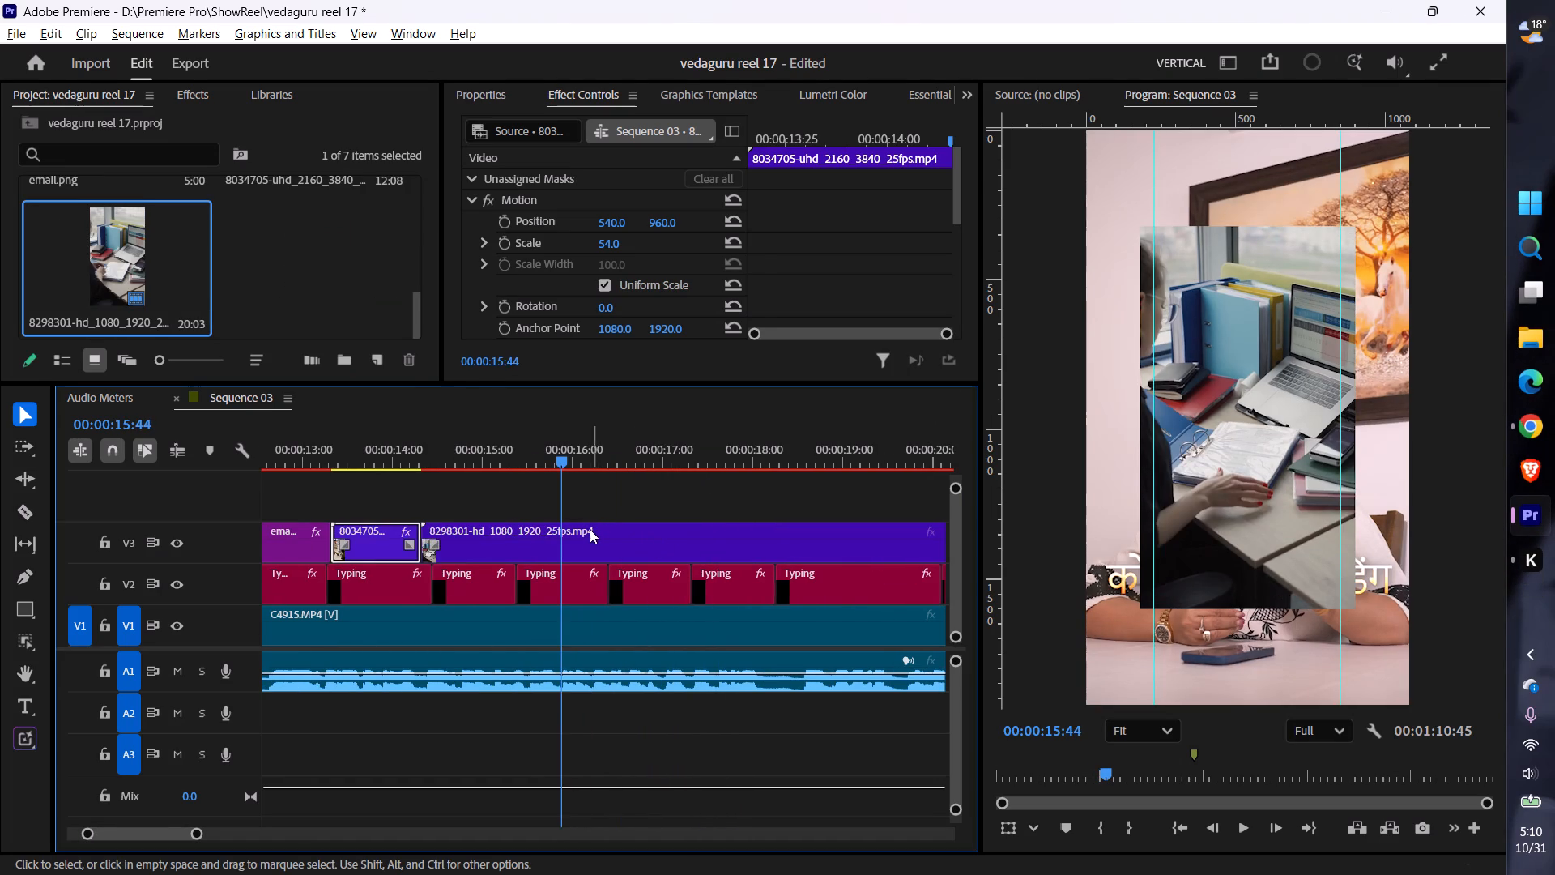
click(581, 533)
key(ctrl+k)
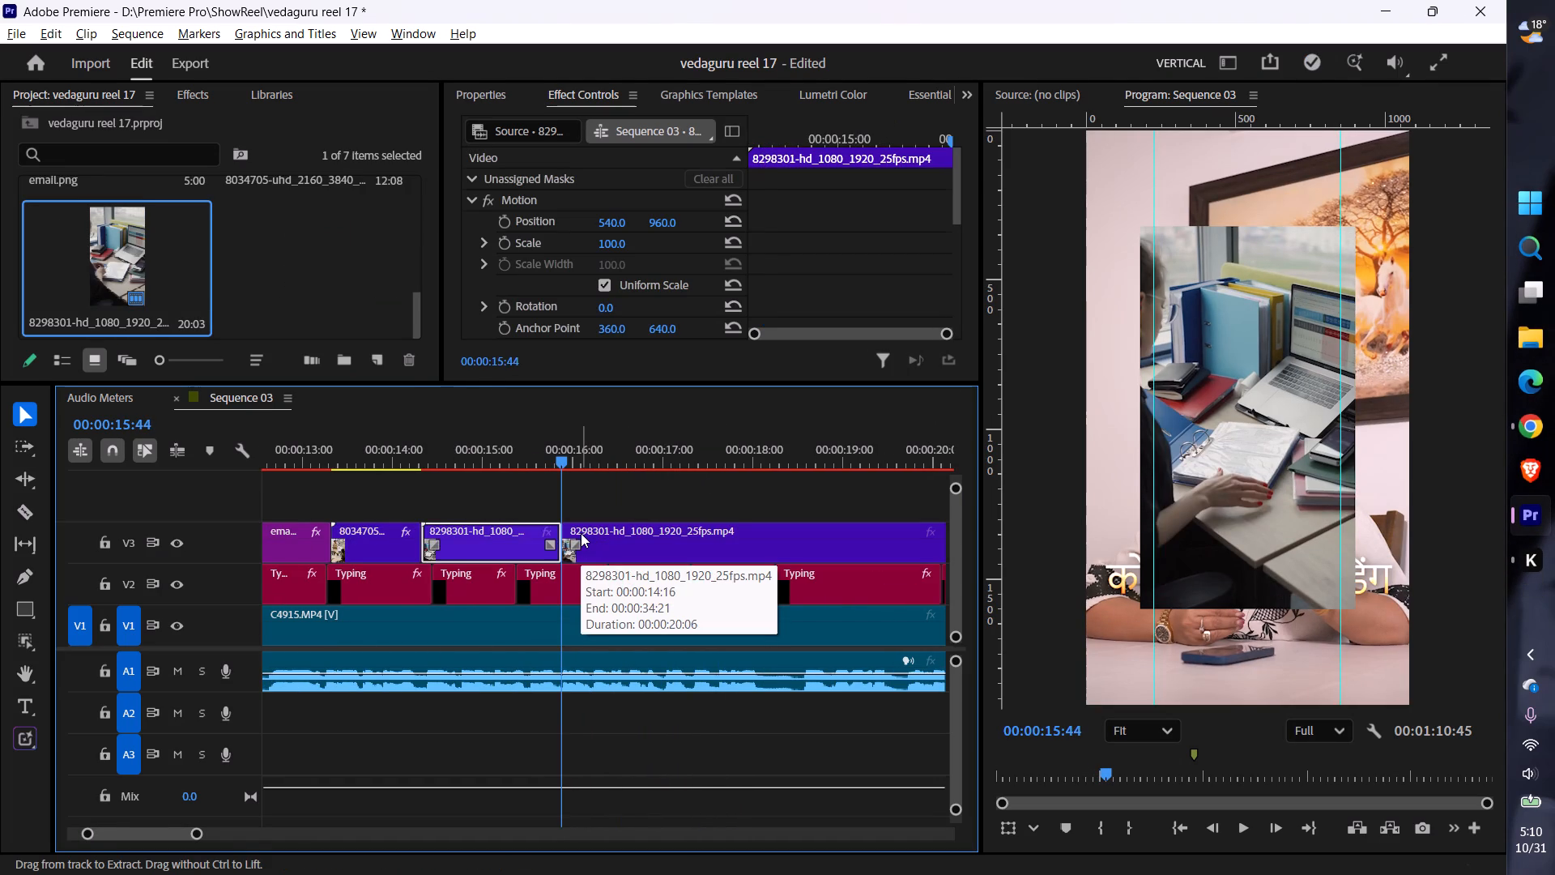
key(Delete)
drag(647, 536, 501, 531)
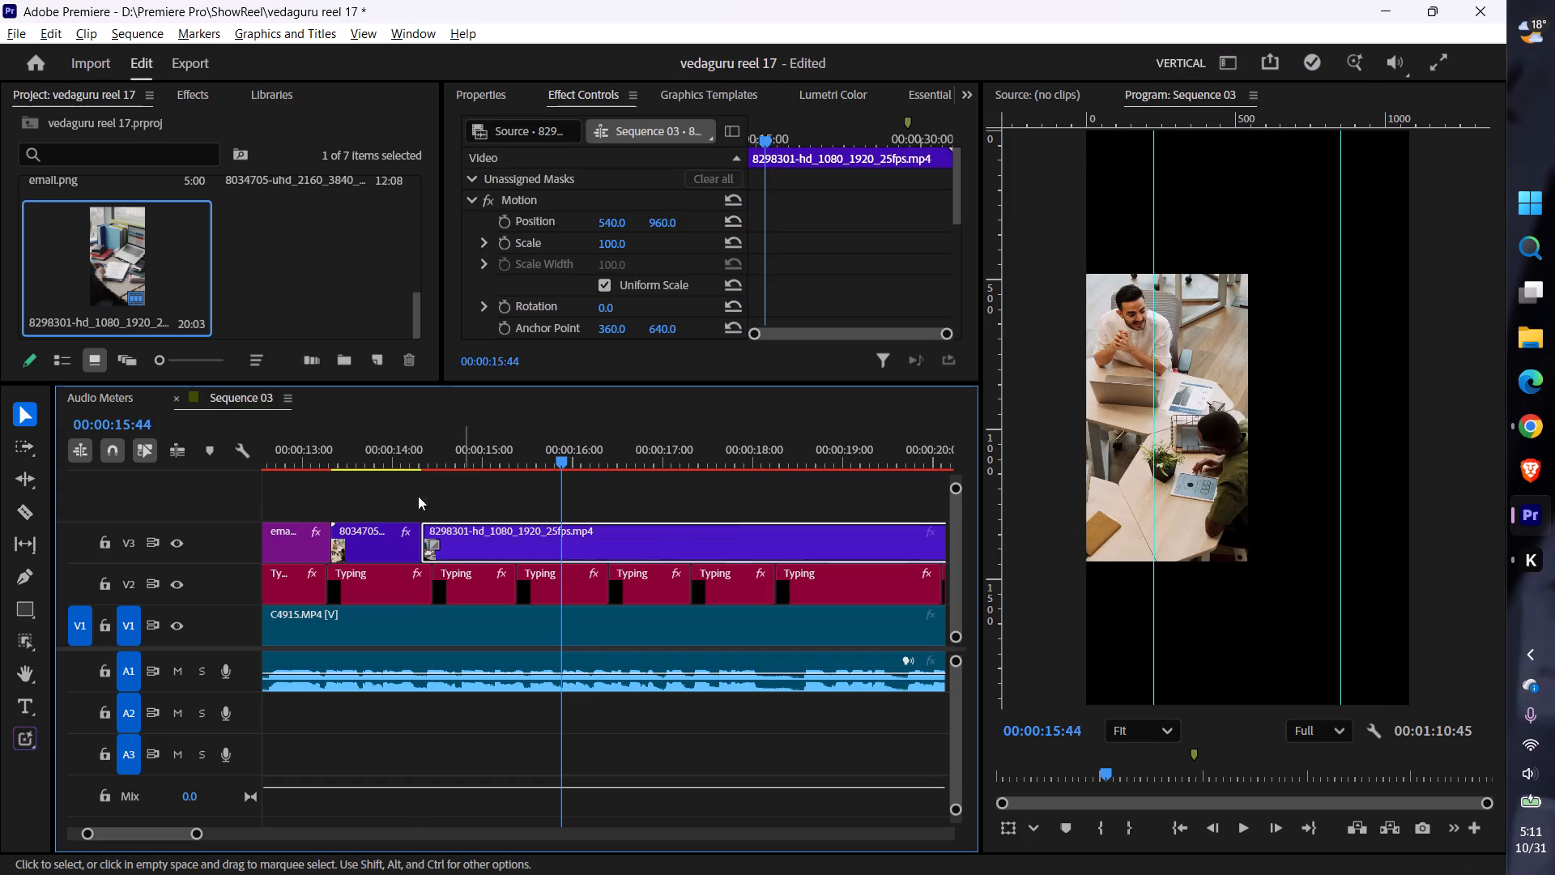
Play through the files clip, cut it at 00:00:17:15, and delete the remainder after the cut.
click(394, 457)
key(space)
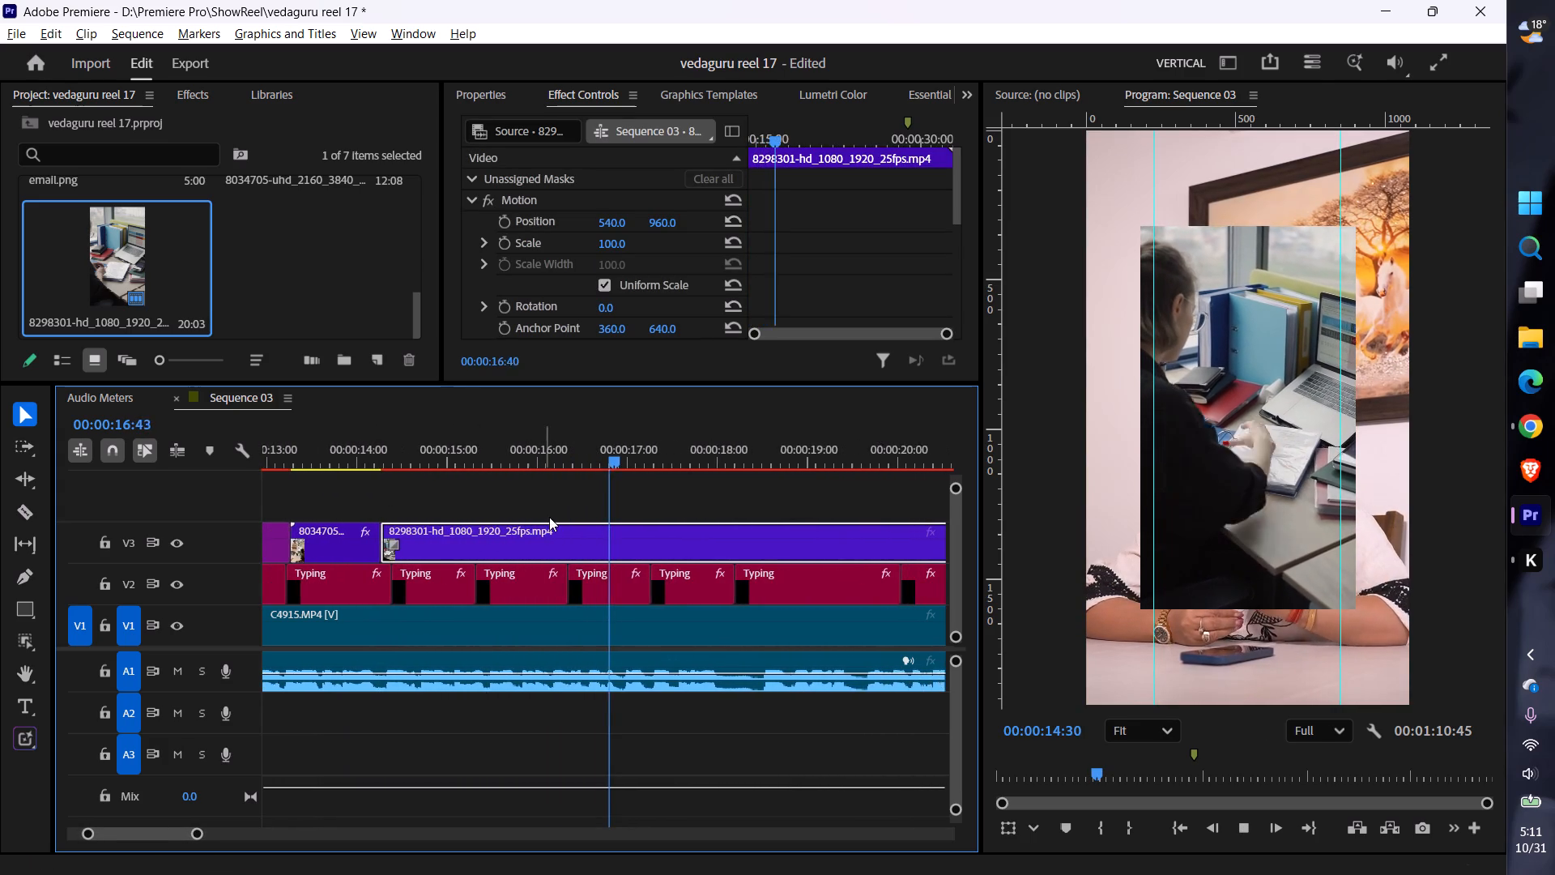
key(space)
click(609, 465)
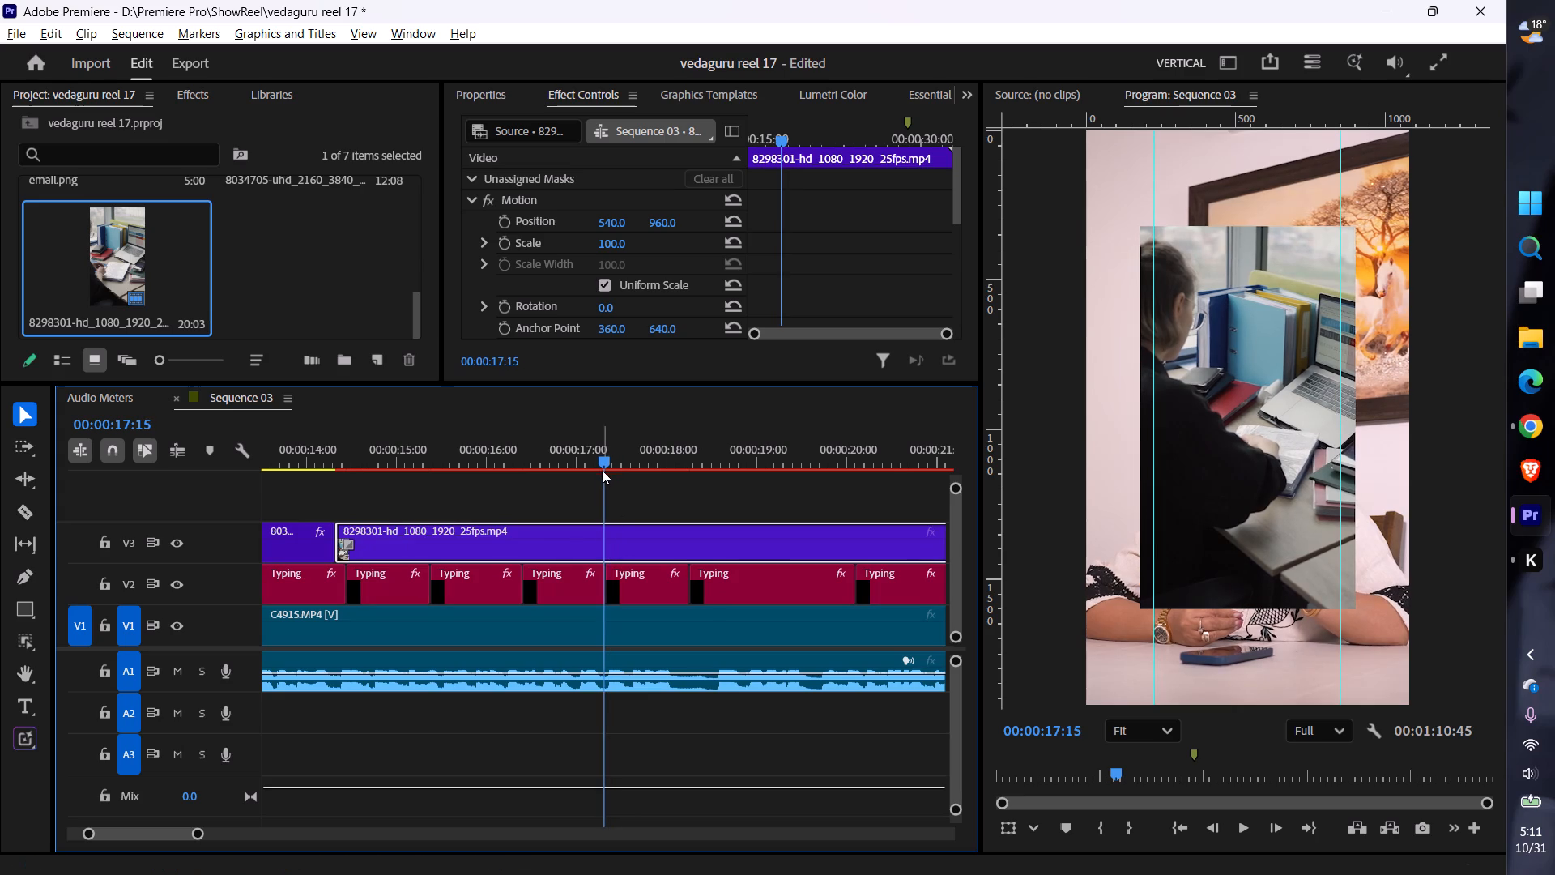
click(624, 545)
key(ctrl+k)
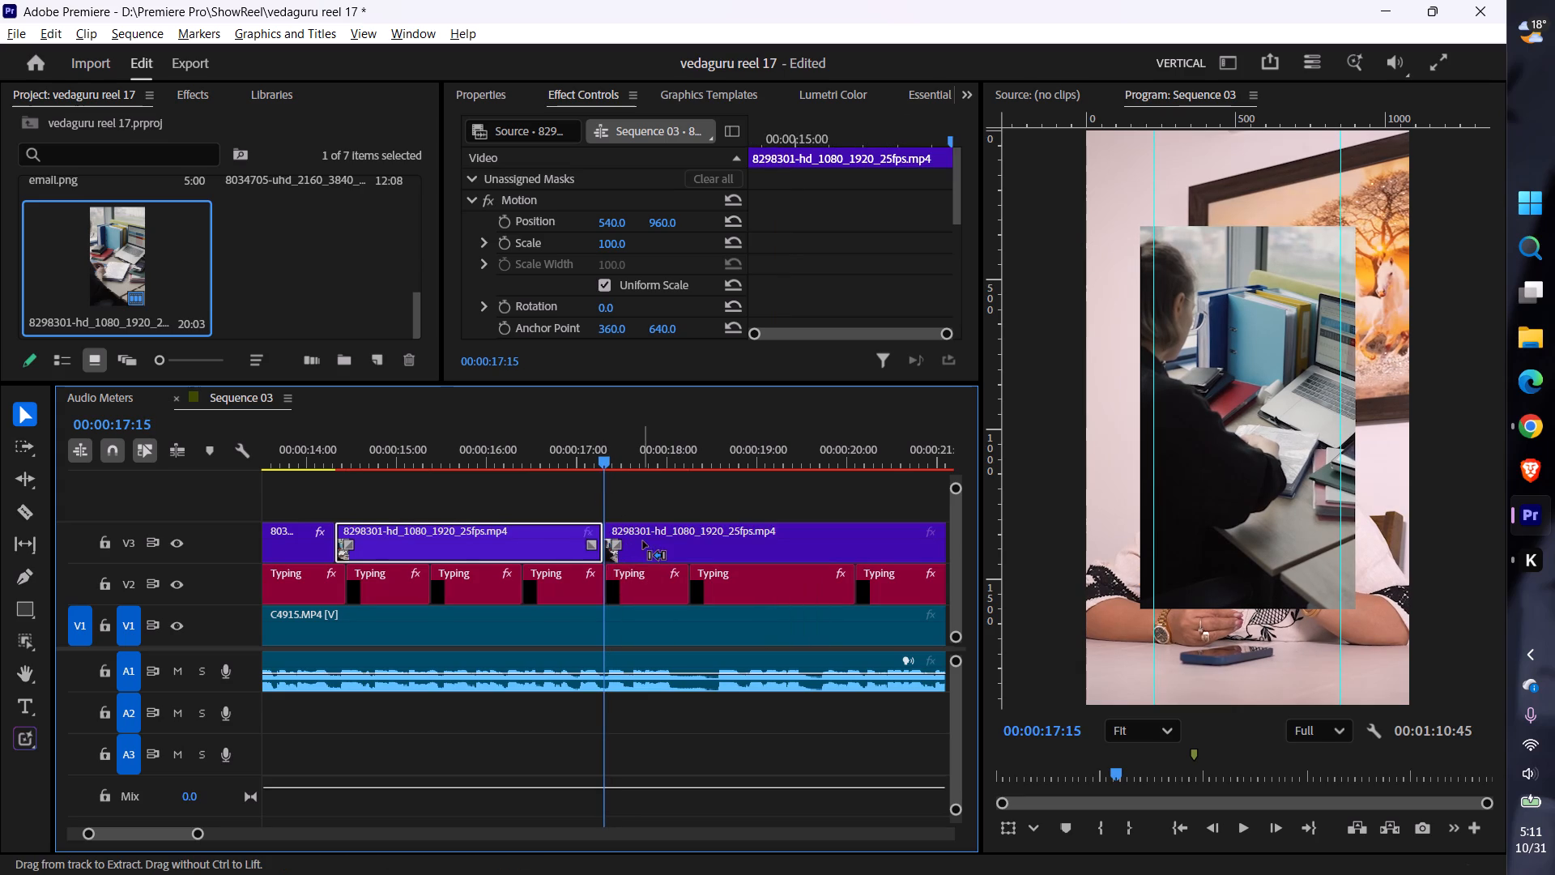
click(644, 541)
key(Delete)
Scale the files clip to 152 so it fills the vertical frame.
drag(599, 459, 559, 485)
click(533, 548)
drag(610, 240, 653, 250)
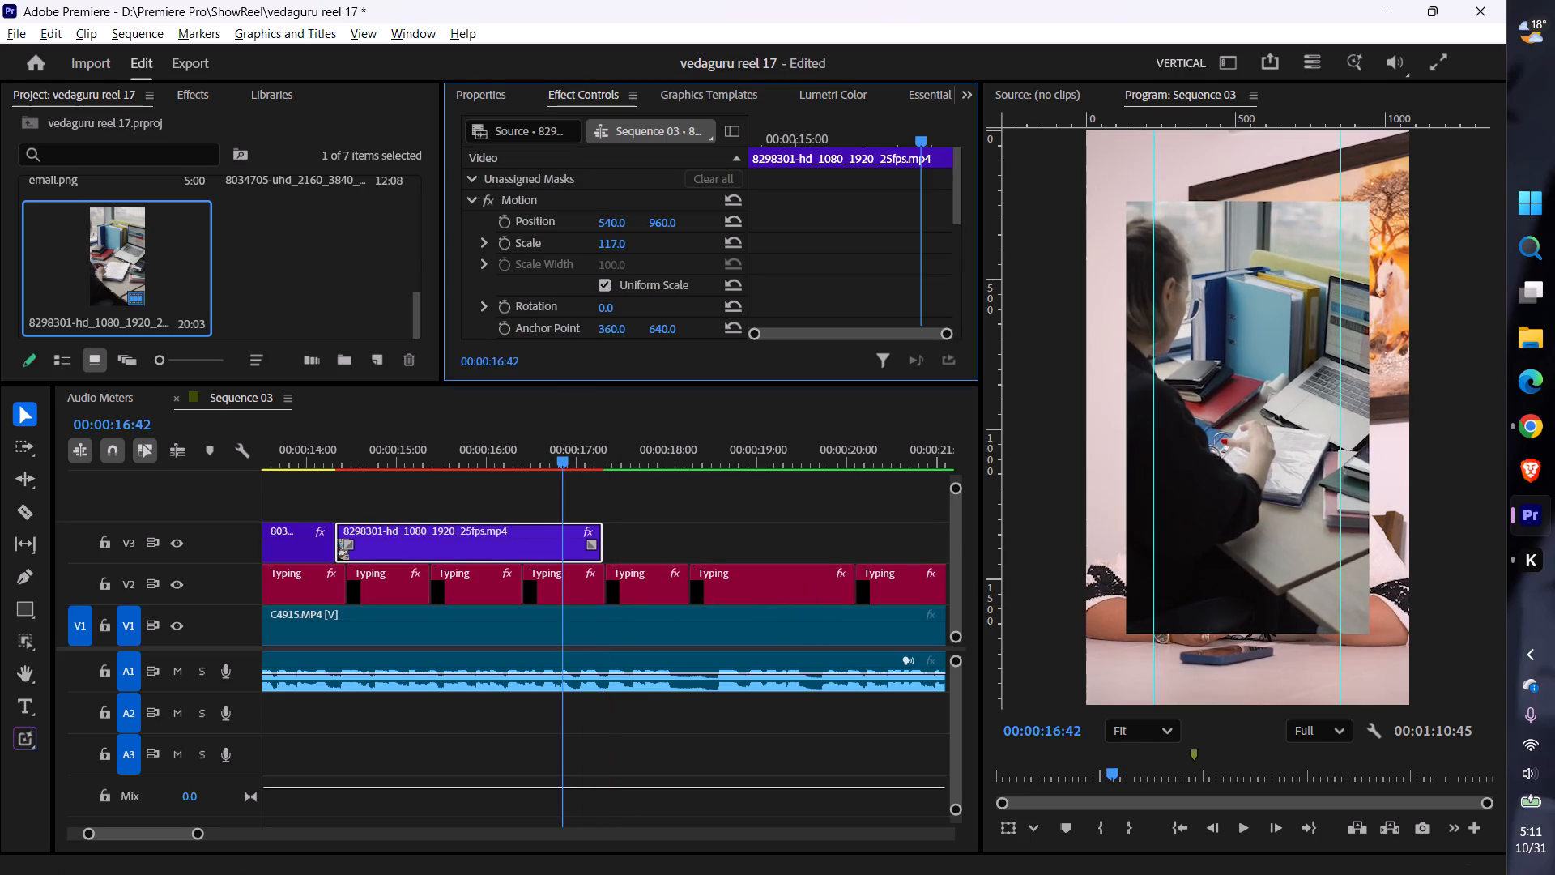
drag(653, 250, 679, 254)
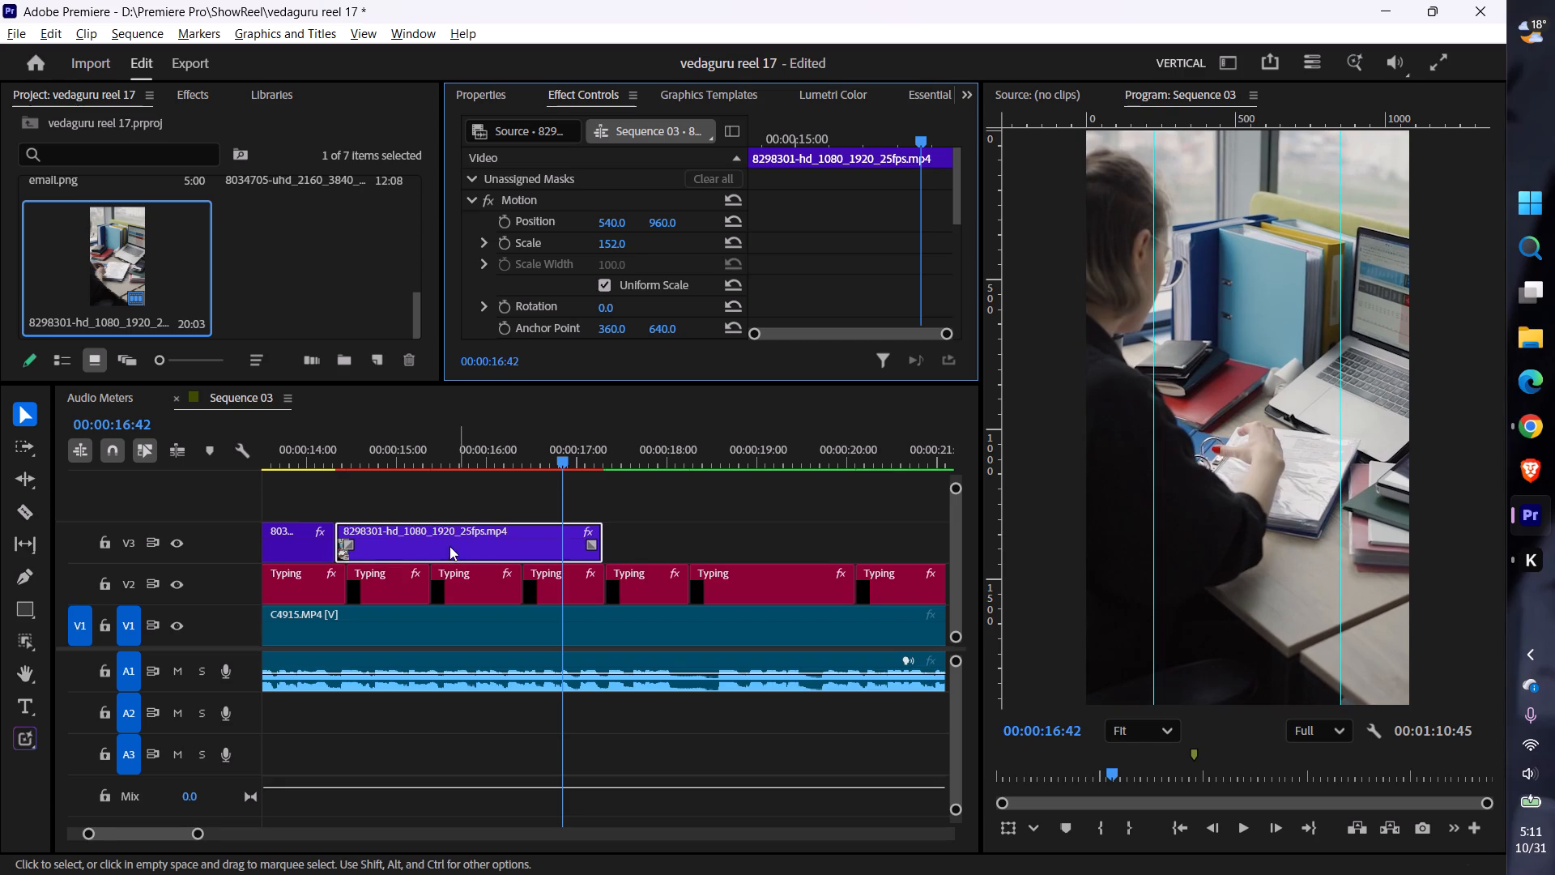
Play the reel from about 00:00:11:38 through the email, communication and files visuals, on to the media mention near 00:00:25:08.
scroll(449, 549, up, 11)
click(431, 455)
click(431, 455)
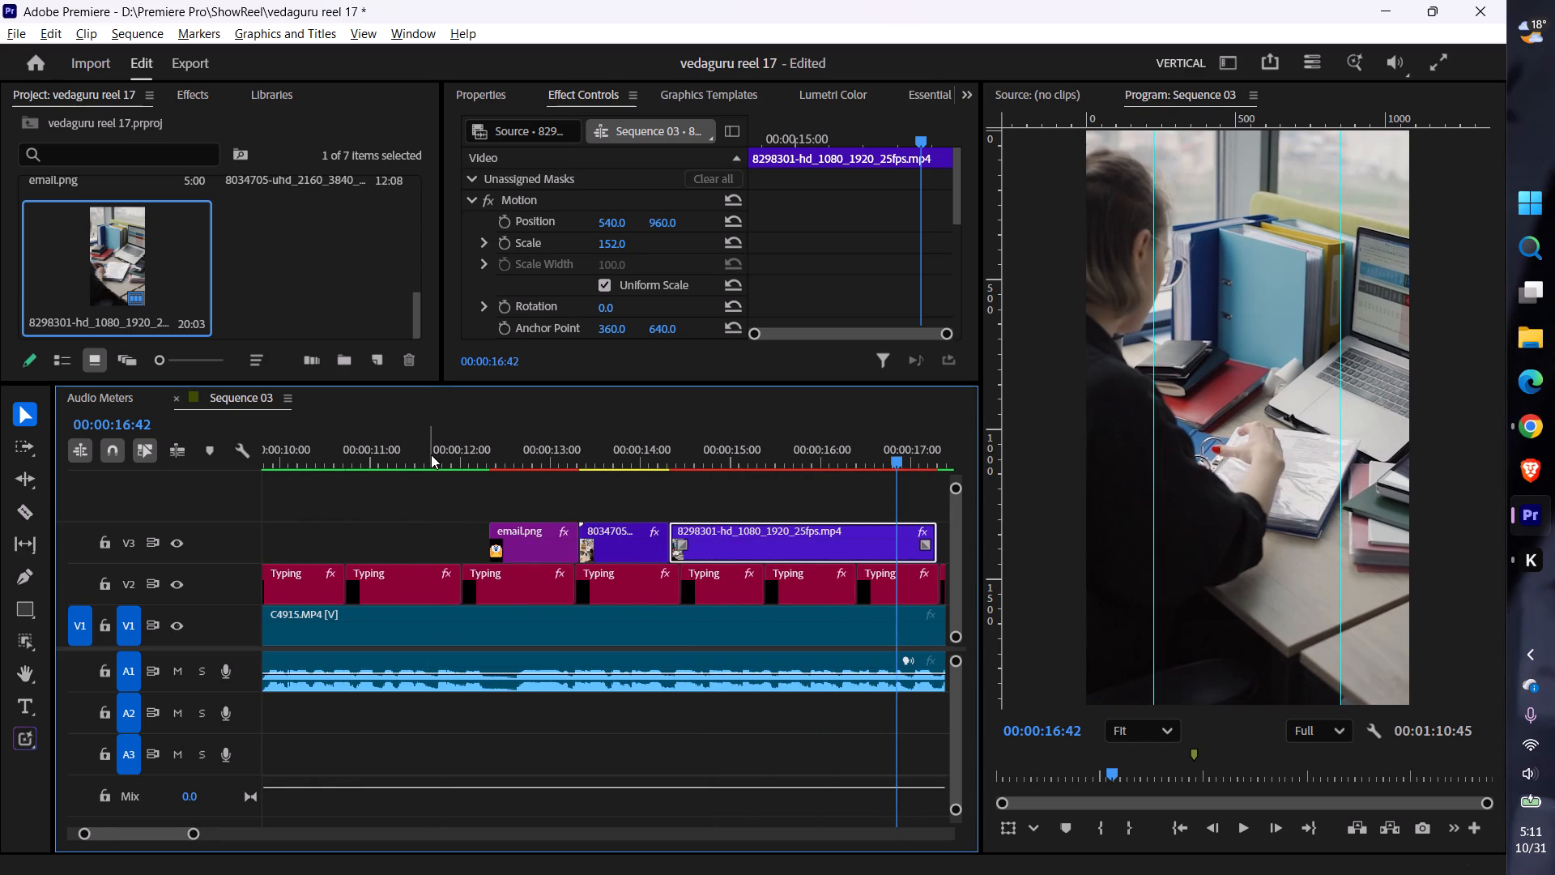
drag(431, 455, 442, 459)
key(space)
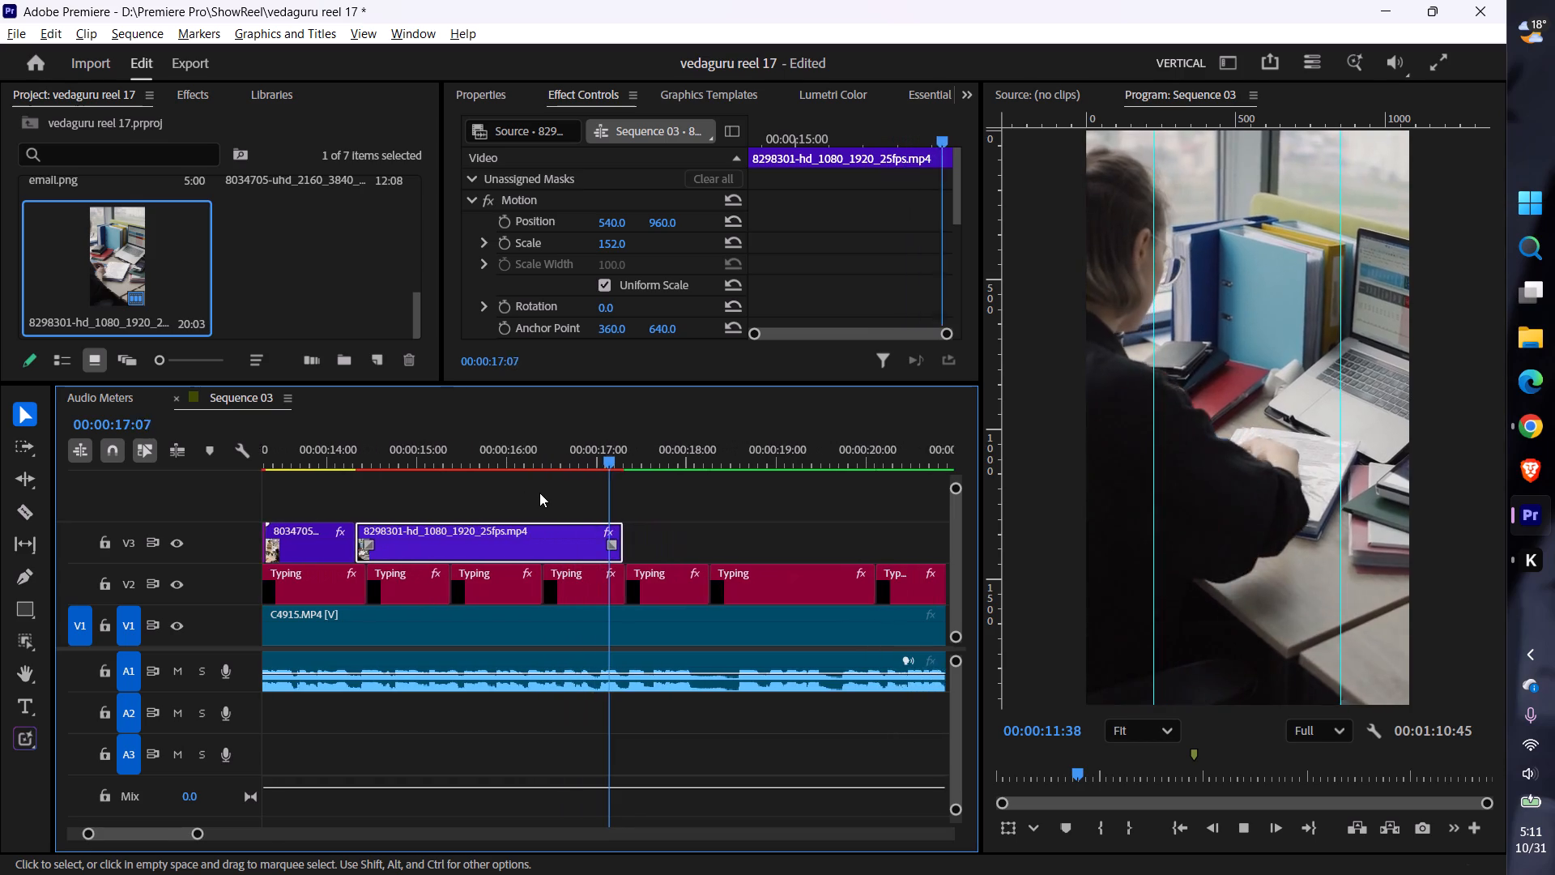
key(space)
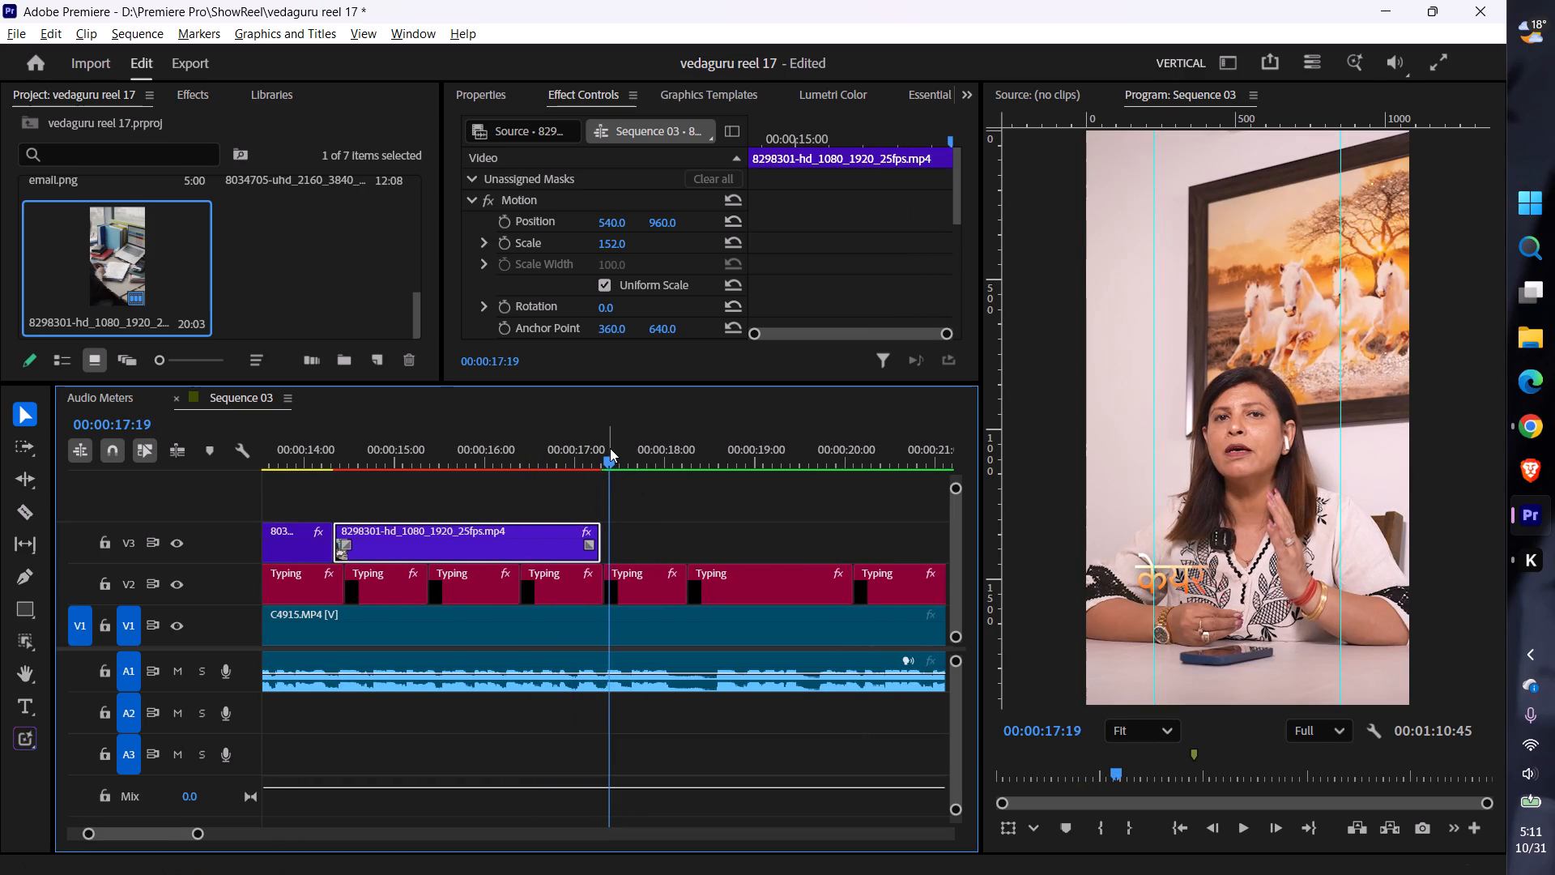
key(space)
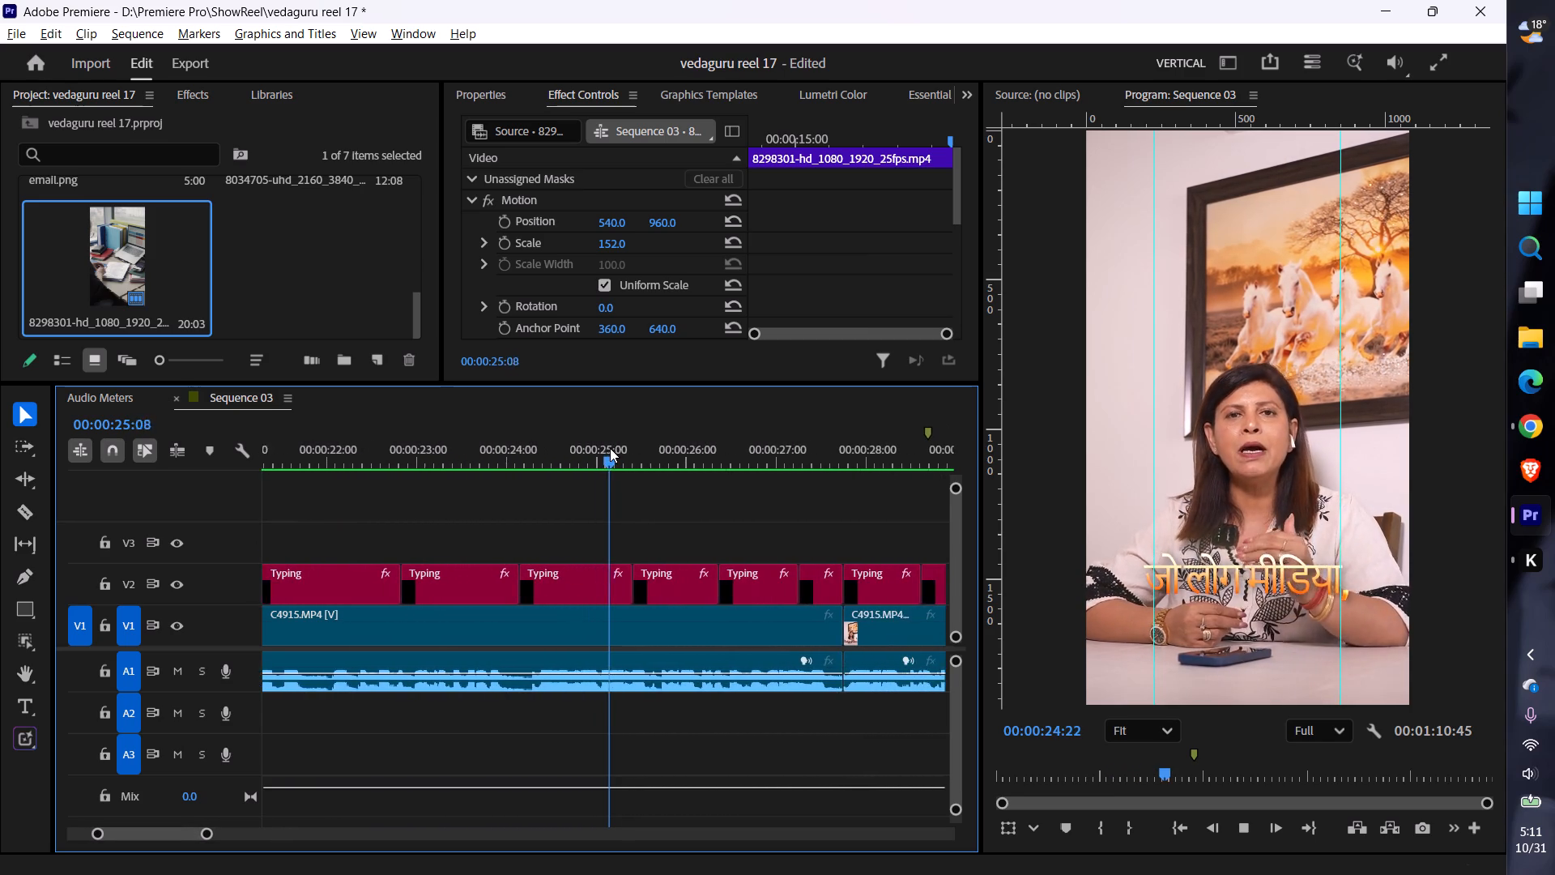
key(space)
Switch to Chrome, dismiss the donation pop-up, and search Pexels videos for "media".
key(alt+Tab)
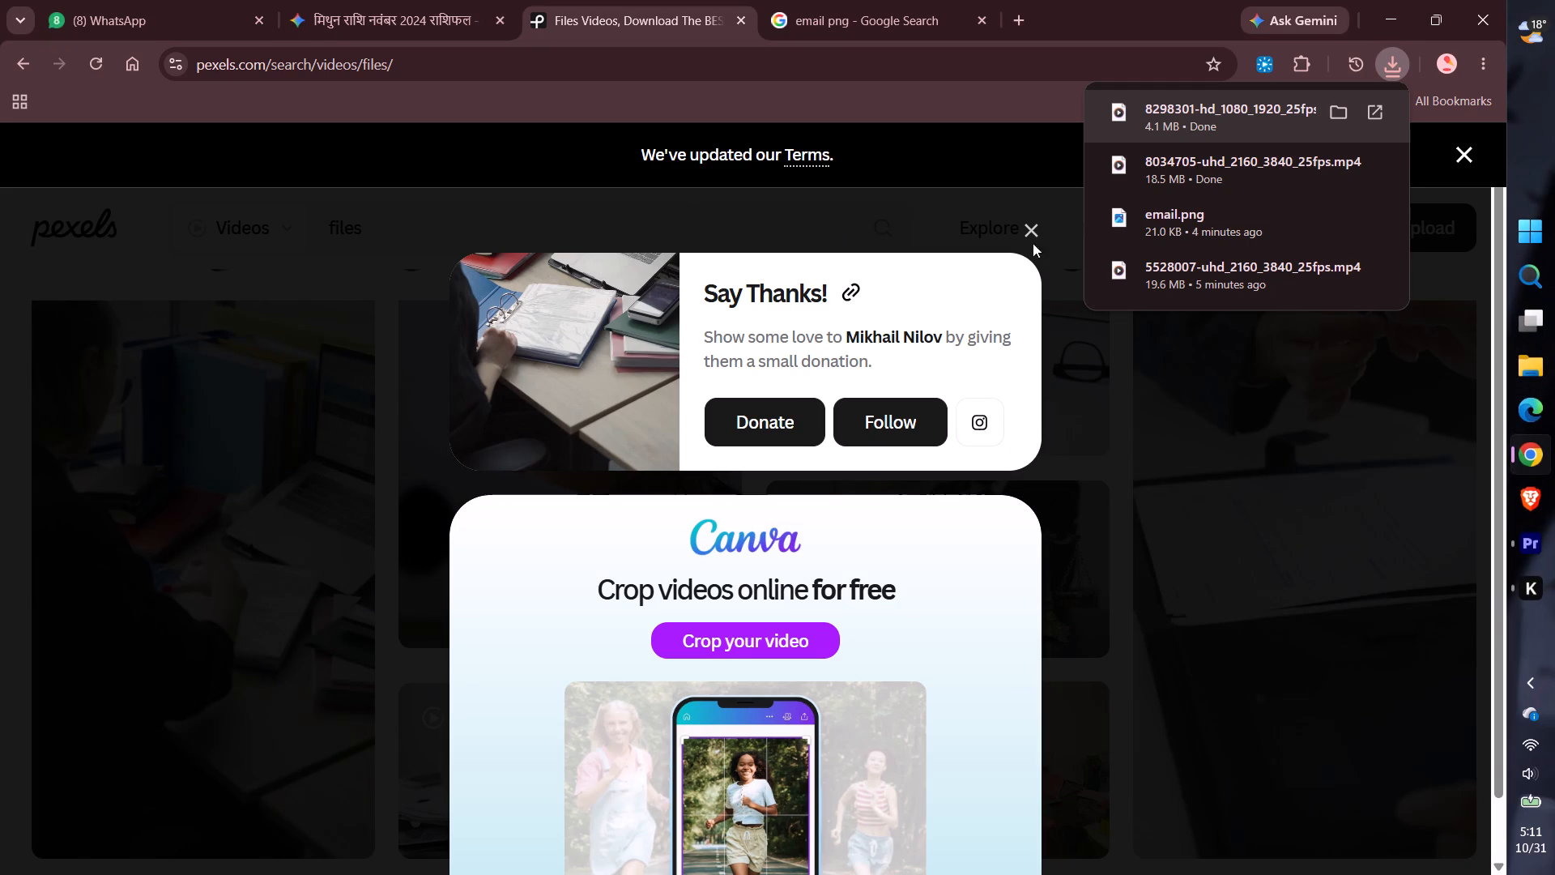
click(1033, 229)
drag(537, 235, 131, 226)
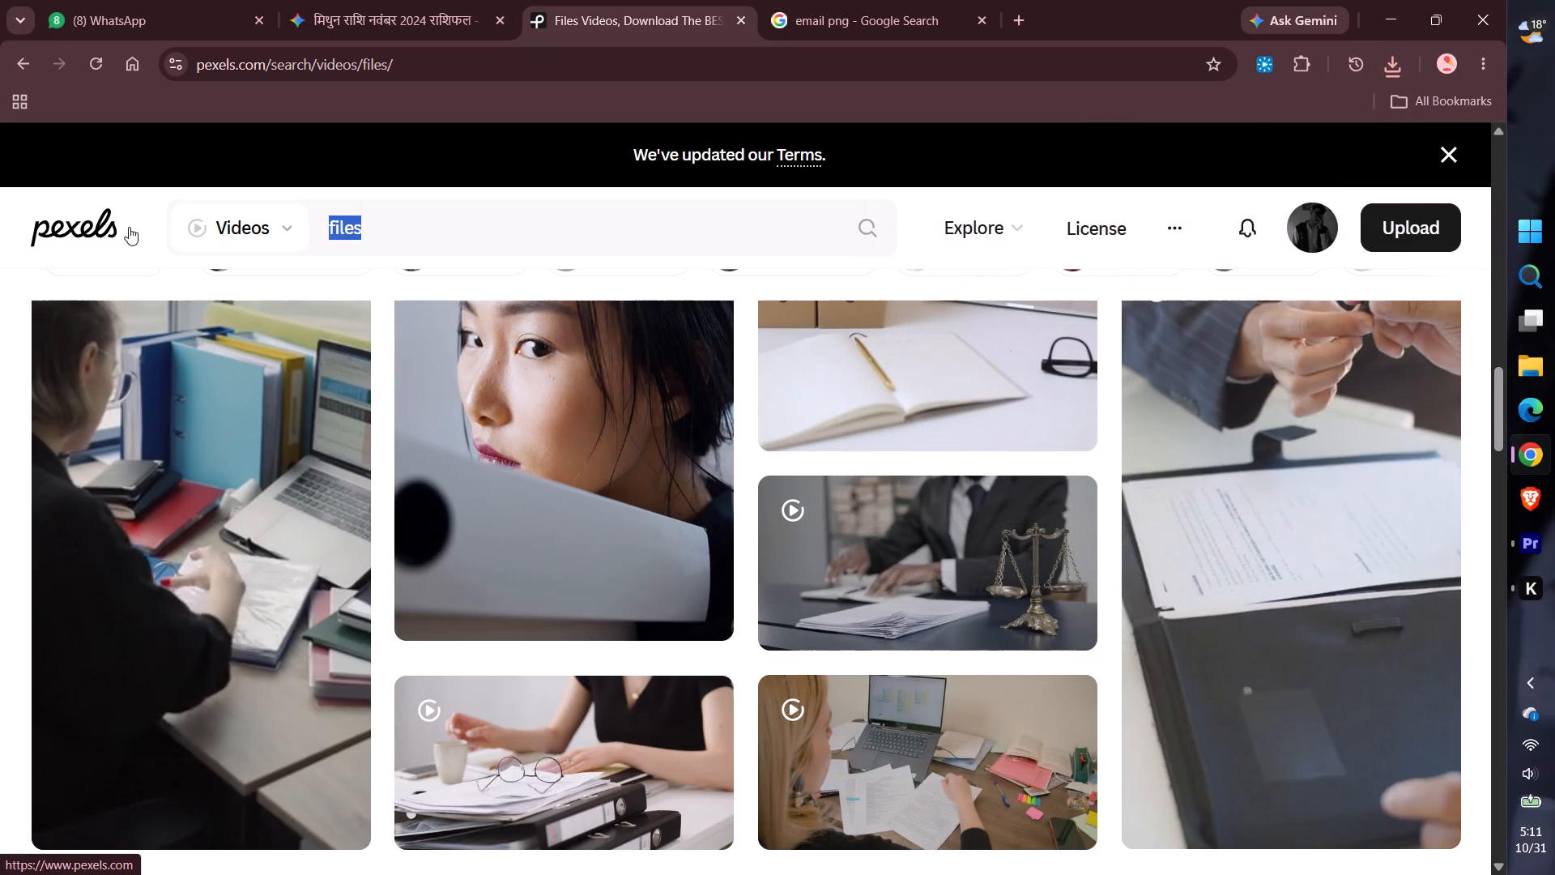
text(media)
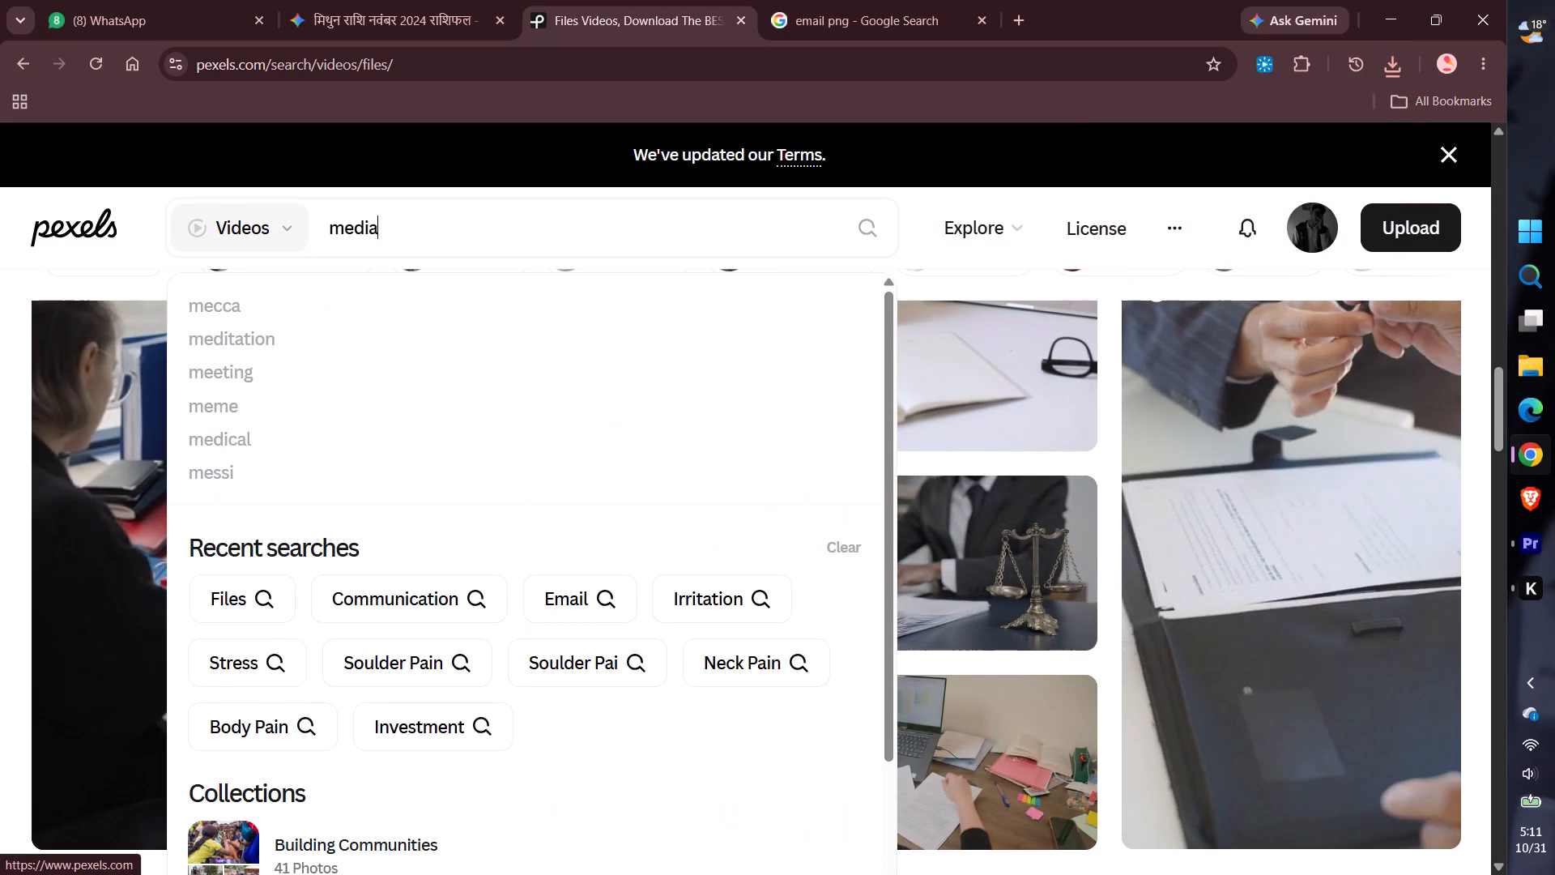
key(Return)
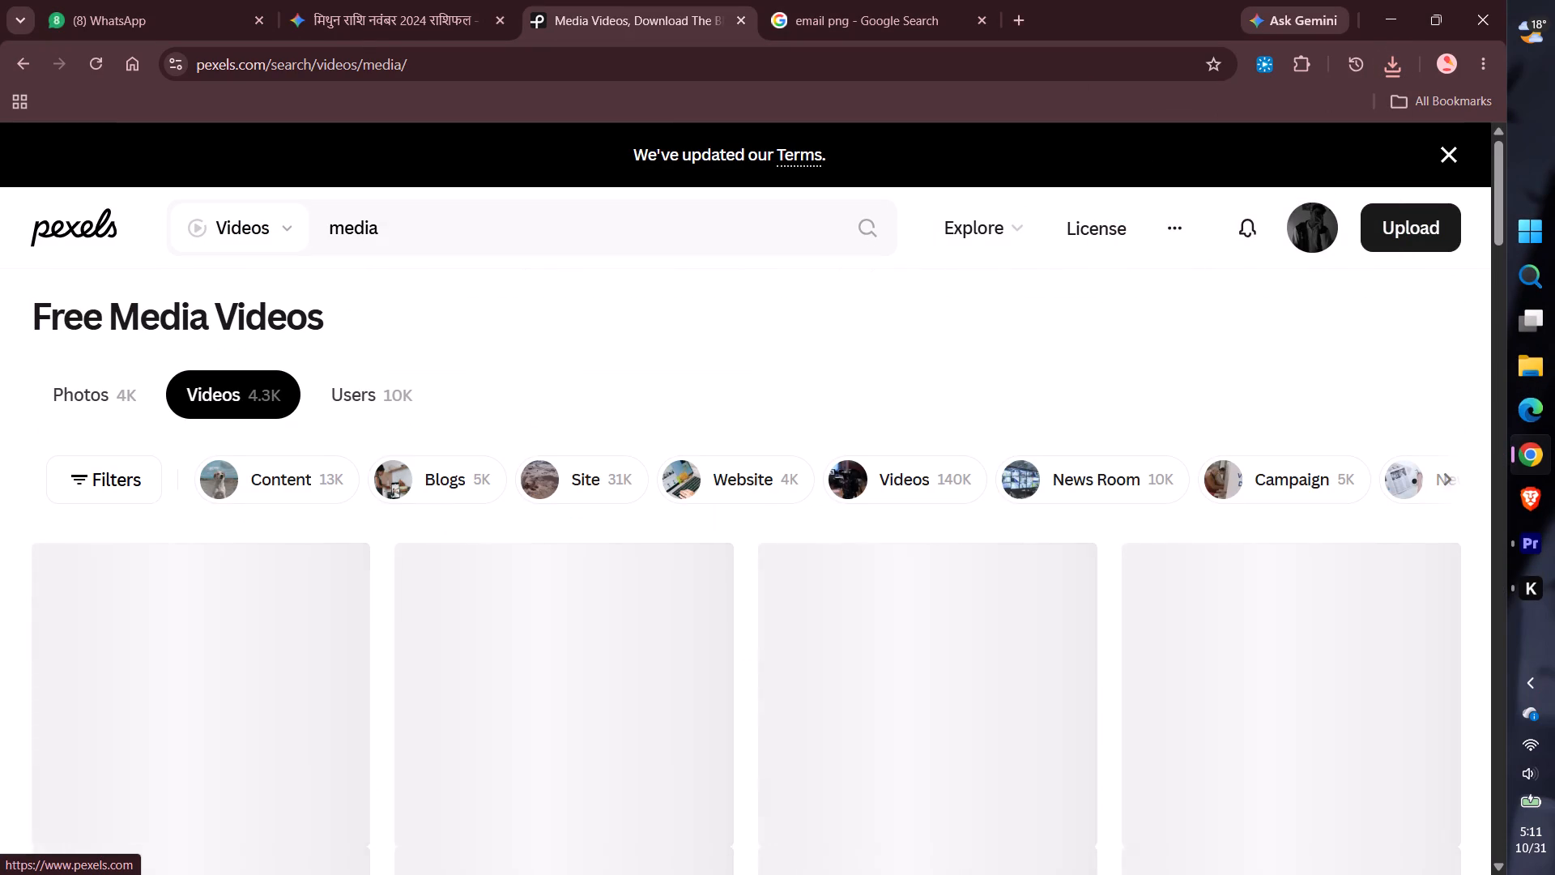
Examine the media video results for a vertical clip that suits the speaker's mention of media.
scroll(275, 383, down, 1)
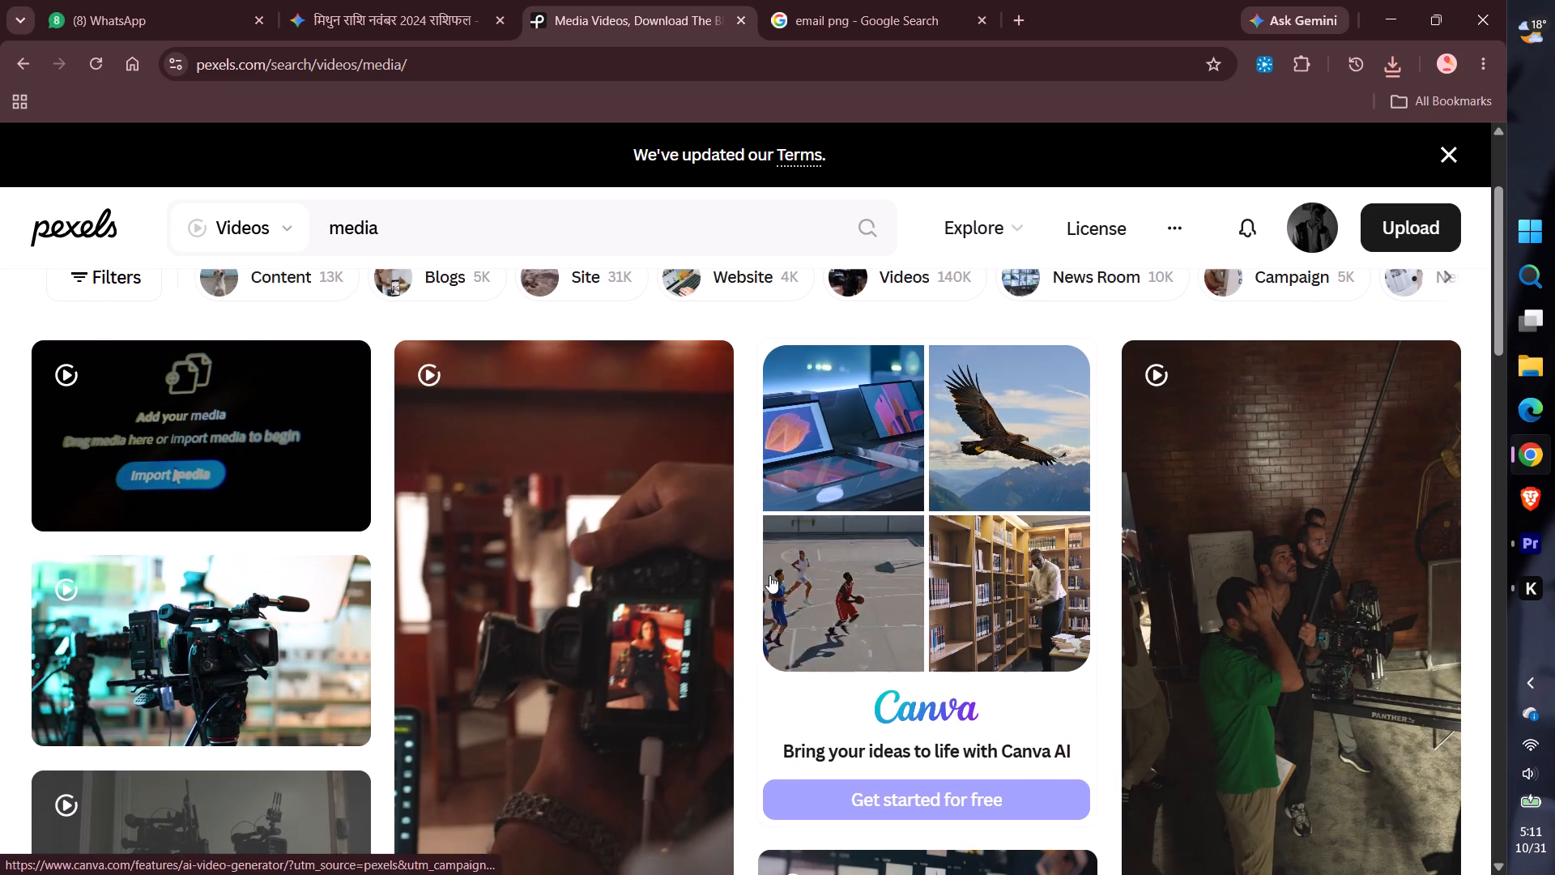
scroll(654, 586, down, 1)
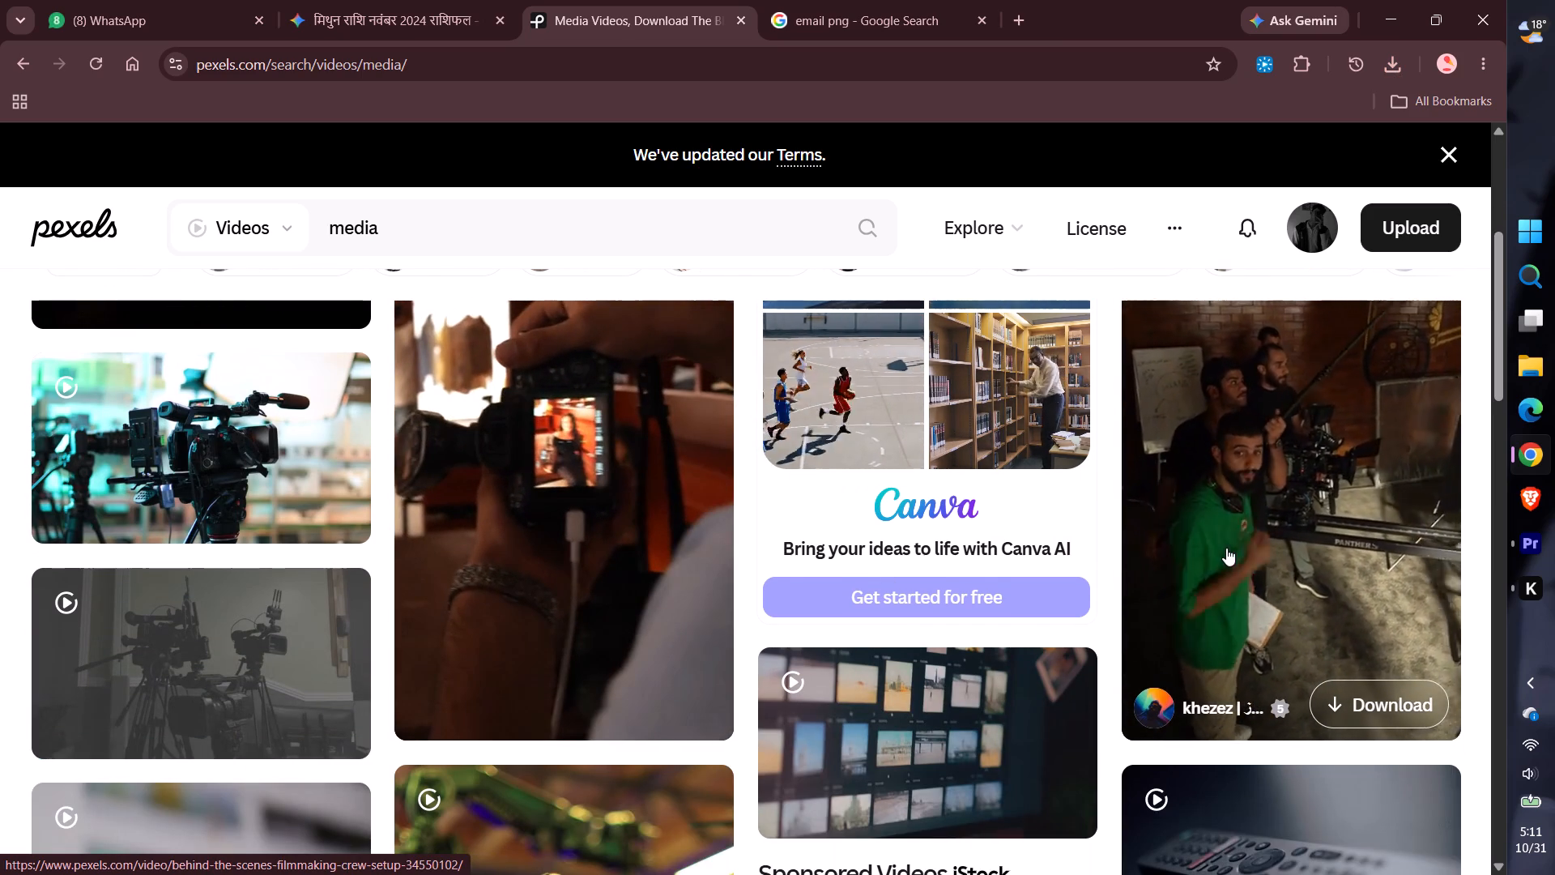
scroll(1226, 546, down, 5)
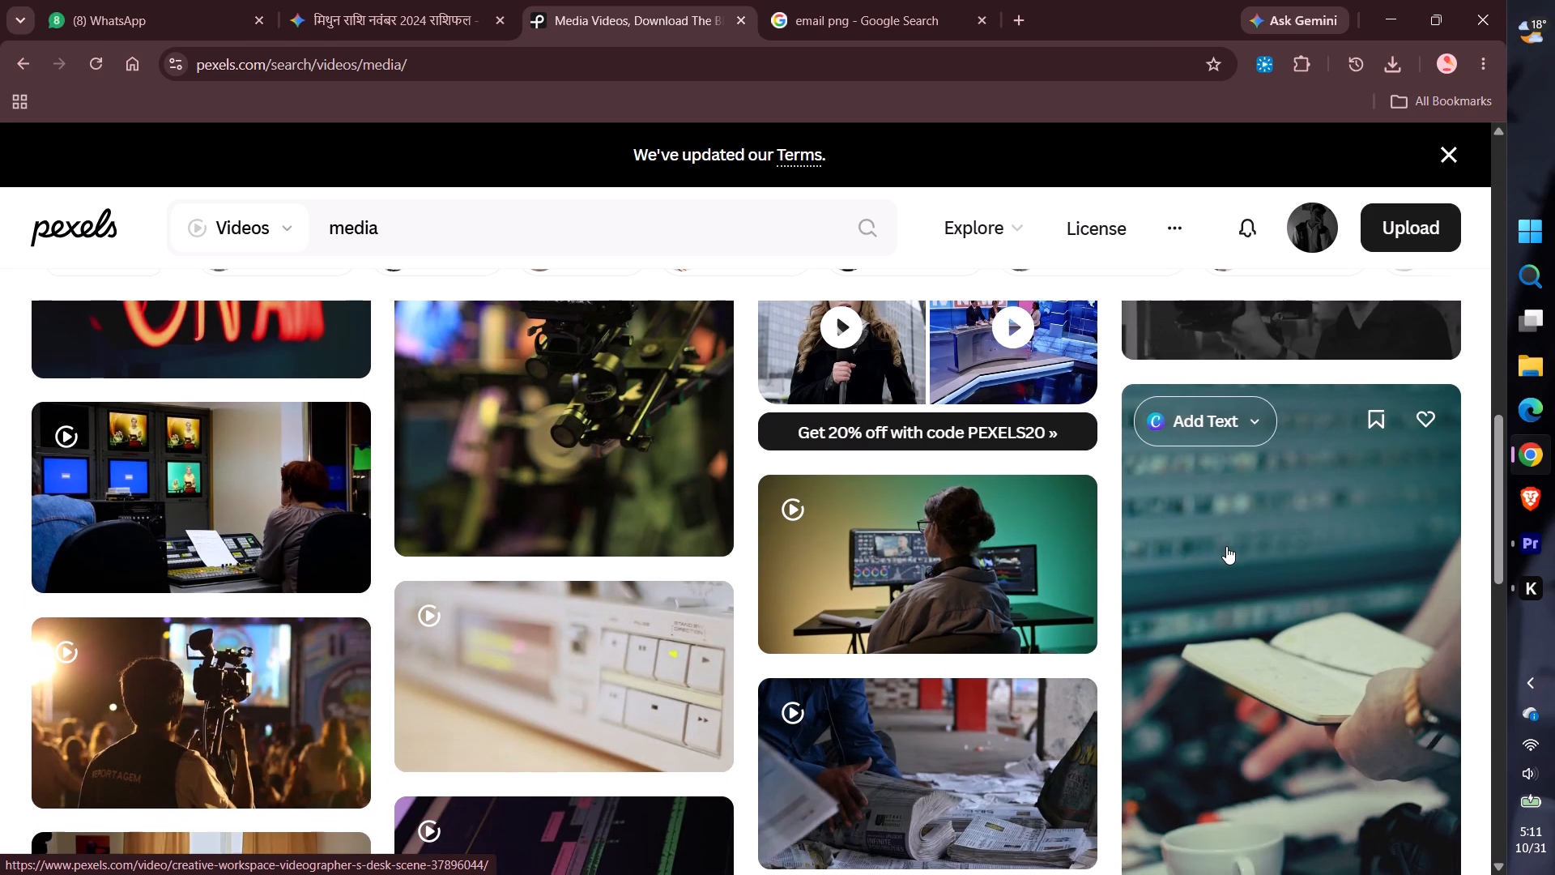
scroll(1221, 527, down, 1)
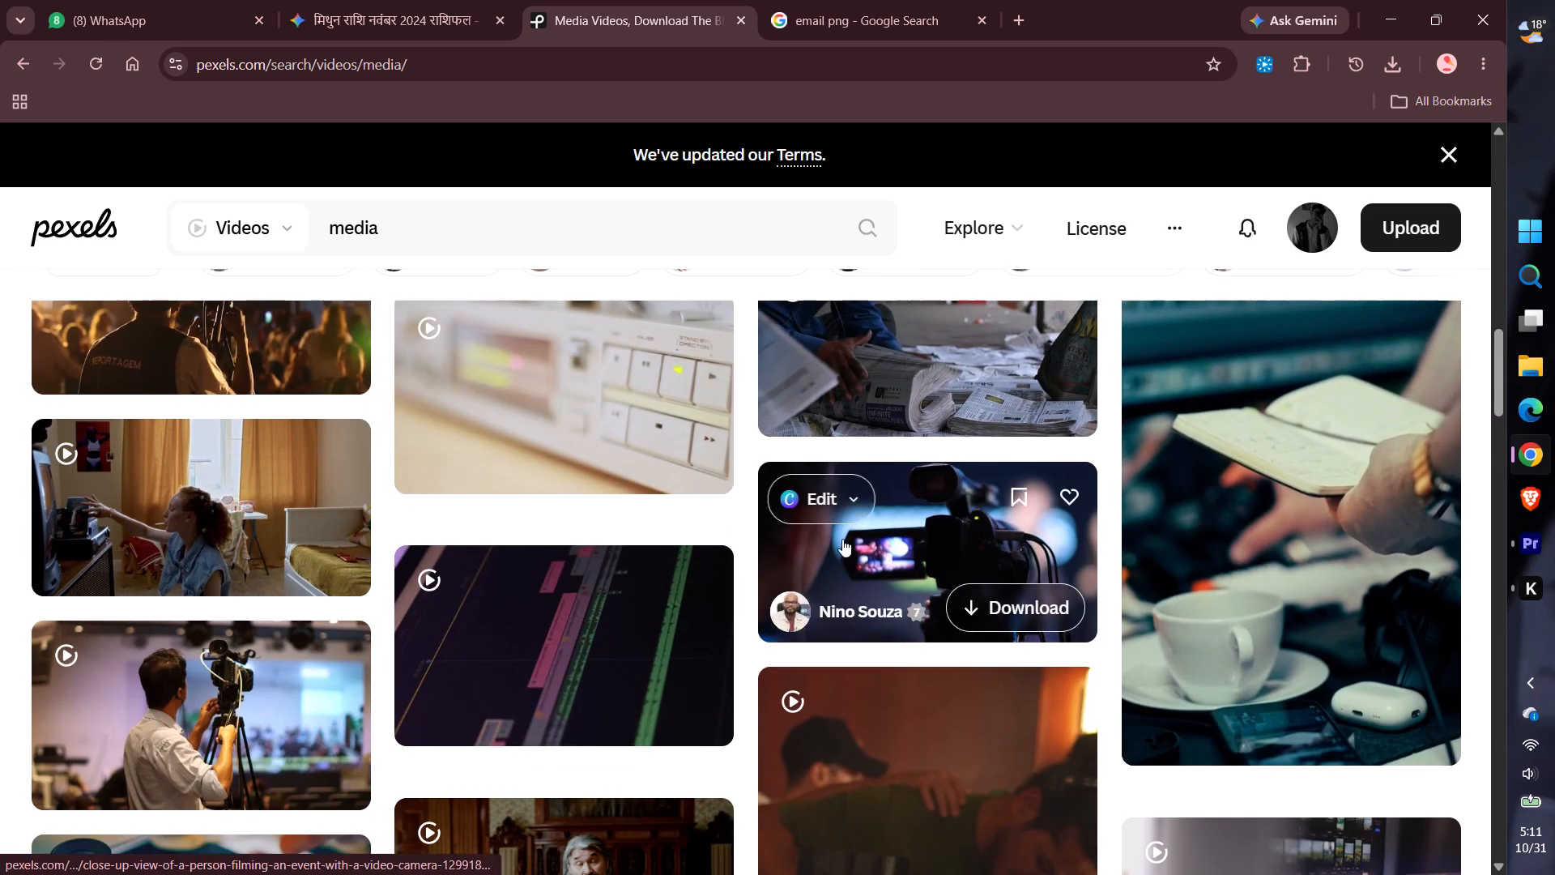
scroll(648, 550, down, 2)
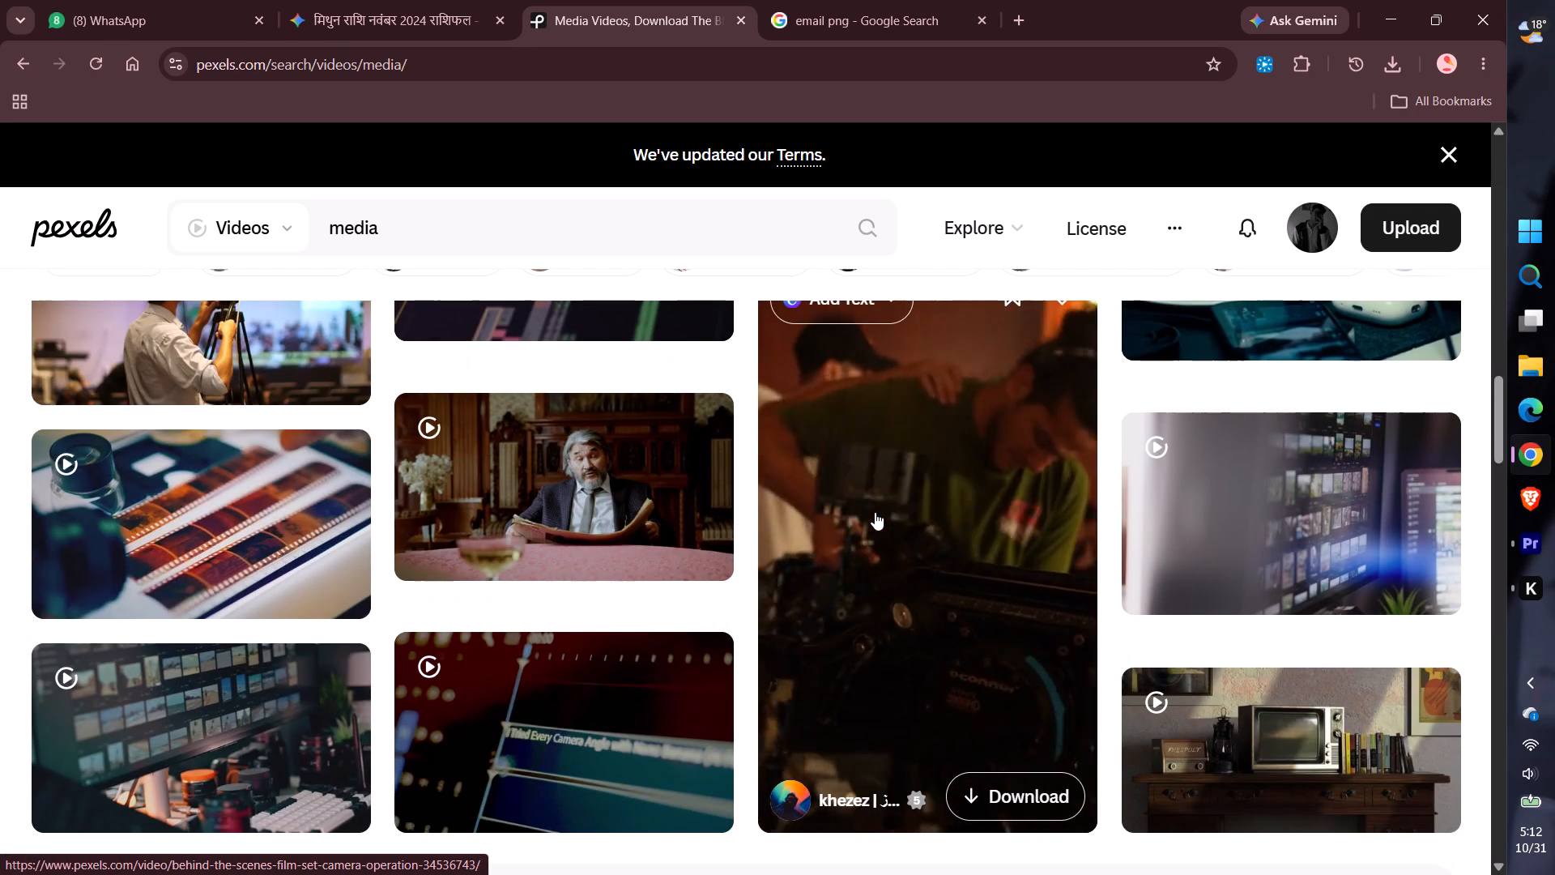
scroll(873, 512, down, 3)
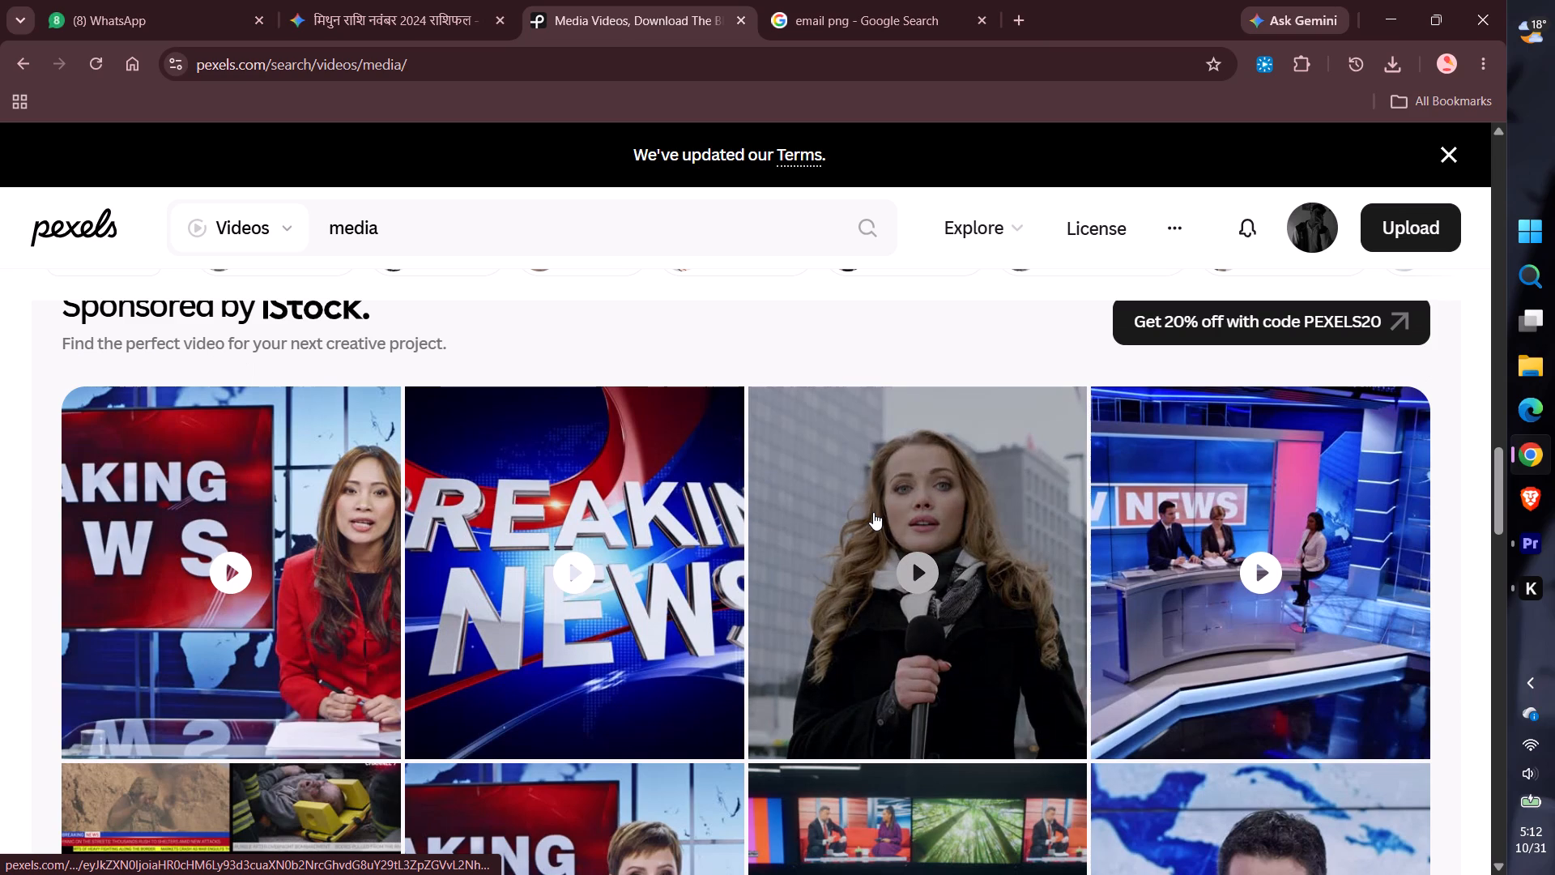
scroll(862, 504, down, 3)
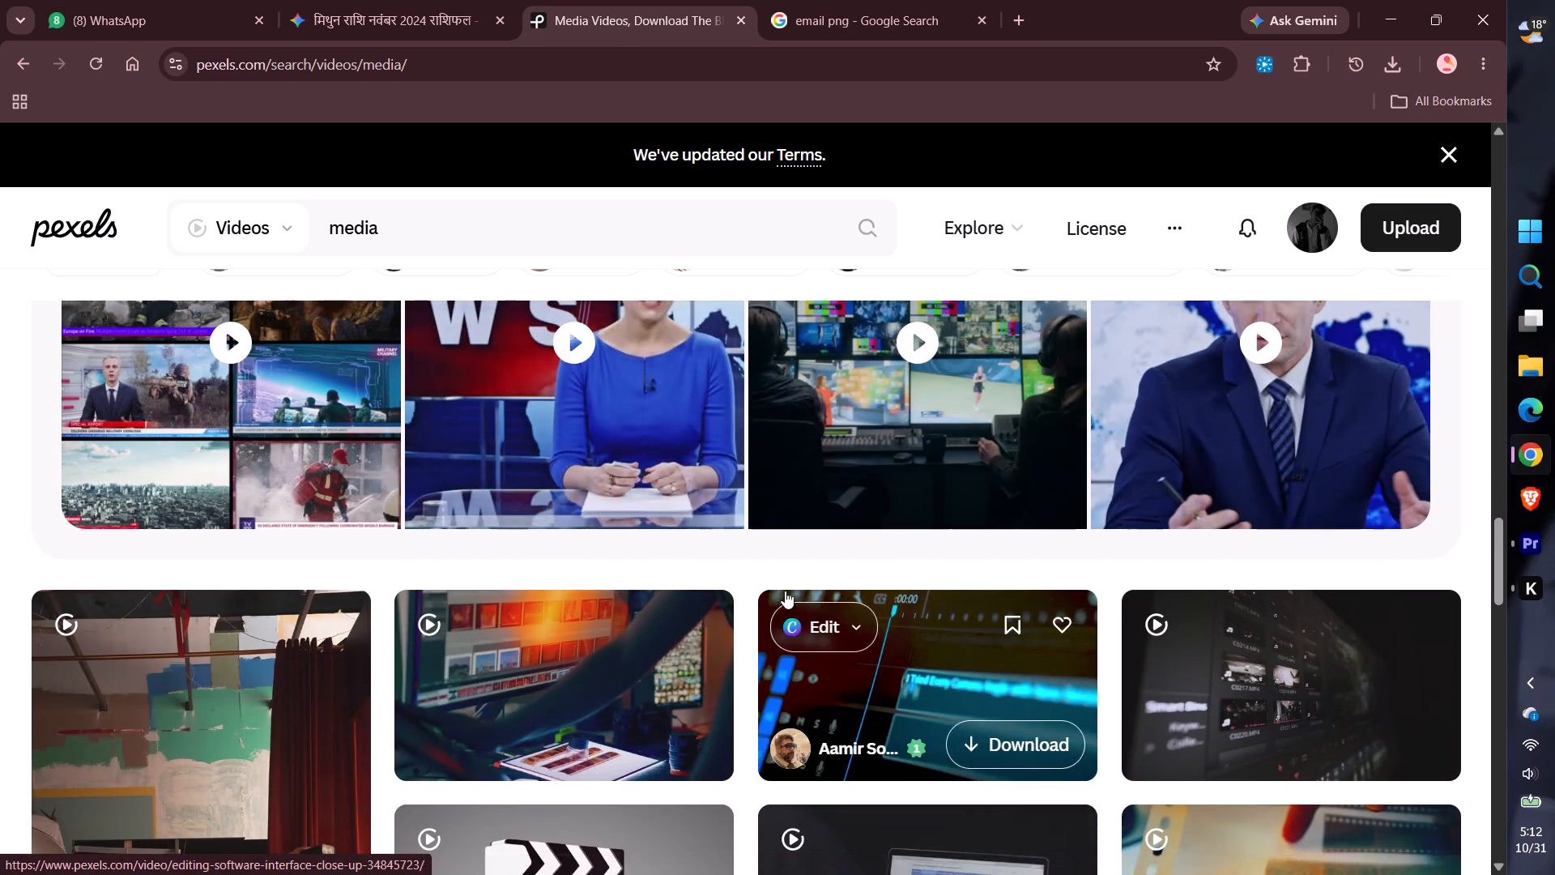
scroll(786, 587, up, 8)
scroll(806, 564, down, 6)
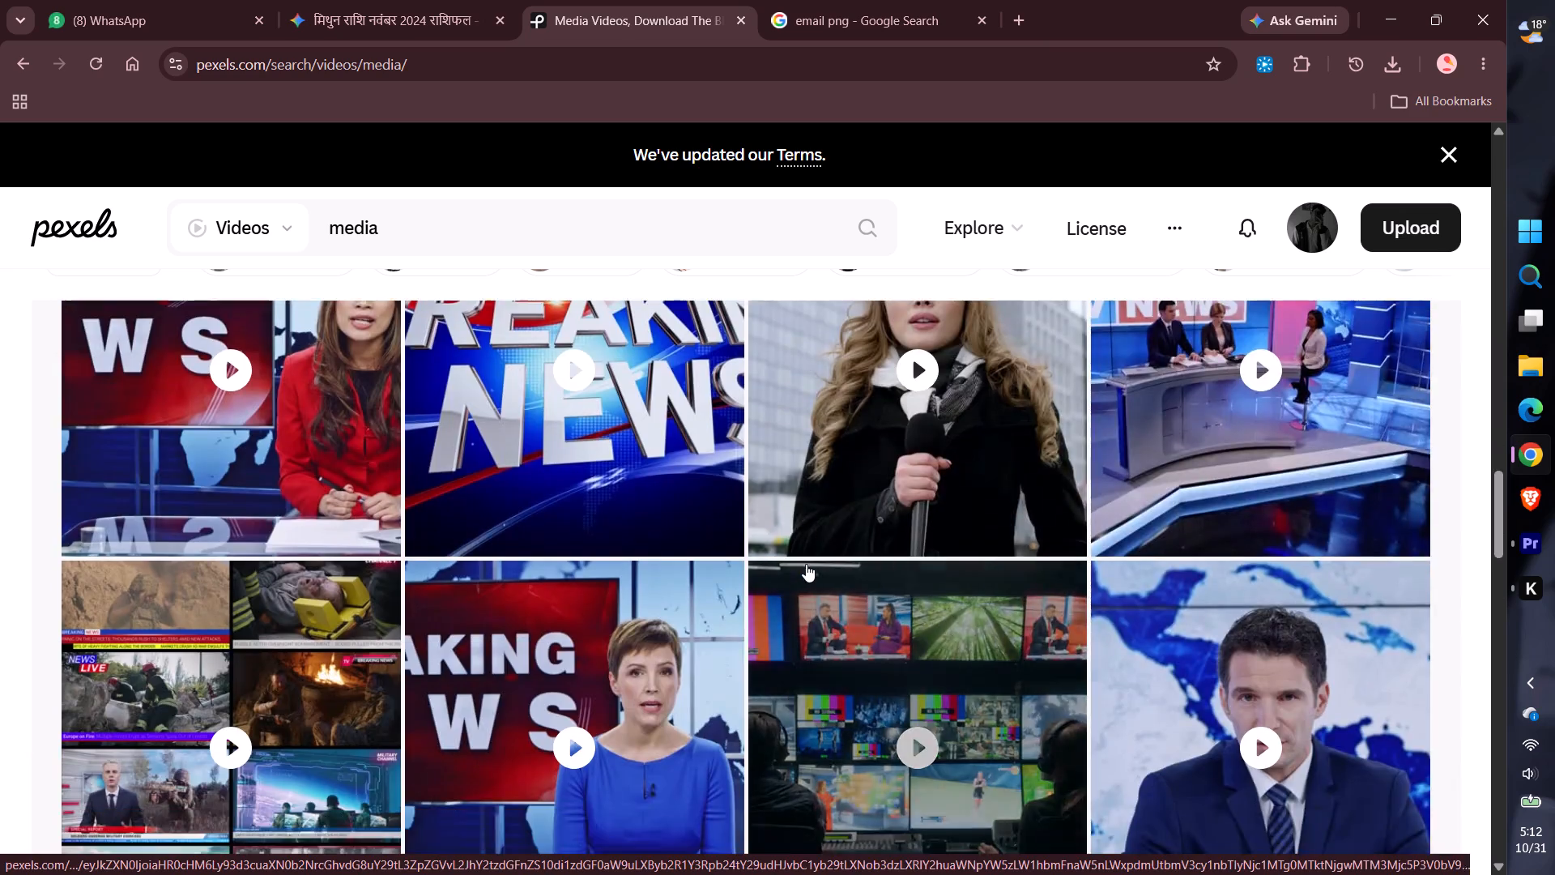
scroll(806, 564, down, 6)
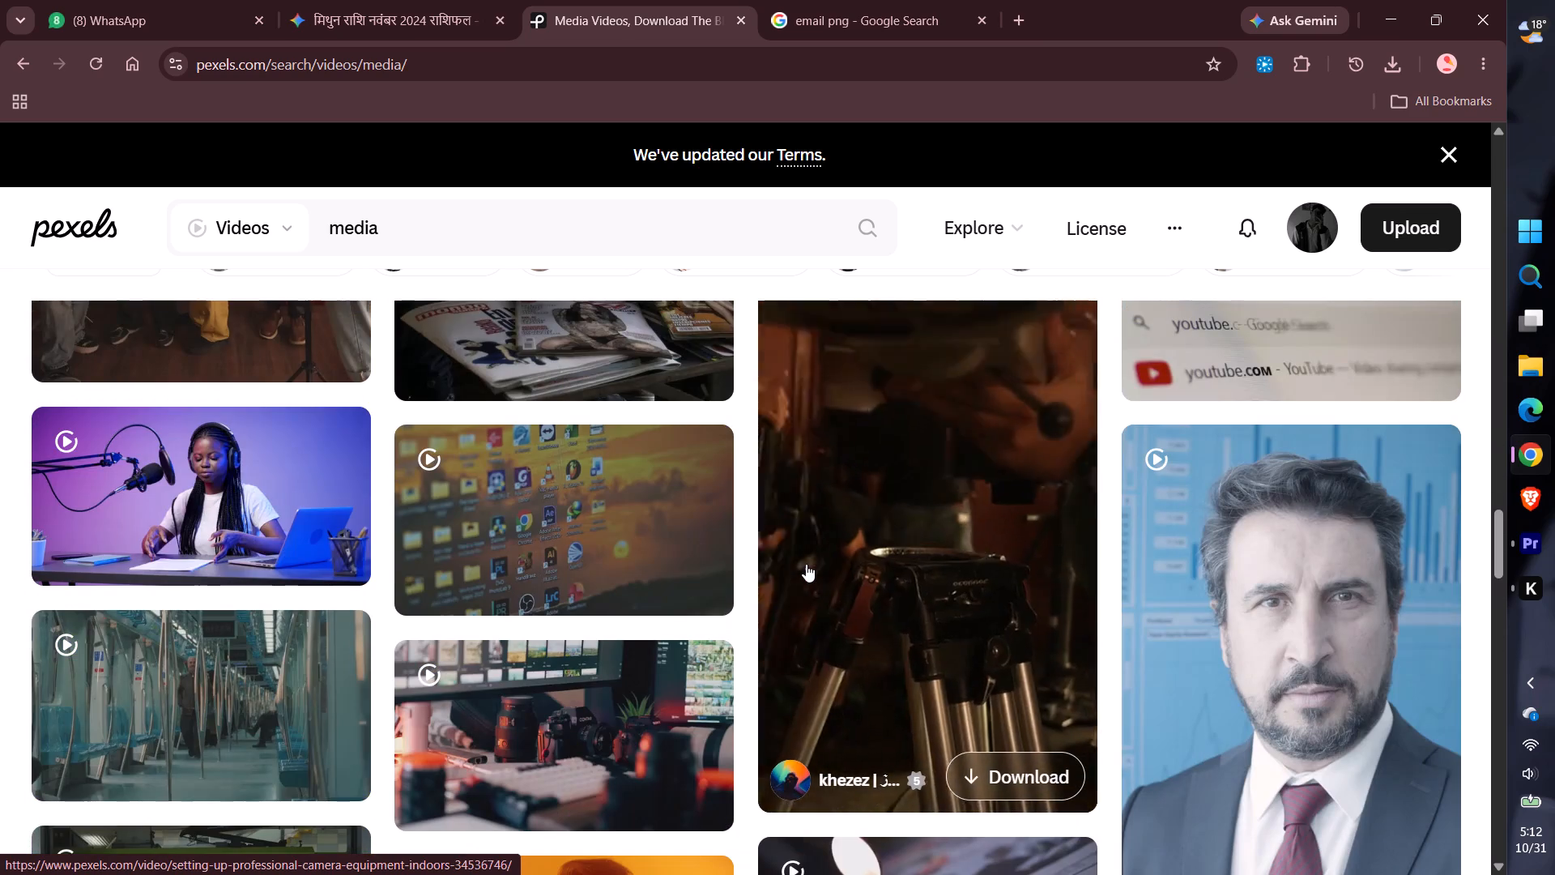
scroll(806, 564, up, 6)
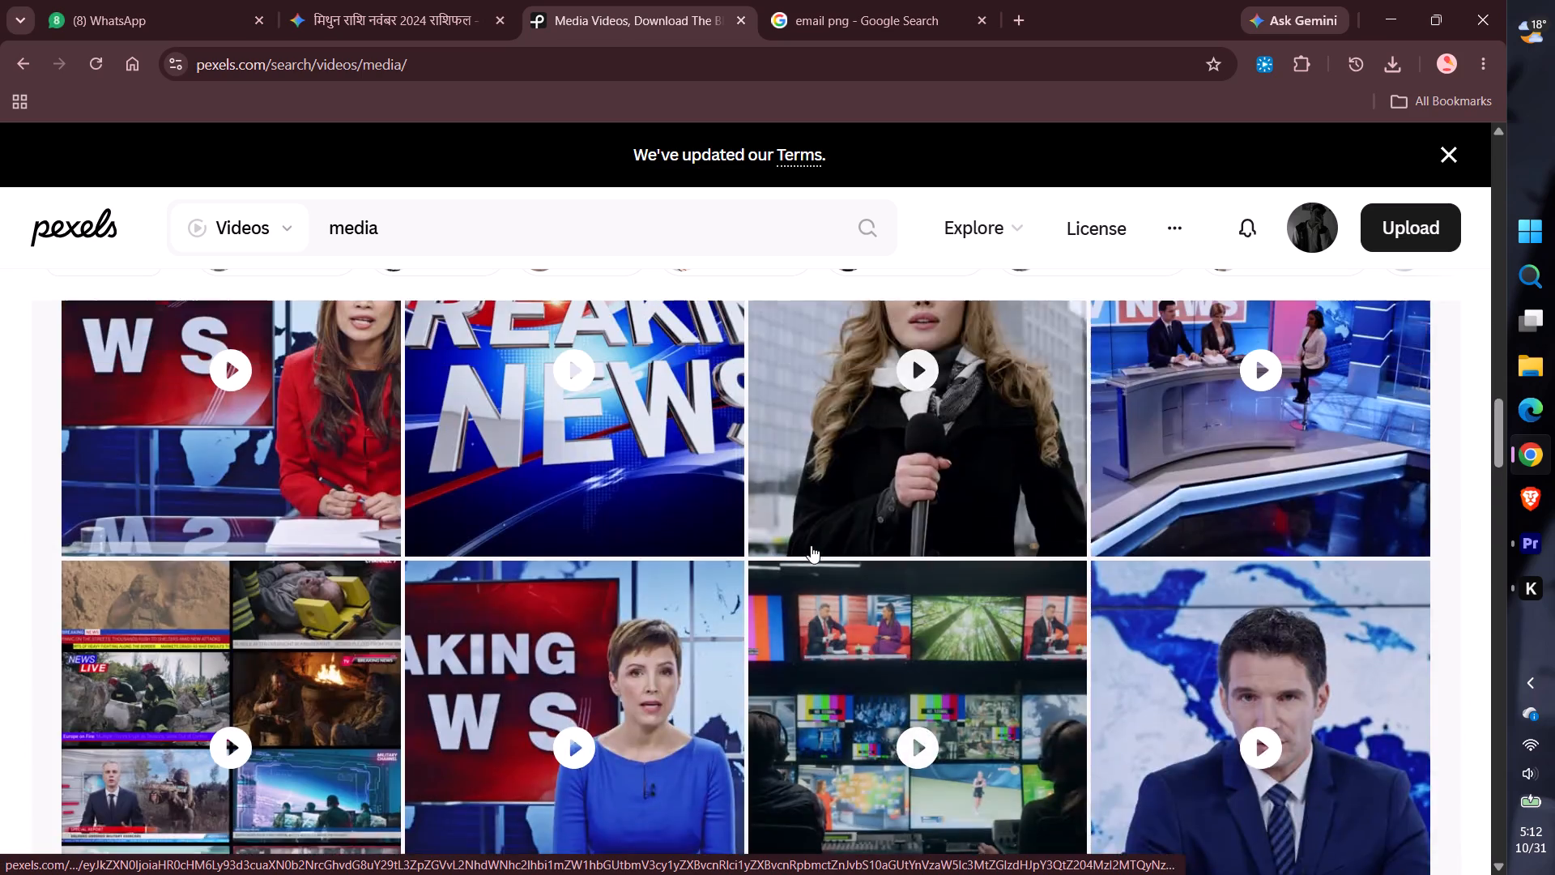
scroll(811, 545, up, 11)
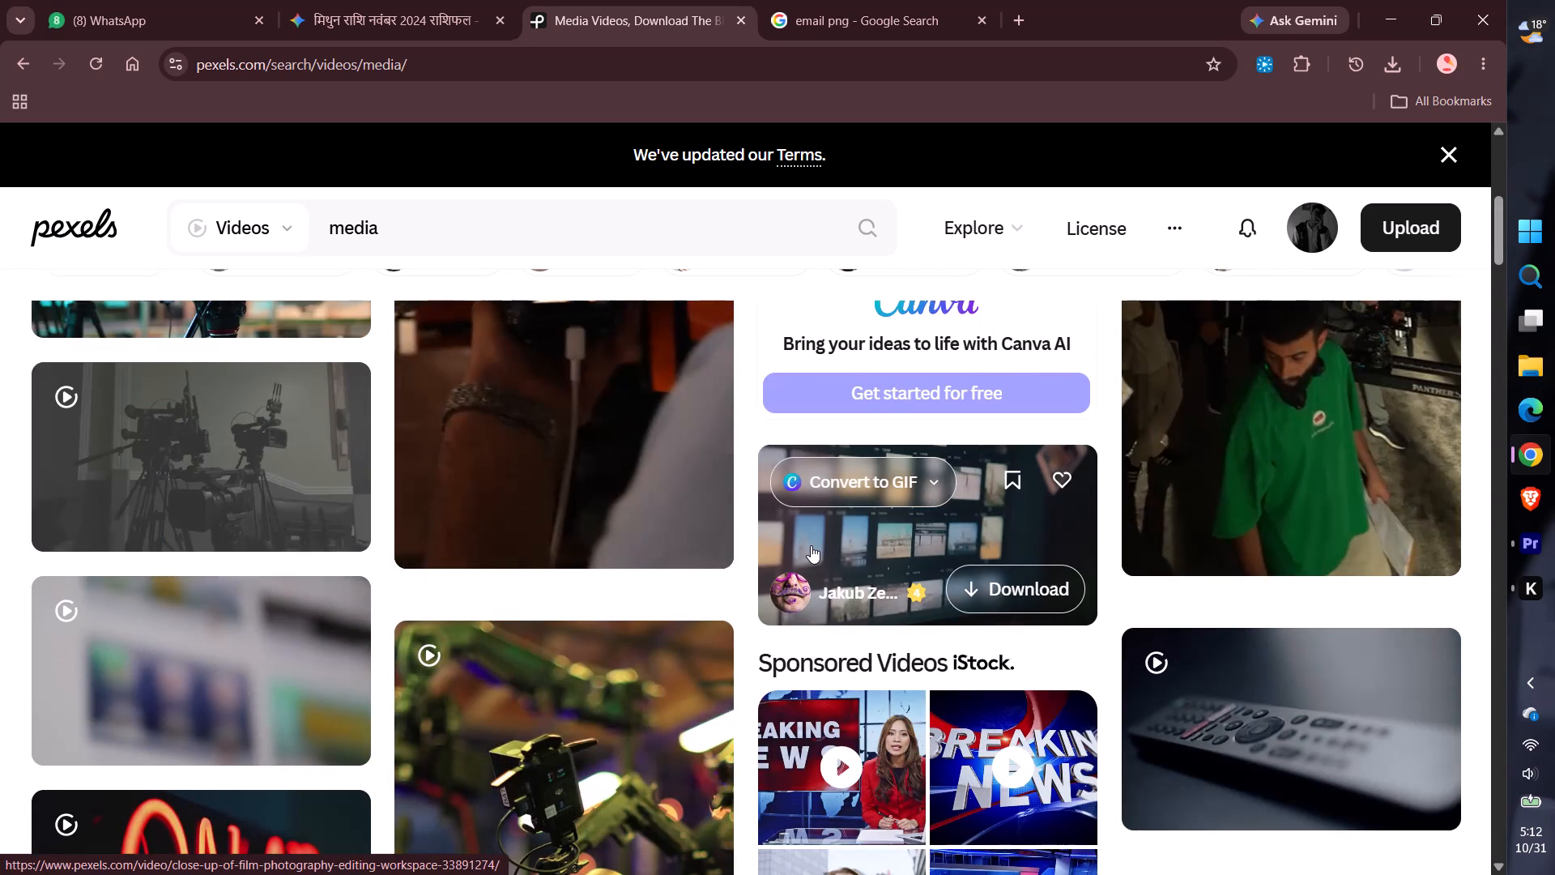
scroll(643, 500, down, 1)
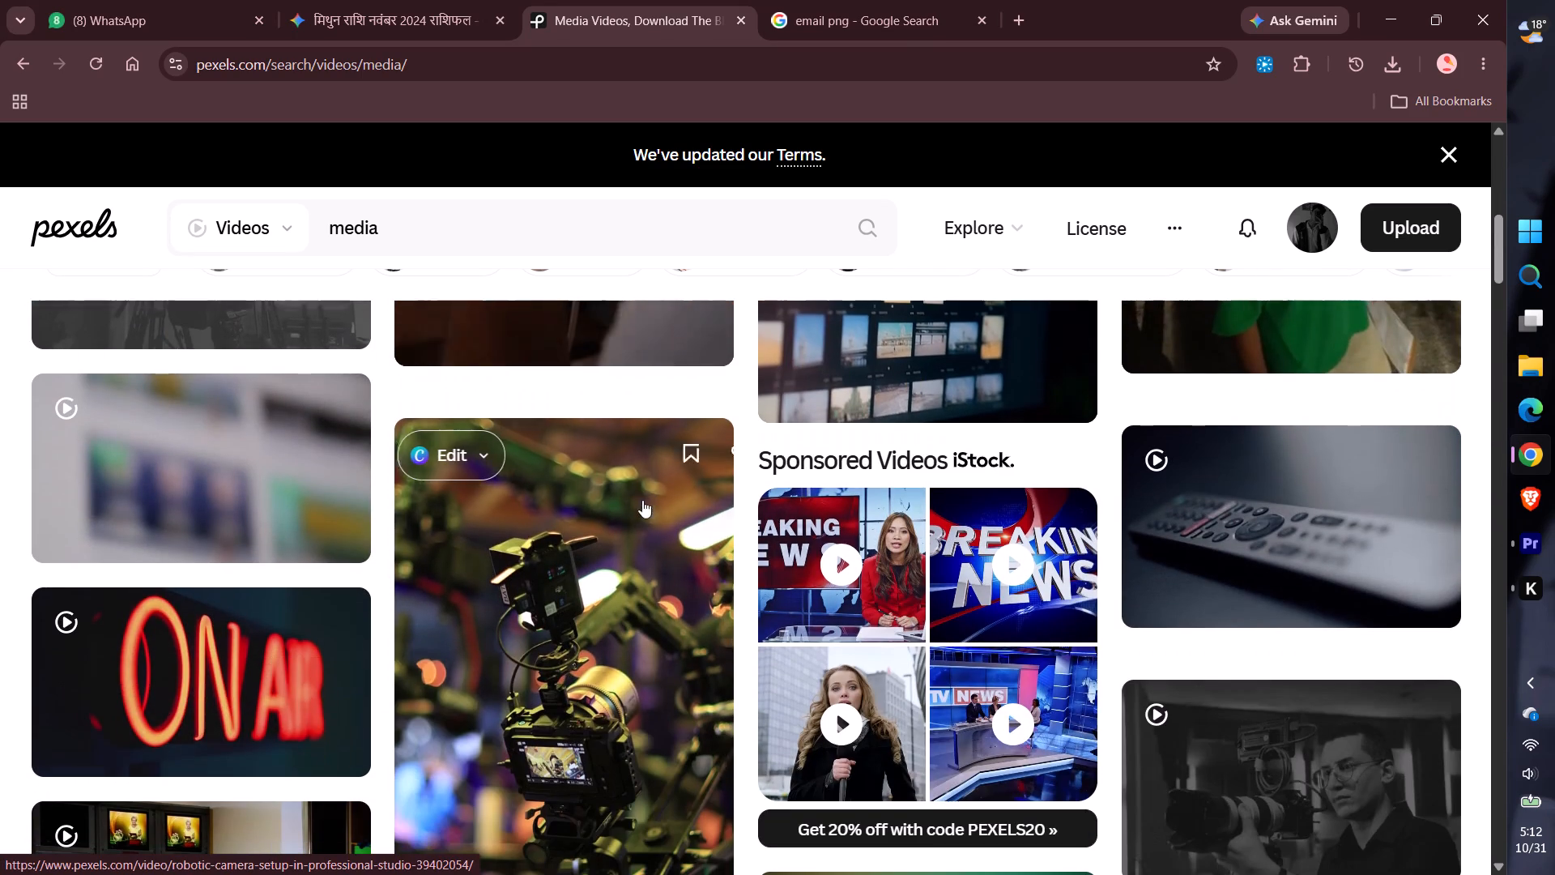
scroll(632, 556, down, 1)
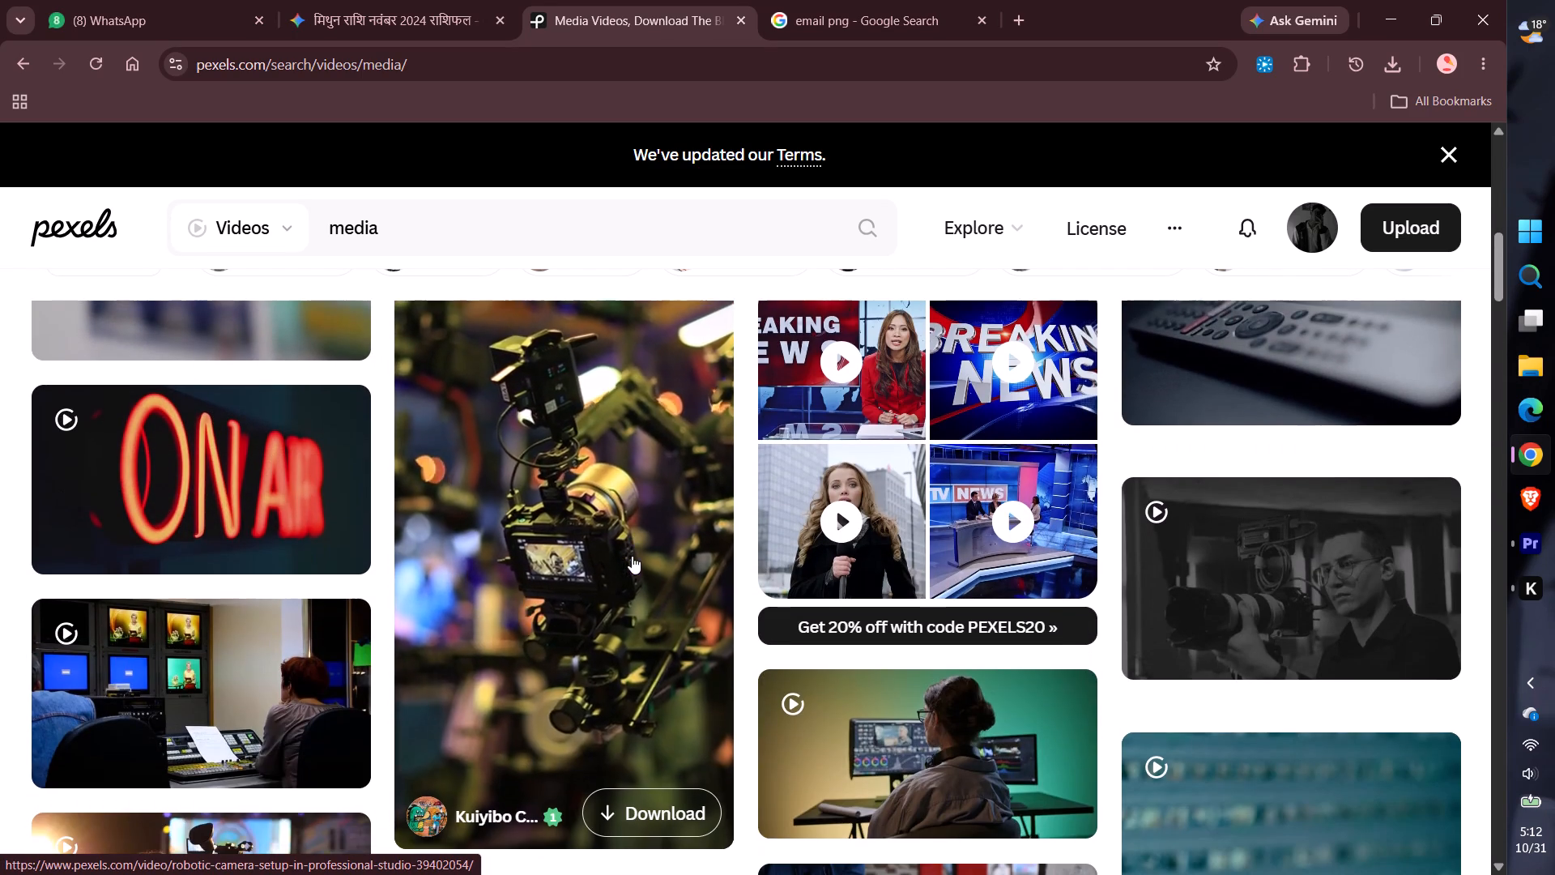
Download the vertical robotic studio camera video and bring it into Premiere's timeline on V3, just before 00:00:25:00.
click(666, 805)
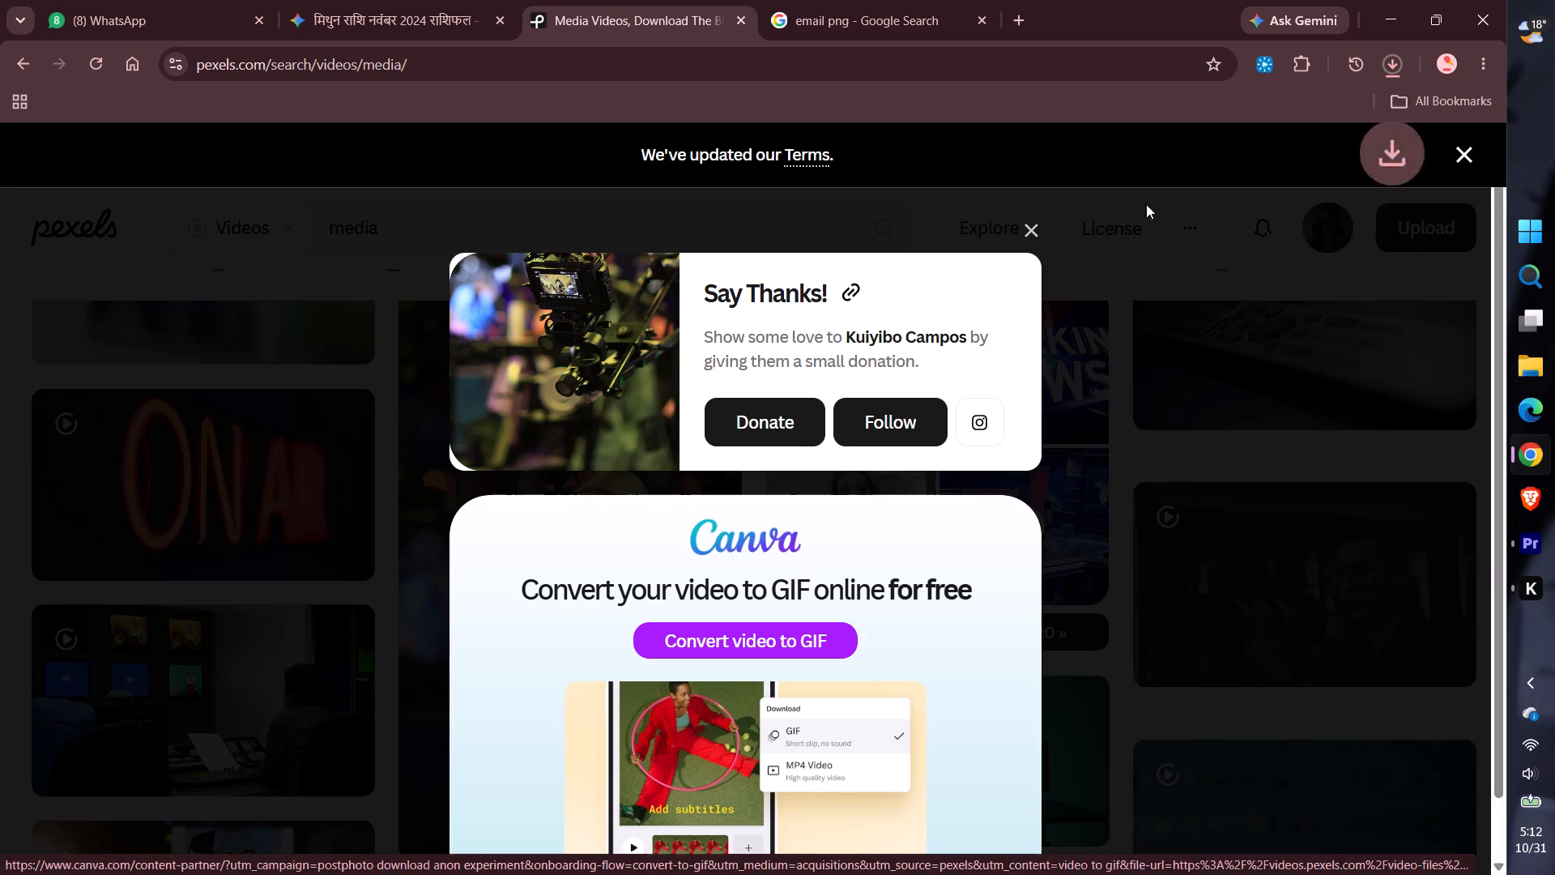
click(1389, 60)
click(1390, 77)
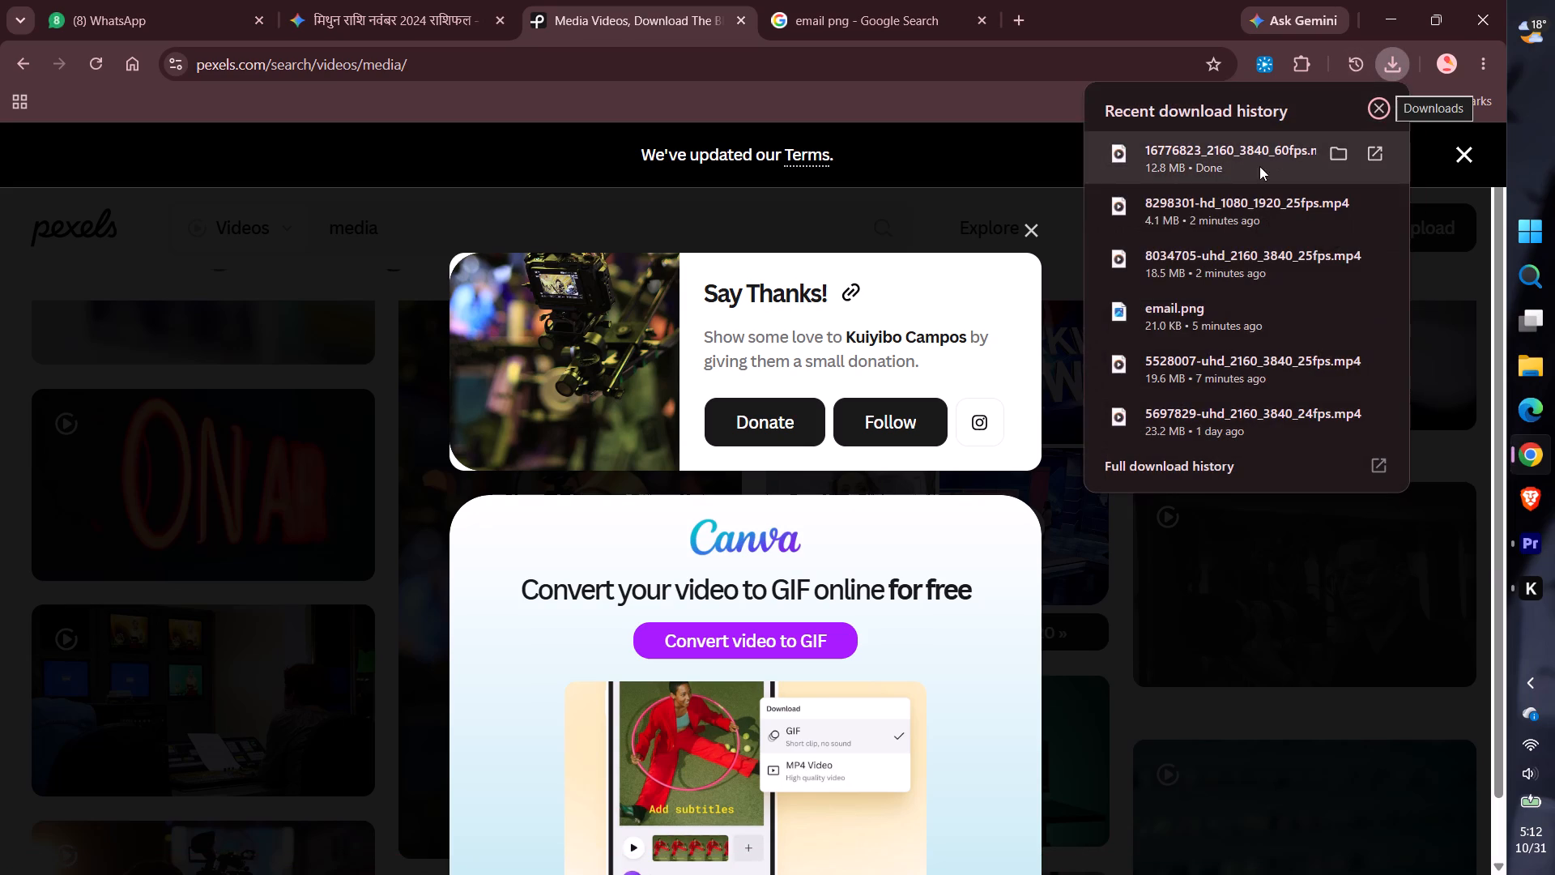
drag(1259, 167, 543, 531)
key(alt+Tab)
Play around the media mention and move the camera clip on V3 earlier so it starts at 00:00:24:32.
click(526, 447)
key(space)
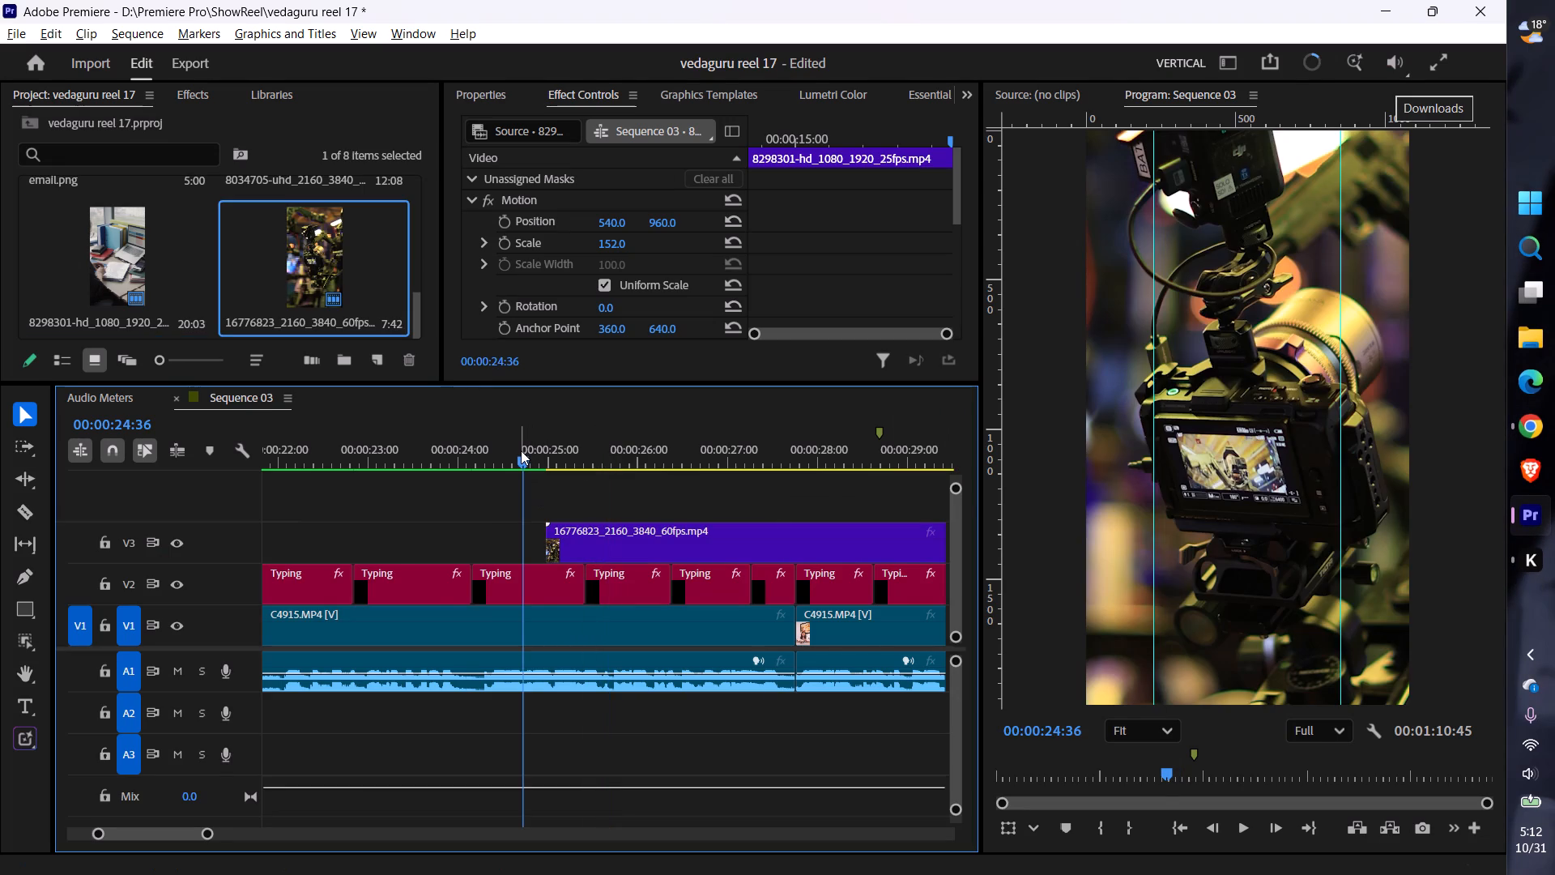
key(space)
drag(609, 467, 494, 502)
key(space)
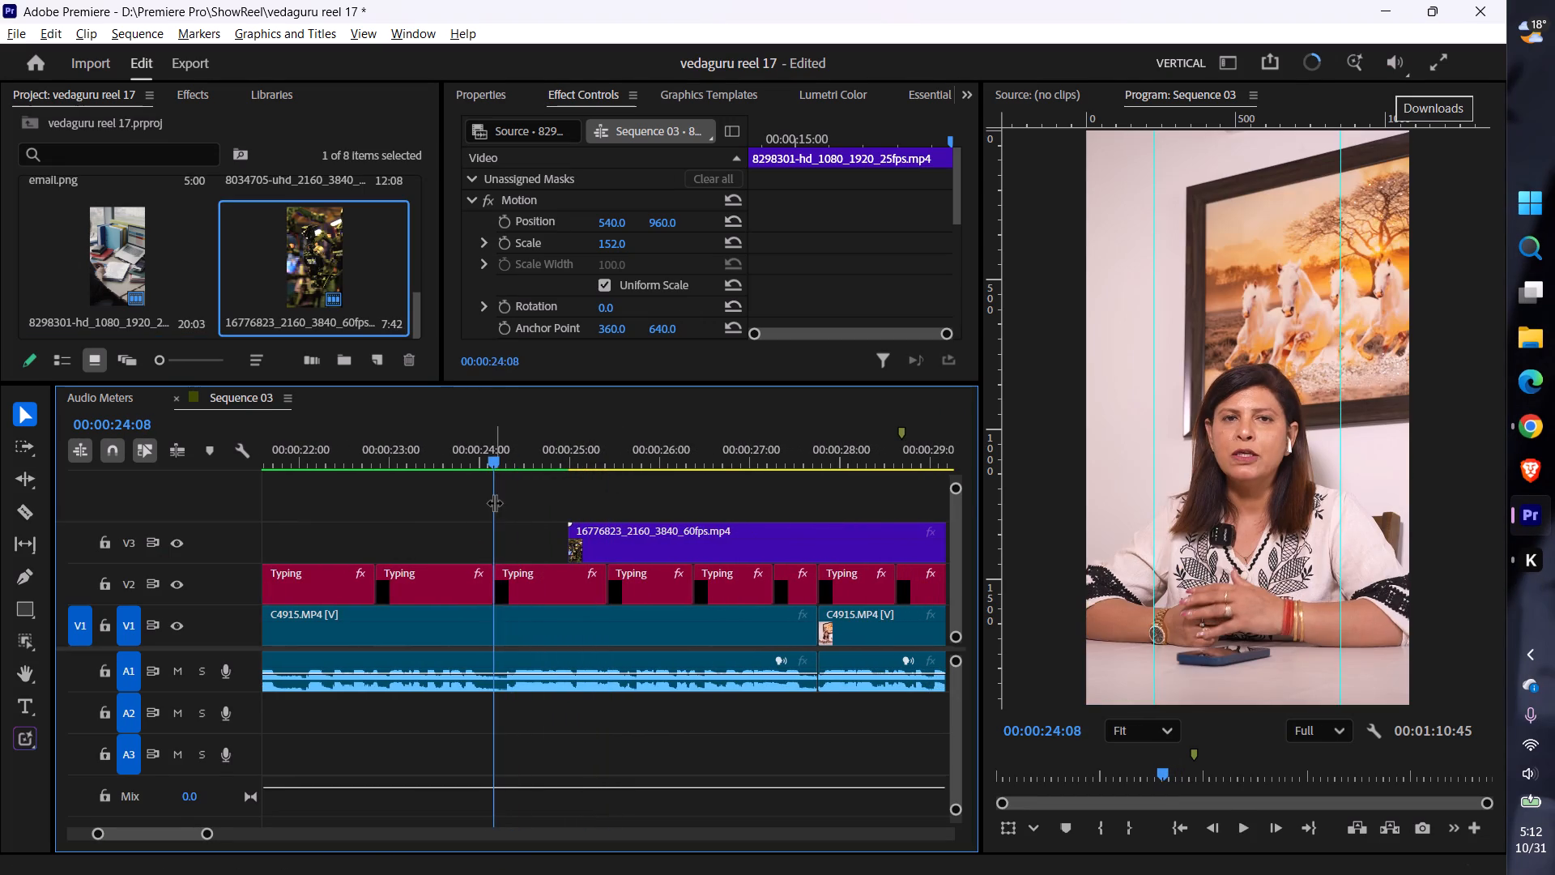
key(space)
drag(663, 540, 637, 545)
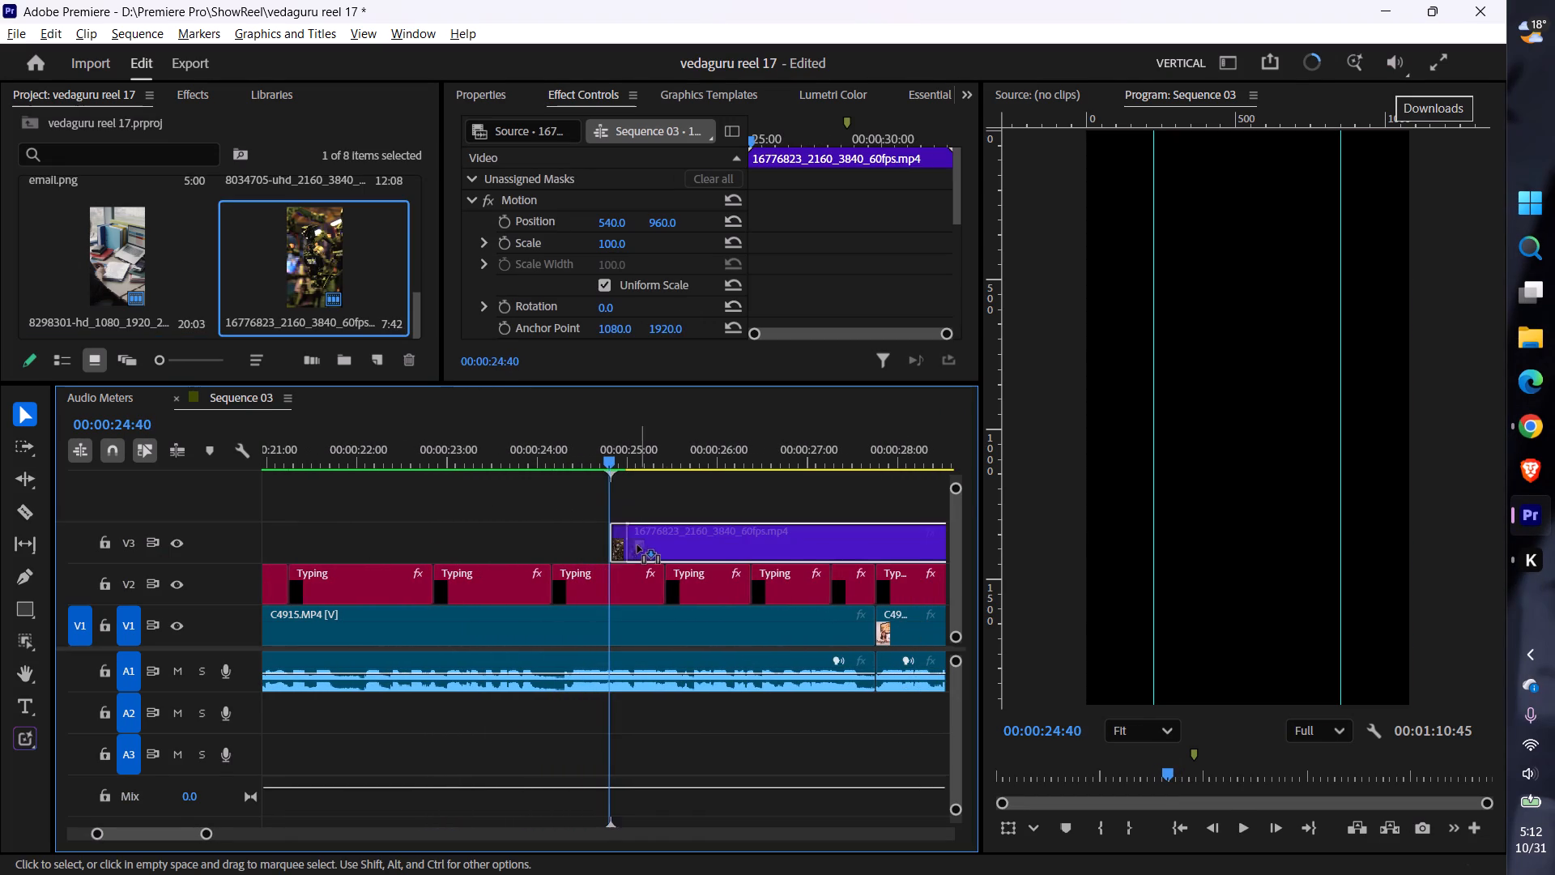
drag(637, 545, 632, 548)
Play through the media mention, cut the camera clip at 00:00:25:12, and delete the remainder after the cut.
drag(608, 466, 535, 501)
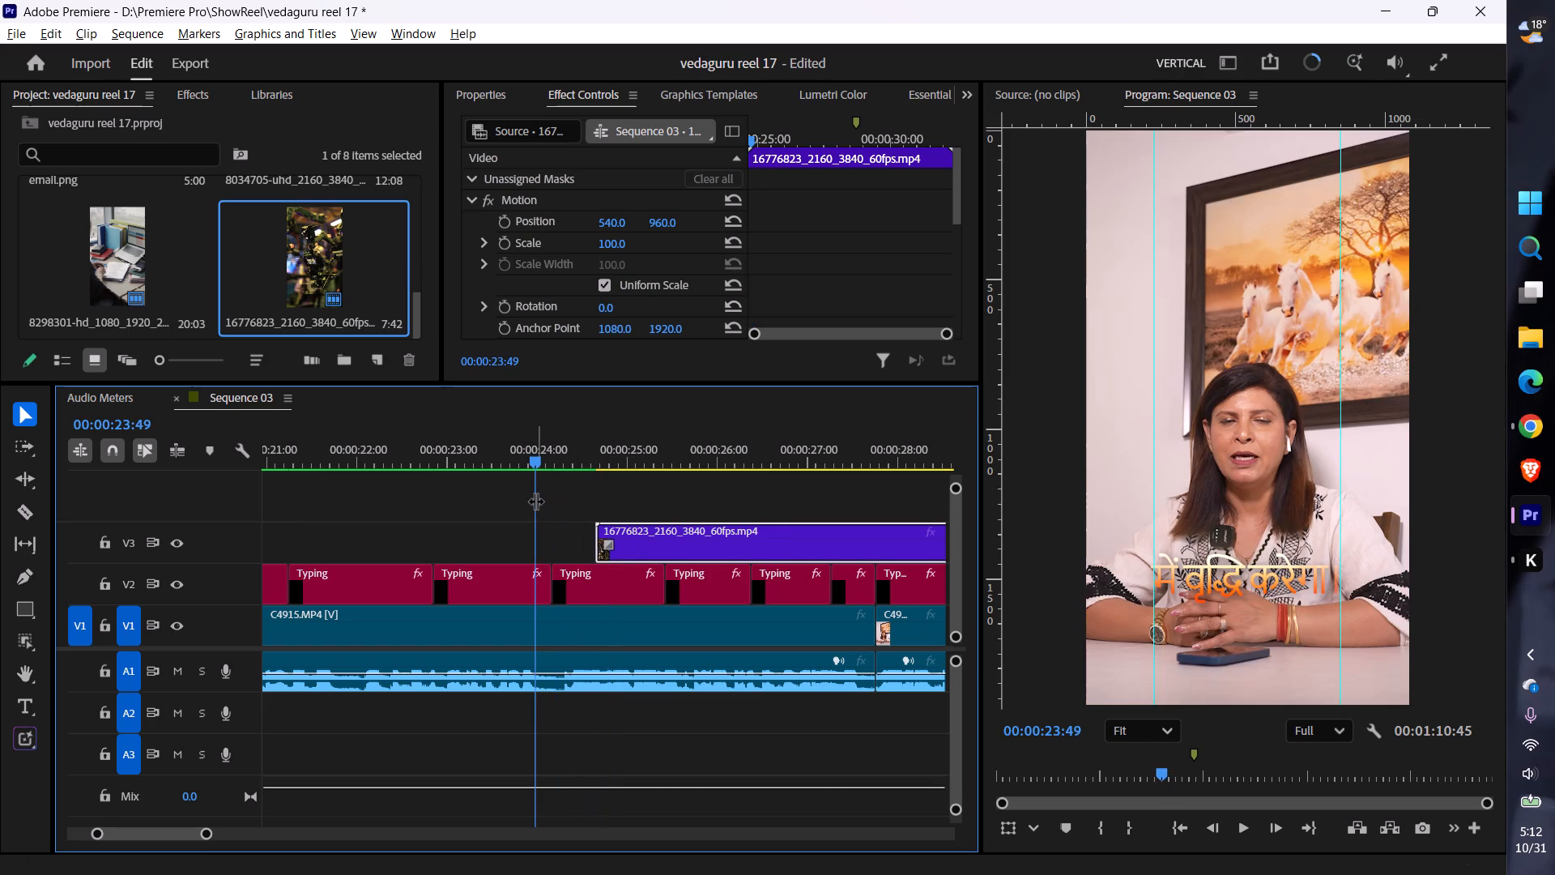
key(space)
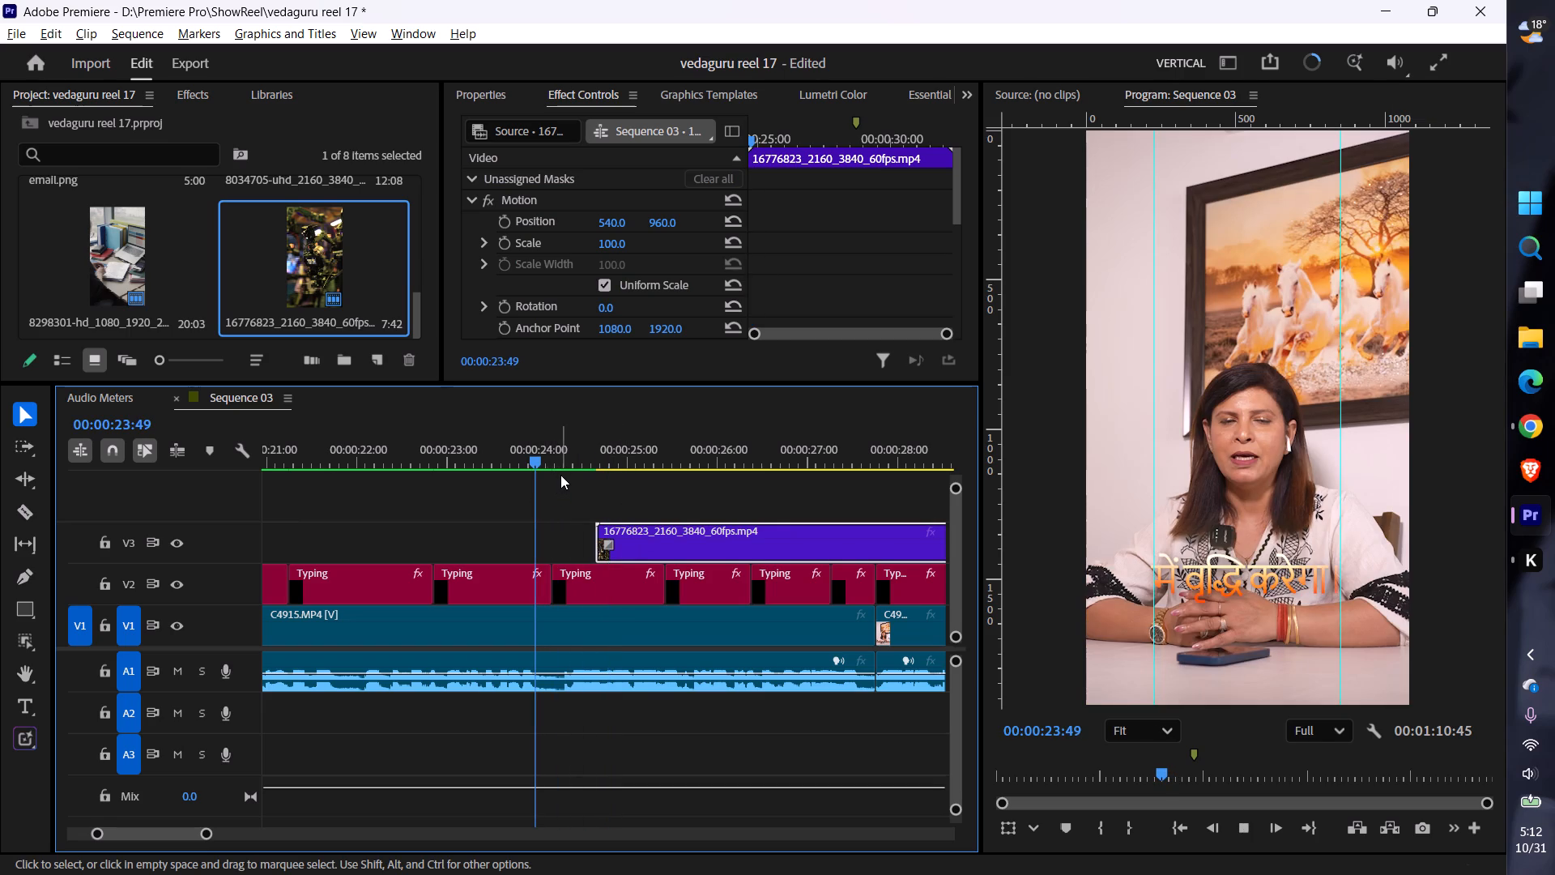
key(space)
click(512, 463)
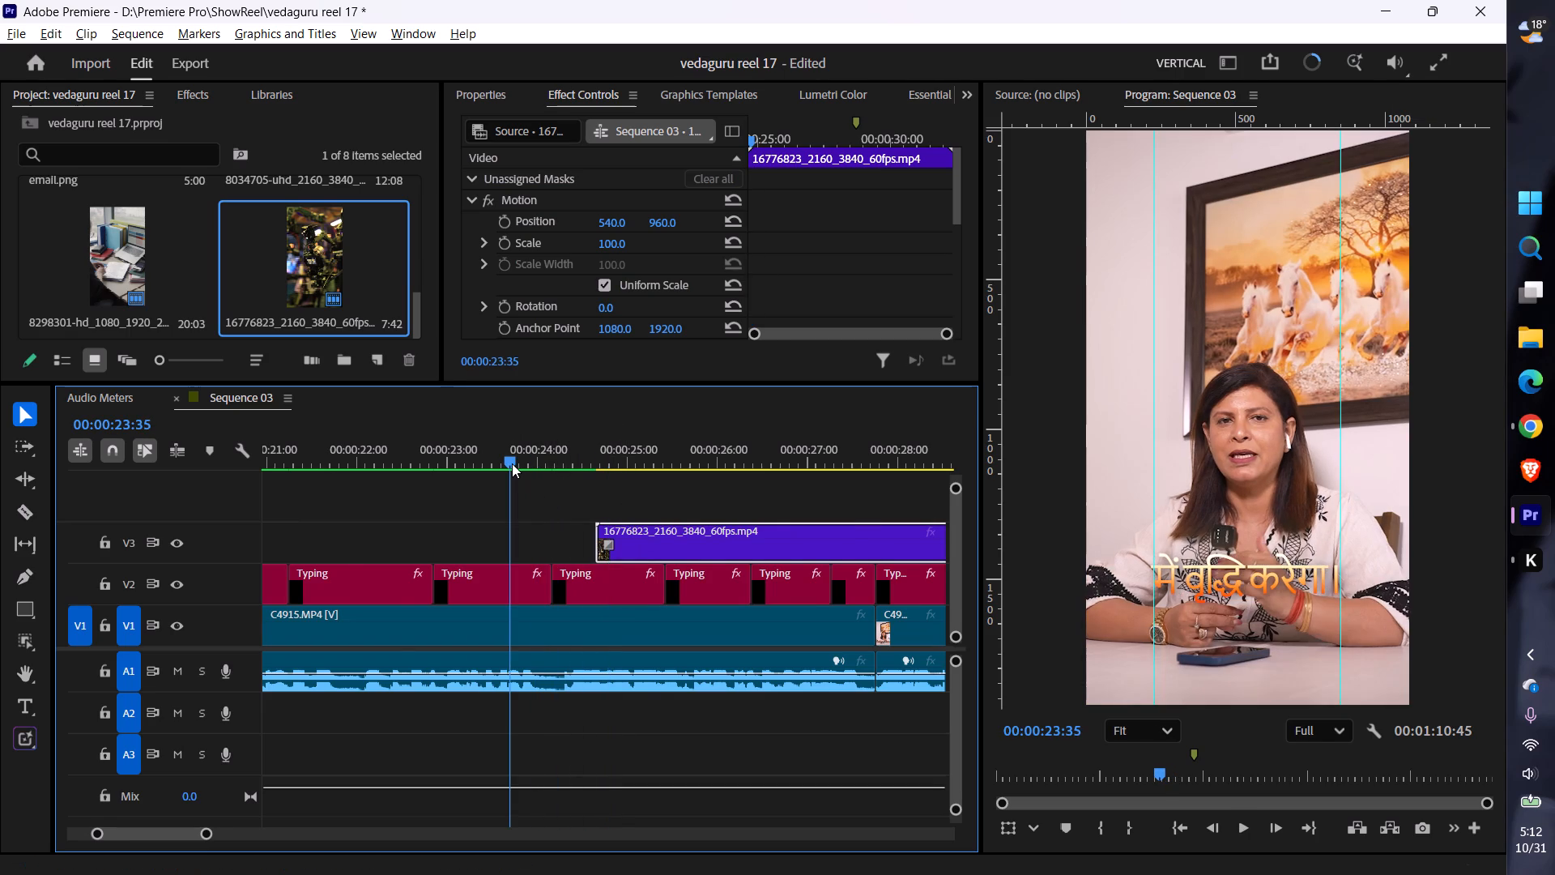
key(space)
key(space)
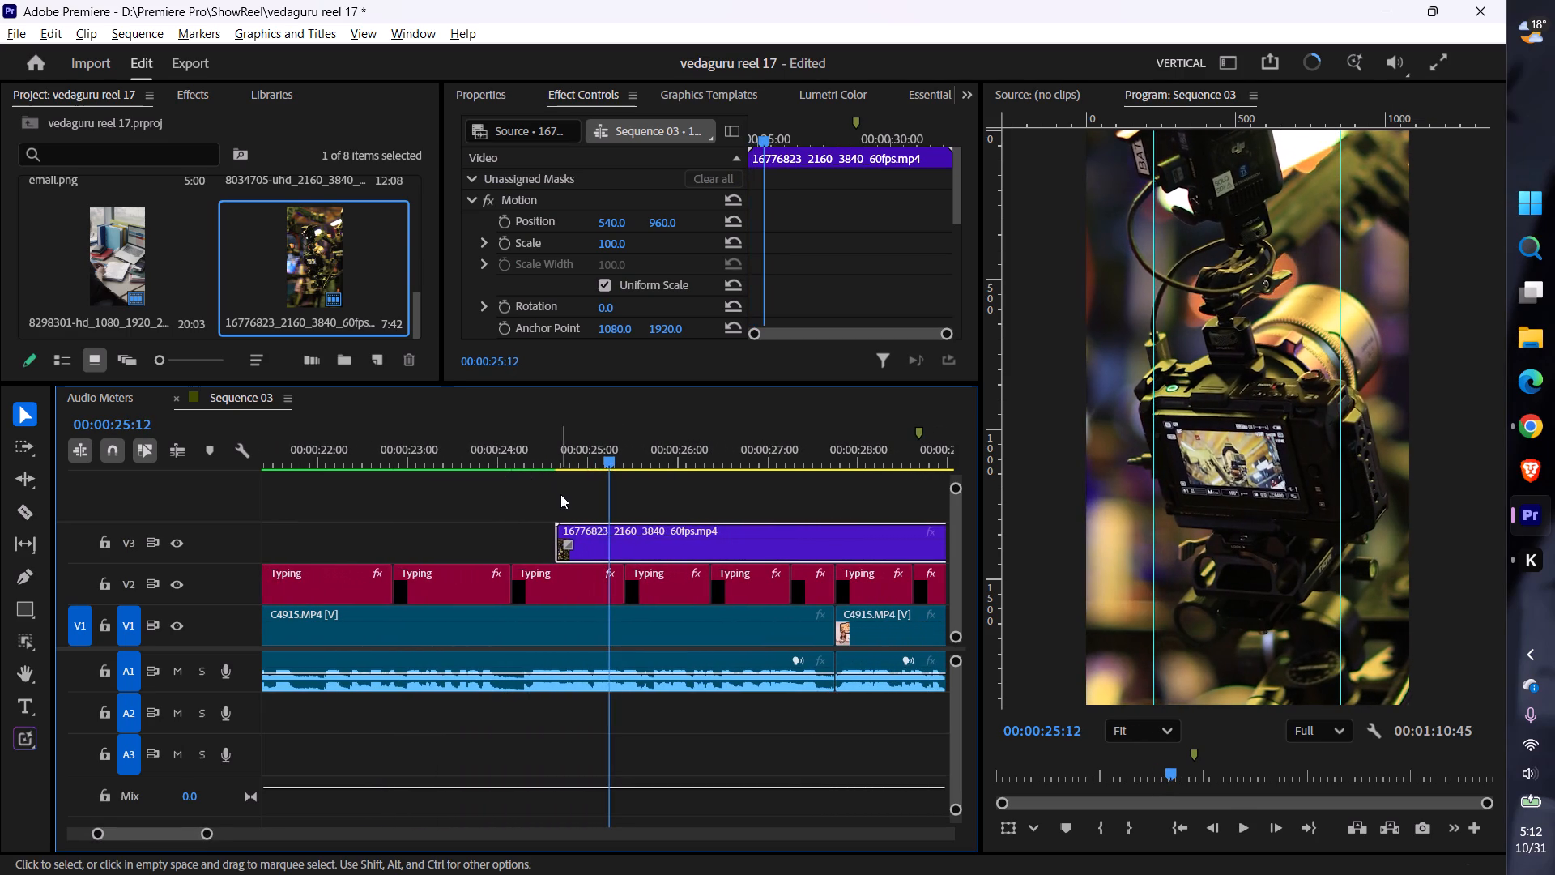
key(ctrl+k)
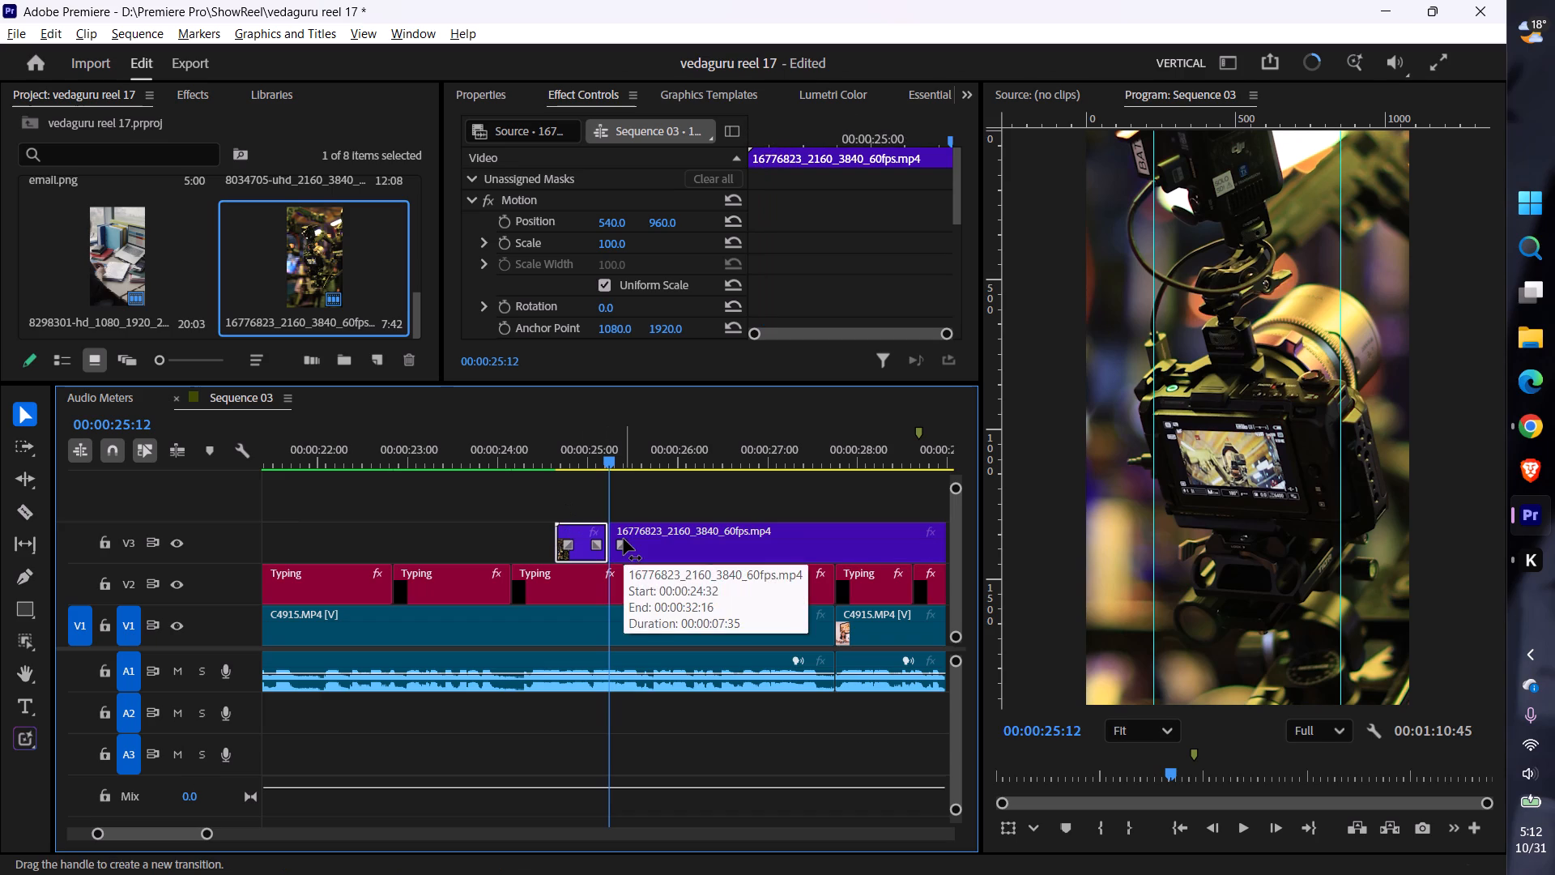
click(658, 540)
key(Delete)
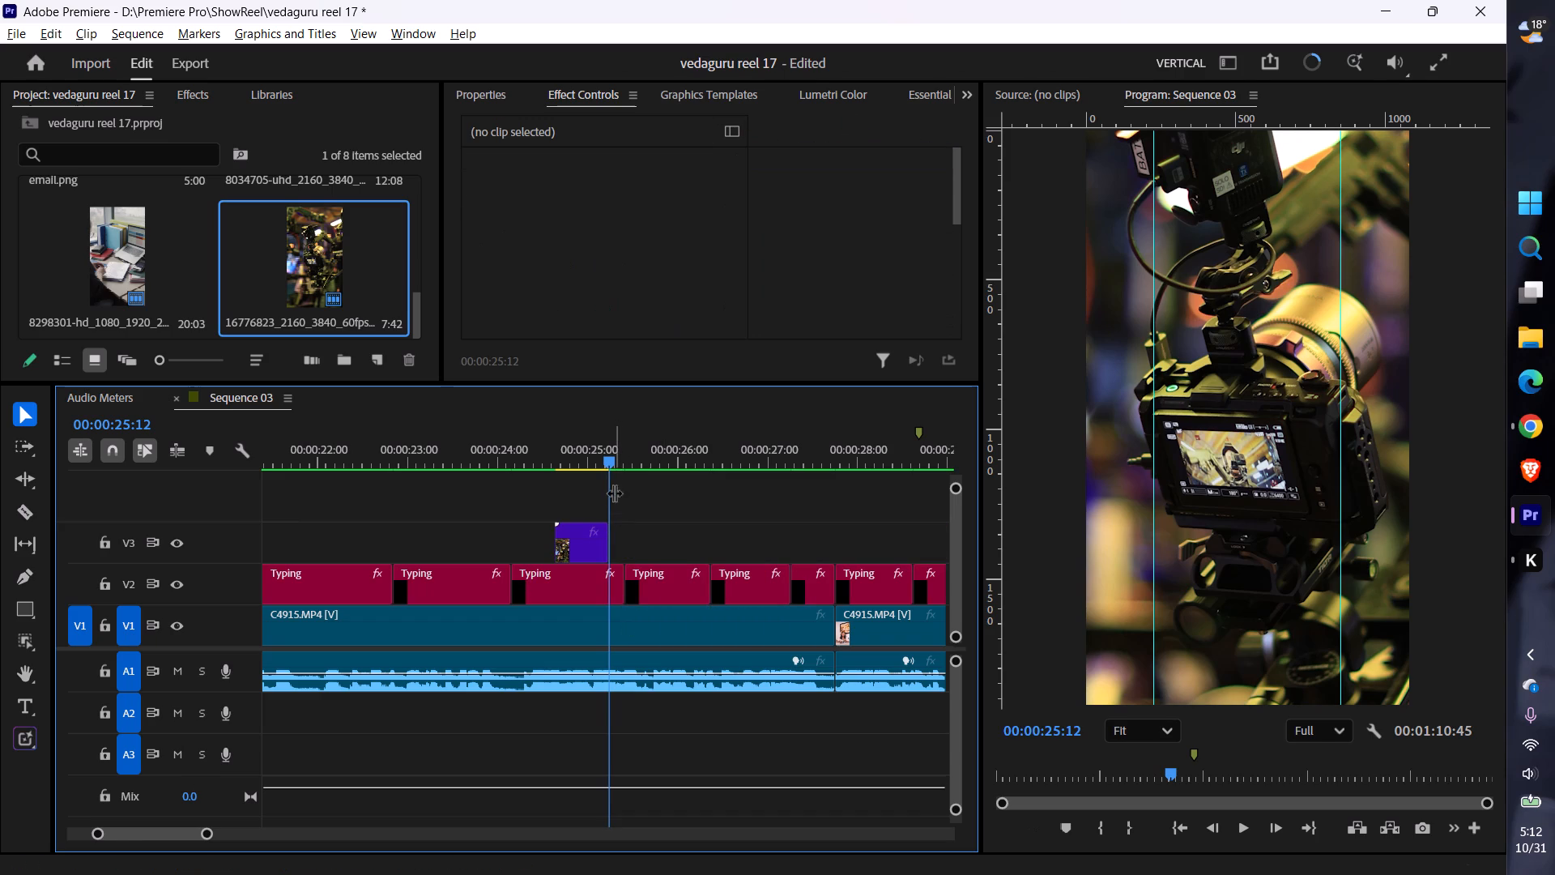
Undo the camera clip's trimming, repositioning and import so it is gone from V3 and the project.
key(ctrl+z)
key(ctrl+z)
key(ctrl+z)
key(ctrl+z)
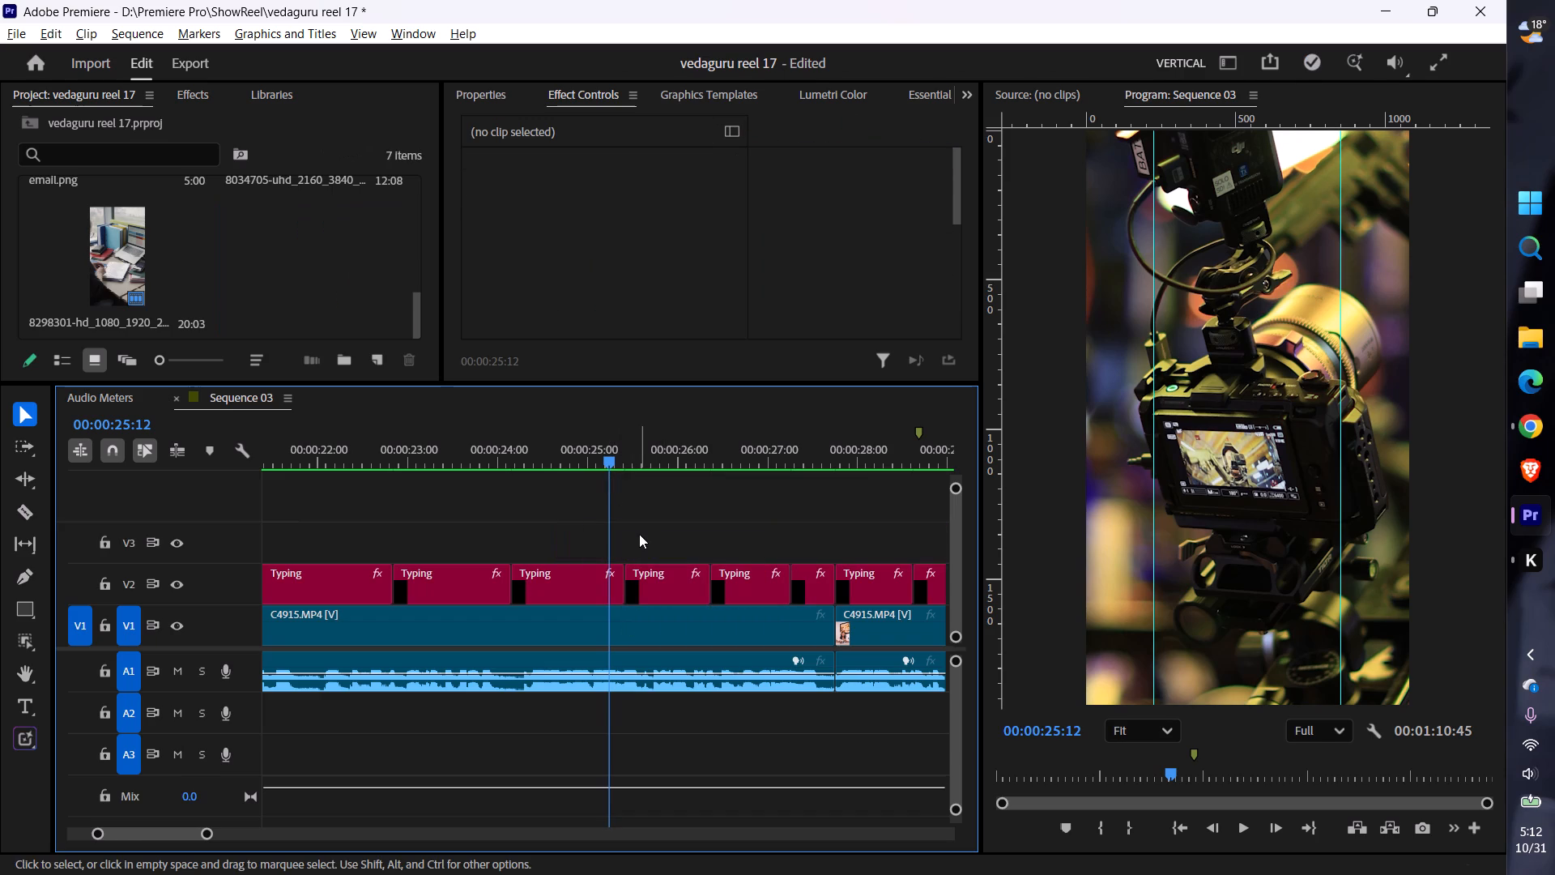
Switch to Chrome and download the vertical behind-the-scenes film set camera video from the Pexels media results.
drag(605, 458, 586, 465)
key(alt+Tab)
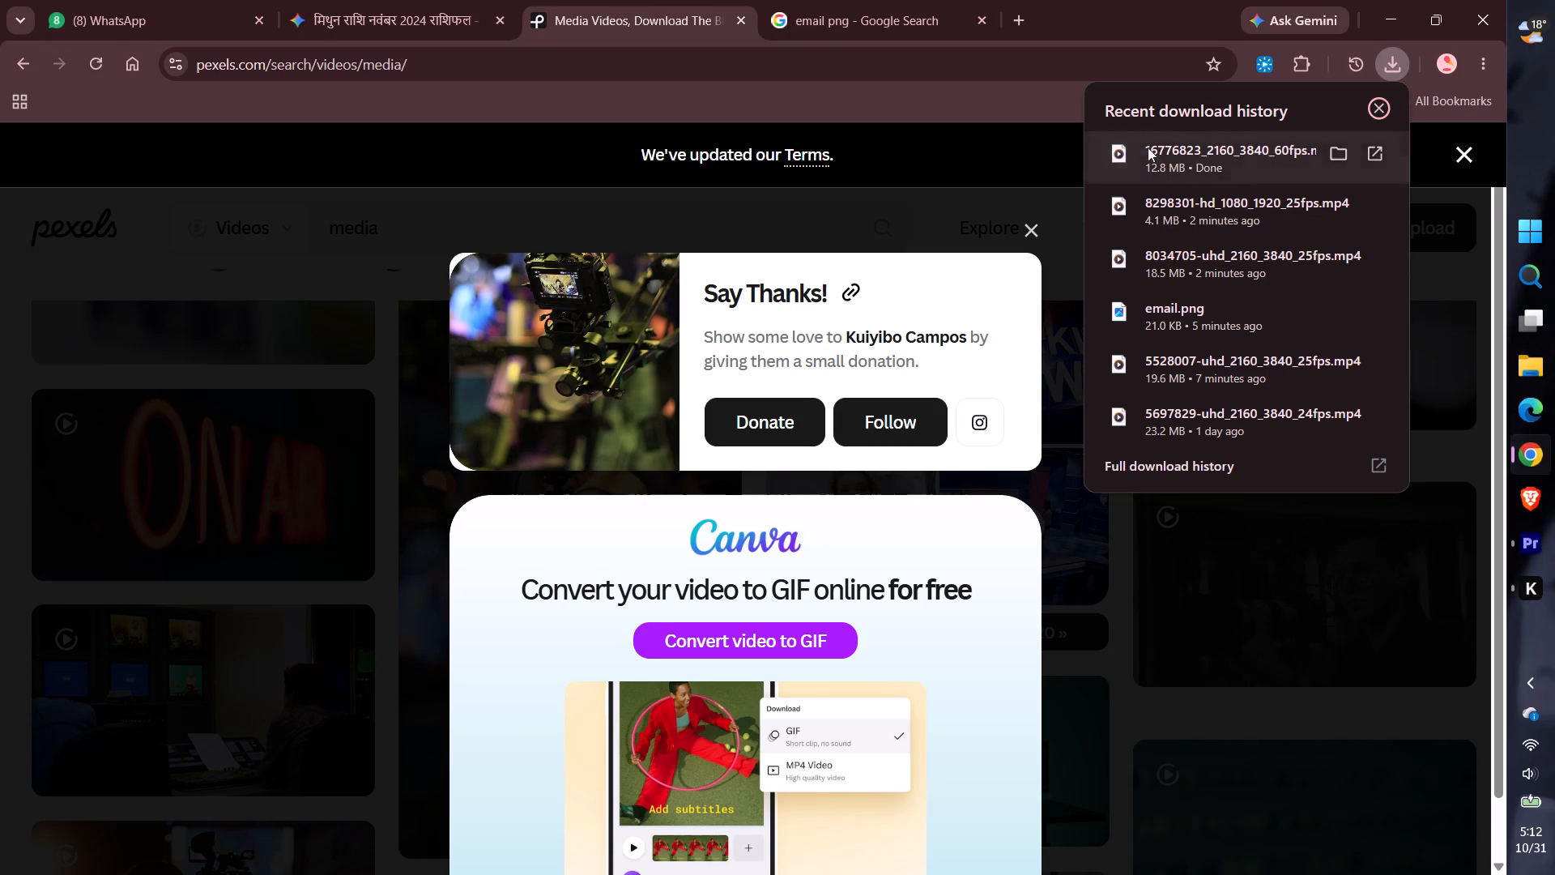
click(1032, 226)
scroll(671, 509, up, 2)
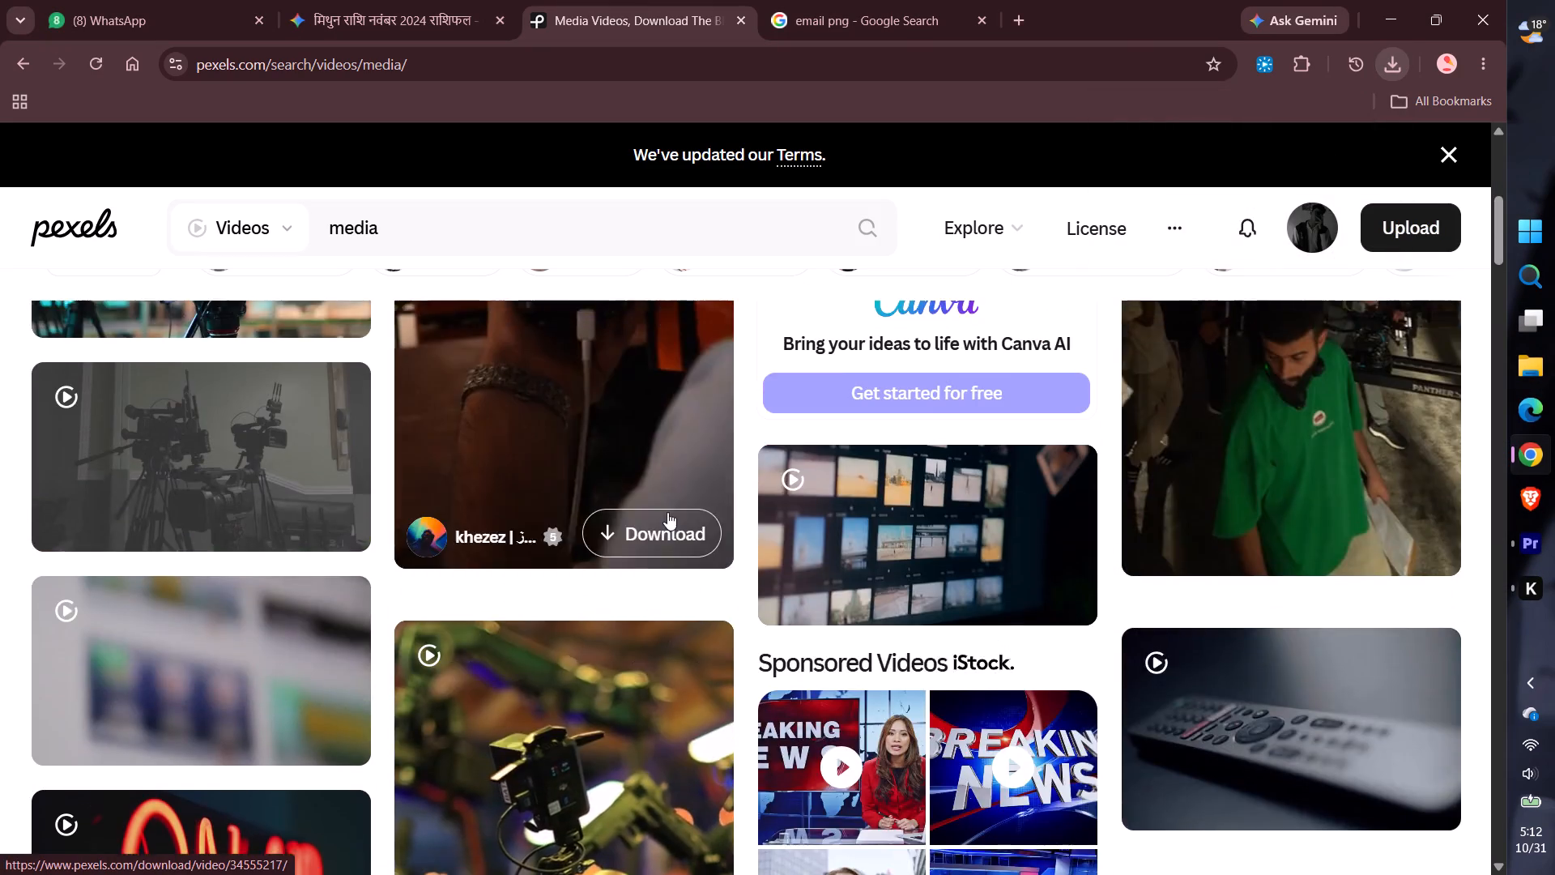
scroll(667, 512, up, 3)
scroll(677, 689, down, 2)
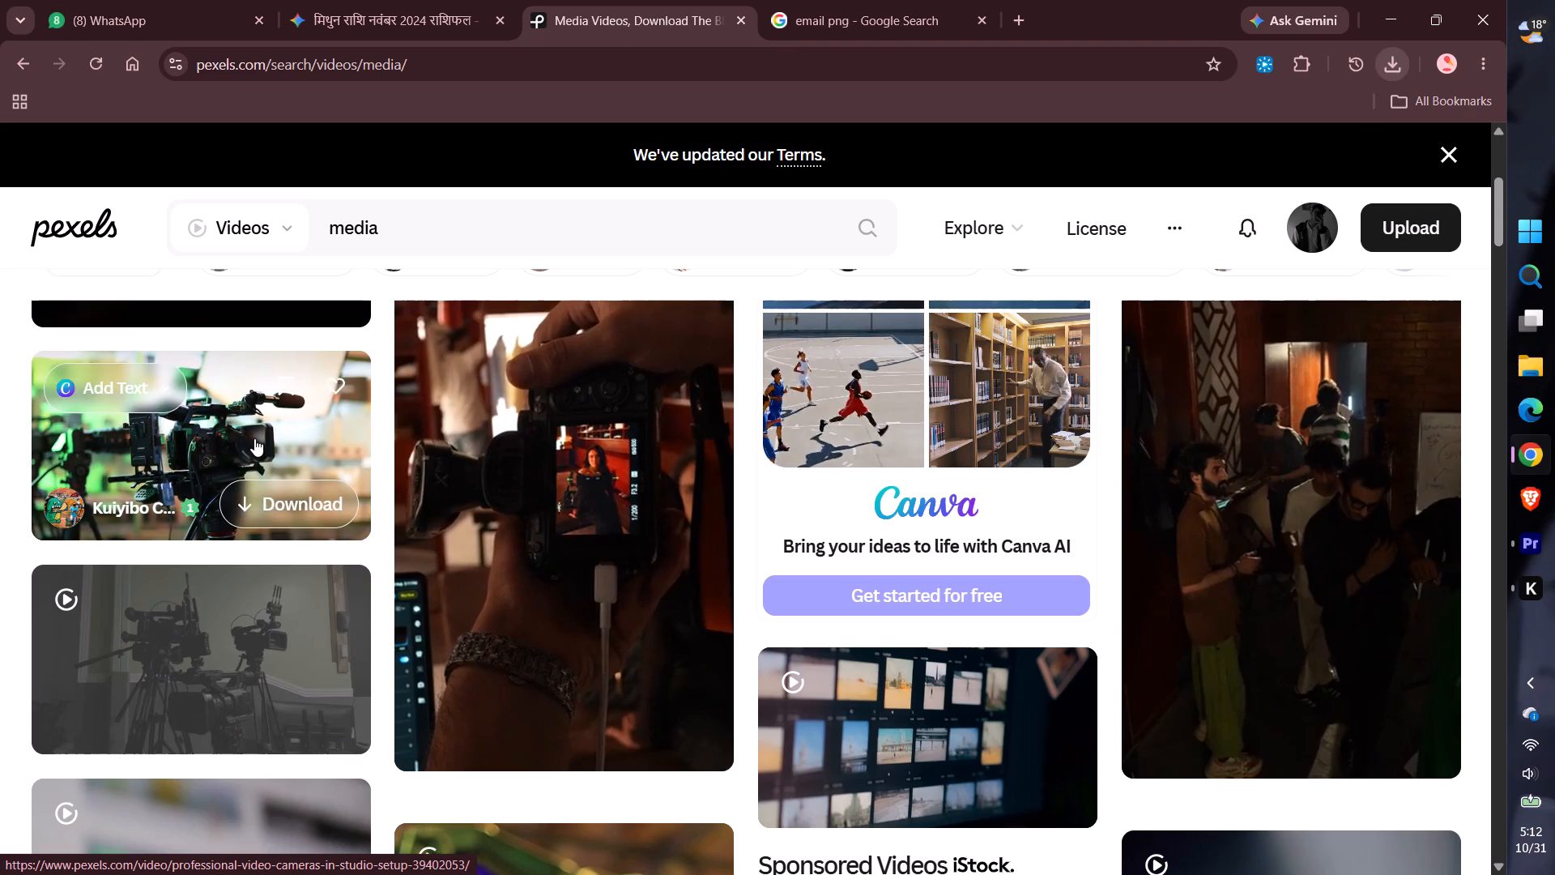
scroll(254, 438, down, 5)
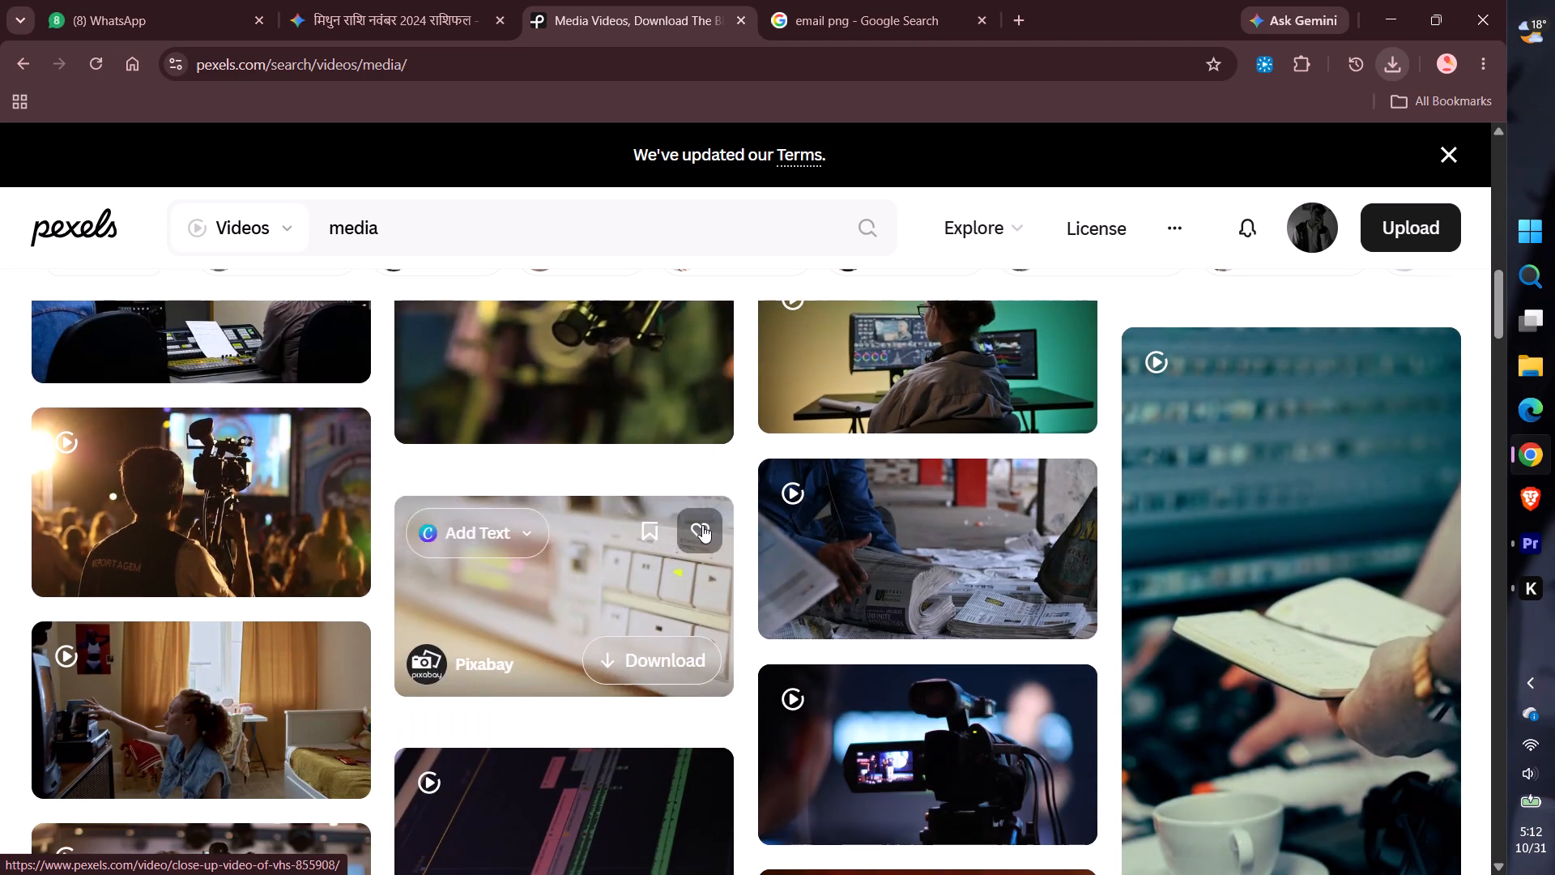
scroll(702, 525, down, 2)
scroll(974, 570, down, 1)
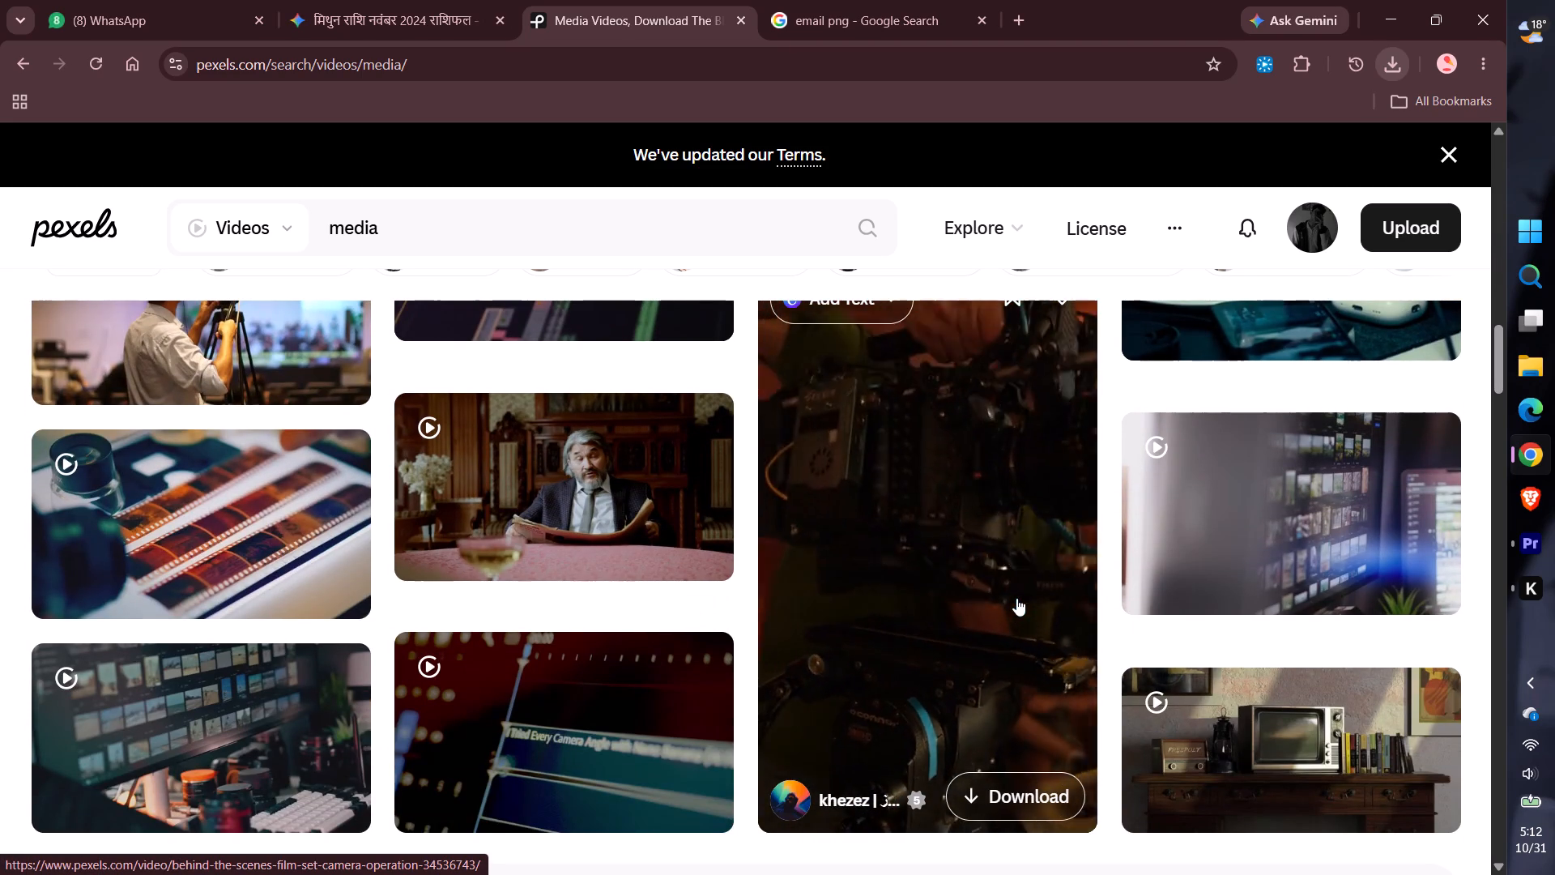
click(1014, 785)
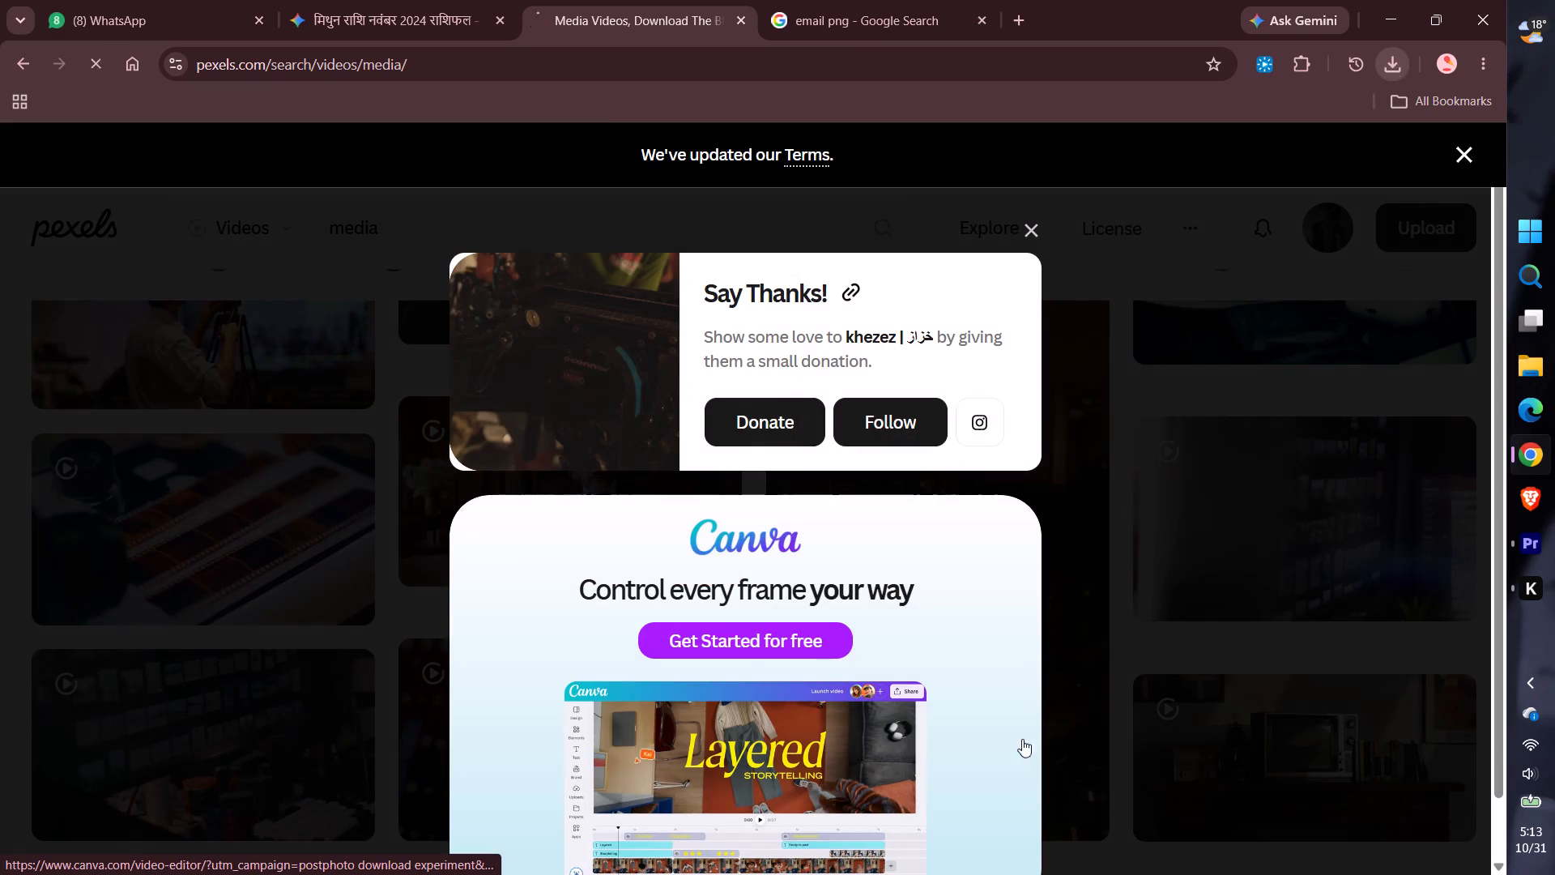
Bring the downloaded film set video into Premiere's timeline on V3, starting just before 00:00:25:00.
click(1400, 68)
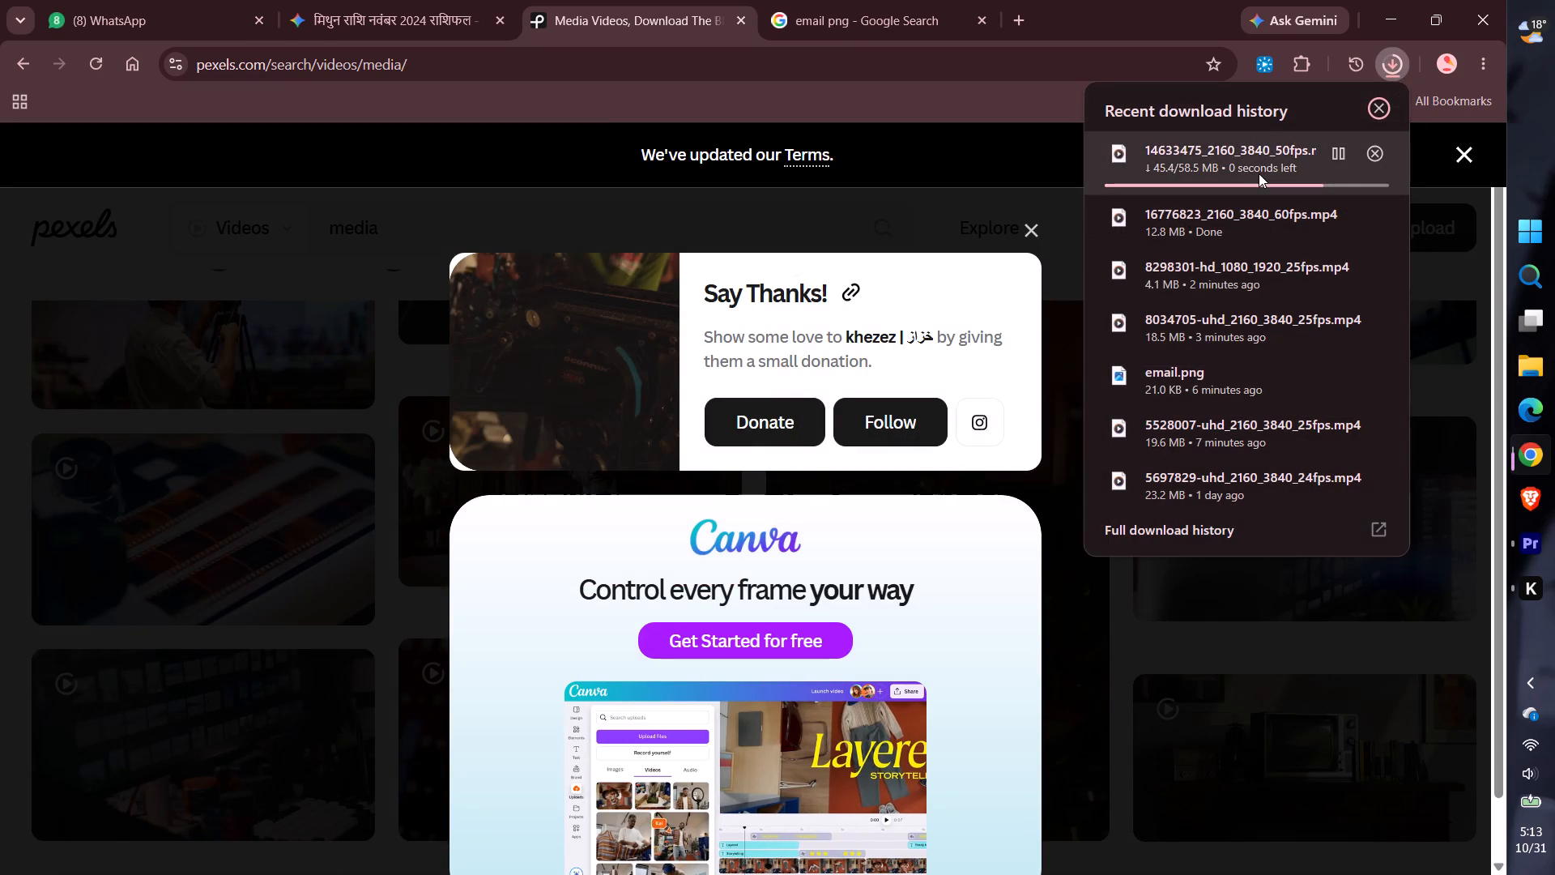
drag(1264, 169, 816, 514)
key(alt+Tab)
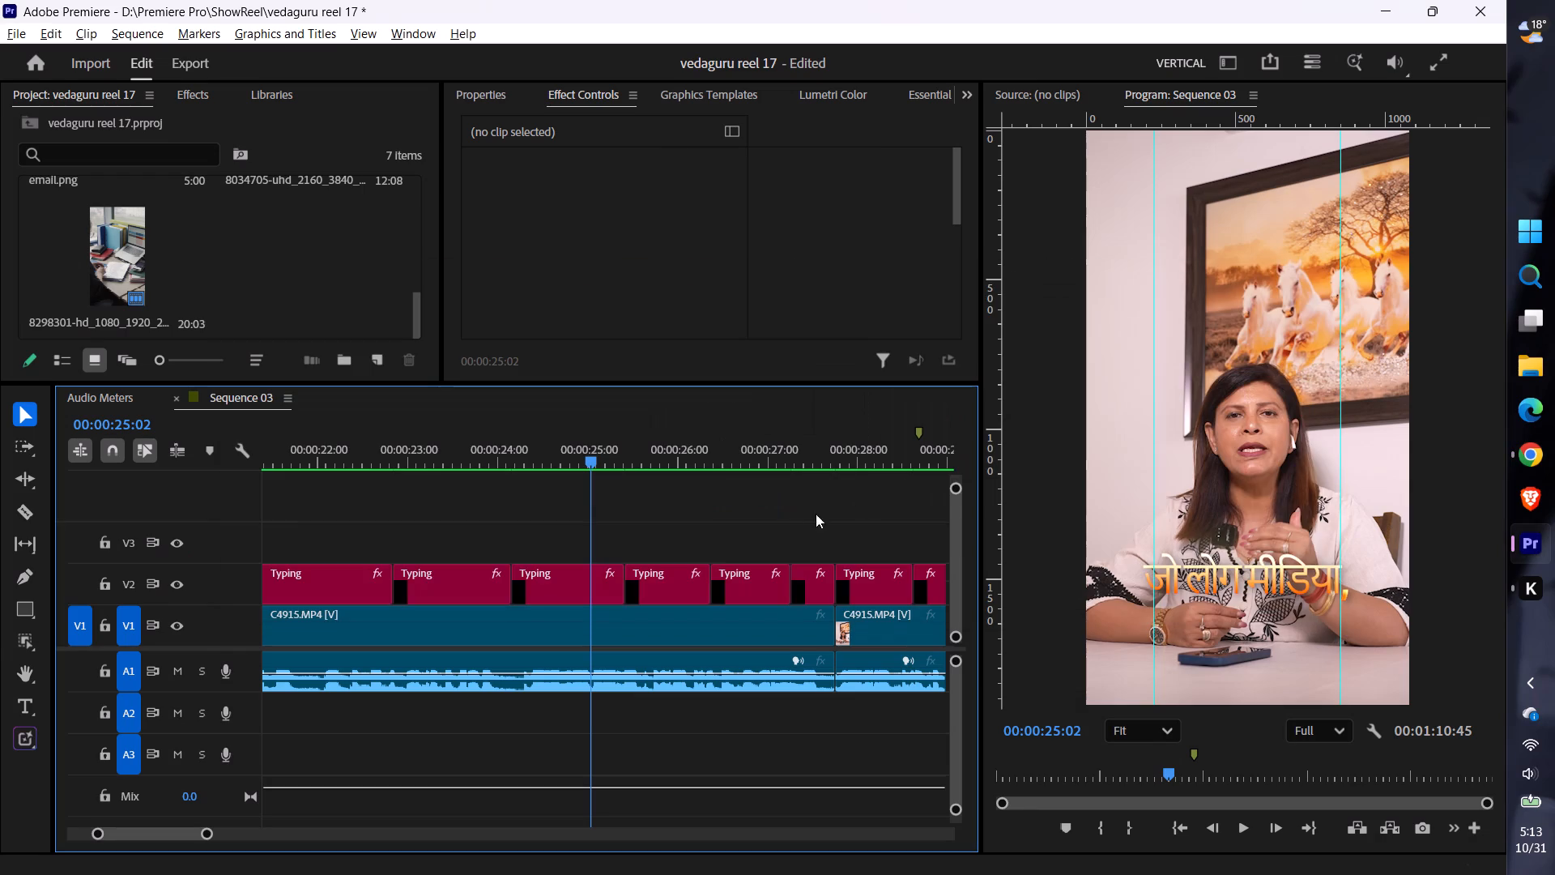
drag(816, 514, 571, 539)
scroll(579, 530, down, 5)
Scrub through the film set clip, cut it at 00:00:28:29 and delete the part before the cut.
click(586, 468)
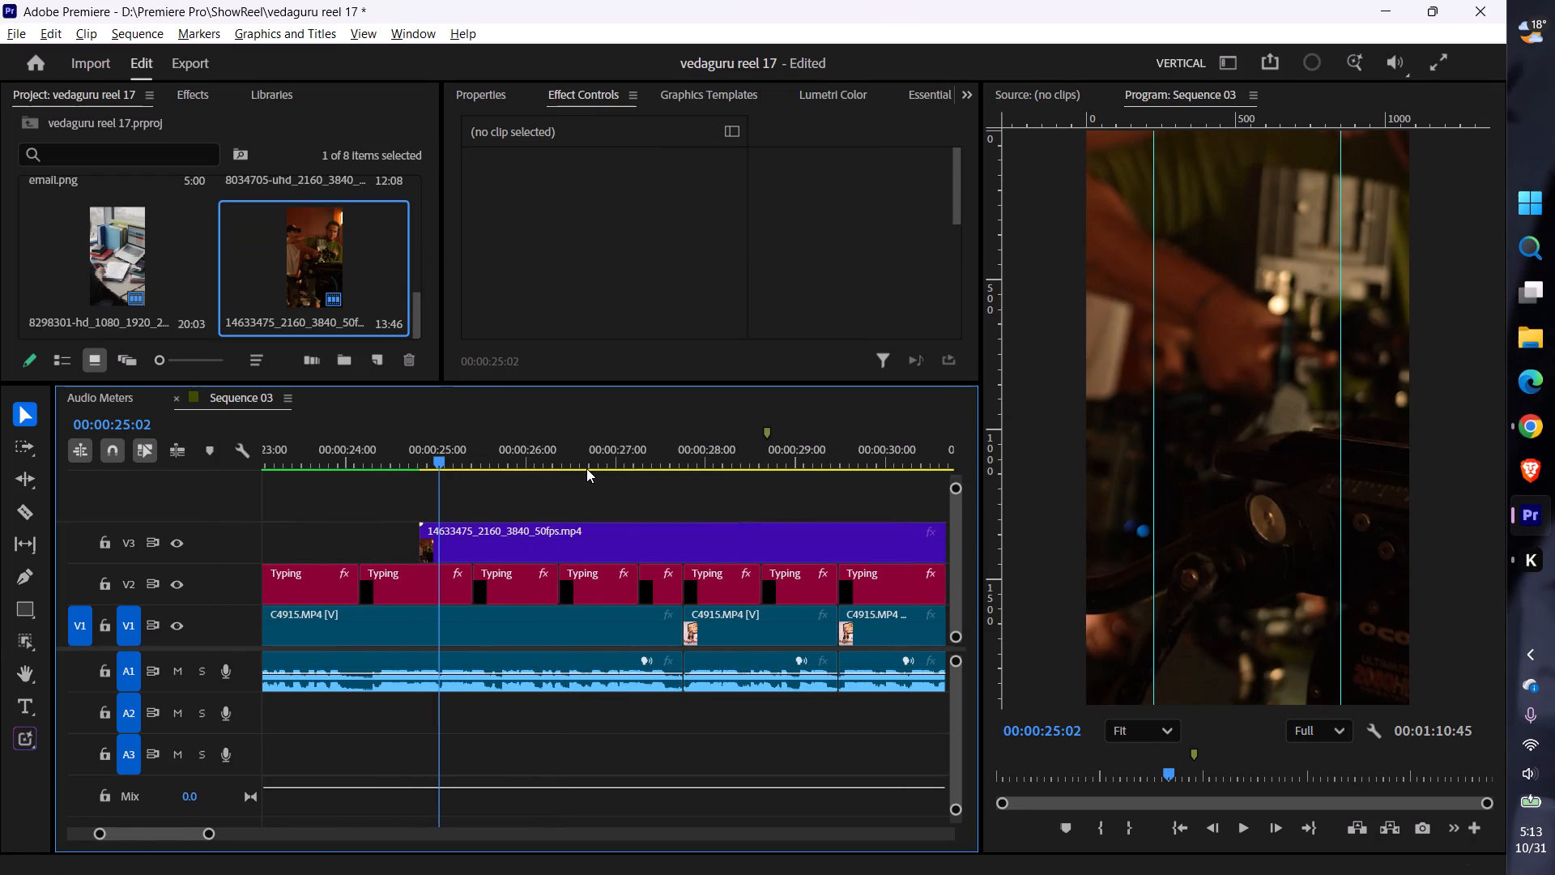
drag(587, 464, 540, 470)
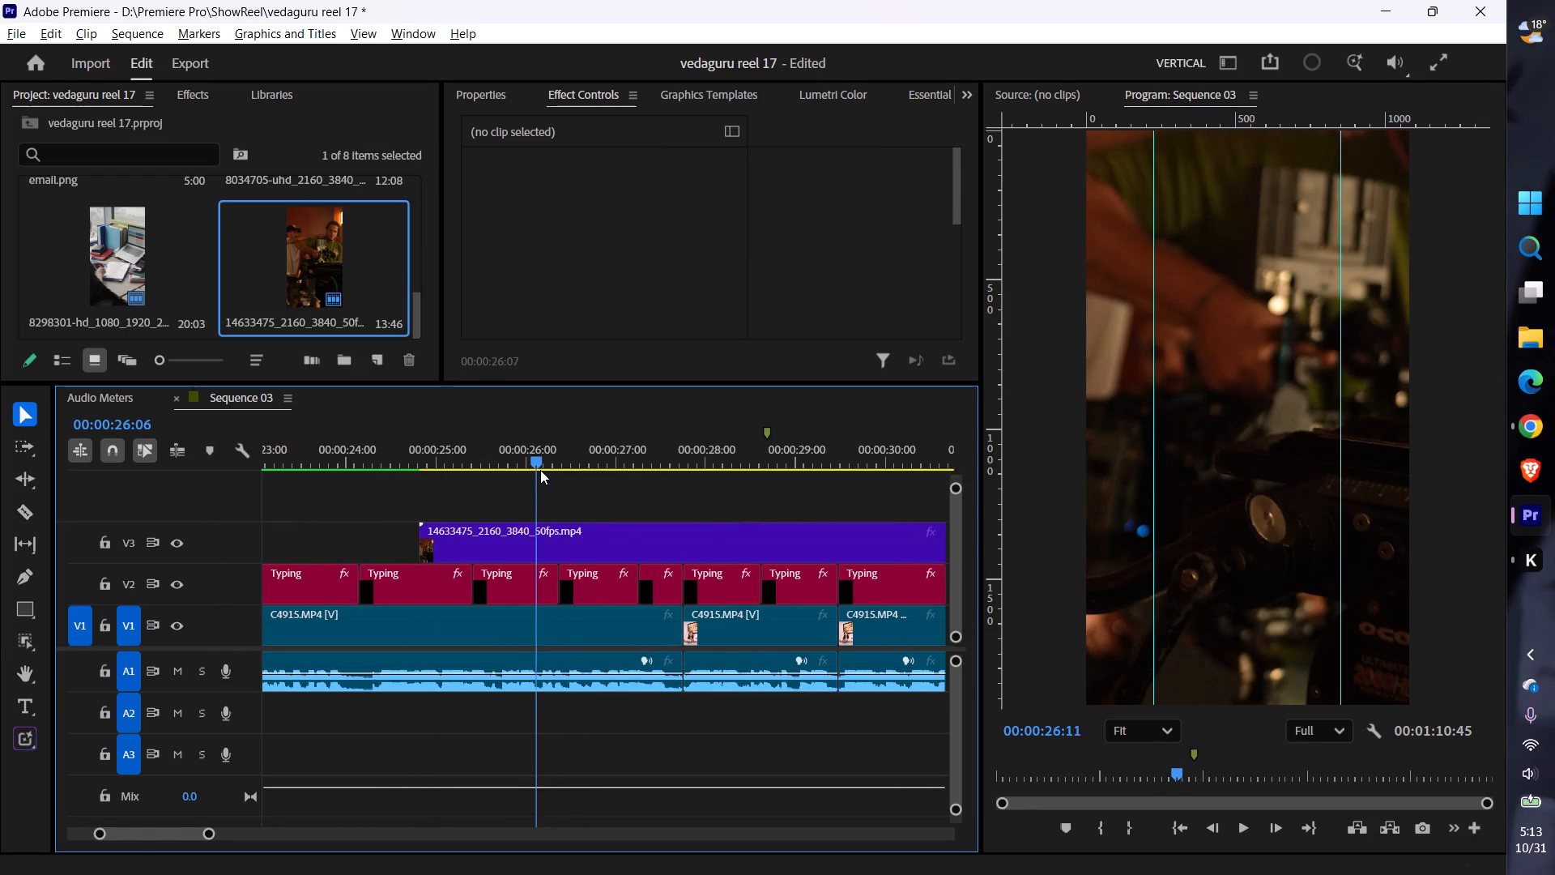
drag(540, 470, 571, 471)
drag(573, 470, 586, 472)
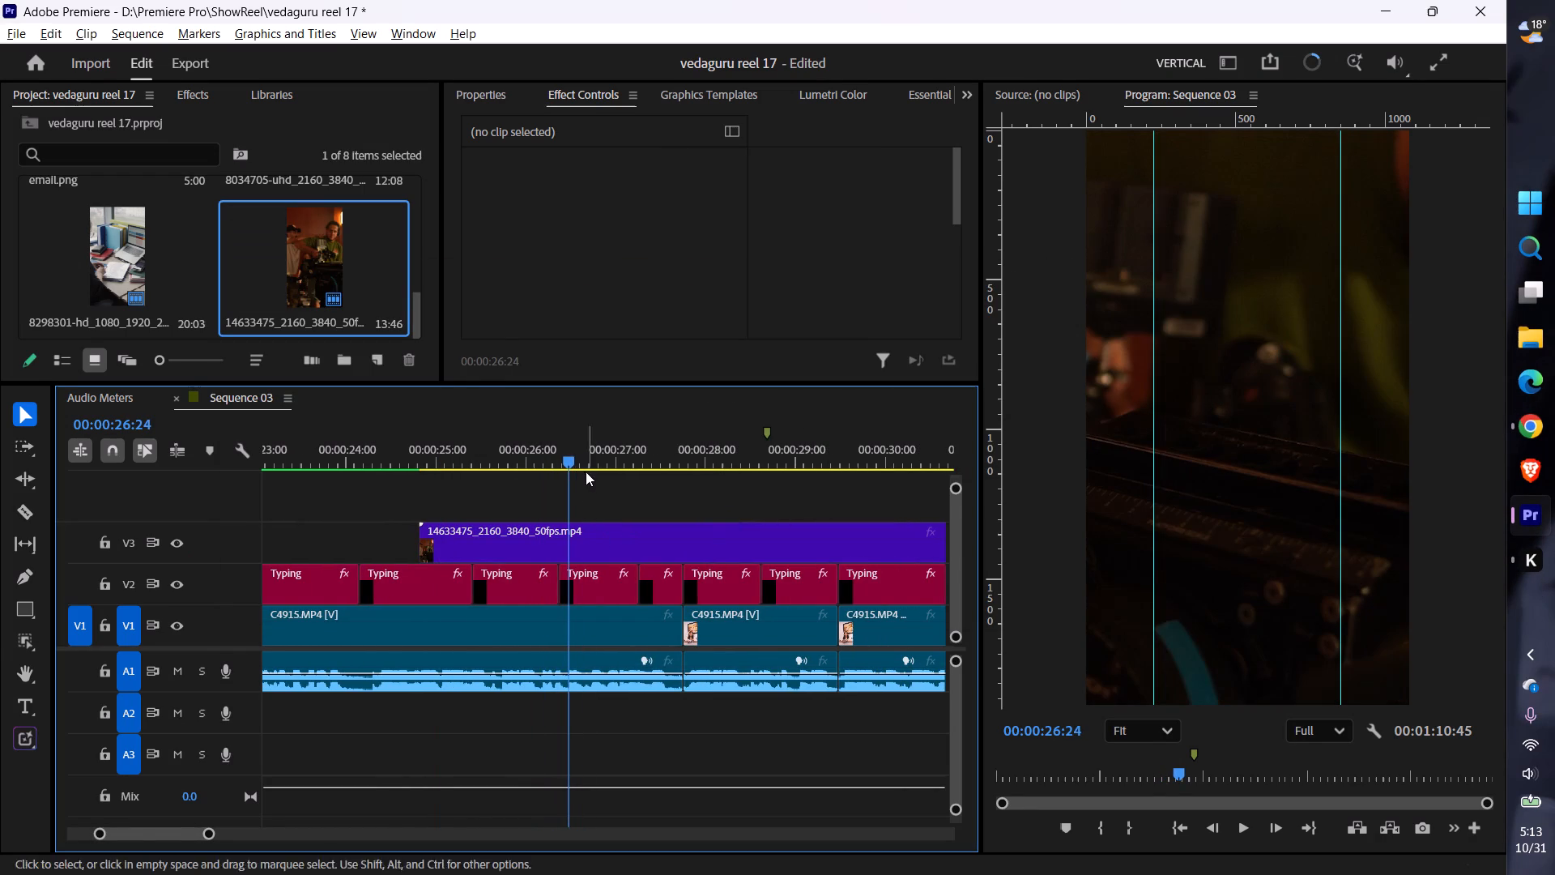
drag(575, 463, 680, 475)
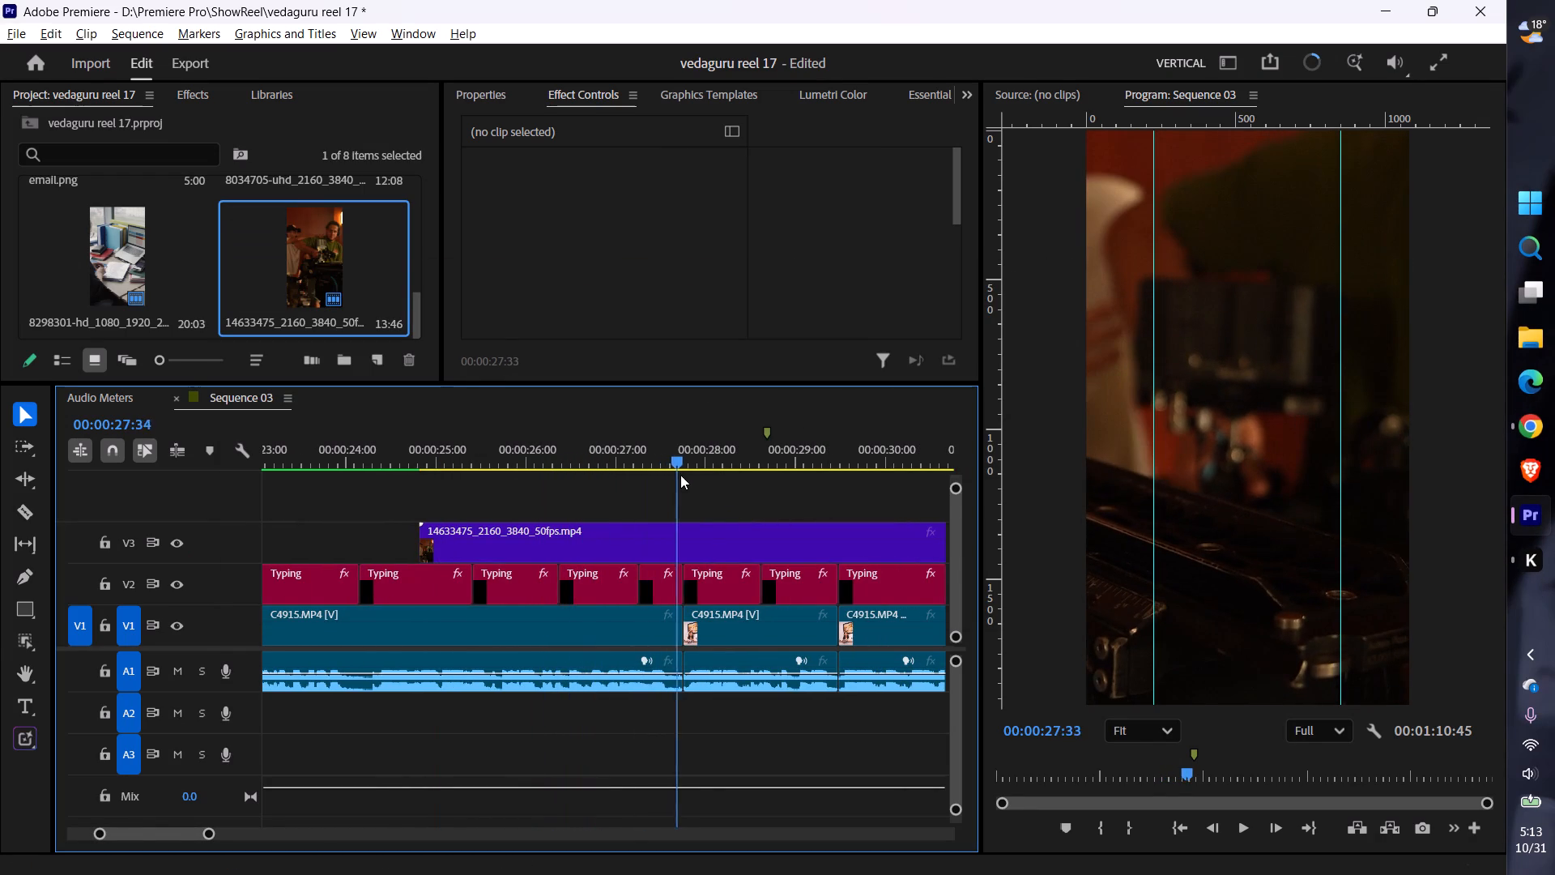
drag(680, 475, 760, 487)
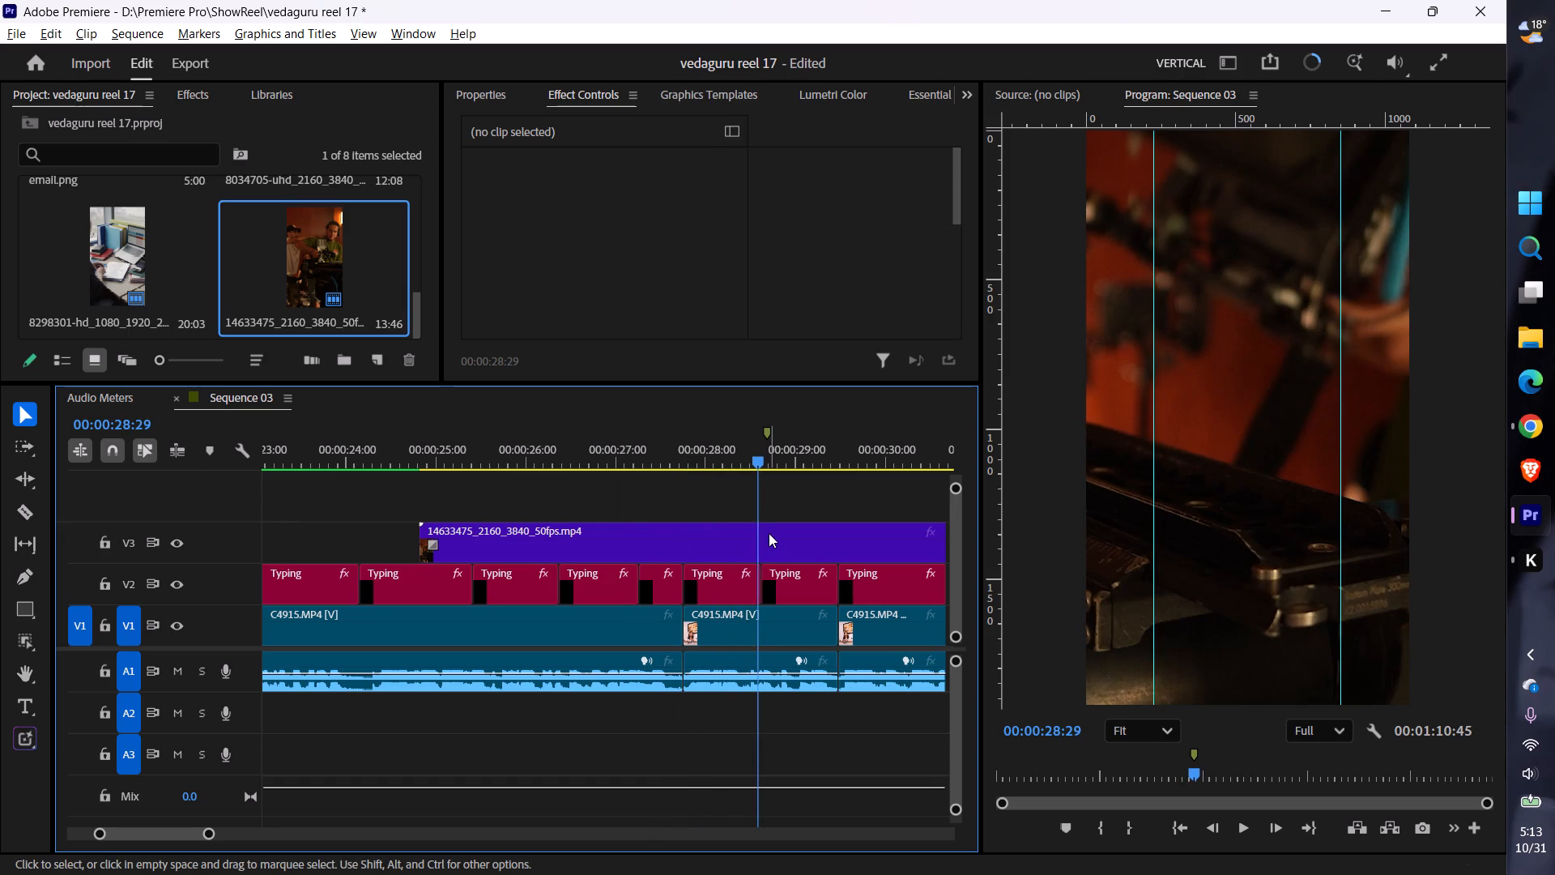
click(769, 533)
key(ctrl+k)
key(Delete)
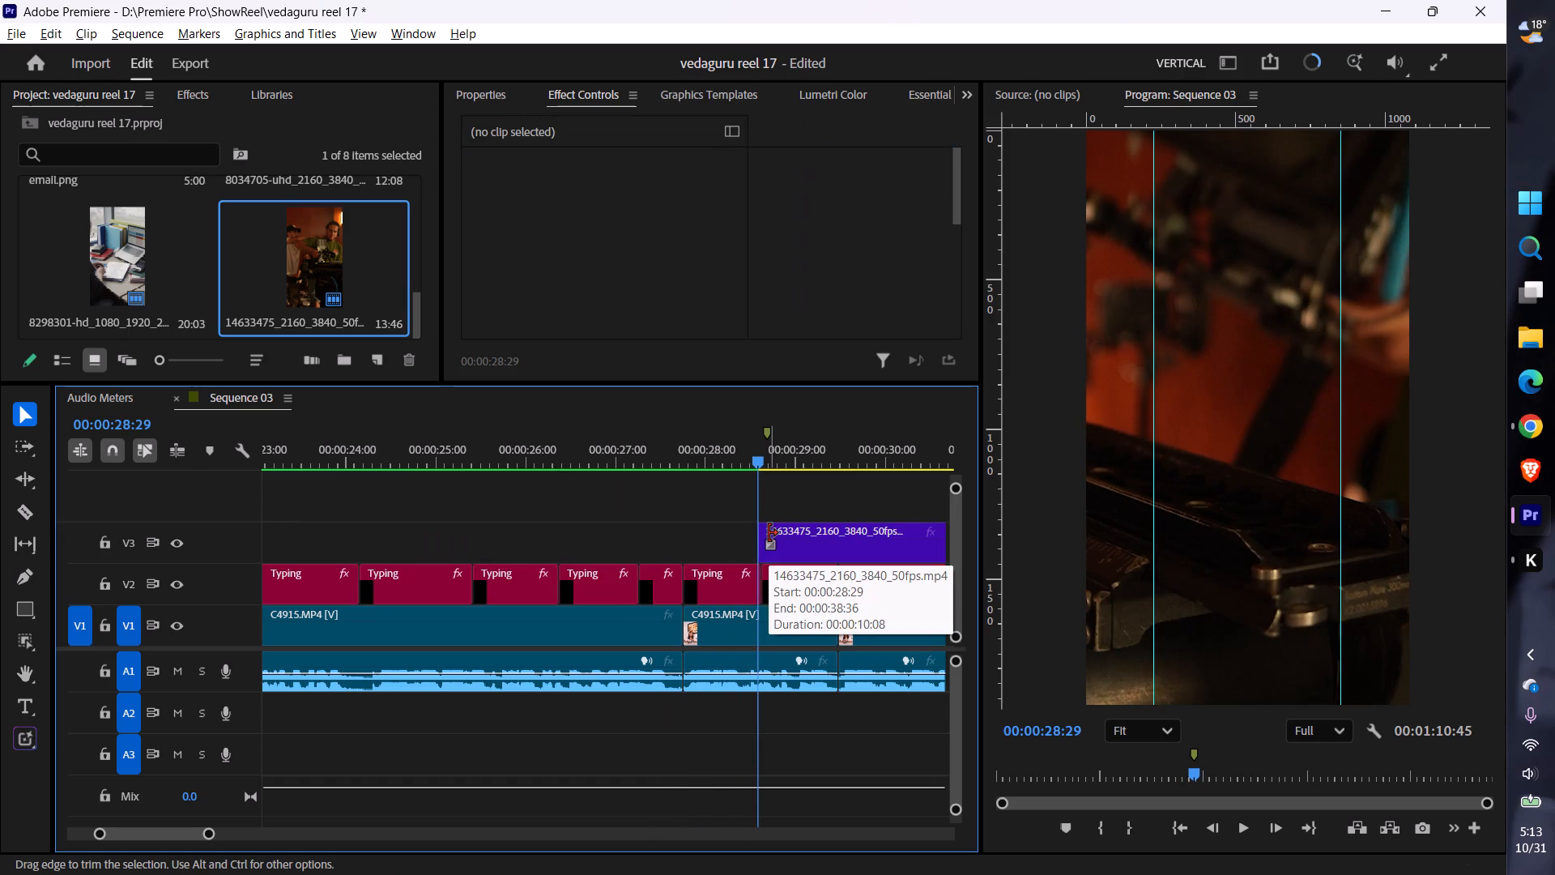
Move the remaining film set clip on V3 earlier so it starts at about 00:00:25:20.
drag(807, 539, 523, 540)
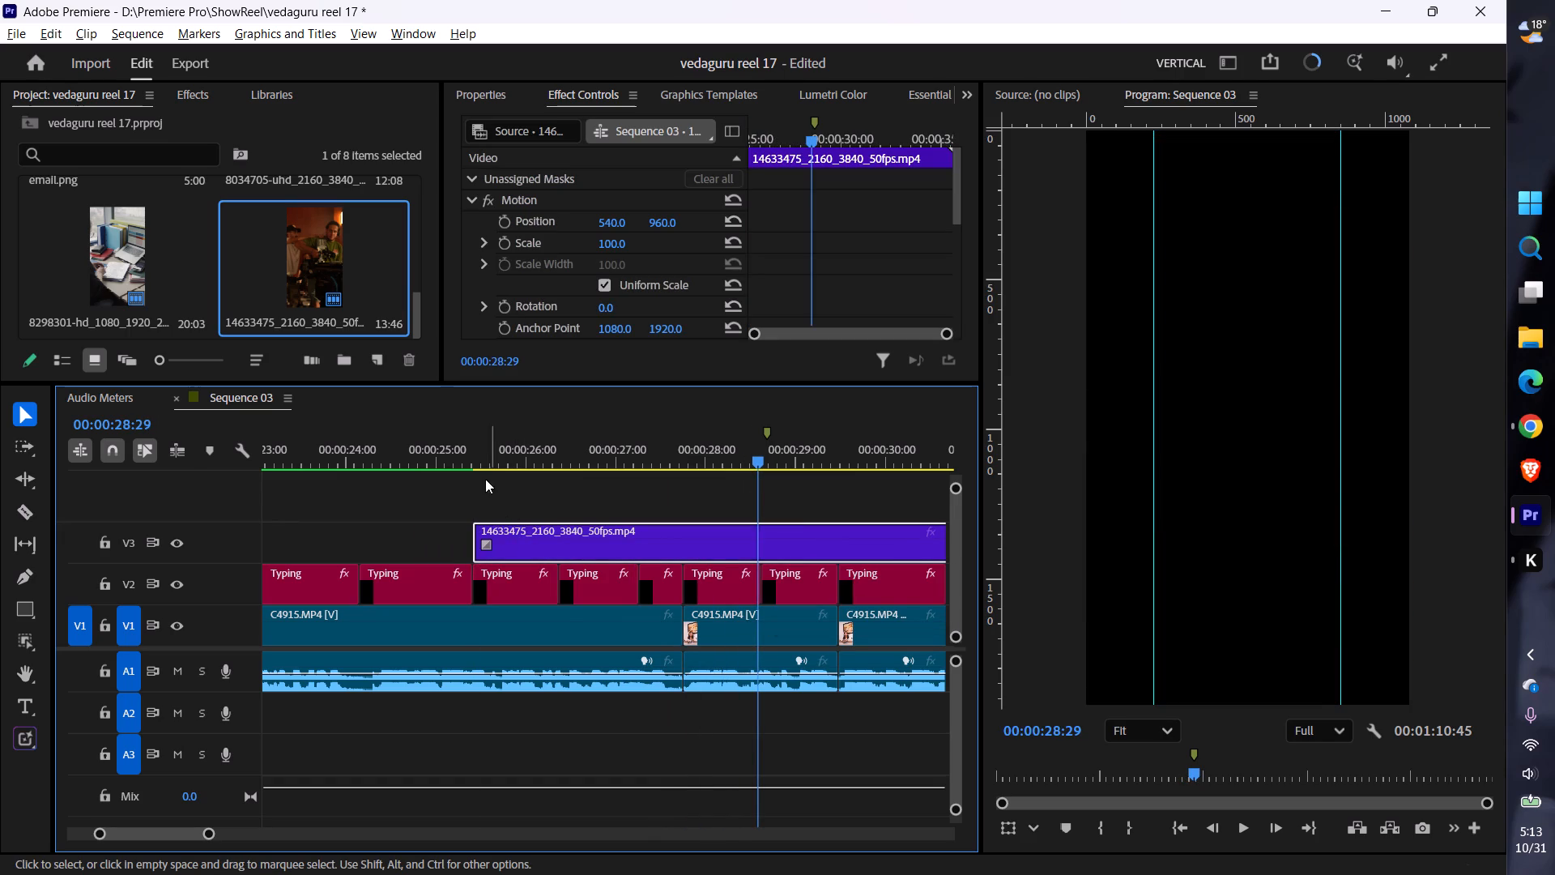
Reduce the film set clip's scale to 83 so it still fills the vertical frame.
click(487, 462)
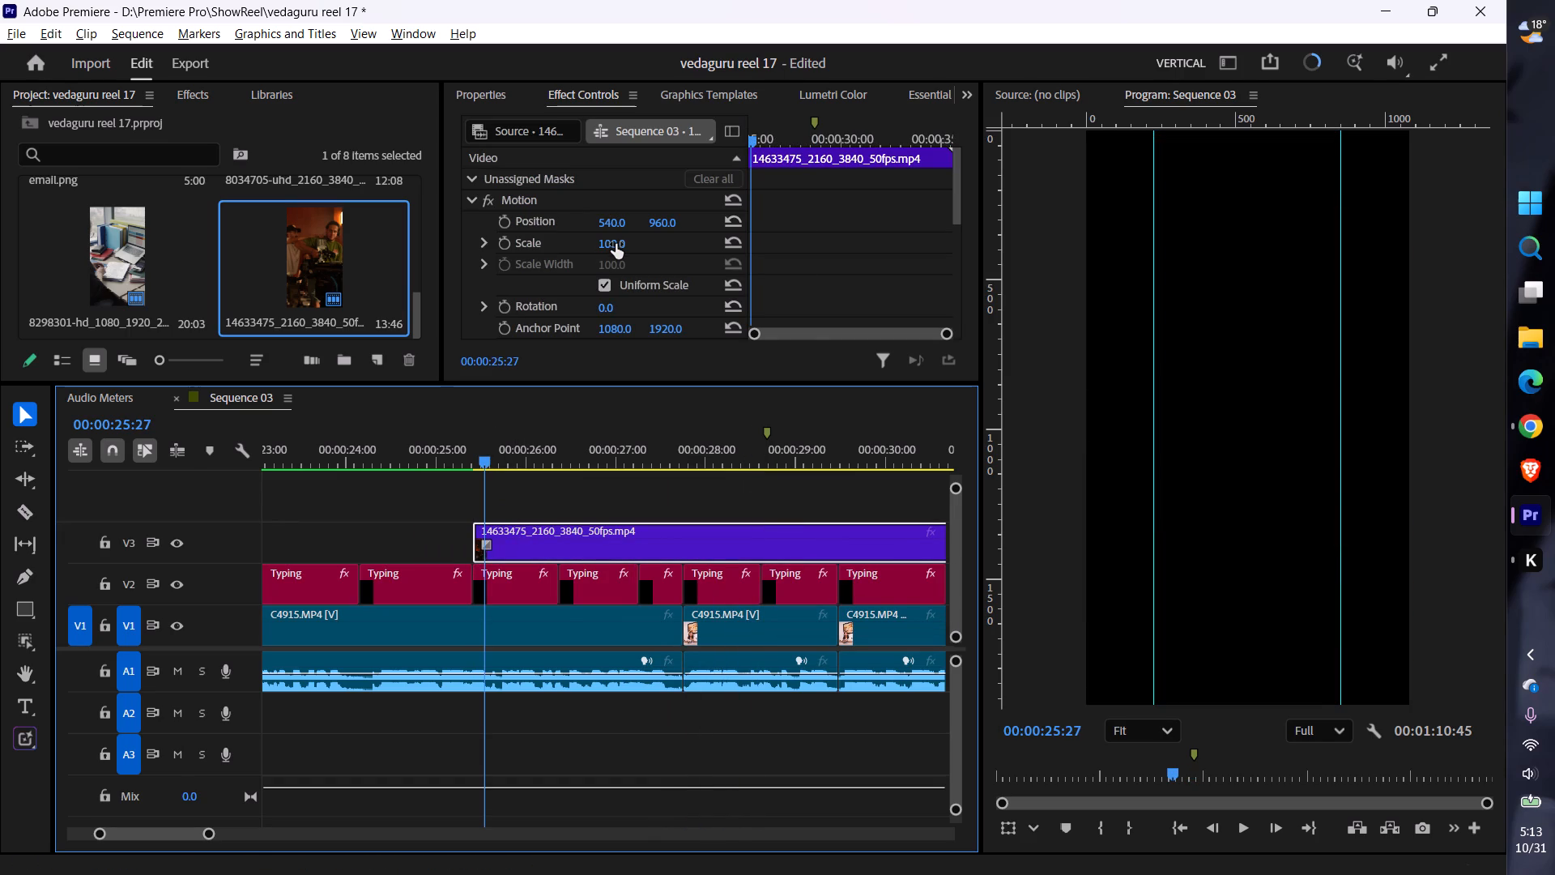
drag(616, 244, 583, 262)
drag(483, 463, 579, 489)
drag(615, 241, 586, 260)
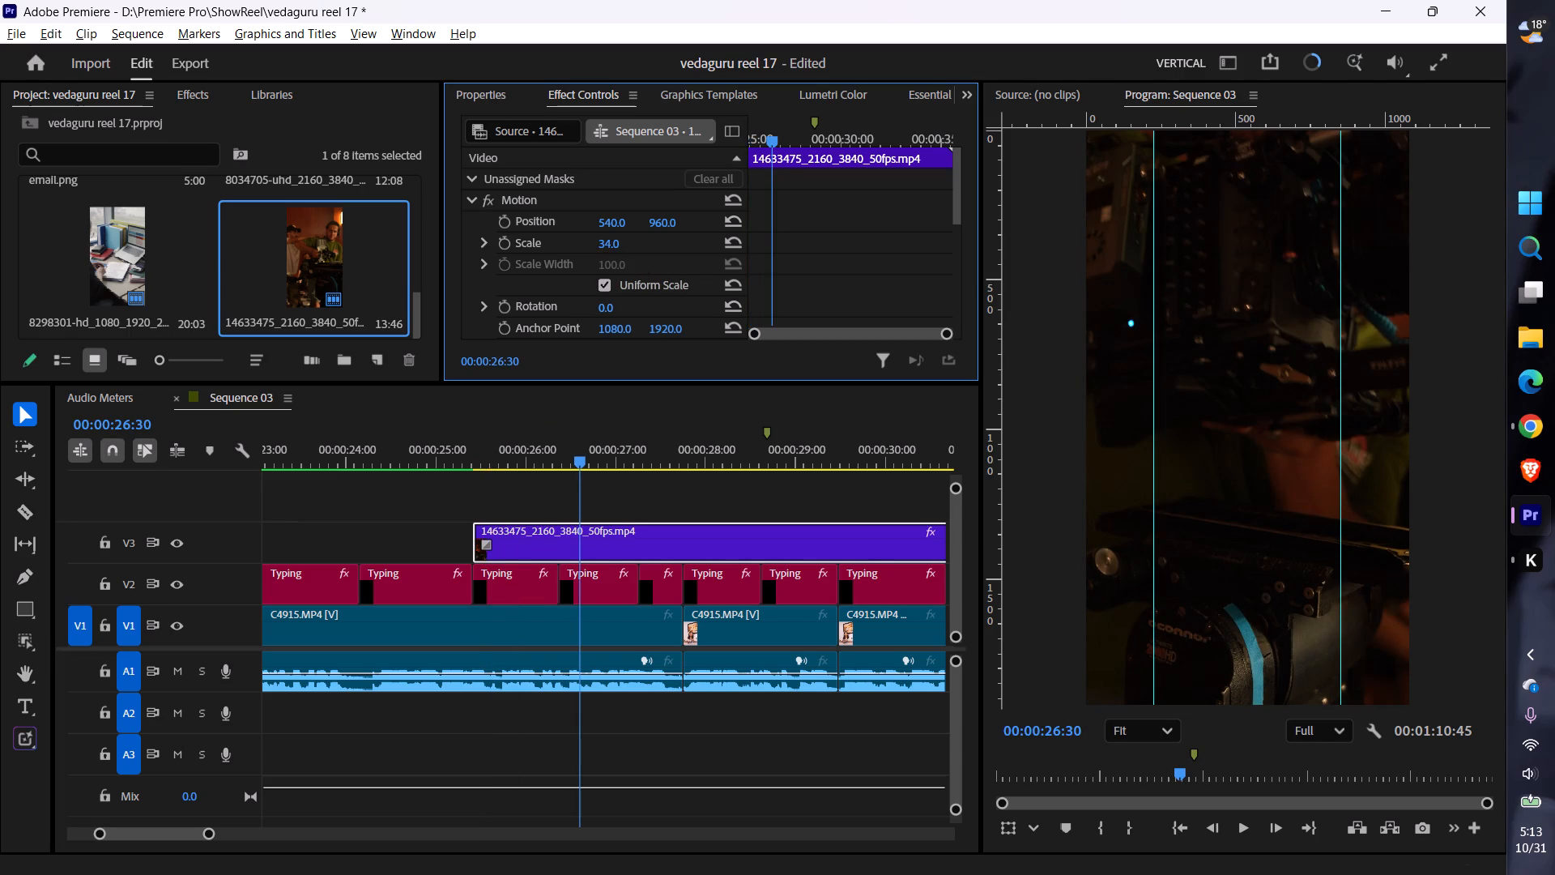
drag(586, 260, 597, 264)
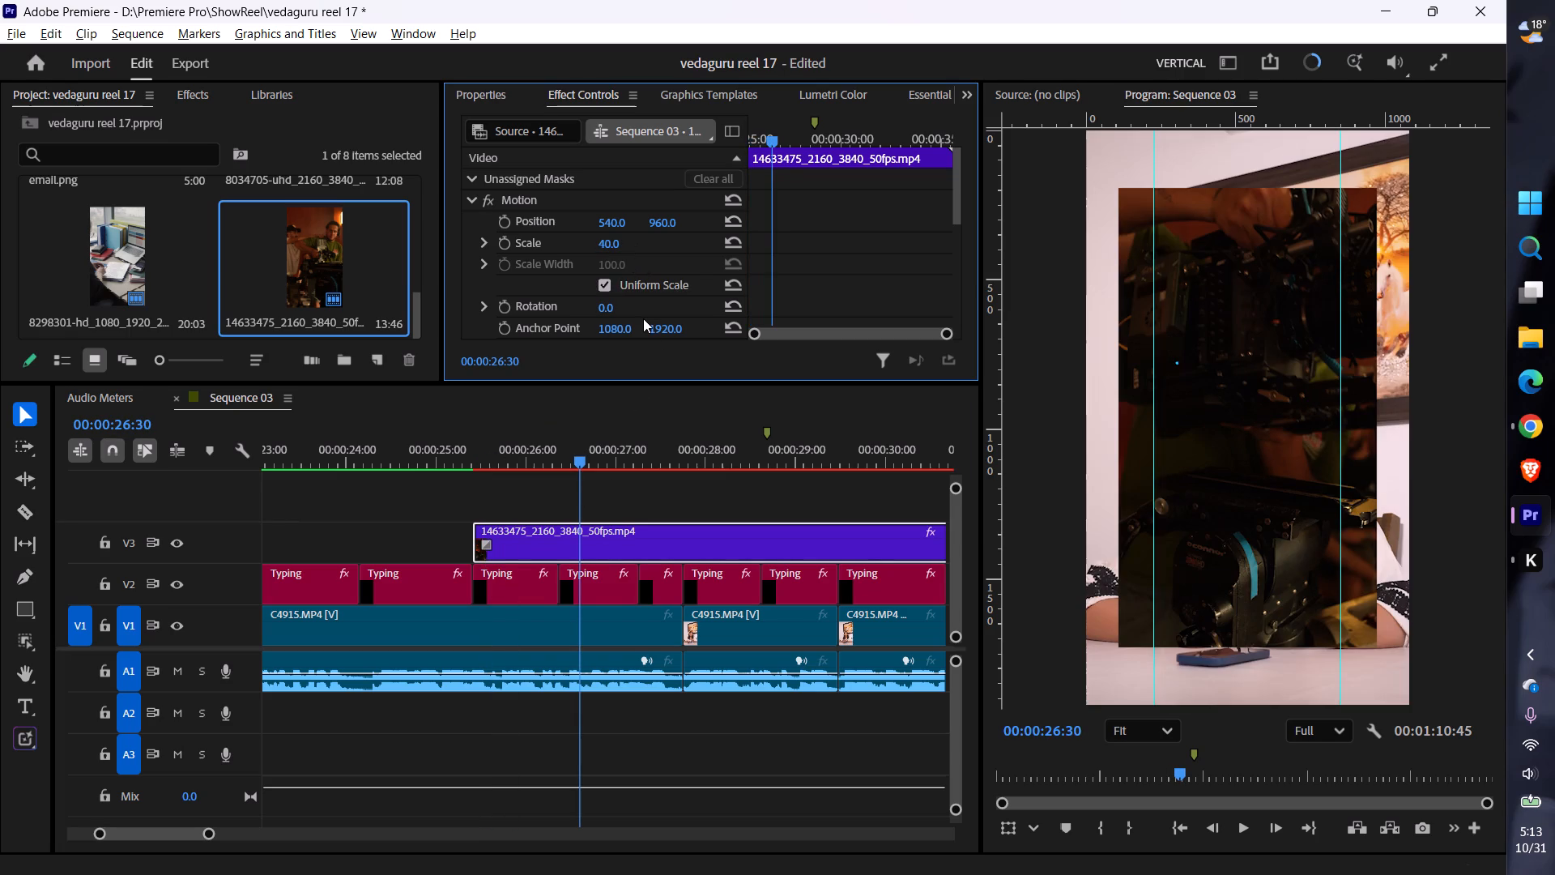
drag(603, 244, 611, 243)
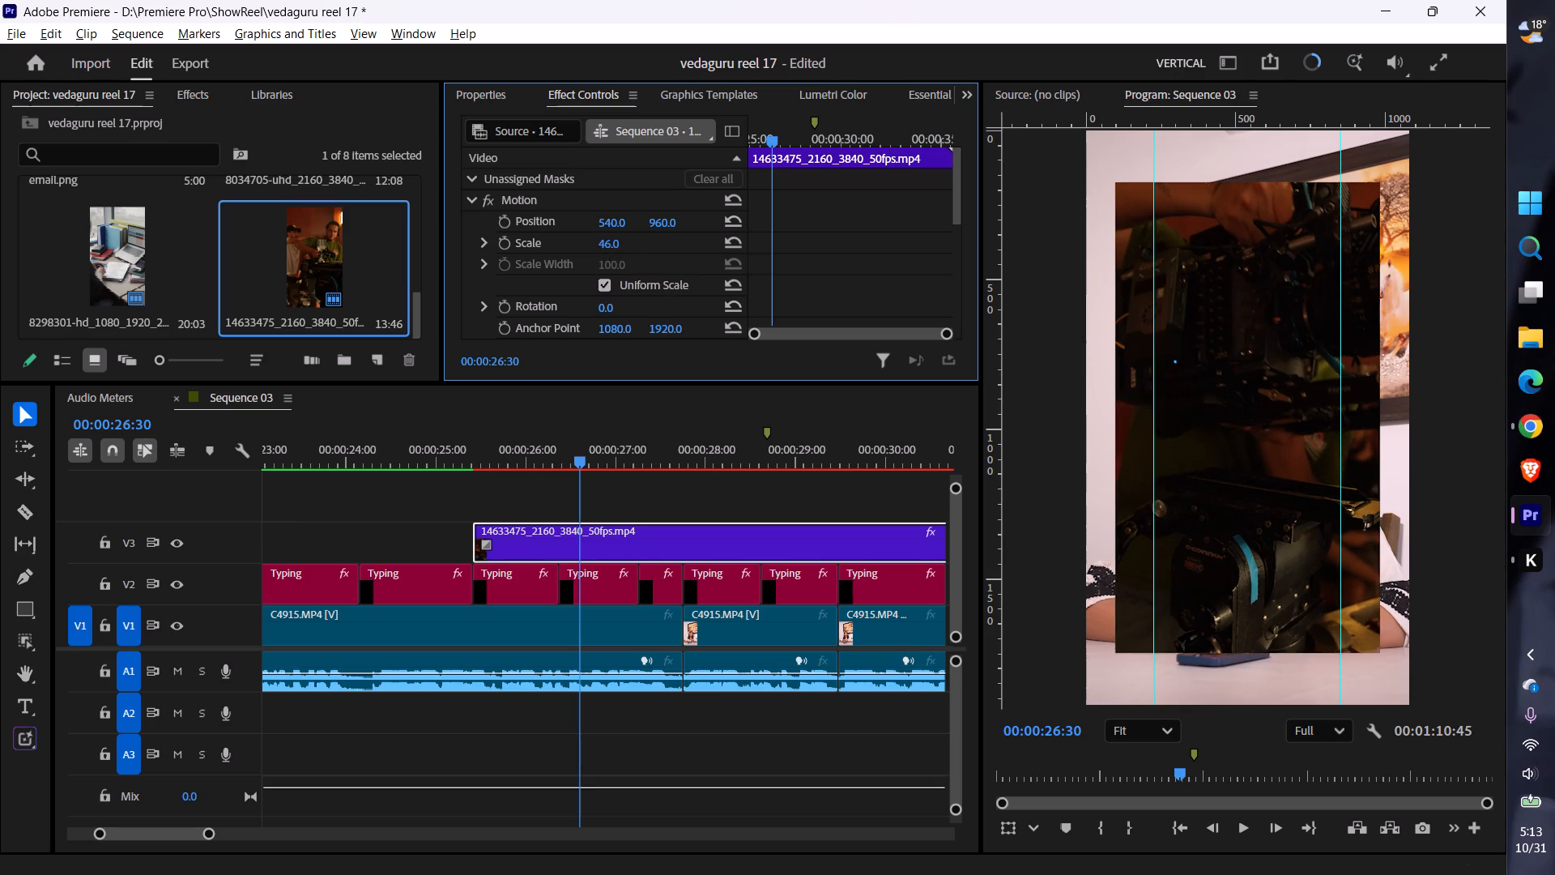
drag(611, 243, 613, 243)
drag(616, 244, 628, 242)
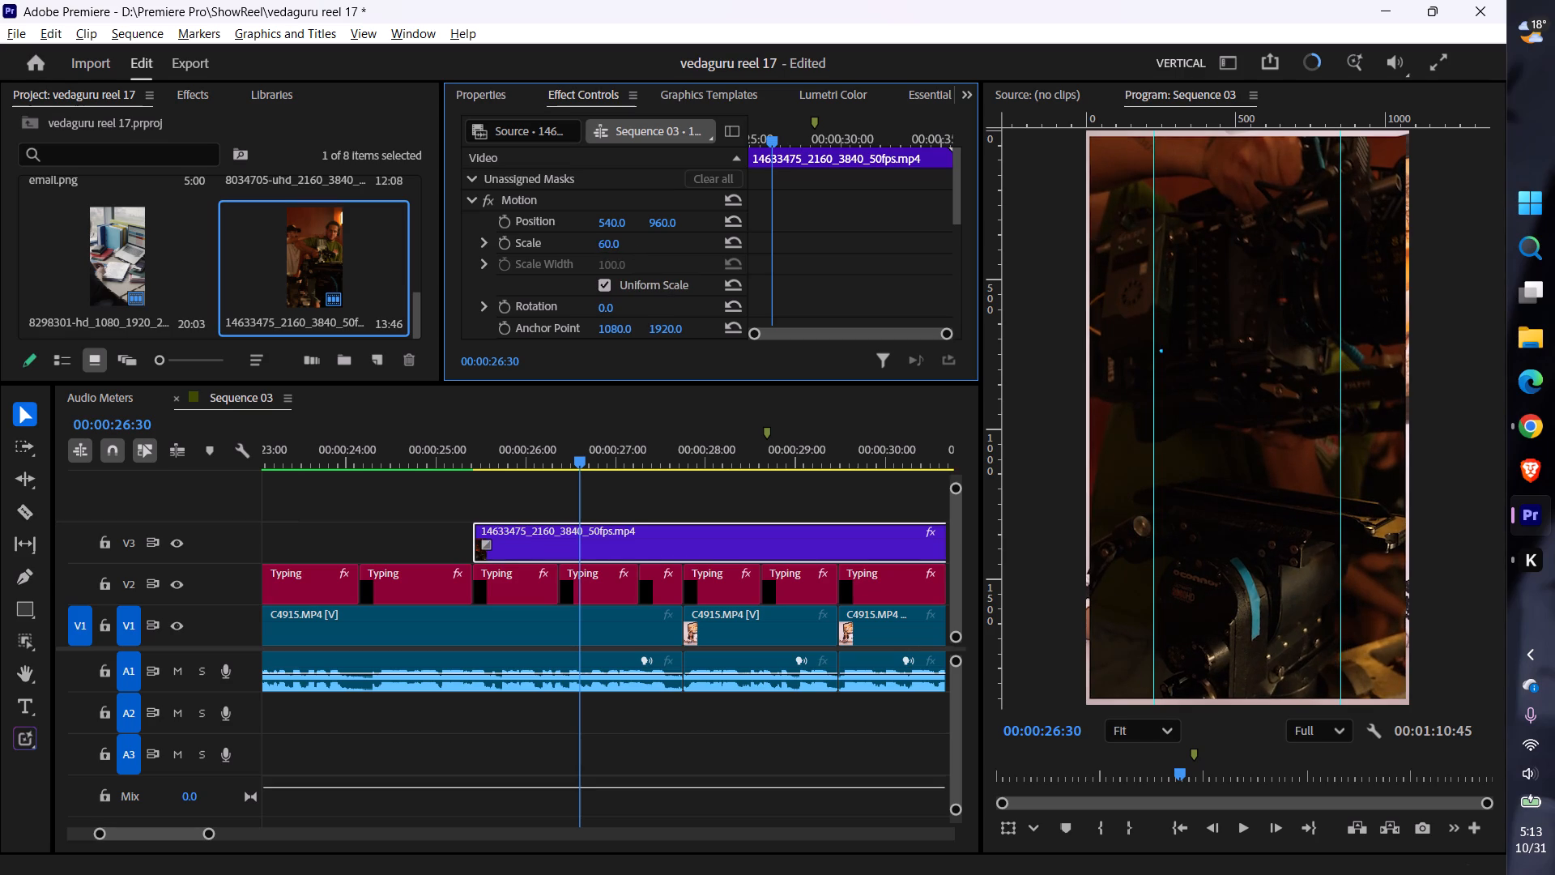
drag(628, 242, 637, 242)
drag(605, 240, 616, 241)
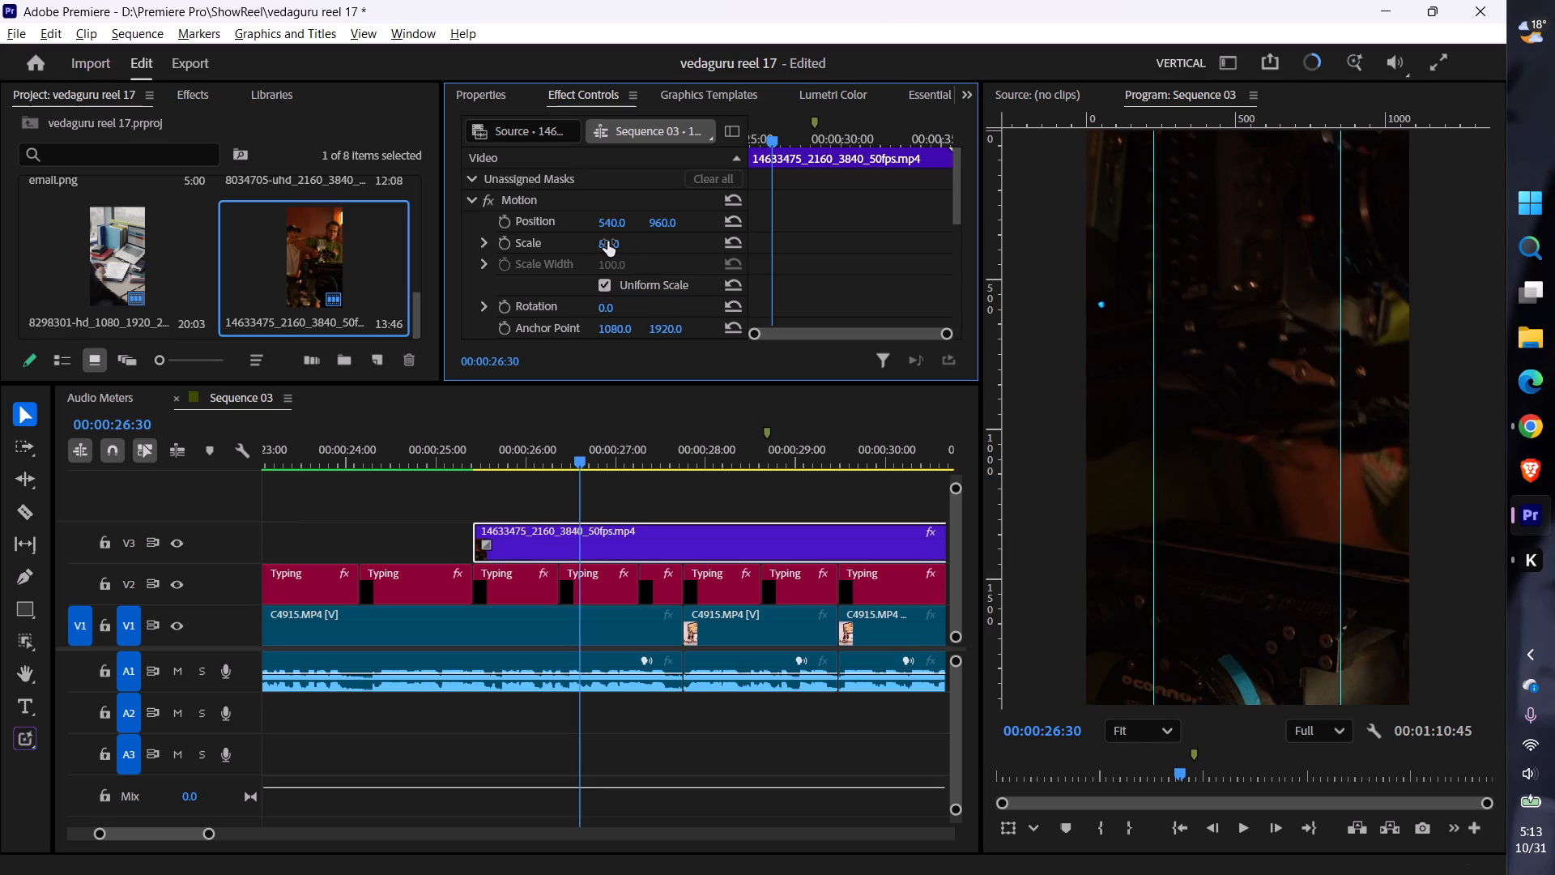
Check playback leading into the film set clip around 00:00:25:00 and save the project.
click(471, 456)
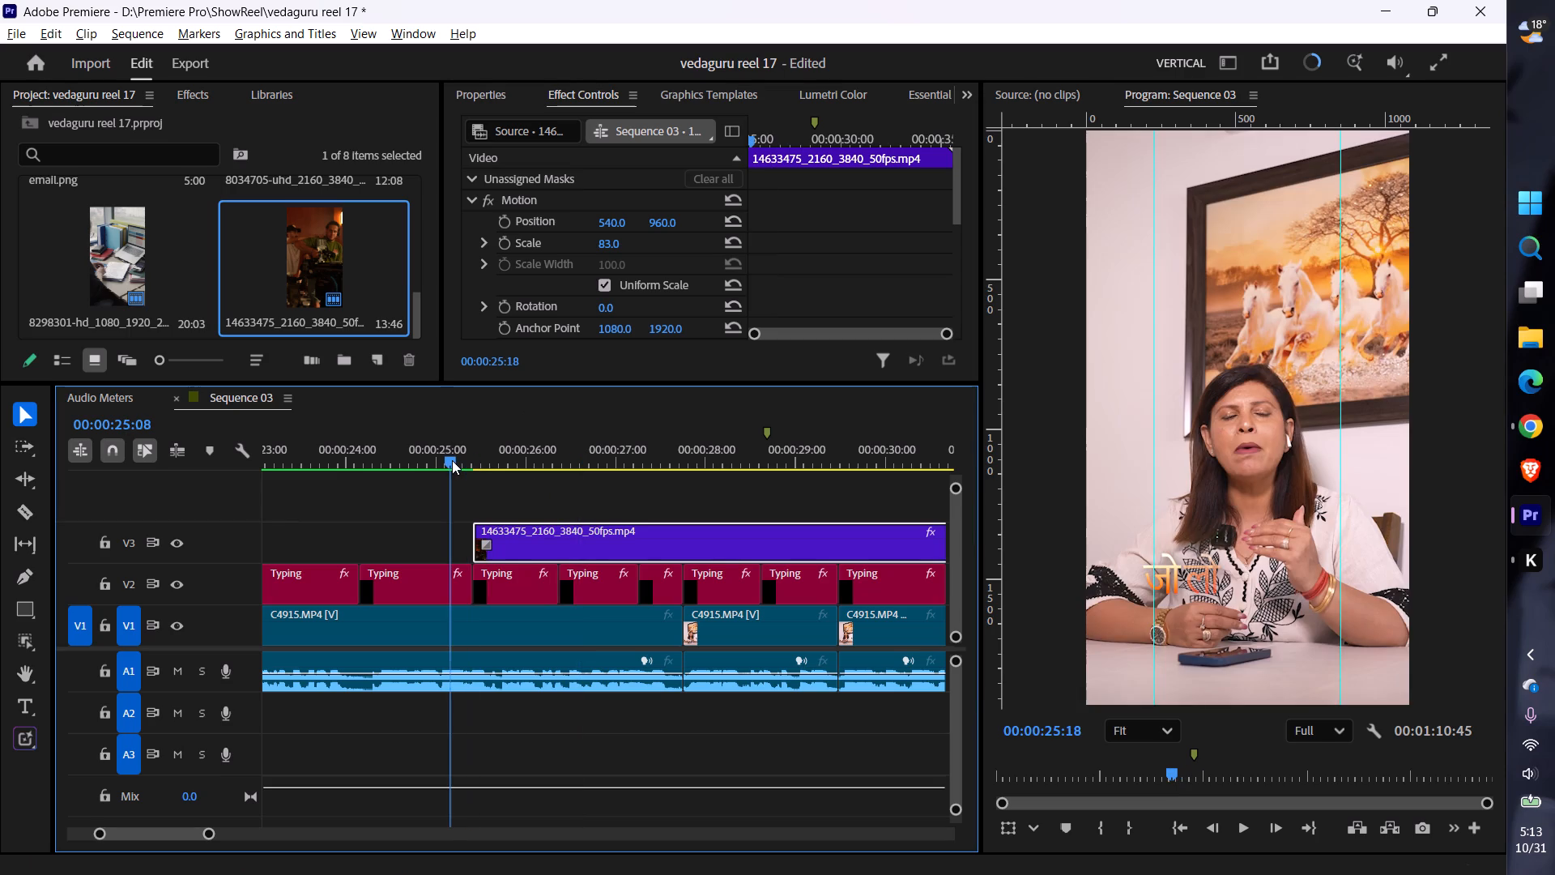
click(452, 460)
key(space)
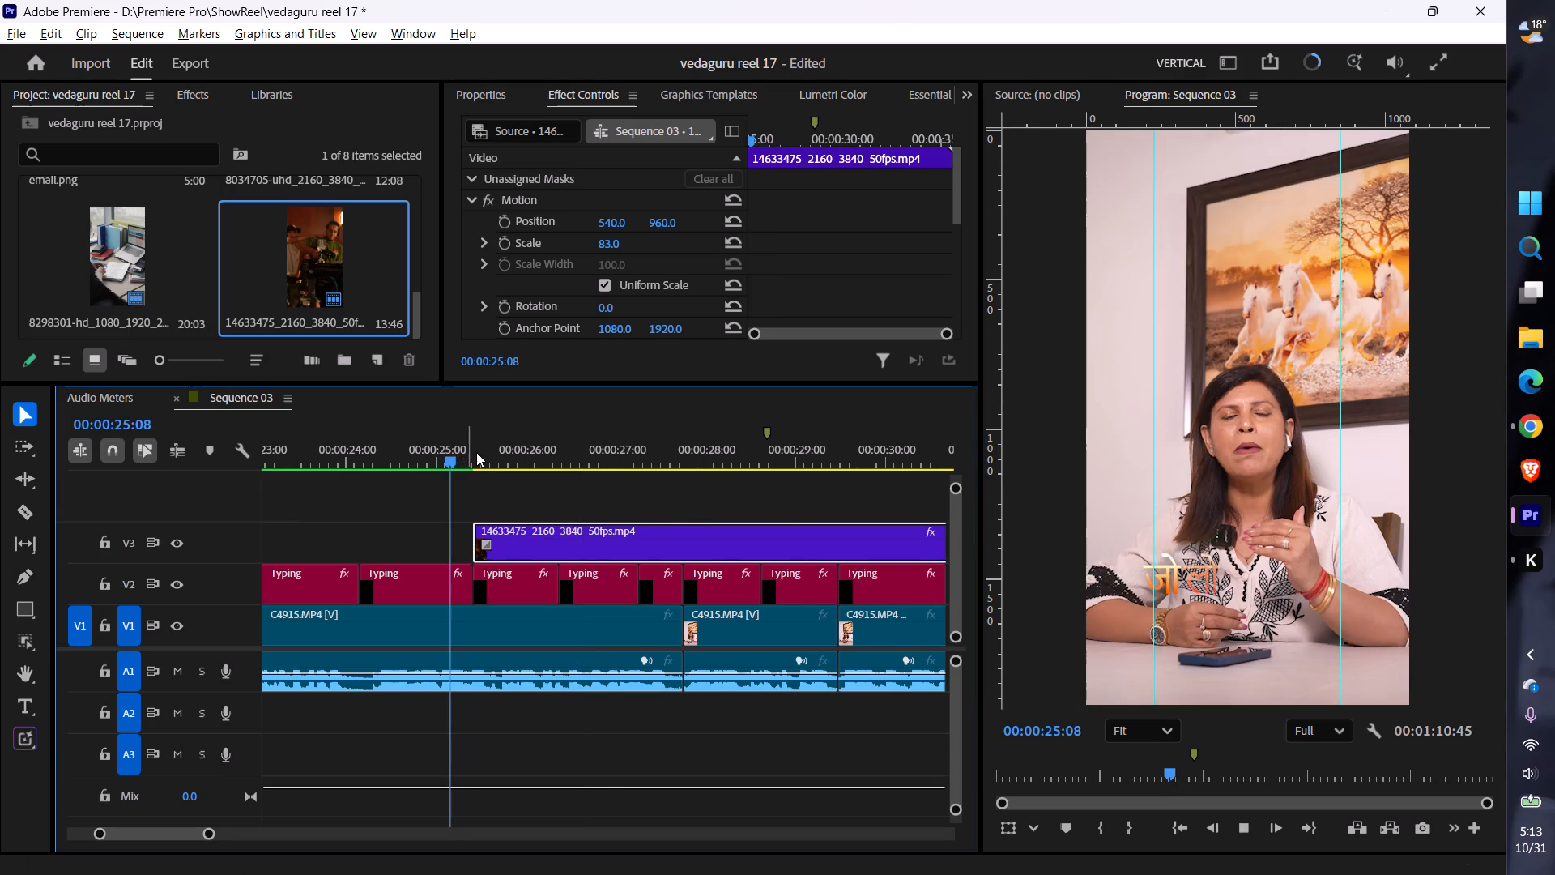
key(space)
click(429, 452)
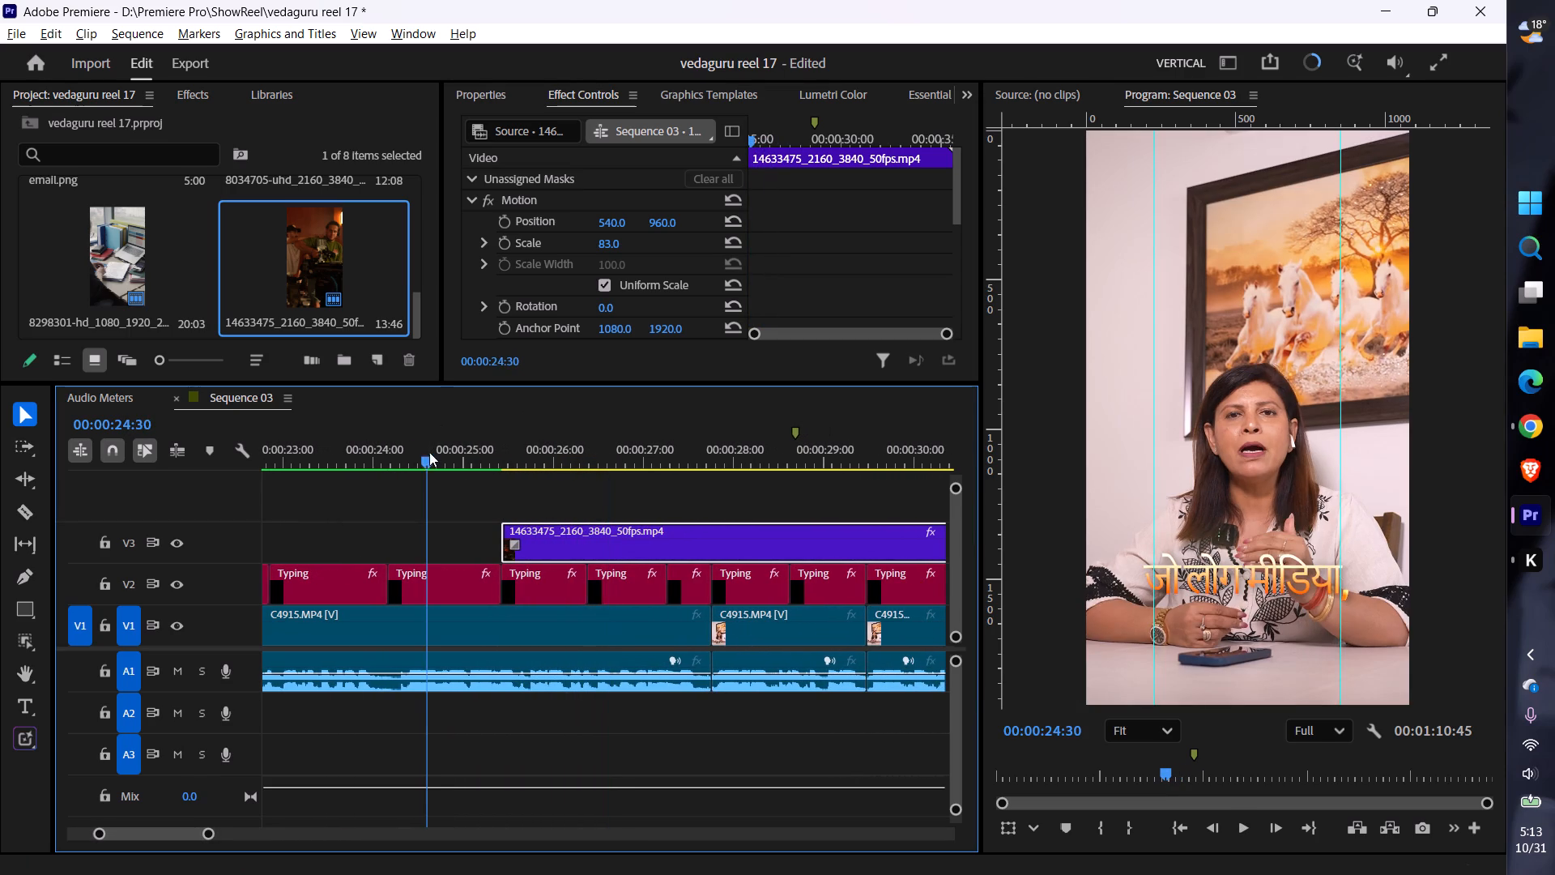
key(space)
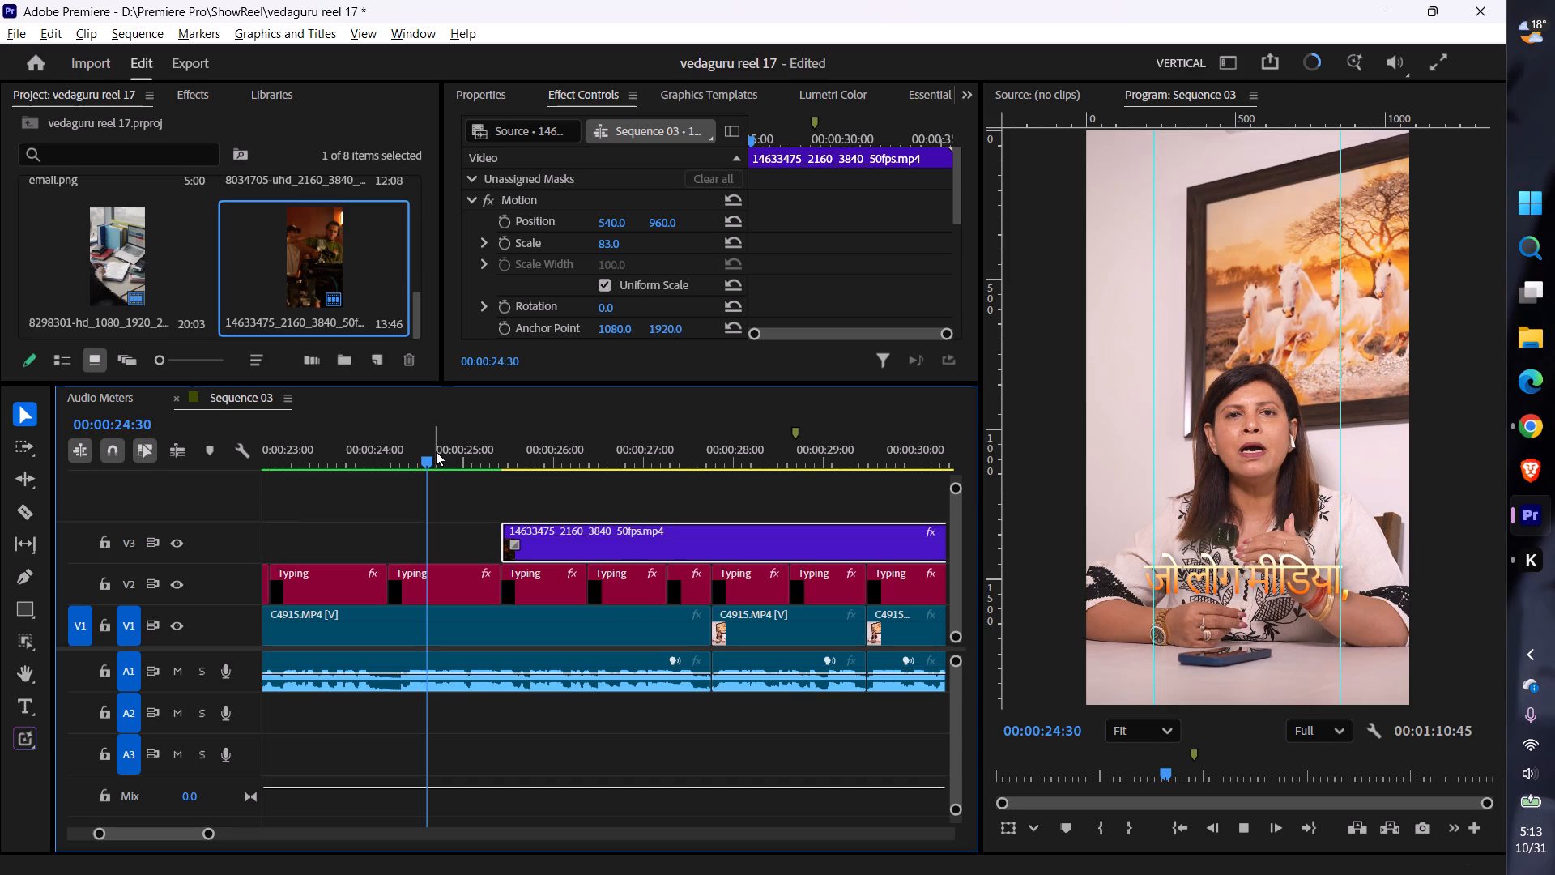
key(space)
key(ctrl+s)
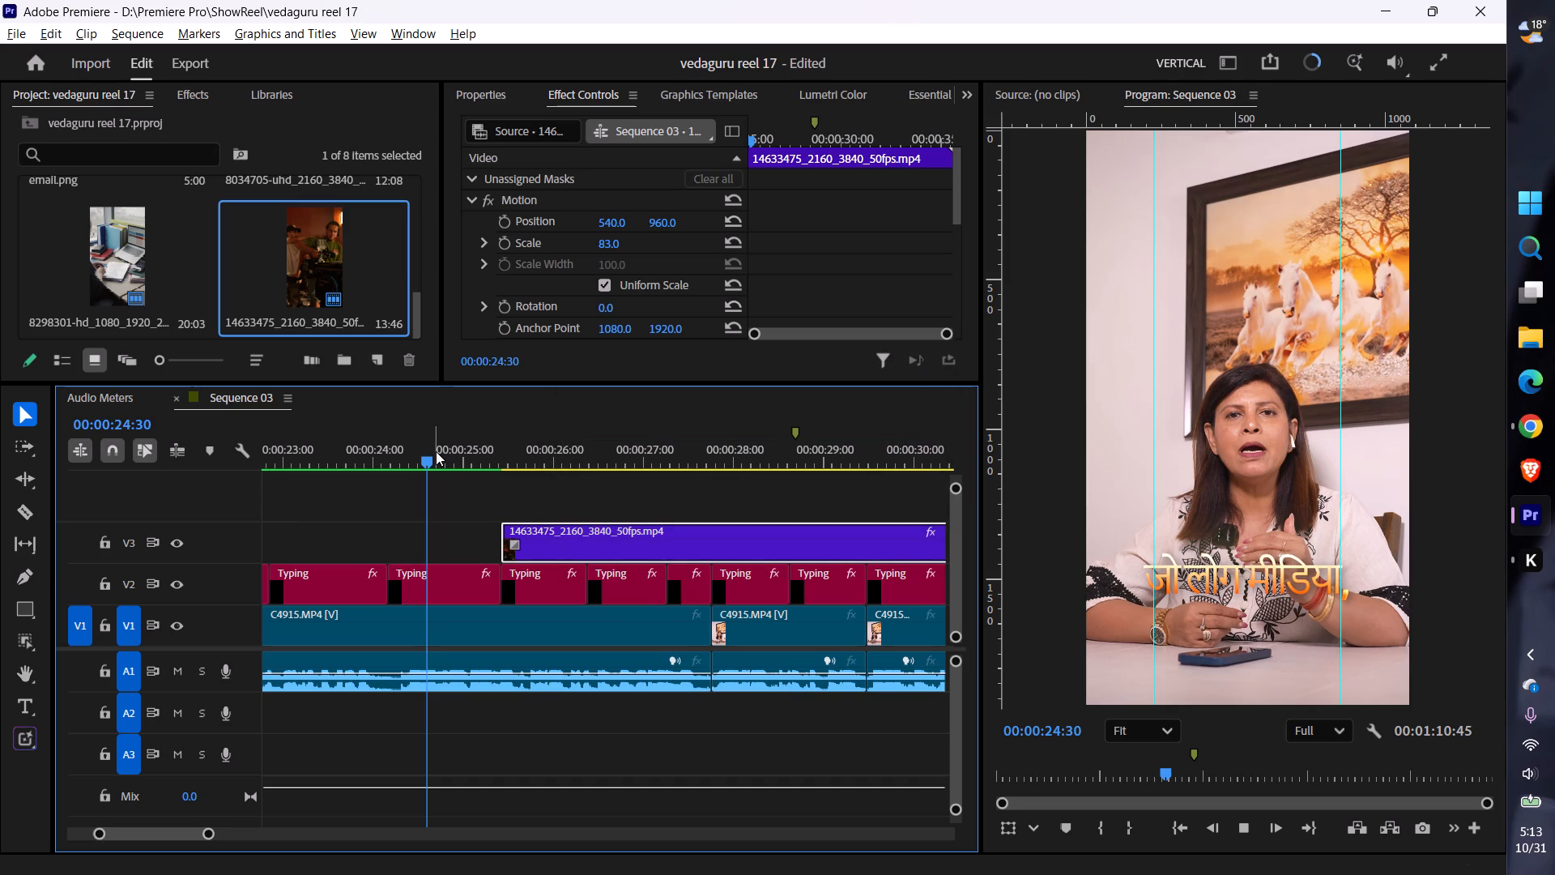
Replay the media mention and move the film set clip on V3 earlier so it starts at about 00:00:24:32.
key(space)
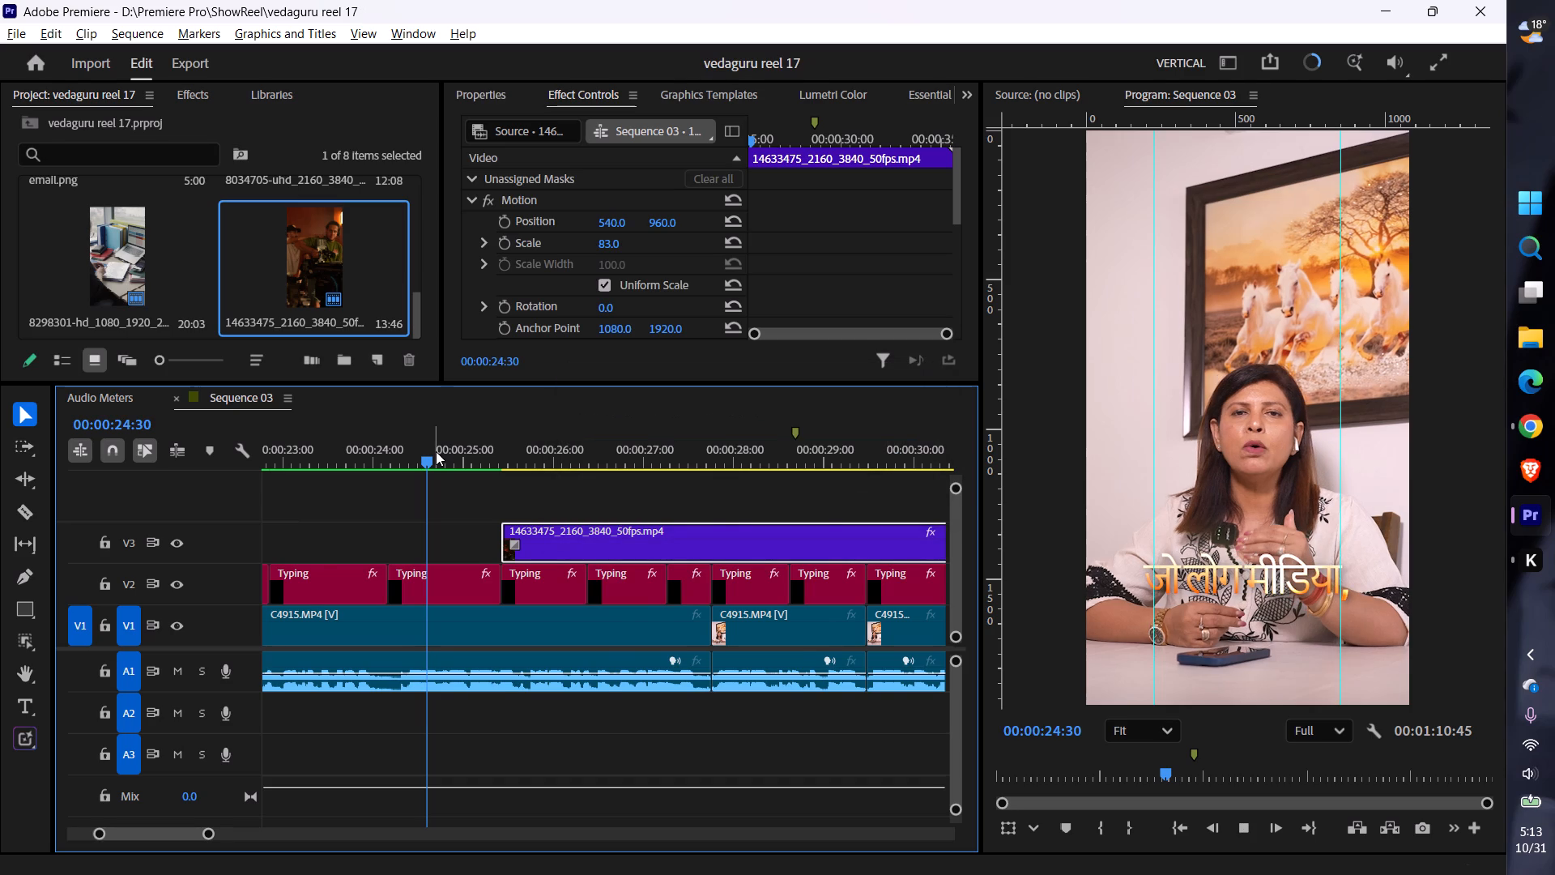
key(space)
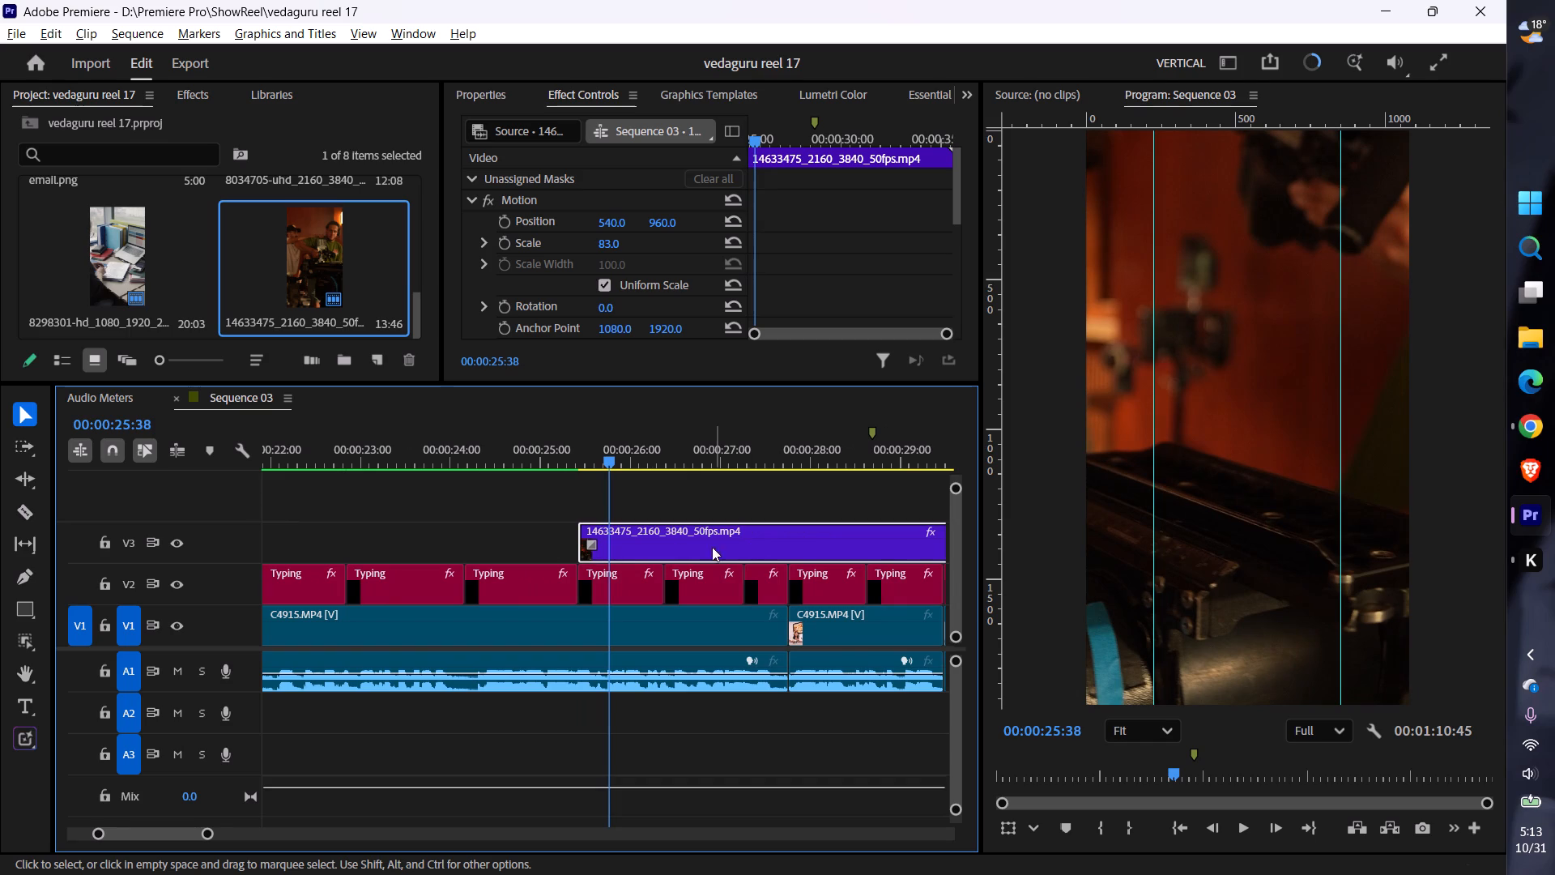
drag(594, 449, 510, 464)
drag(691, 541, 650, 543)
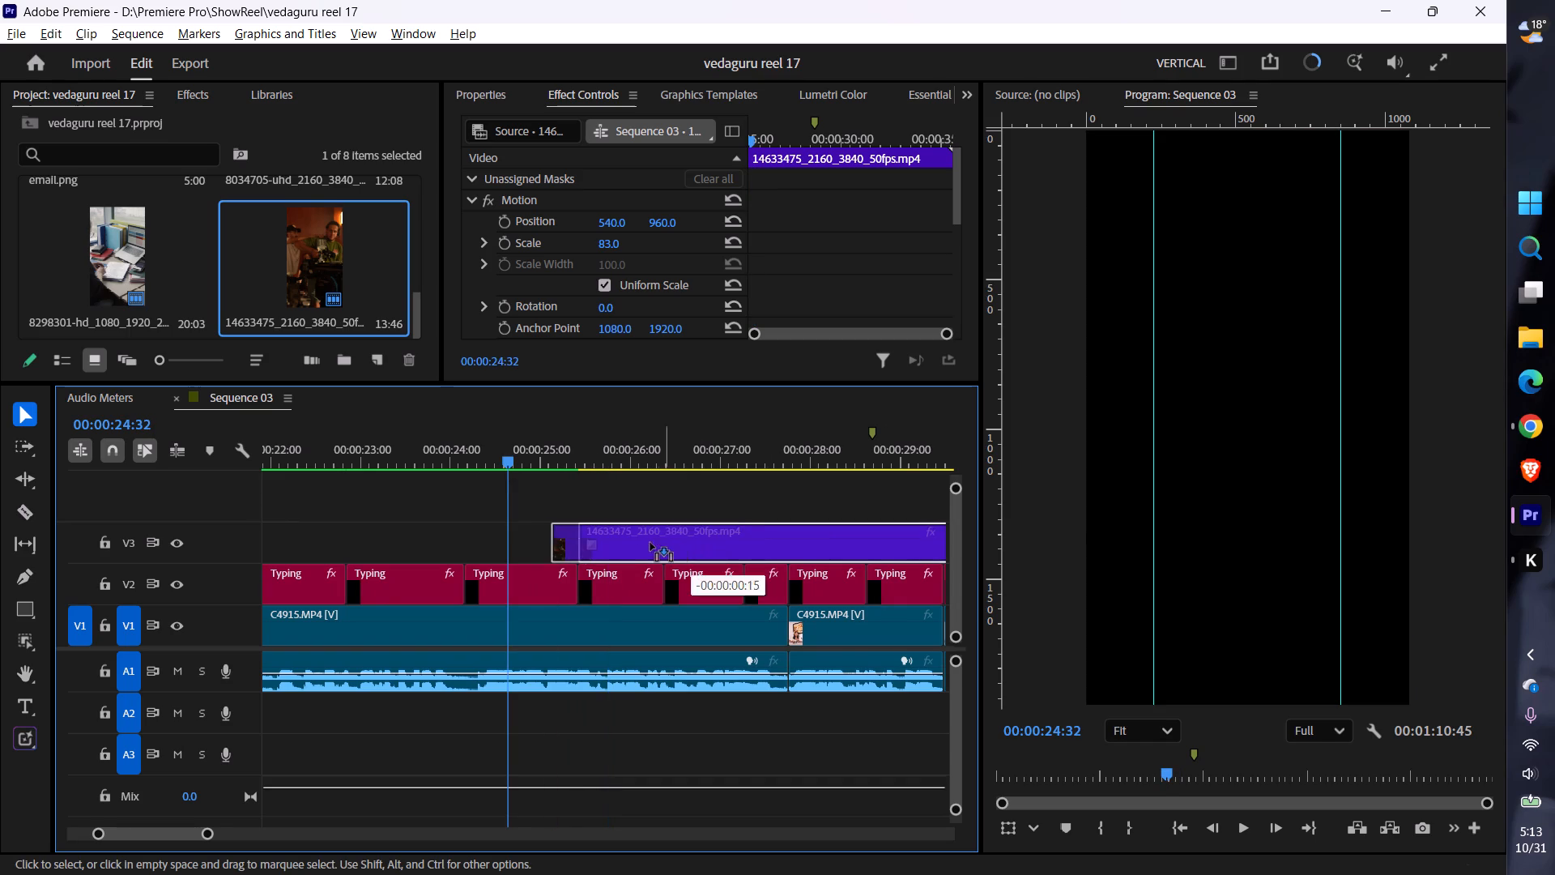
drag(650, 543, 624, 543)
Play from before the media mention through the film set clip to check its timing and look.
drag(506, 453, 362, 468)
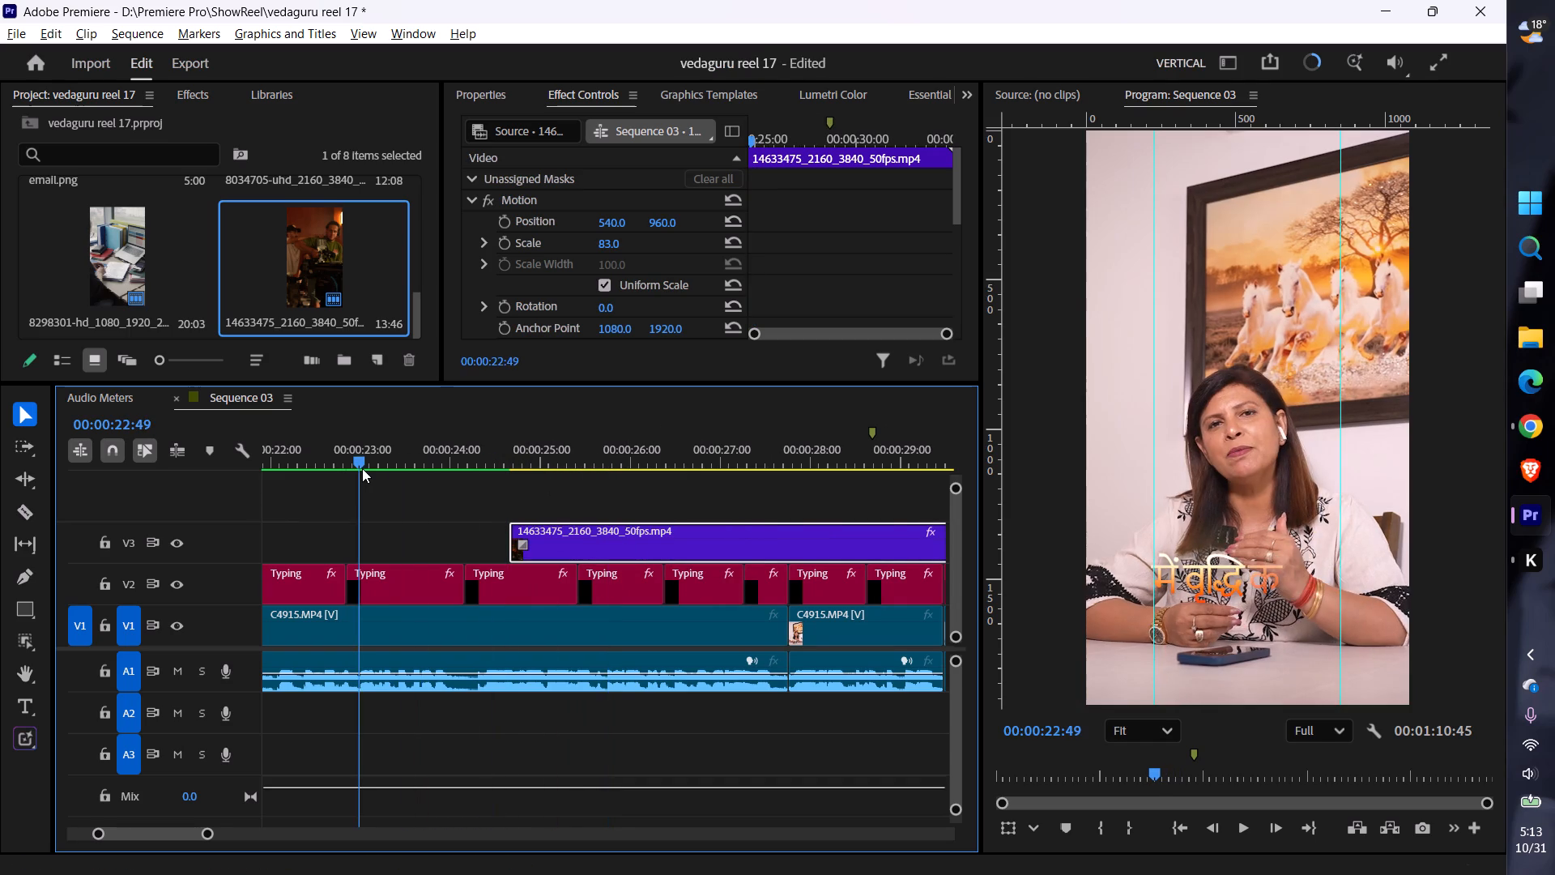
key(space)
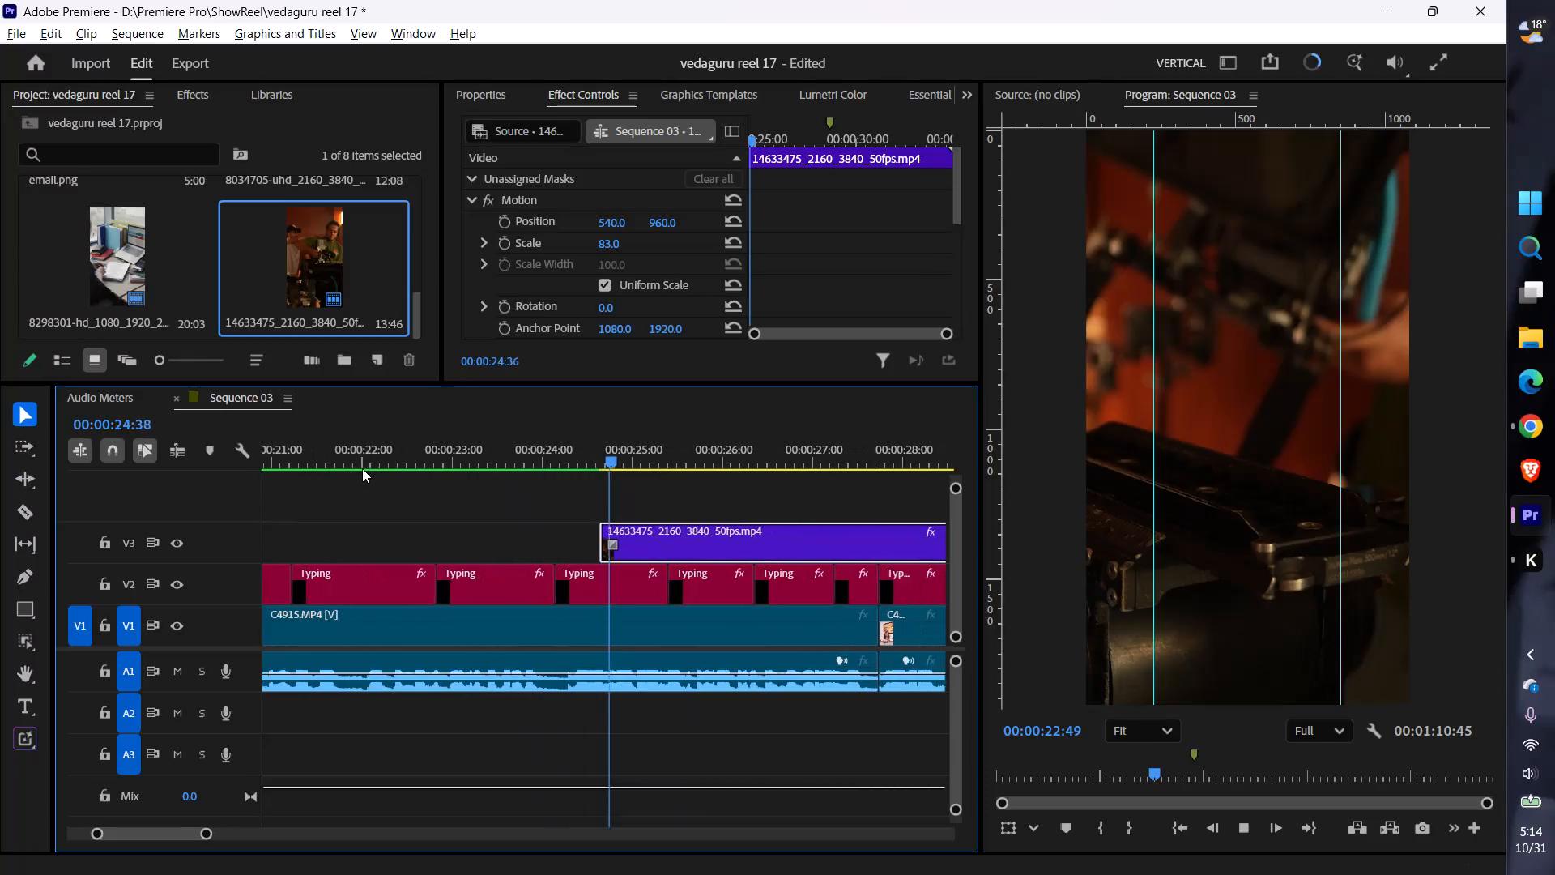
key(space)
key(space)
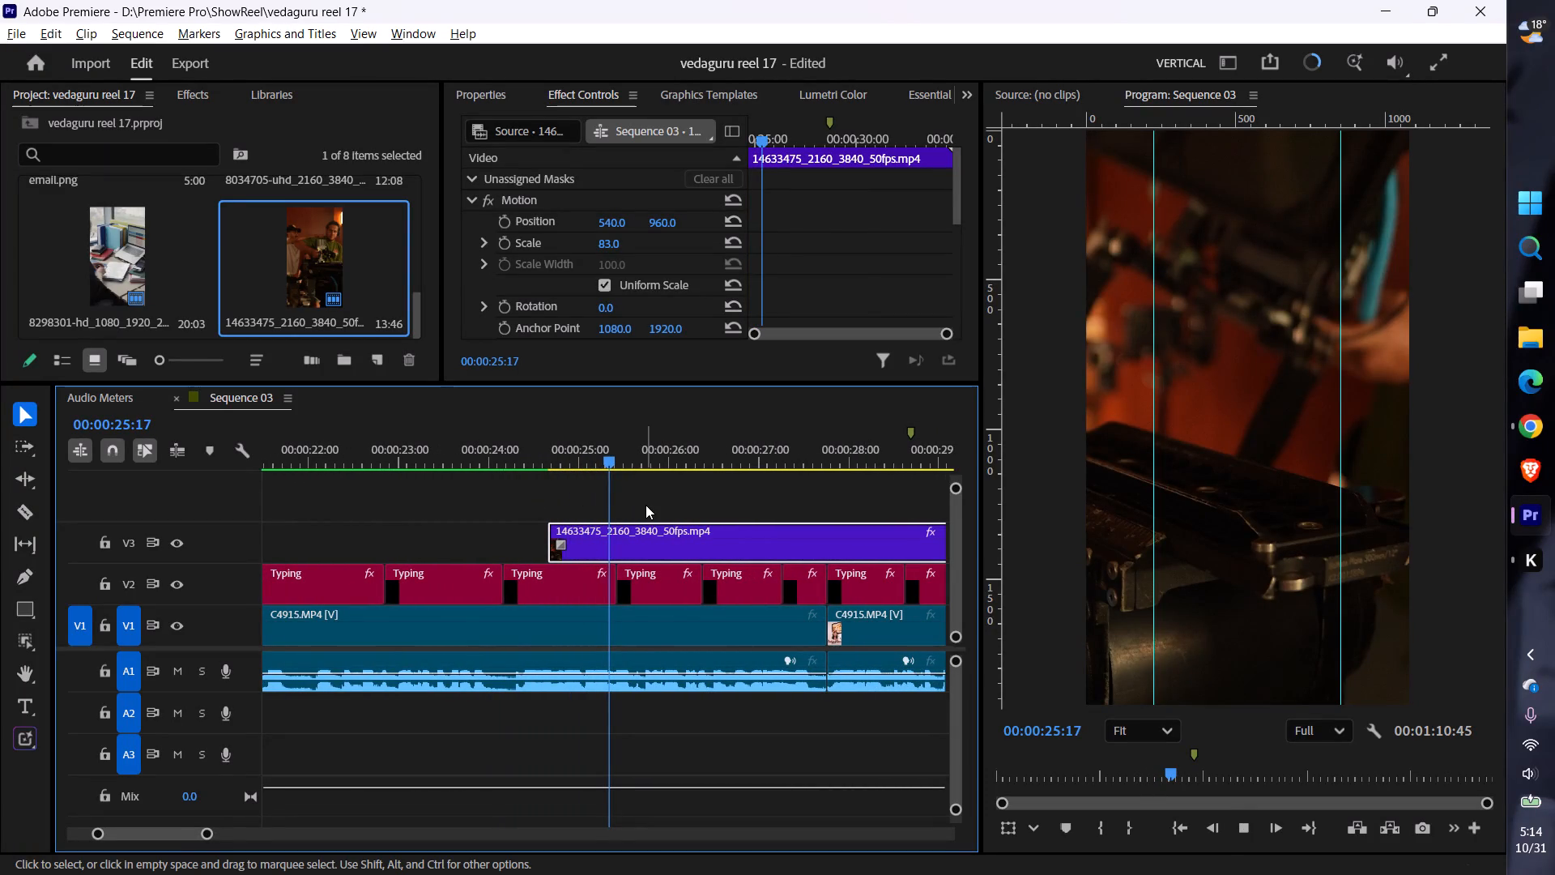
key(space)
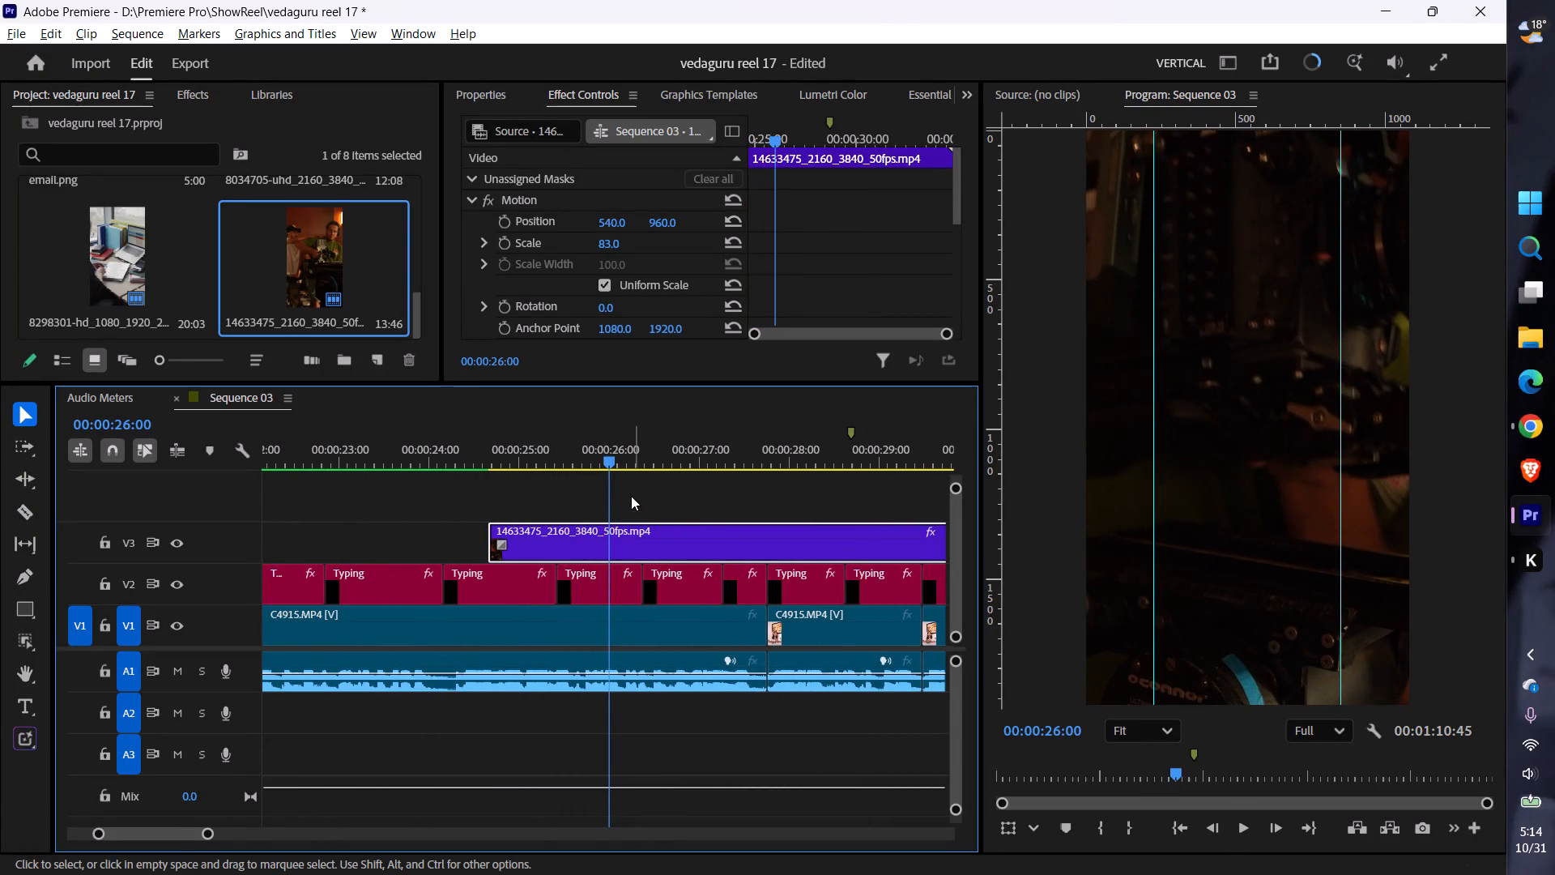
drag(599, 444, 428, 472)
key(space)
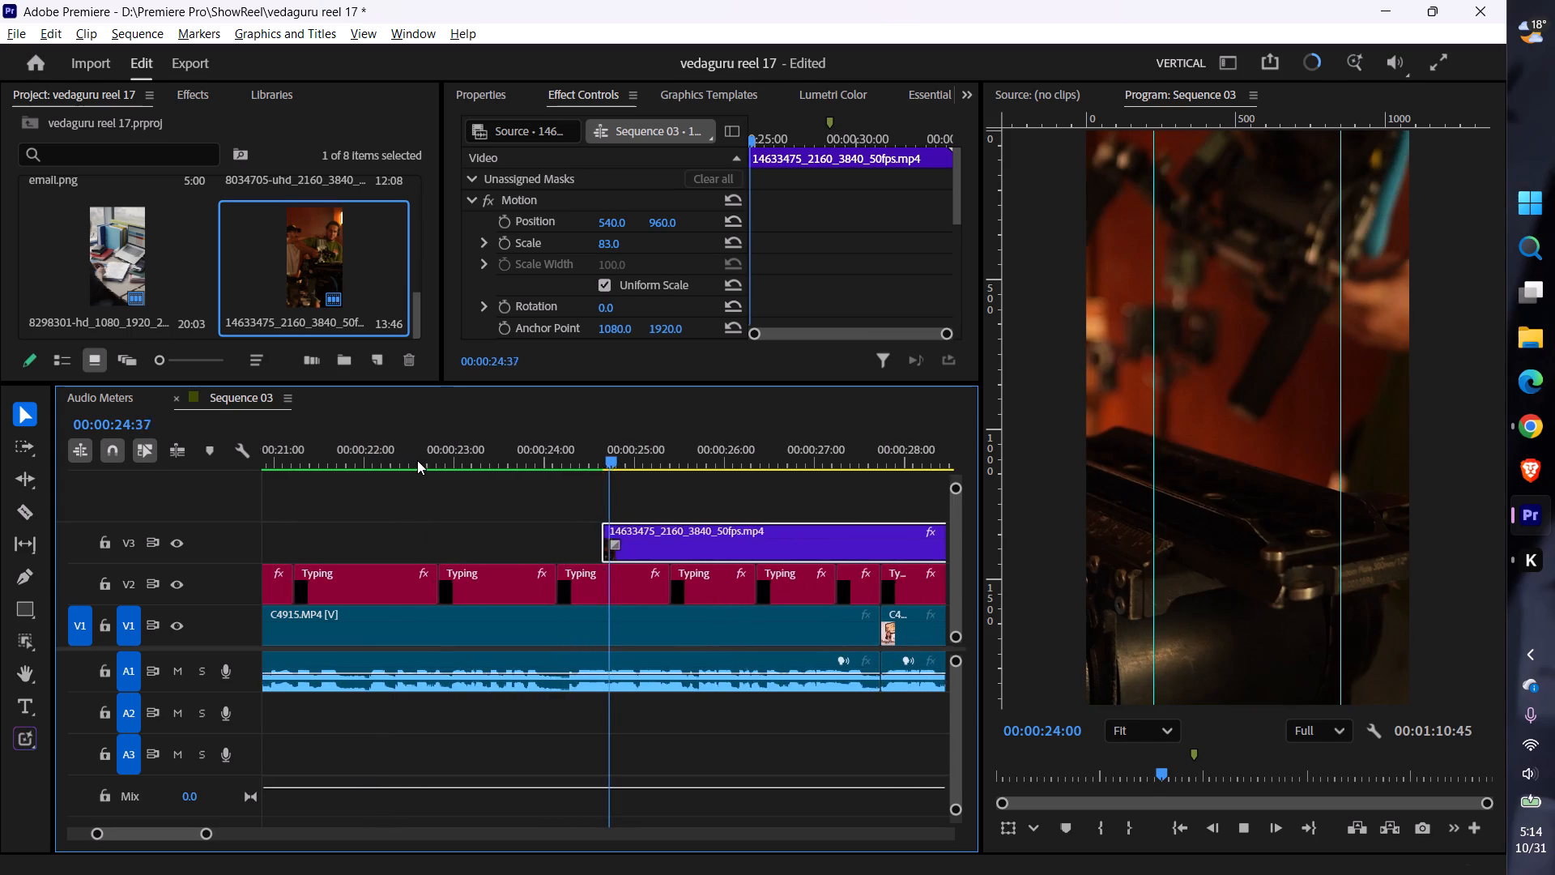
key(space)
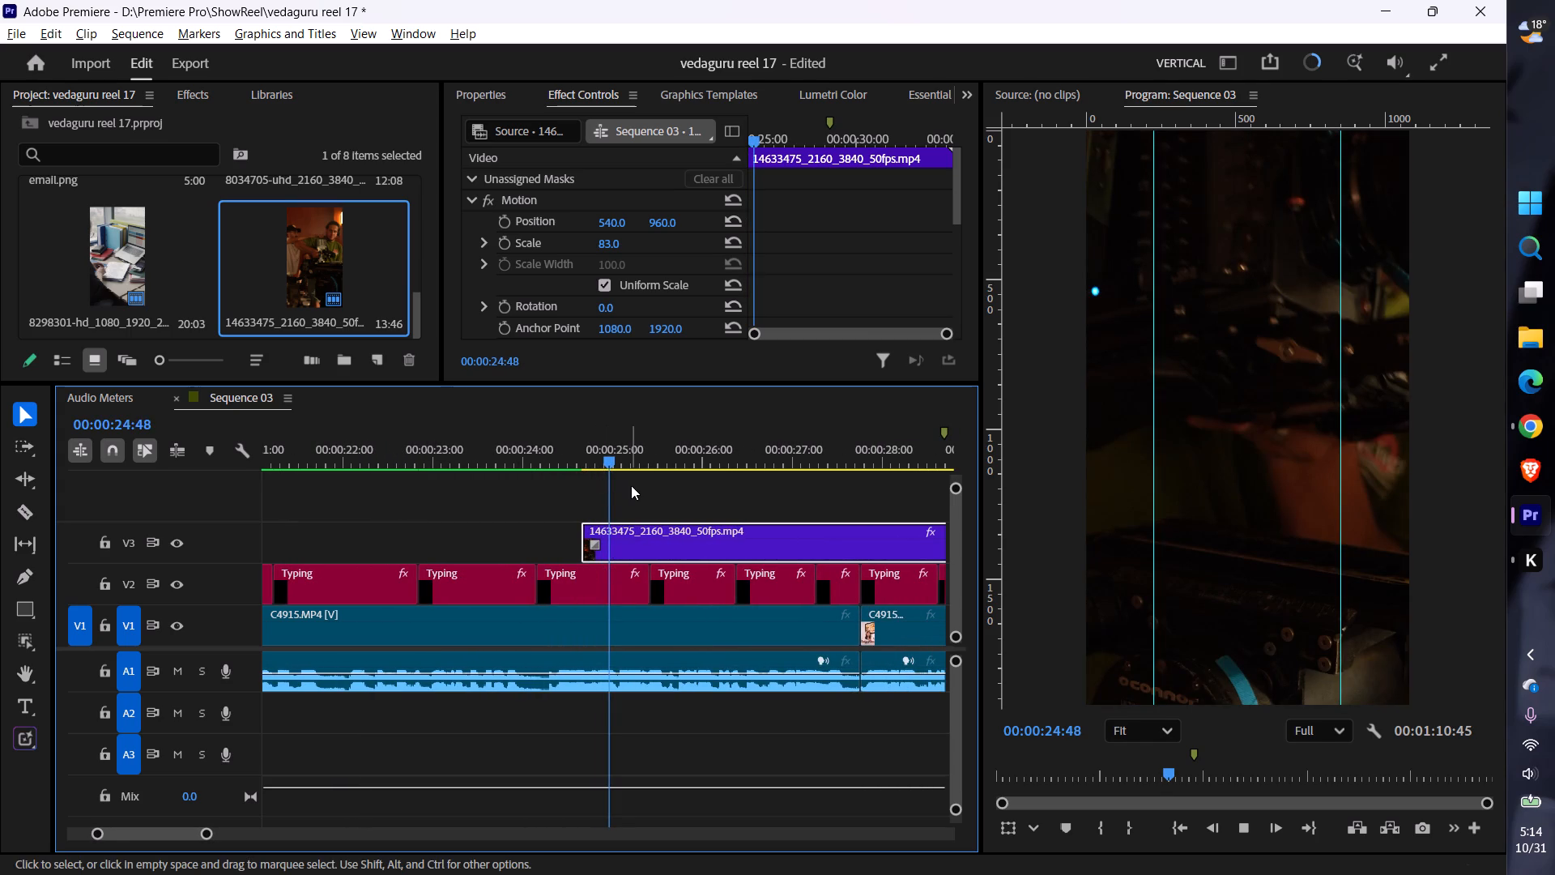
key(space)
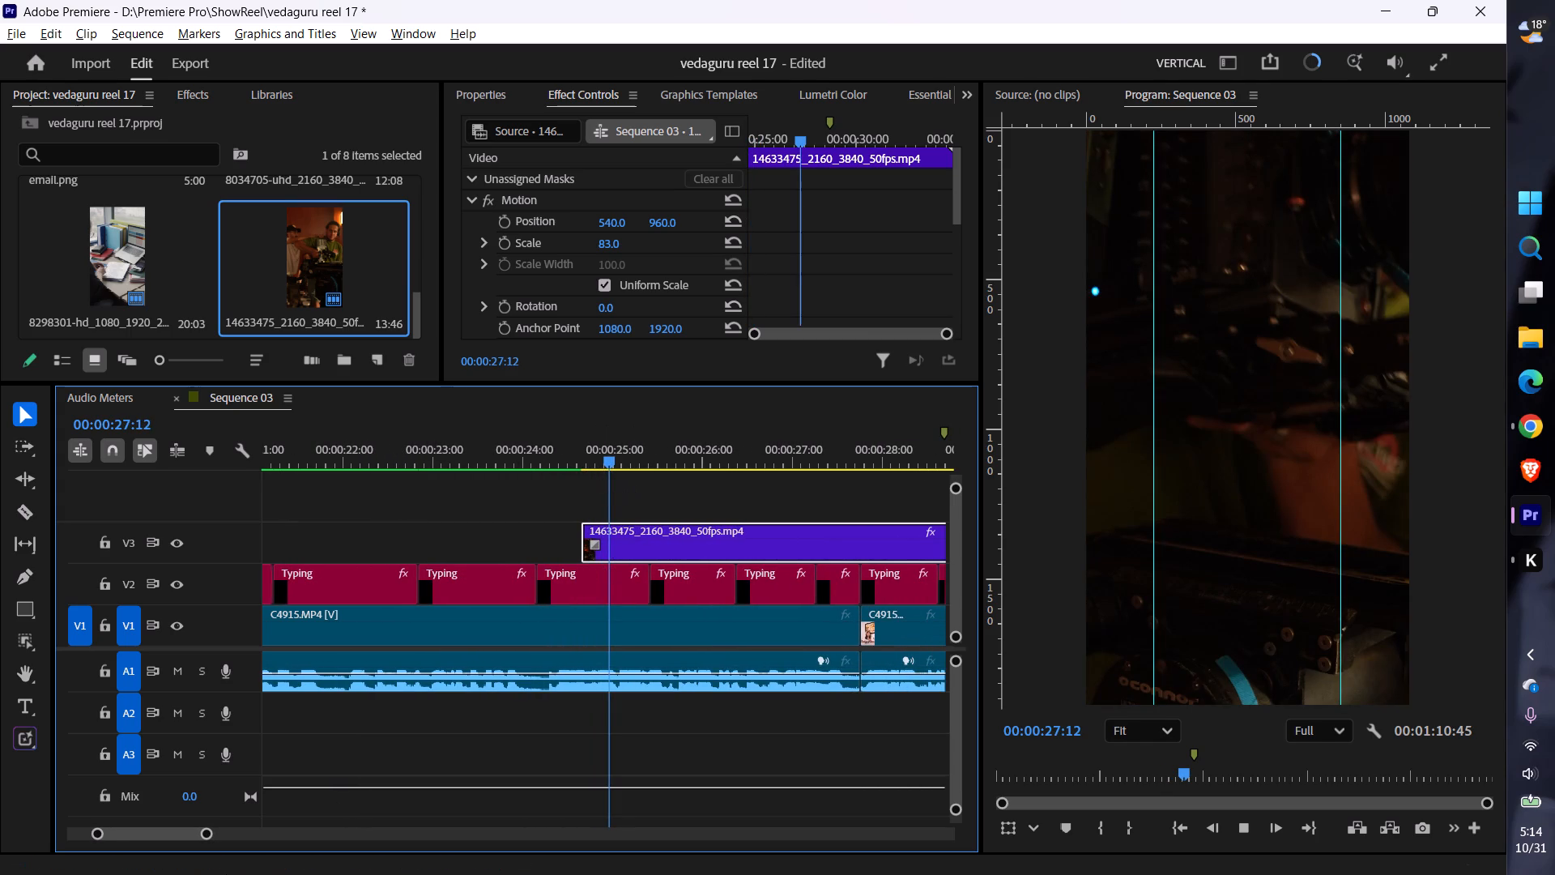
key(space)
Save the project and close Premiere.
key(ctrl+s)
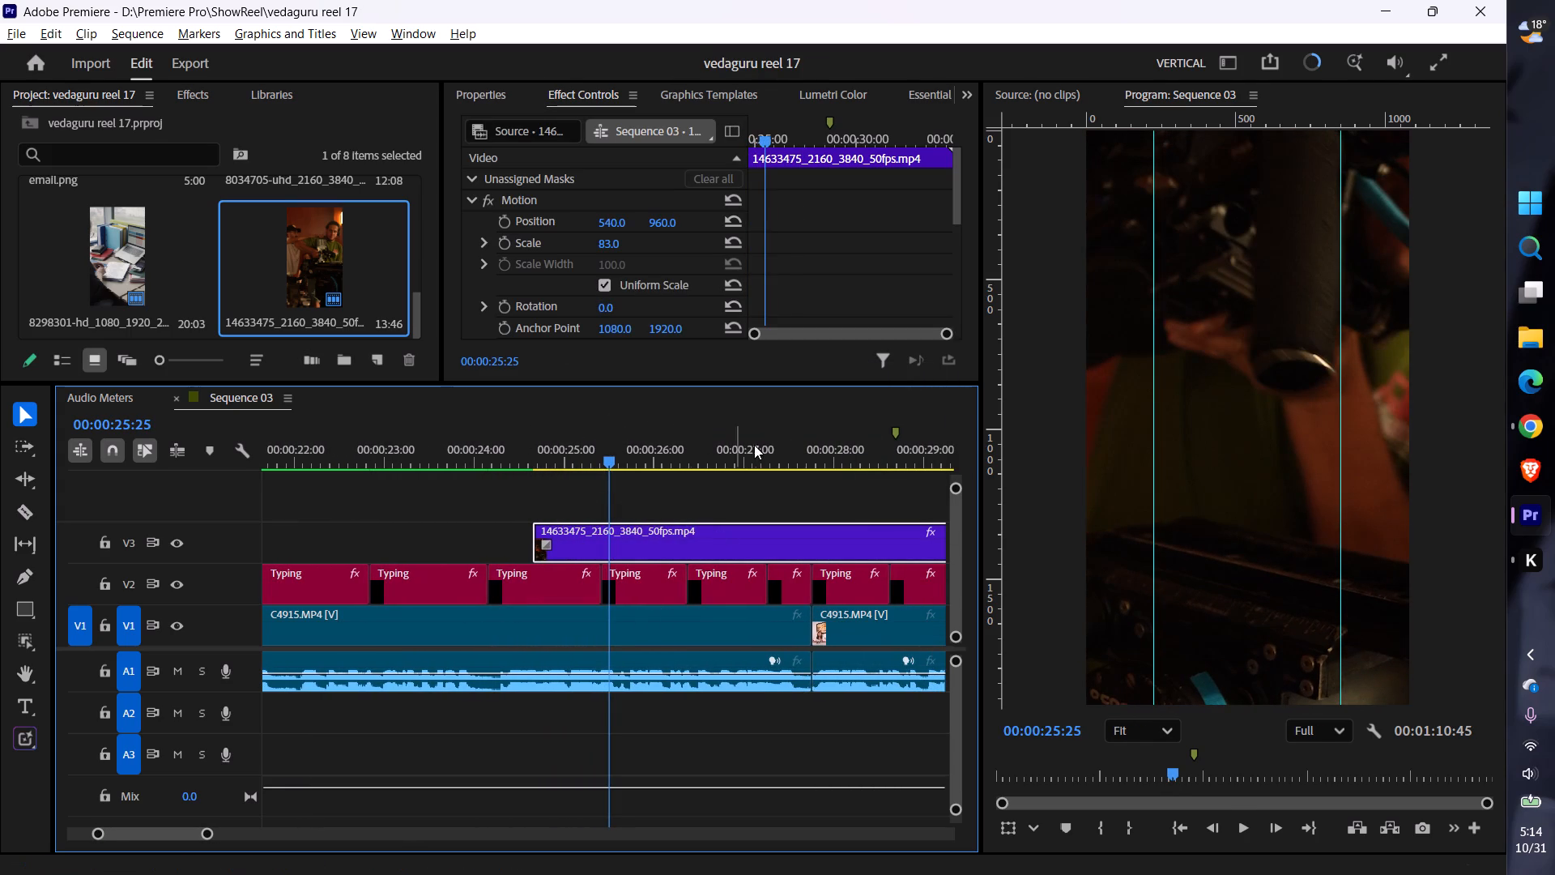
click(1476, 16)
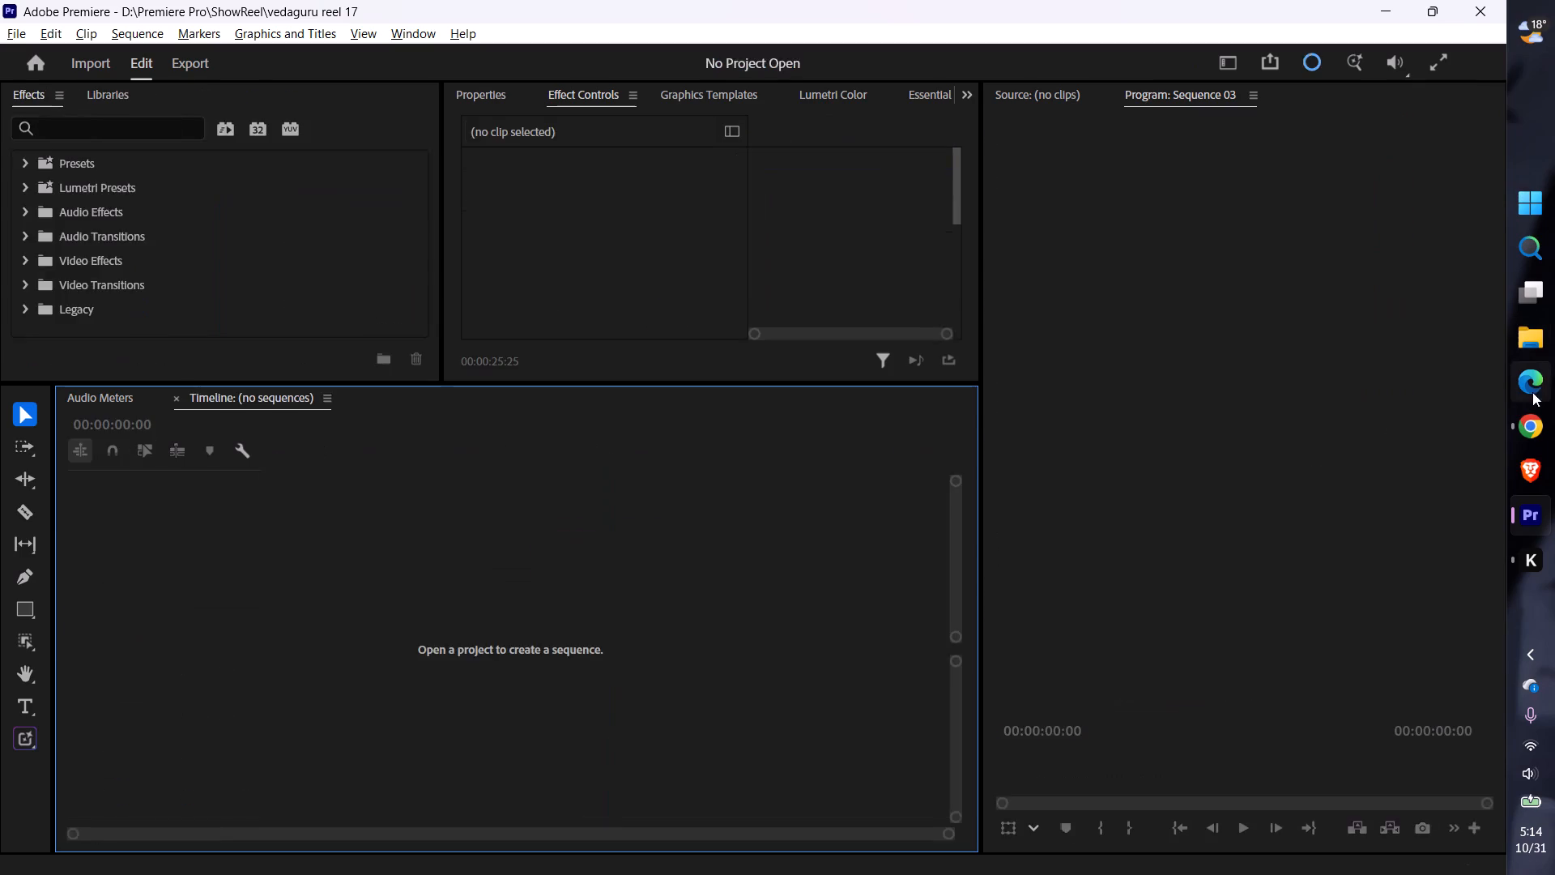
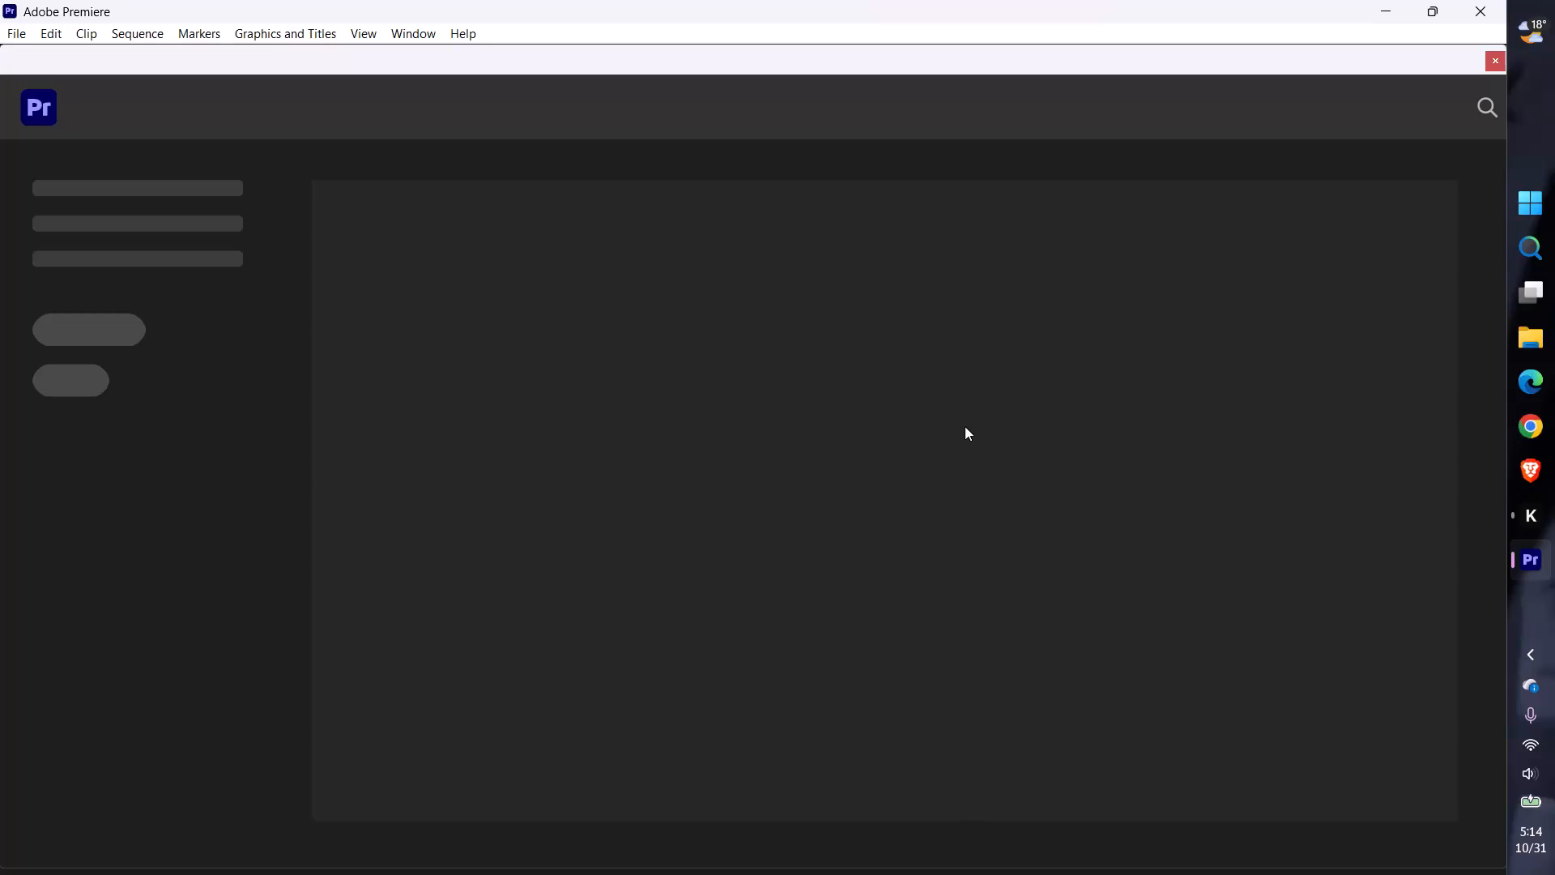
Open Chrome with the browsing profile, then switch back to Premiere and open the recent project vedaguru reel 17.
click(1526, 420)
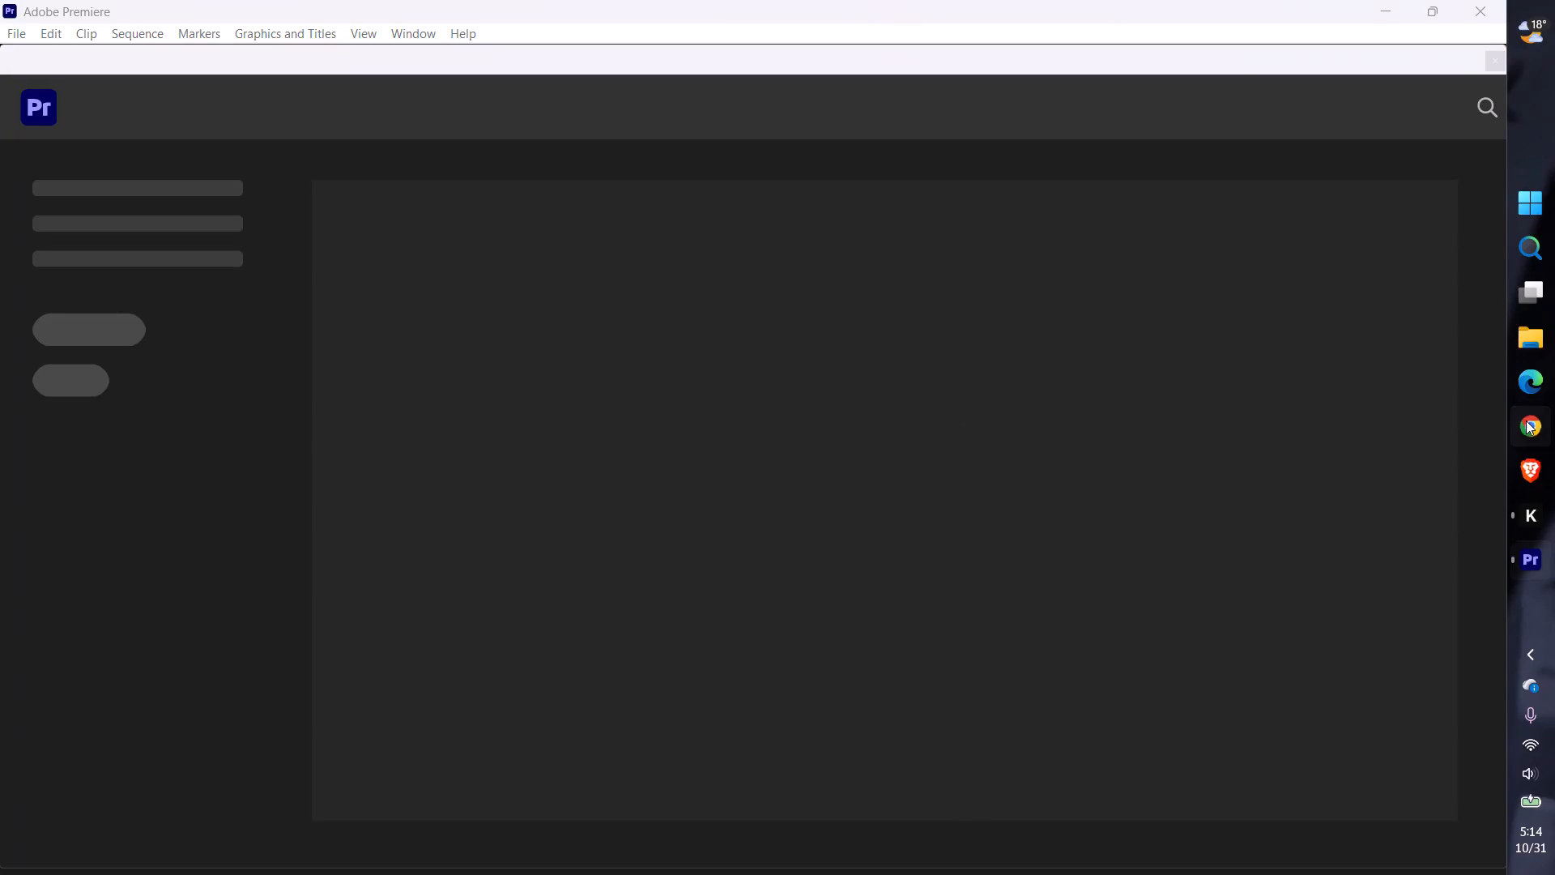
click(656, 420)
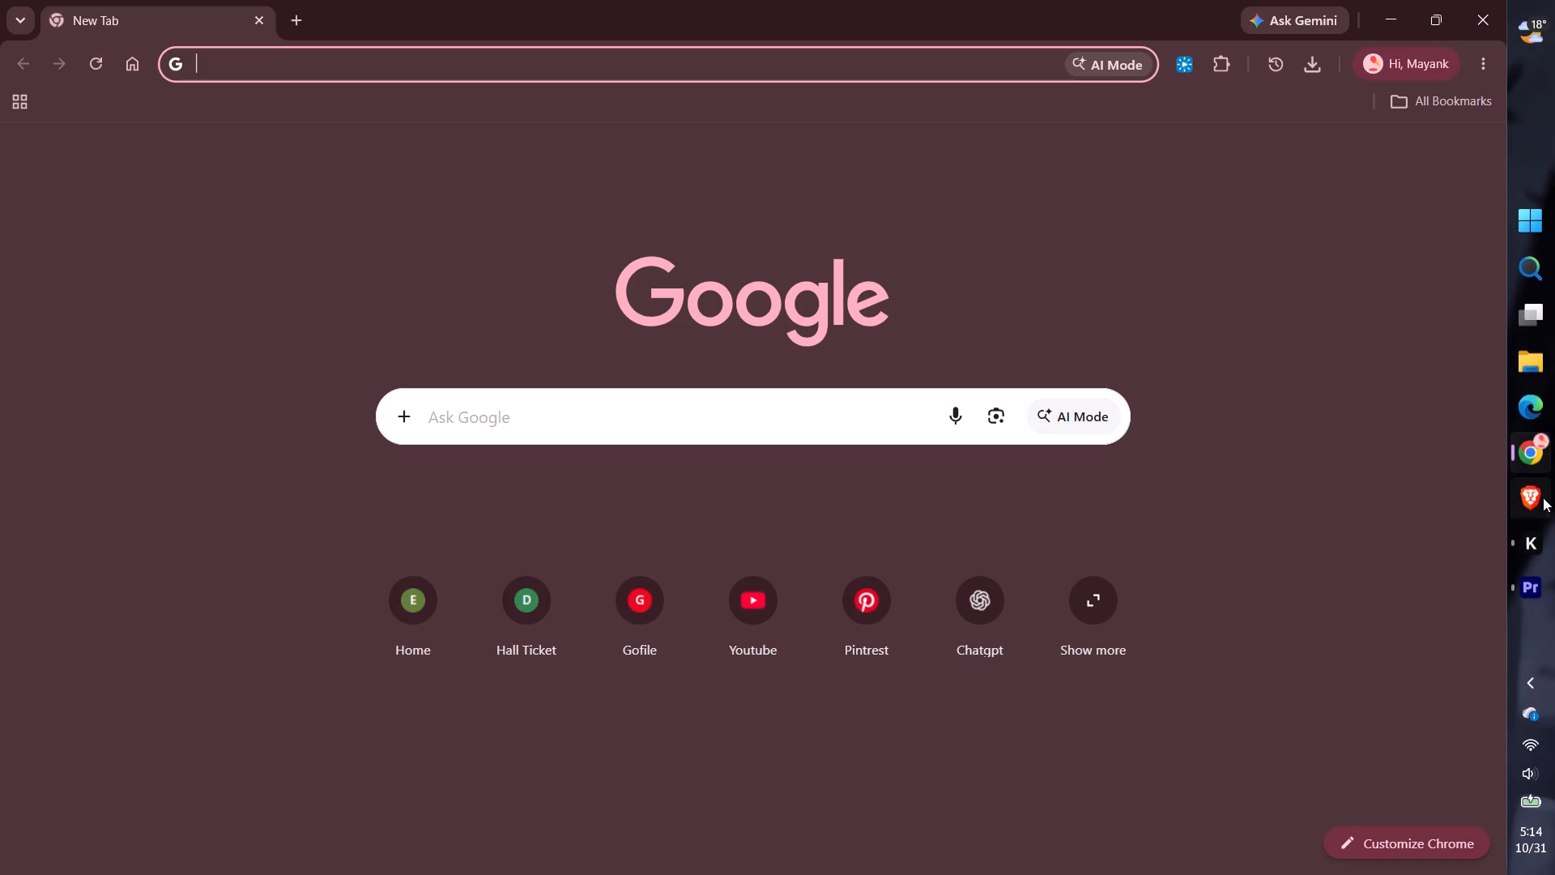
click(1536, 577)
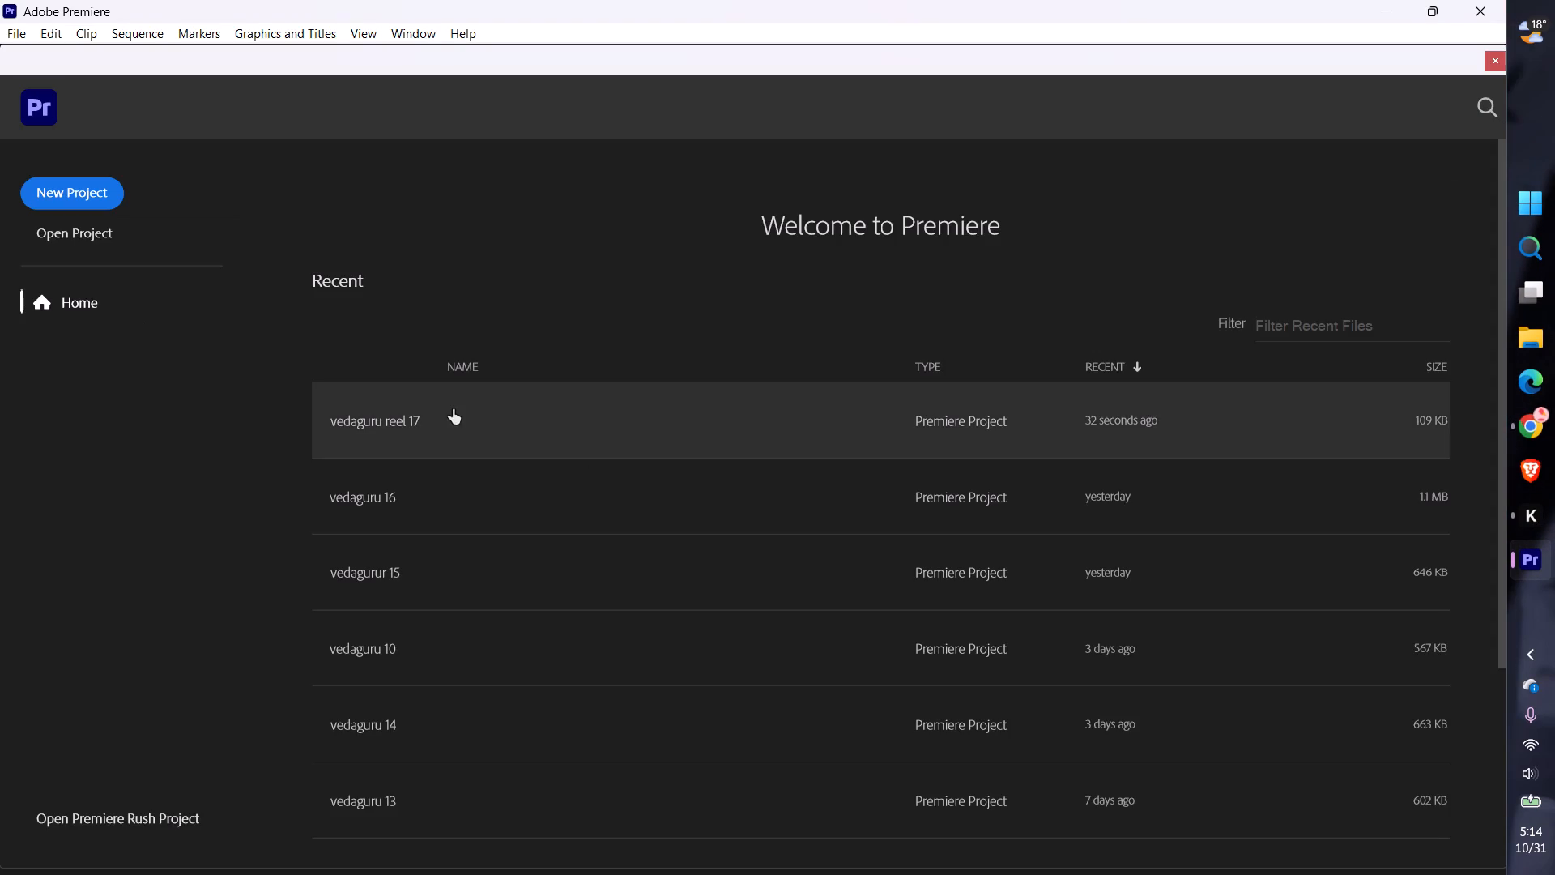
click(441, 406)
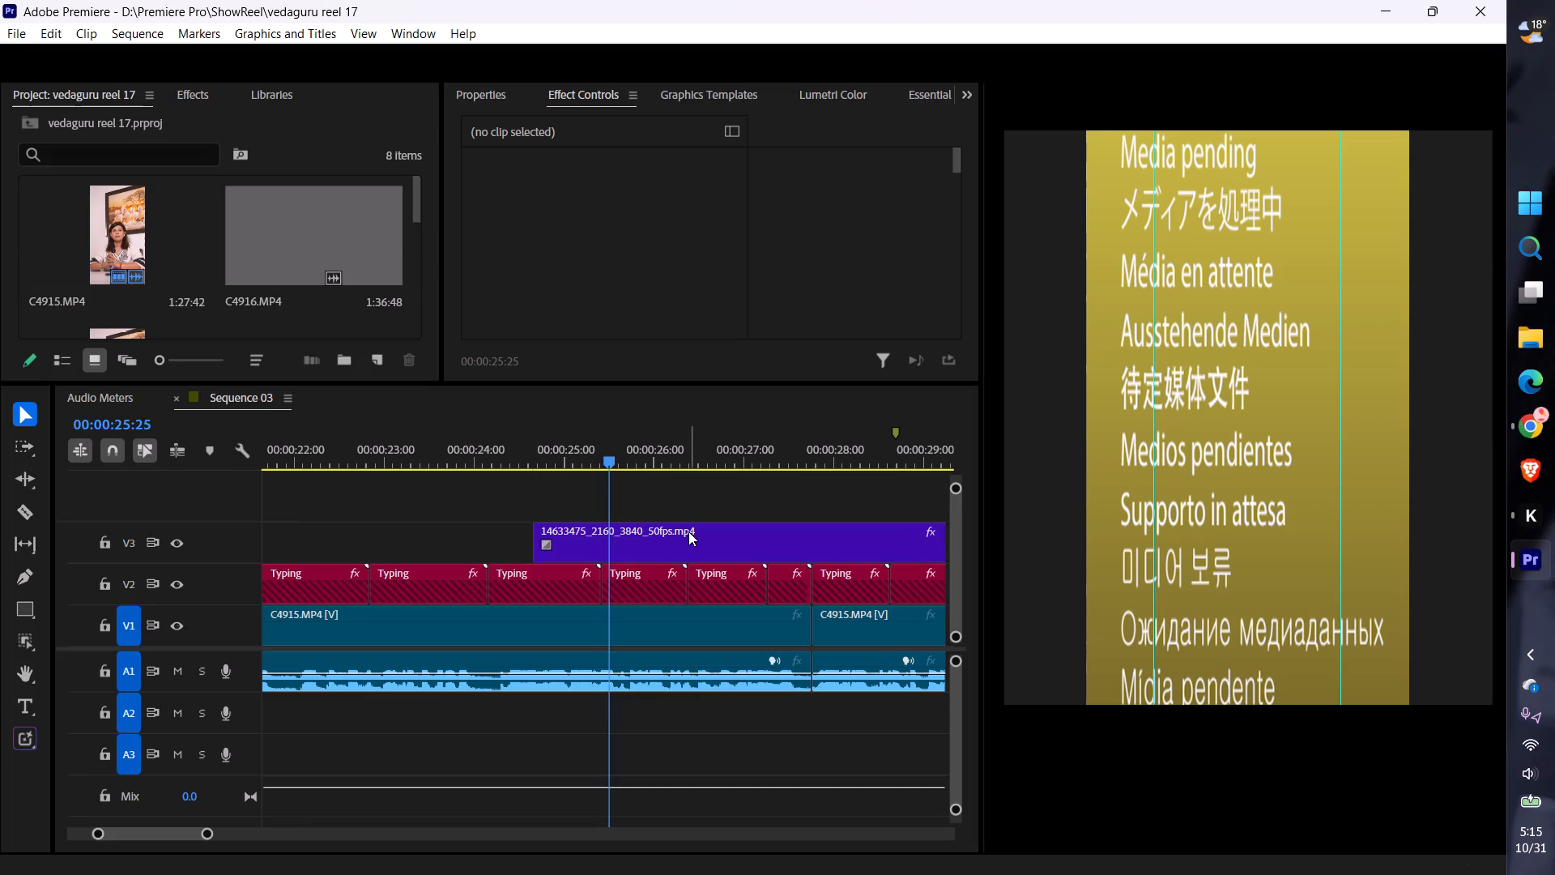
Split the film set clip on V3 at 00:00:25:34 and move the second part back over the first, to the clip's original start.
scroll(547, 531, up, 5)
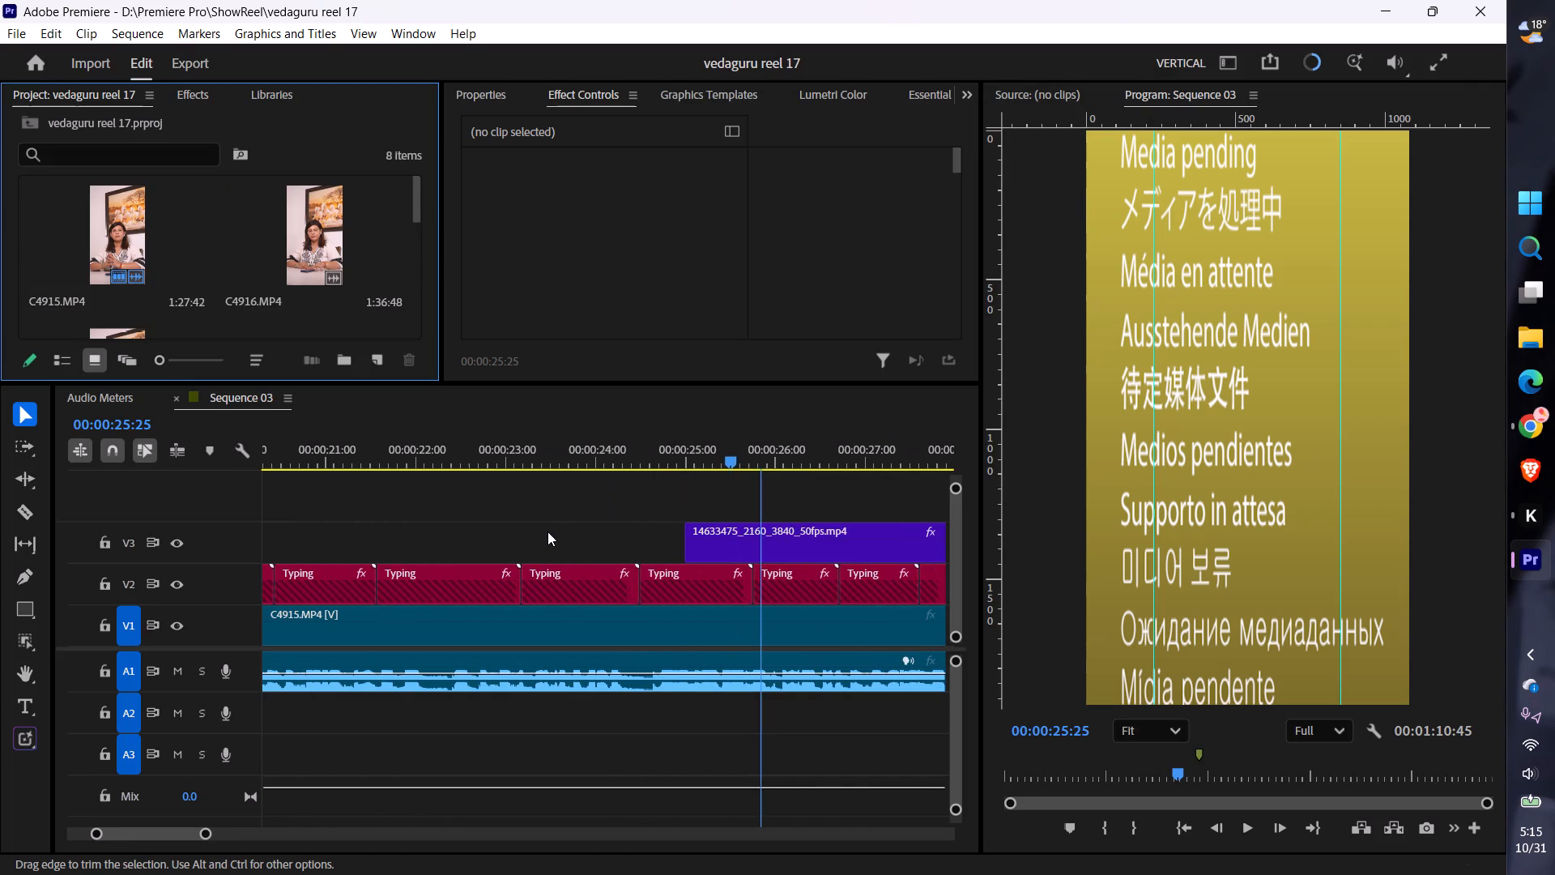
click(538, 467)
key(space)
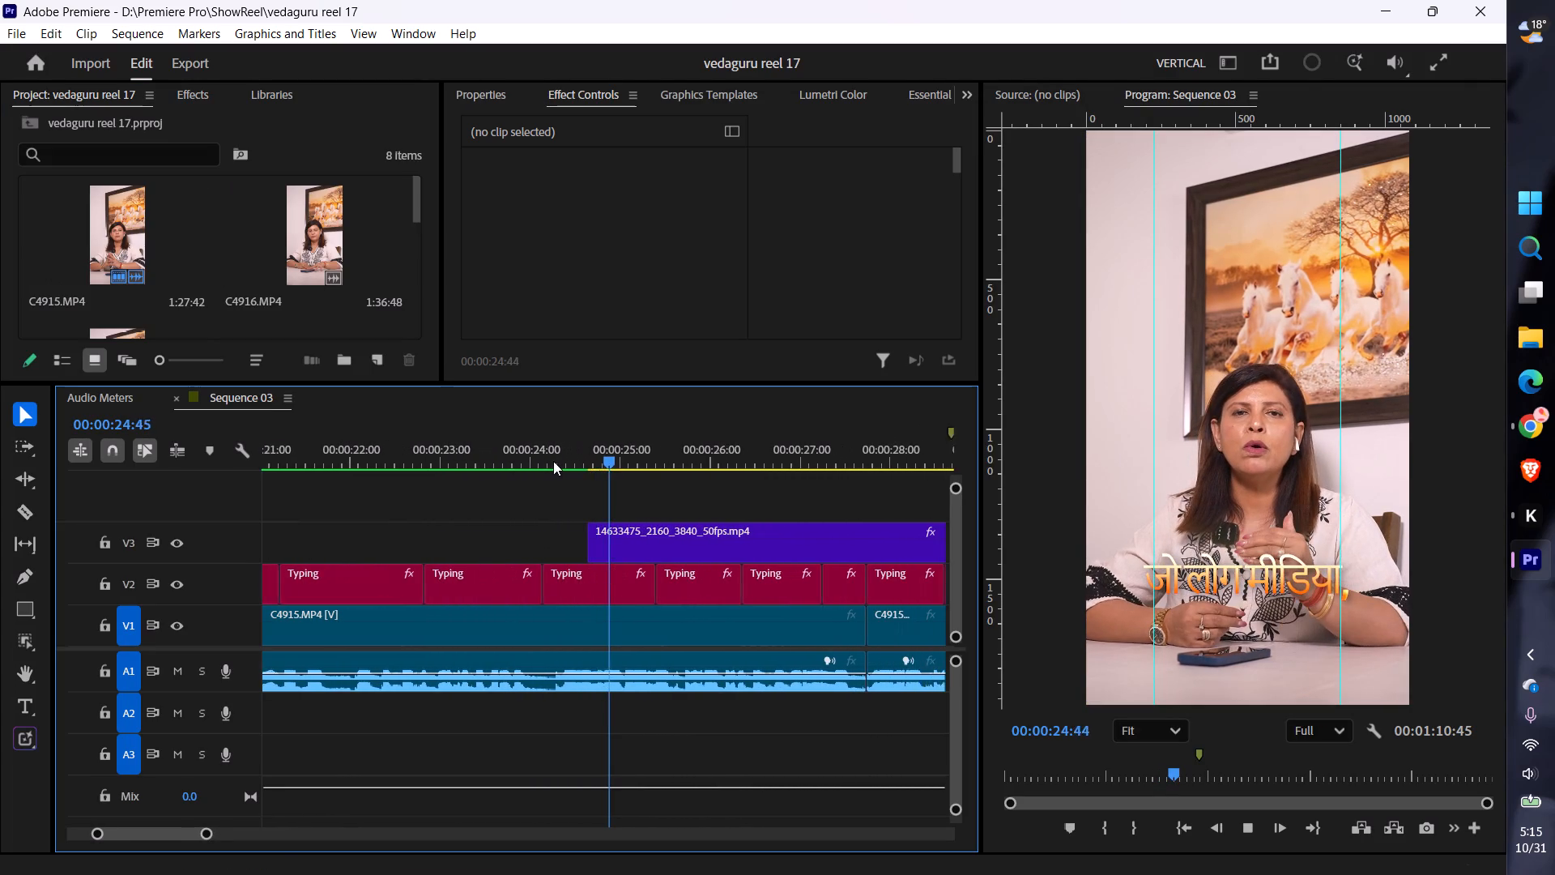
key(space)
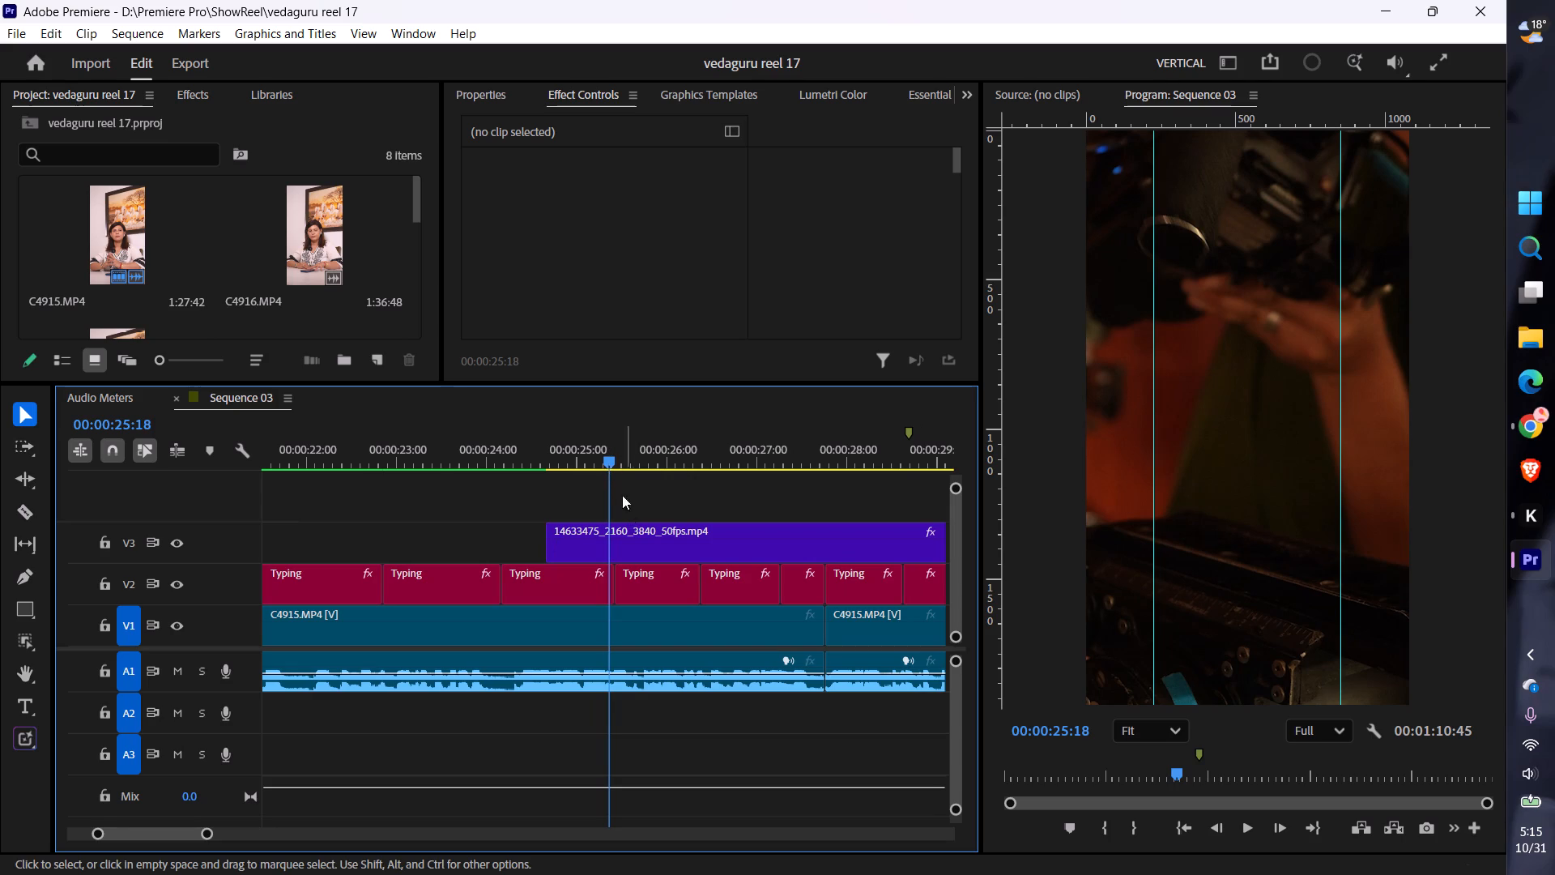
drag(611, 472, 639, 478)
click(658, 536)
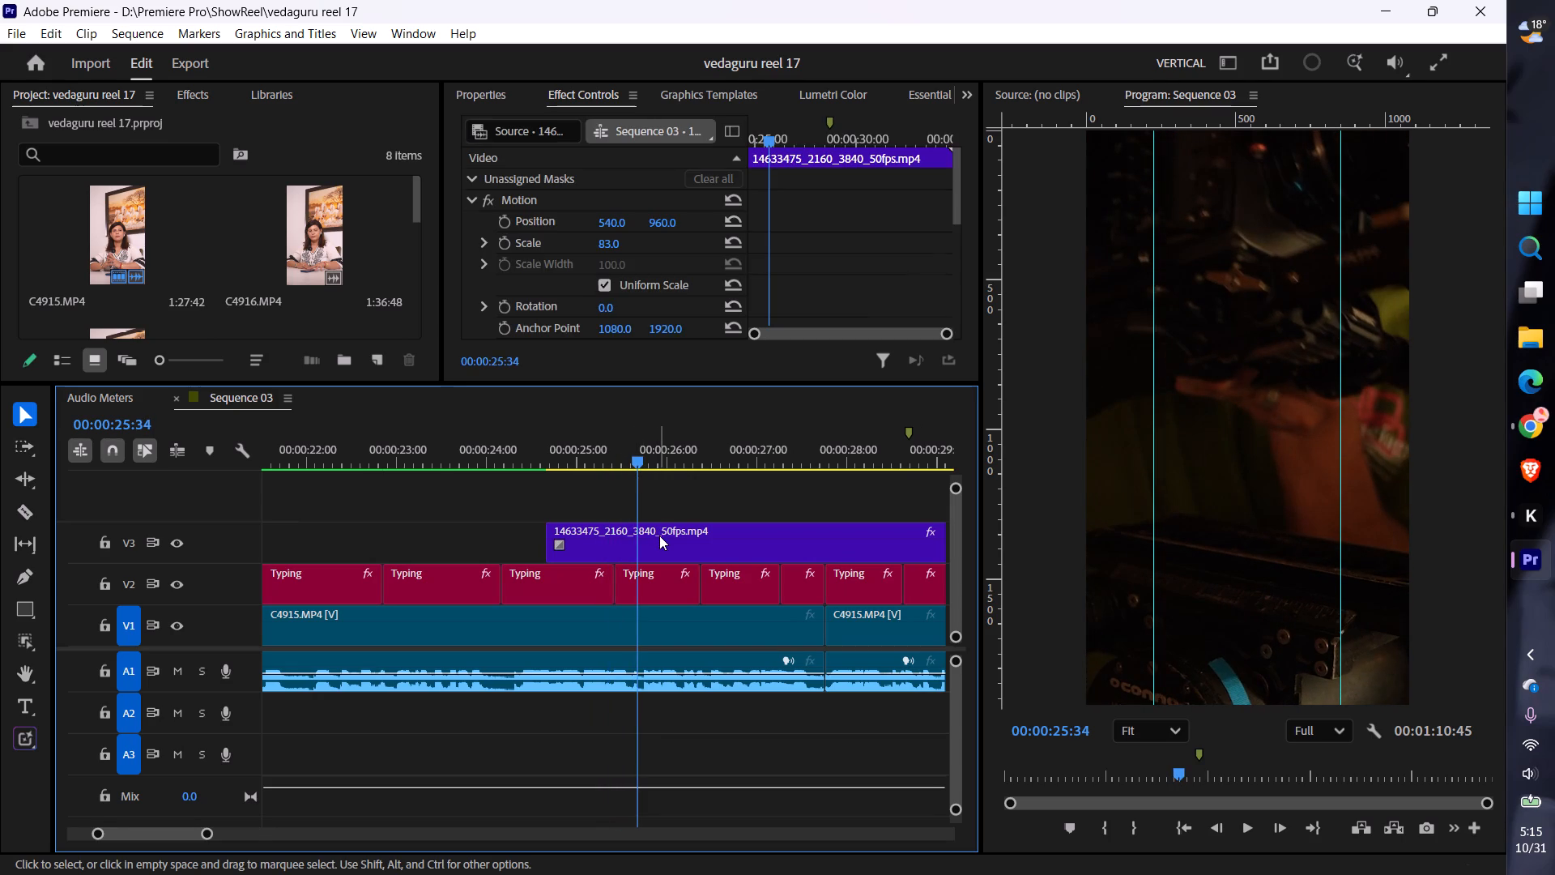
key(ctrl+k)
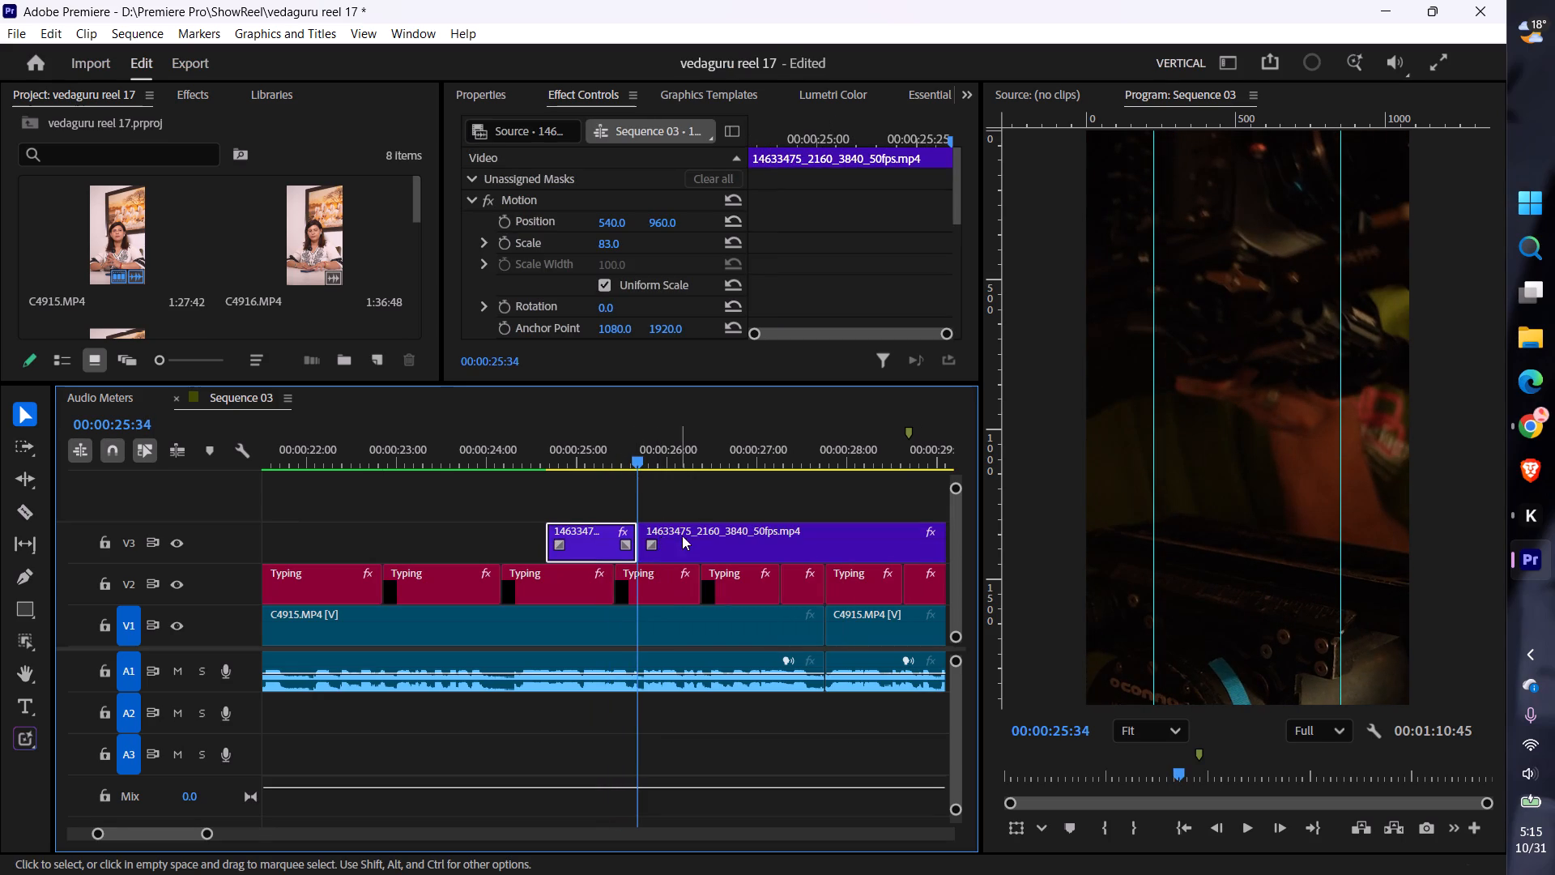
drag(682, 536, 590, 536)
Play through the media mention, cut the film set clip at 00:00:25:16 and delete the part after the cut.
click(535, 455)
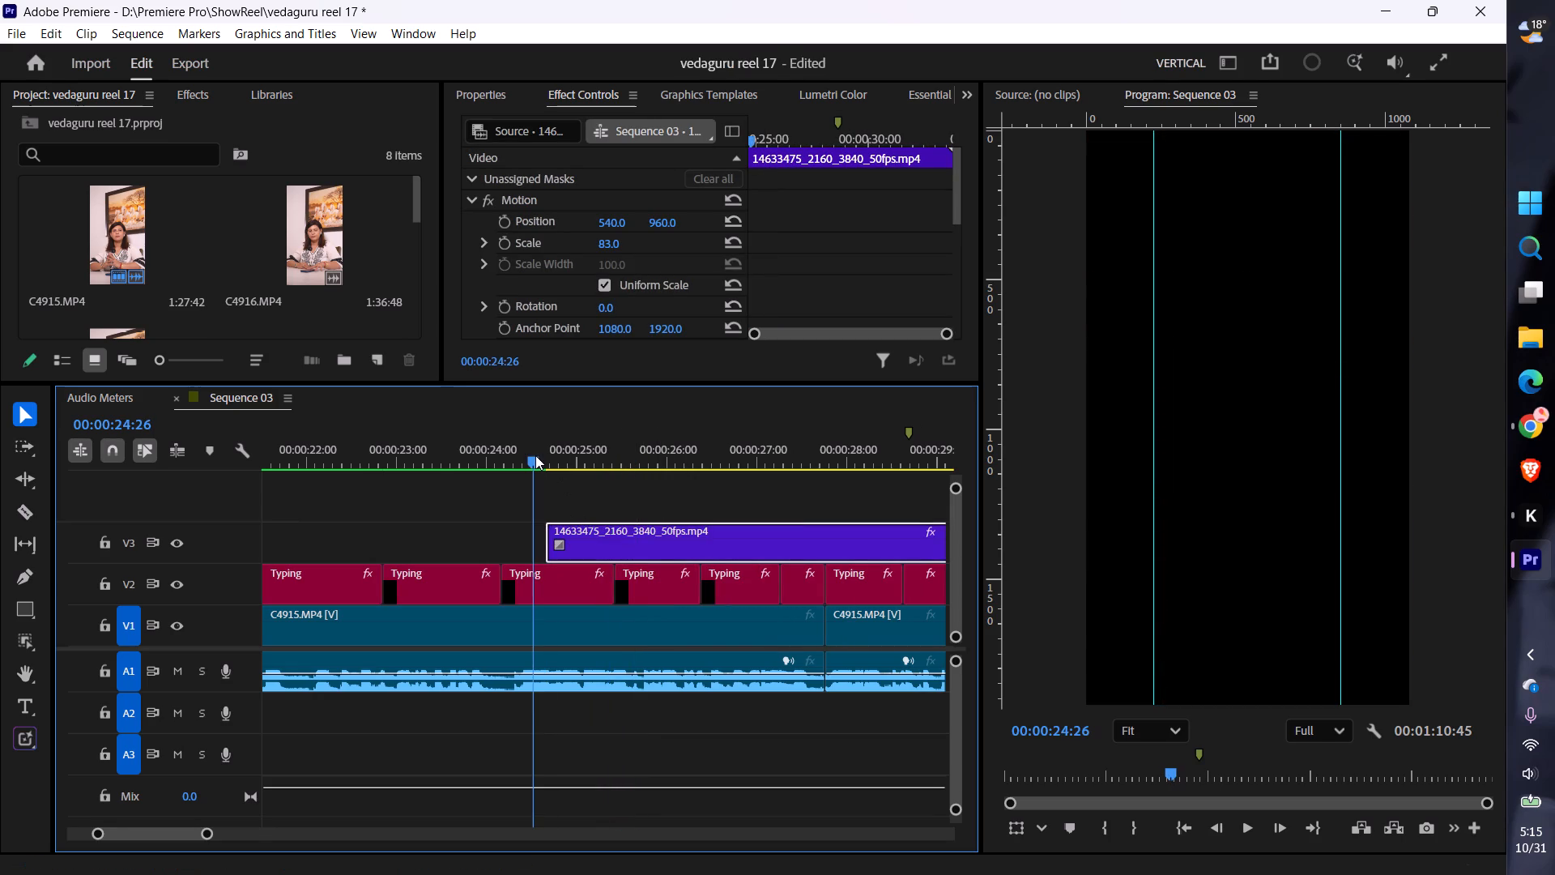
key(space)
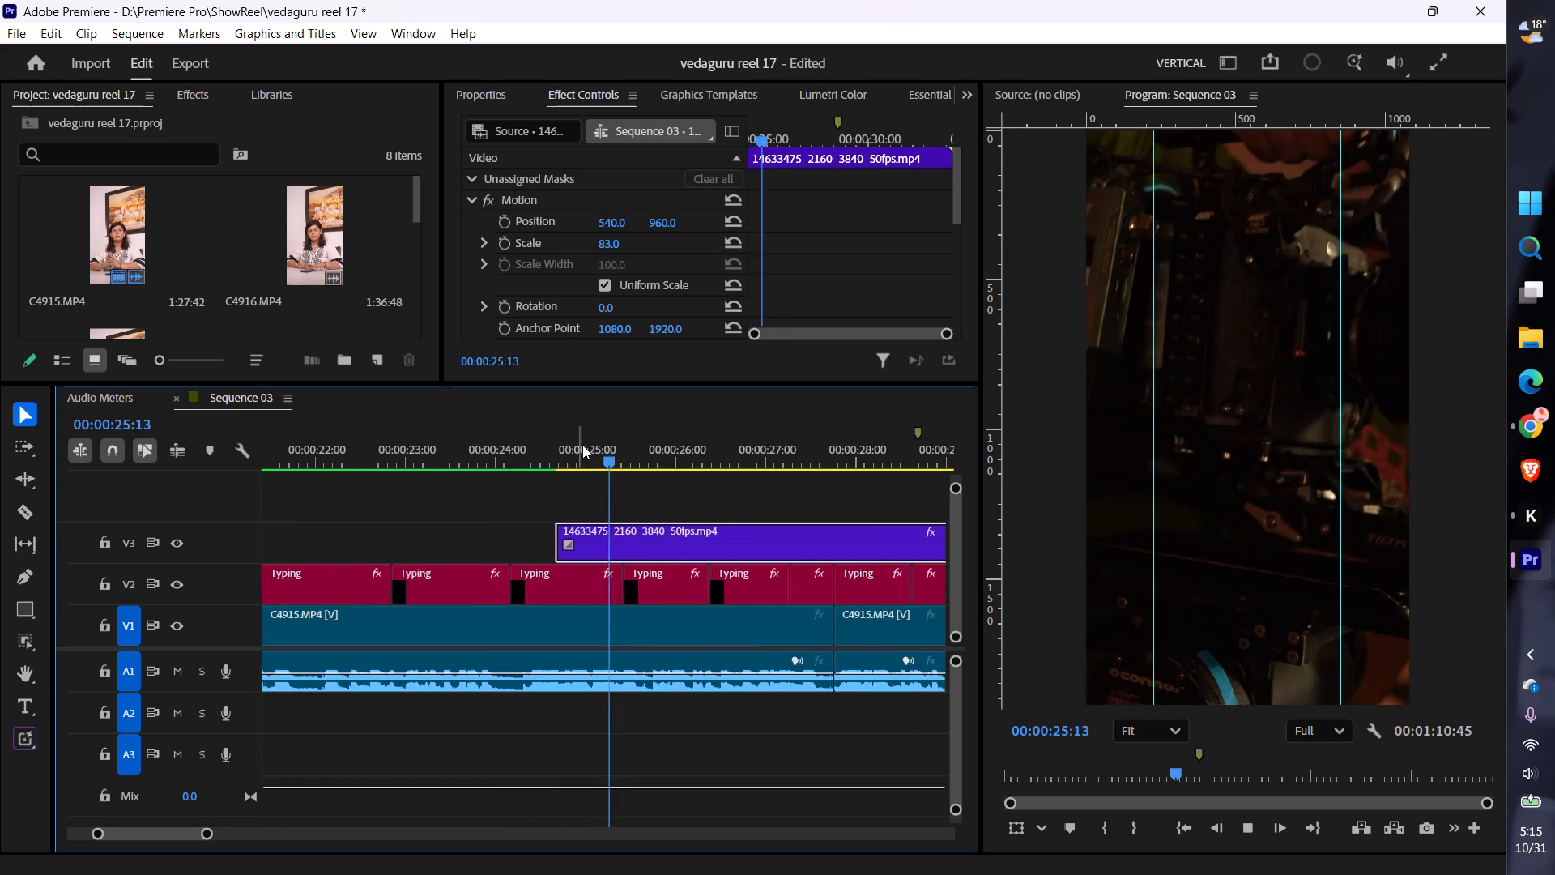
key(space)
key(ctrl+k)
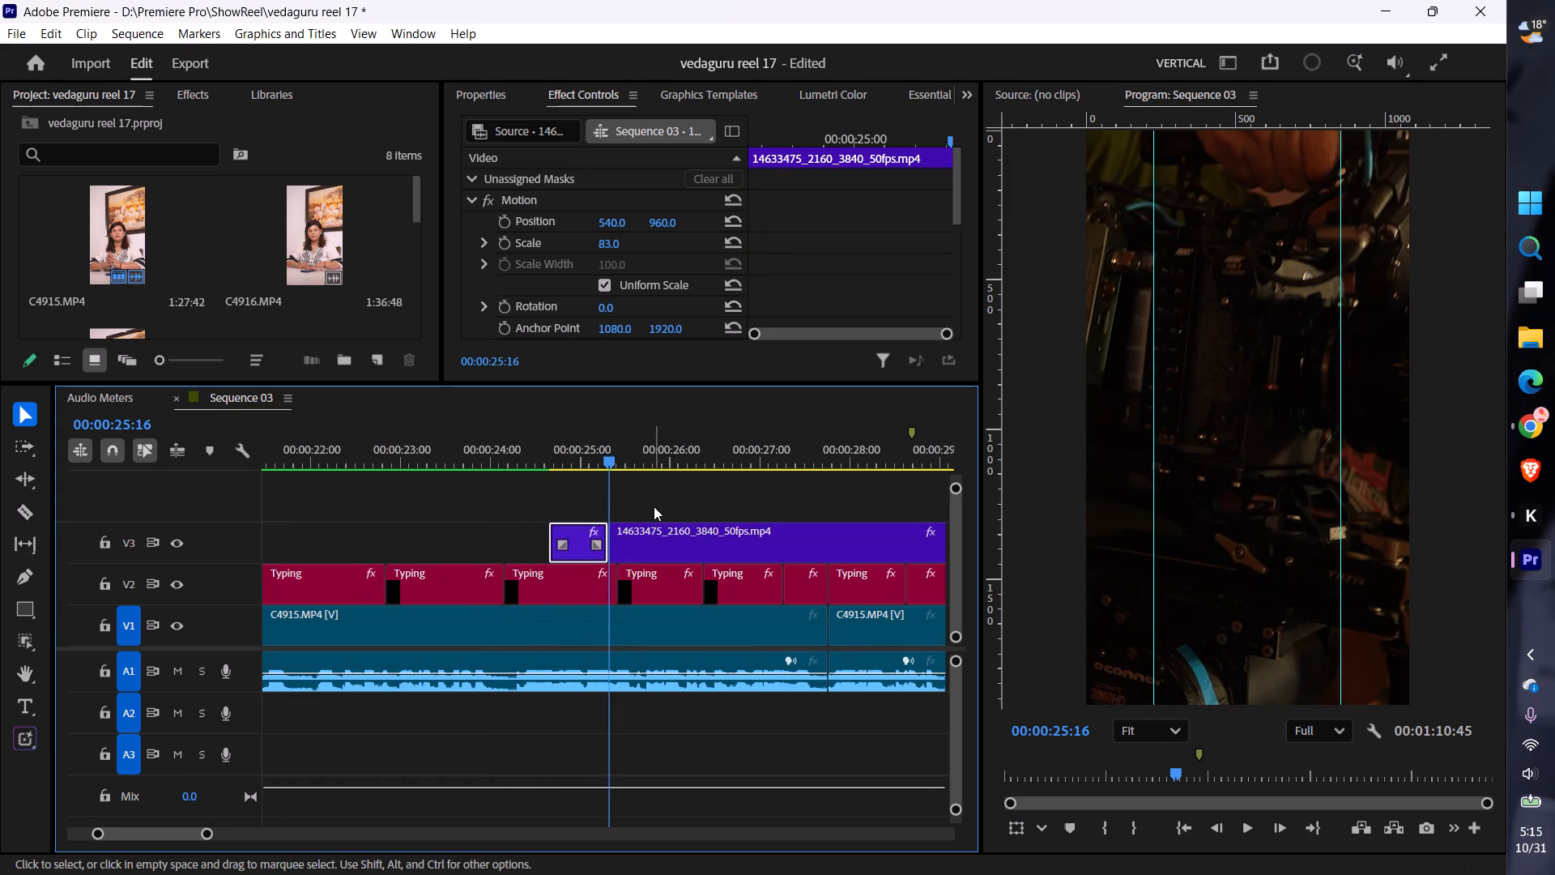
click(705, 545)
key(Delete)
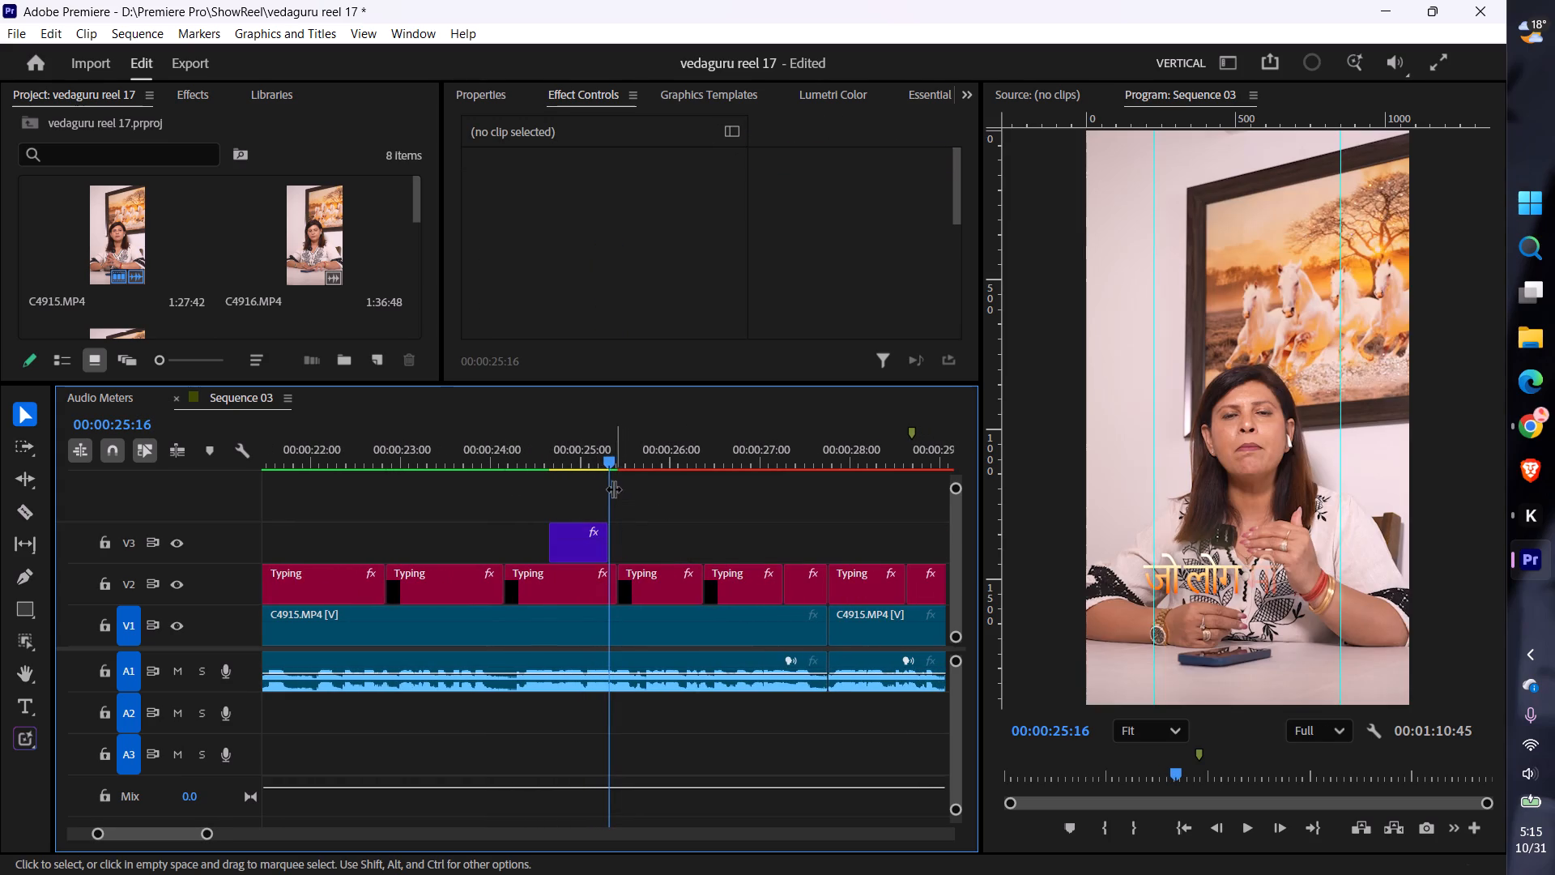
Set the scale of the shortened film set clip on V3 to 51 so it still fills the vertical frame.
drag(611, 472, 597, 486)
click(587, 548)
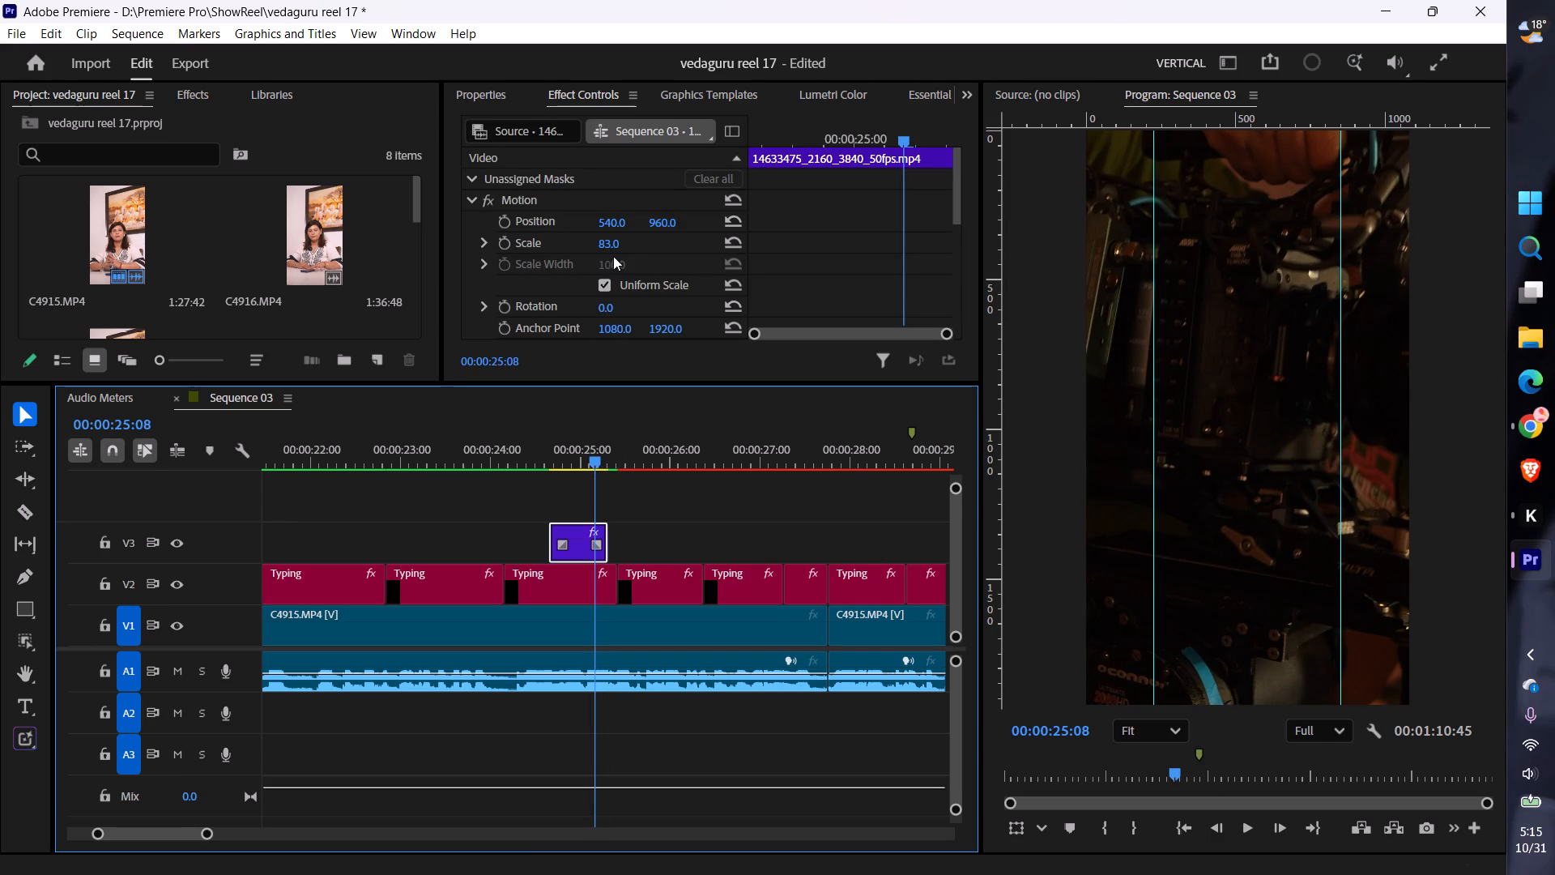
drag(616, 244, 565, 281)
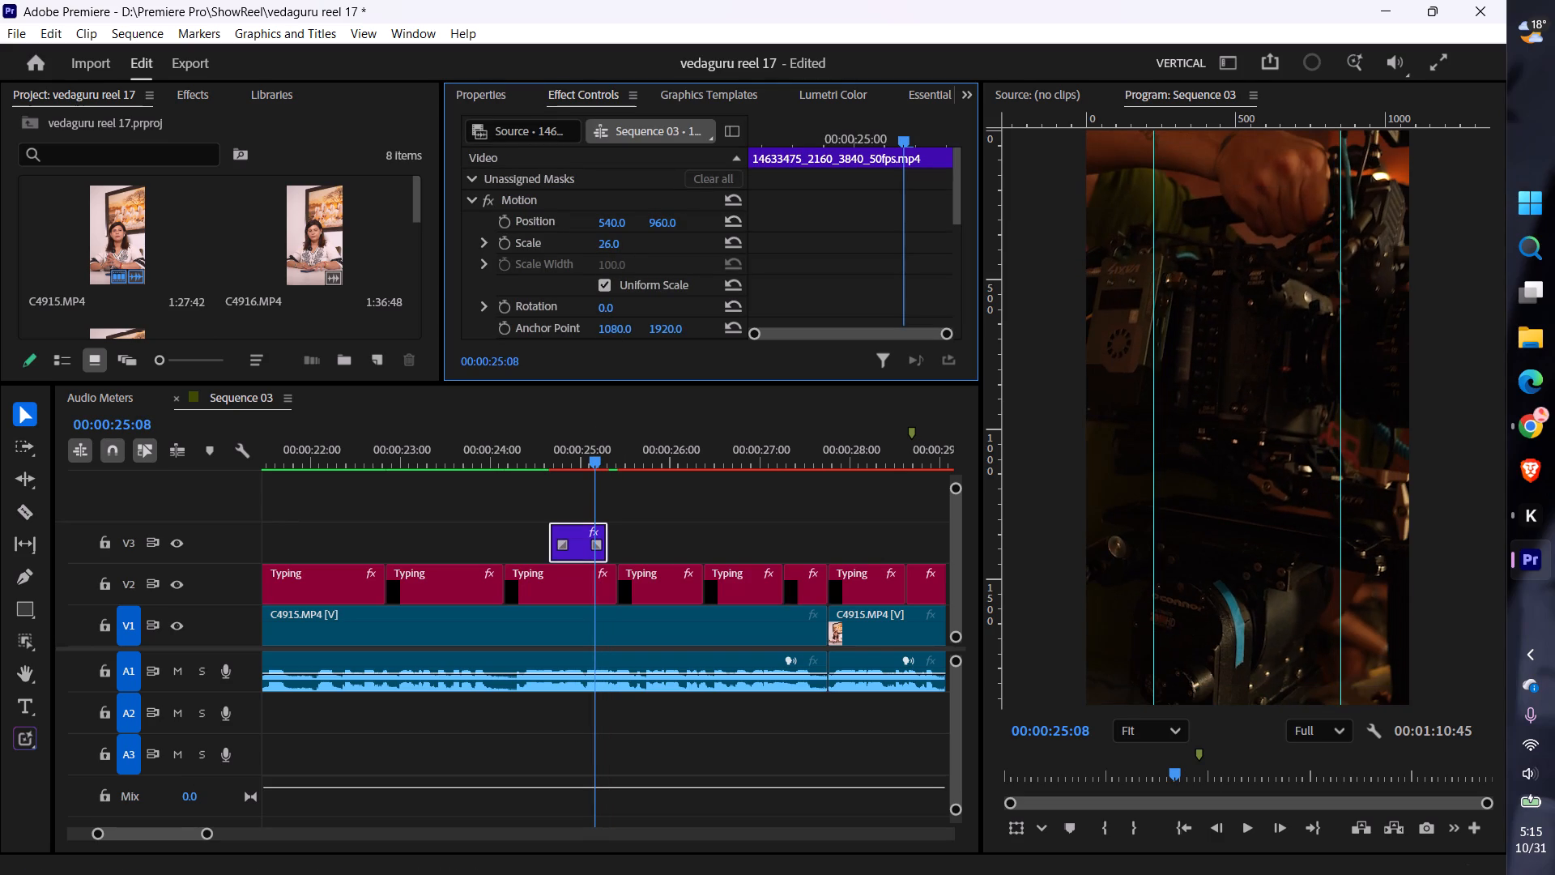
drag(565, 281, 586, 289)
drag(586, 289, 588, 297)
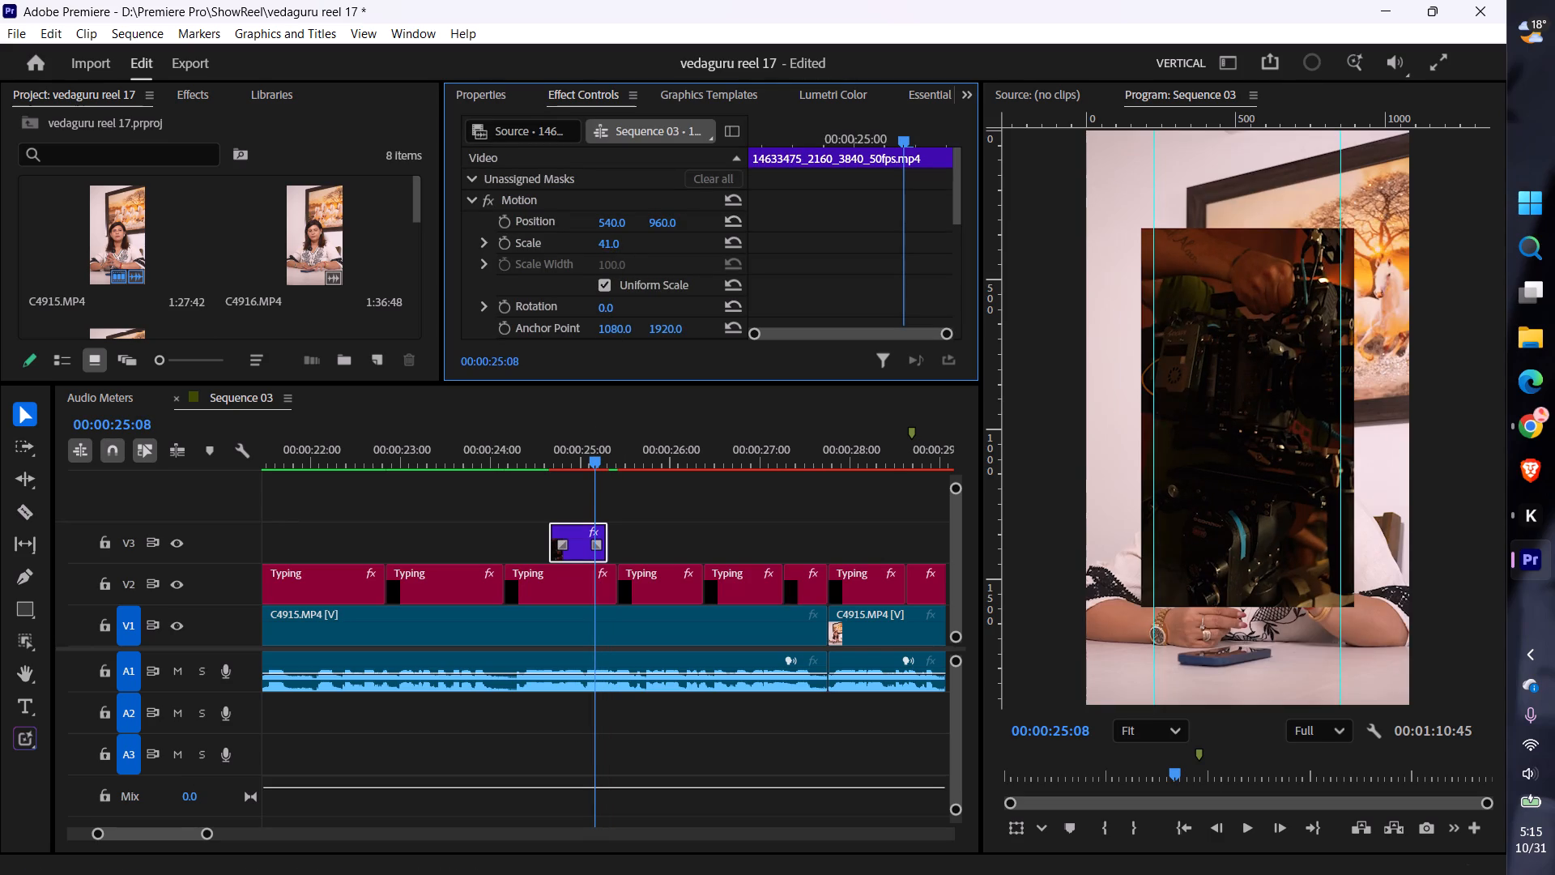
drag(588, 297, 594, 309)
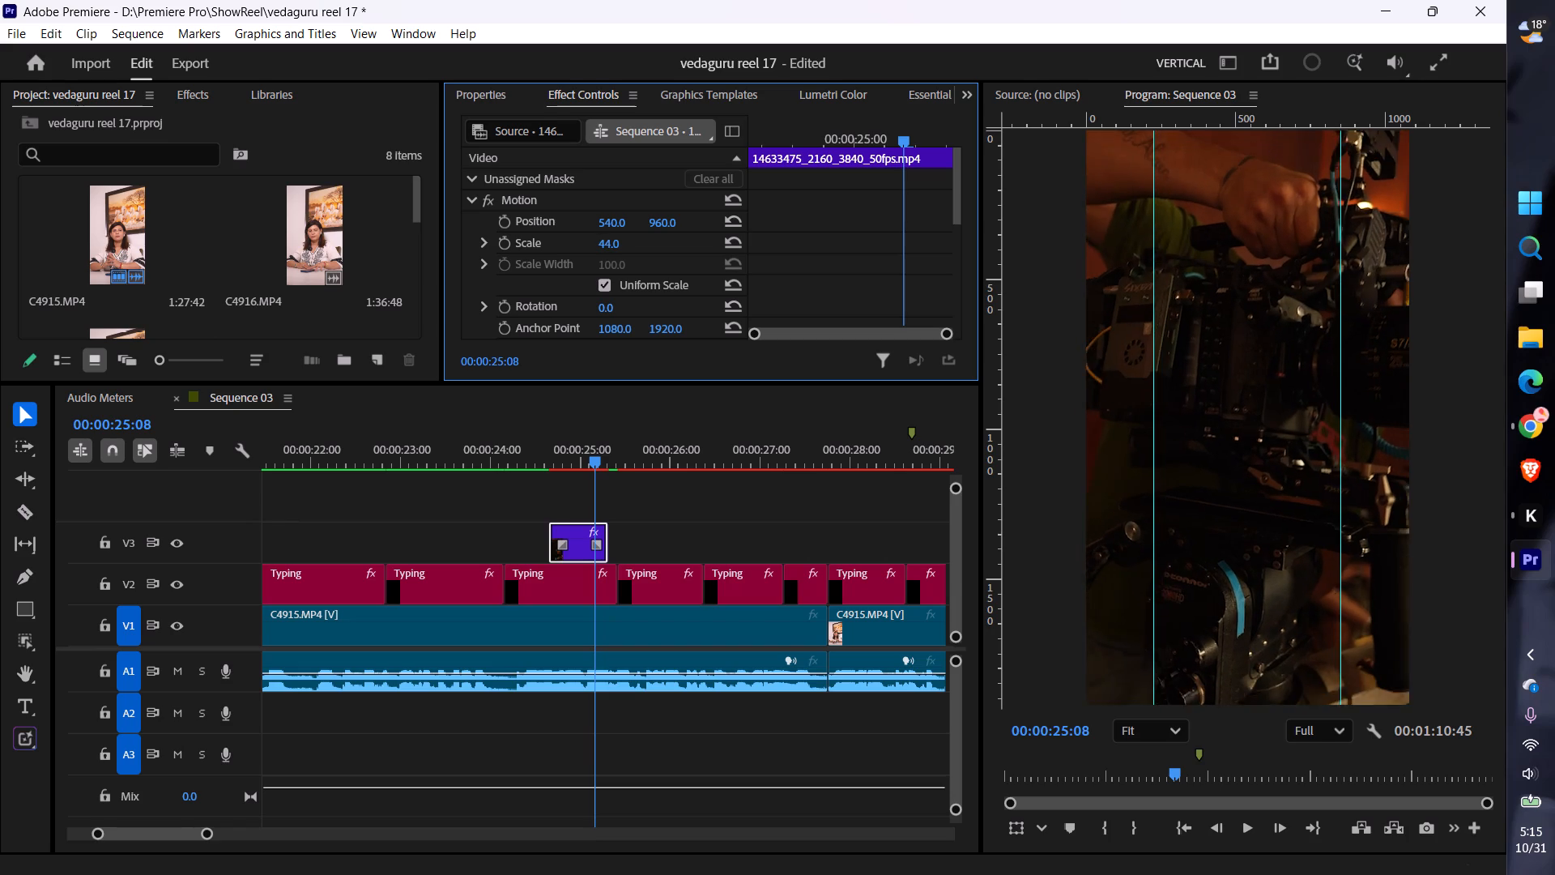
drag(594, 309, 601, 309)
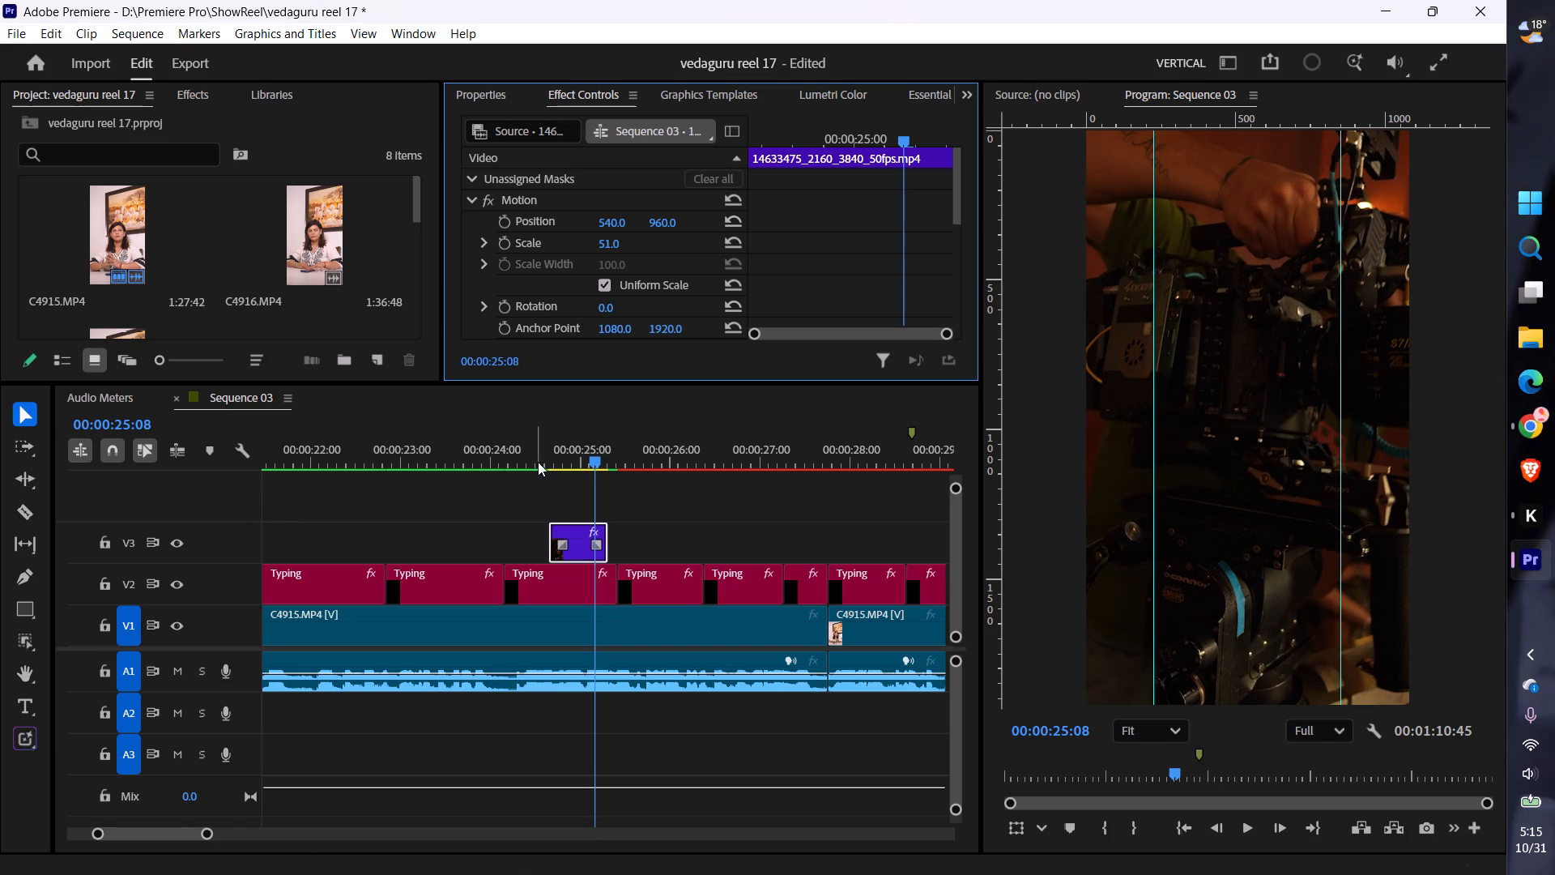
click(543, 459)
Switch to Chrome, search the web for marketing clips and open the Pexels free marketing videos page.
key(alt+Tab)
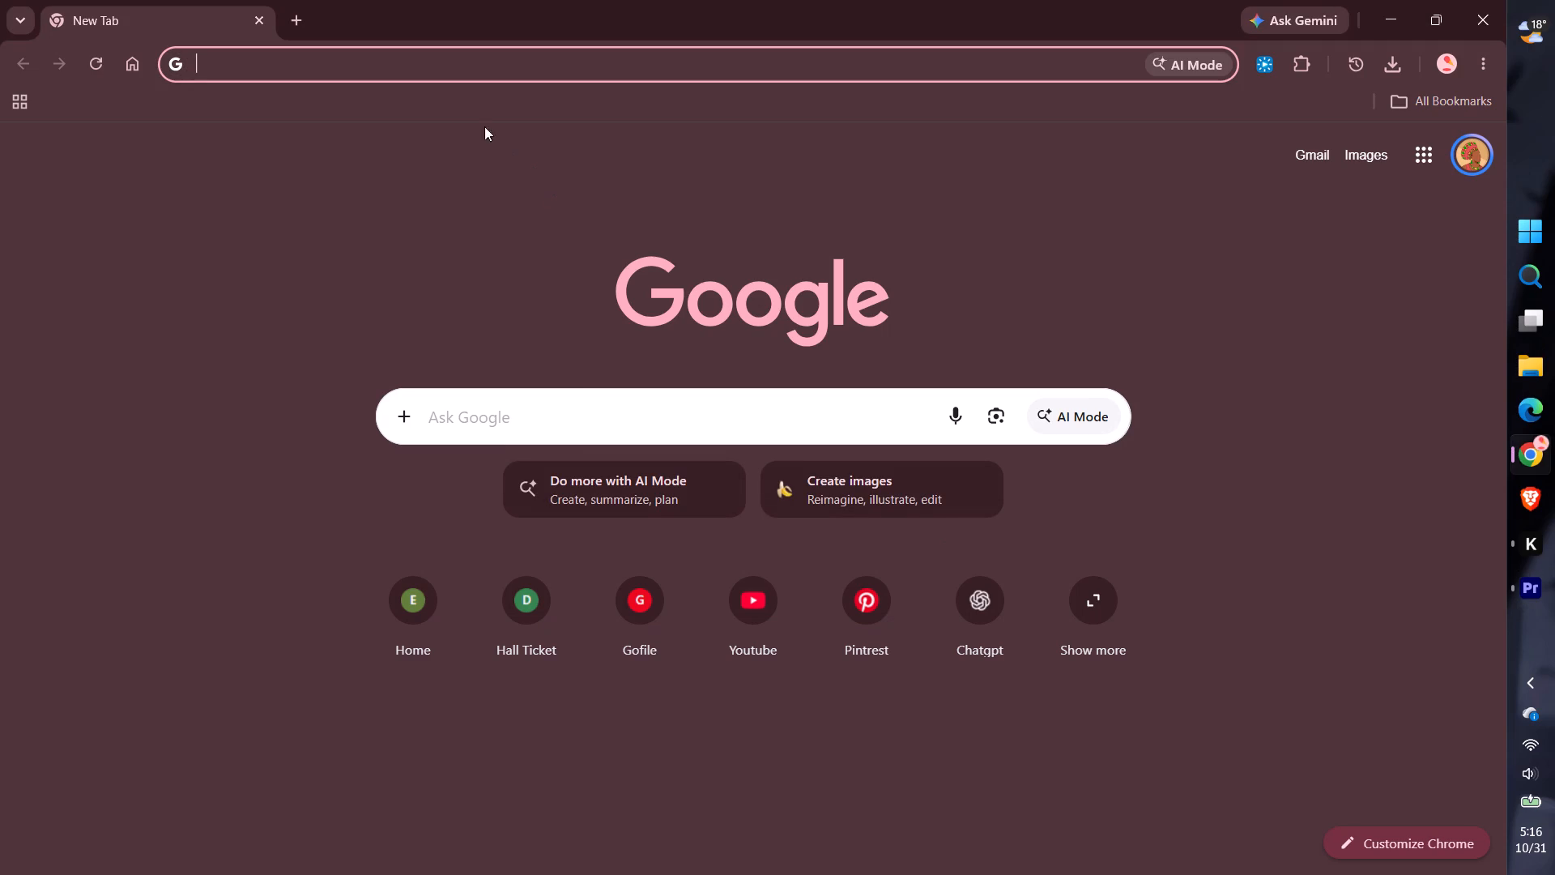
text(marketing clips)
key(Return)
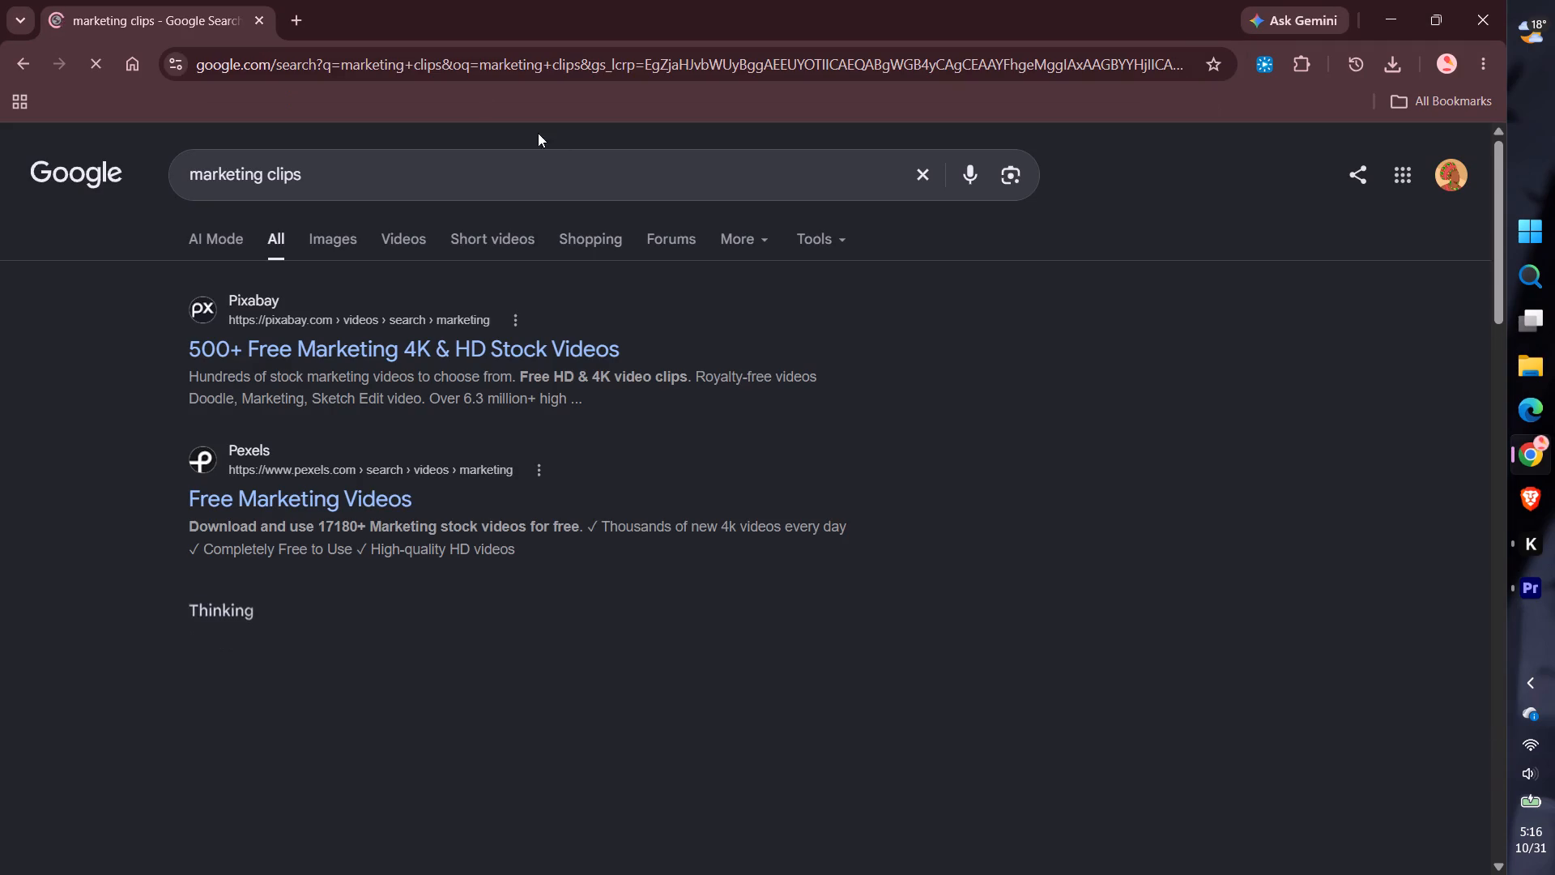
click(315, 496)
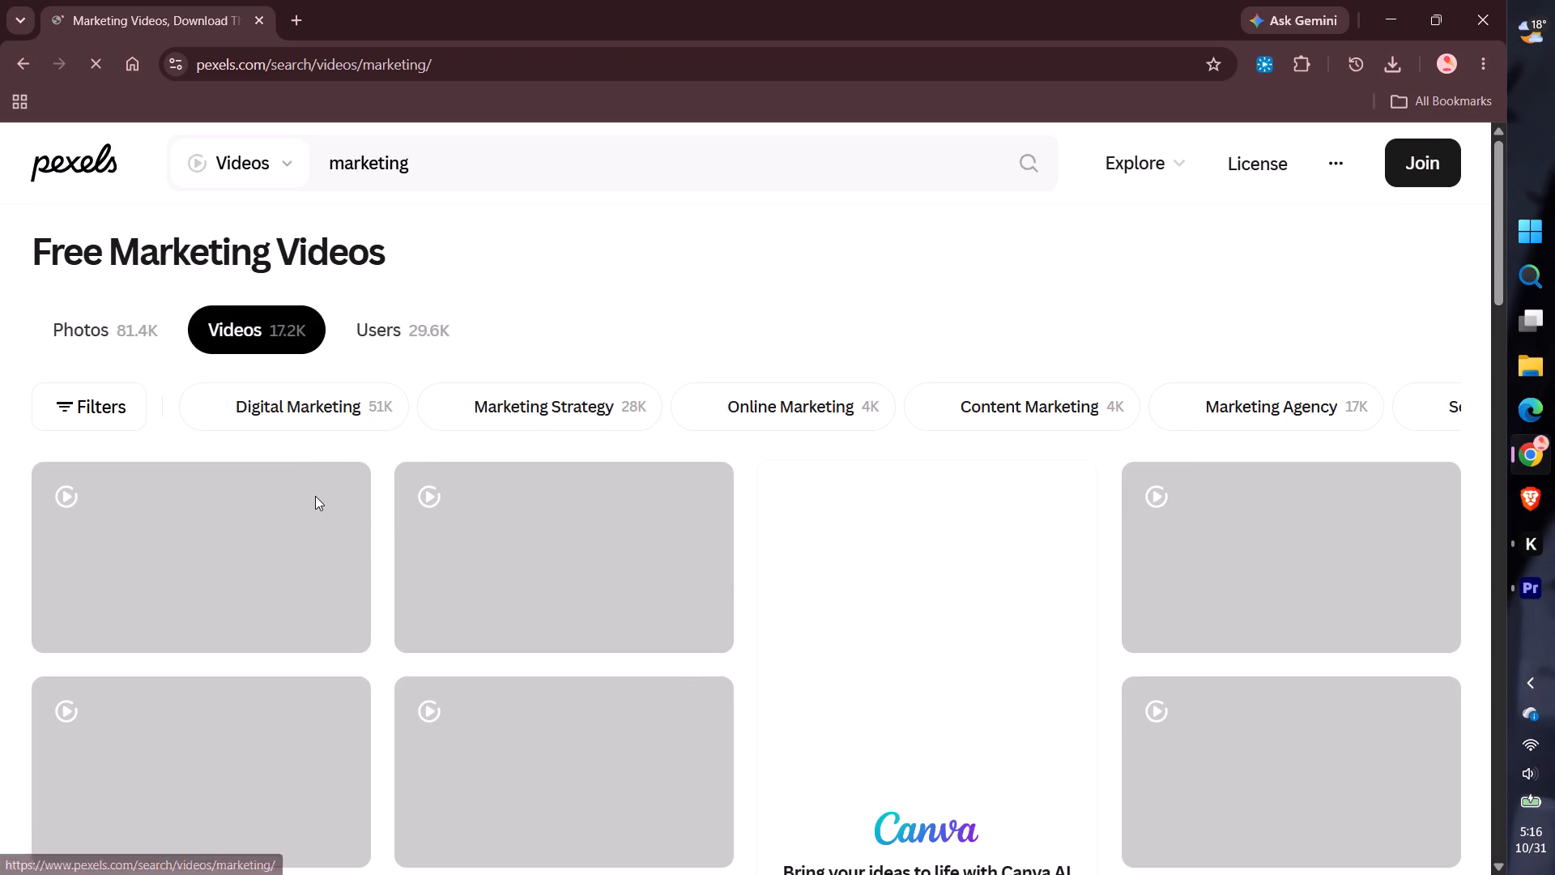
Browse the Pexels marketing videos and download the vertical clip of a person viewing a chart on a handheld device.
scroll(315, 496, down, 3)
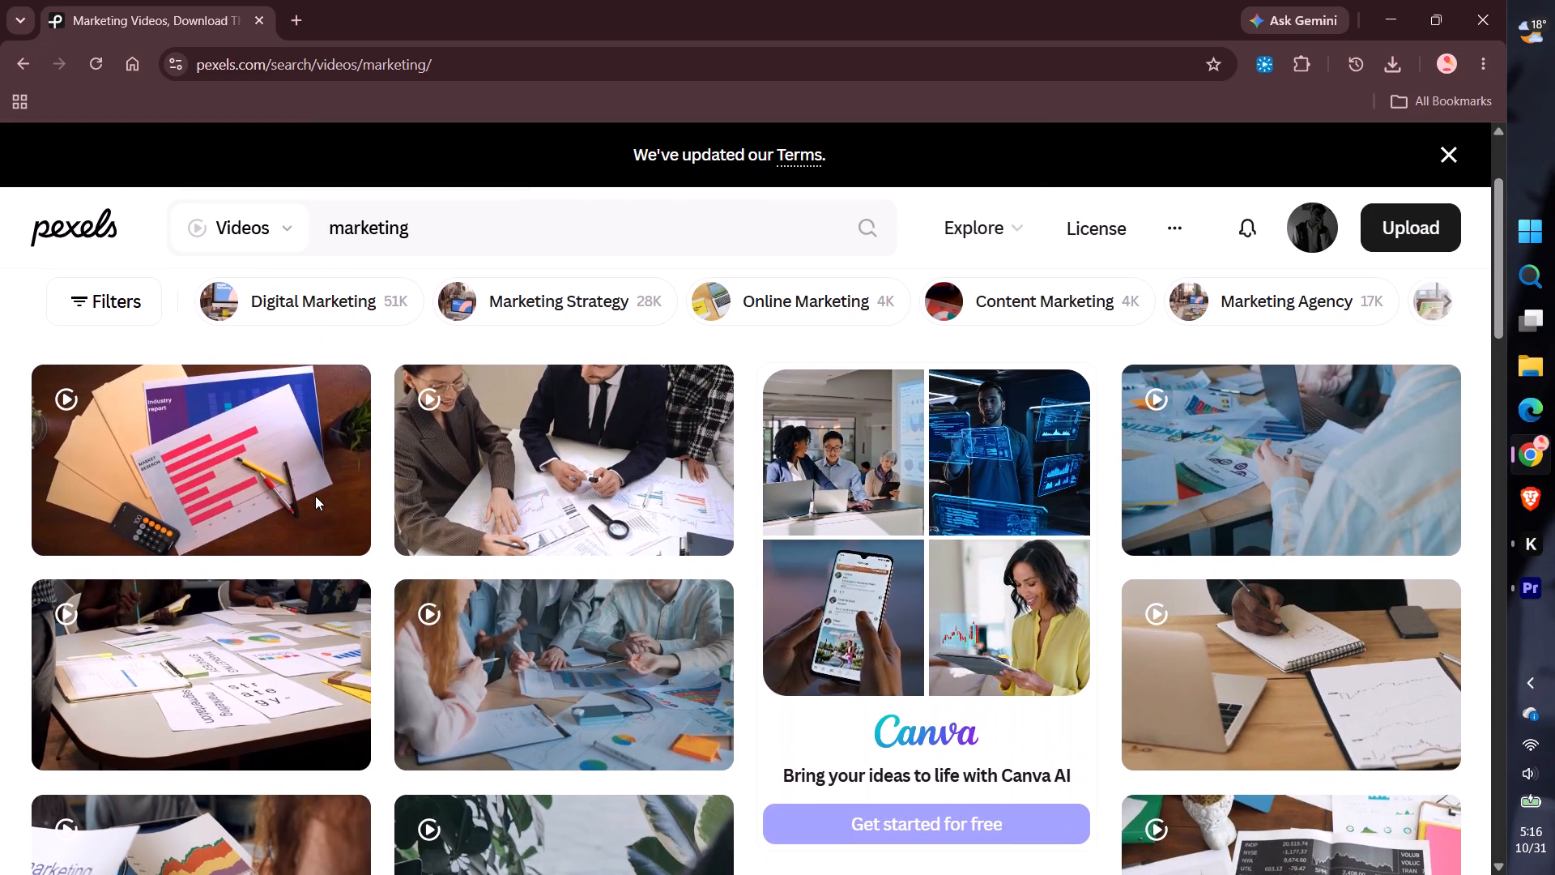
scroll(315, 496, down, 8)
scroll(534, 552, up, 1)
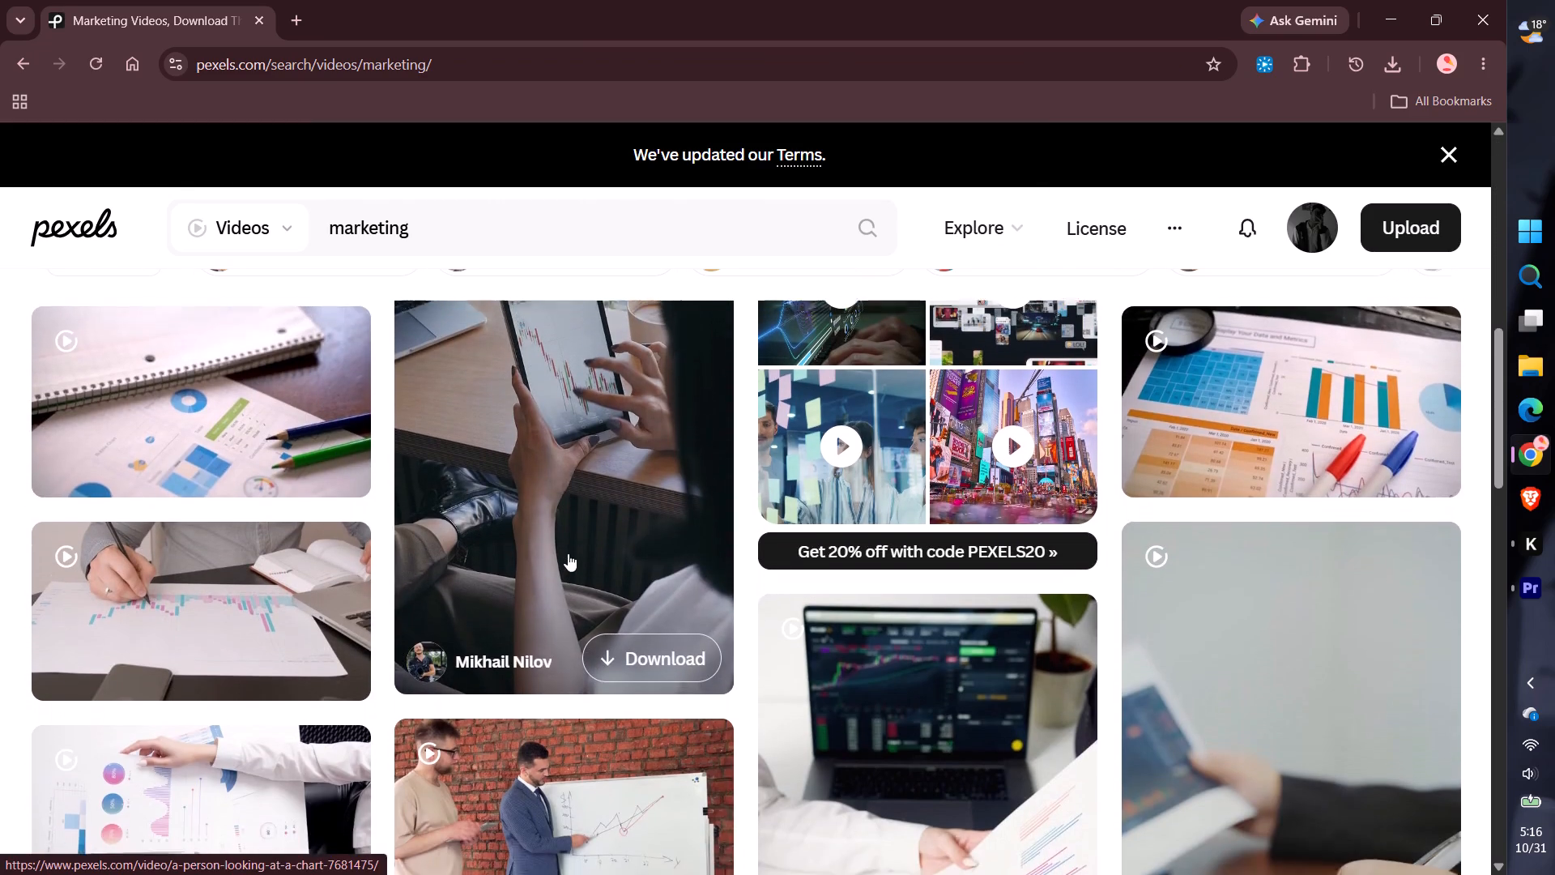
scroll(568, 553, up, 1)
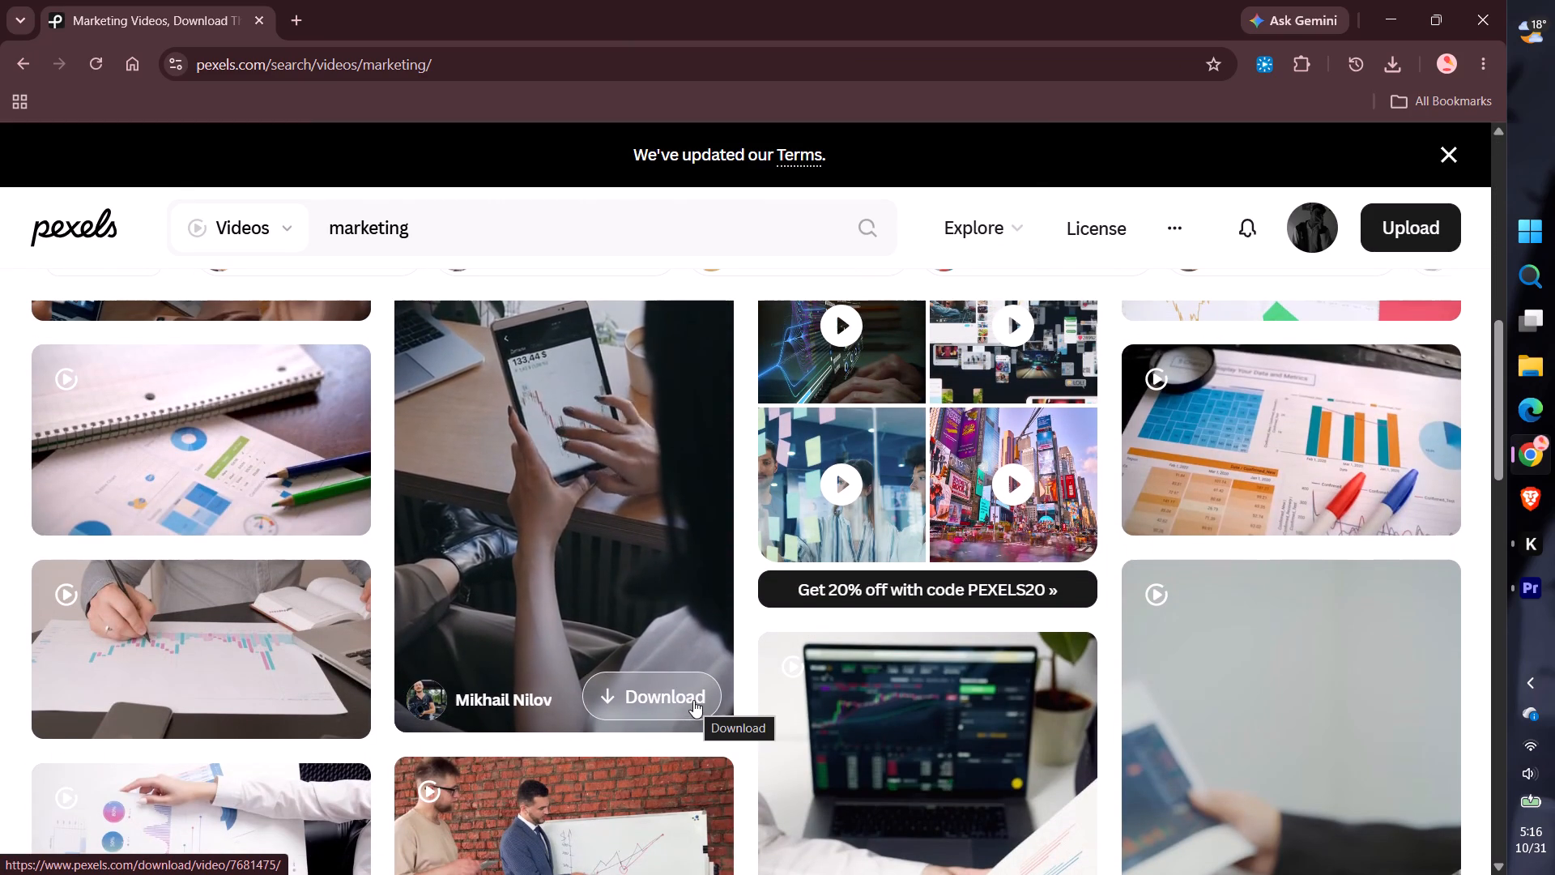
scroll(692, 636, down, 4)
scroll(692, 636, up, 3)
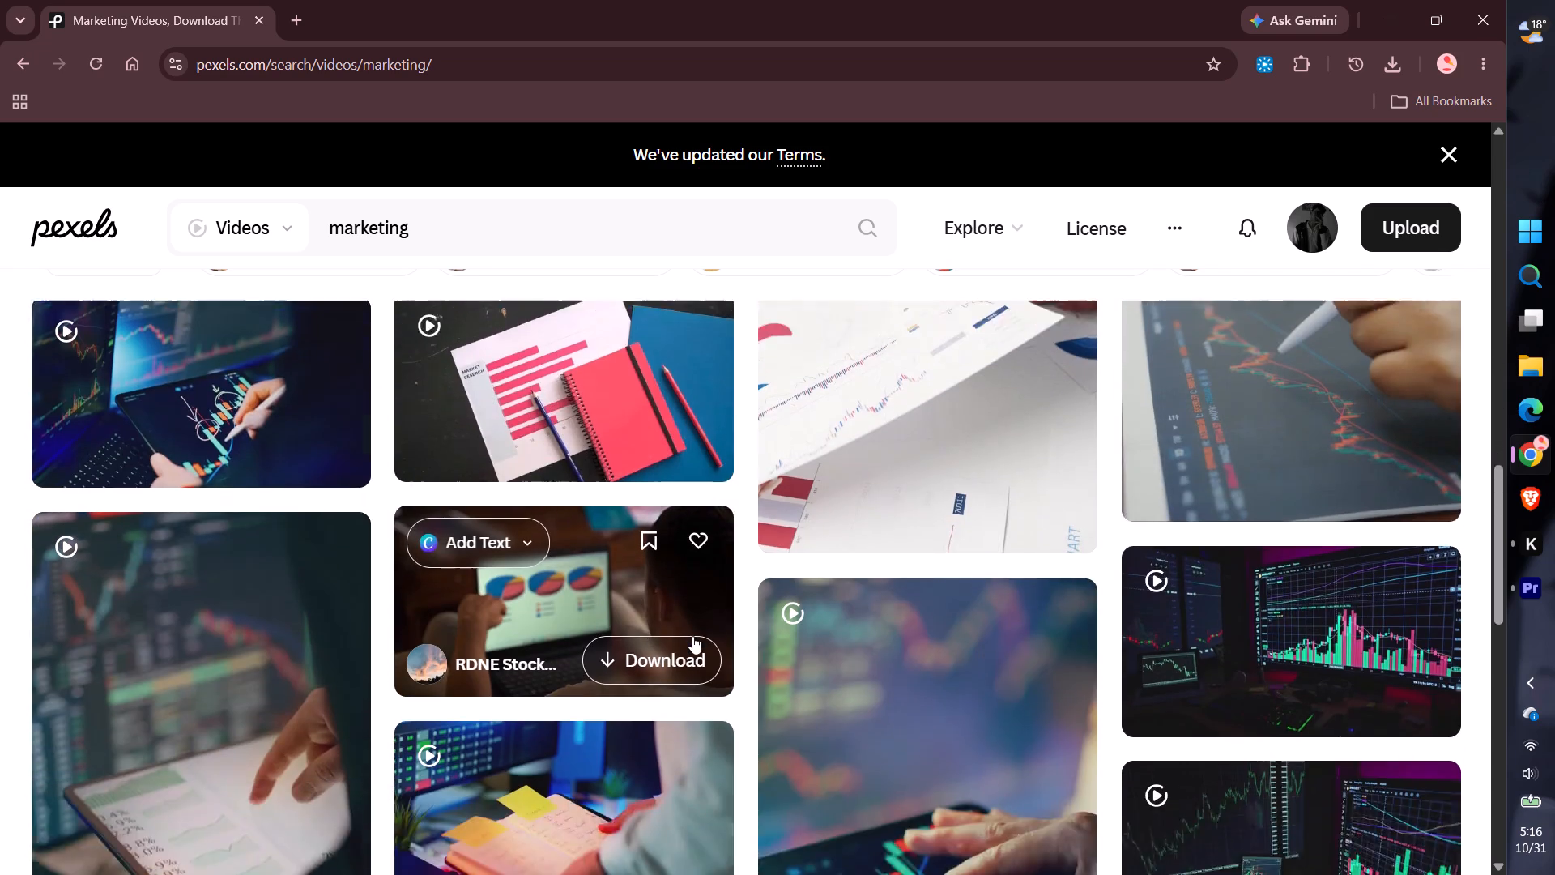
scroll(692, 636, up, 2)
scroll(675, 771, down, 1)
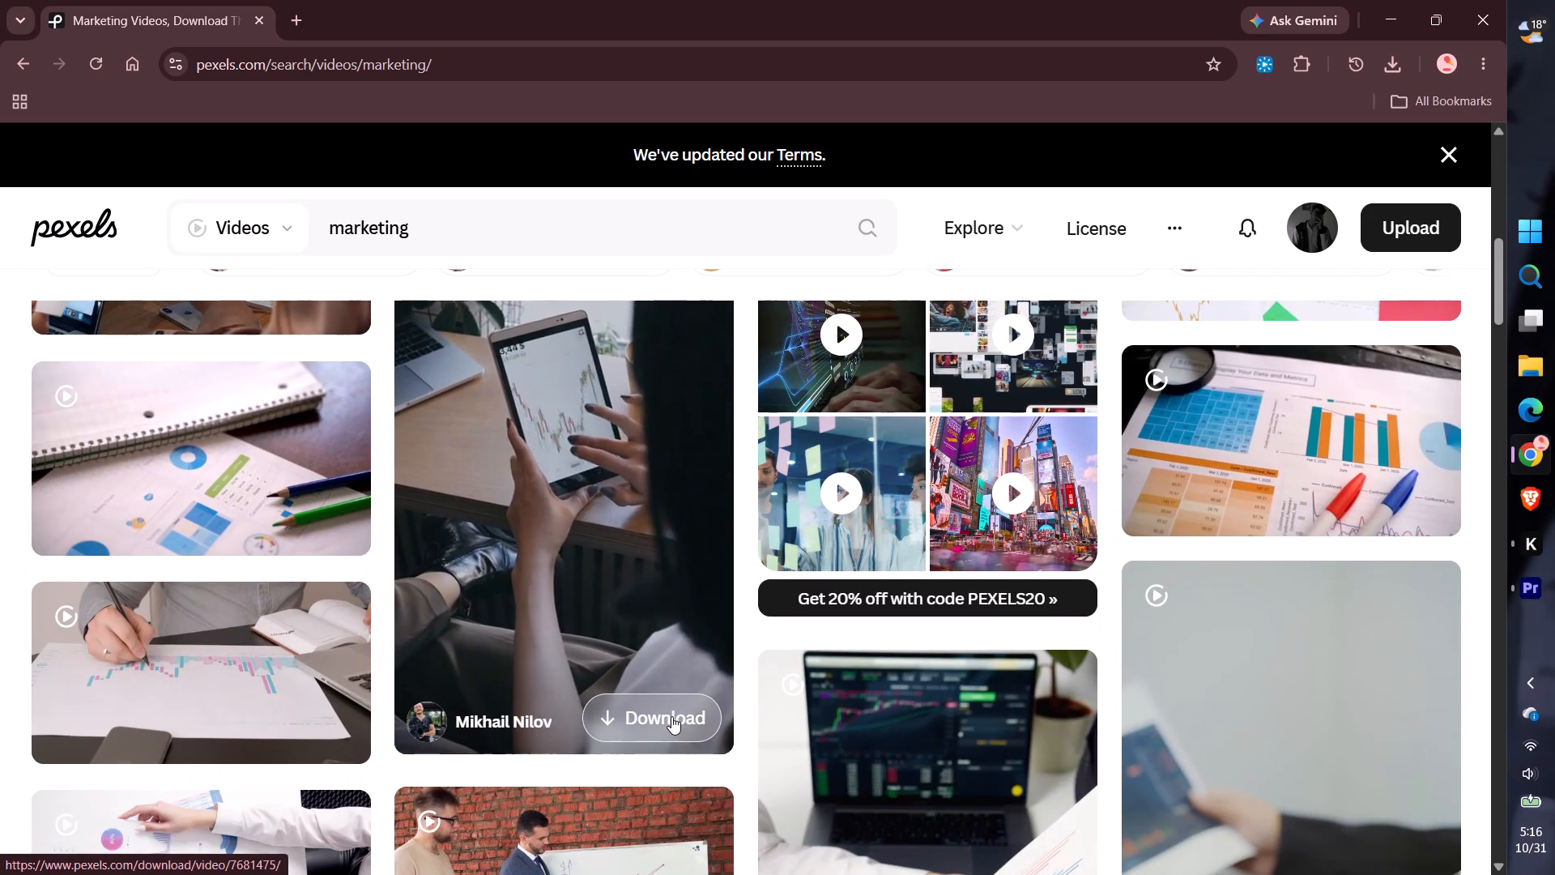
click(671, 716)
Bring the downloaded marketing clip into the Premiere timeline on V3, directly after the film set clip.
drag(1284, 132, 611, 543)
key(alt+Tab)
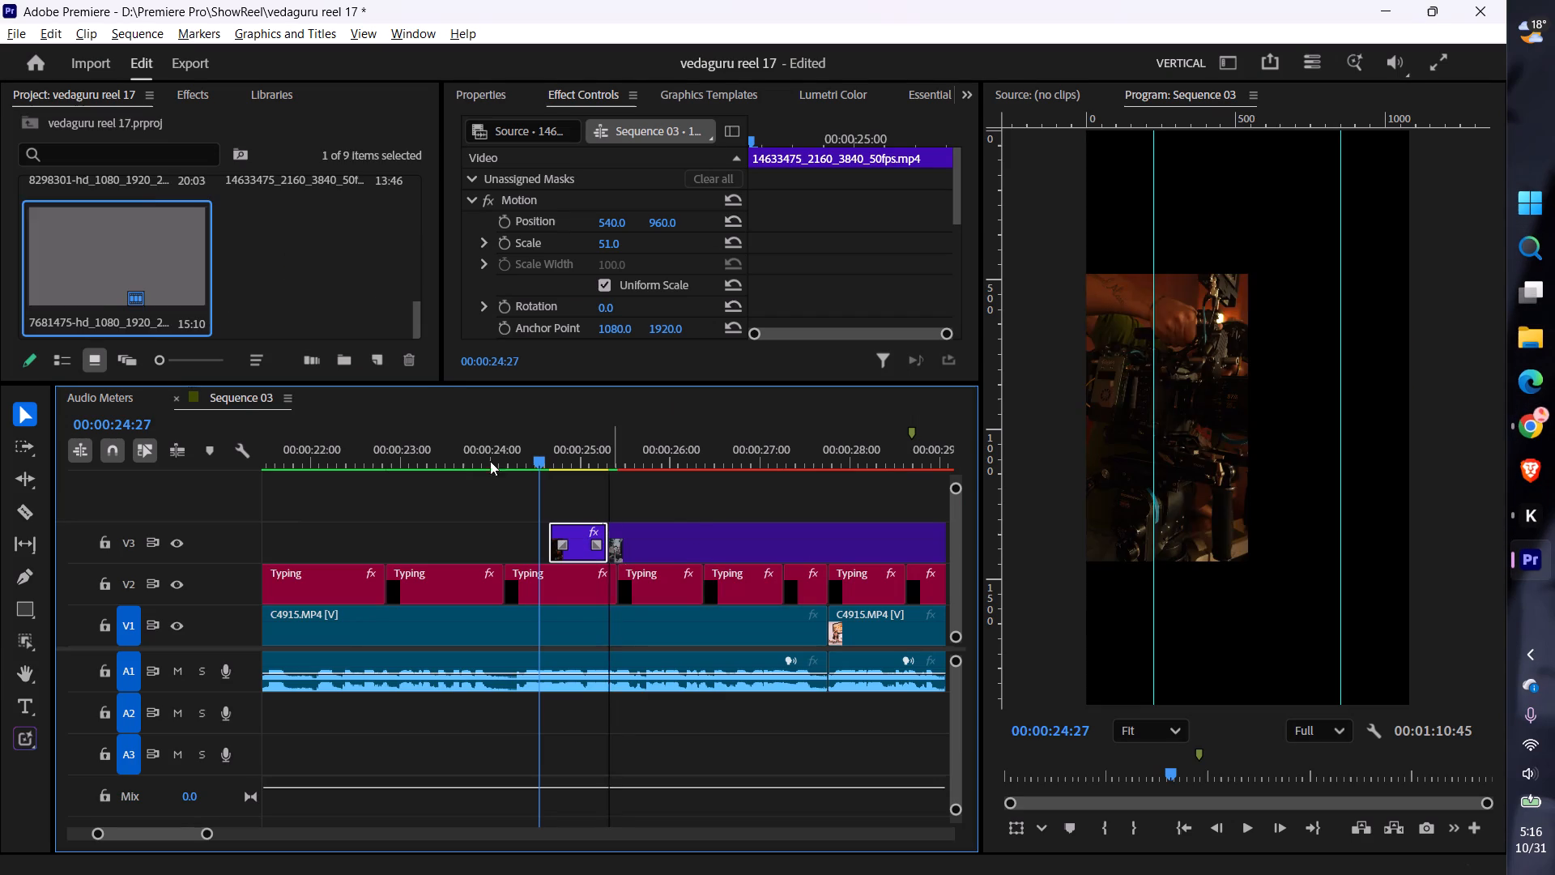
Play into the marketing clip, cut it at 00:00:25:43 and delete the part after the cut.
key(space)
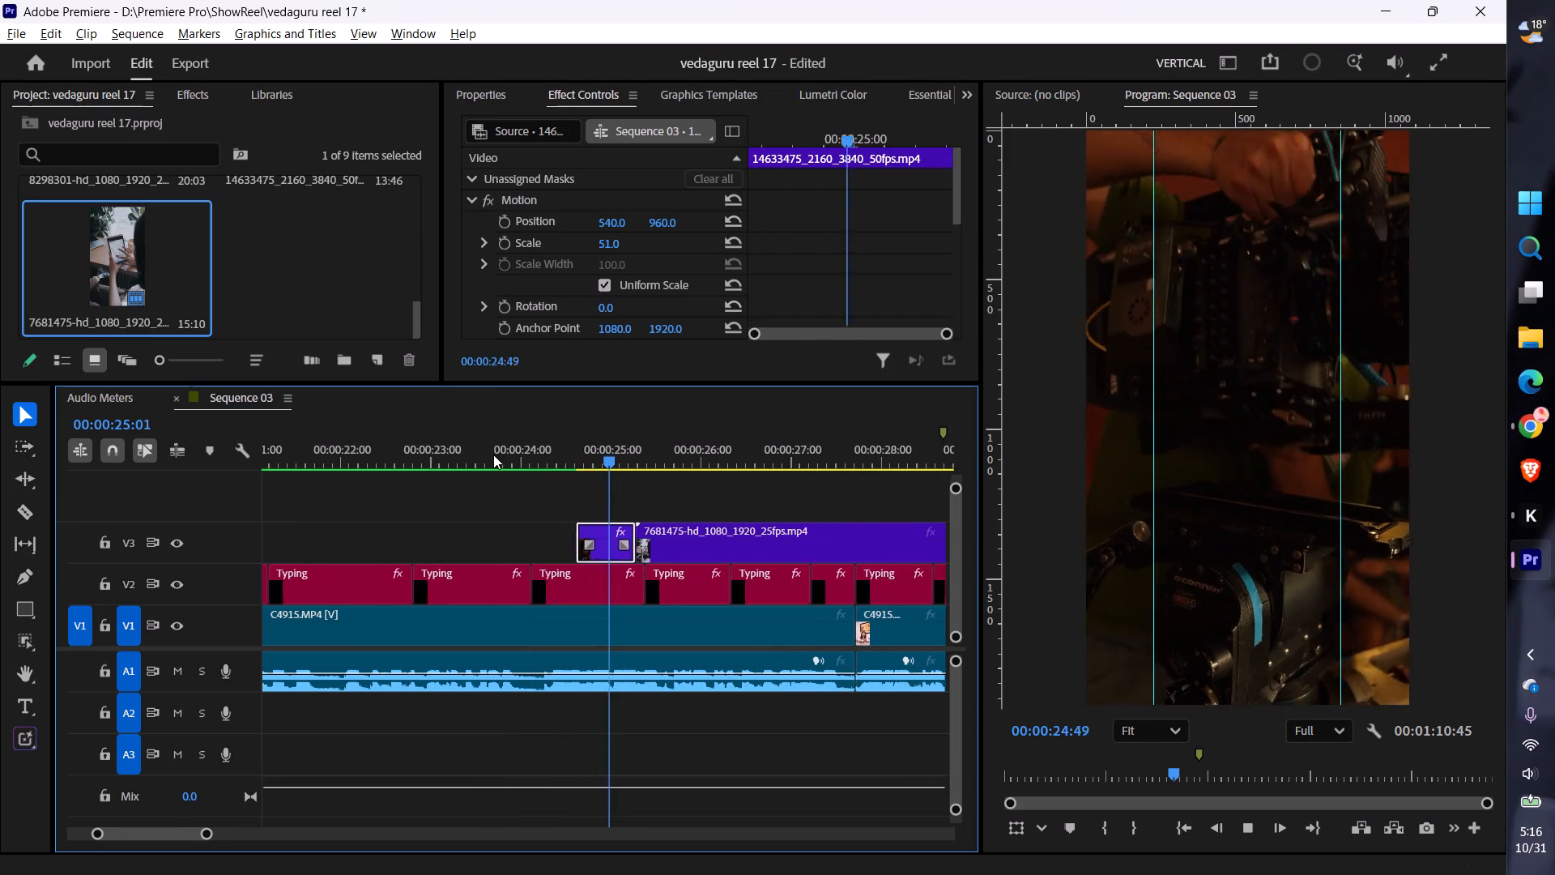
key(space)
click(653, 527)
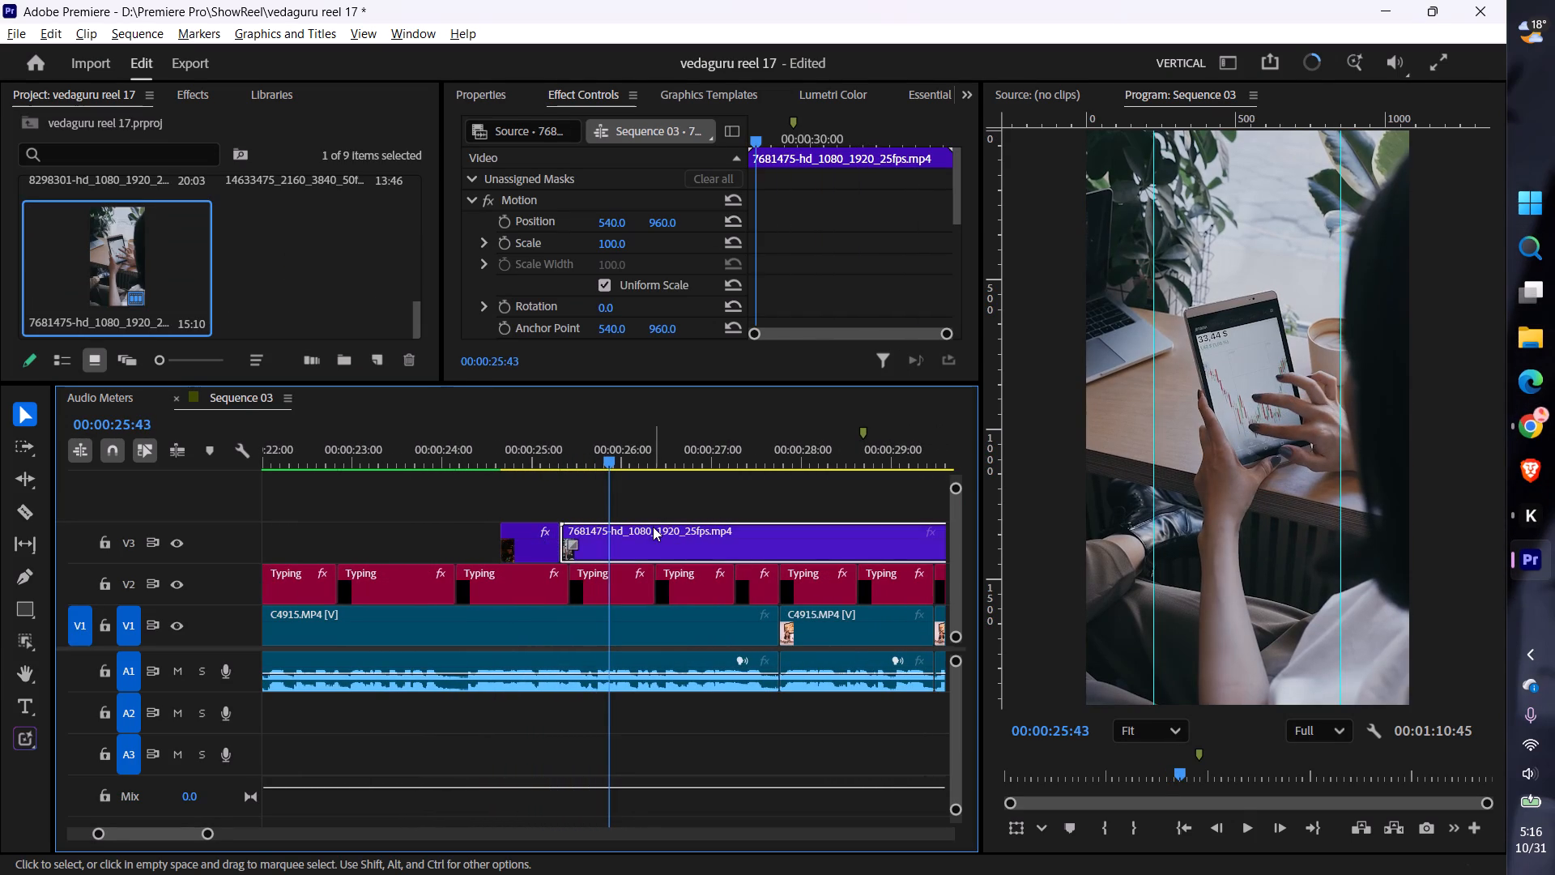
key(ctrl+k)
click(653, 527)
key(Delete)
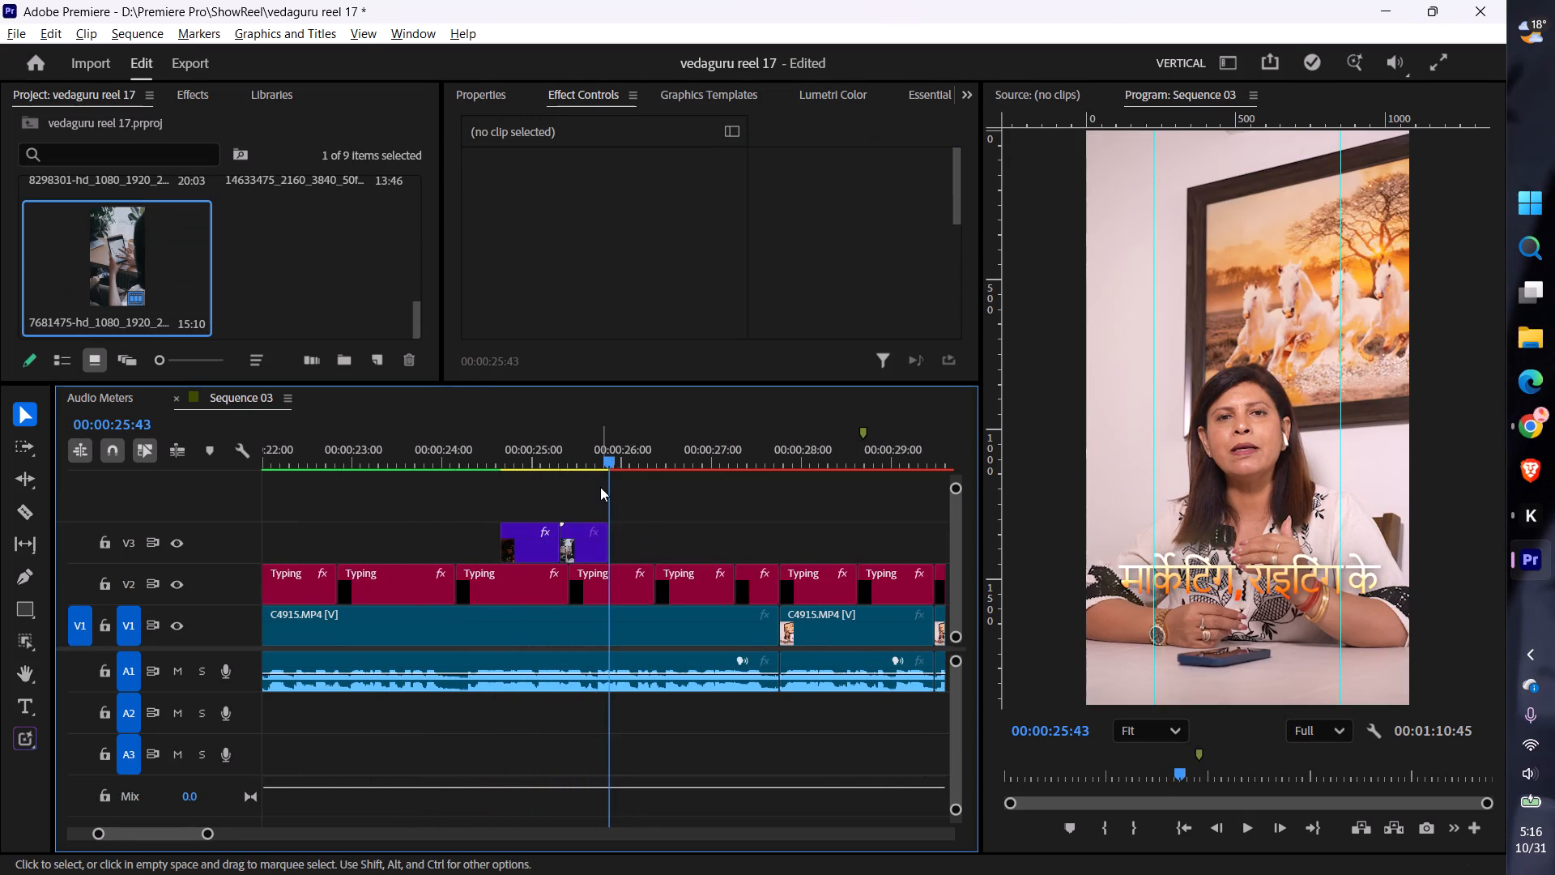
Play on to about 00:00:26:07, return to Pexels in Chrome, dismiss the donation pop-up and search videos for writing.
key(space)
key(space)
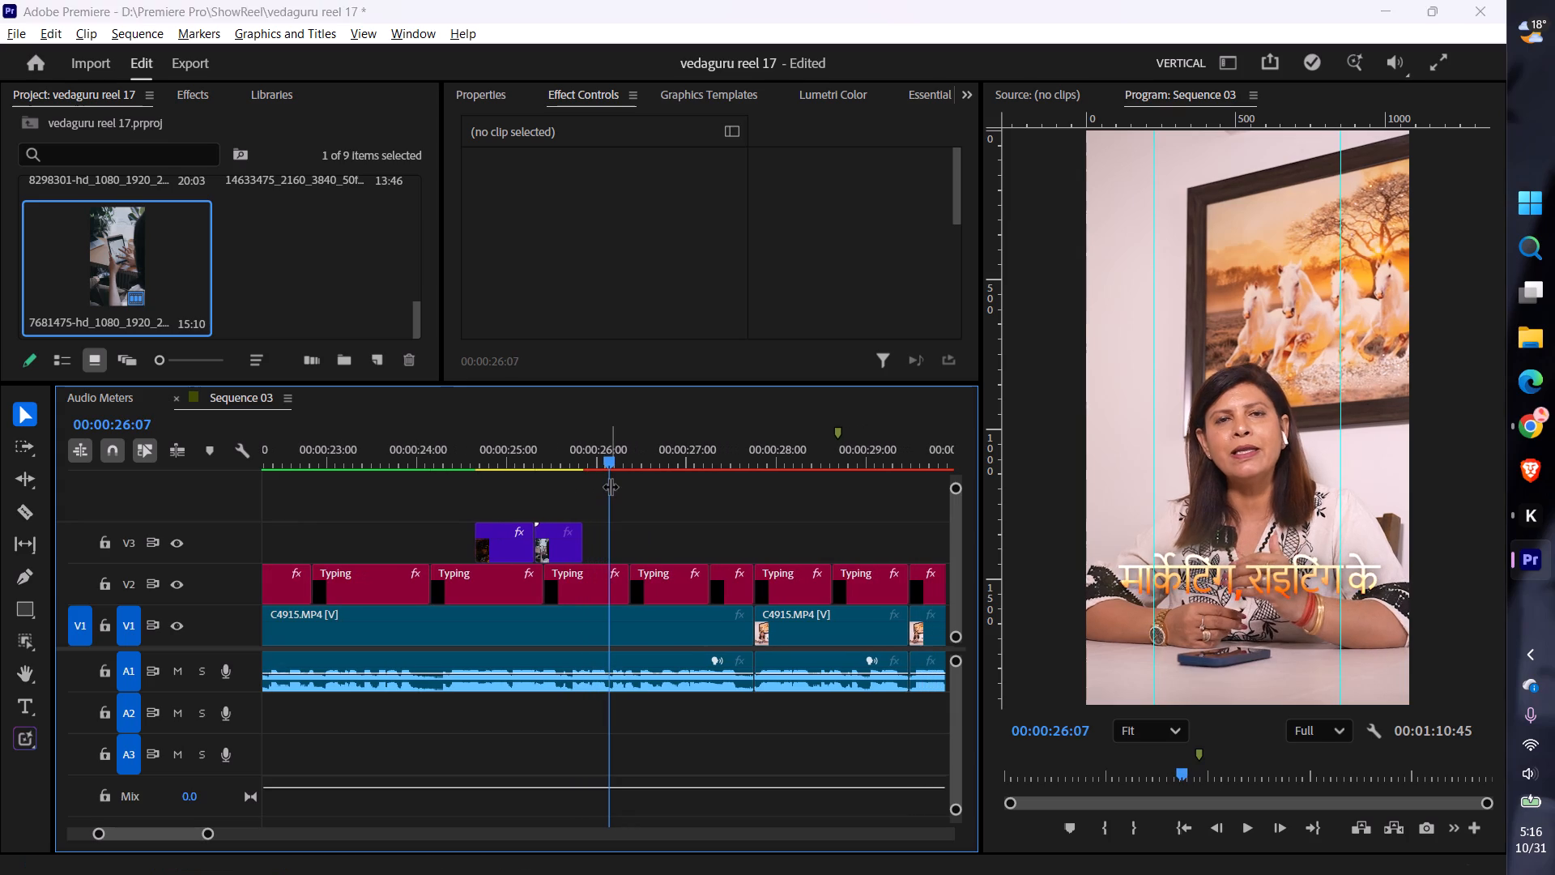
key(alt+Tab)
click(1007, 241)
click(1022, 237)
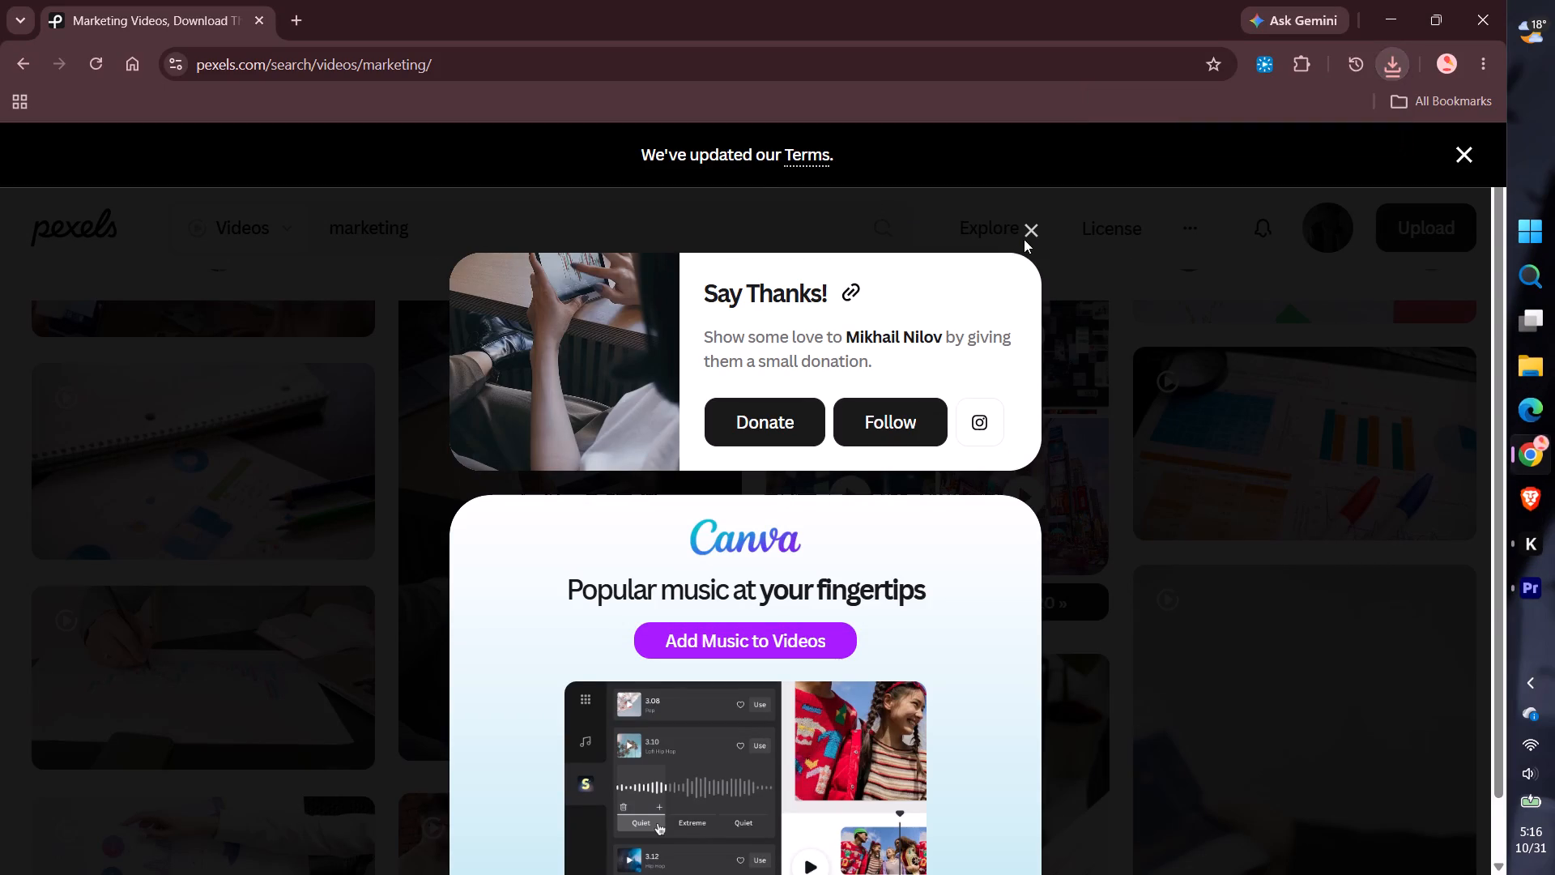
drag(485, 236, 101, 219)
text(writing)
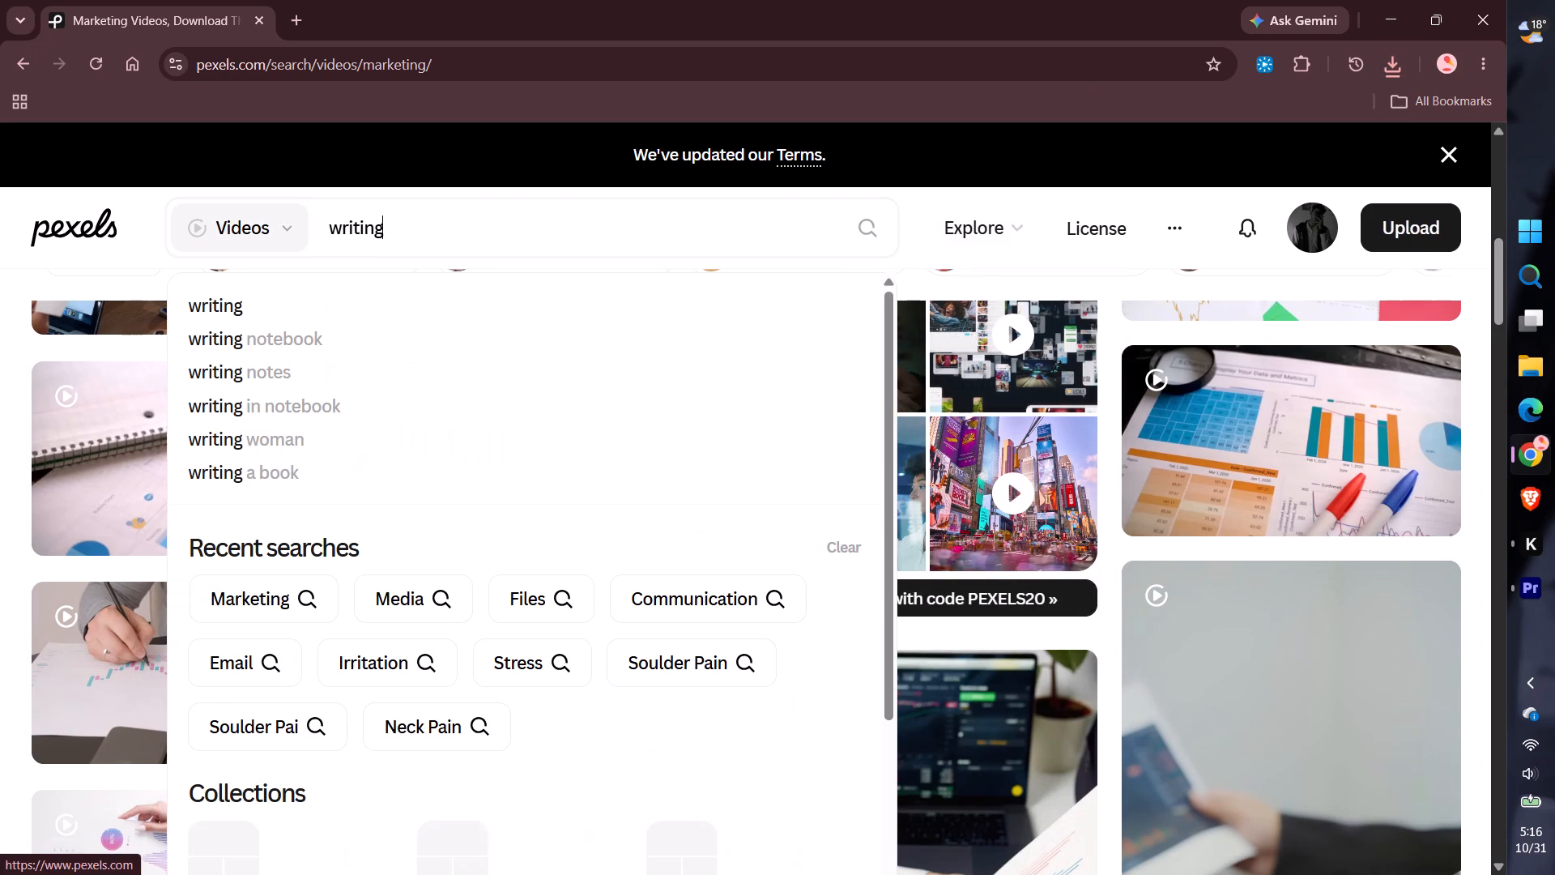
key(Return)
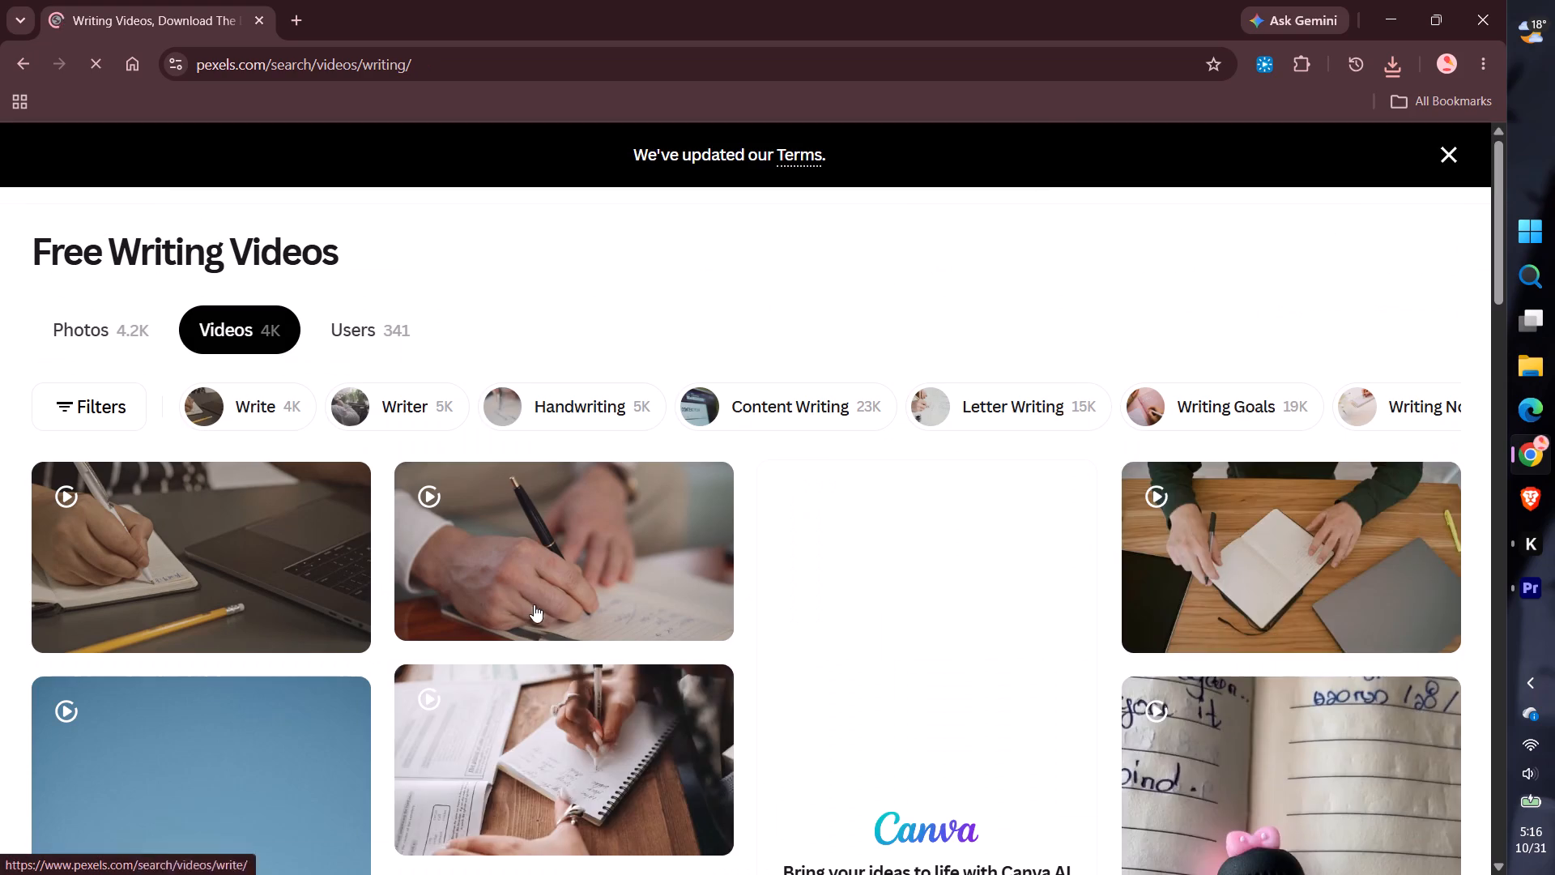
Browse the Pexels writing videos and download the vertical close-up of a hand writing with a black pen on a handwritten page.
scroll(564, 597, down, 3)
scroll(636, 566, down, 2)
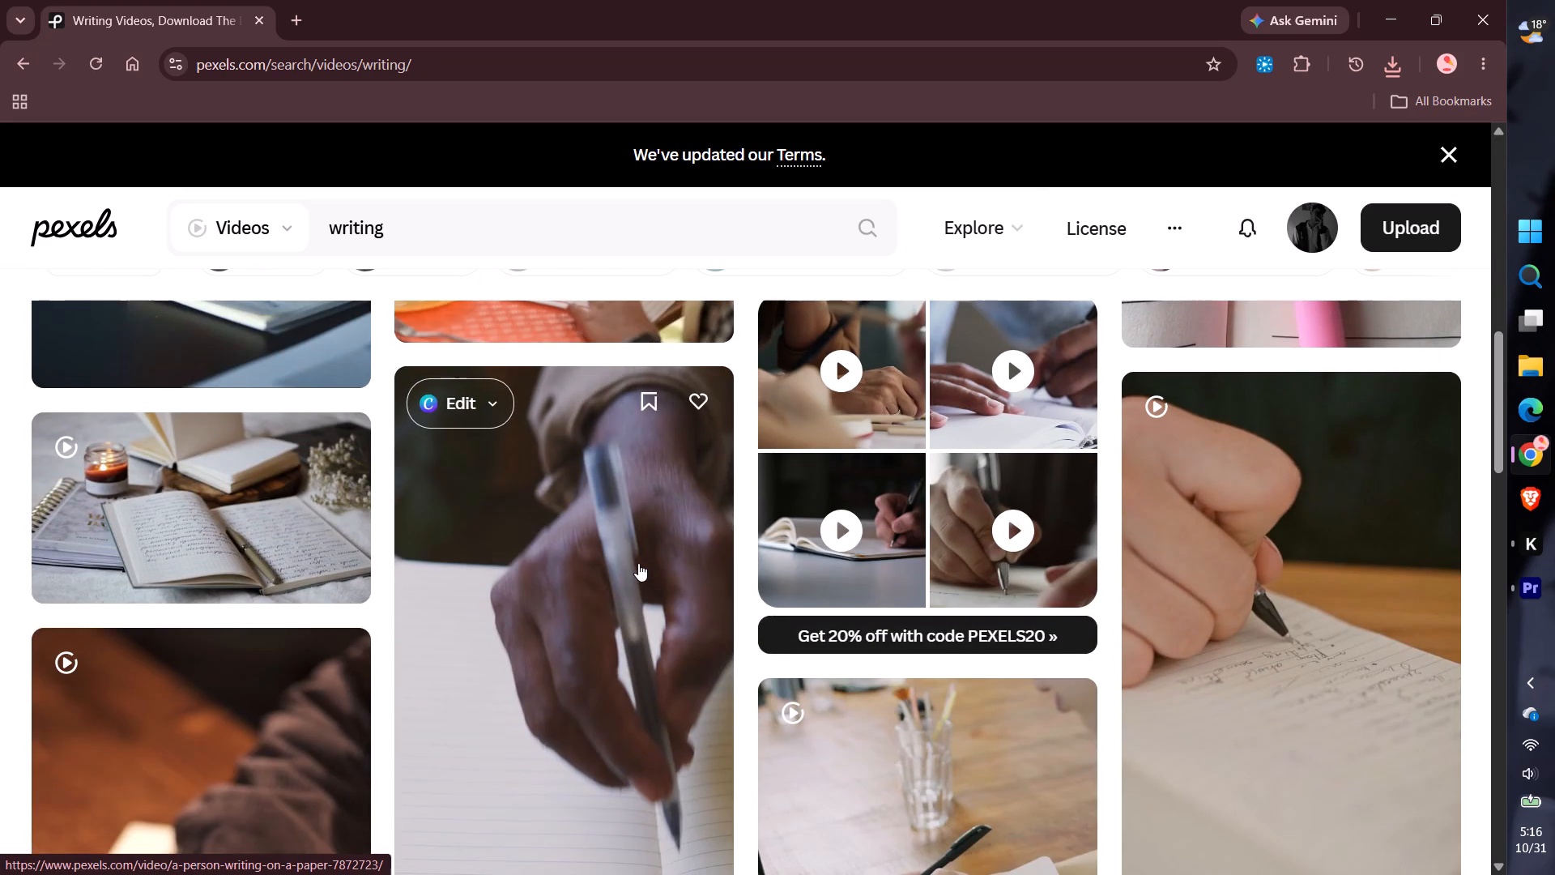
scroll(638, 563, down, 1)
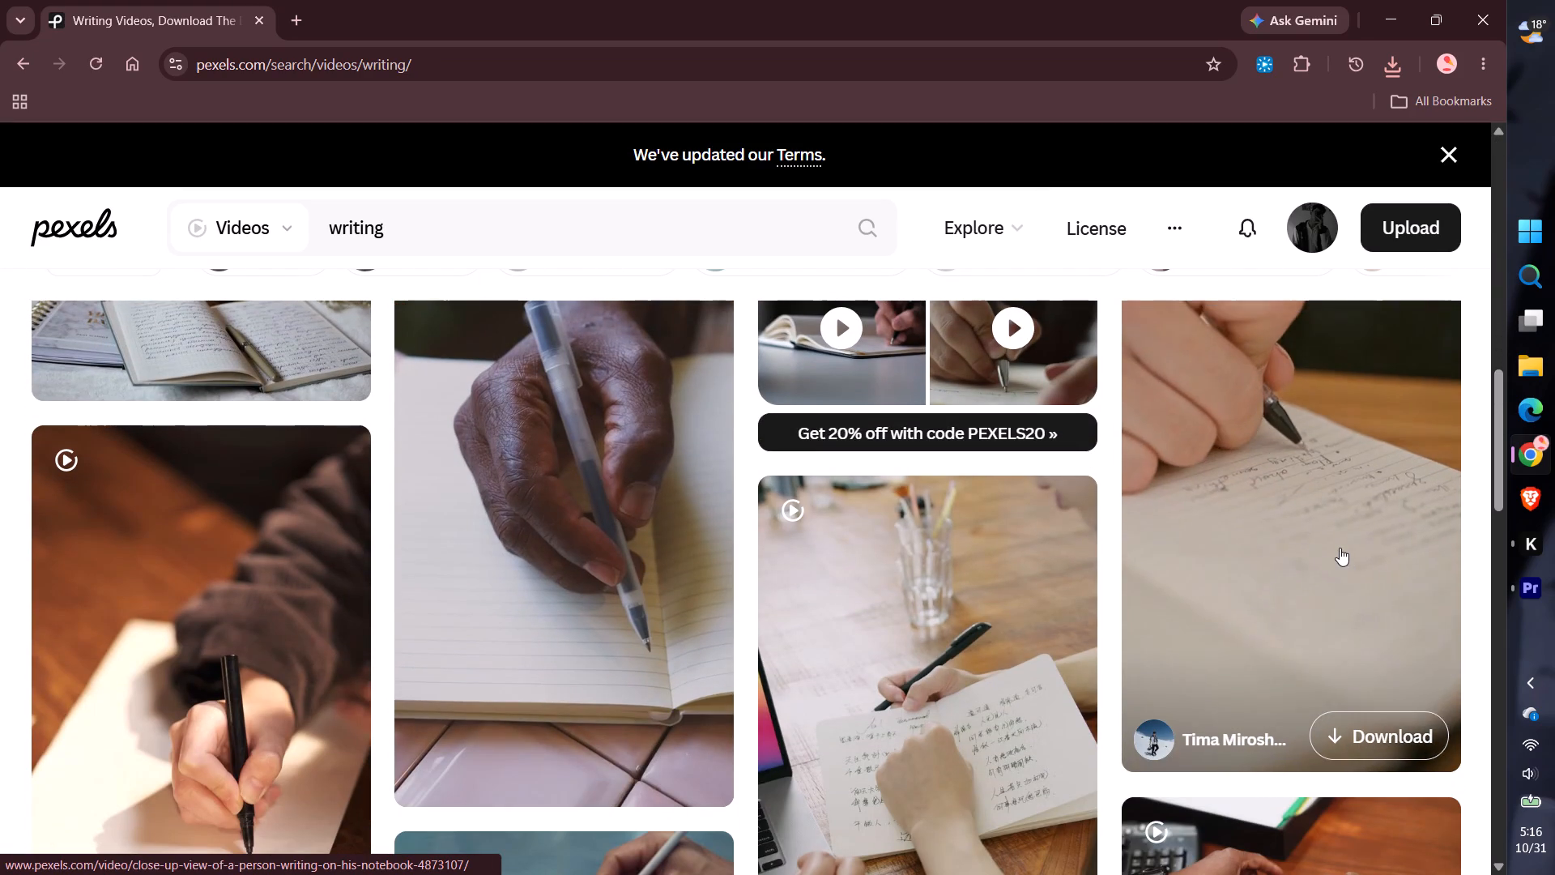
click(1399, 737)
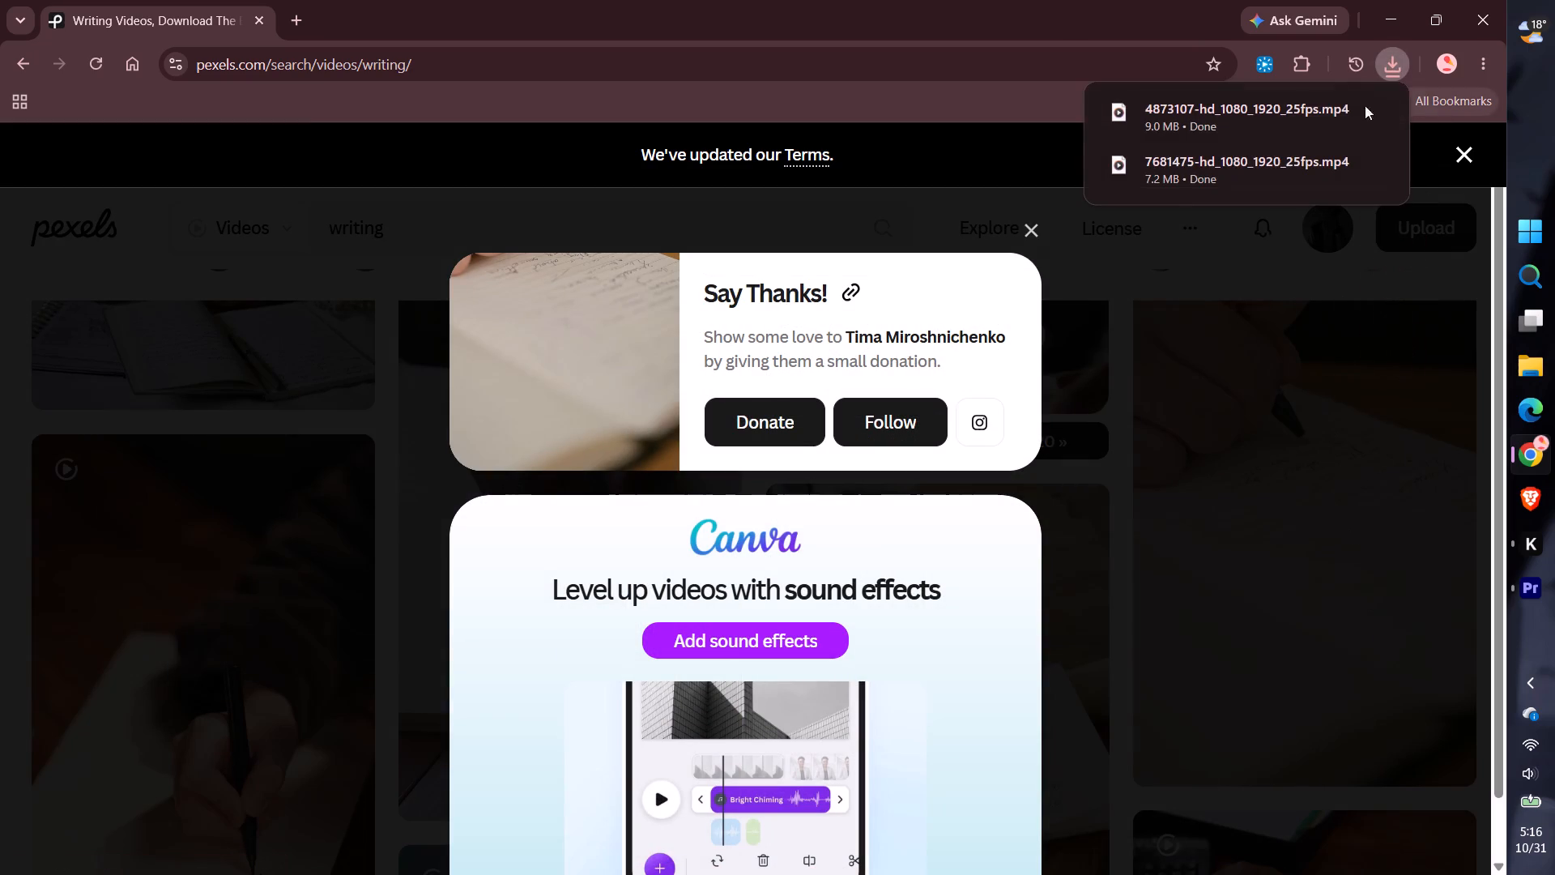
Bring the downloaded writing clip into the Premiere timeline on V3, directly after the marketing clip.
drag(1274, 129, 584, 535)
key(alt+Tab)
Play into the writing clip, cut it at 00:00:27:37 and delete the part after the cut.
click(454, 462)
key(space)
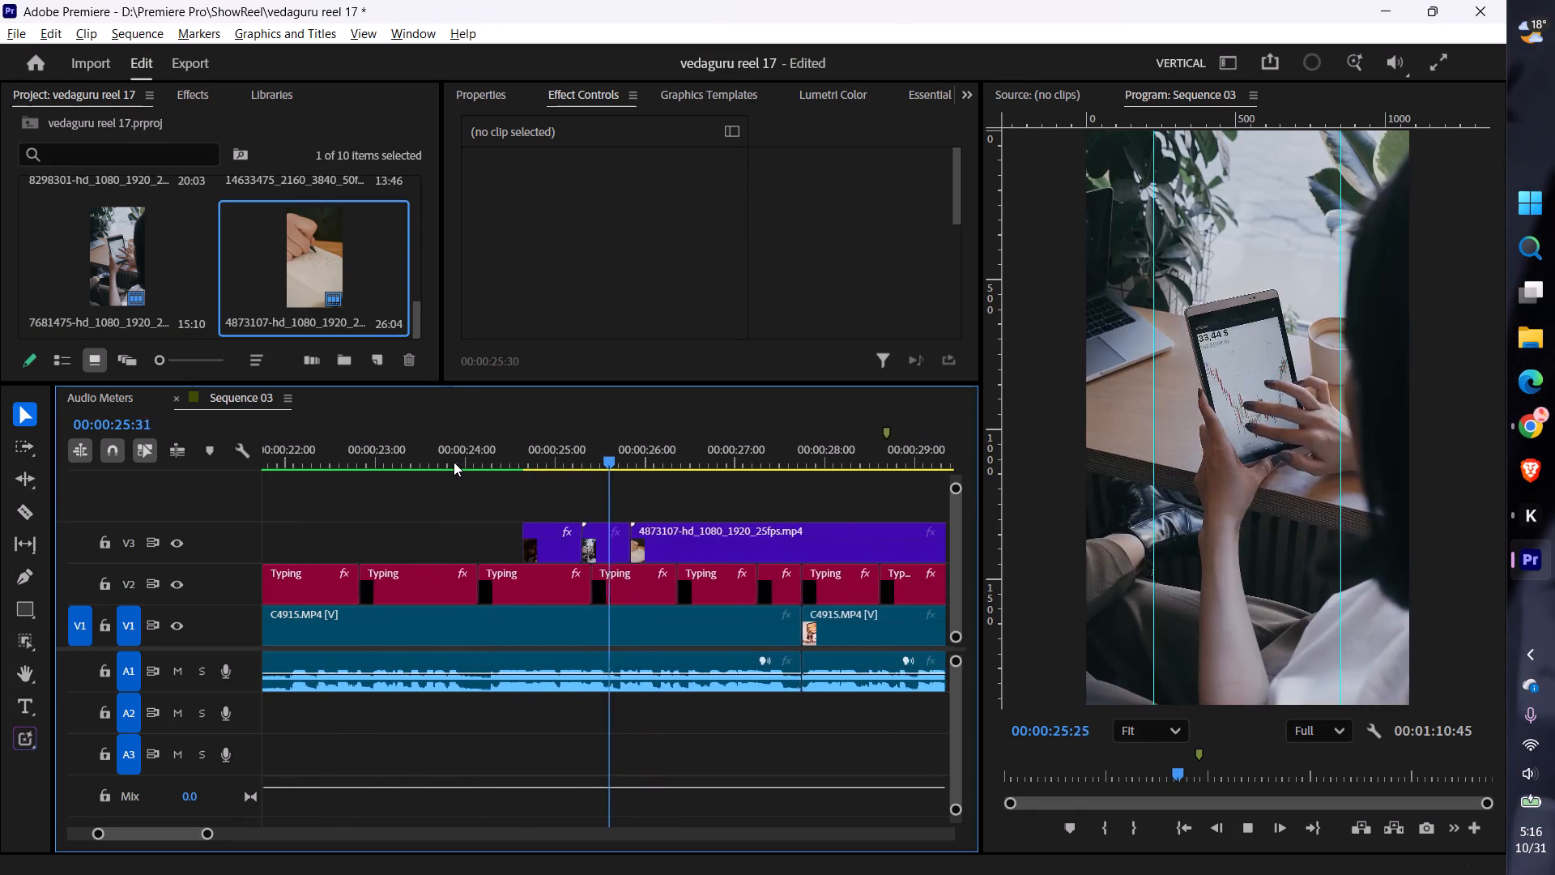
key(space)
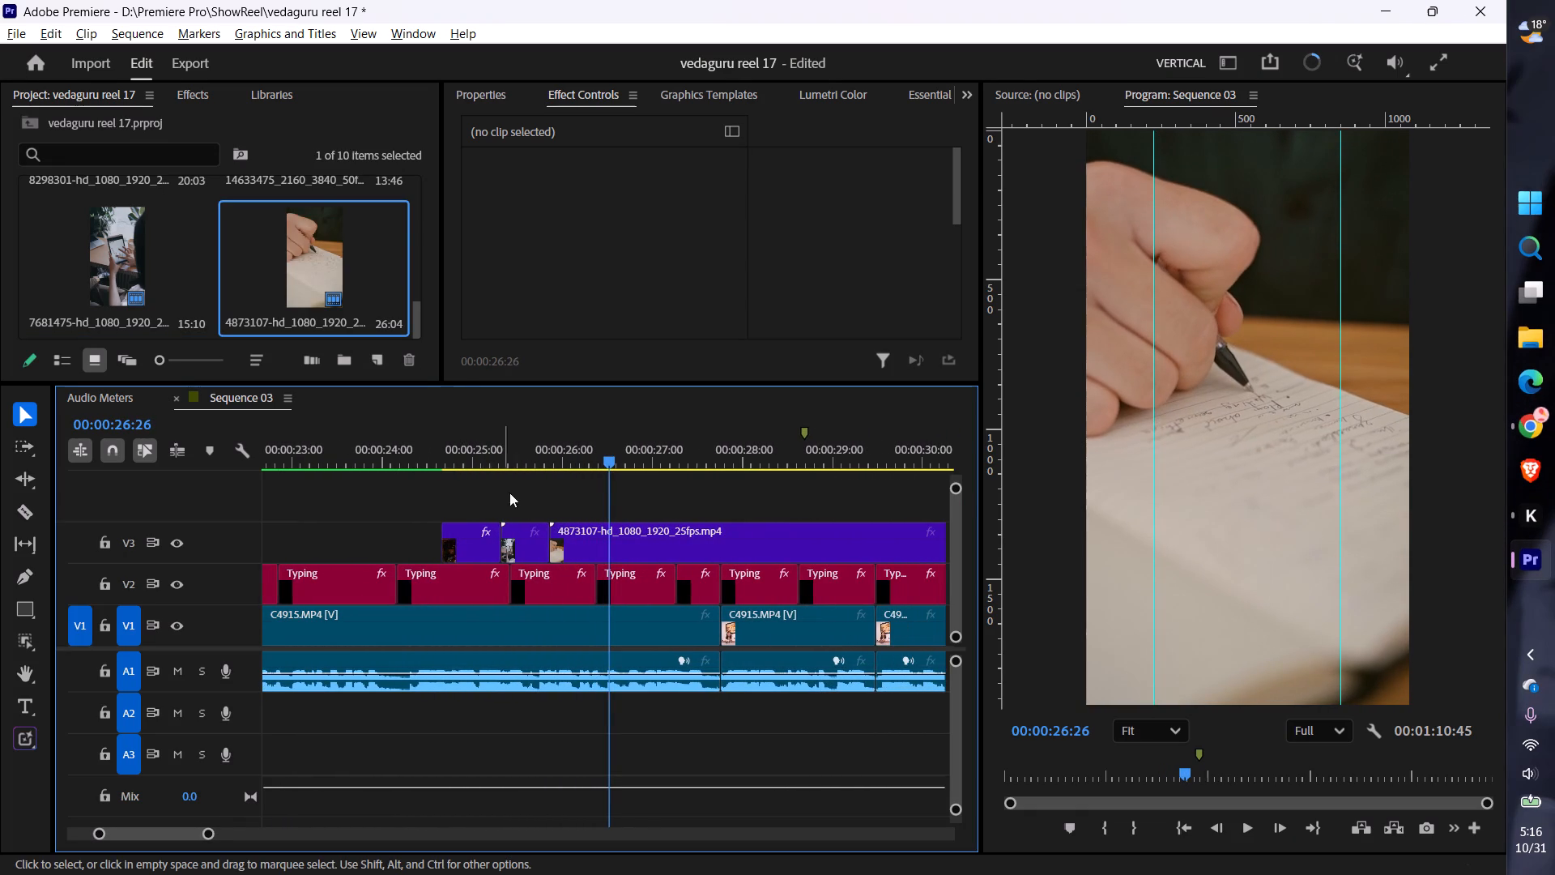
key(space)
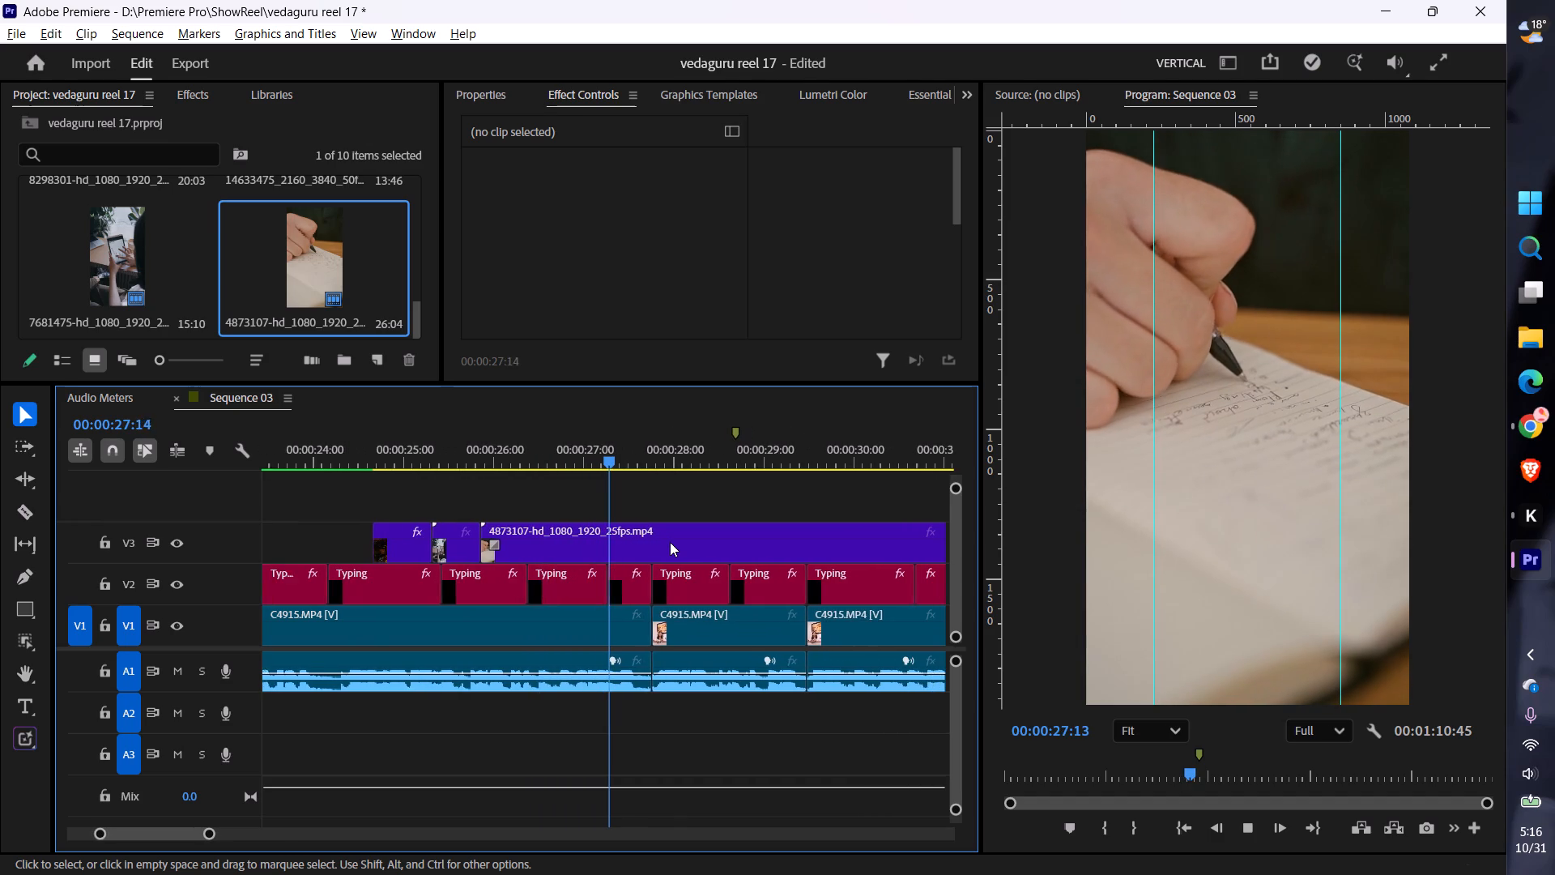
key(space)
key(space)
key(space)
click(612, 456)
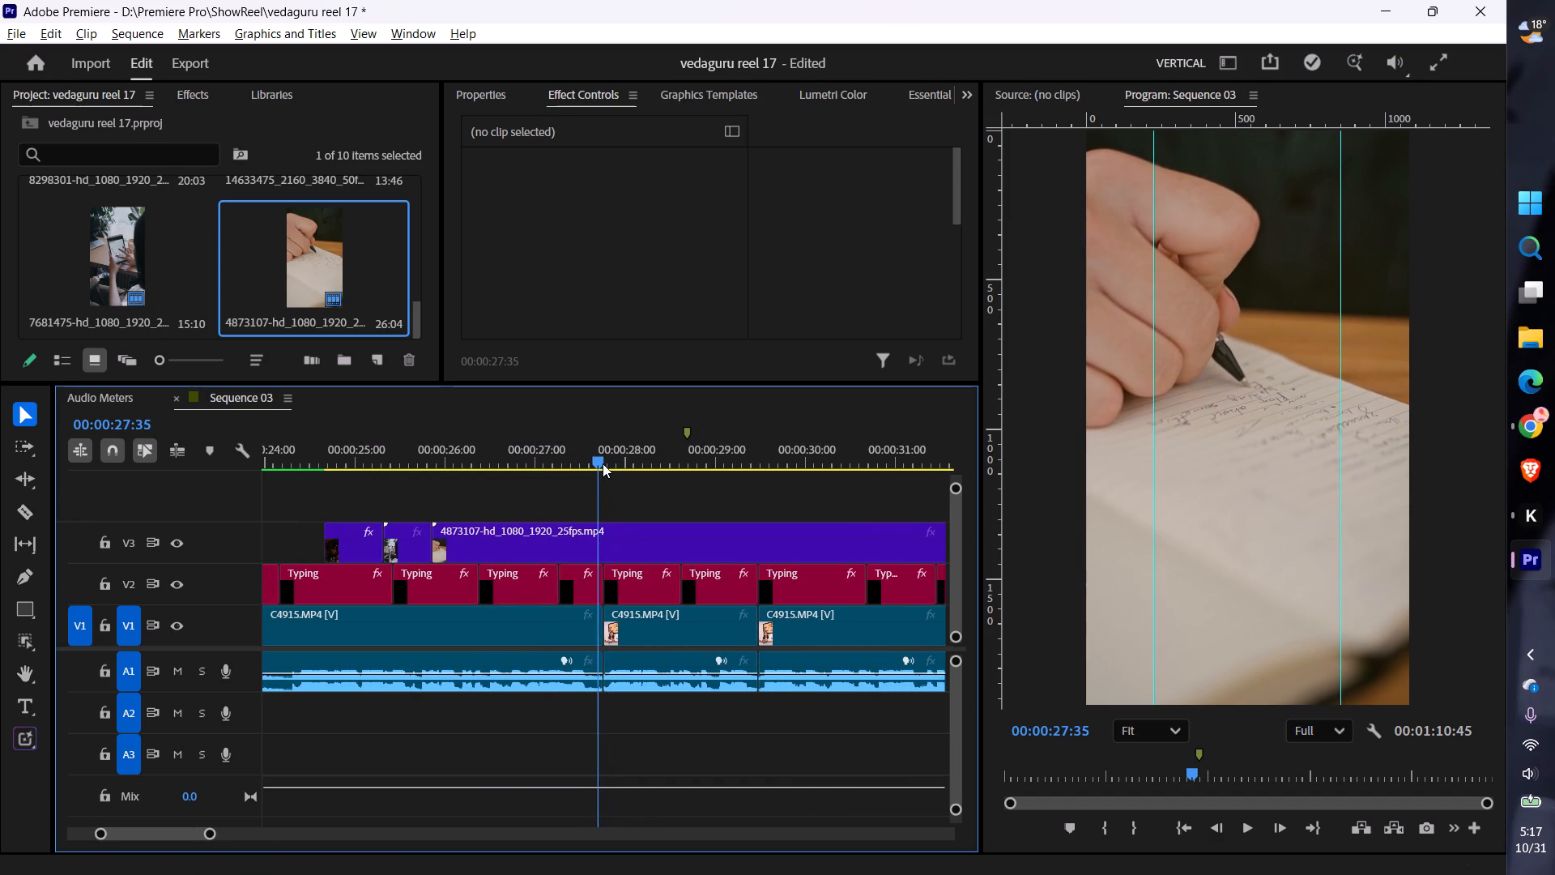
click(638, 553)
key(ctrl+k)
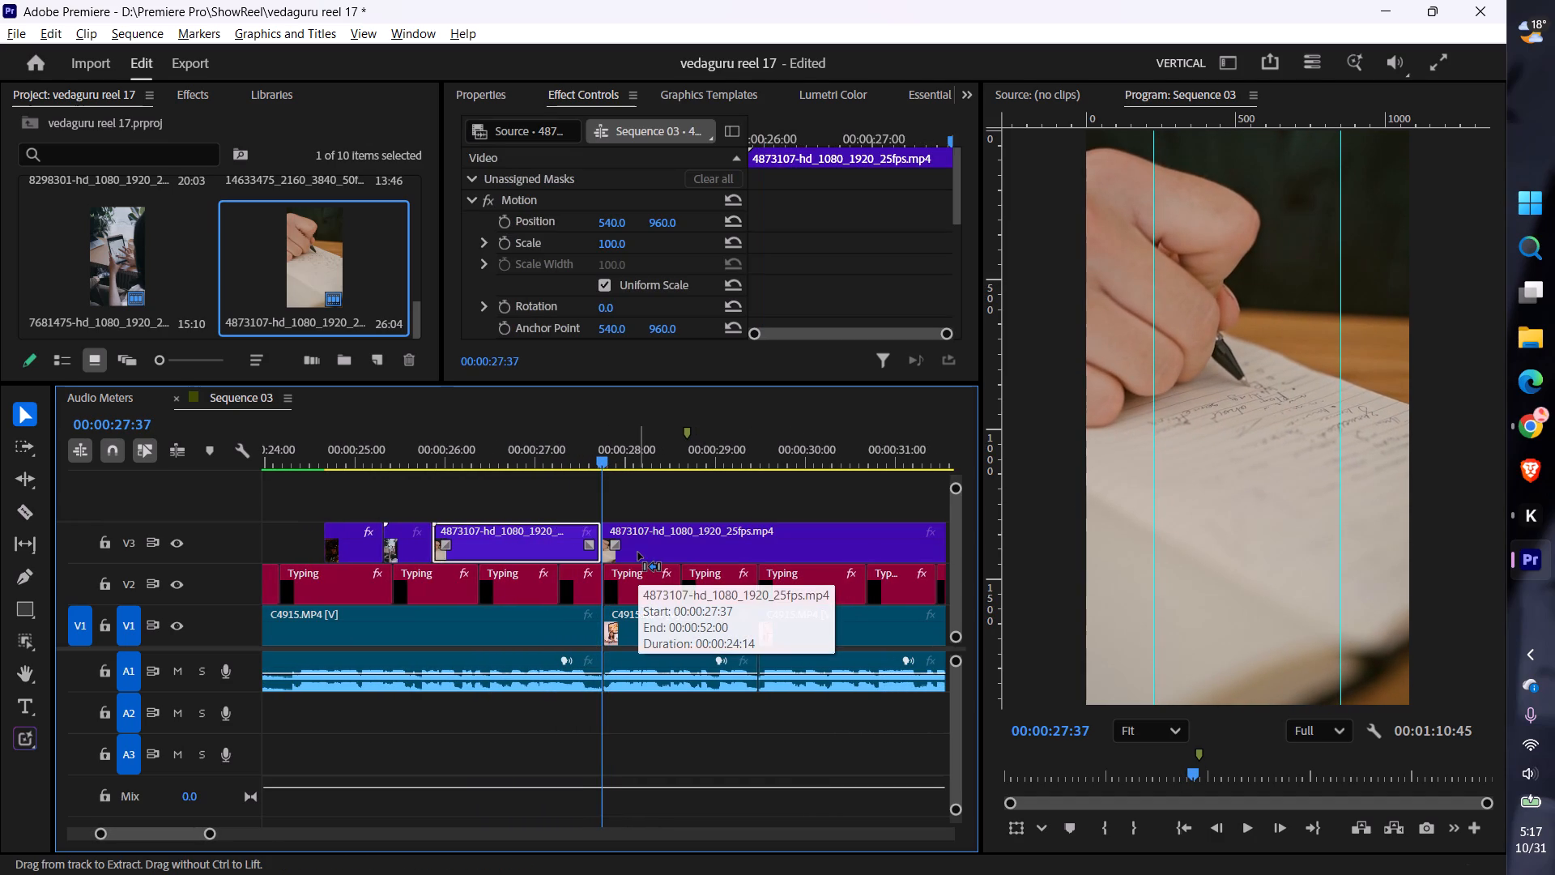
key(ctrl+Down)
key(Delete)
Play on to about 00:00:39:12, reviewing the speech and captions for the next spot that needs a stock clip.
key(space)
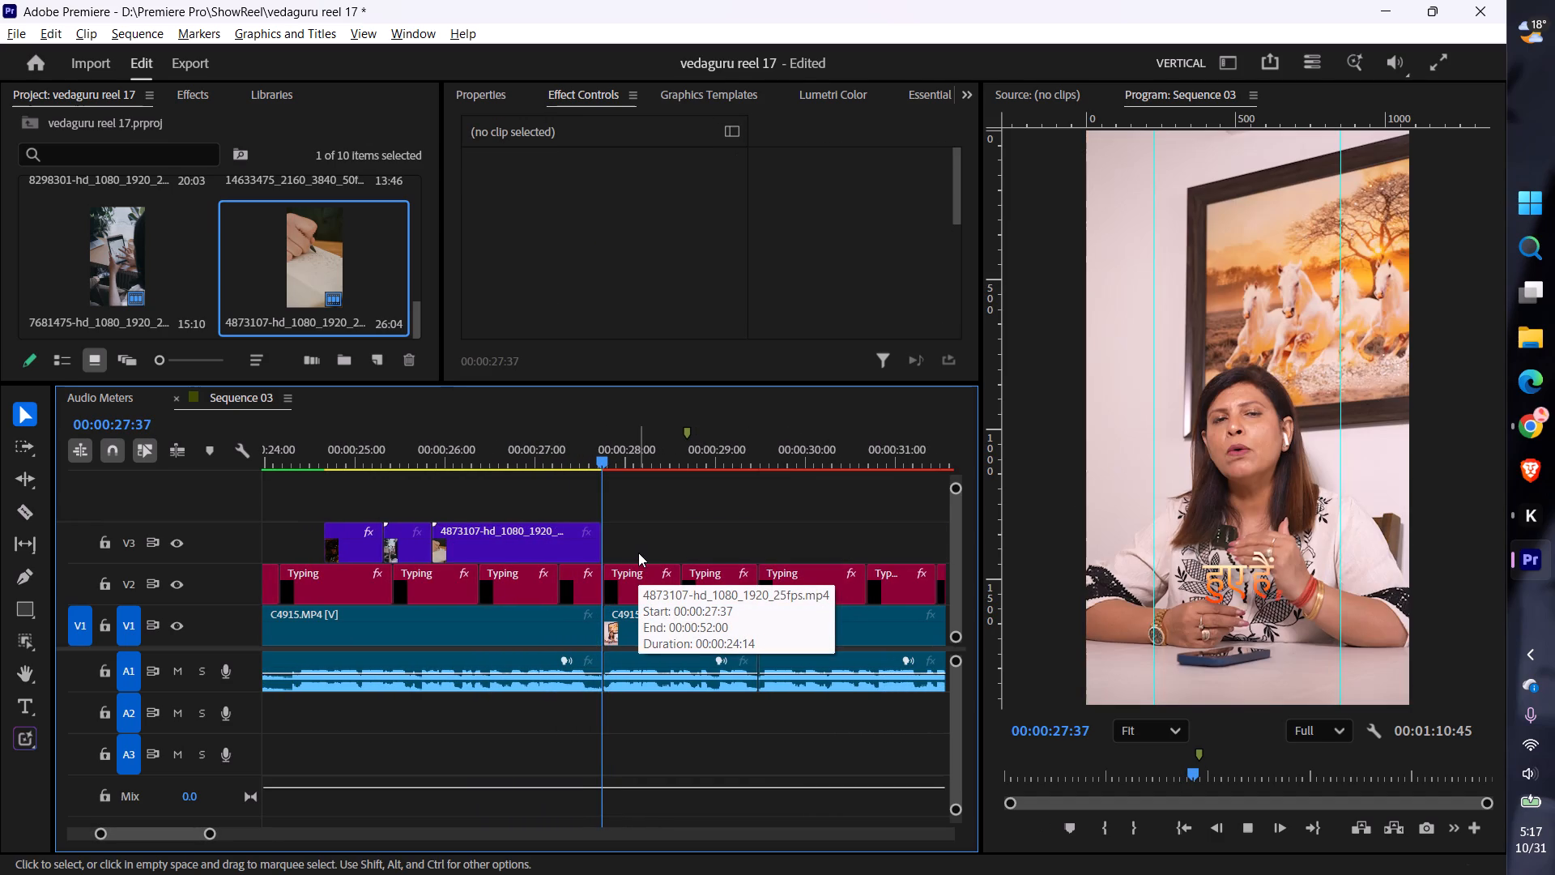
alt+scroll(654, 540, down, 5)
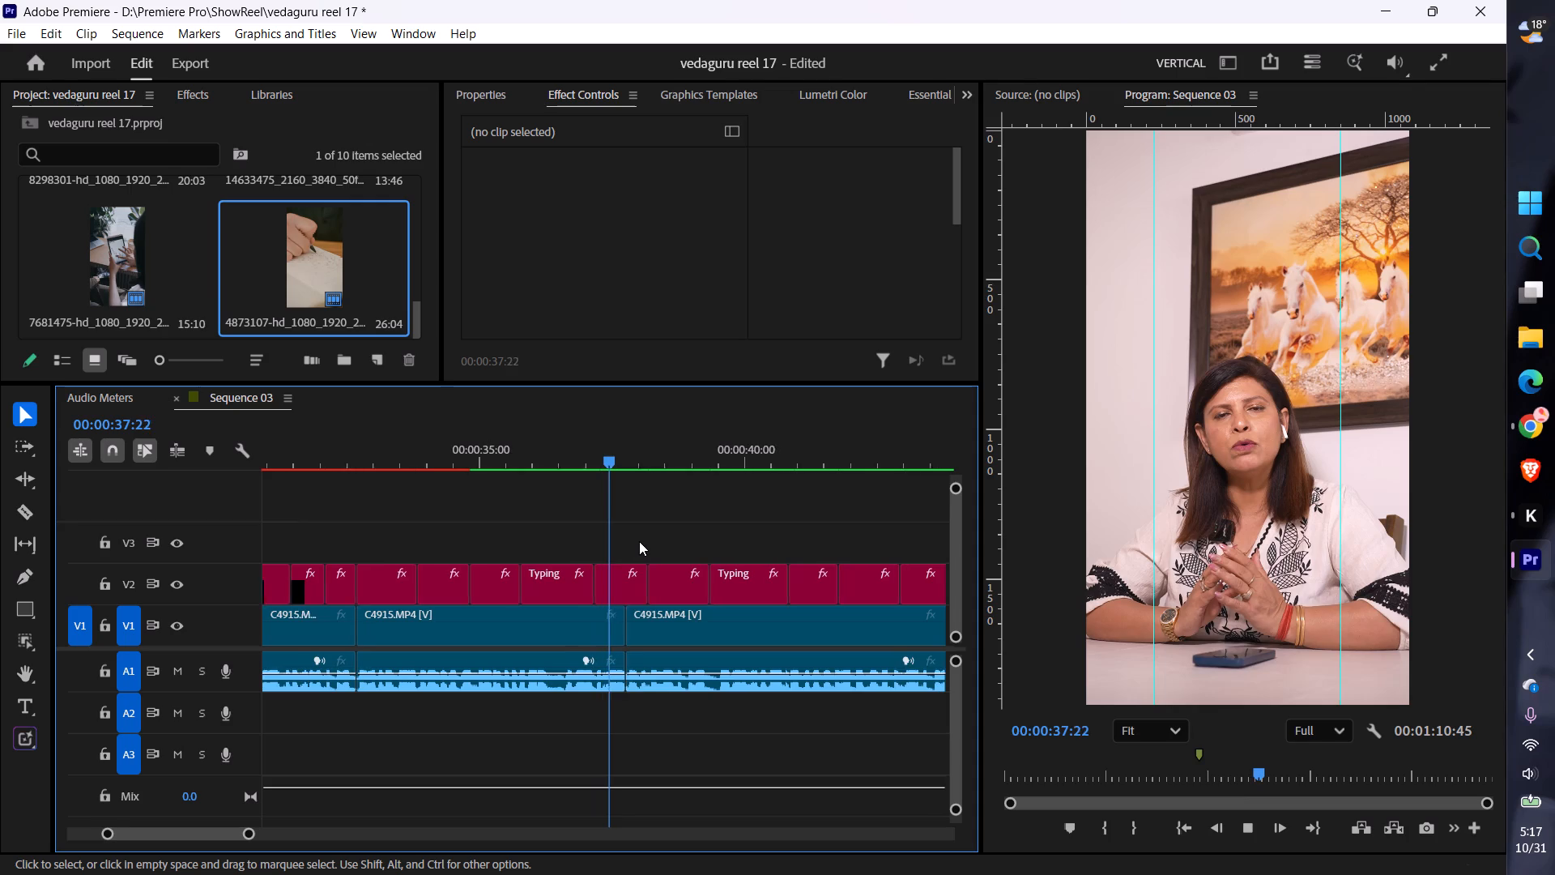
key(space)
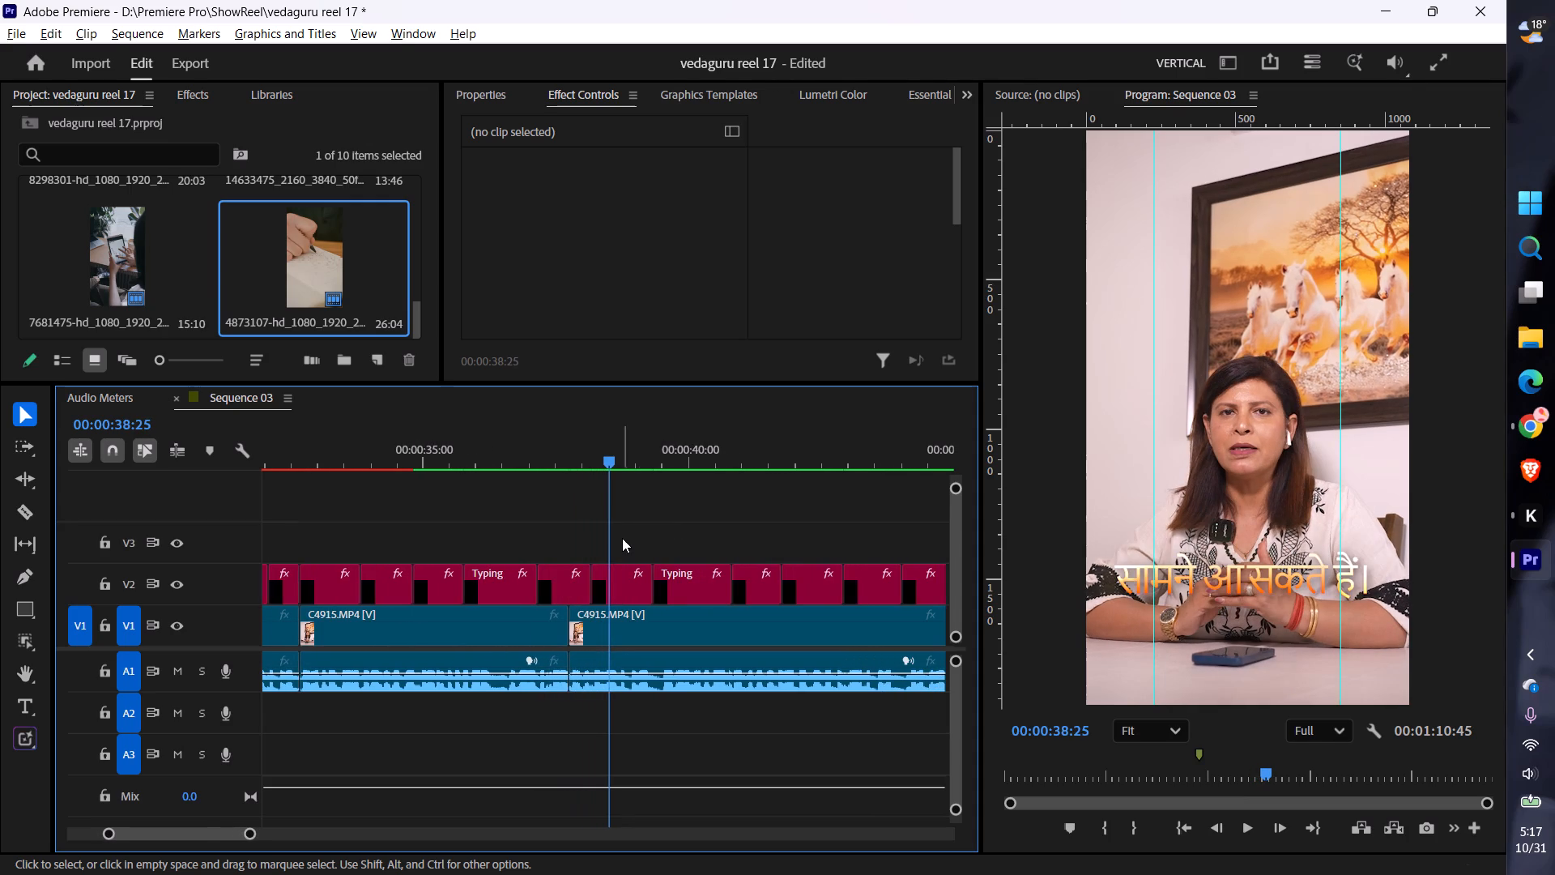
alt+scroll(622, 538, up, 5)
scroll(622, 538, up, 8)
scroll(761, 501, down, 5)
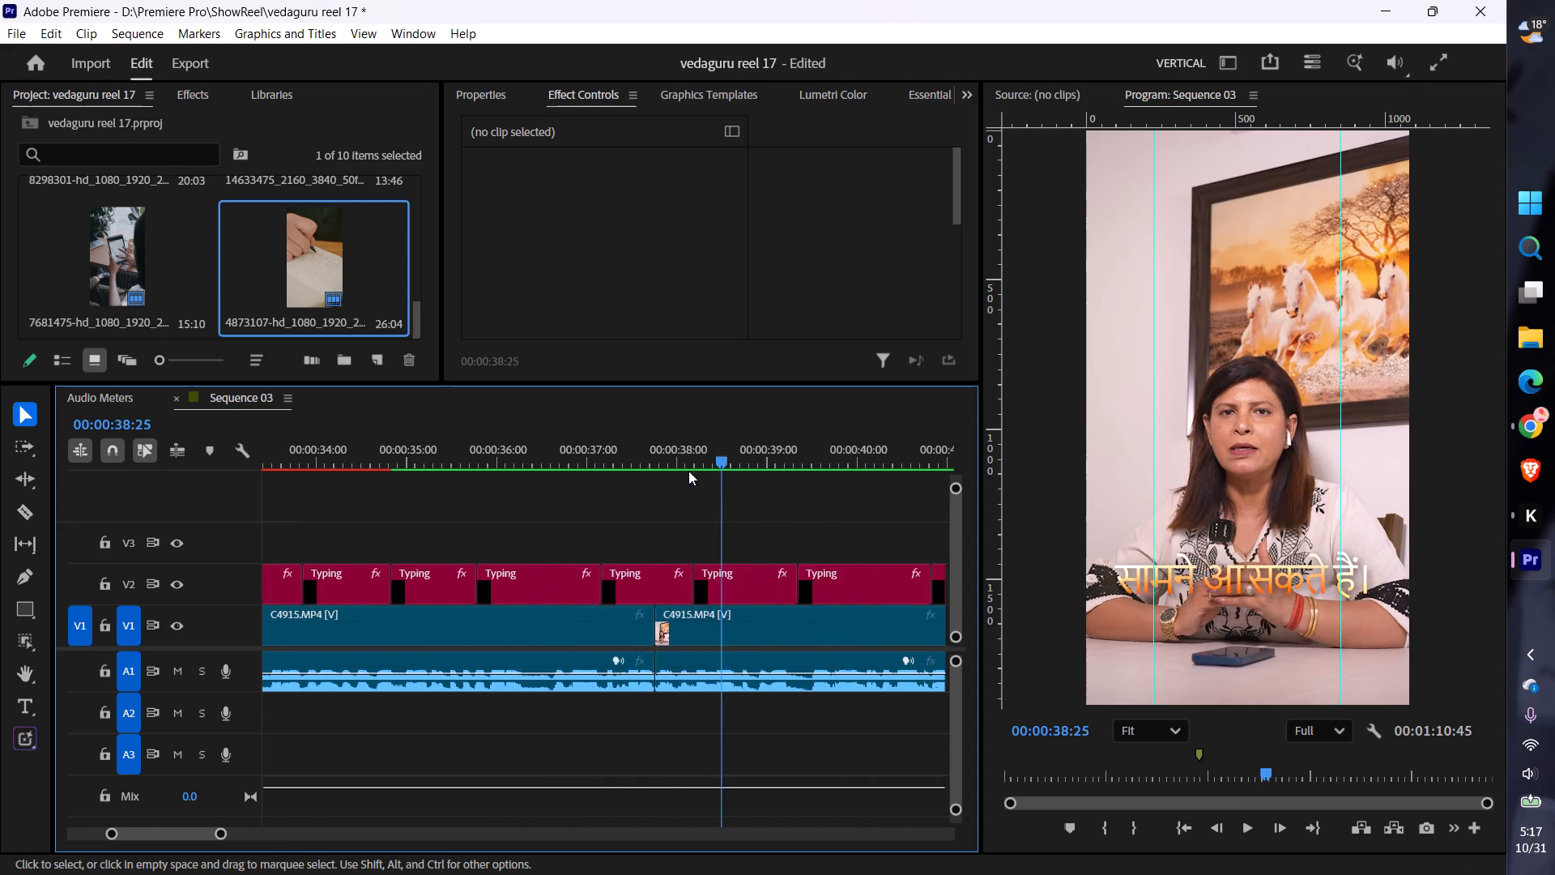
scroll(550, 510, up, 15)
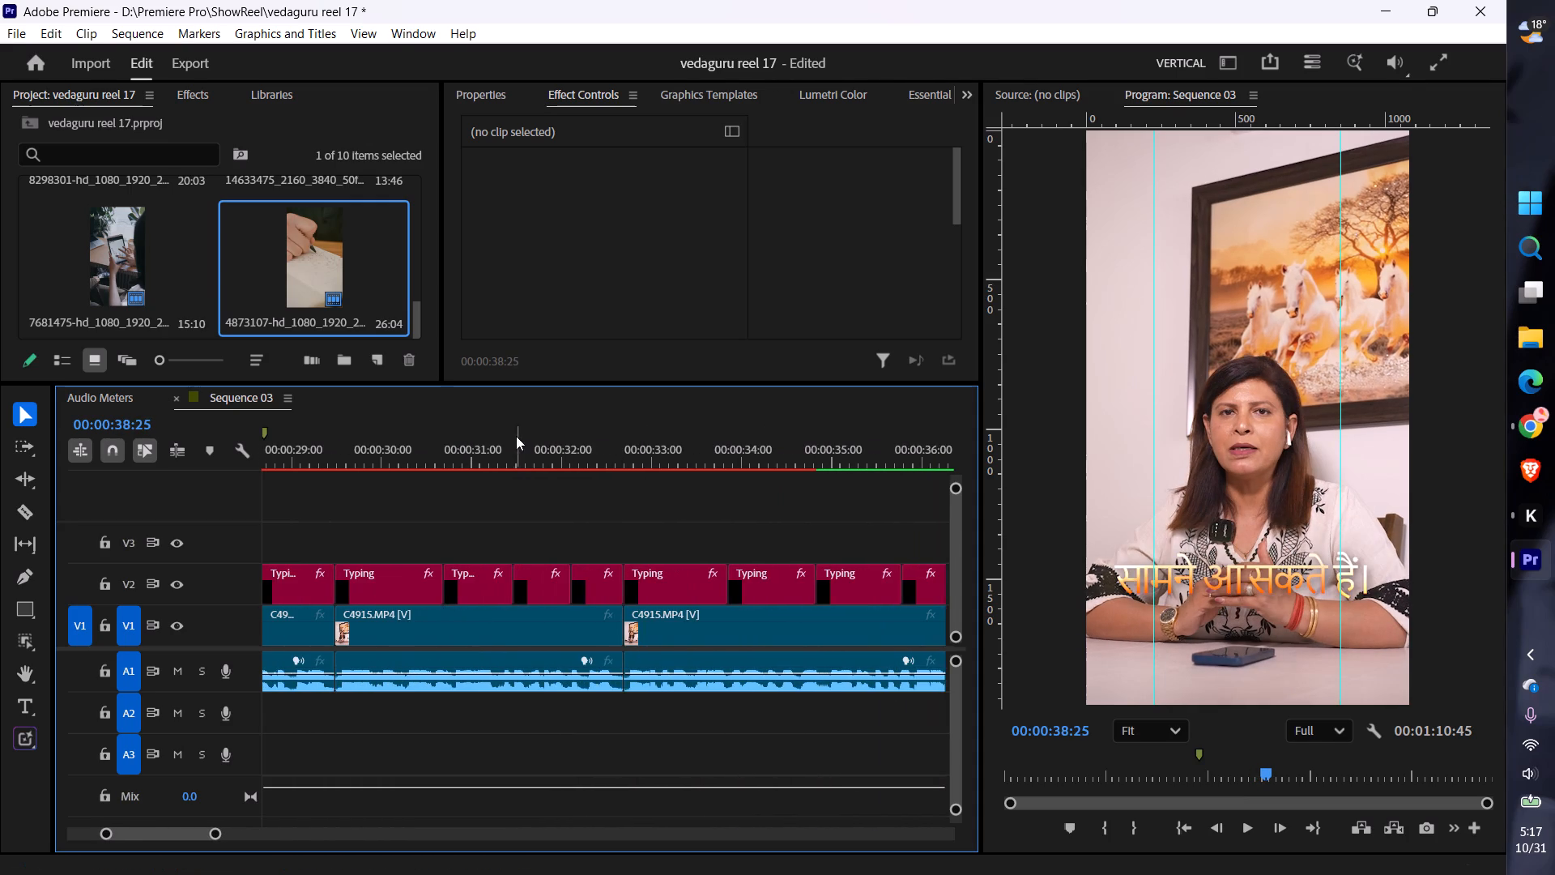
alt+scroll(509, 454, up, 1)
alt+scroll(509, 454, down, 11)
click(445, 457)
key(space)
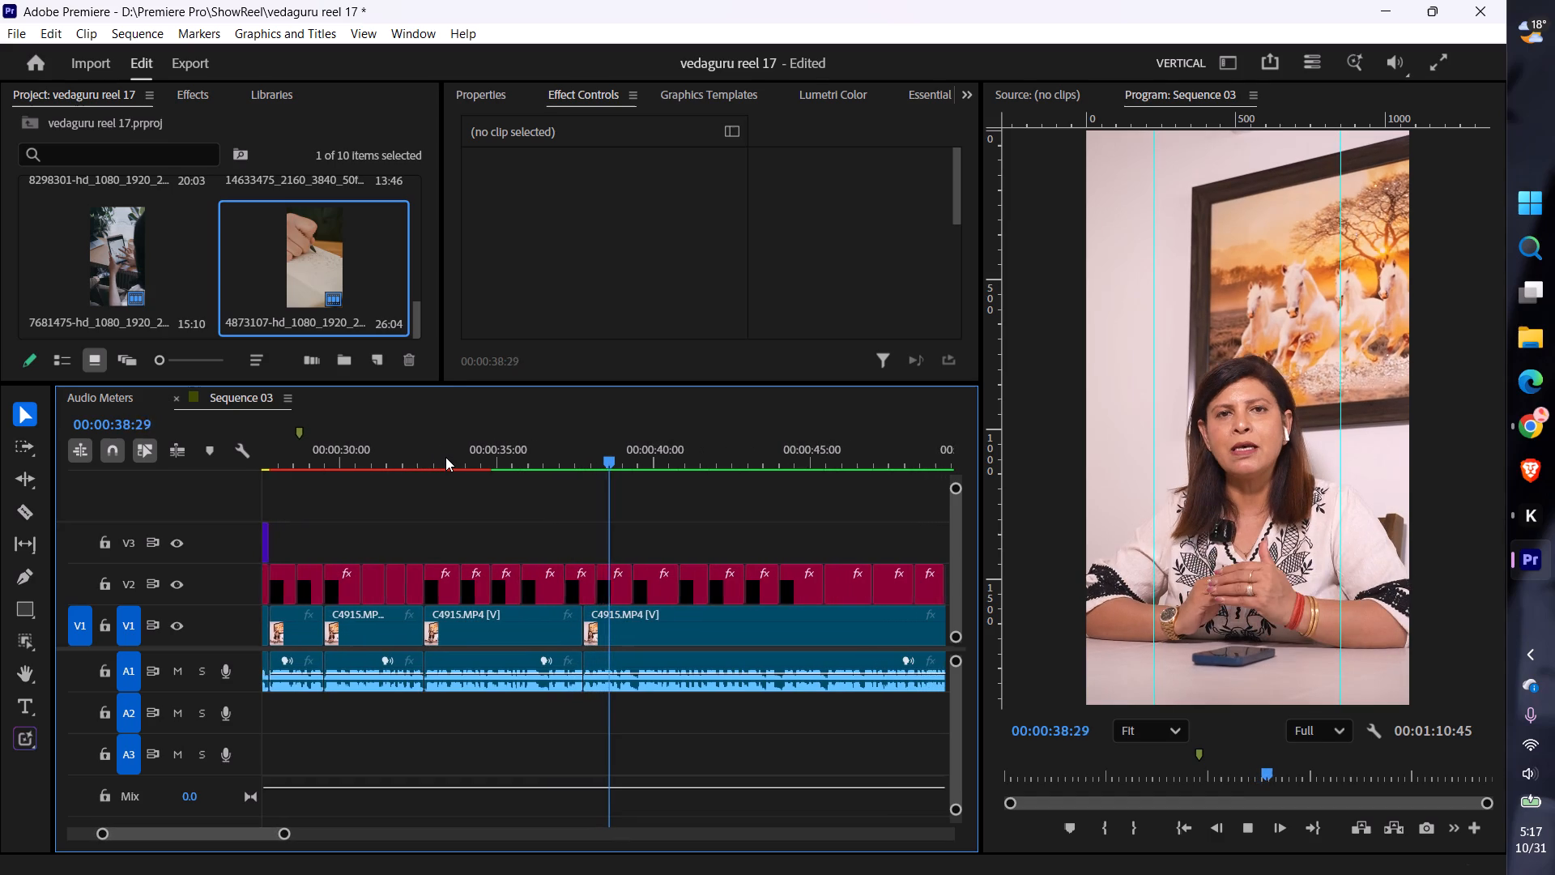
key(space)
Return to Pexels in Chrome, dismiss the donation pop-up and search videos for money problem.
key(alt+Tab)
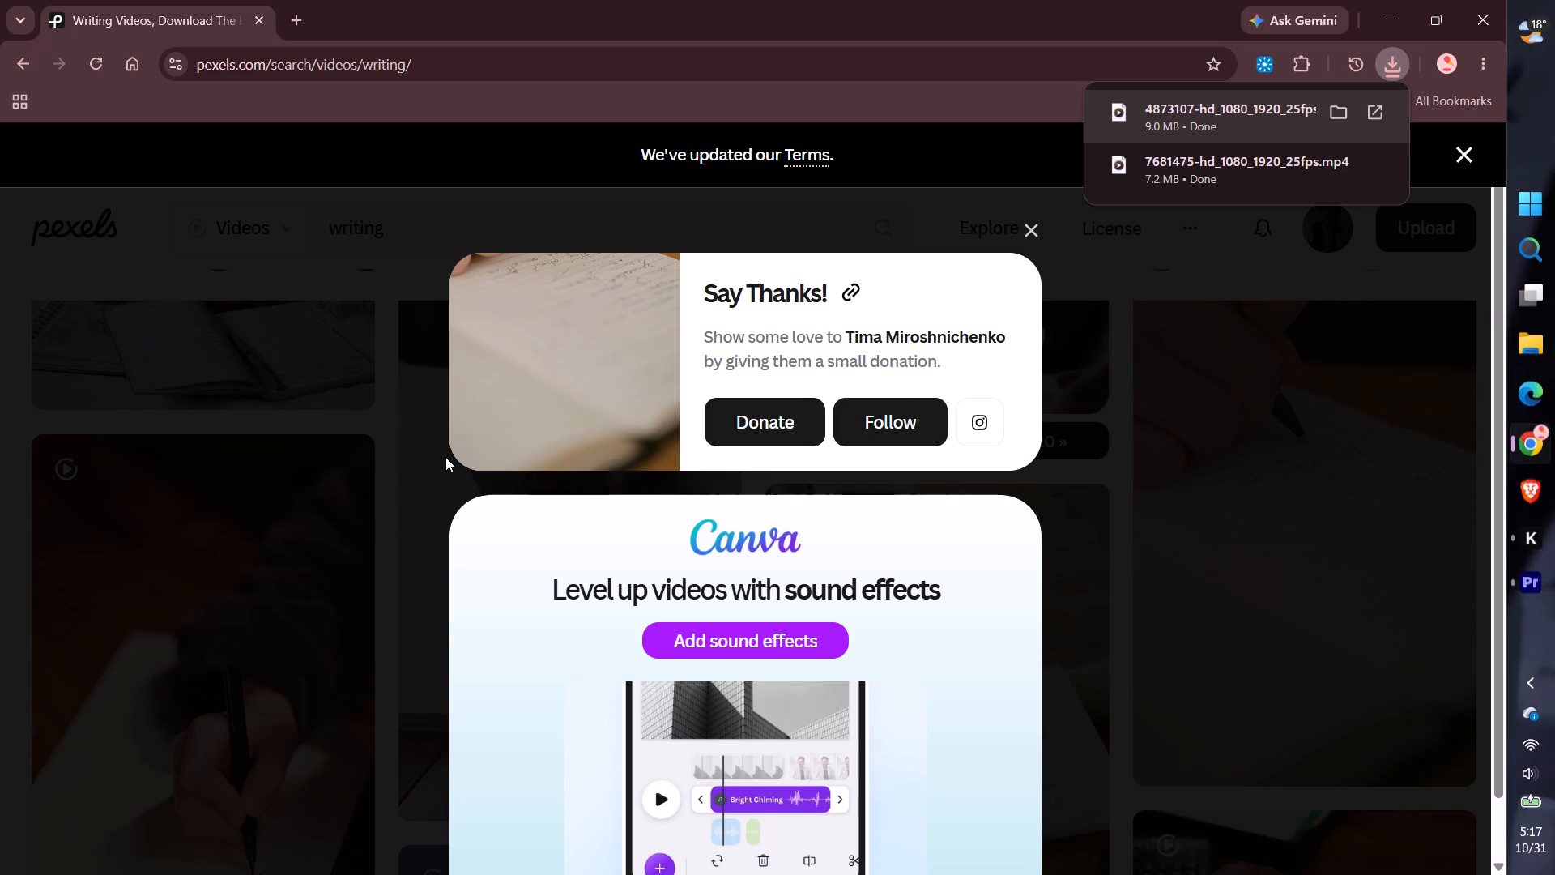
click(1039, 224)
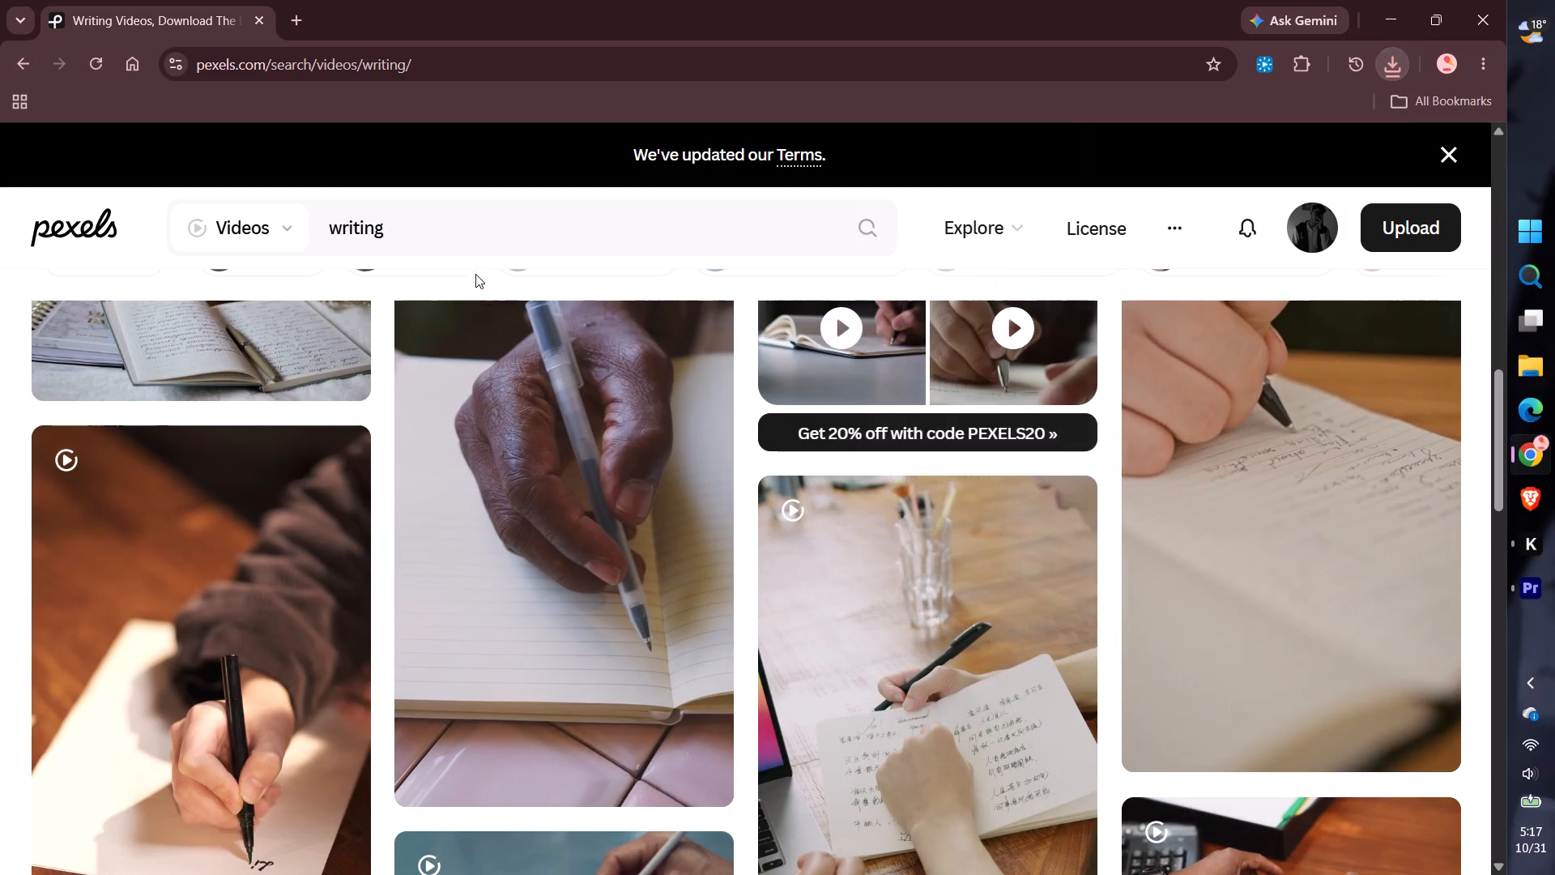
drag(478, 237, 117, 241)
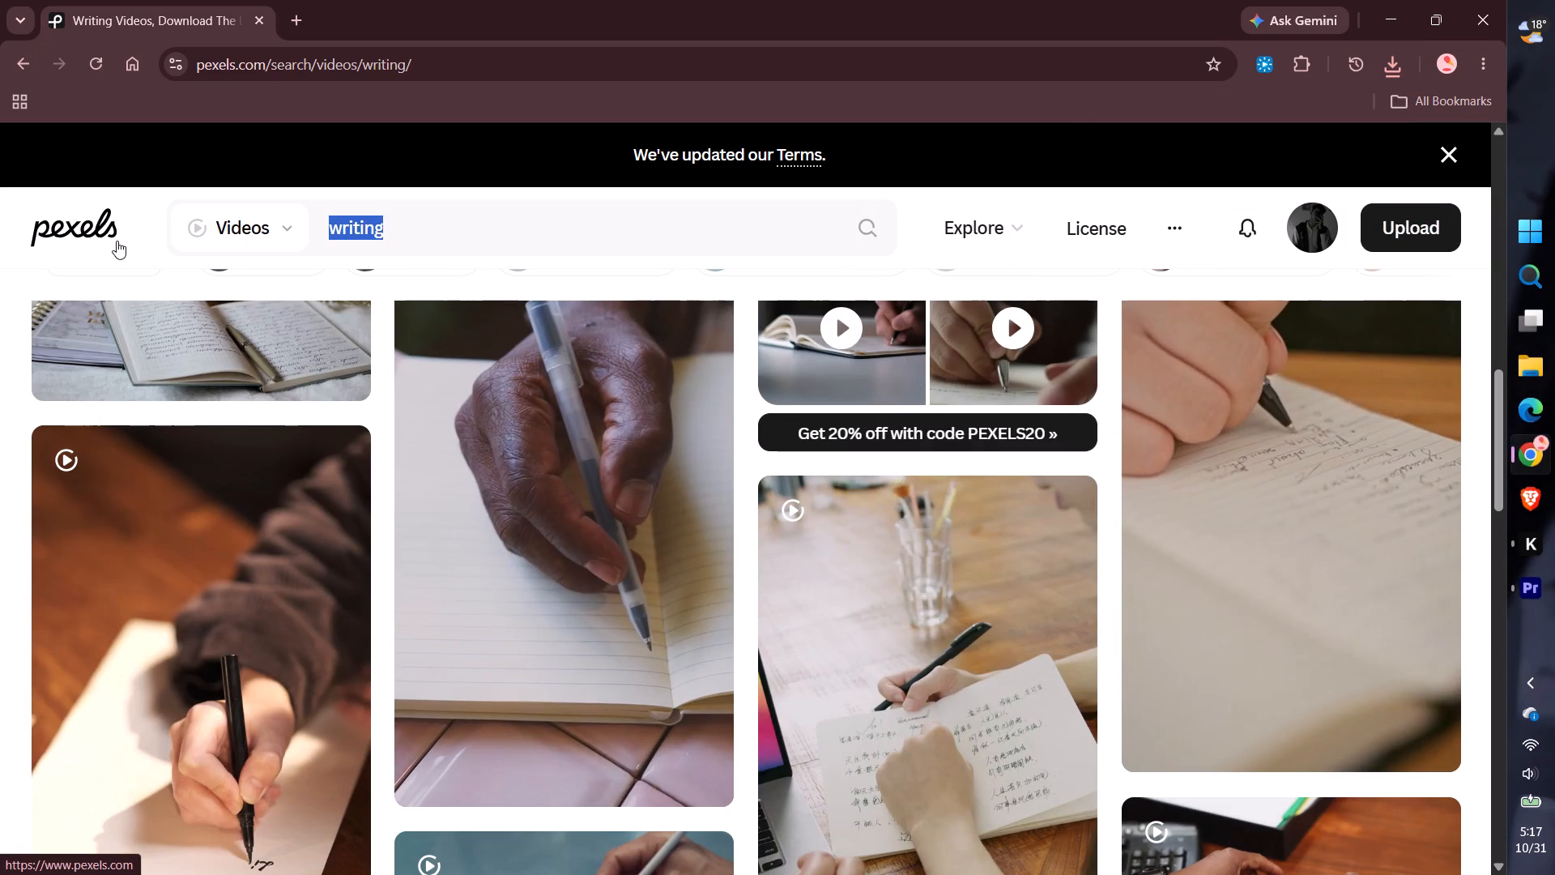
text(money)
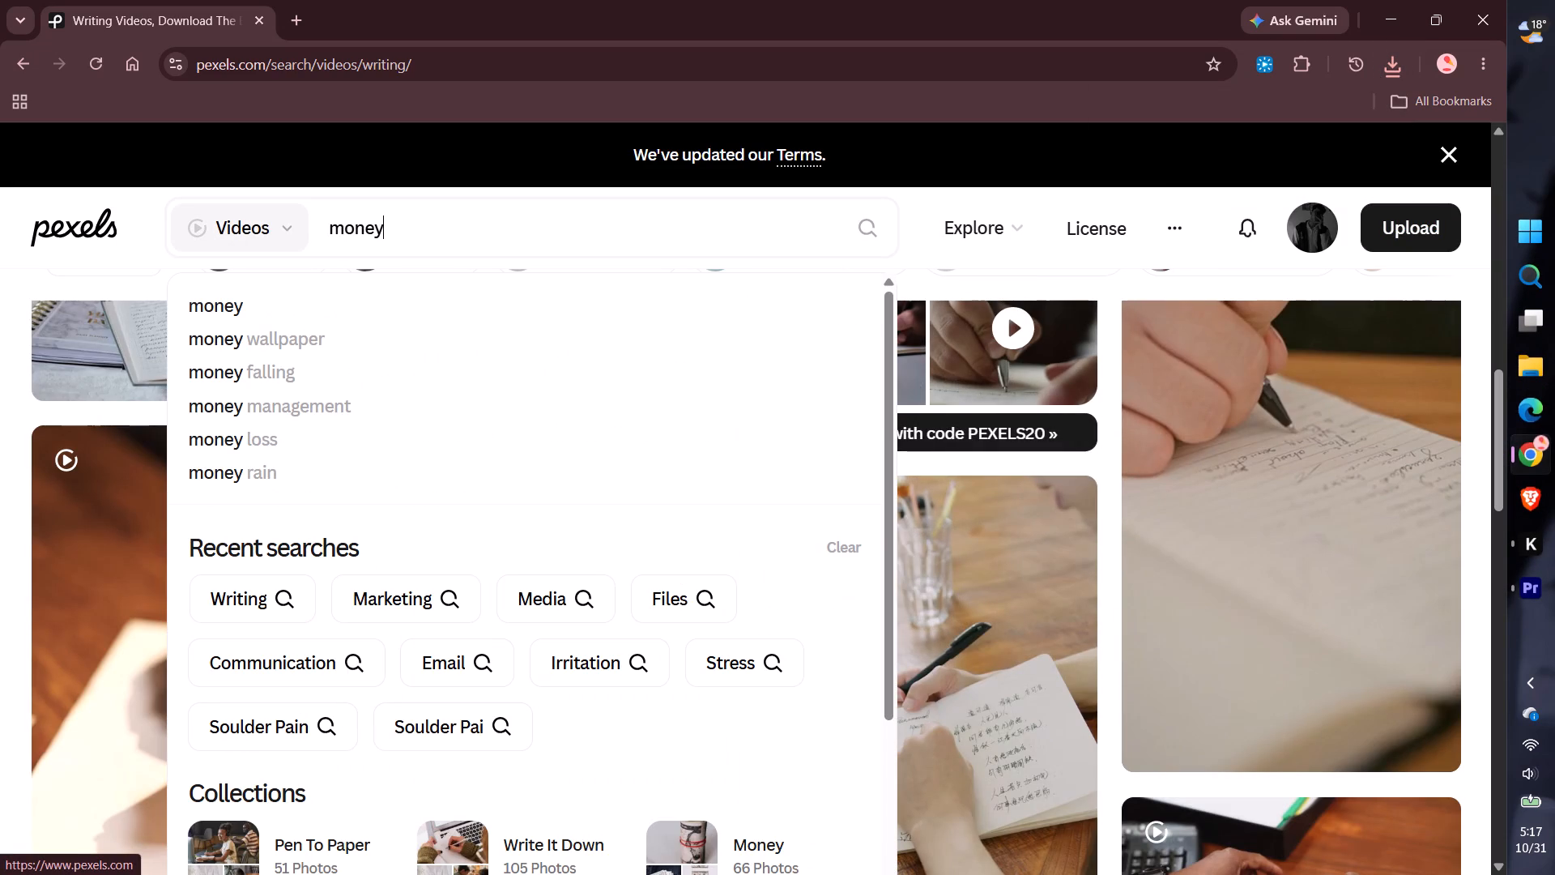
key(space)
text(pr)
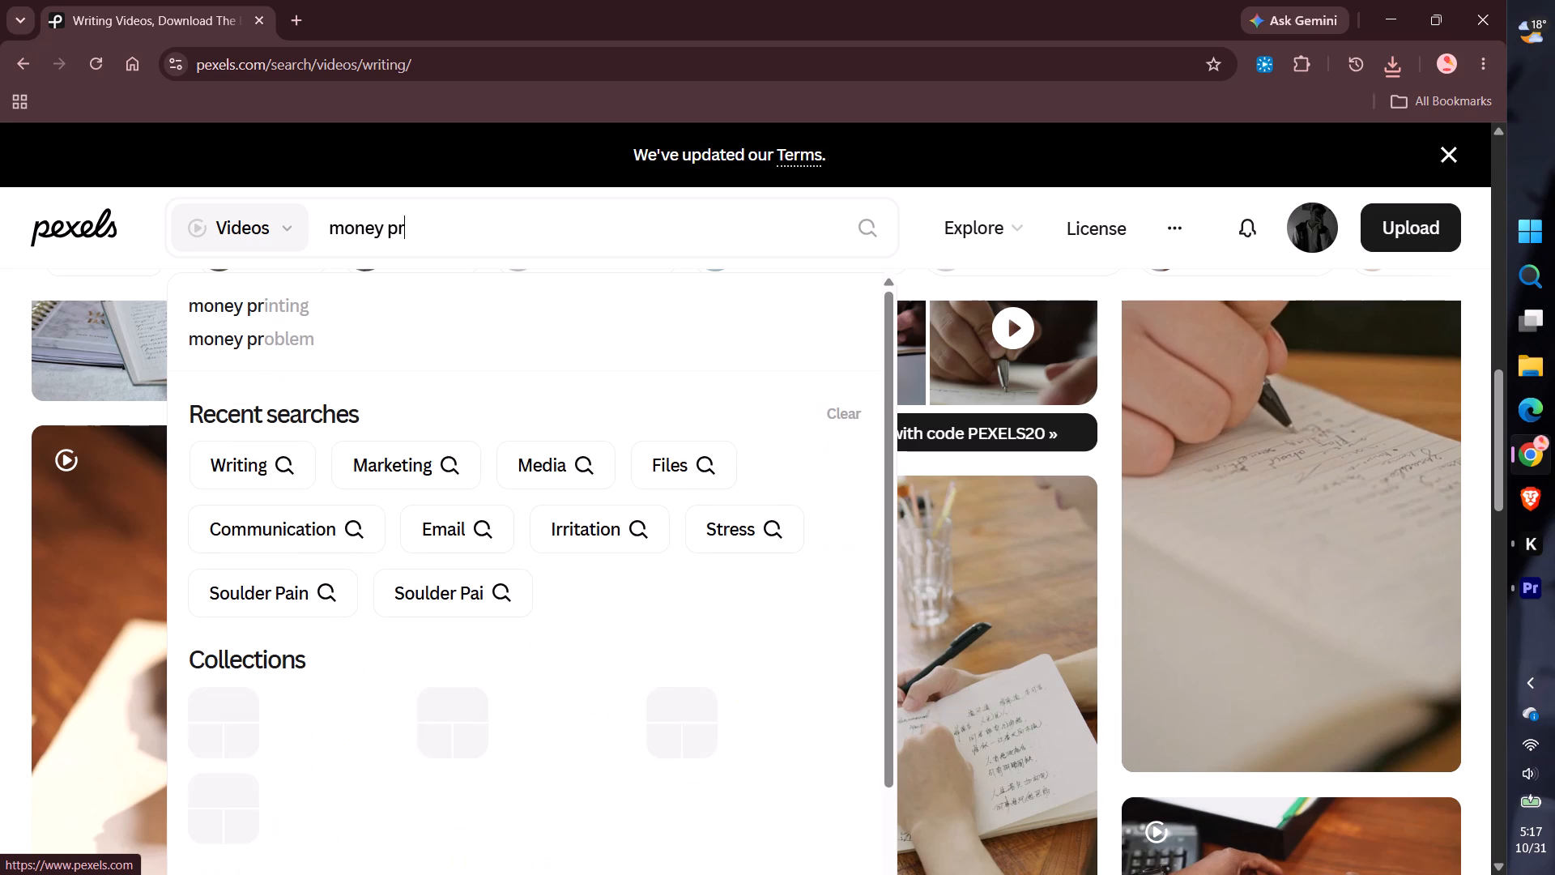
click(306, 346)
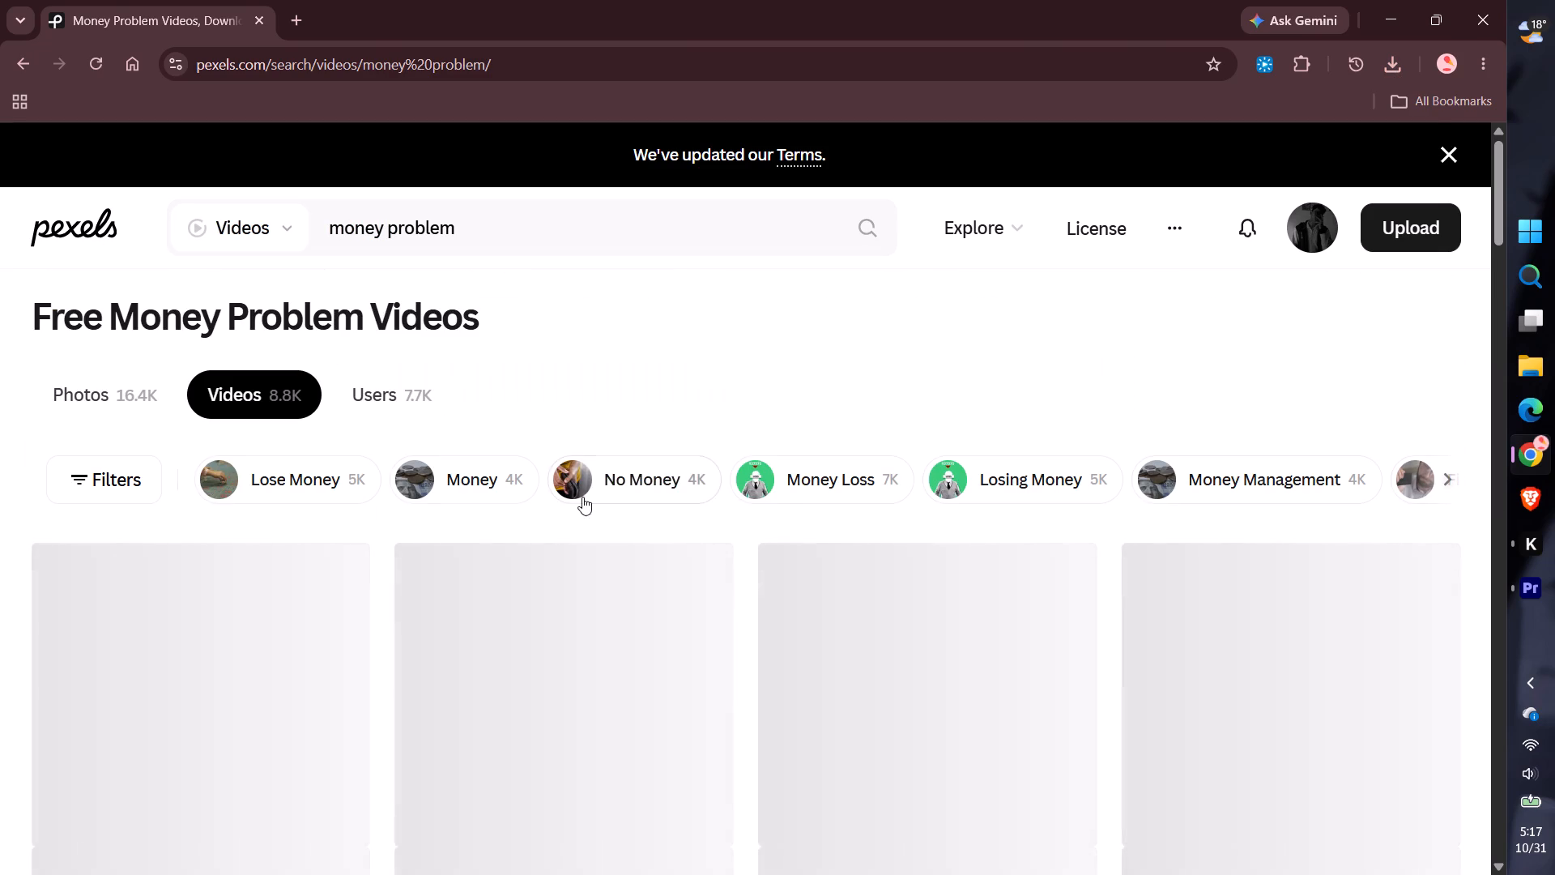
Browse the Pexels money problem videos and download the vertical clip of a man arranging money on a wooden table.
scroll(658, 506, down, 2)
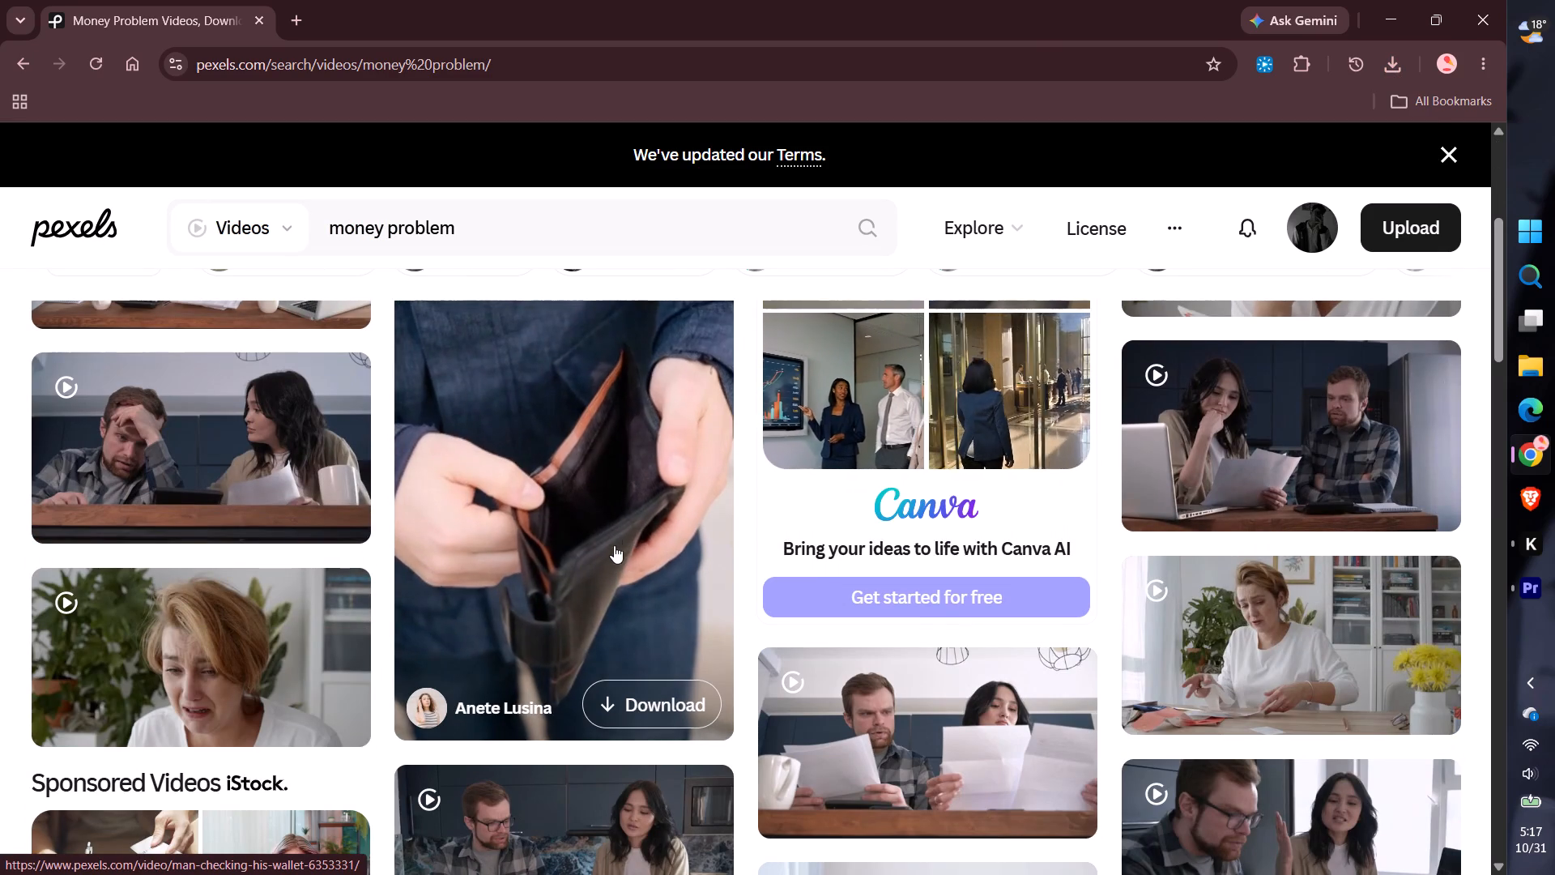
scroll(605, 508, down, 1)
scroll(654, 610, down, 3)
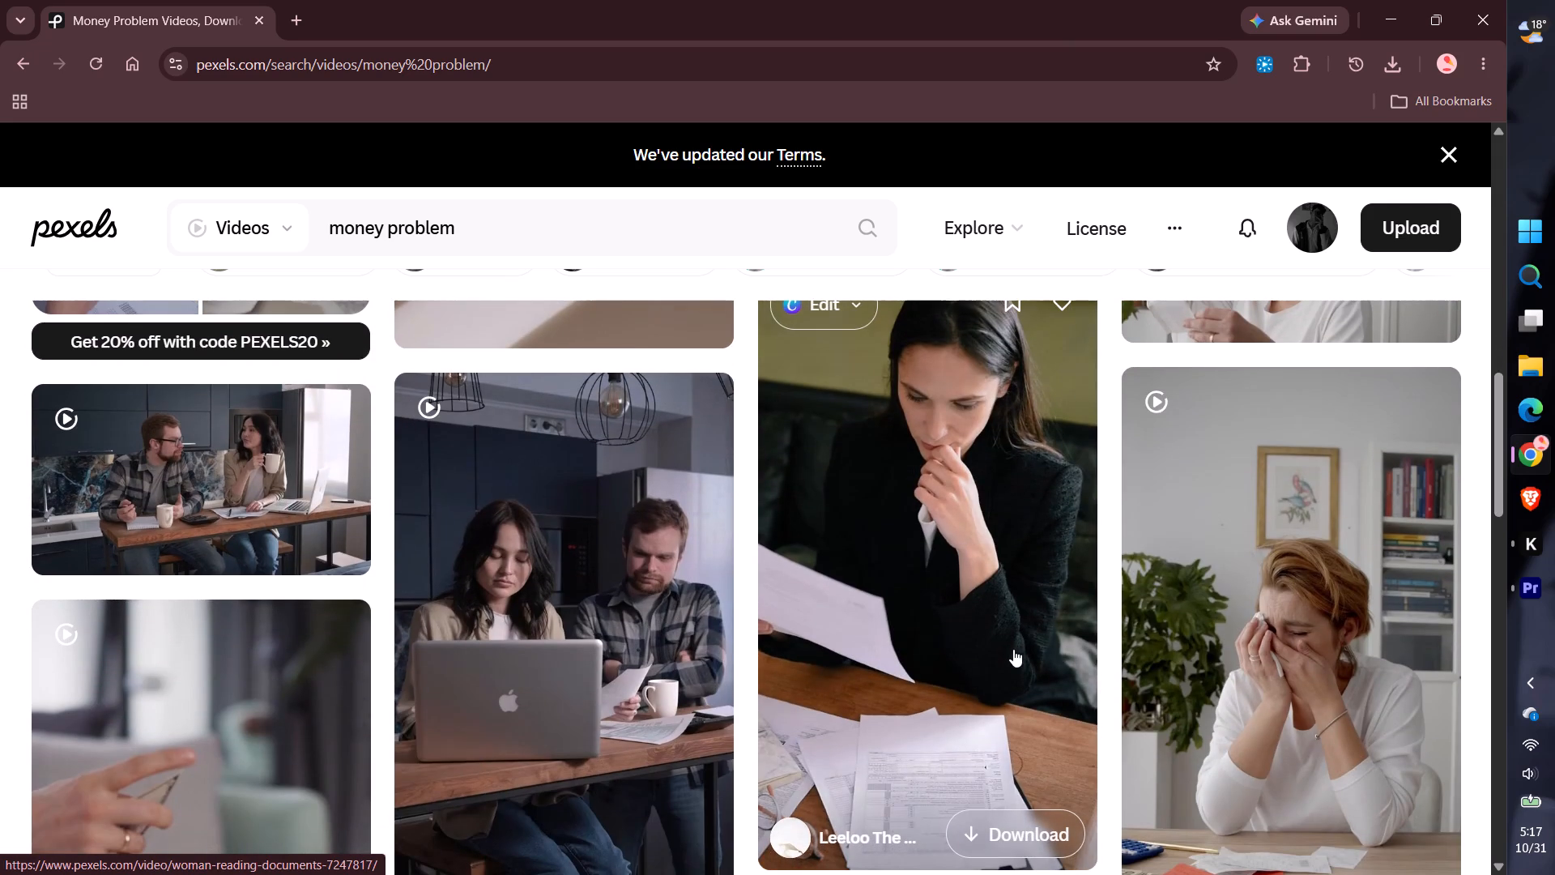
scroll(1013, 649, down, 1)
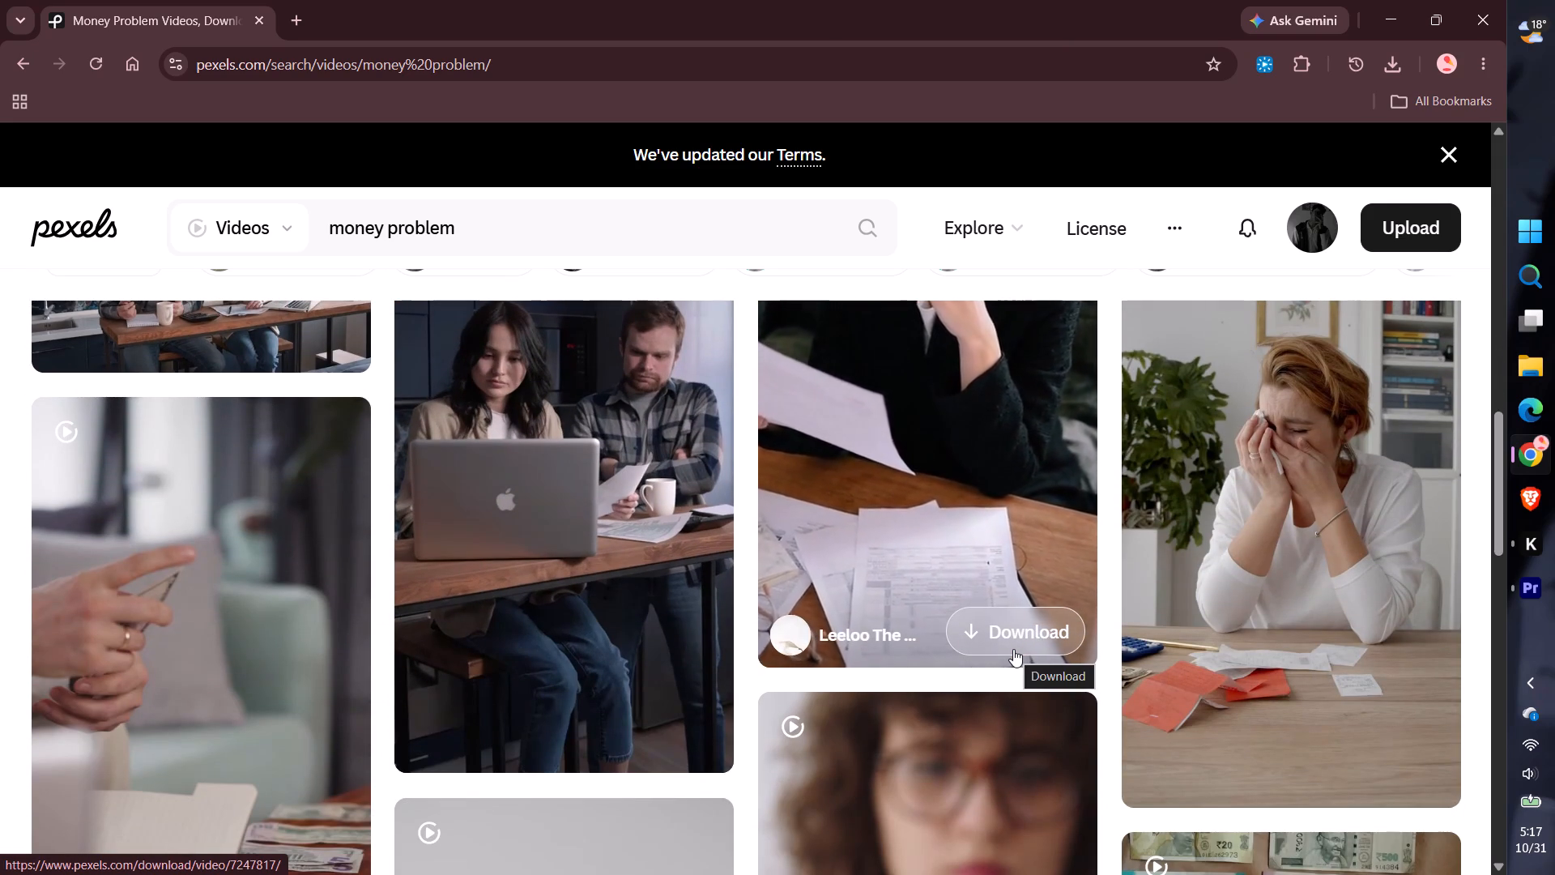
scroll(1013, 649, down, 3)
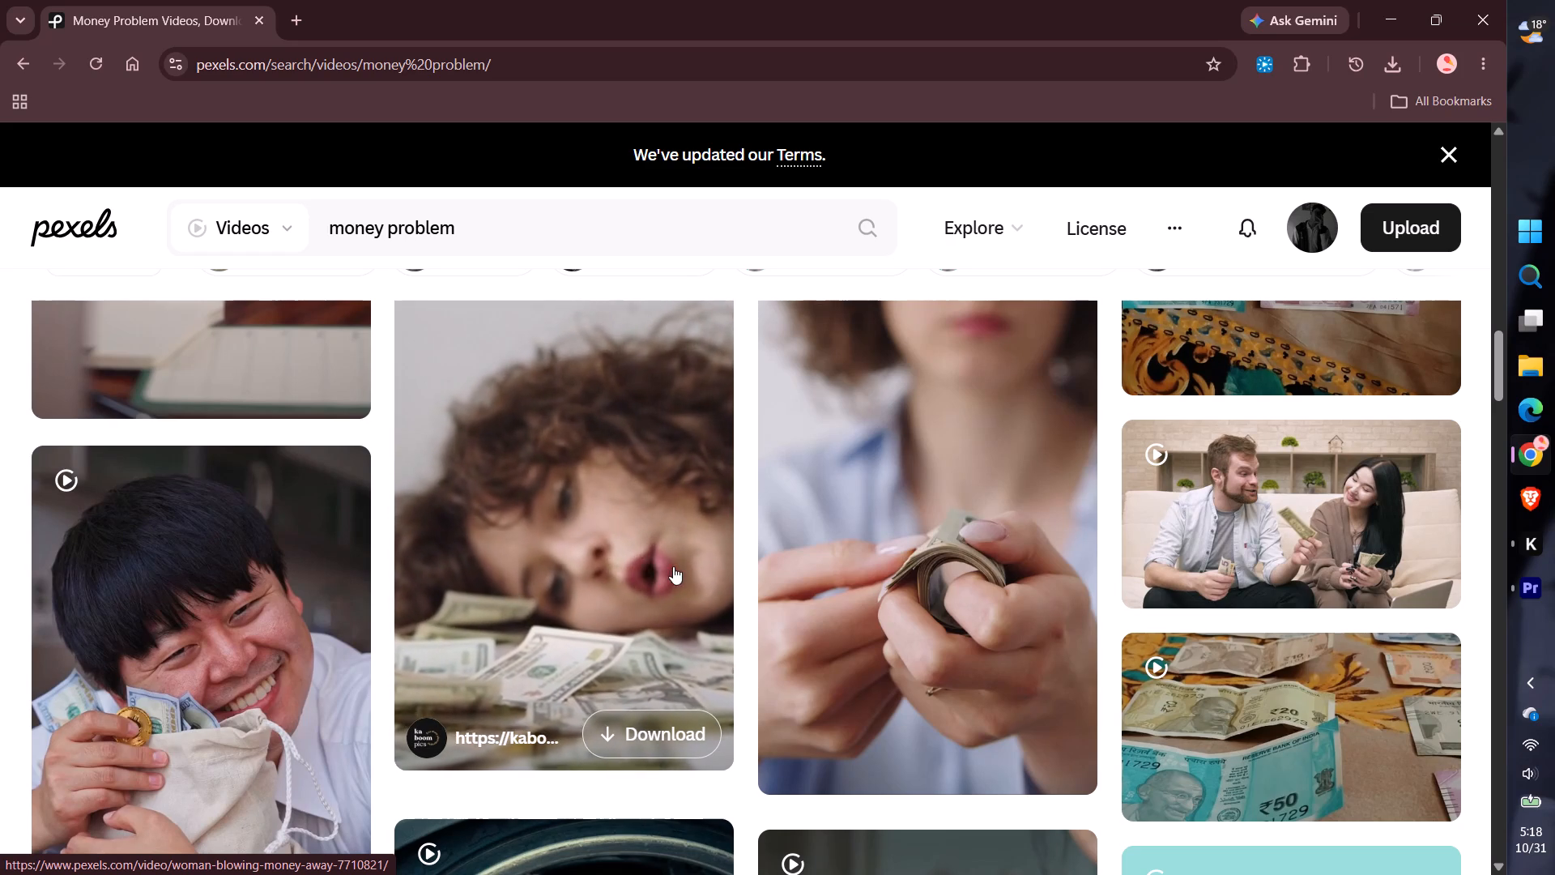
scroll(784, 479, down, 3)
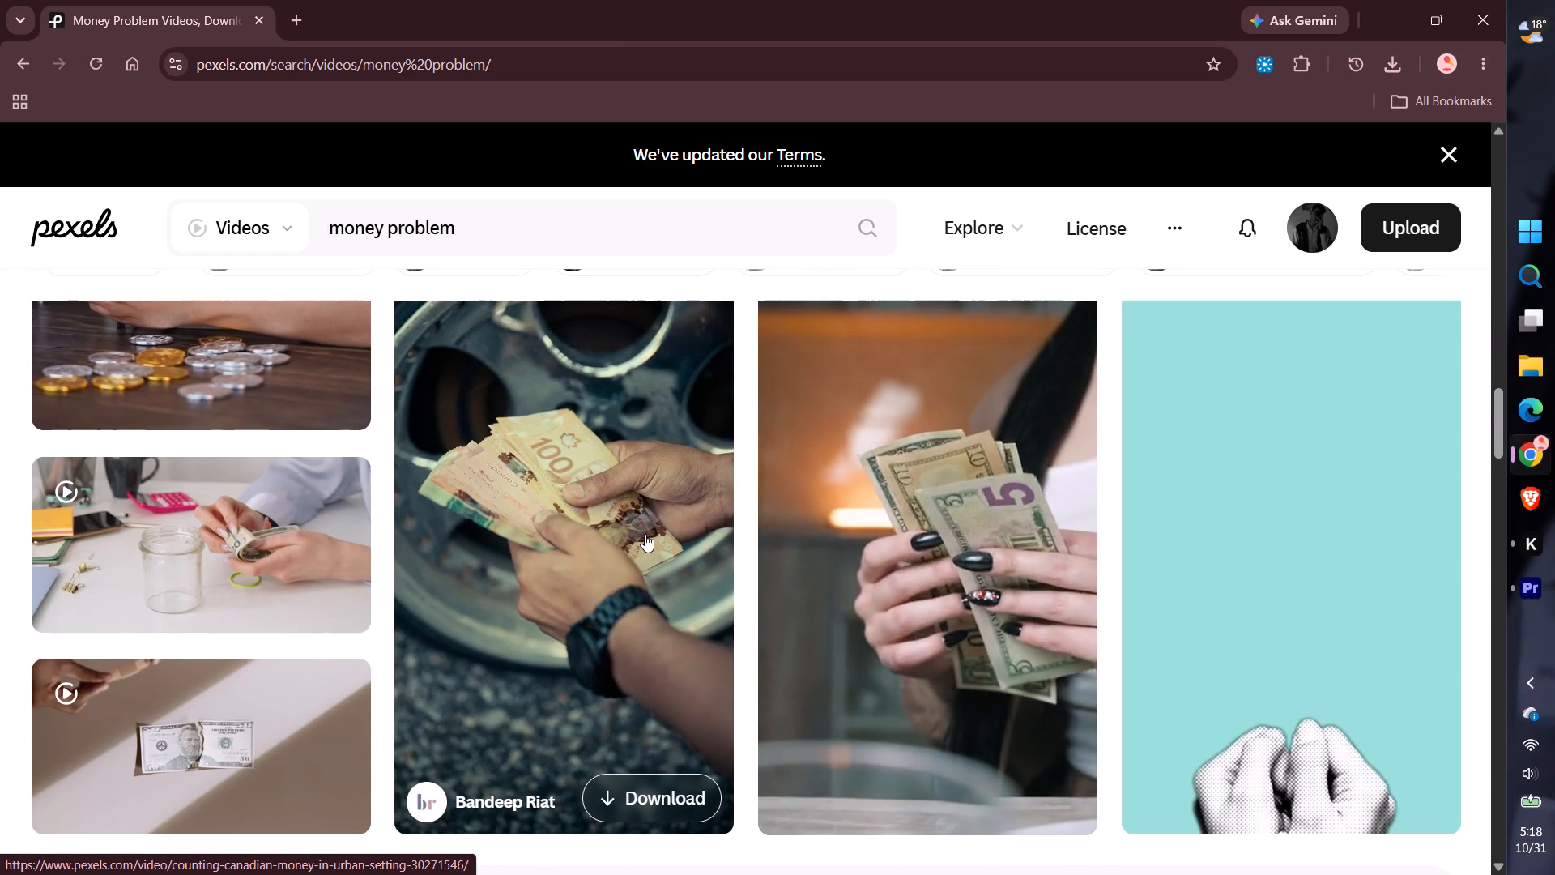
scroll(645, 534, down, 8)
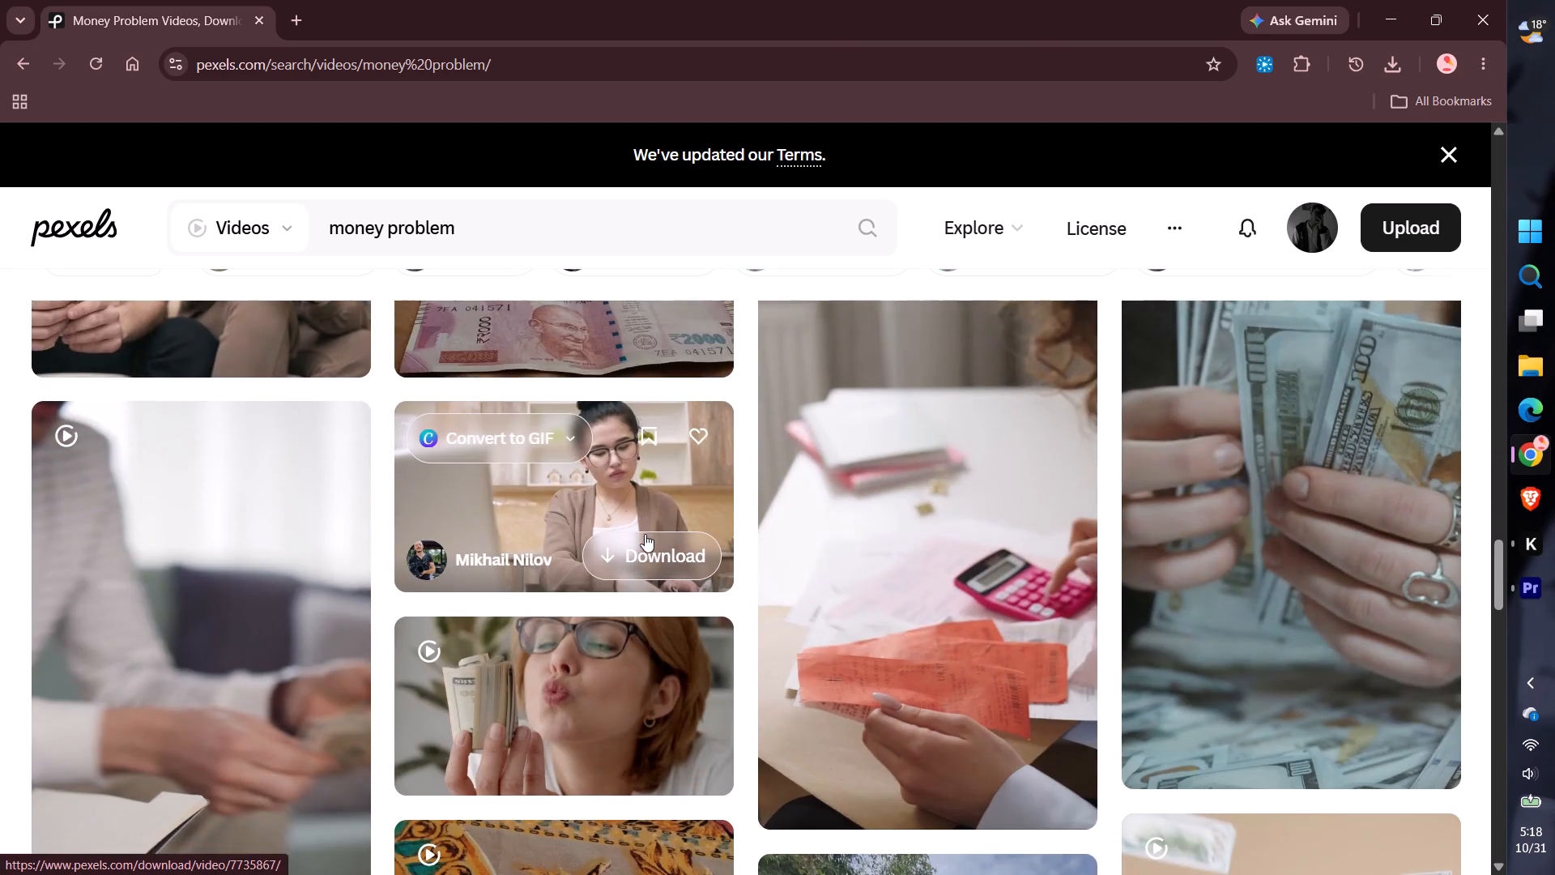
scroll(645, 534, down, 2)
scroll(645, 534, up, 2)
scroll(847, 622, down, 2)
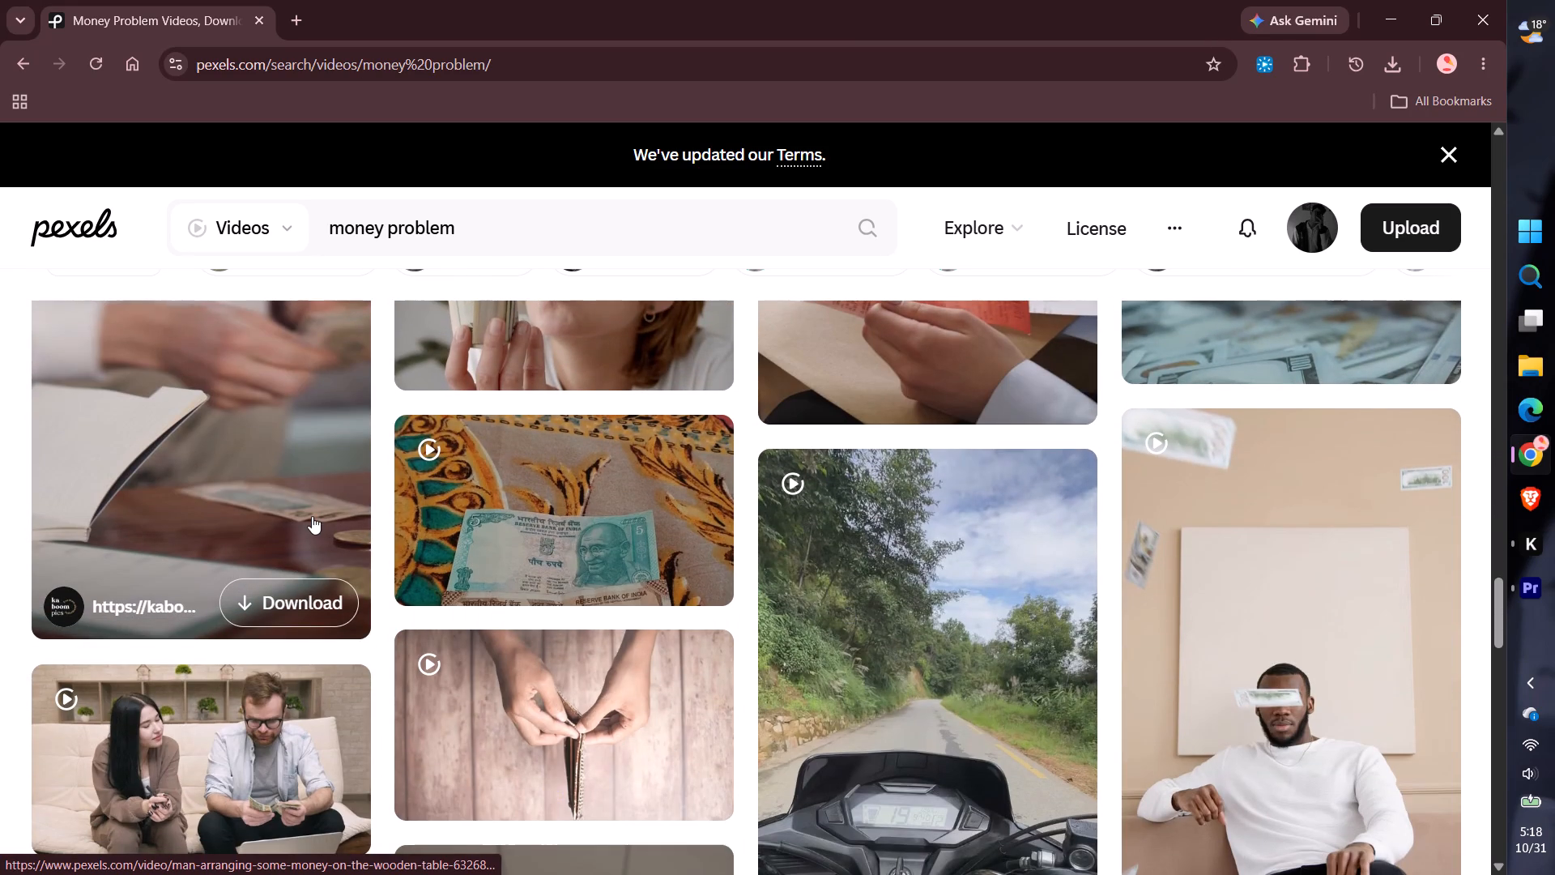
scroll(312, 516, up, 1)
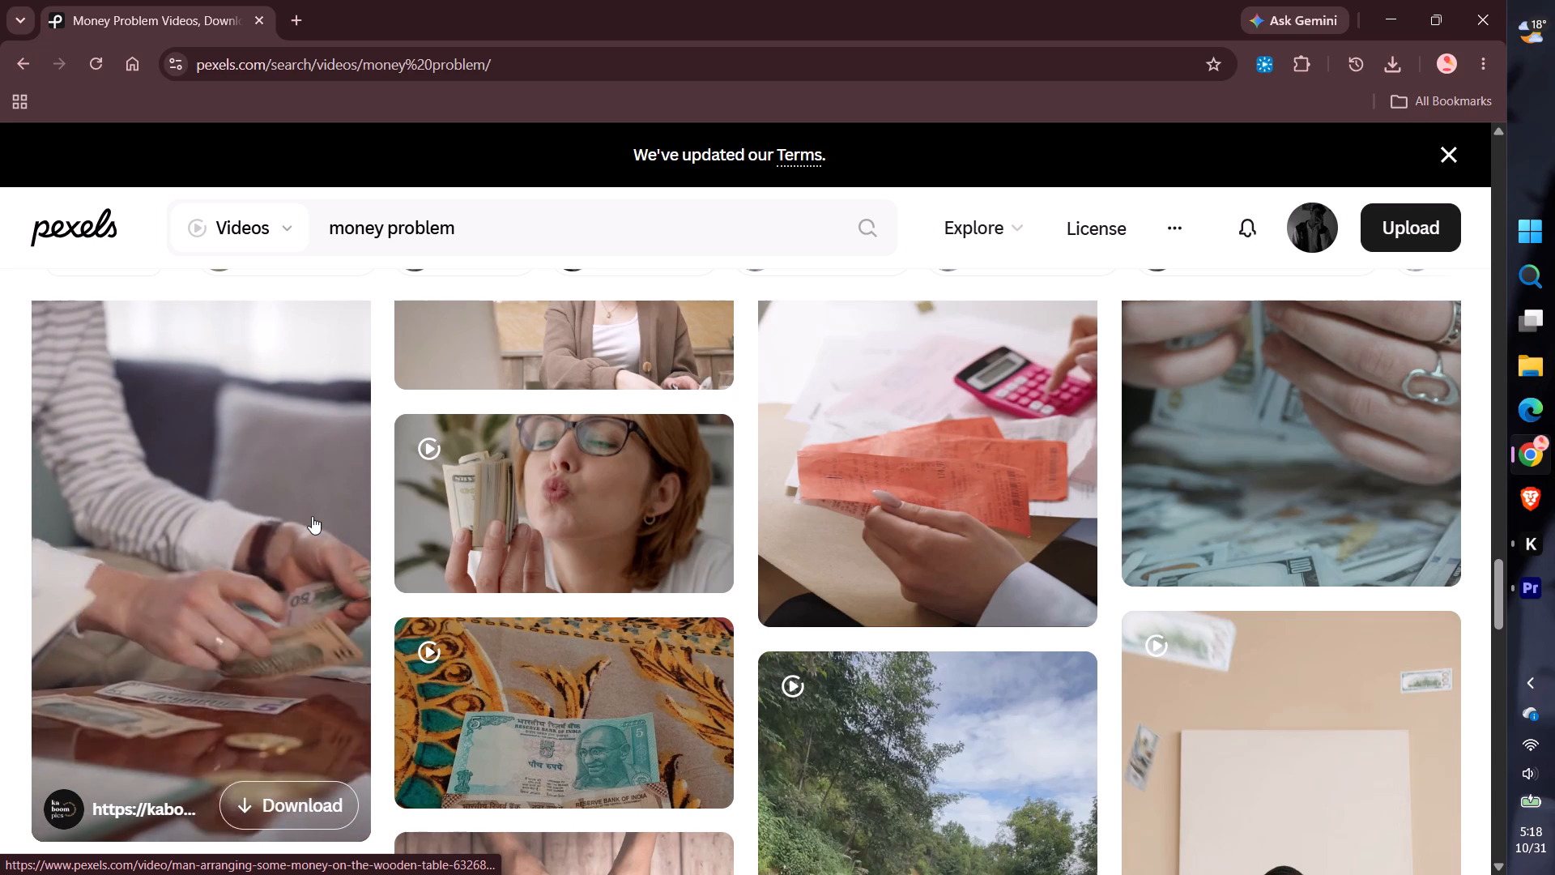
scroll(312, 516, down, 2)
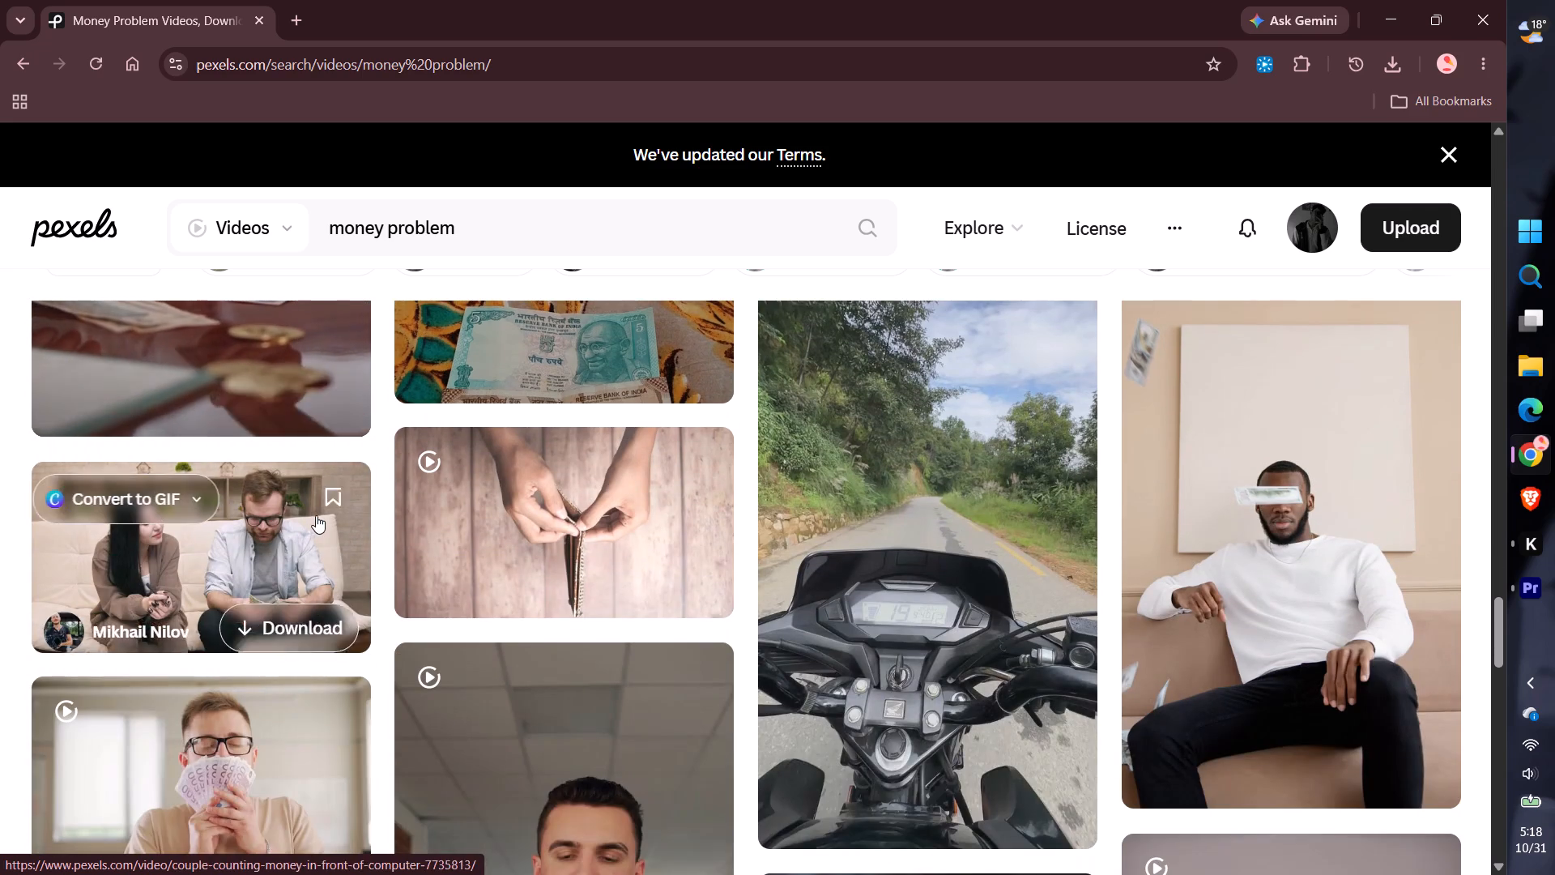
click(319, 406)
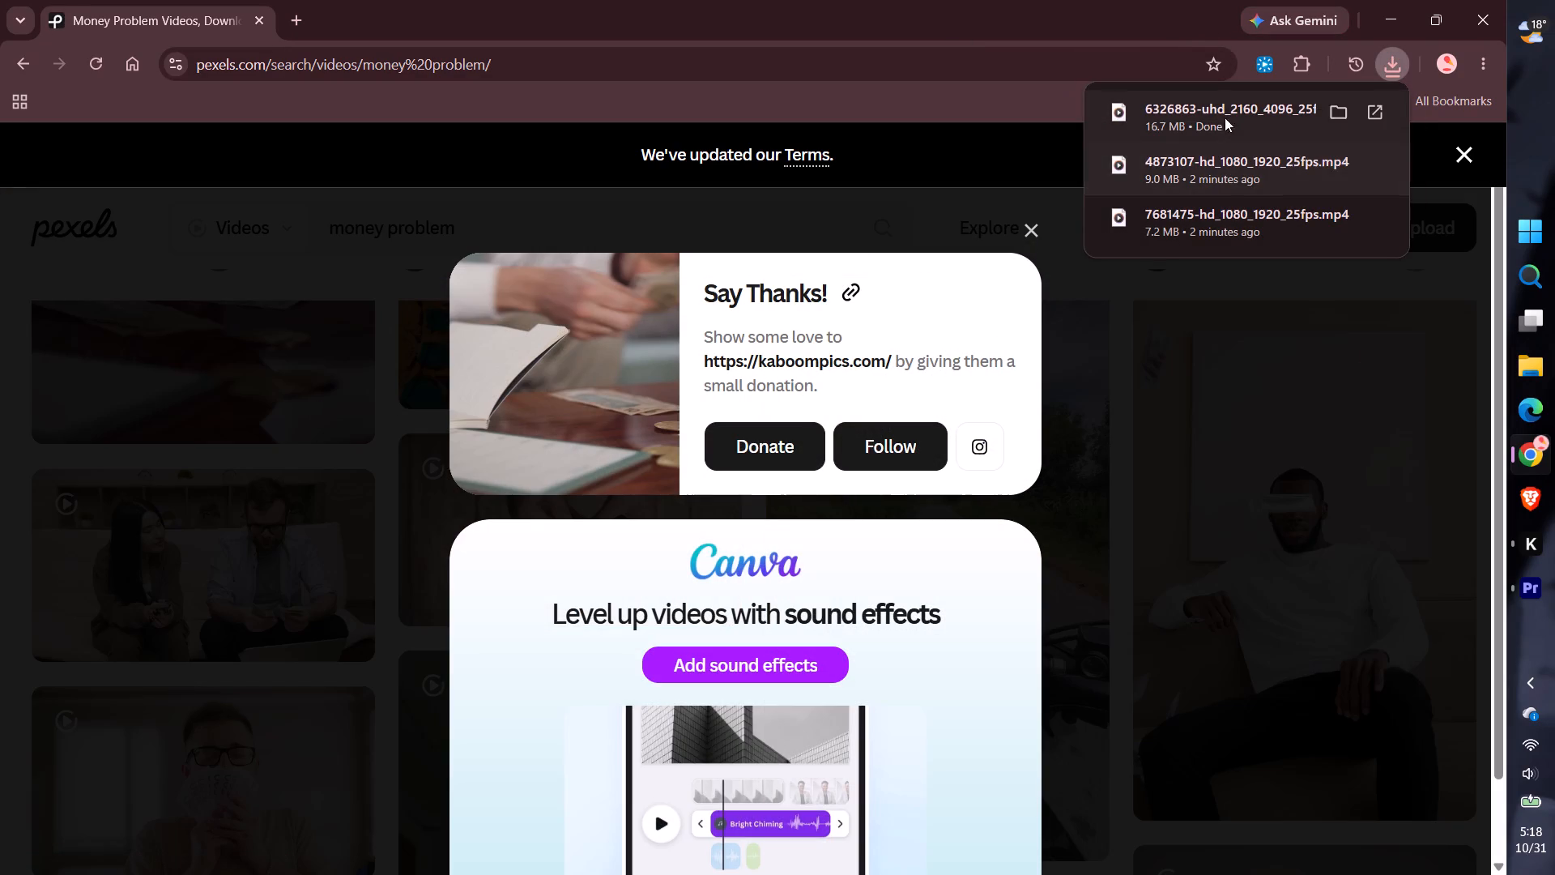
Bring the downloaded money clip into the Premiere timeline on V3 at about 00:00:38.
drag(1219, 113, 583, 554)
key(alt+Tab)
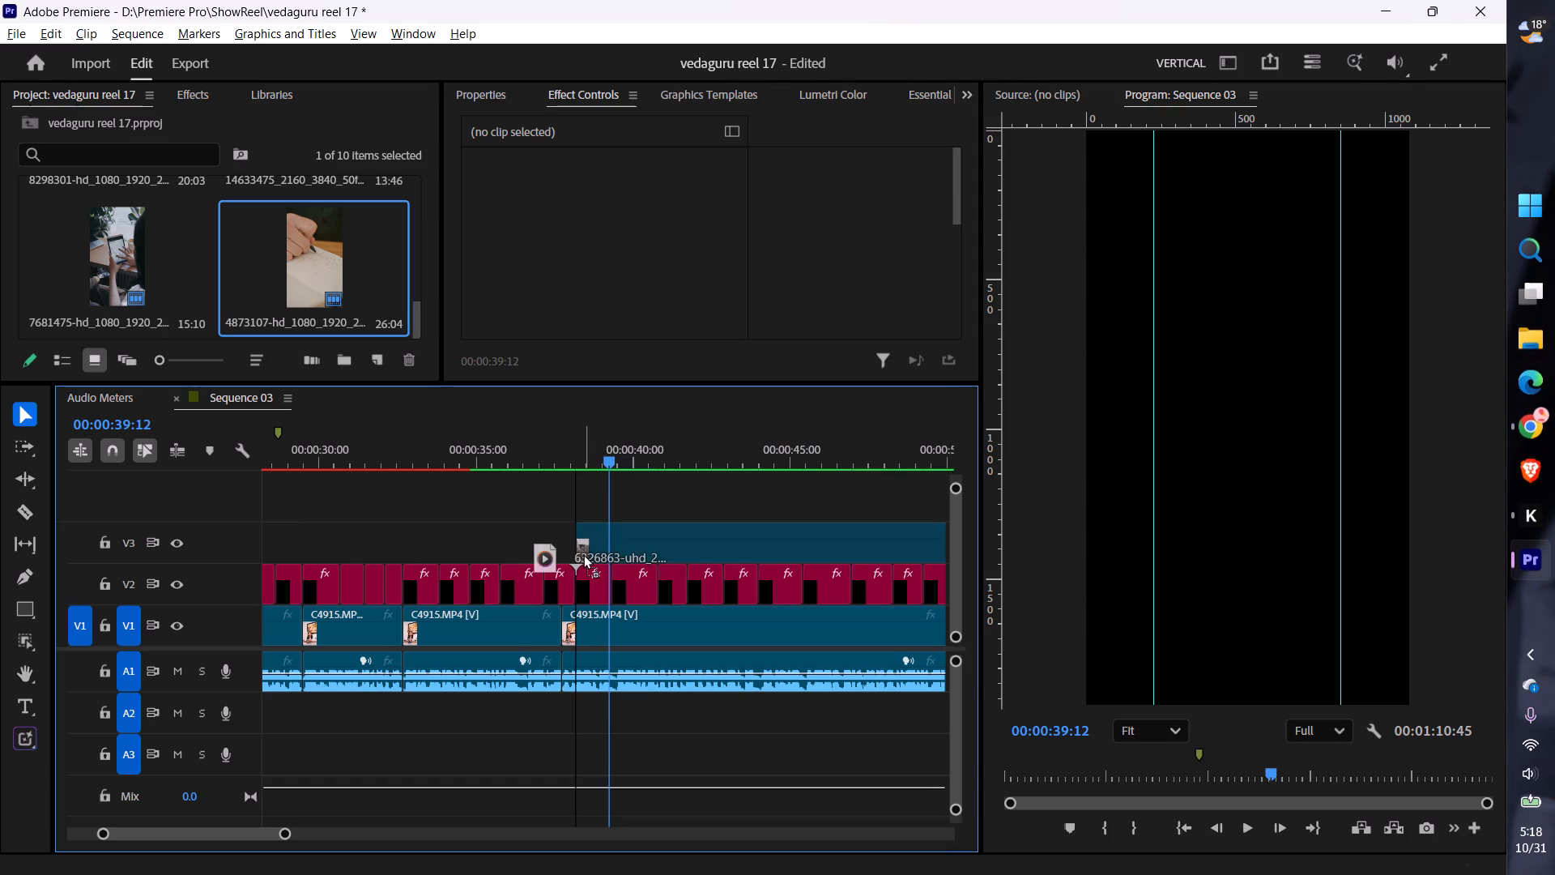
drag(583, 554, 578, 558)
Play from about 00:00:36:13 to 00:00:37:26 and move the money clip on V3 to start there.
click(518, 446)
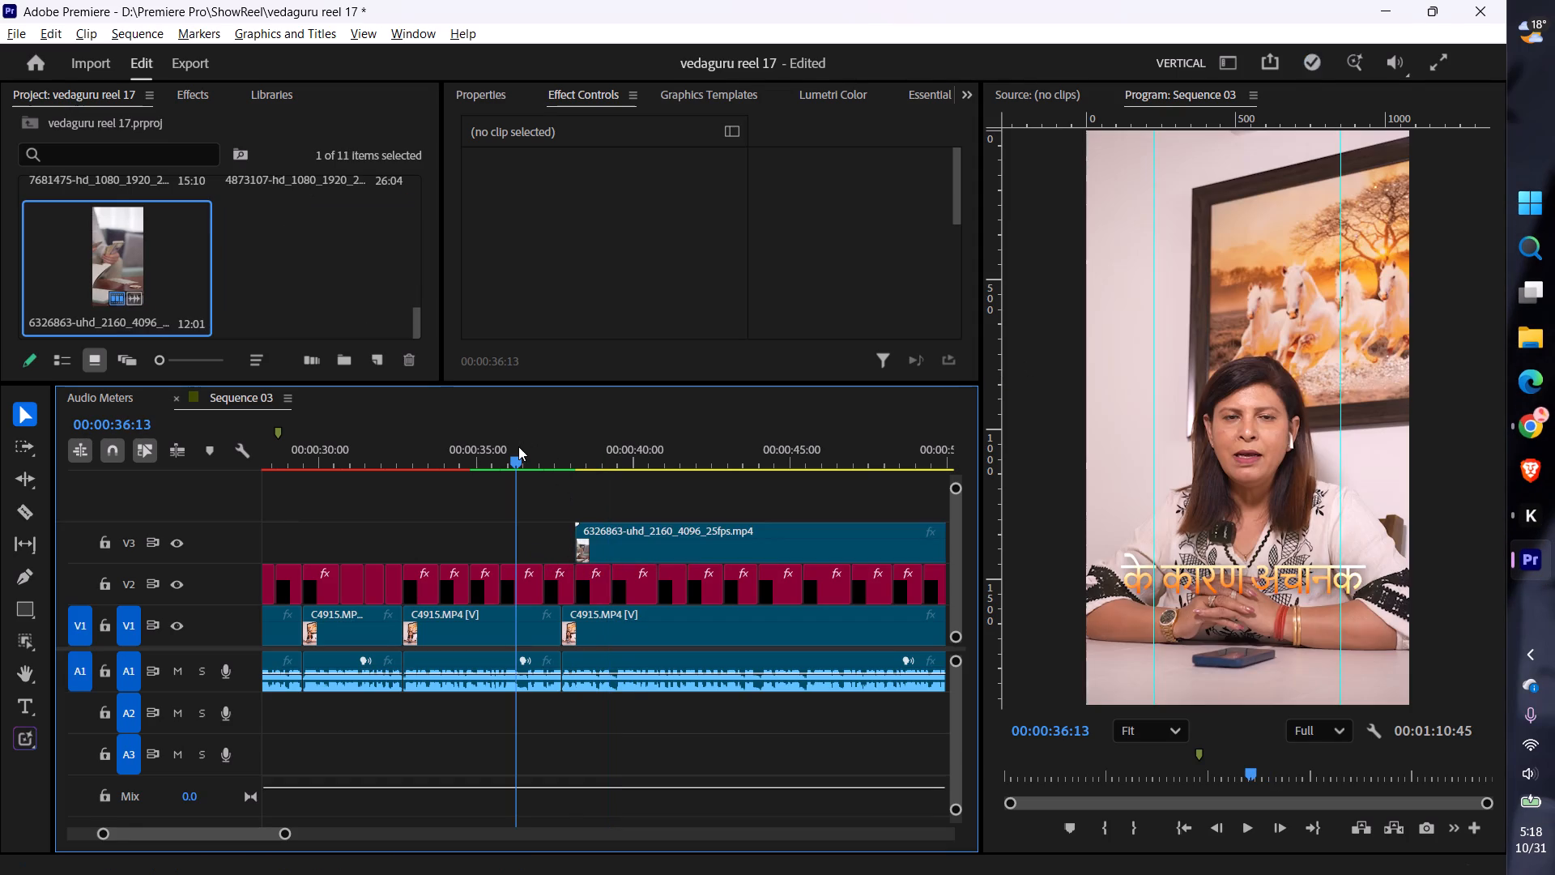
key(space)
key(space)
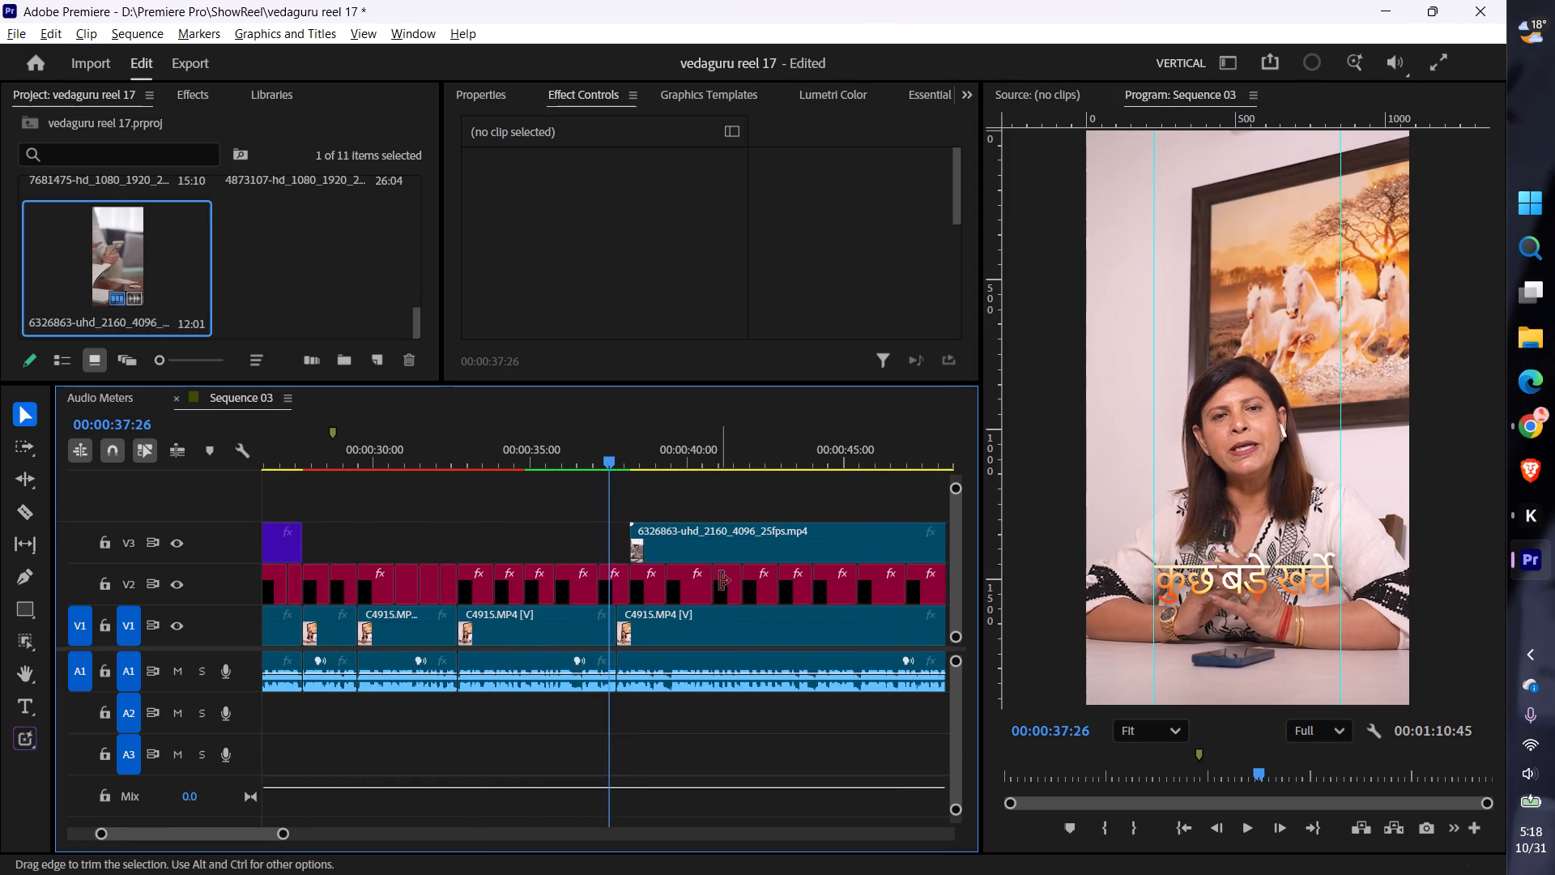
drag(692, 540, 667, 548)
Set the scale of the money clip on V3 to 50 so it fills the vertical frame.
drag(620, 249, 588, 267)
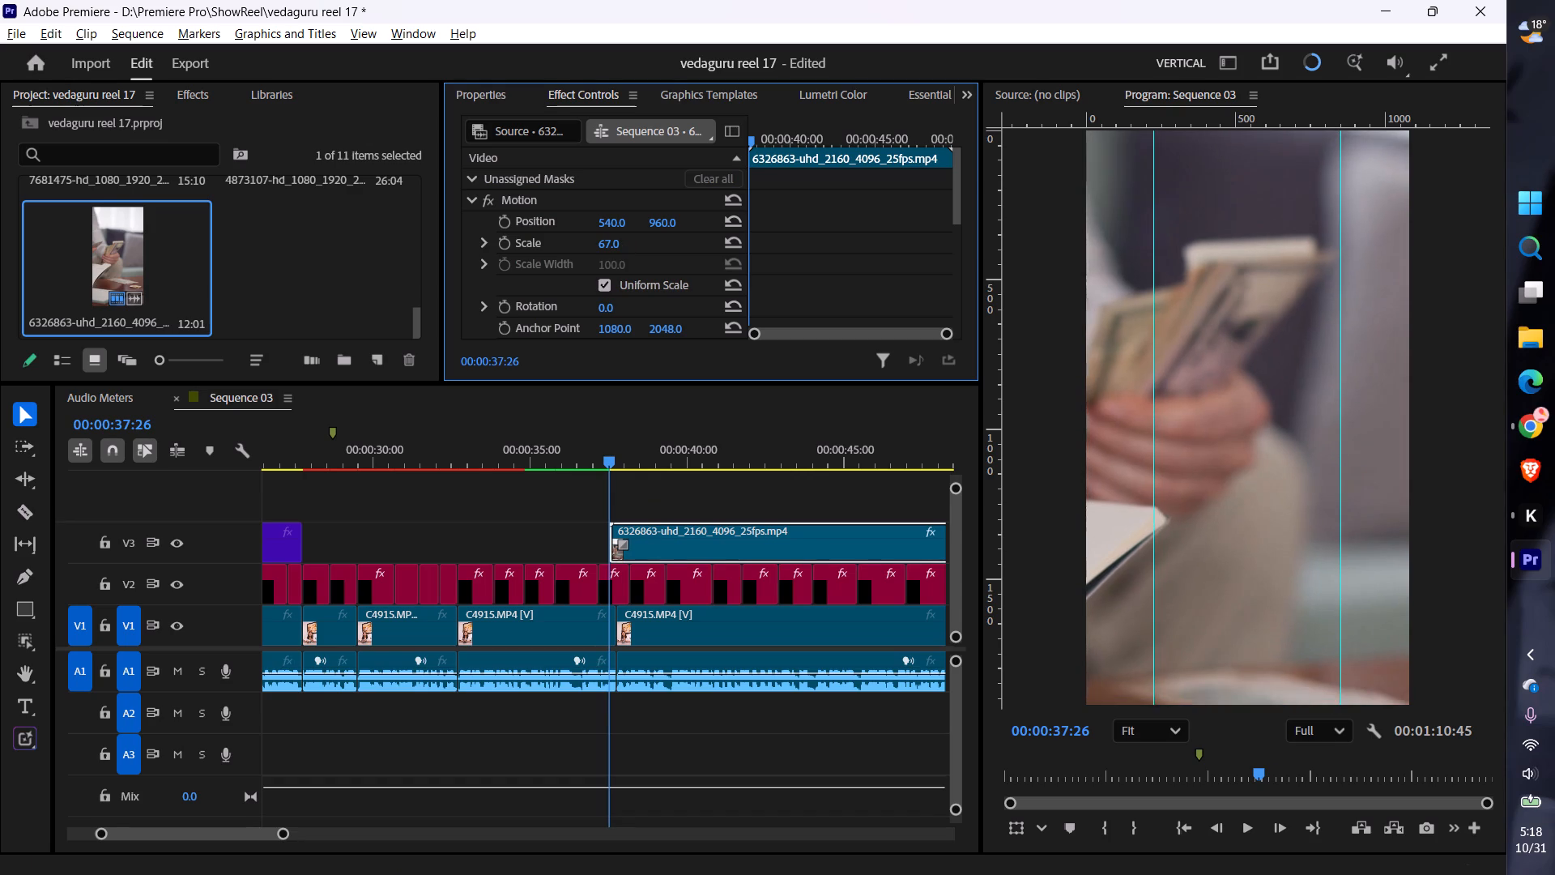
drag(588, 267, 564, 285)
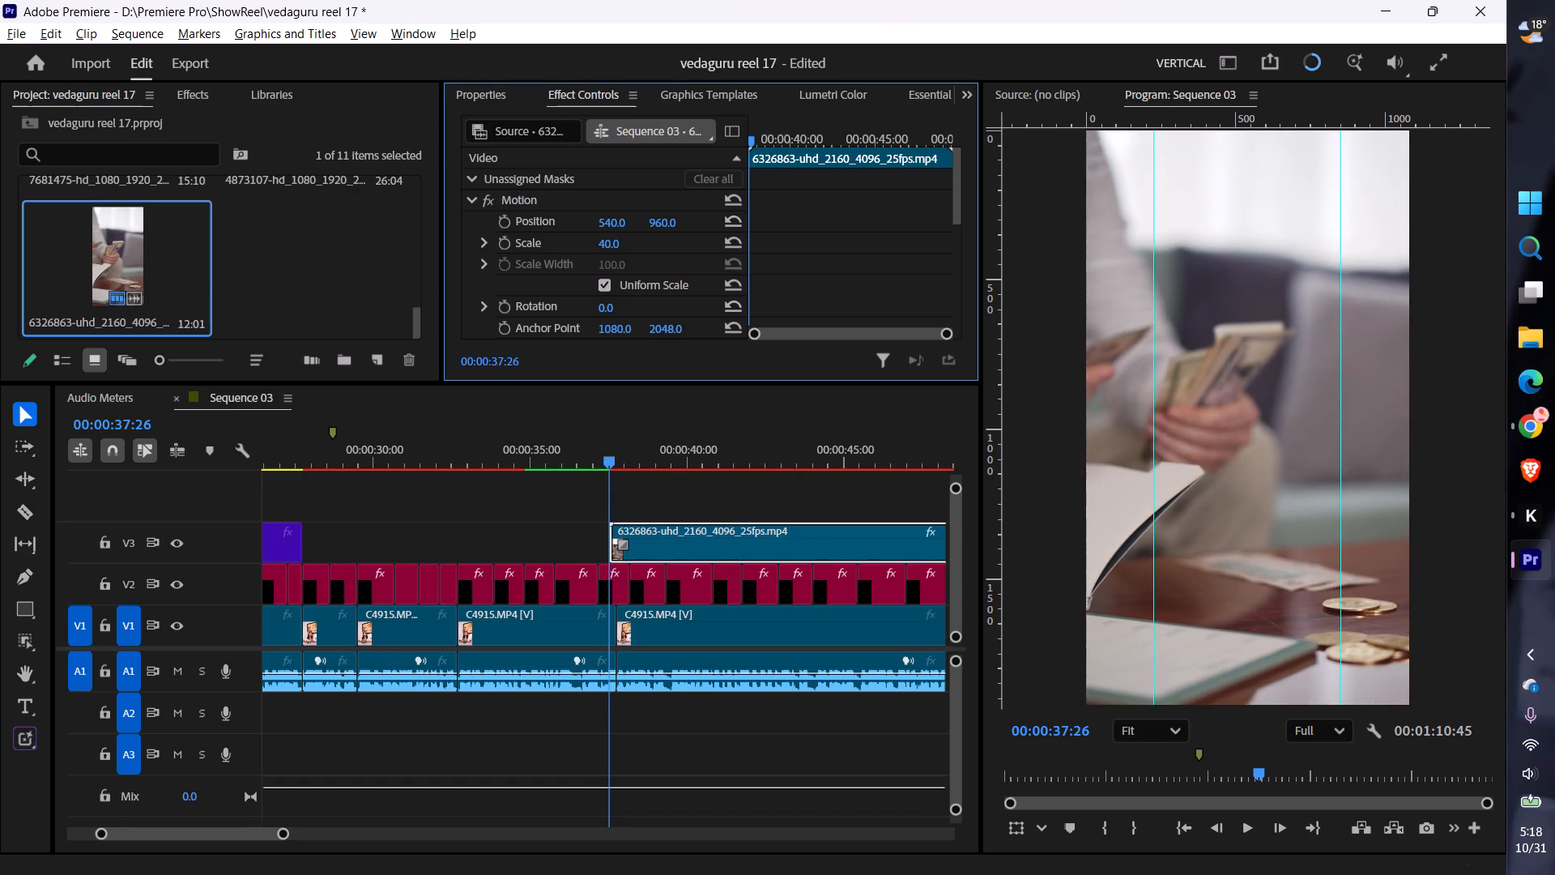
drag(564, 285, 564, 293)
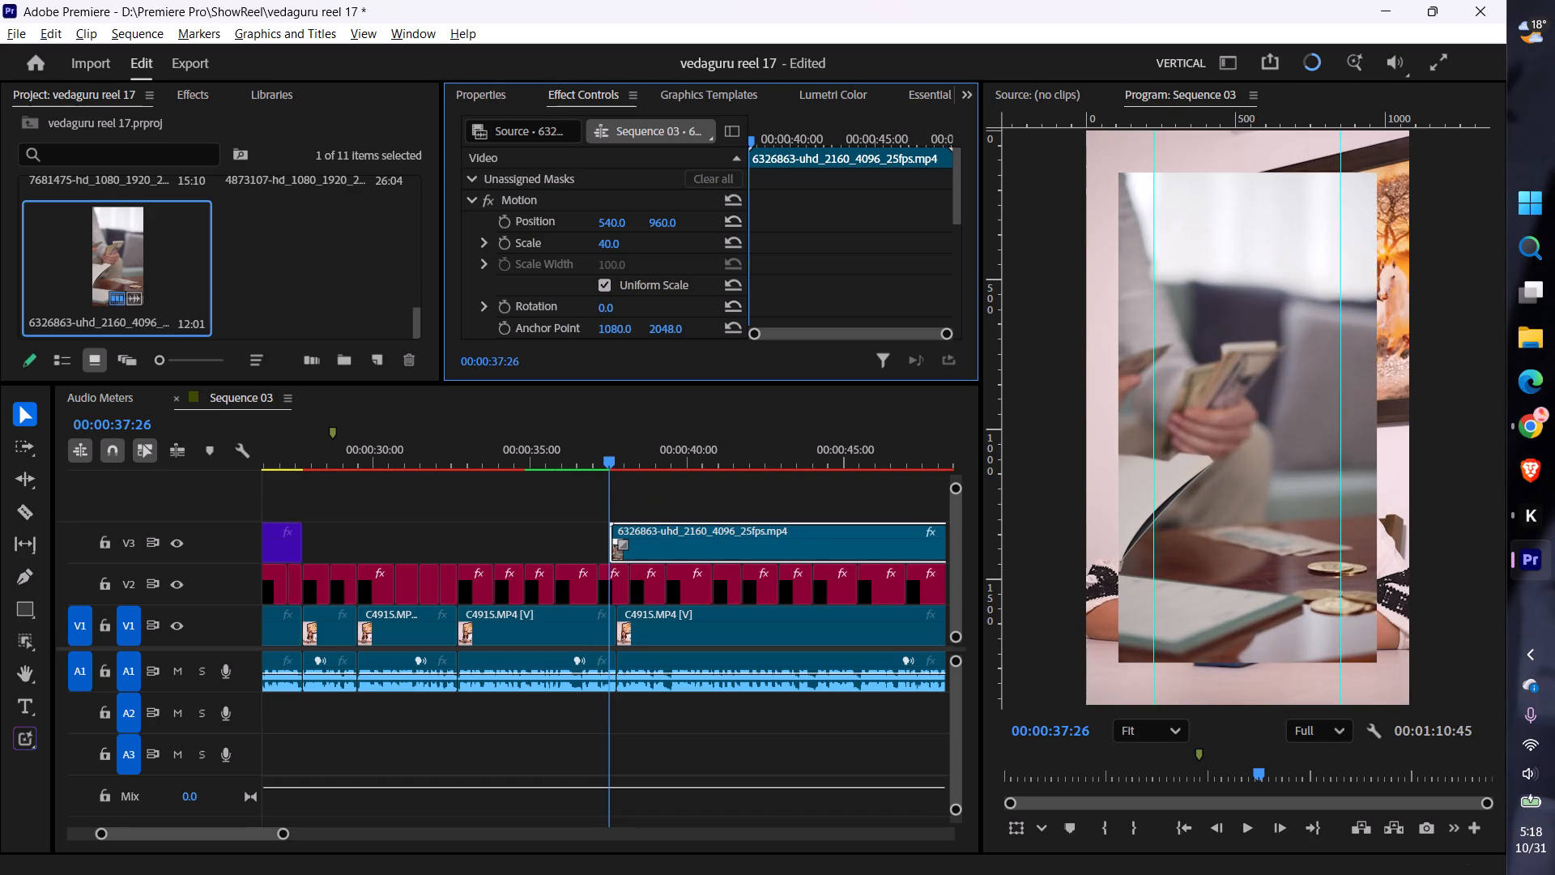
drag(564, 293, 577, 300)
Play across the start of the money clip and move it slightly earlier on V3, to about 00:00:37:08.
click(573, 459)
key(space)
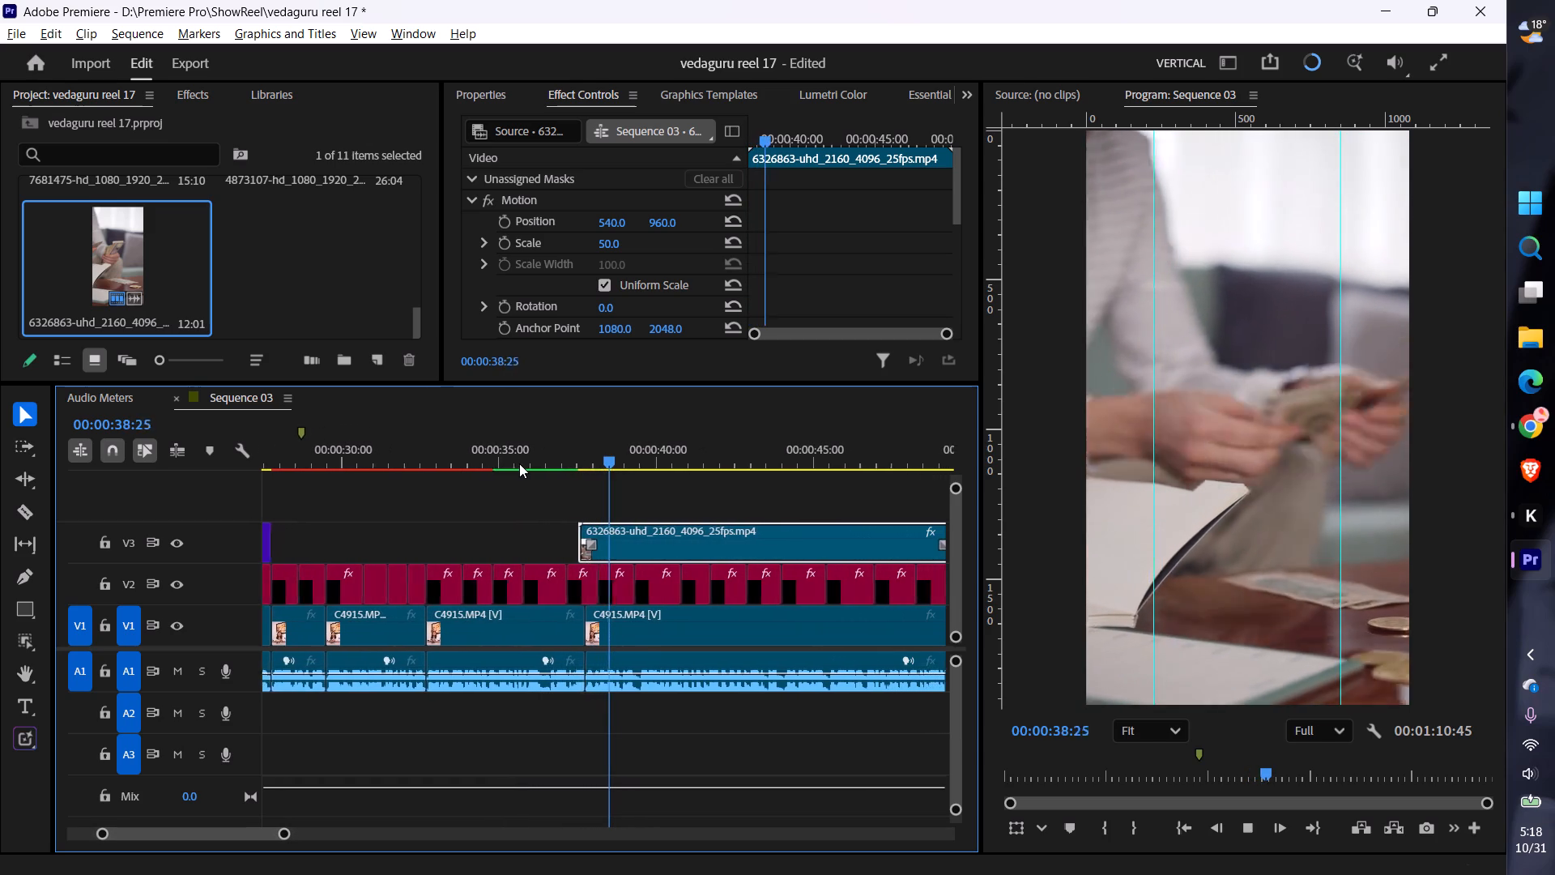
key(space)
drag(590, 531, 586, 533)
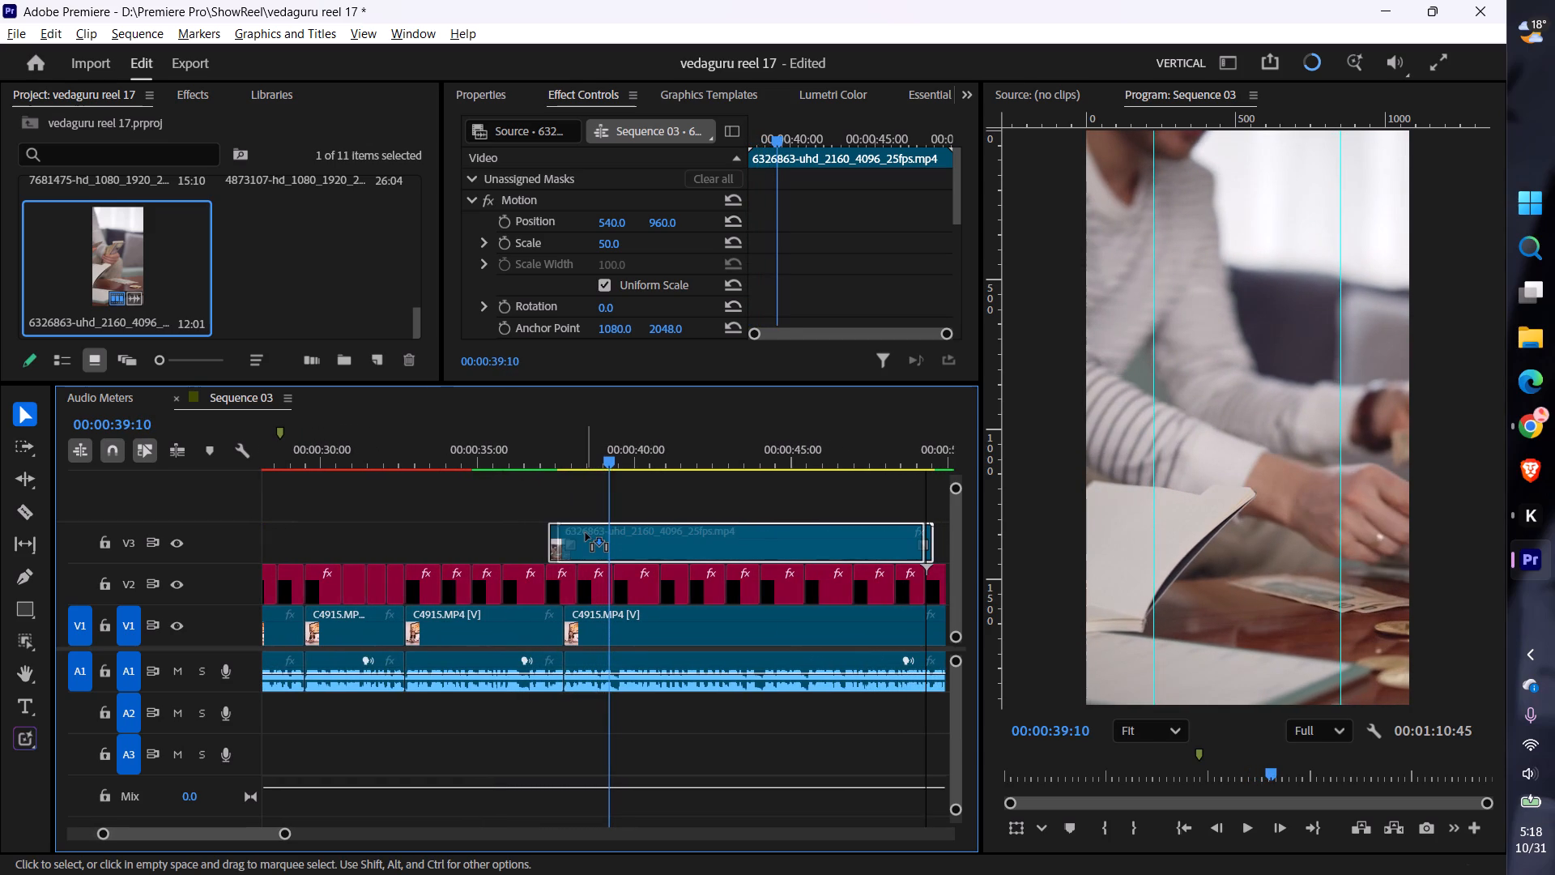
drag(586, 533, 576, 540)
Play from about 00:00:35, cut the money clip on V3 at 00:00:39:22 and delete the remainder after the cut.
click(475, 465)
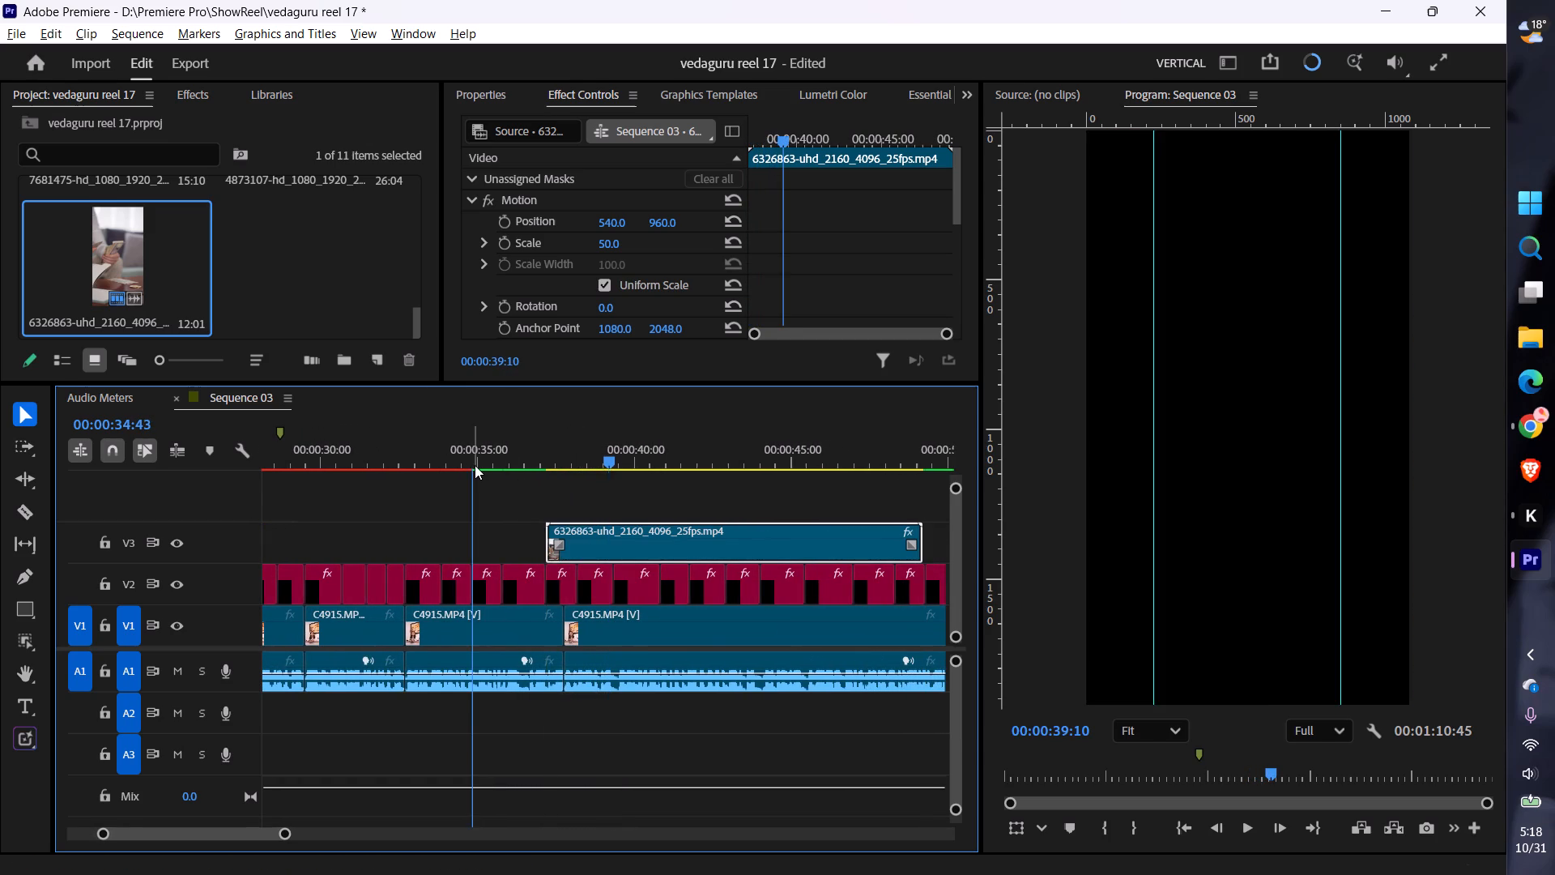
key(space)
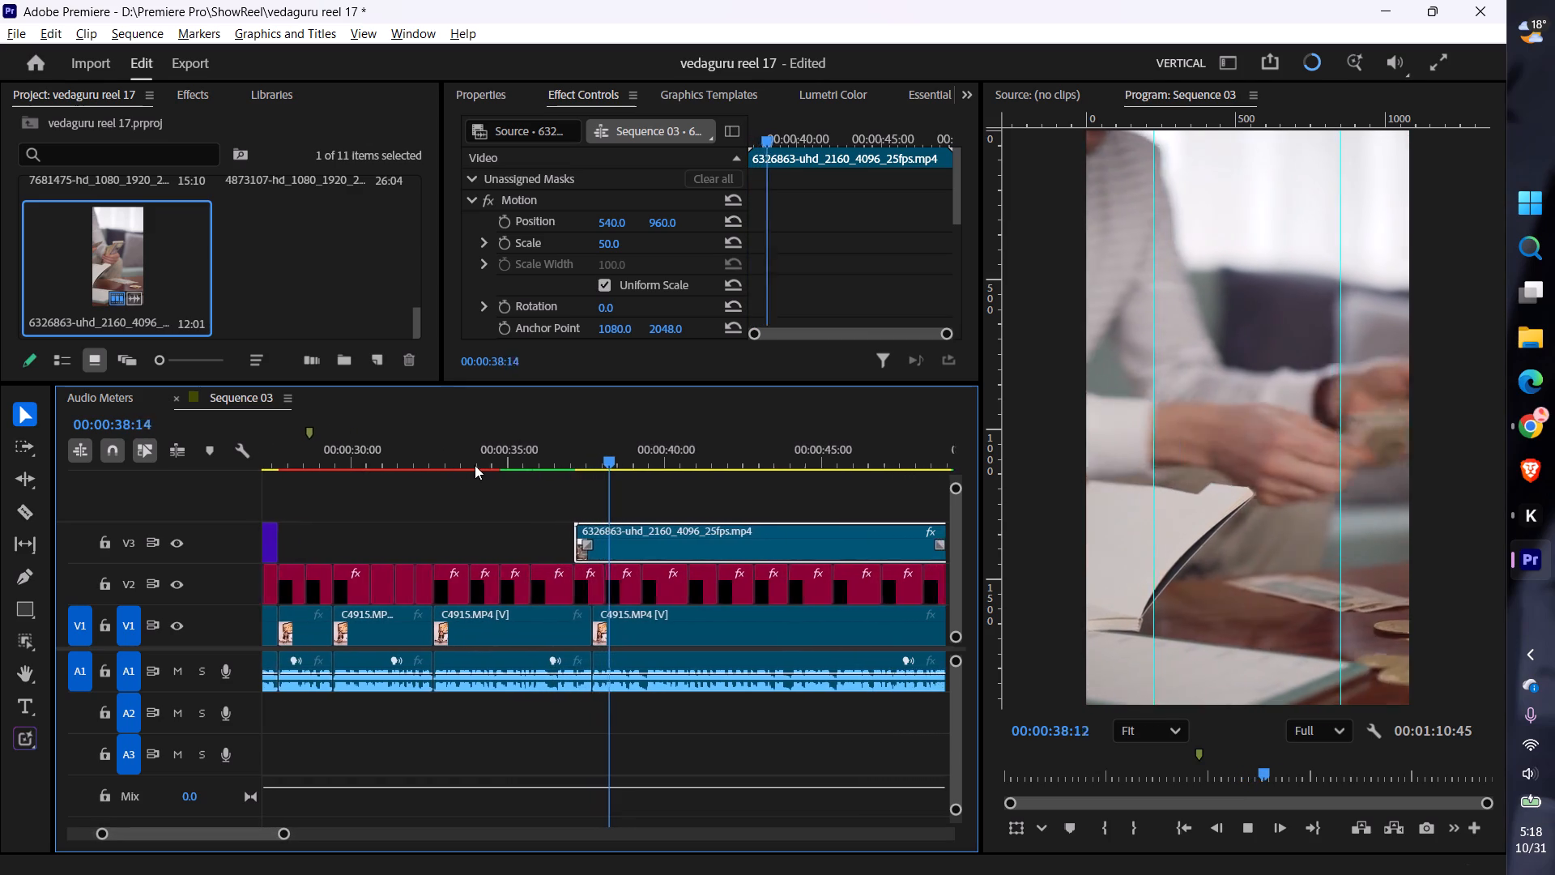
key(space)
key(space)
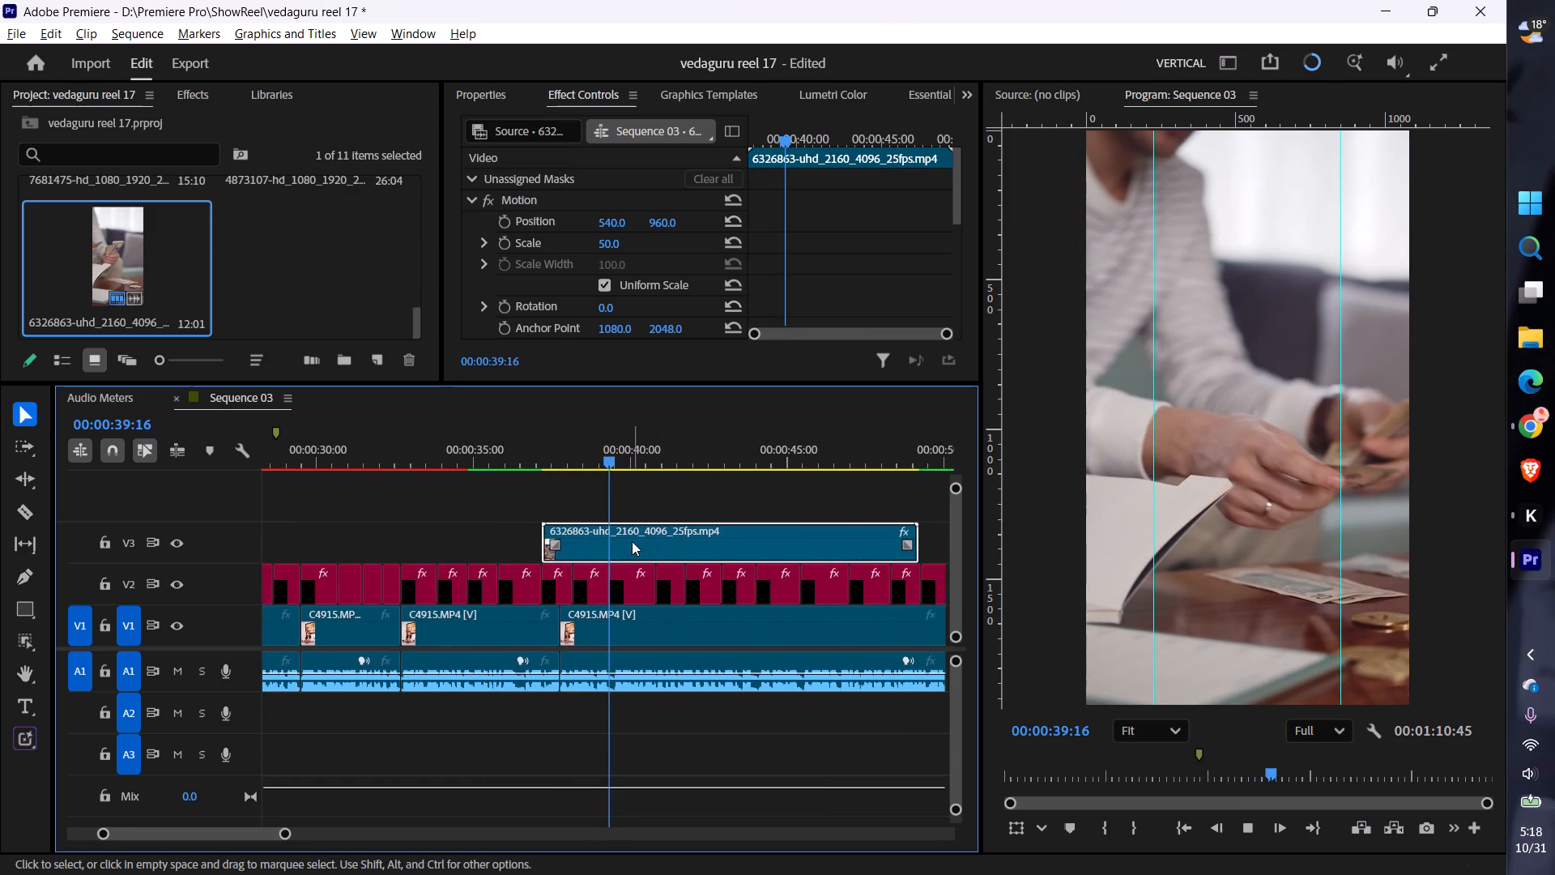
key(space)
drag(610, 467, 602, 475)
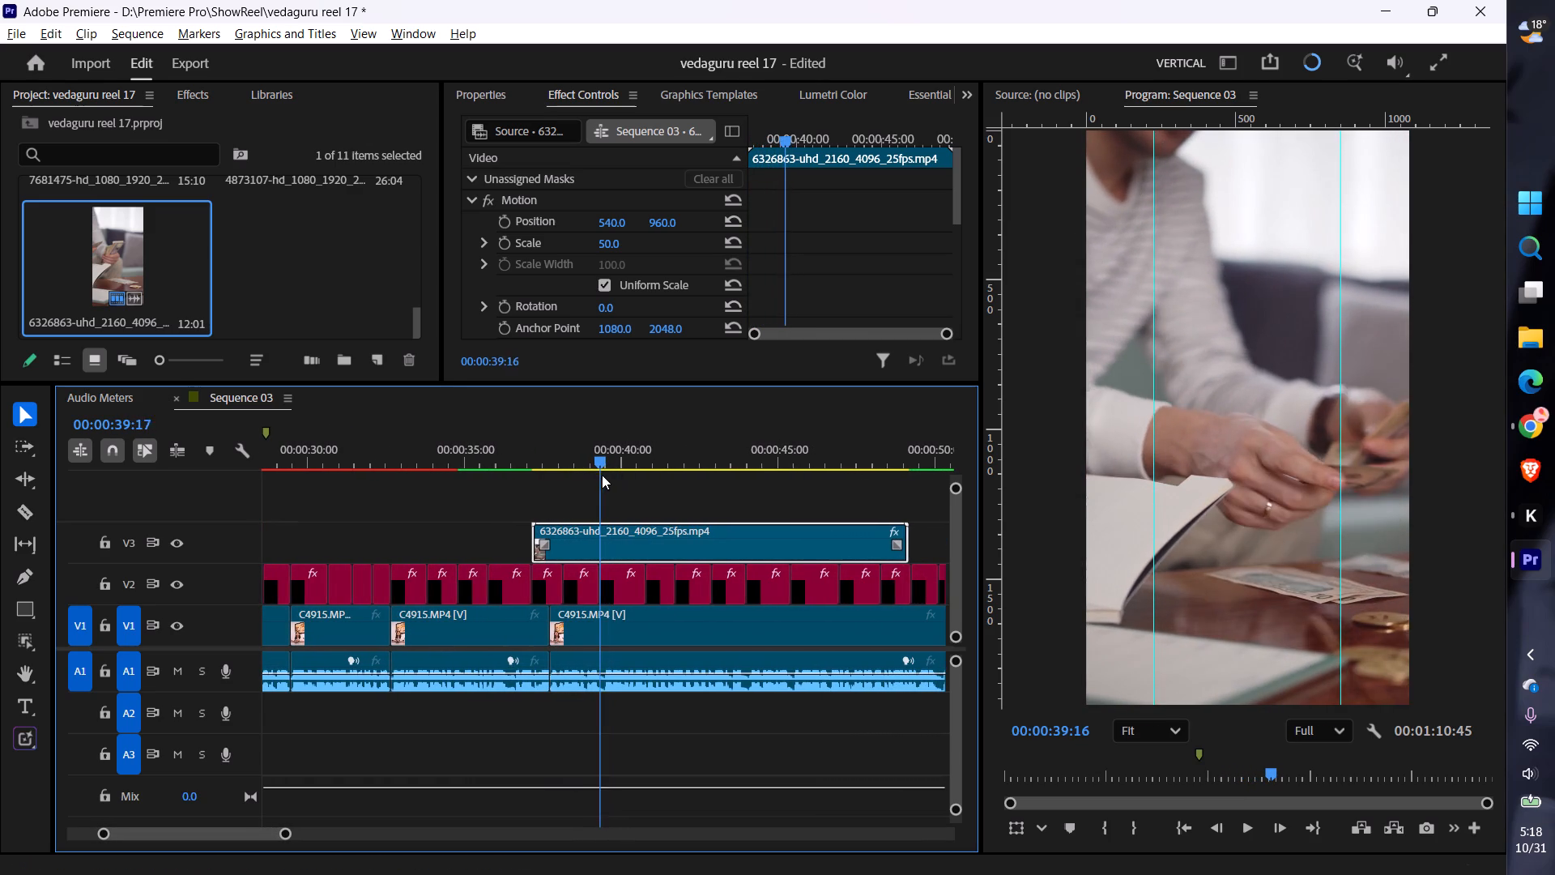
drag(602, 475, 604, 475)
key(ctrl+k)
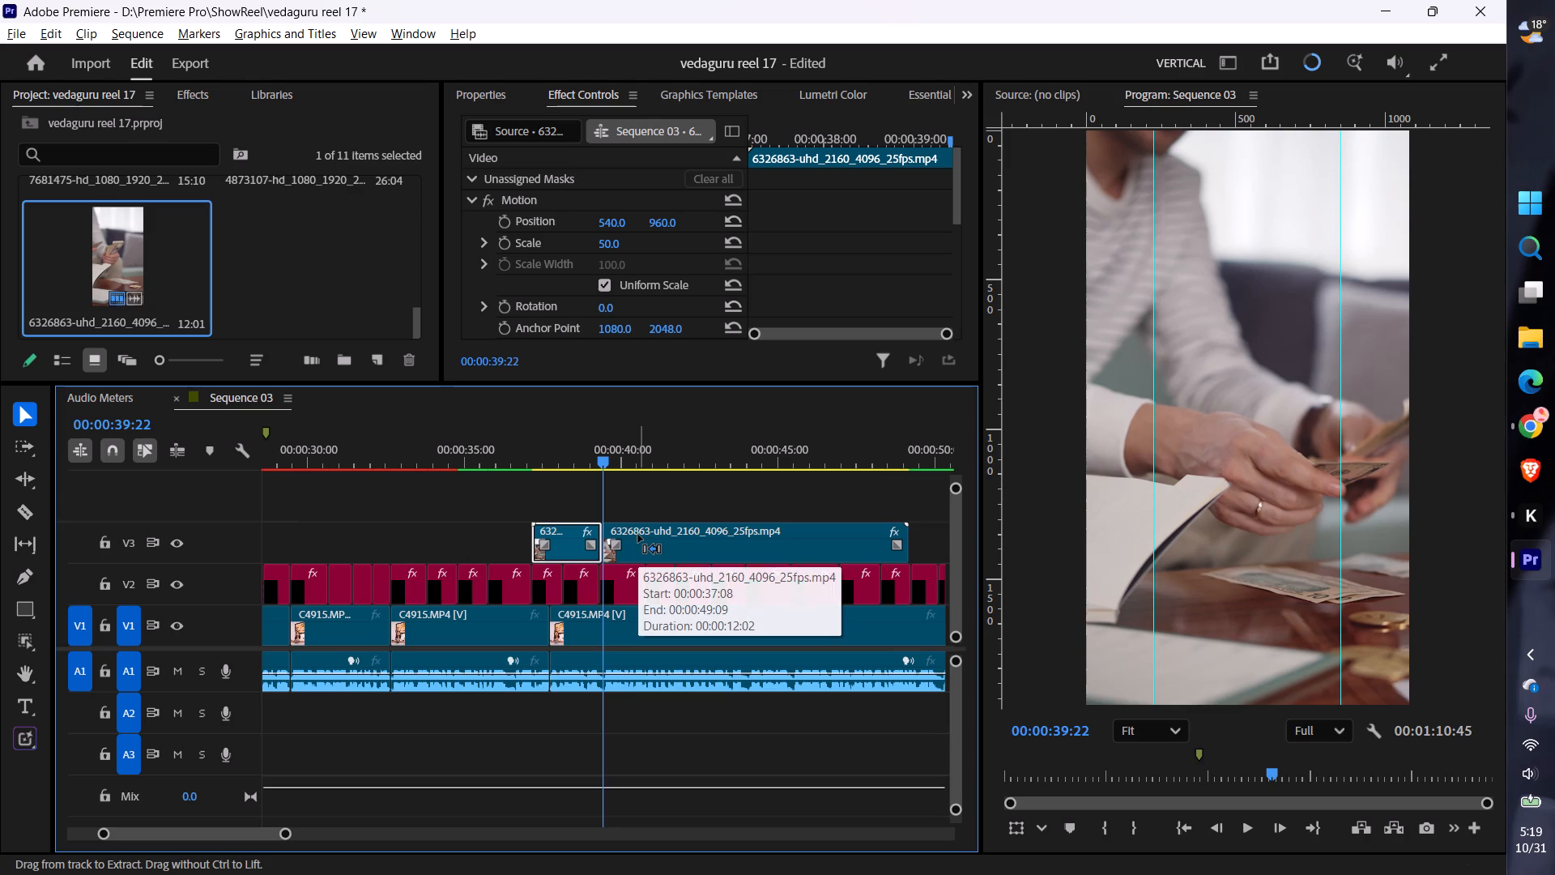
click(638, 535)
key(Delete)
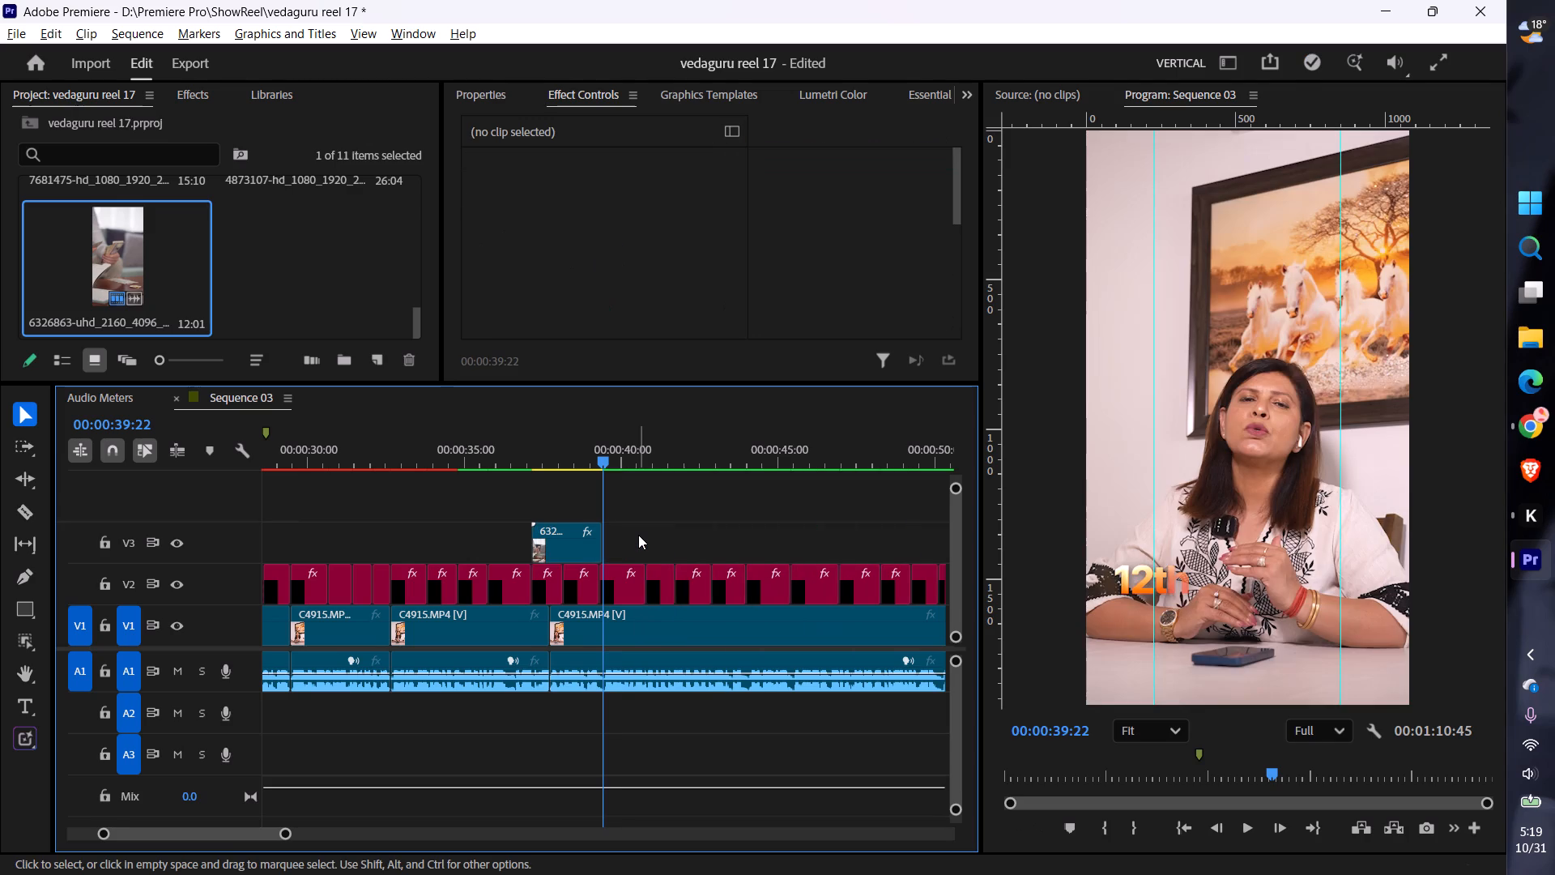
Play on from 00:00:39:22 to about 00:00:42:32, return to Pexels in Chrome and dismiss the donation pop-up.
key(space)
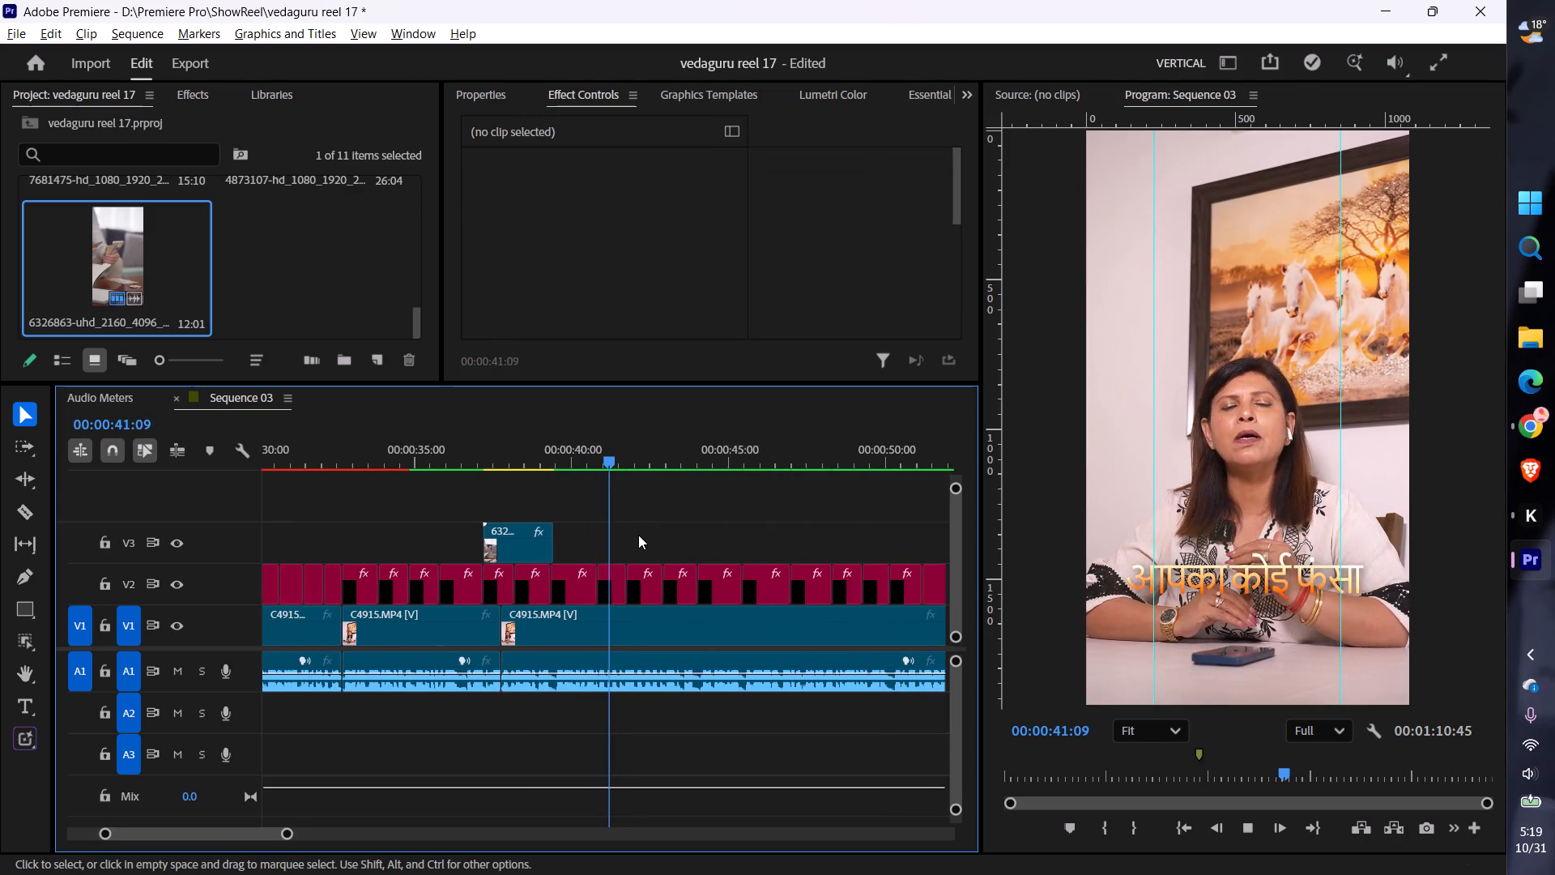
key(space)
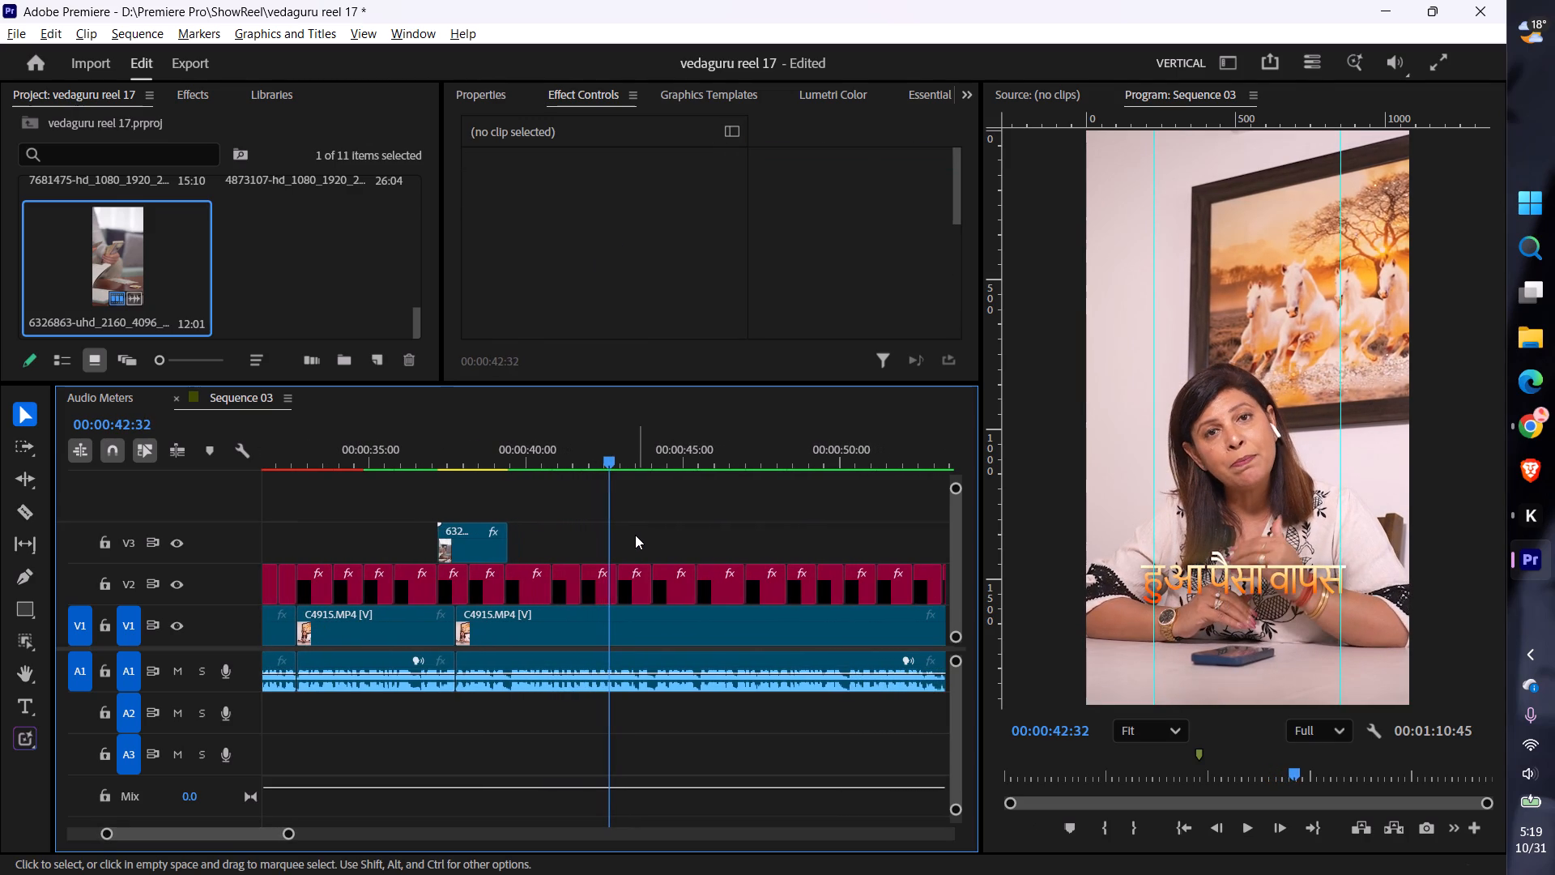
key(space)
key(space)
key(alt+Tab)
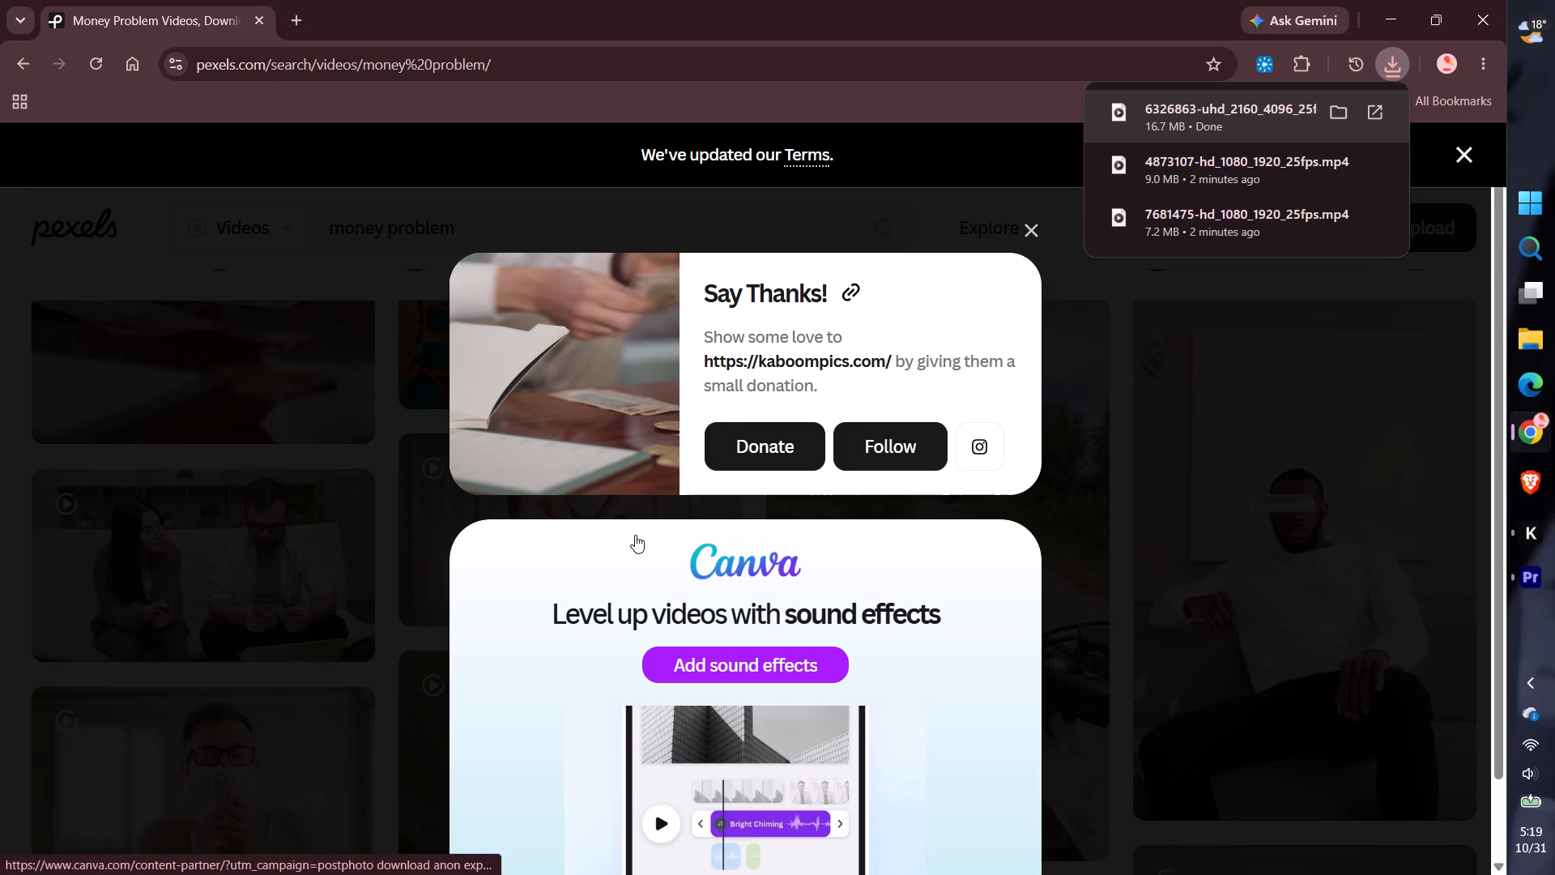
click(1033, 243)
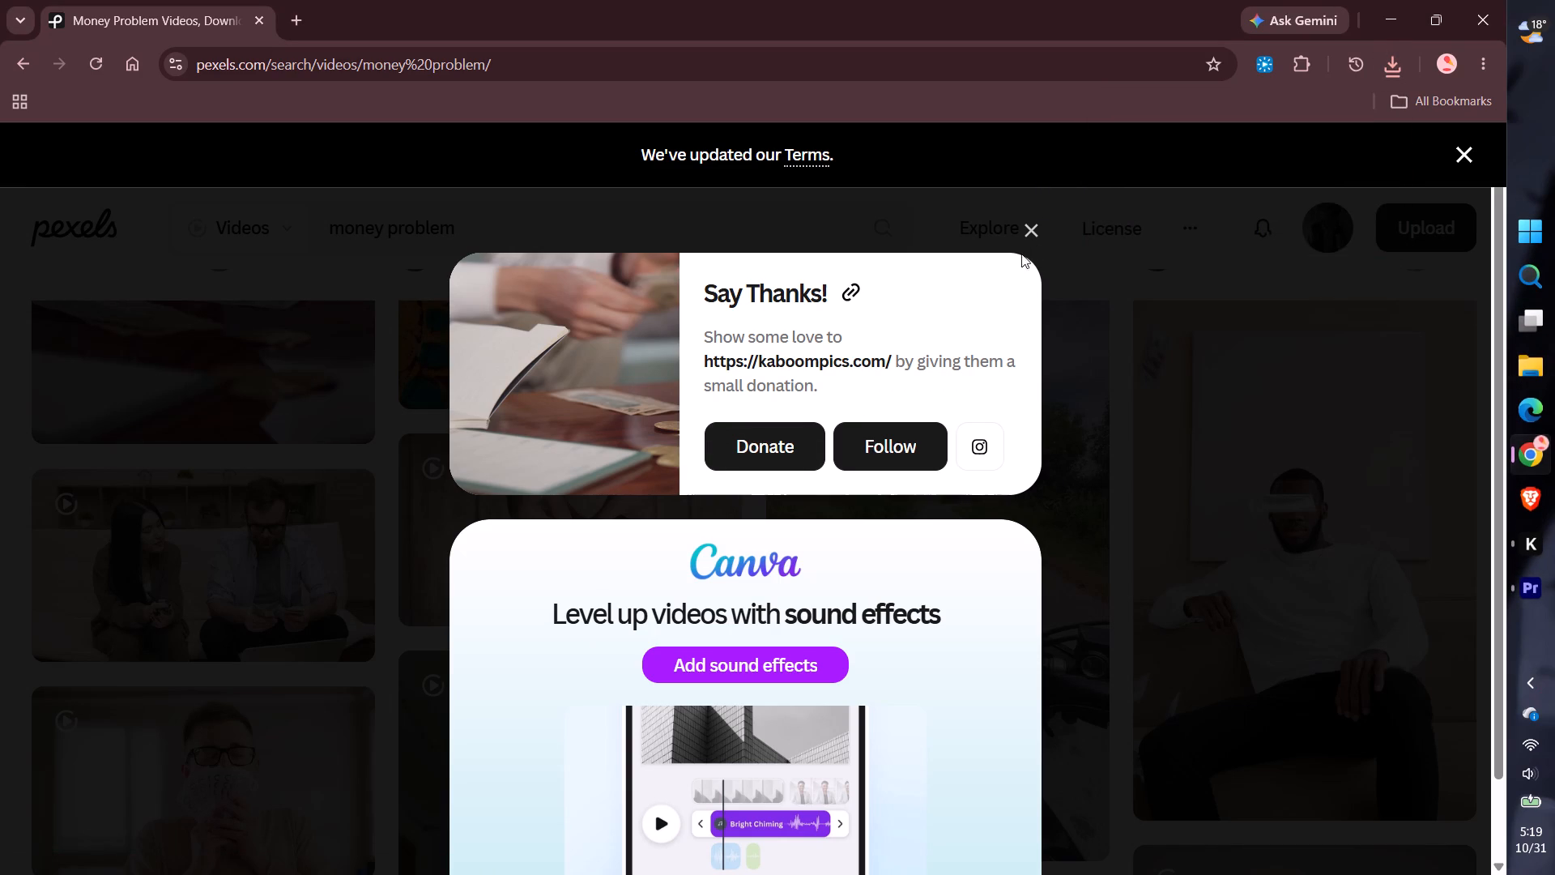
click(1037, 217)
click(1033, 233)
Browse the Pexels money problem videos and download the vertical clip of the man in a white T-shirt smelling a fan of banknotes.
scroll(308, 639, down, 3)
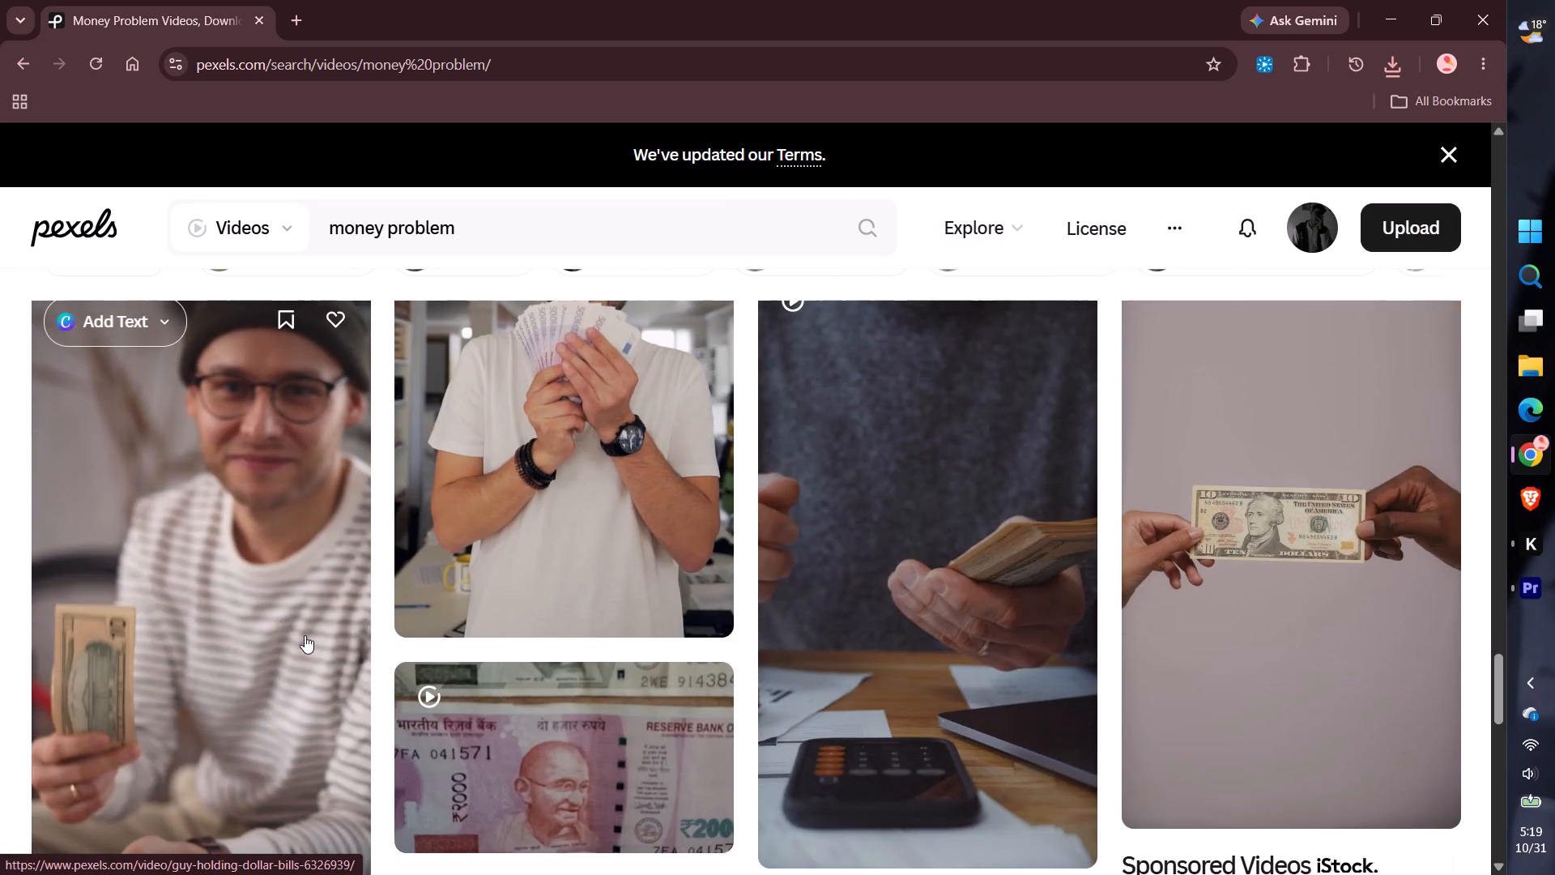
scroll(304, 635, up, 3)
scroll(304, 635, down, 5)
scroll(281, 533, up, 1)
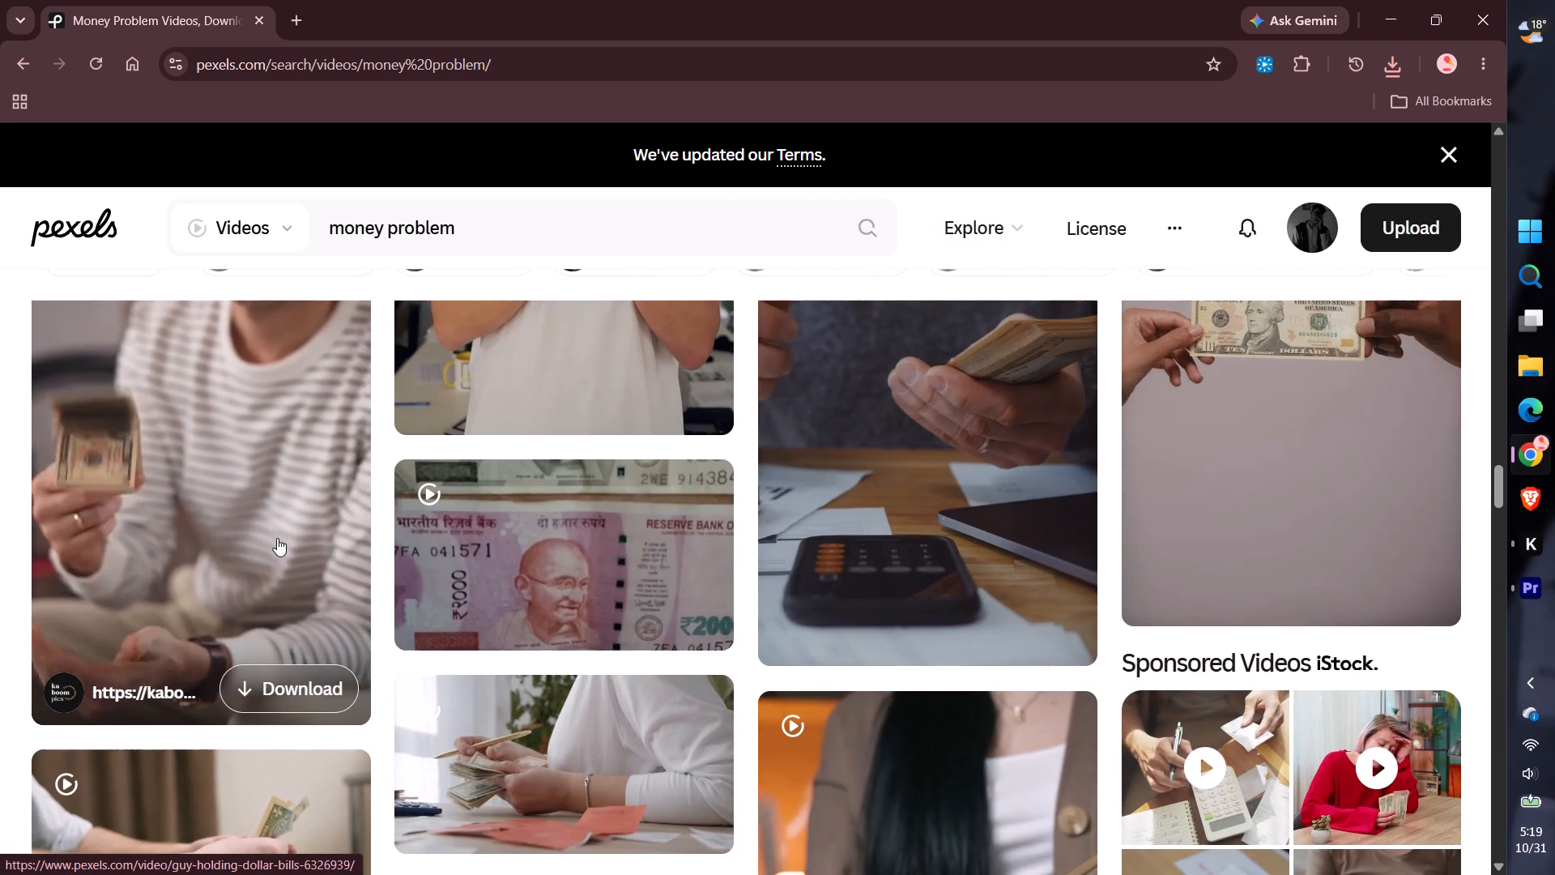
scroll(275, 489, up, 1)
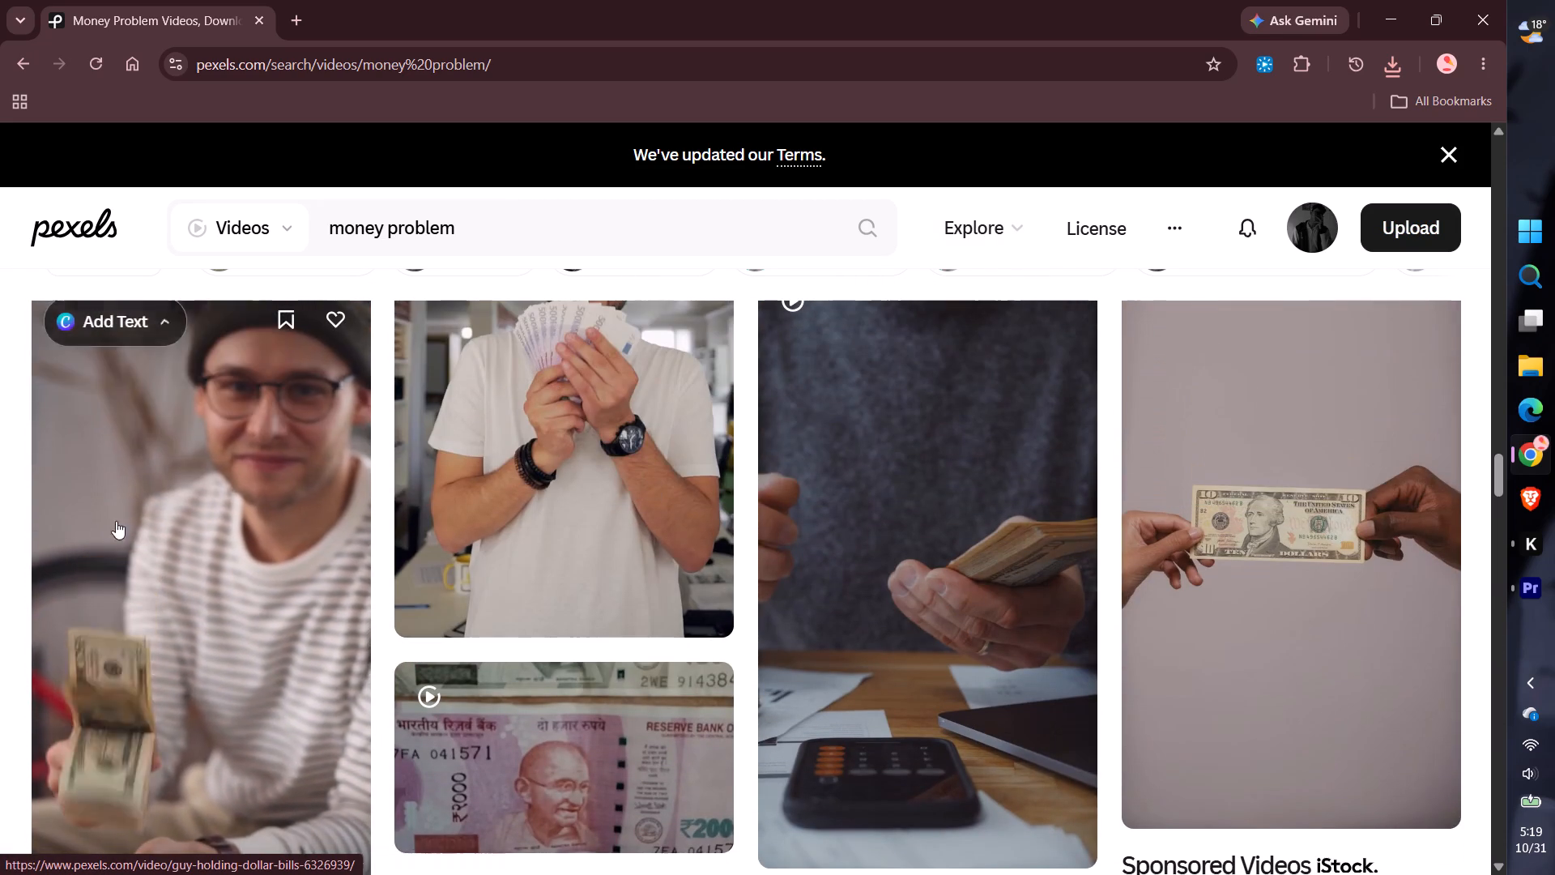
scroll(156, 522, up, 1)
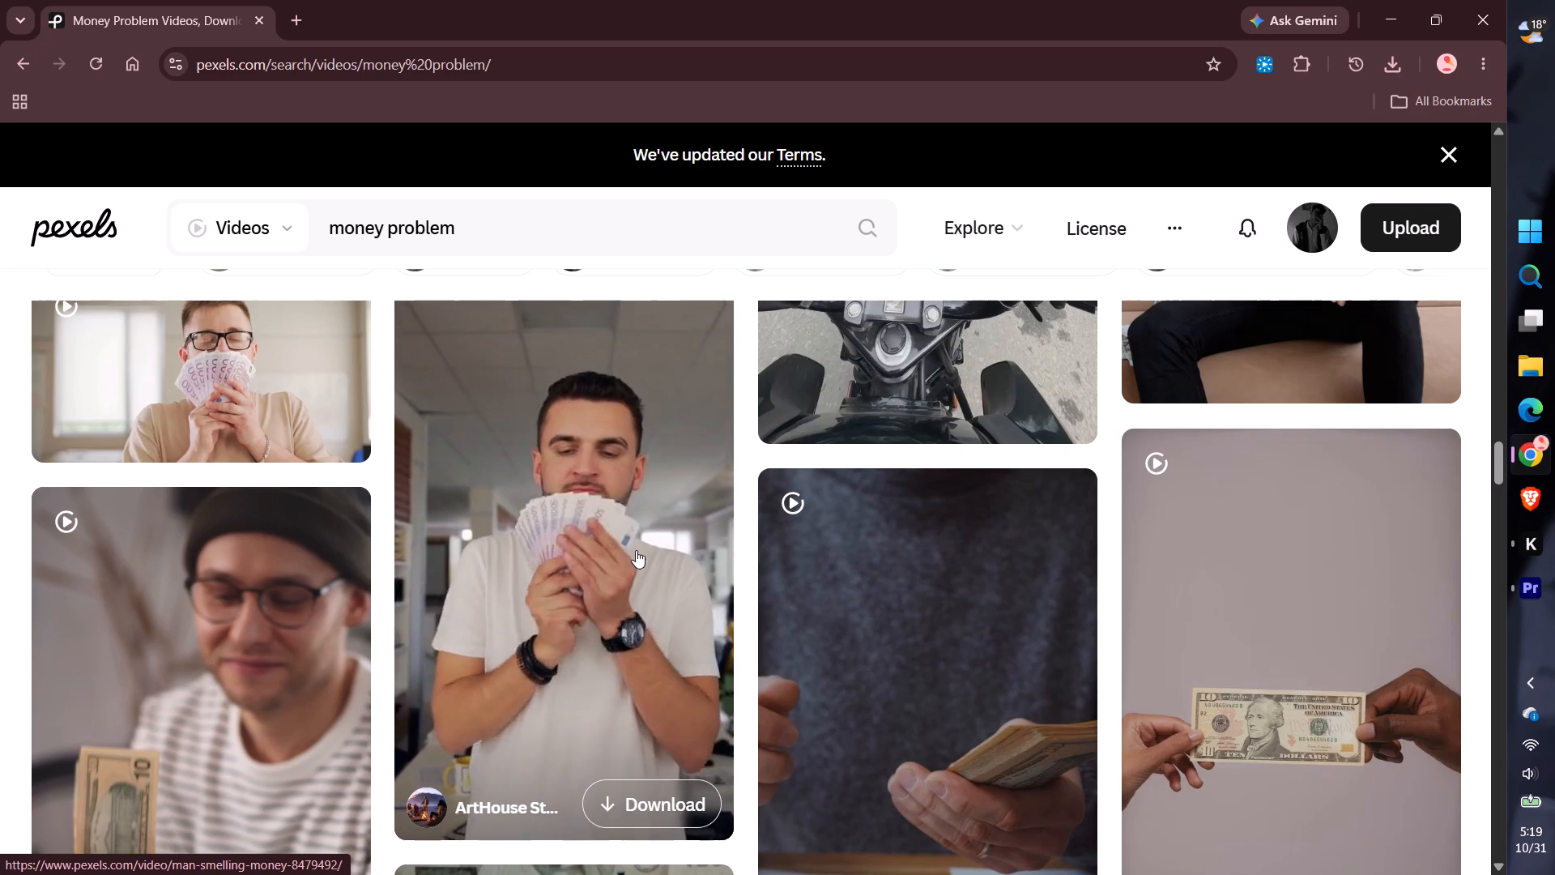
scroll(620, 546, up, 3)
scroll(570, 591, up, 2)
scroll(330, 647, up, 3)
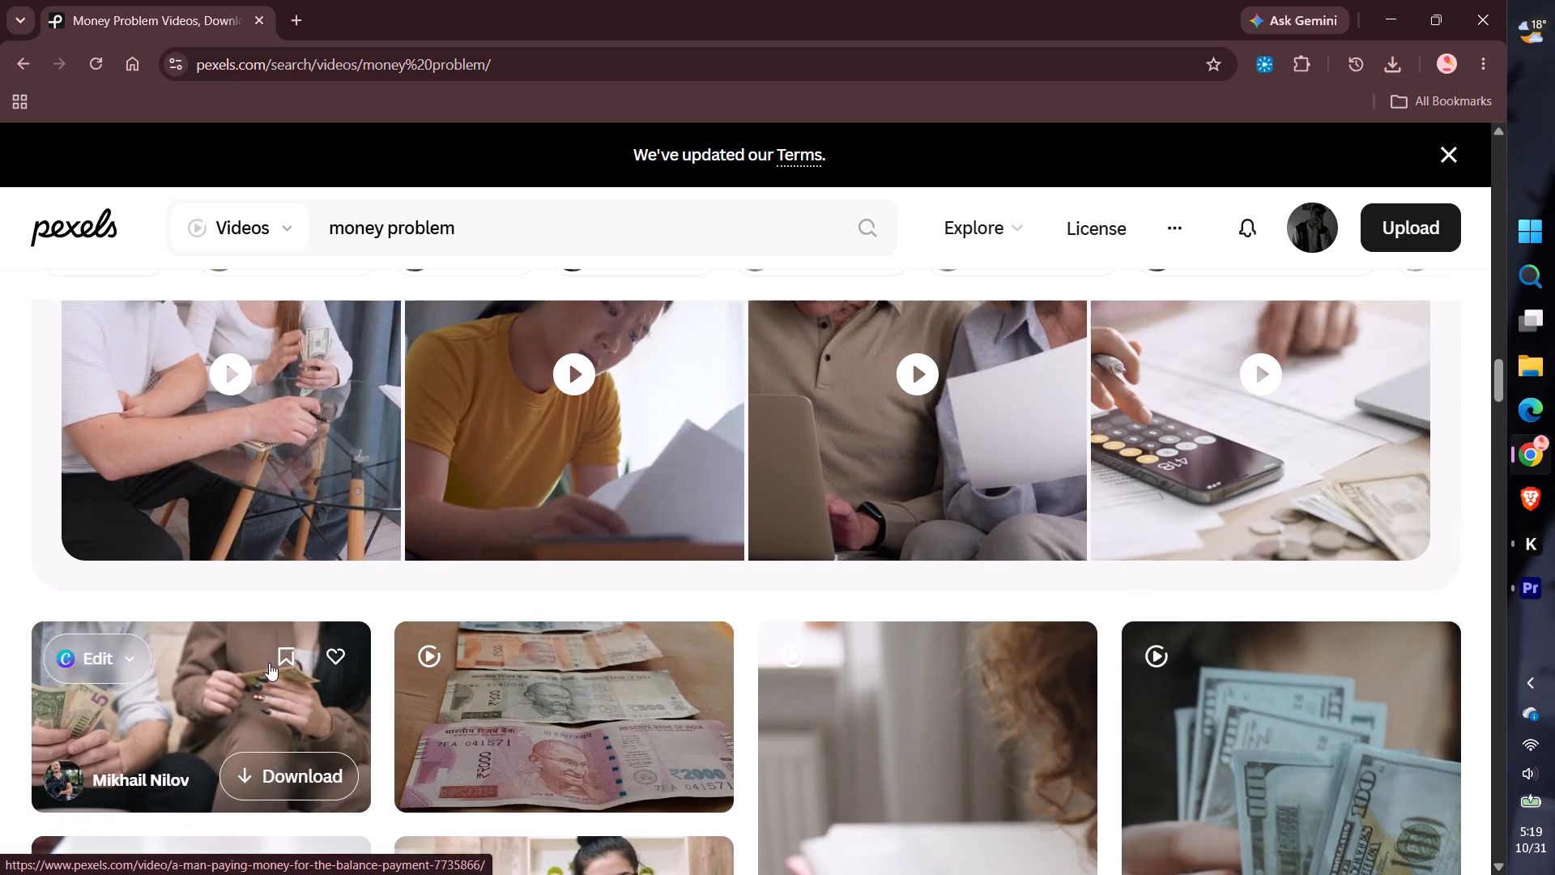
scroll(269, 663, up, 7)
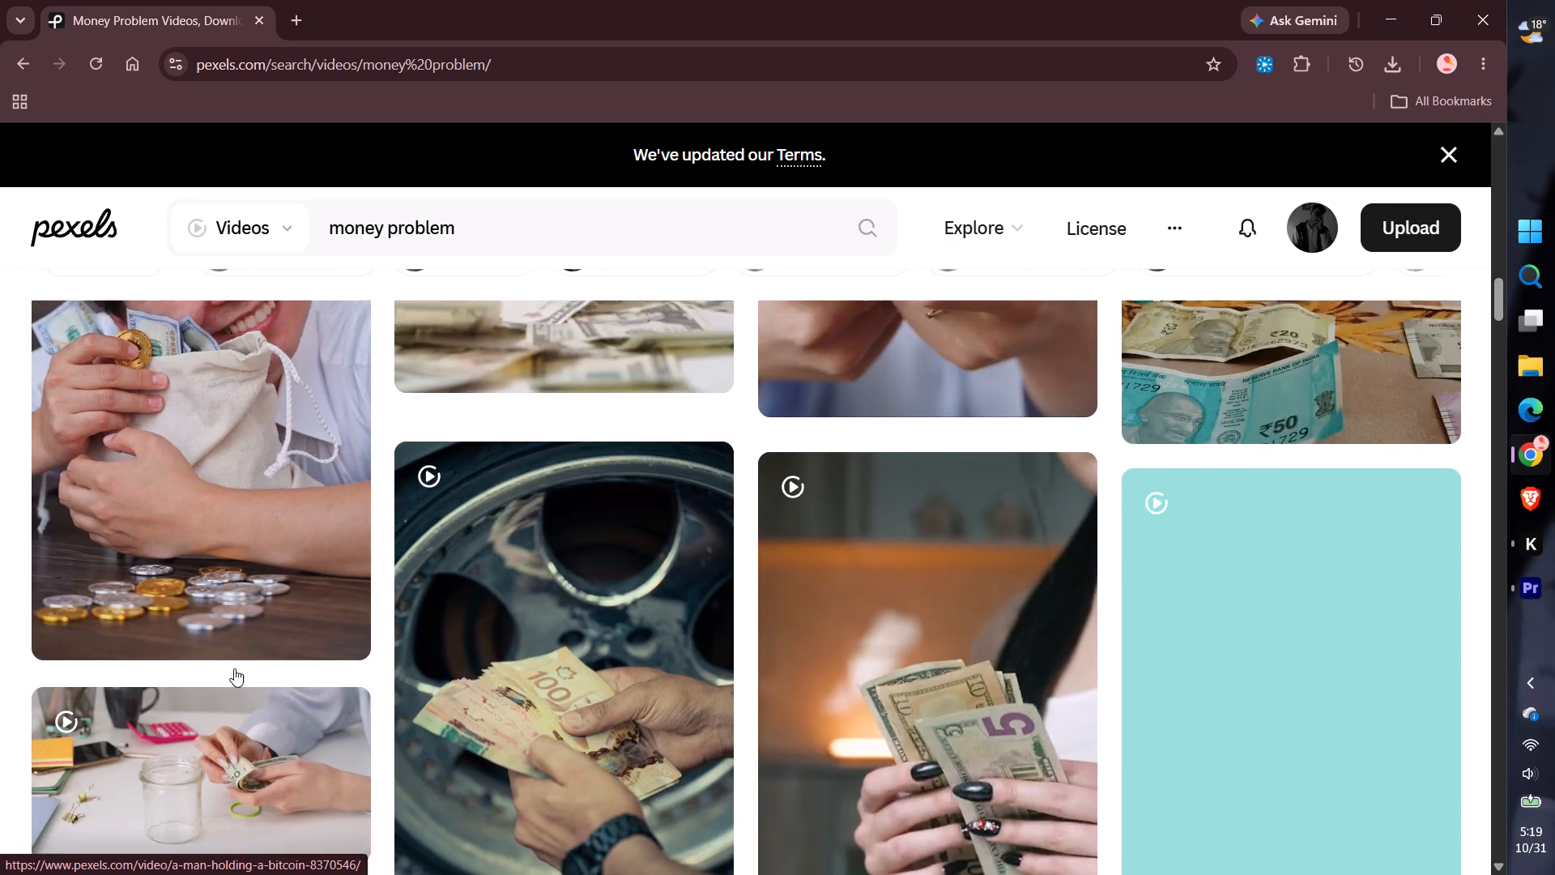
scroll(234, 668, up, 1)
scroll(253, 636, down, 1)
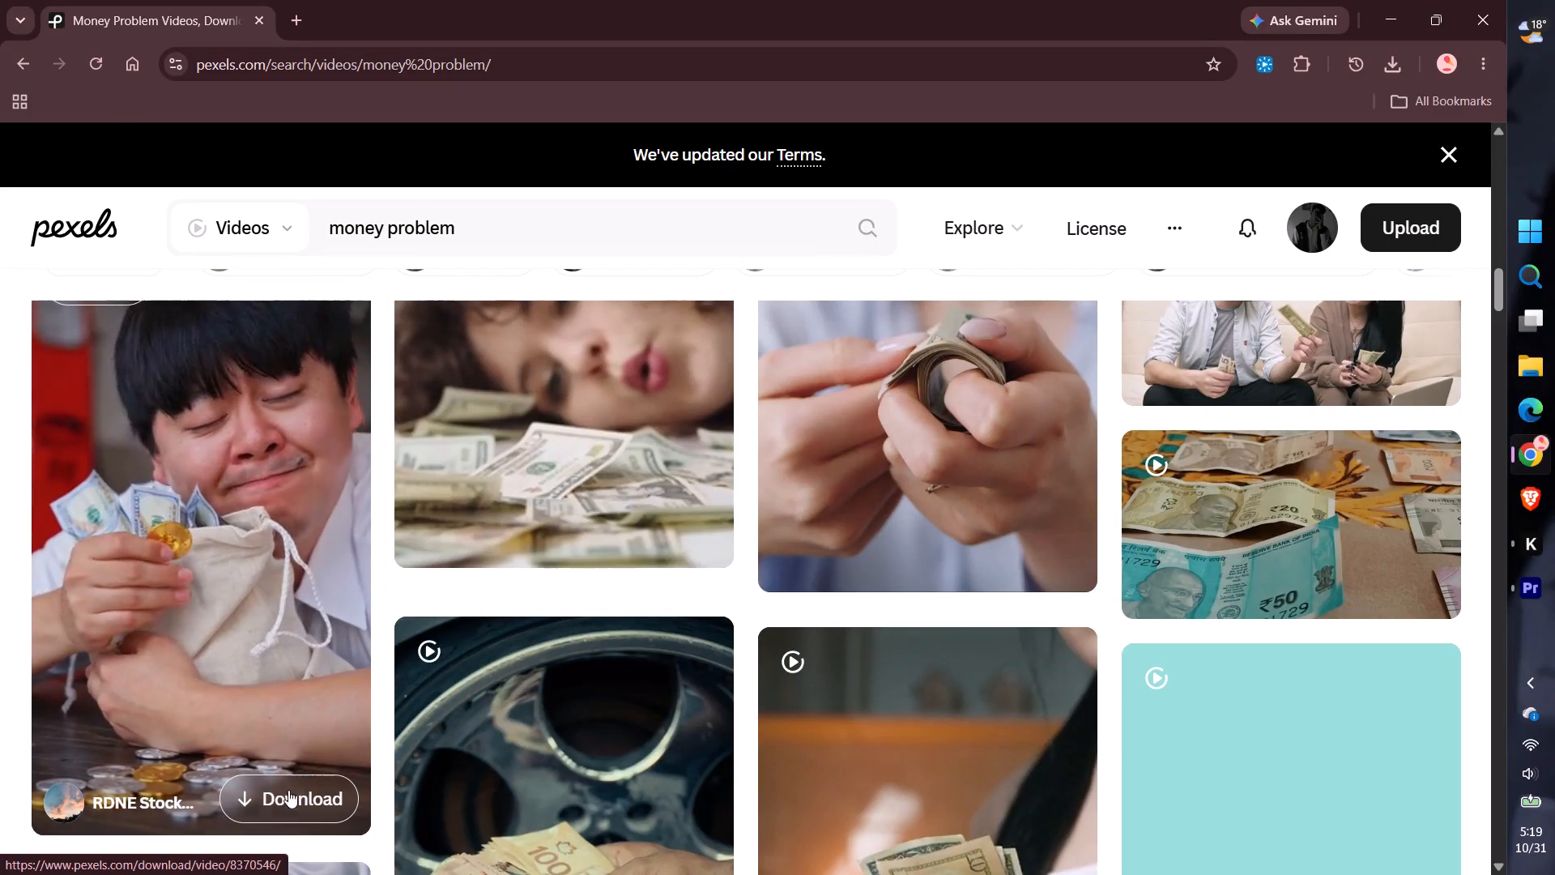
scroll(494, 530, down, 11)
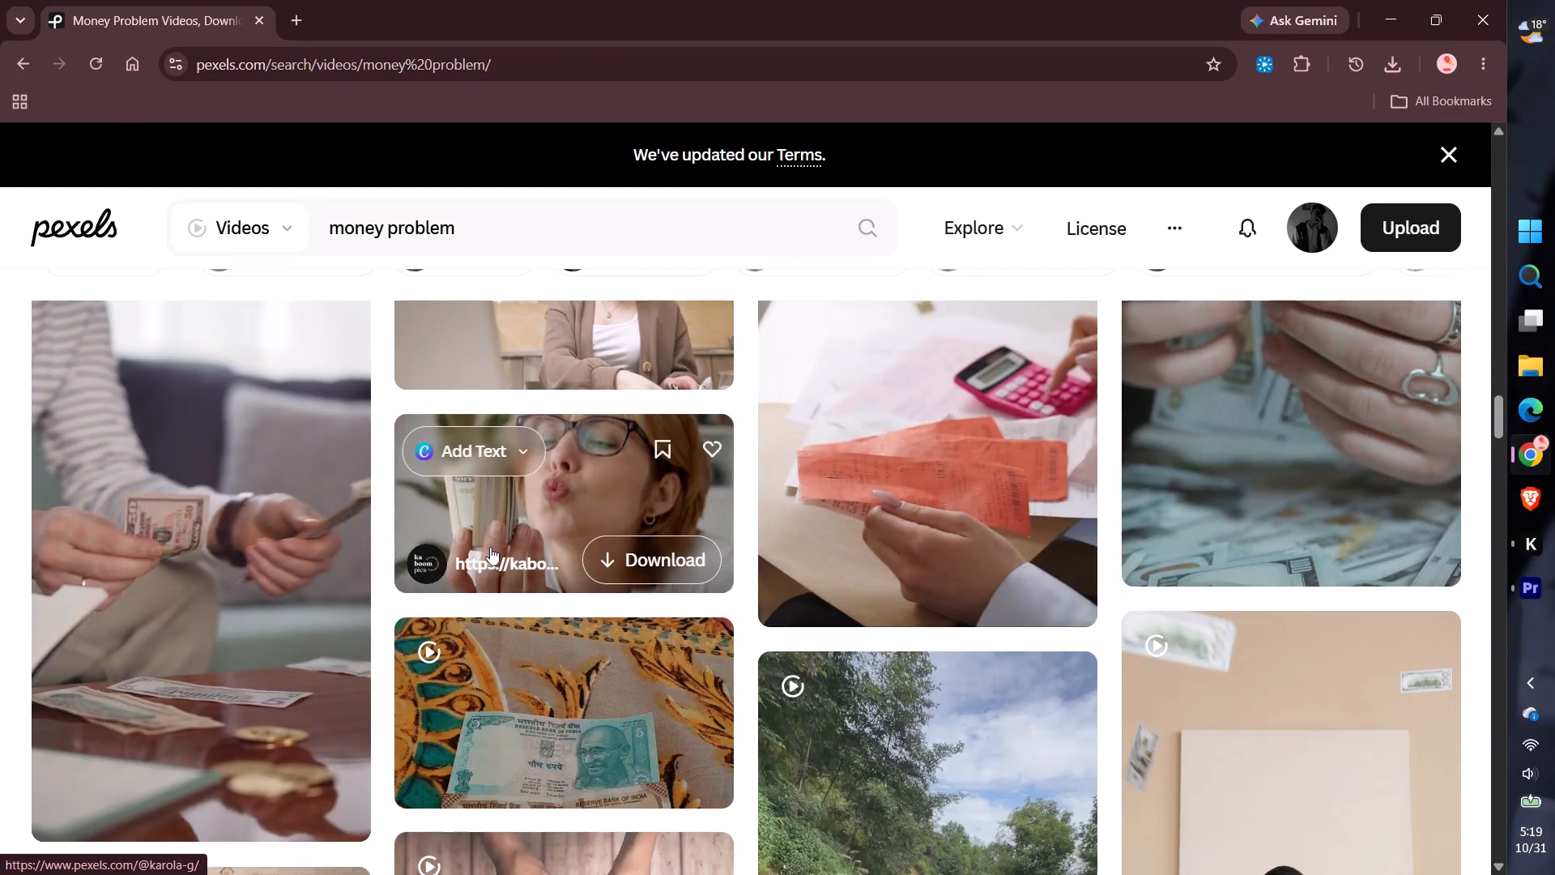
scroll(501, 592, down, 4)
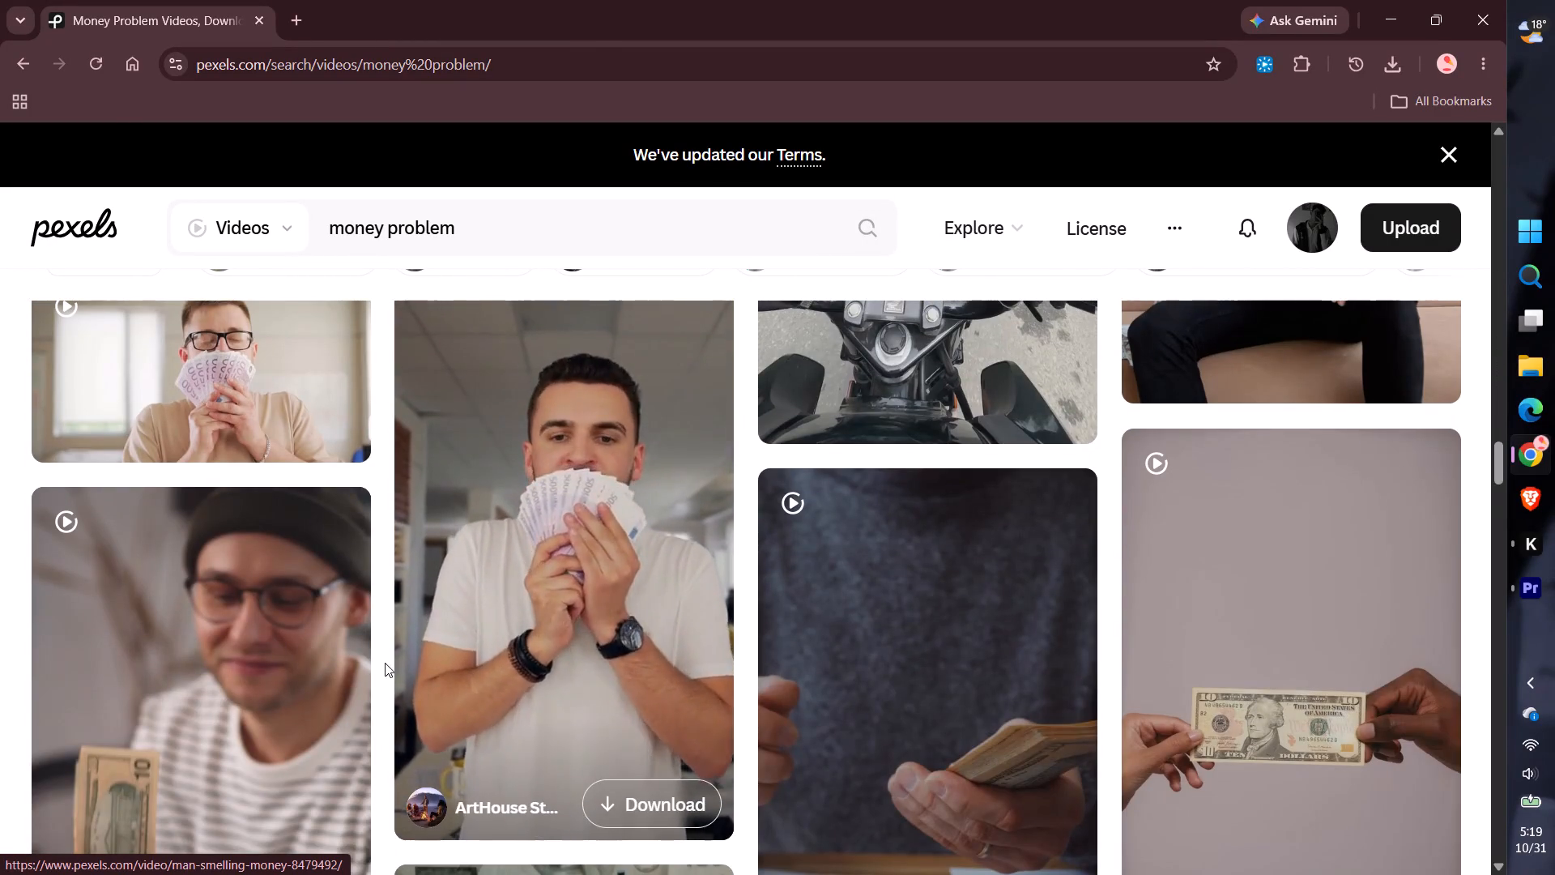
scroll(382, 661, down, 4)
scroll(484, 618, up, 5)
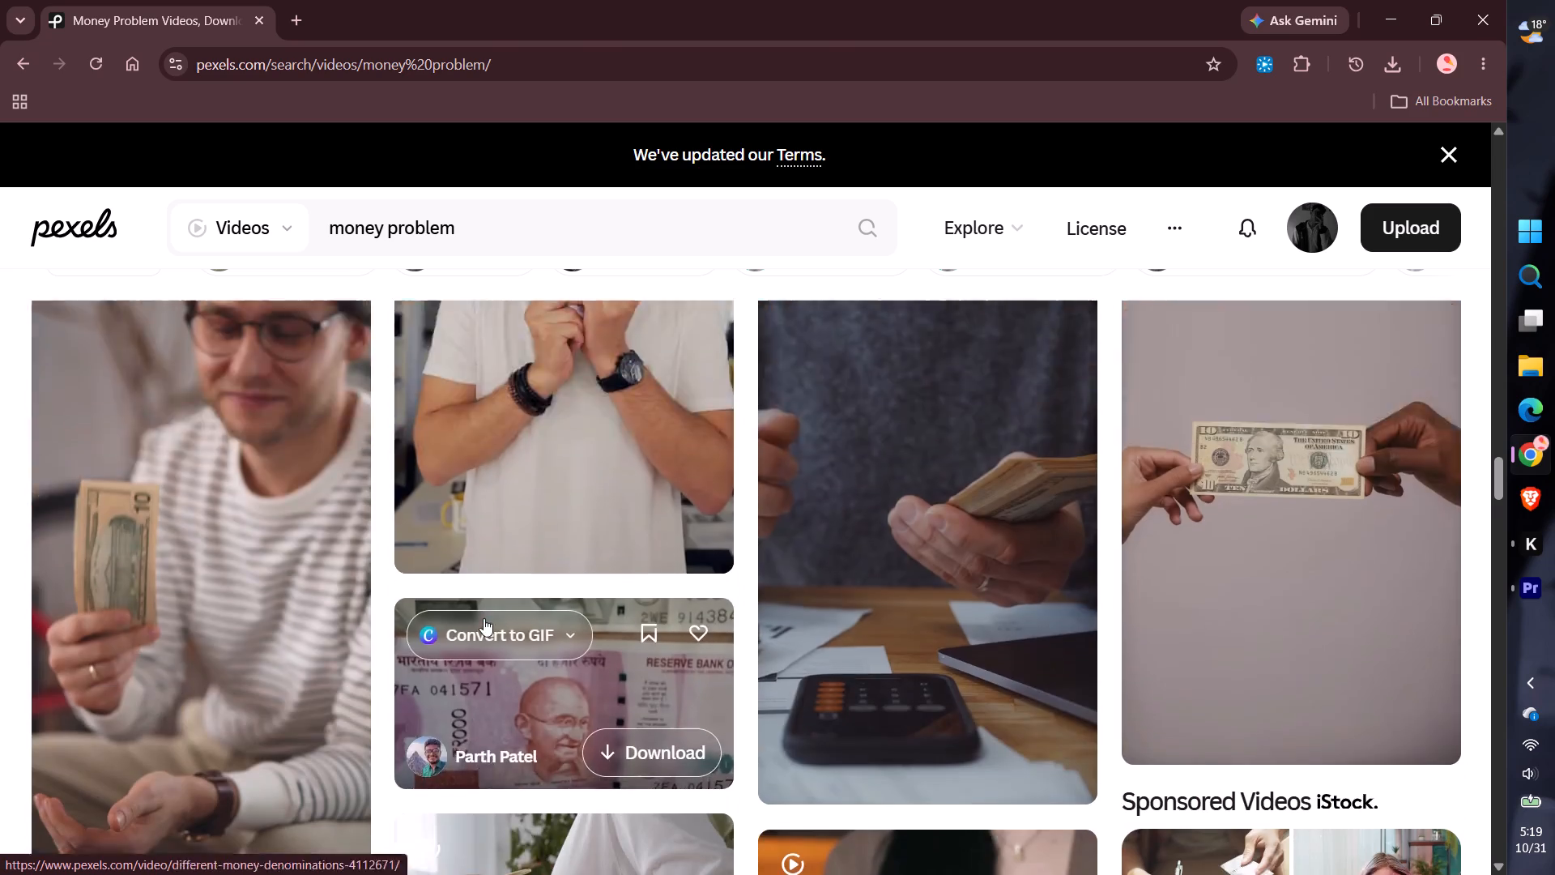
scroll(667, 728, down, 2)
click(654, 613)
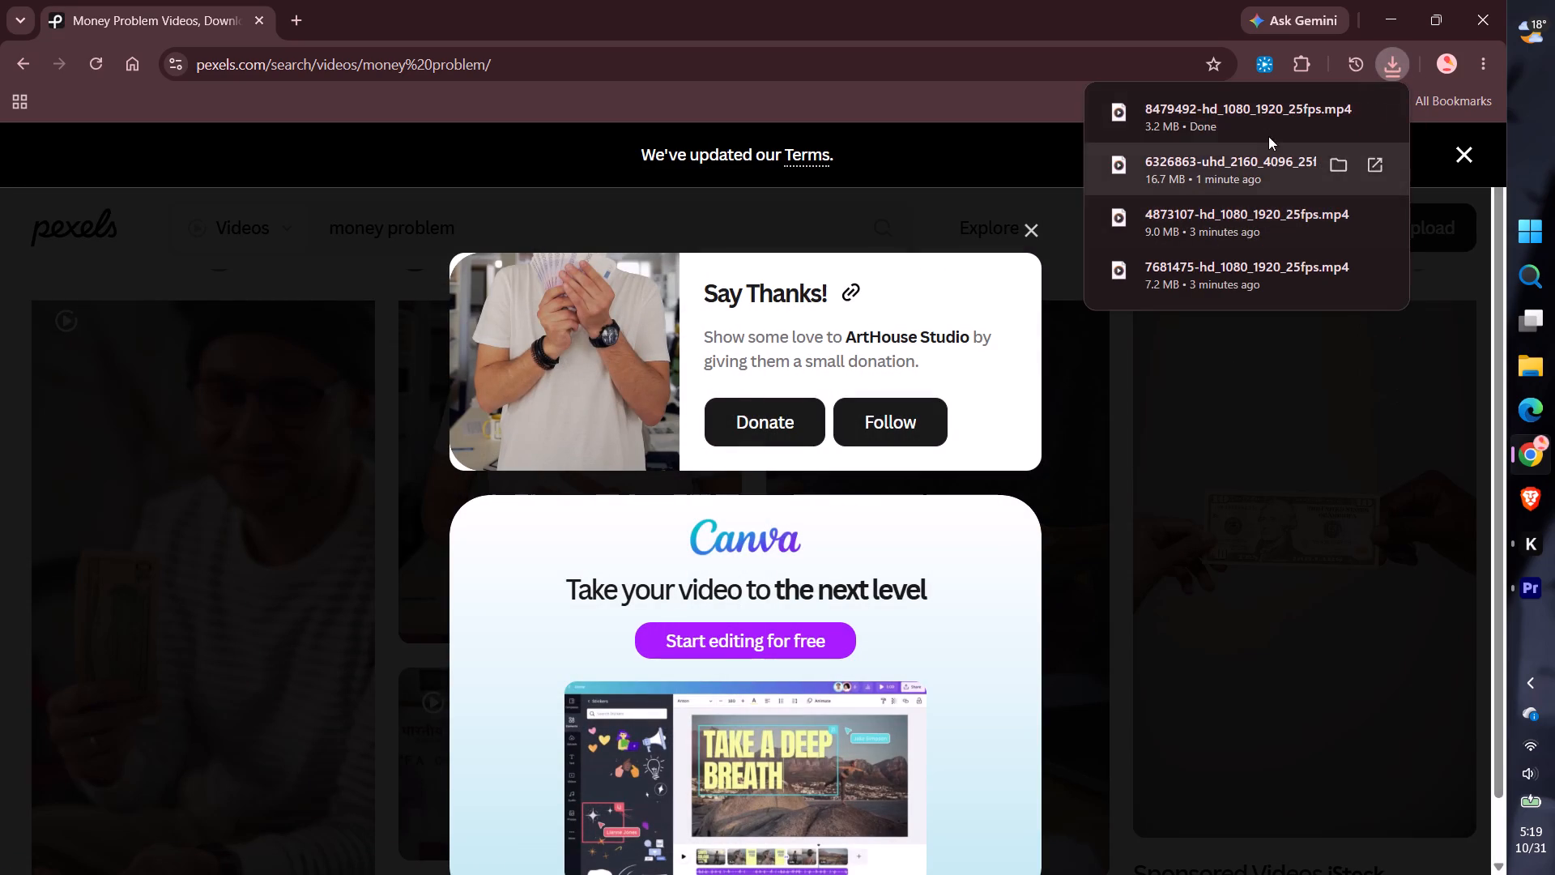
Bring the downloaded banknote-smelling clip into the Premiere timeline on V3 at about 00:00:42:46, unlink it and delete its audio from A3.
drag(1262, 131, 581, 531)
key(alt+Tab)
click(676, 751)
right_click(671, 753)
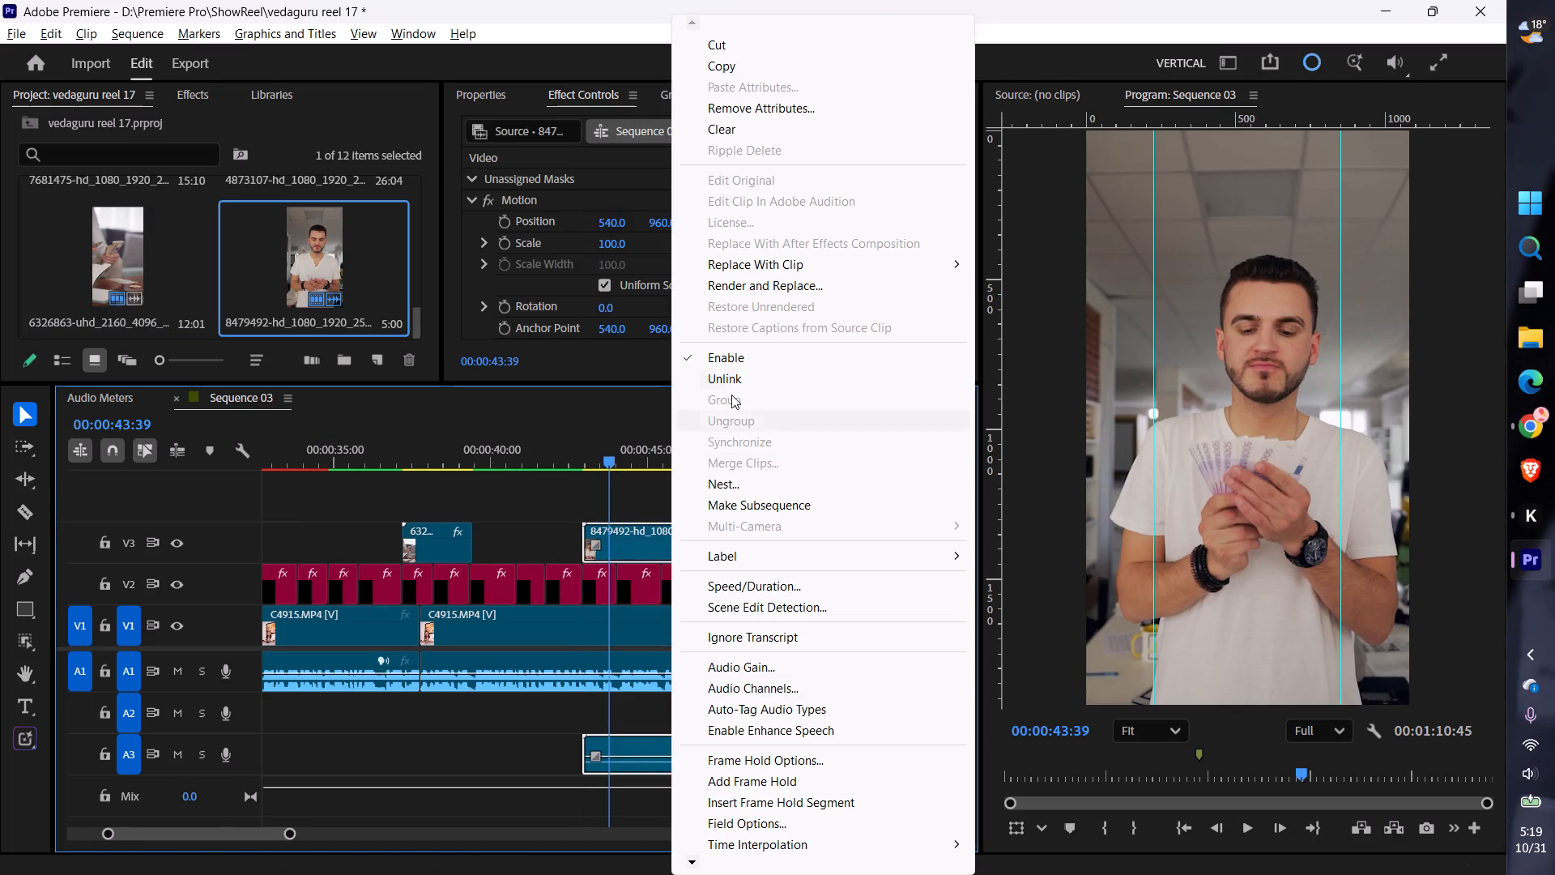
click(737, 374)
click(645, 759)
key(Delete)
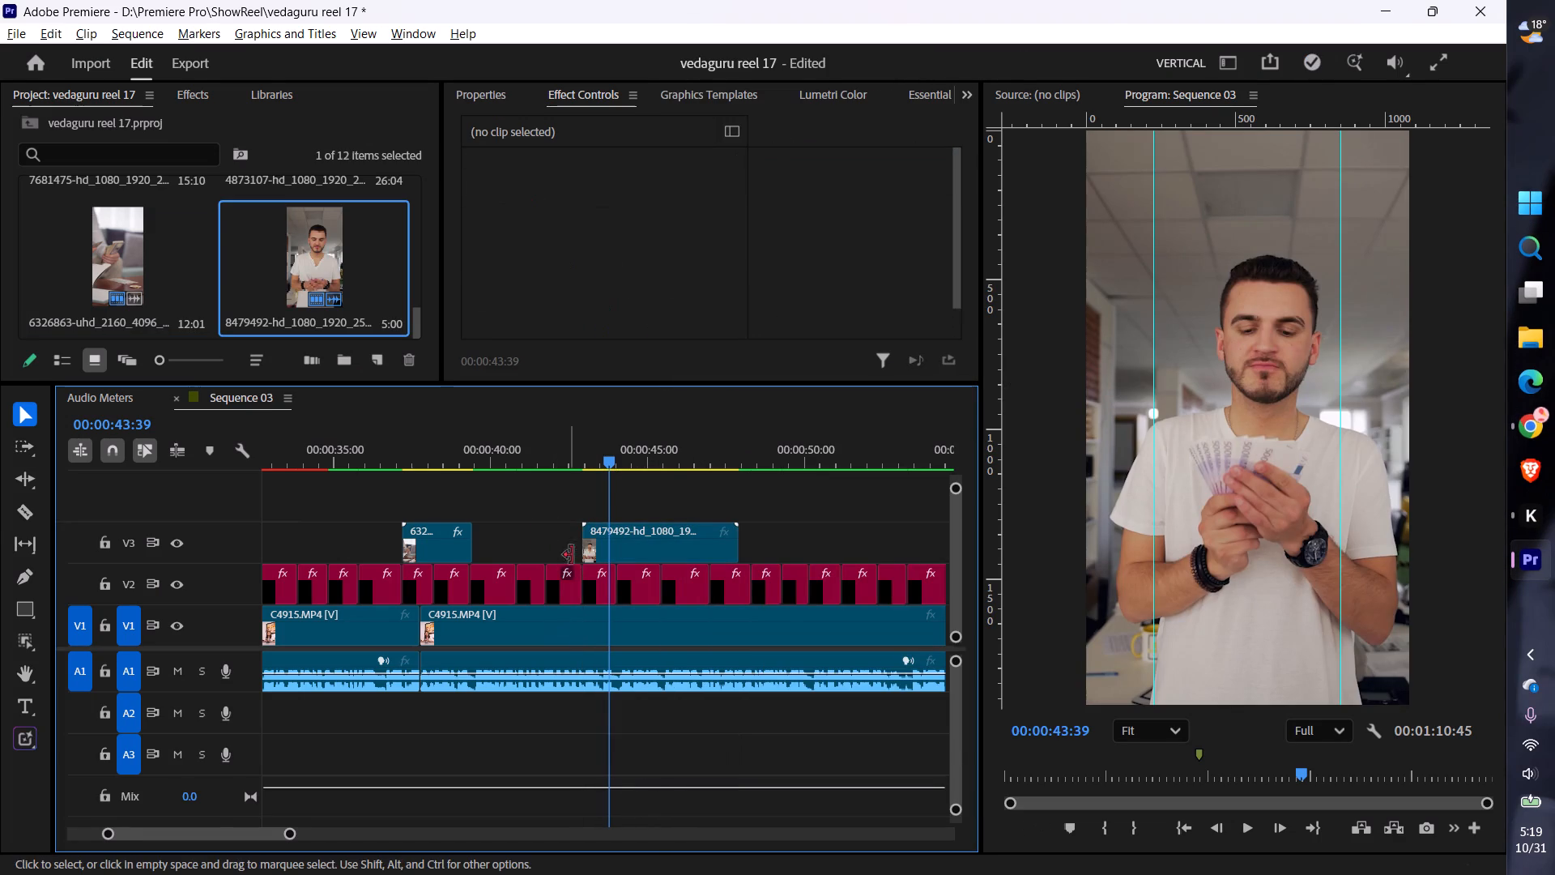
Play from about 00:00:41 to check the timing and move the banknote-smelling clip on V3 earlier, to just before 00:00:42.
click(560, 460)
key(space)
key(space)
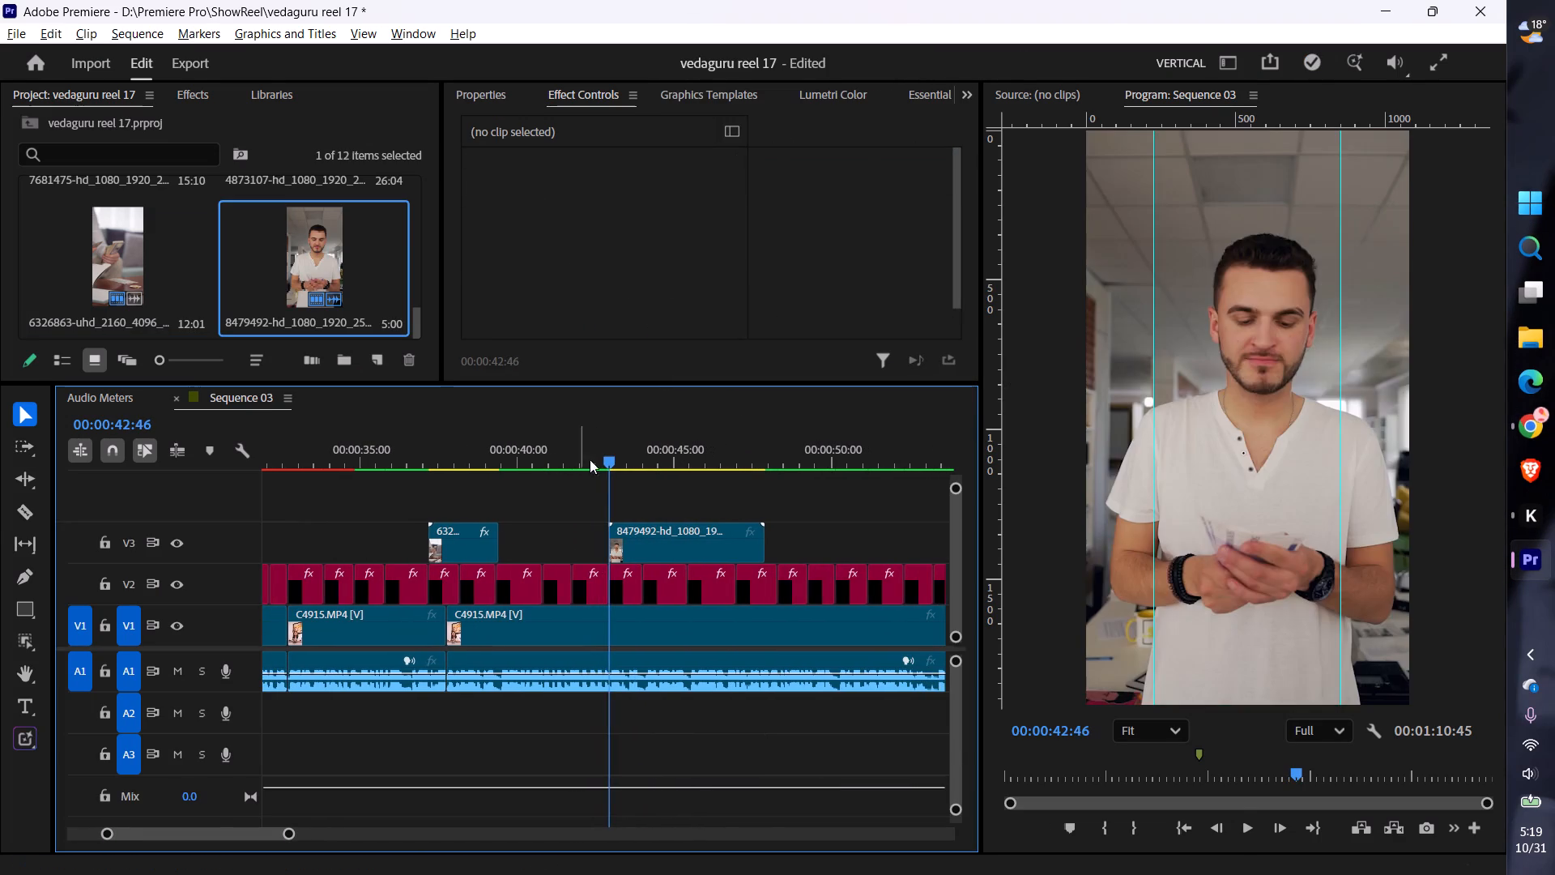
drag(594, 454, 583, 462)
drag(659, 532, 635, 540)
click(552, 458)
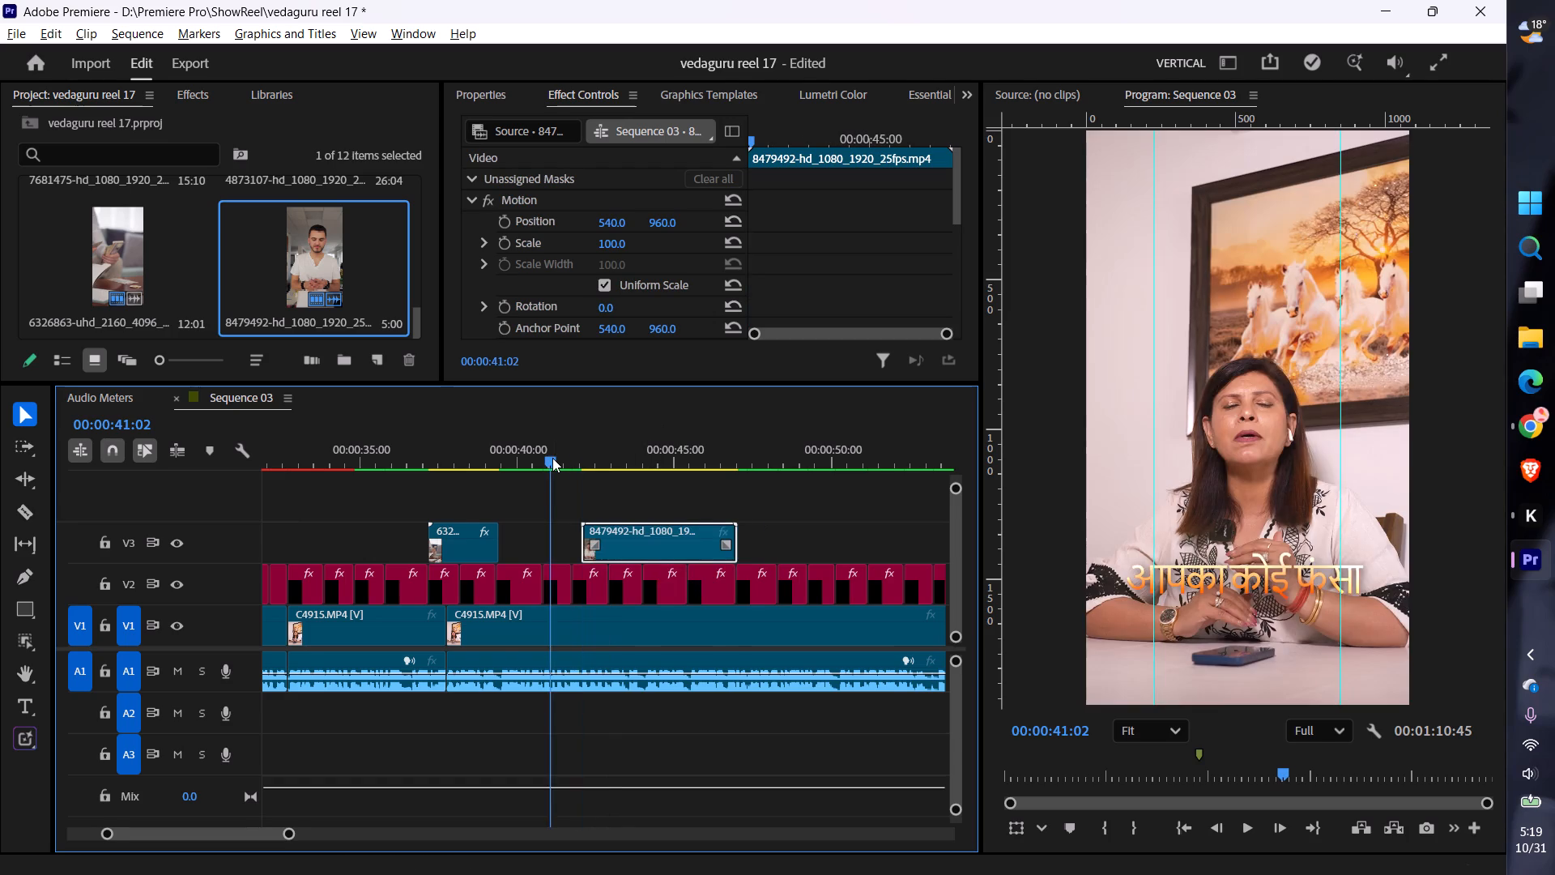
key(space)
key(space)
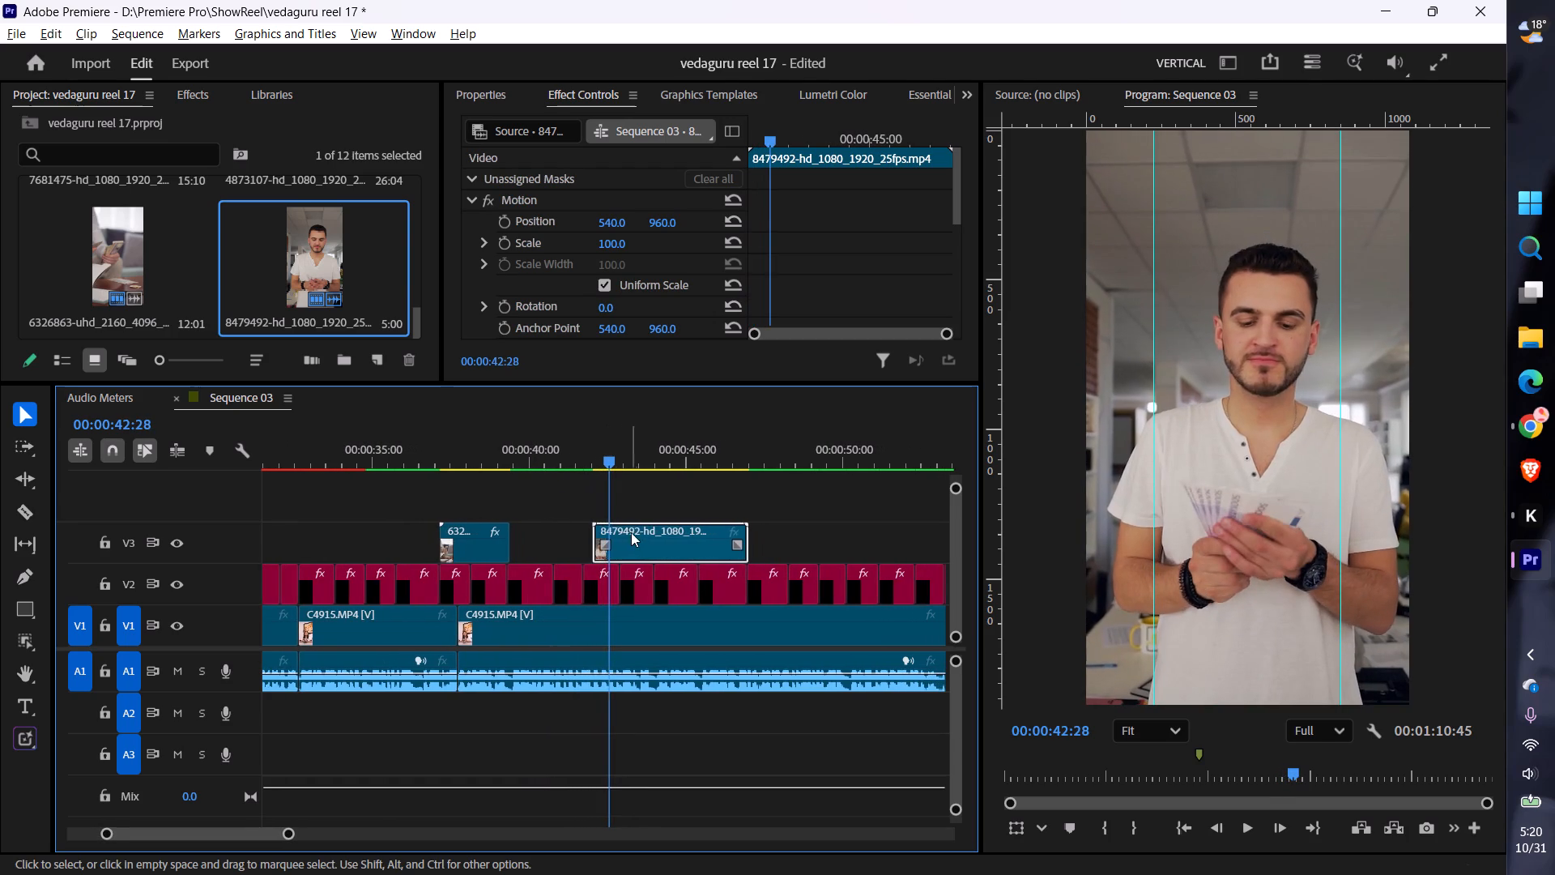
drag(635, 538, 620, 541)
Play the banknote-smelling clip, cut it at 00:00:42:27, delete the part before the cut and move the remainder back to its former start.
click(565, 460)
key(space)
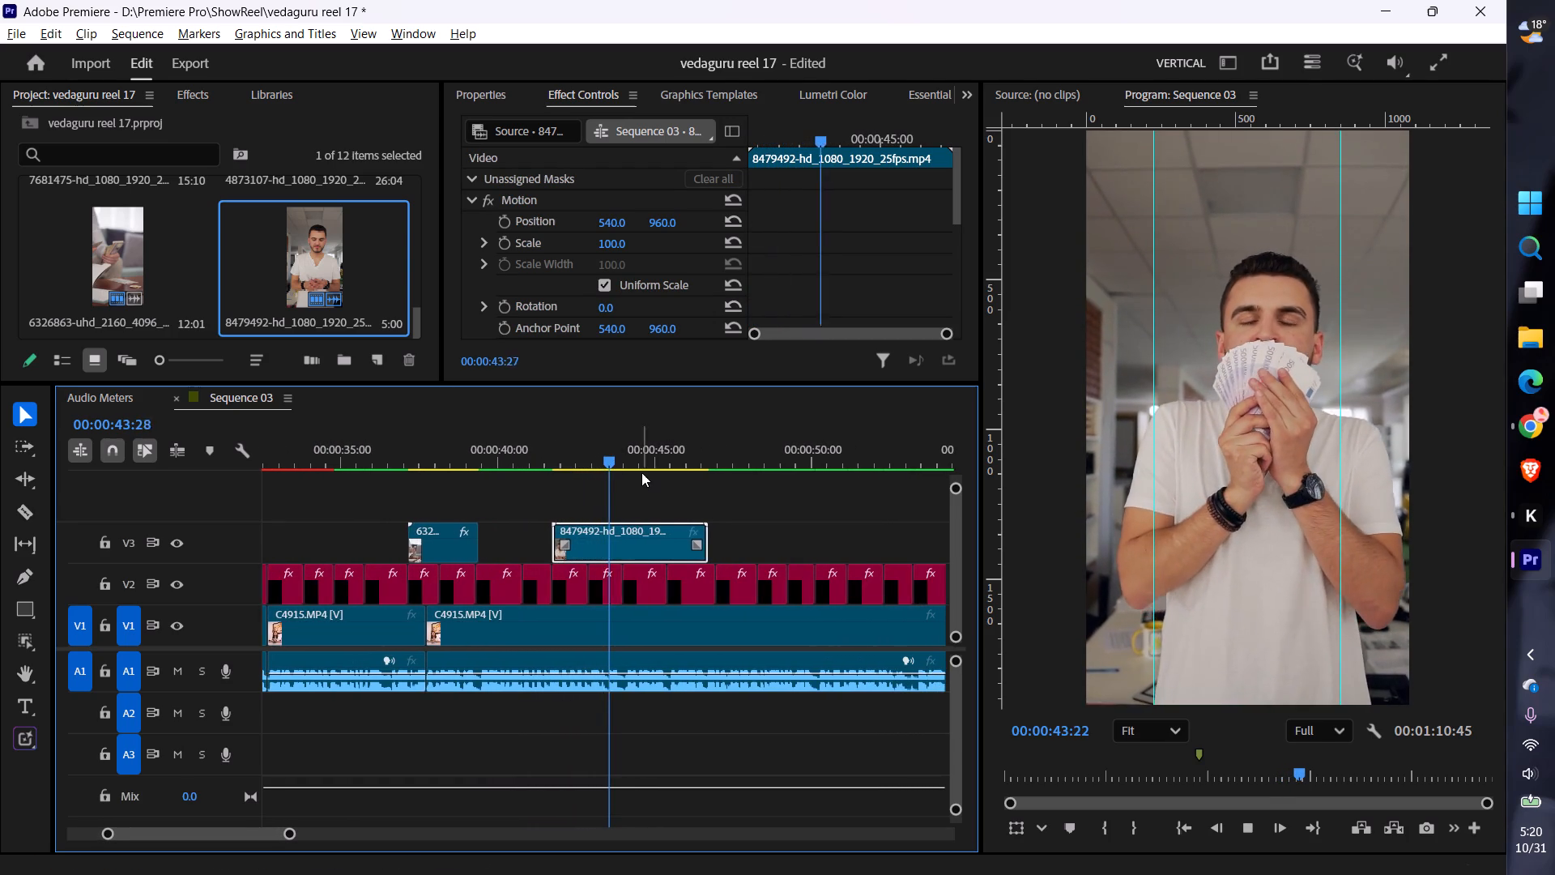
key(space)
drag(606, 459, 560, 483)
key(ctrl+k)
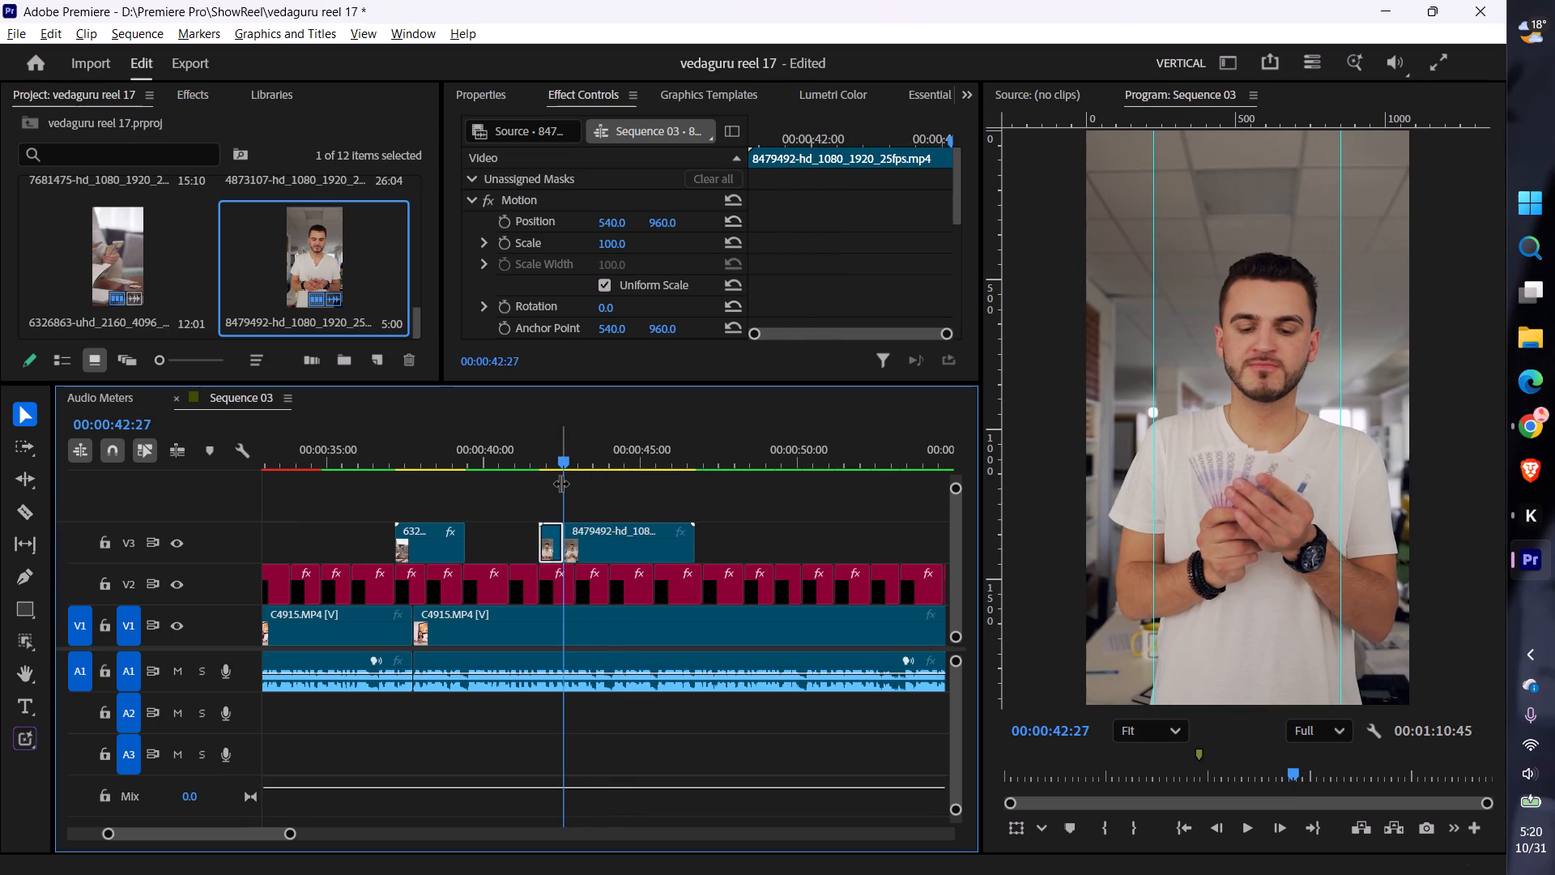
key(Delete)
drag(609, 536, 577, 533)
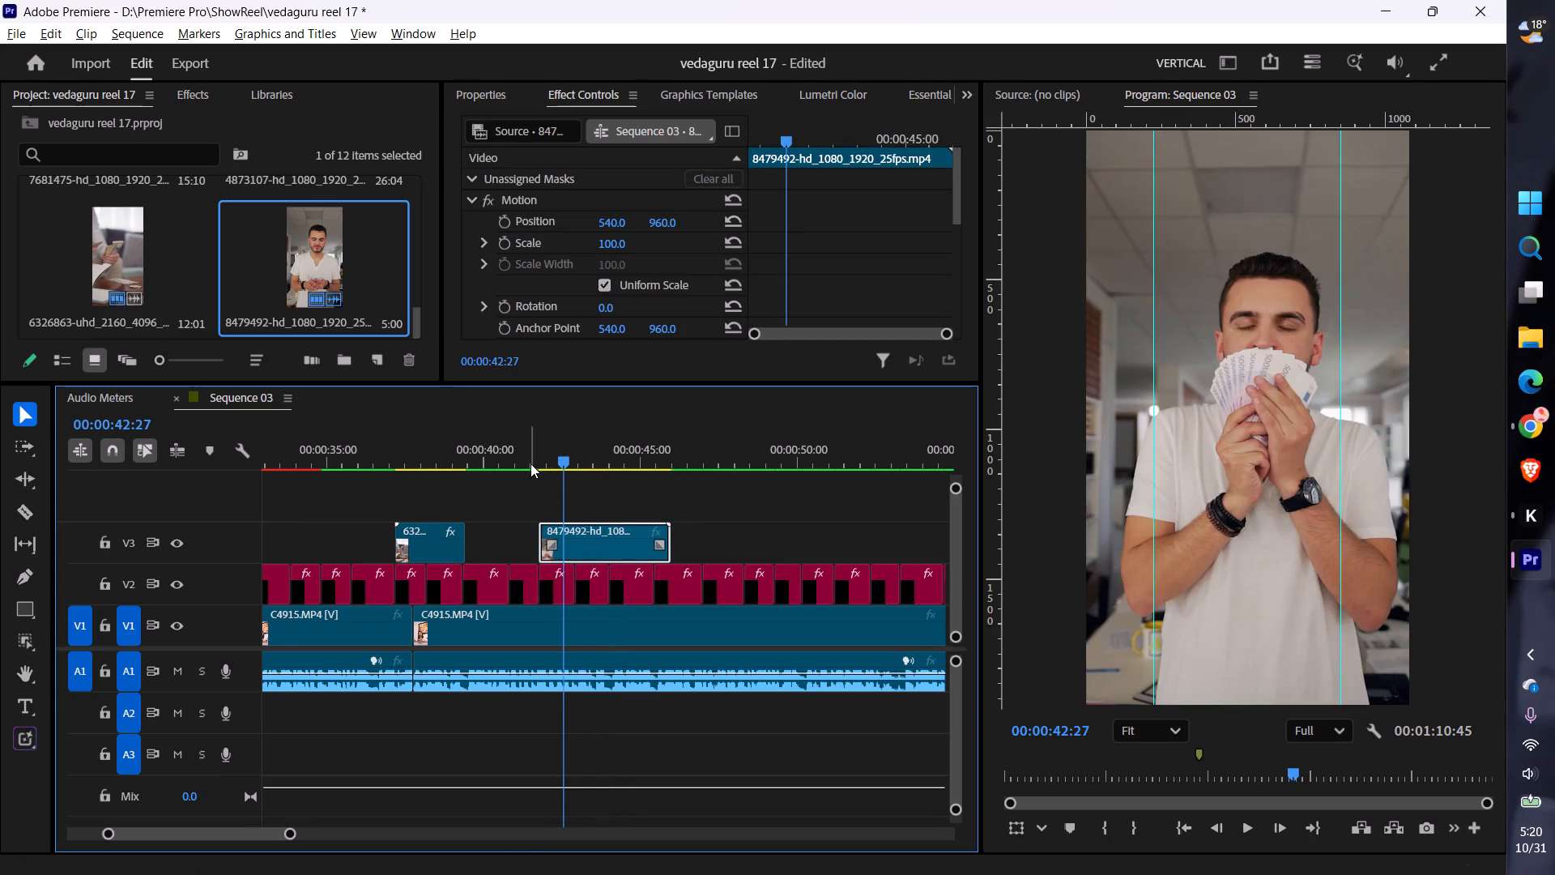
Play through the banknote-smelling clip on V3 and trim its end back to 00:00:43:48.
click(496, 448)
key(space)
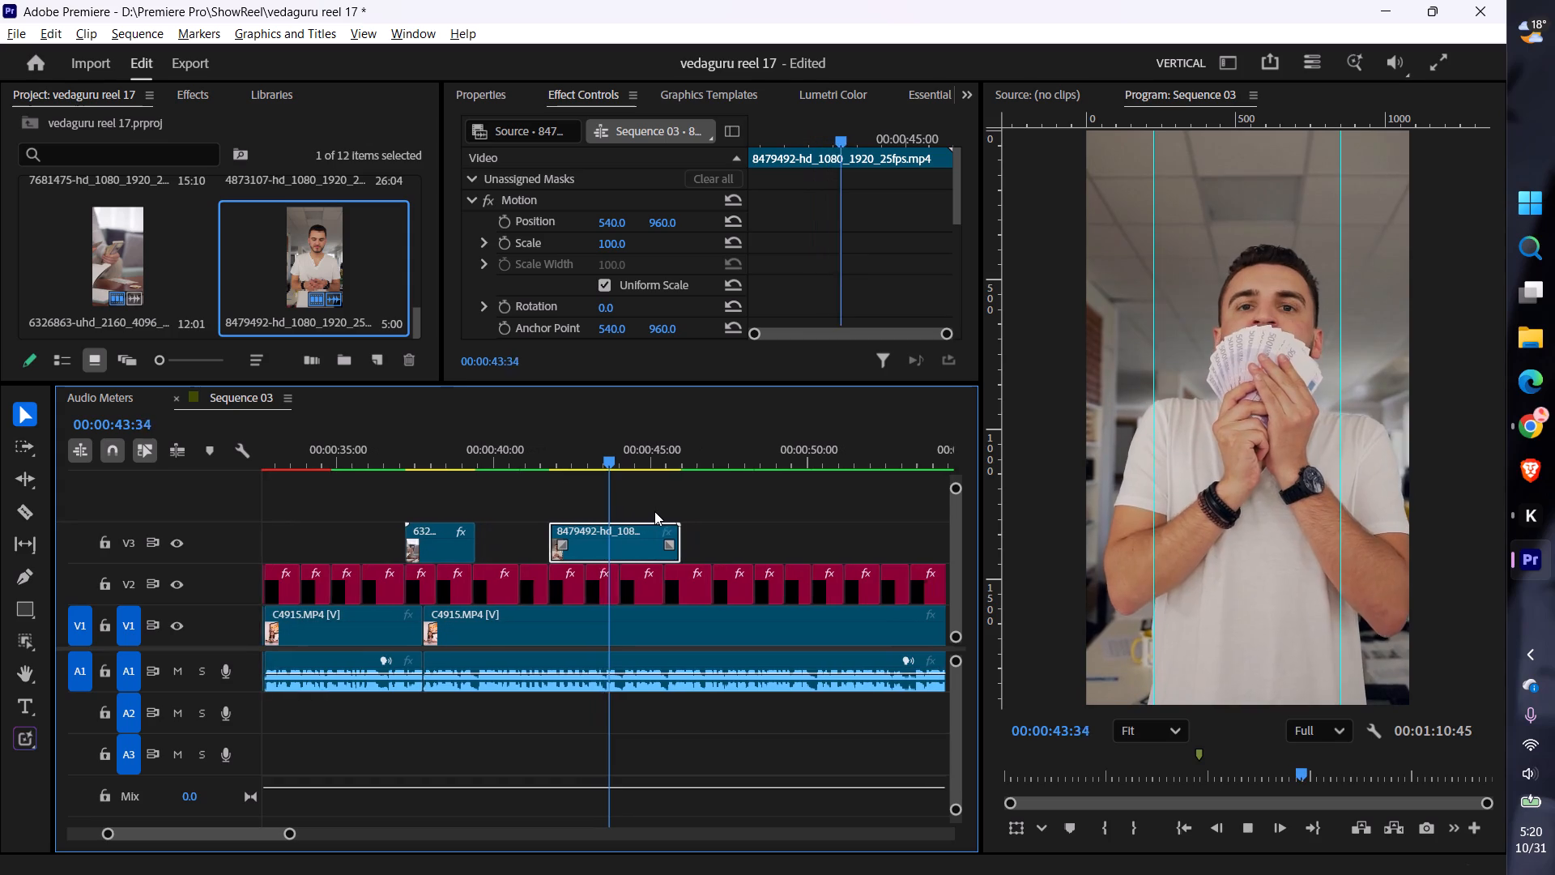
key(space)
key(space)
key(space)
click(612, 445)
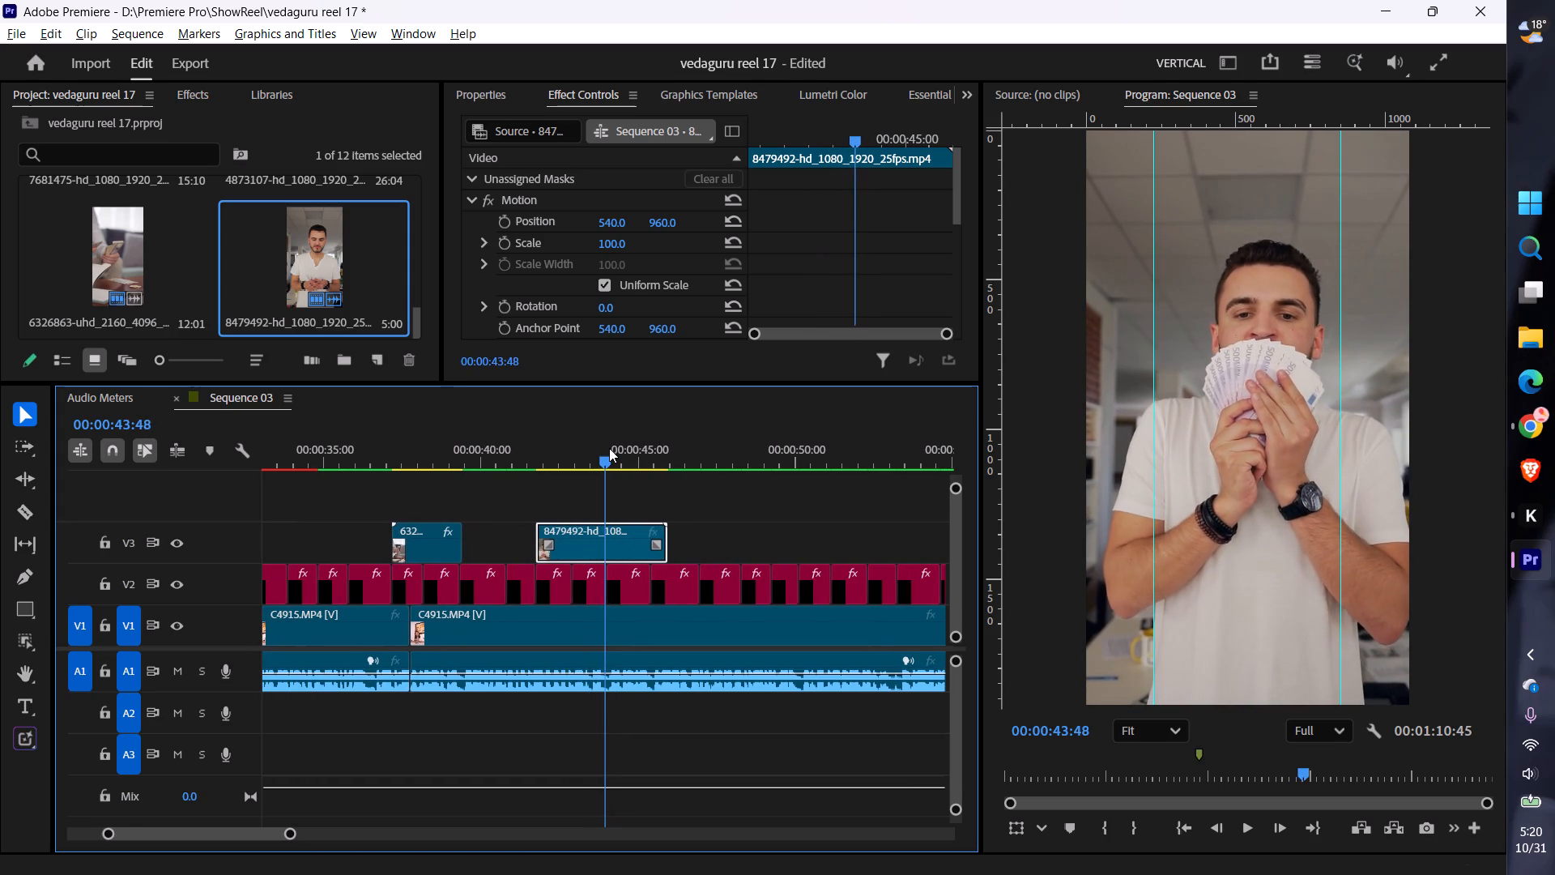
drag(669, 538, 606, 557)
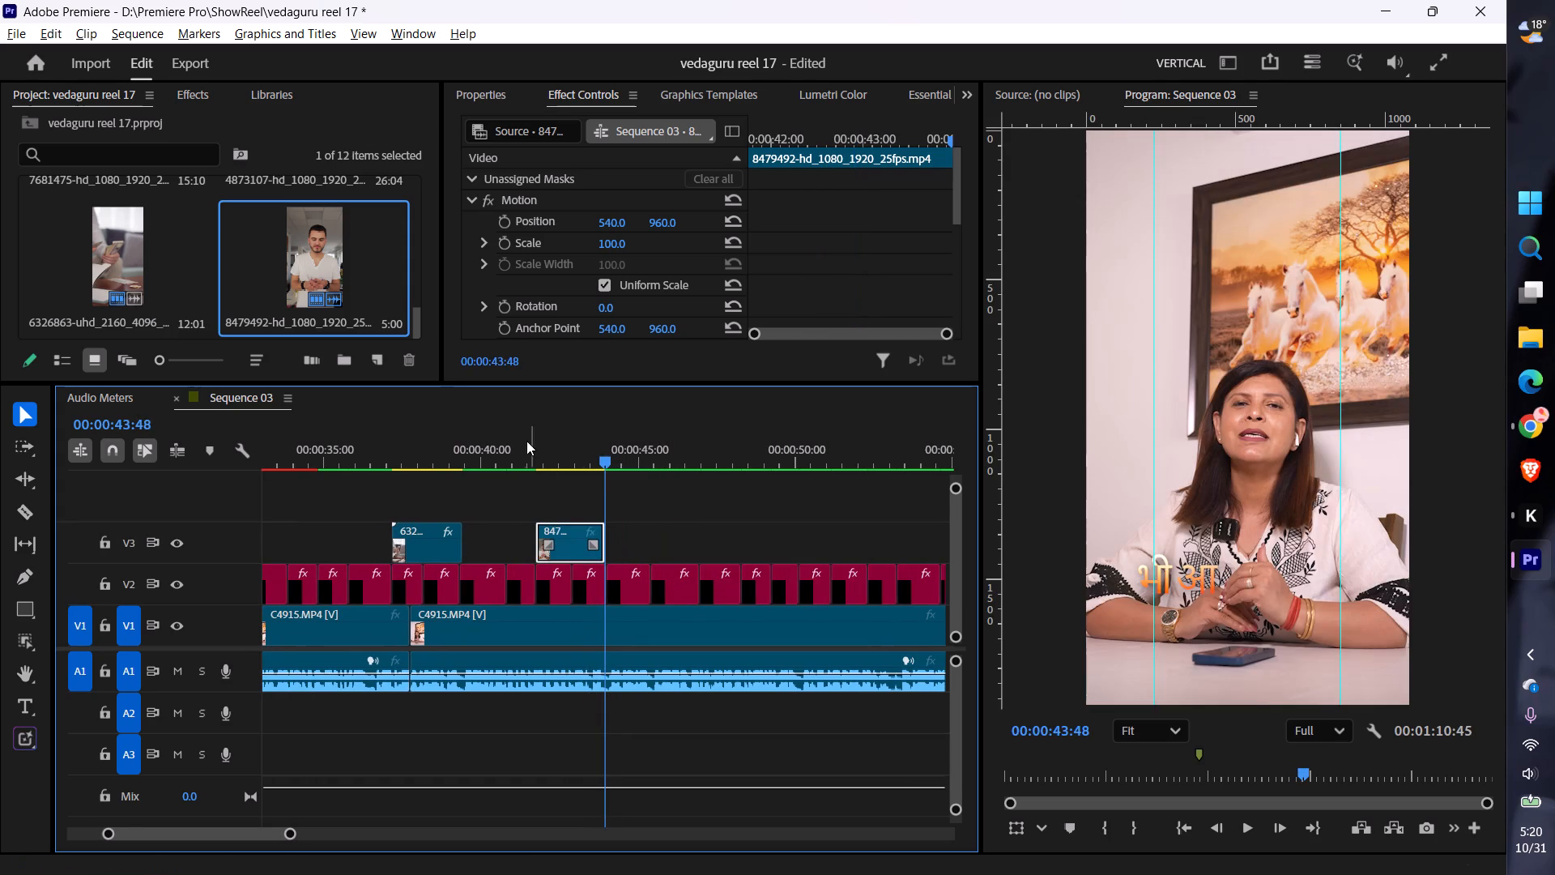
Play the sequence from about 00:00:41 to 00:00:50:43 to check the trimmed clip and find the next spot for stock footage.
click(516, 440)
key(space)
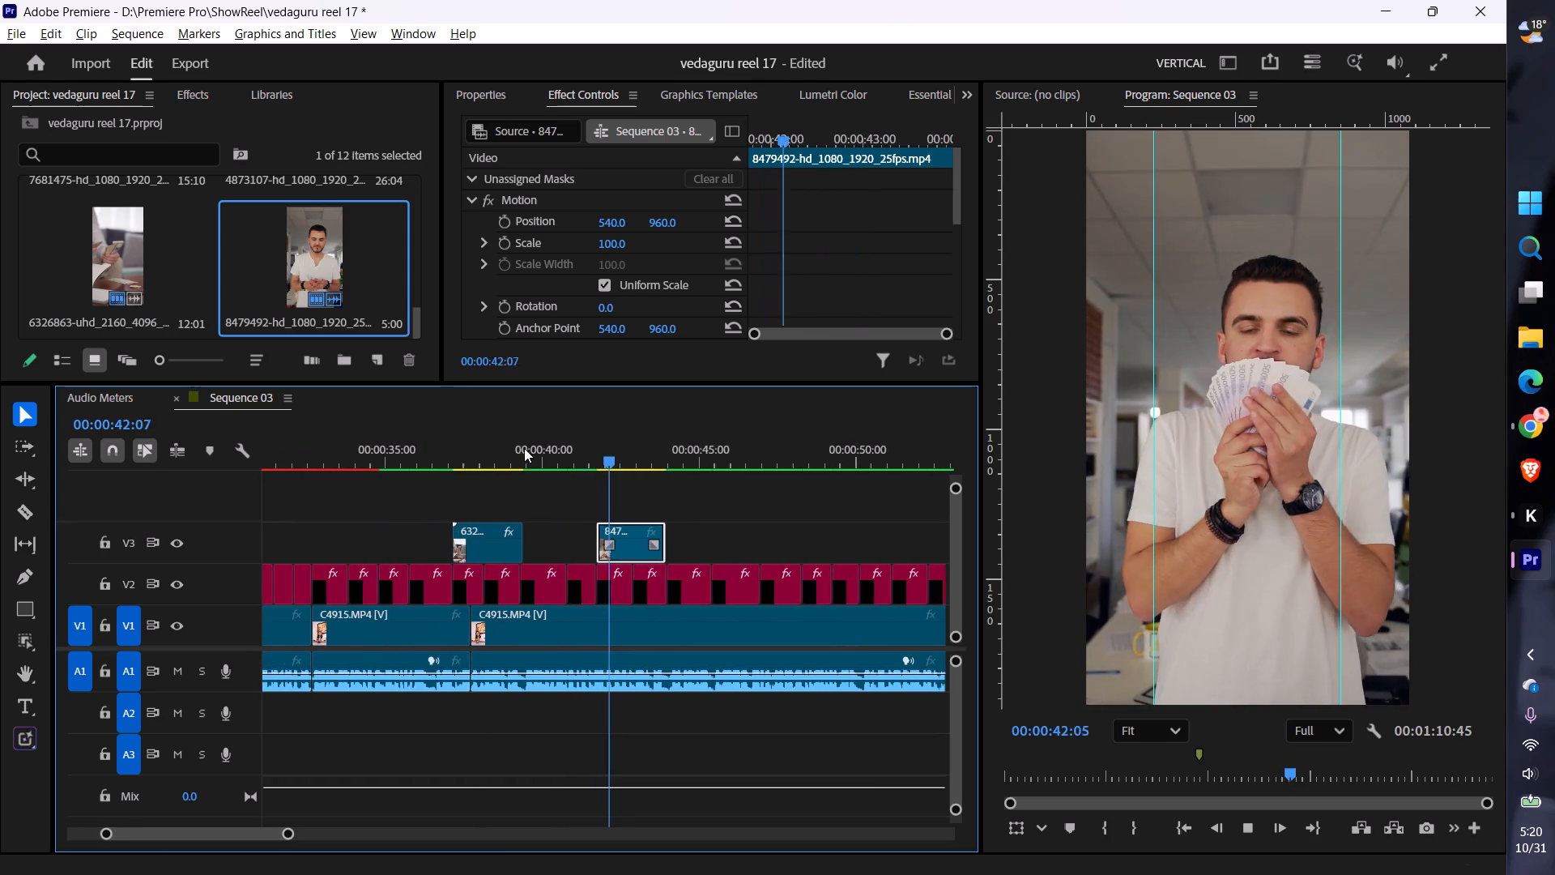
scroll(631, 531, down, 7)
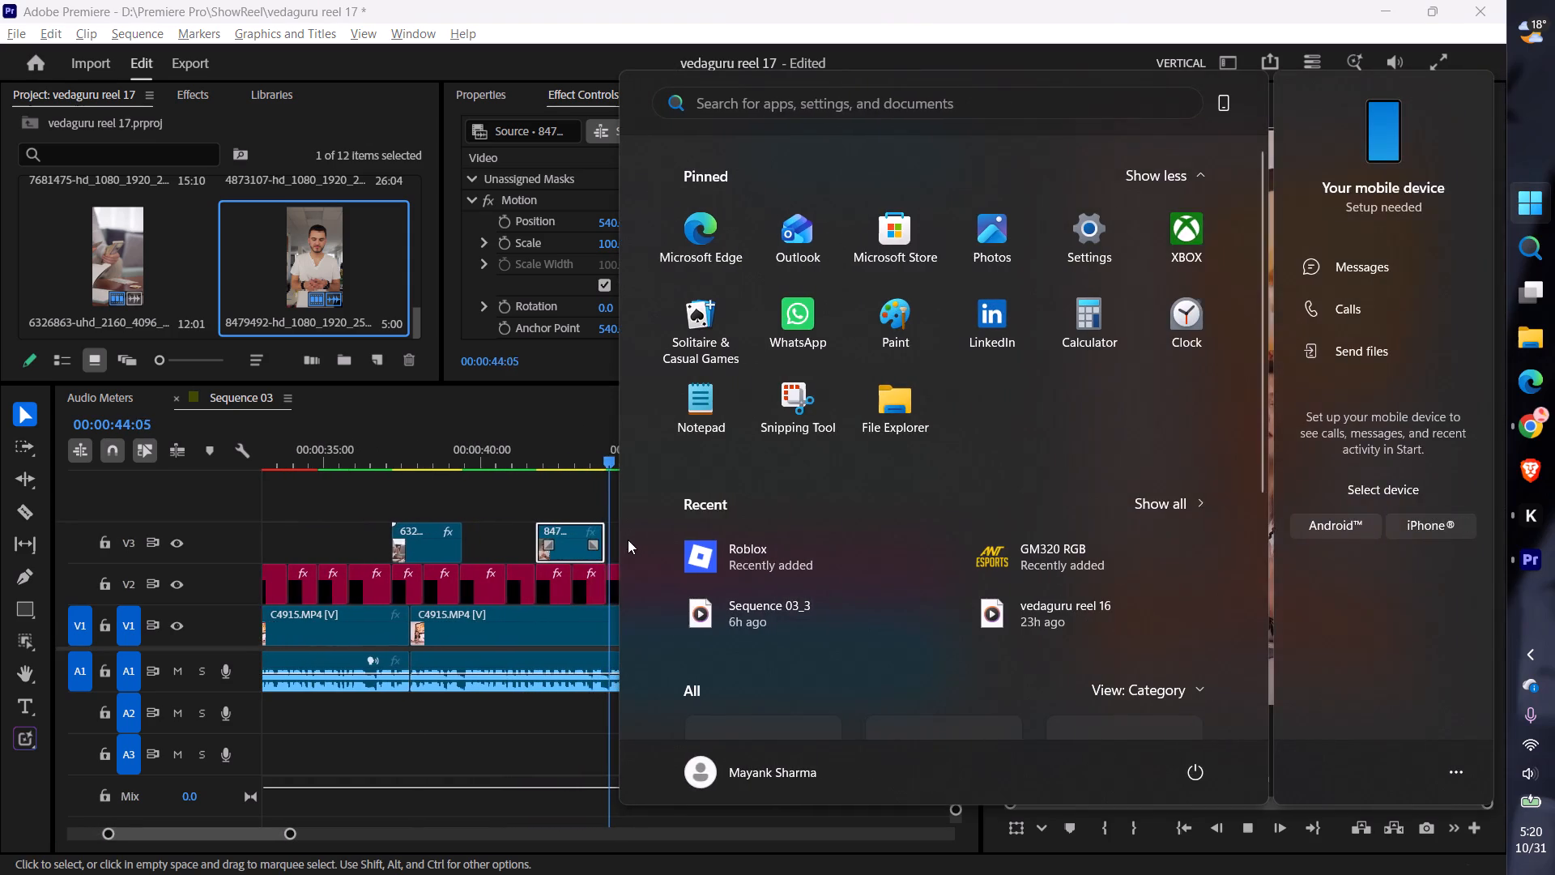
alt+scroll(621, 533, down, 7)
alt+scroll(626, 537, up, 4)
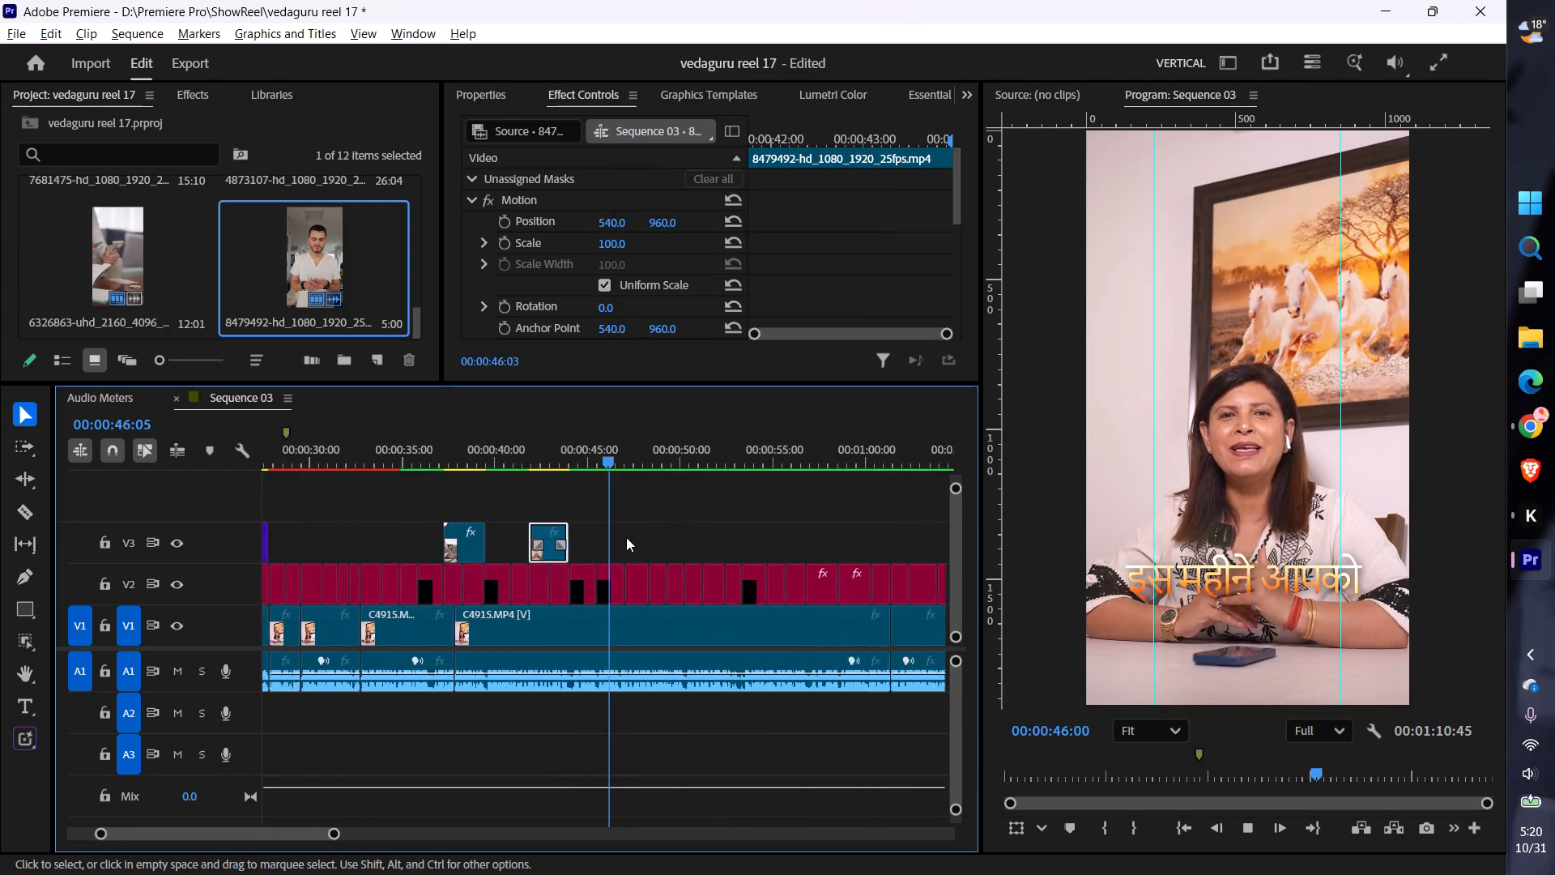
alt+scroll(626, 537, up, 4)
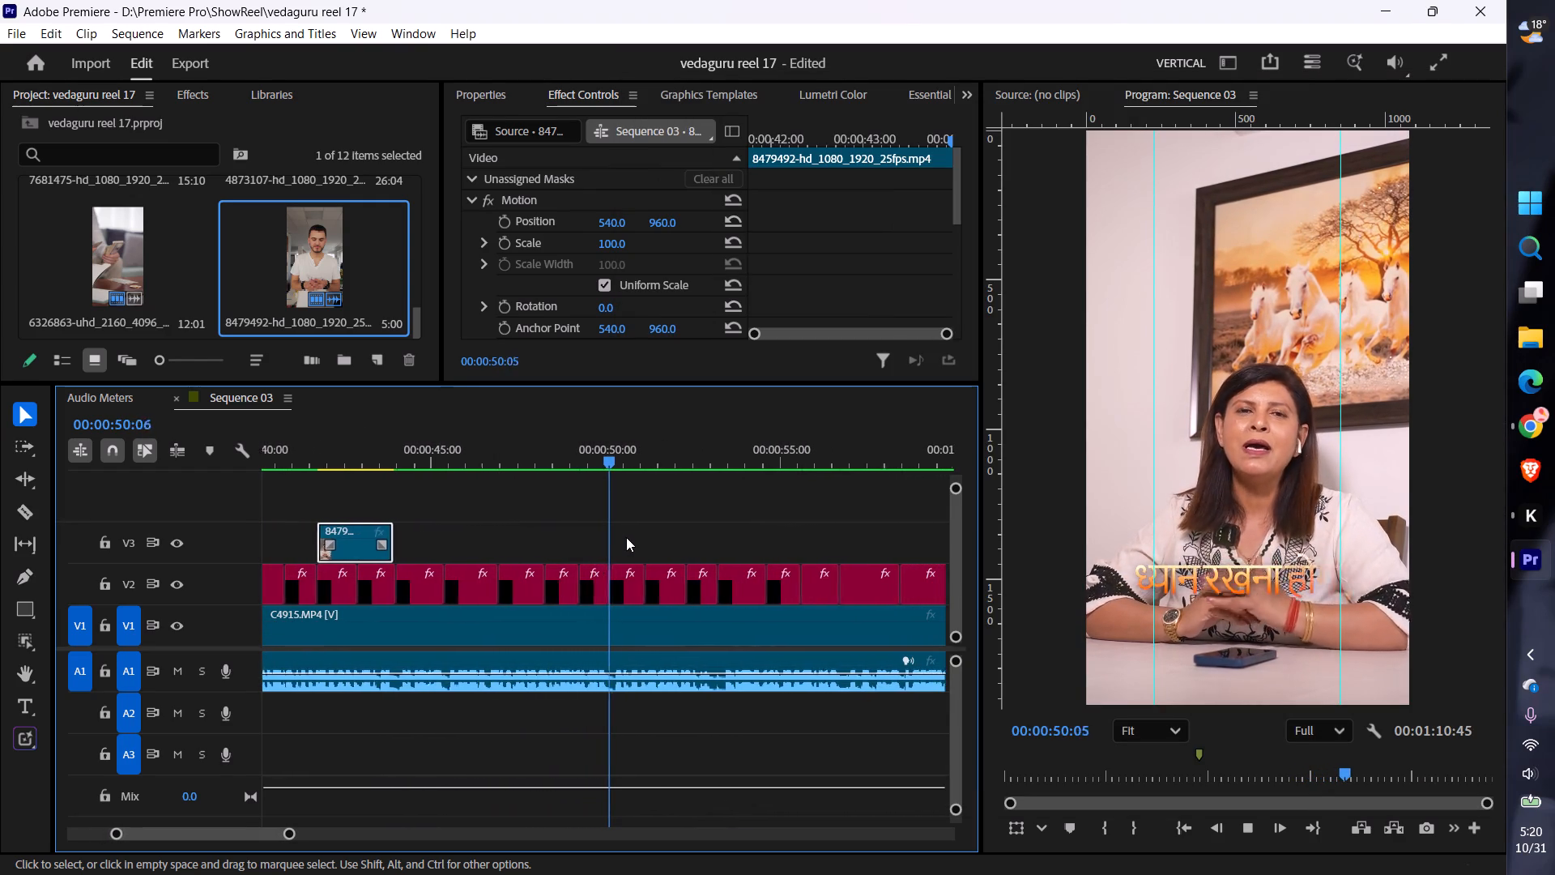
key(space)
Switch to the Pexels page in Chrome, dismiss the thank-you pop-up and search the videos for stomach pain.
key(alt+Tab)
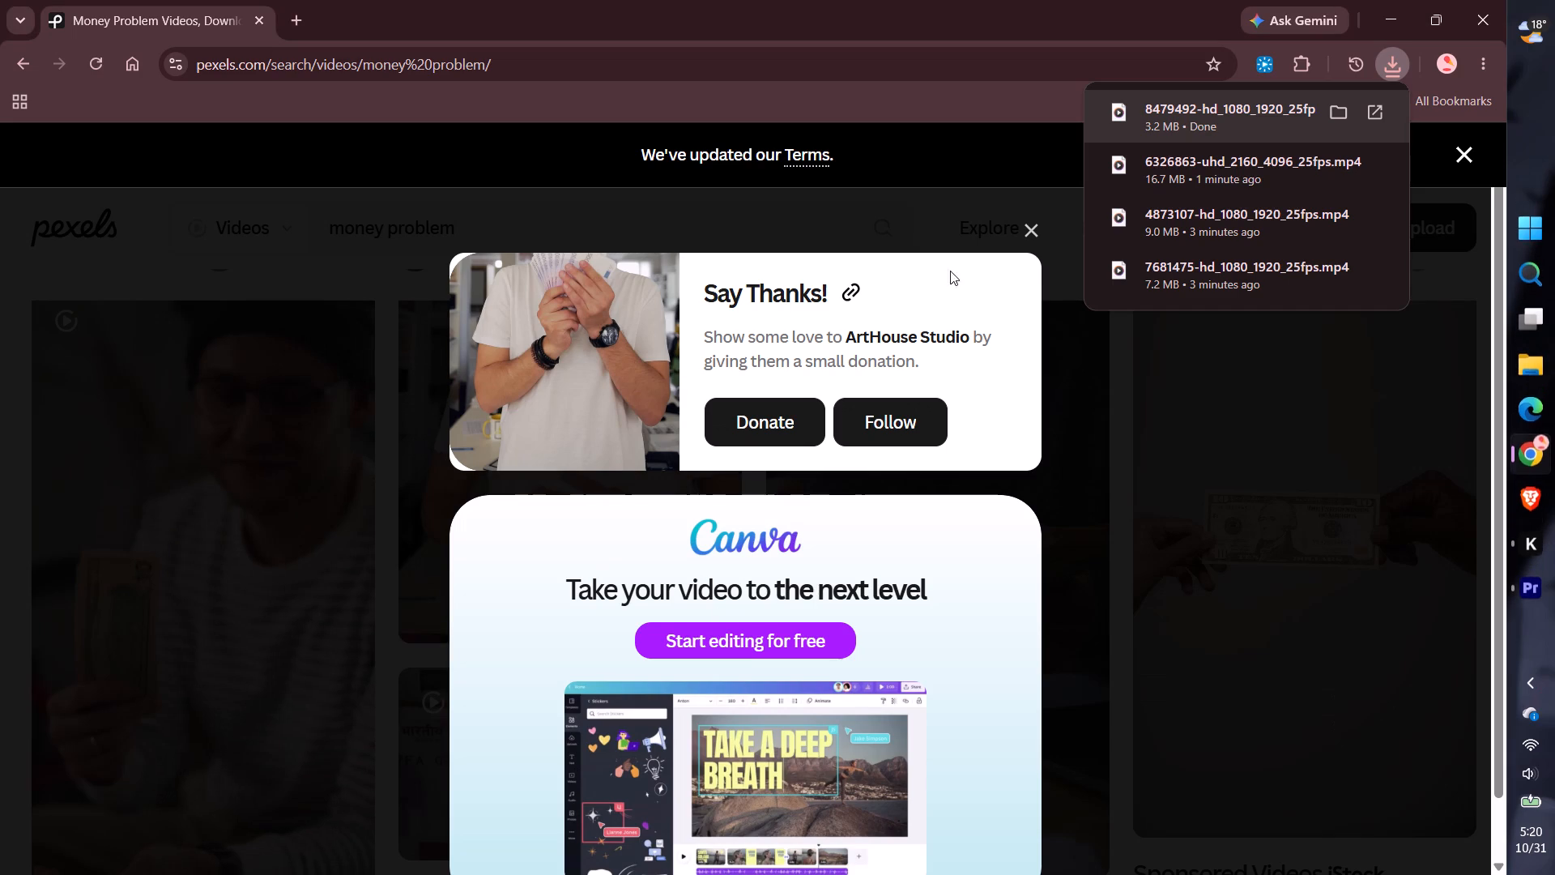
click(1025, 231)
drag(490, 230, 73, 173)
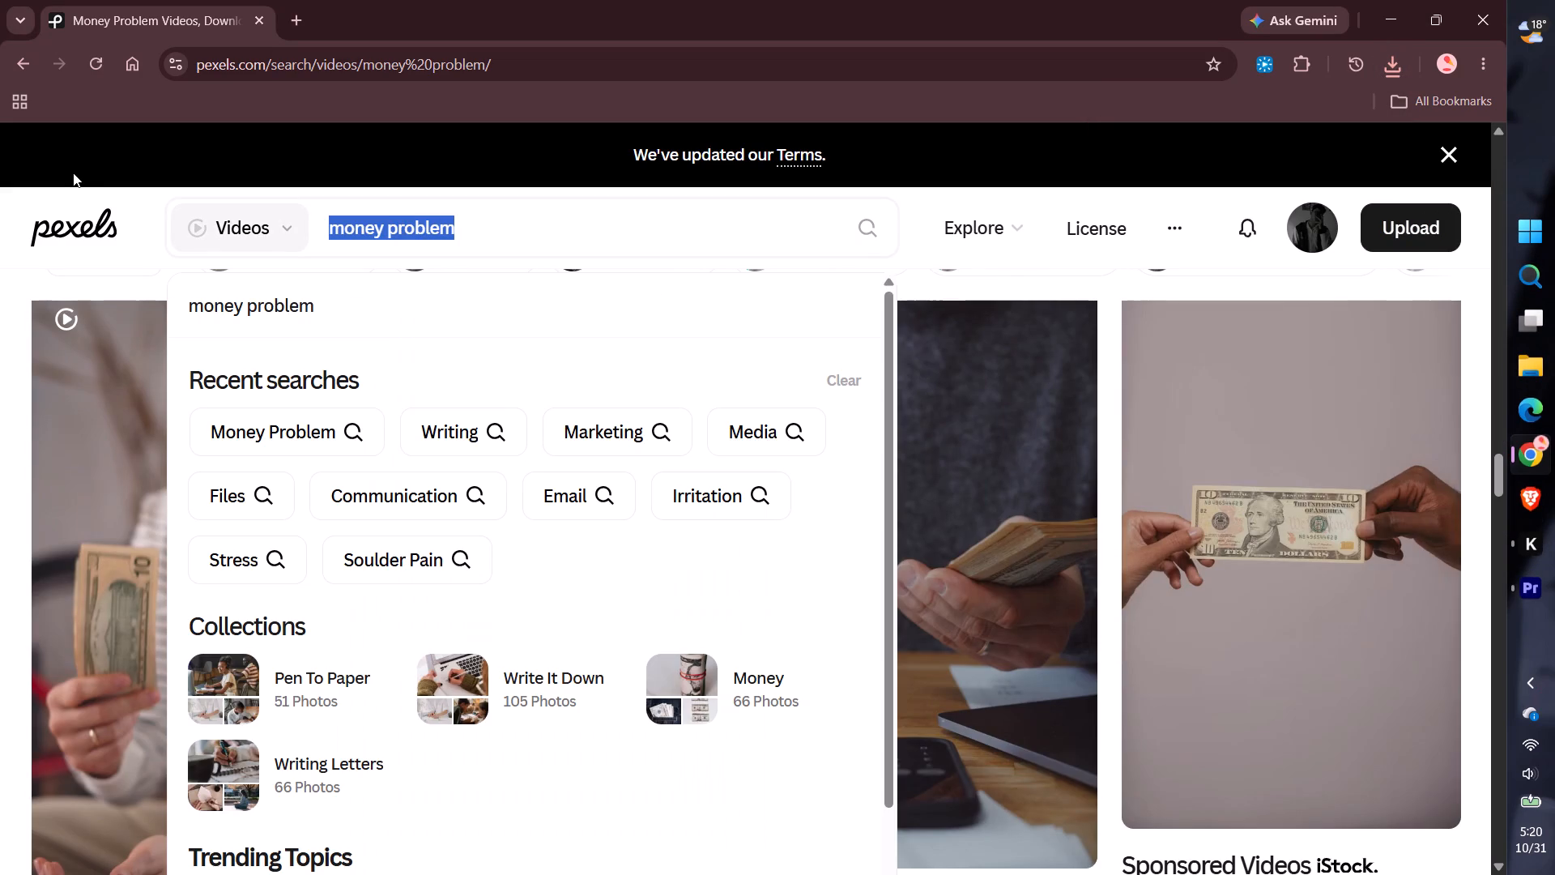
text(stom)
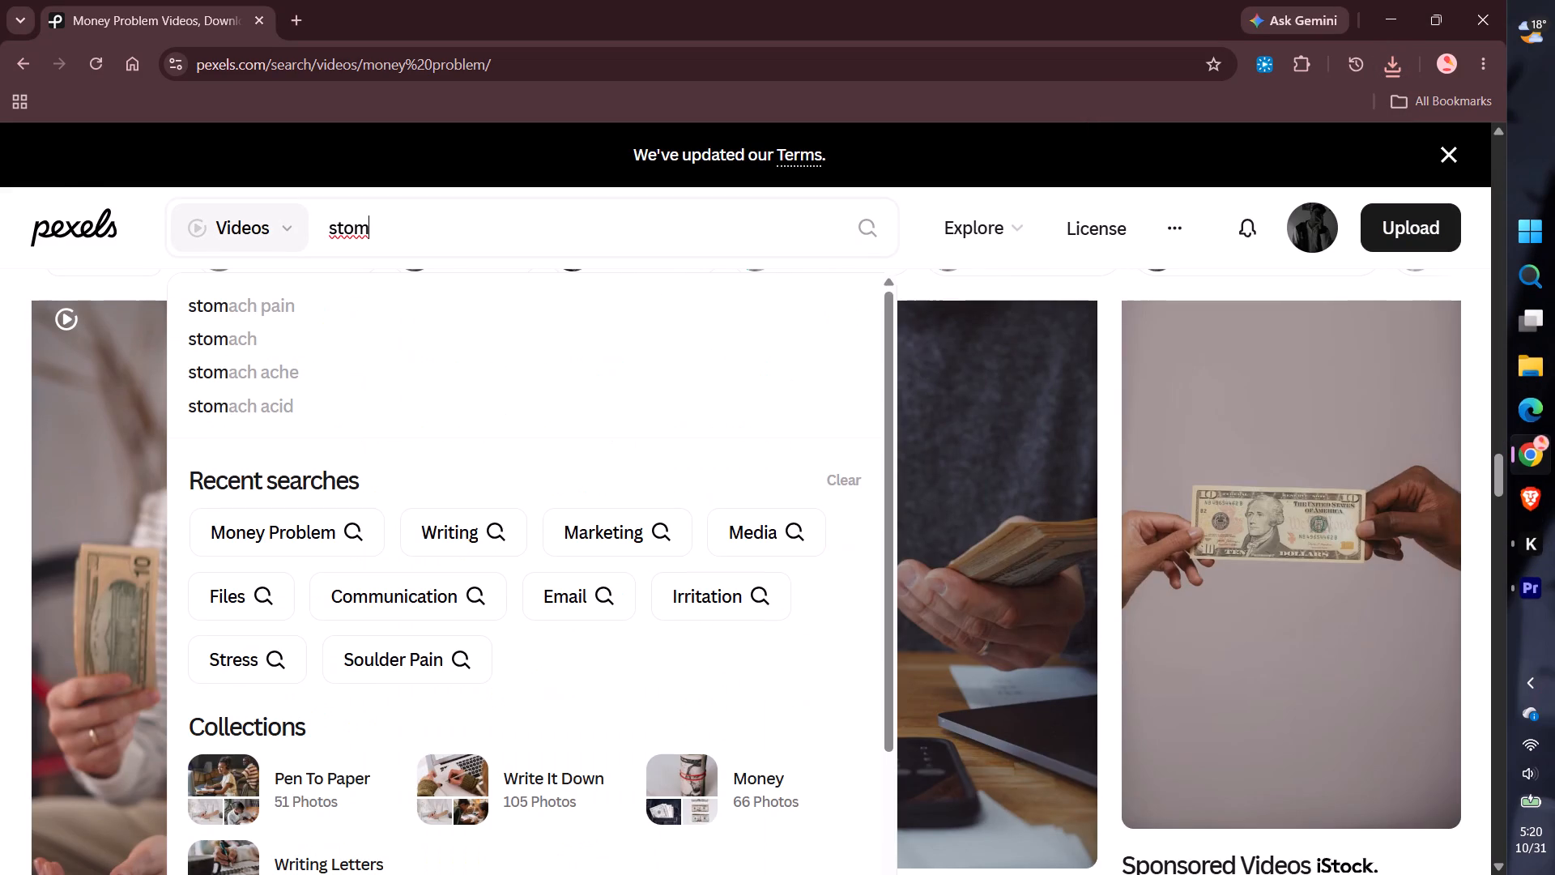
key(Down)
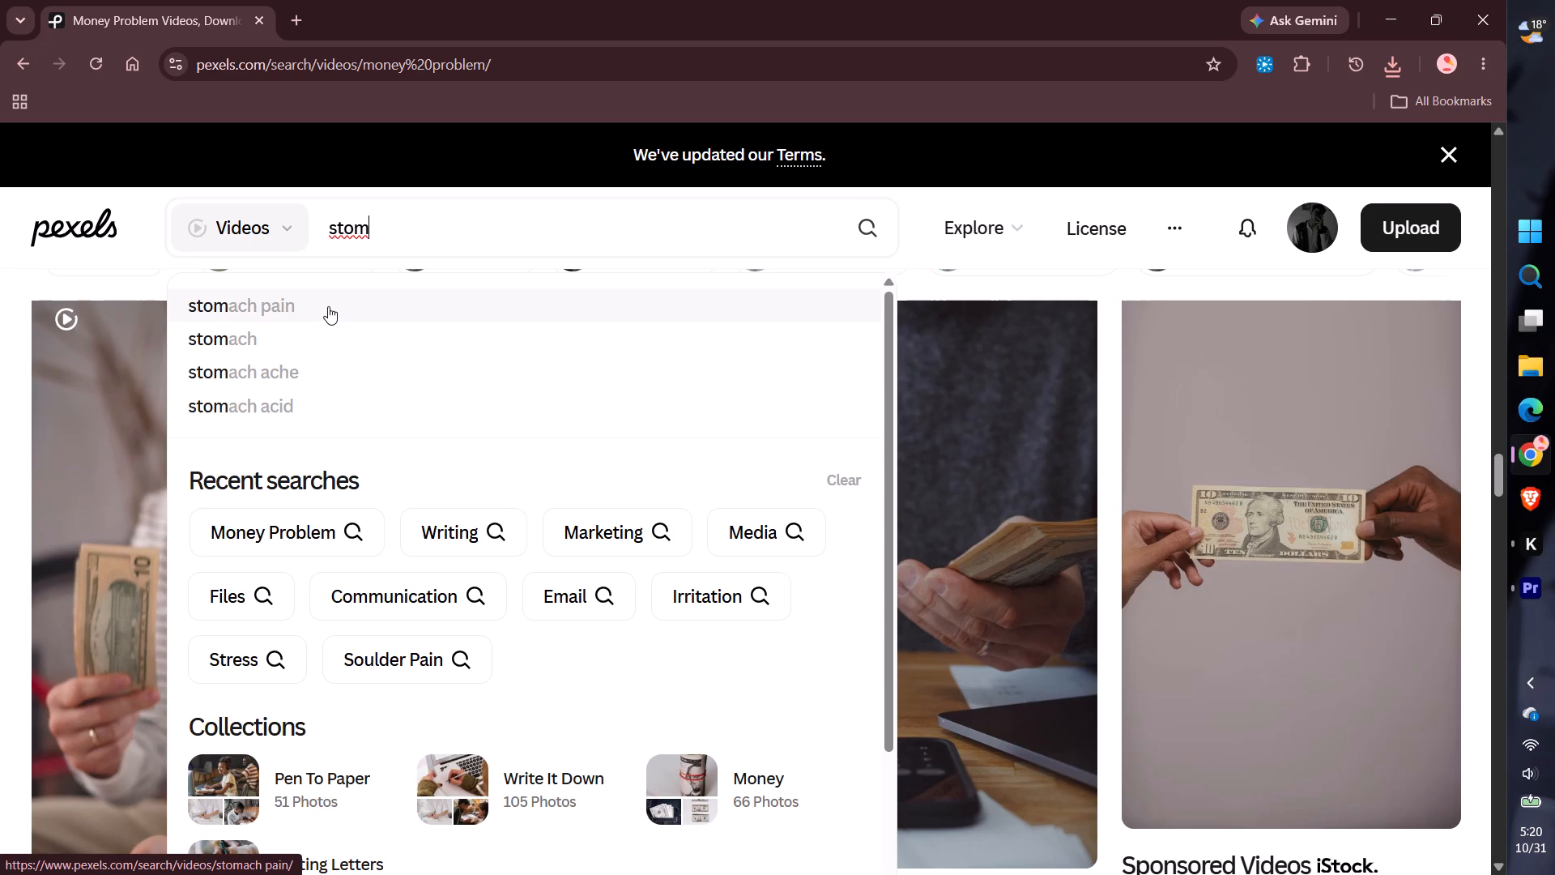
click(328, 306)
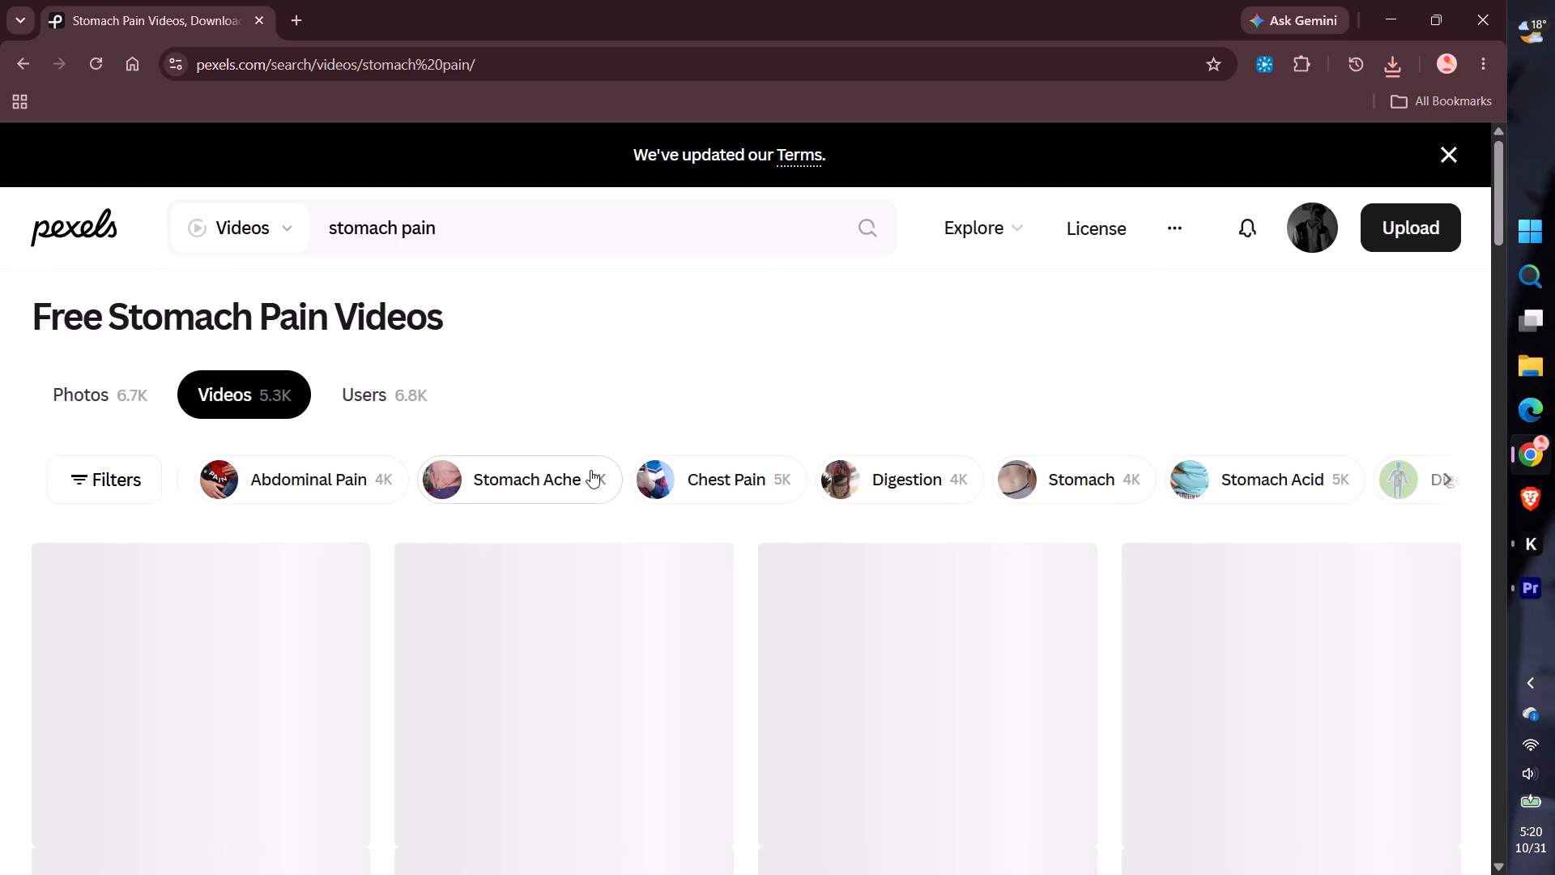
Browse the Pexels stomach pain videos and download the vertical clip of the woman with cramps lying upside down on the bed.
scroll(590, 470, down, 2)
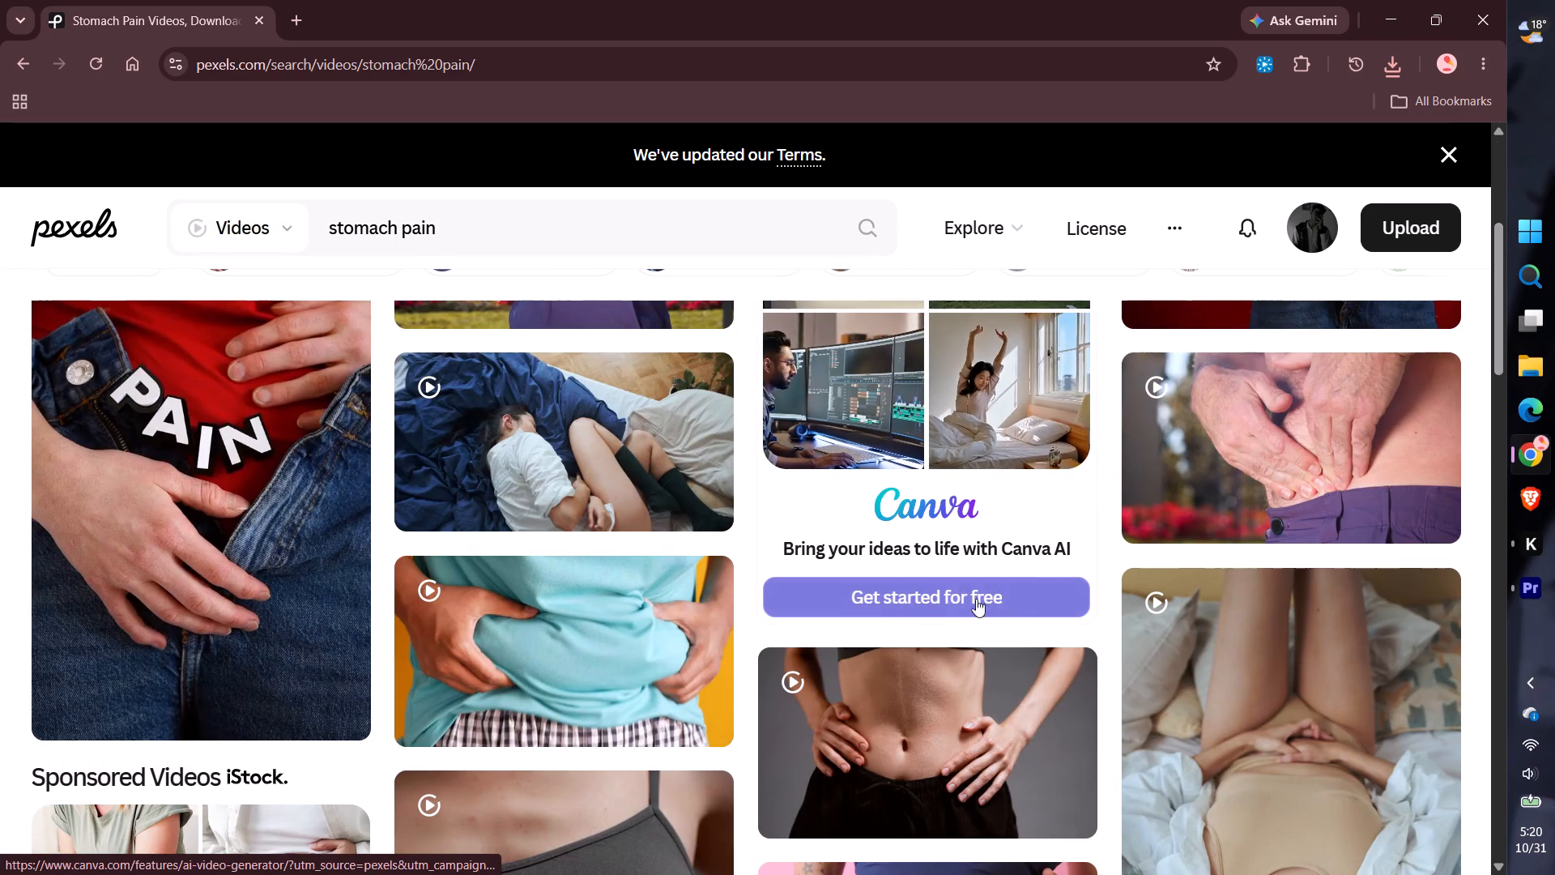
scroll(1216, 591, down, 1)
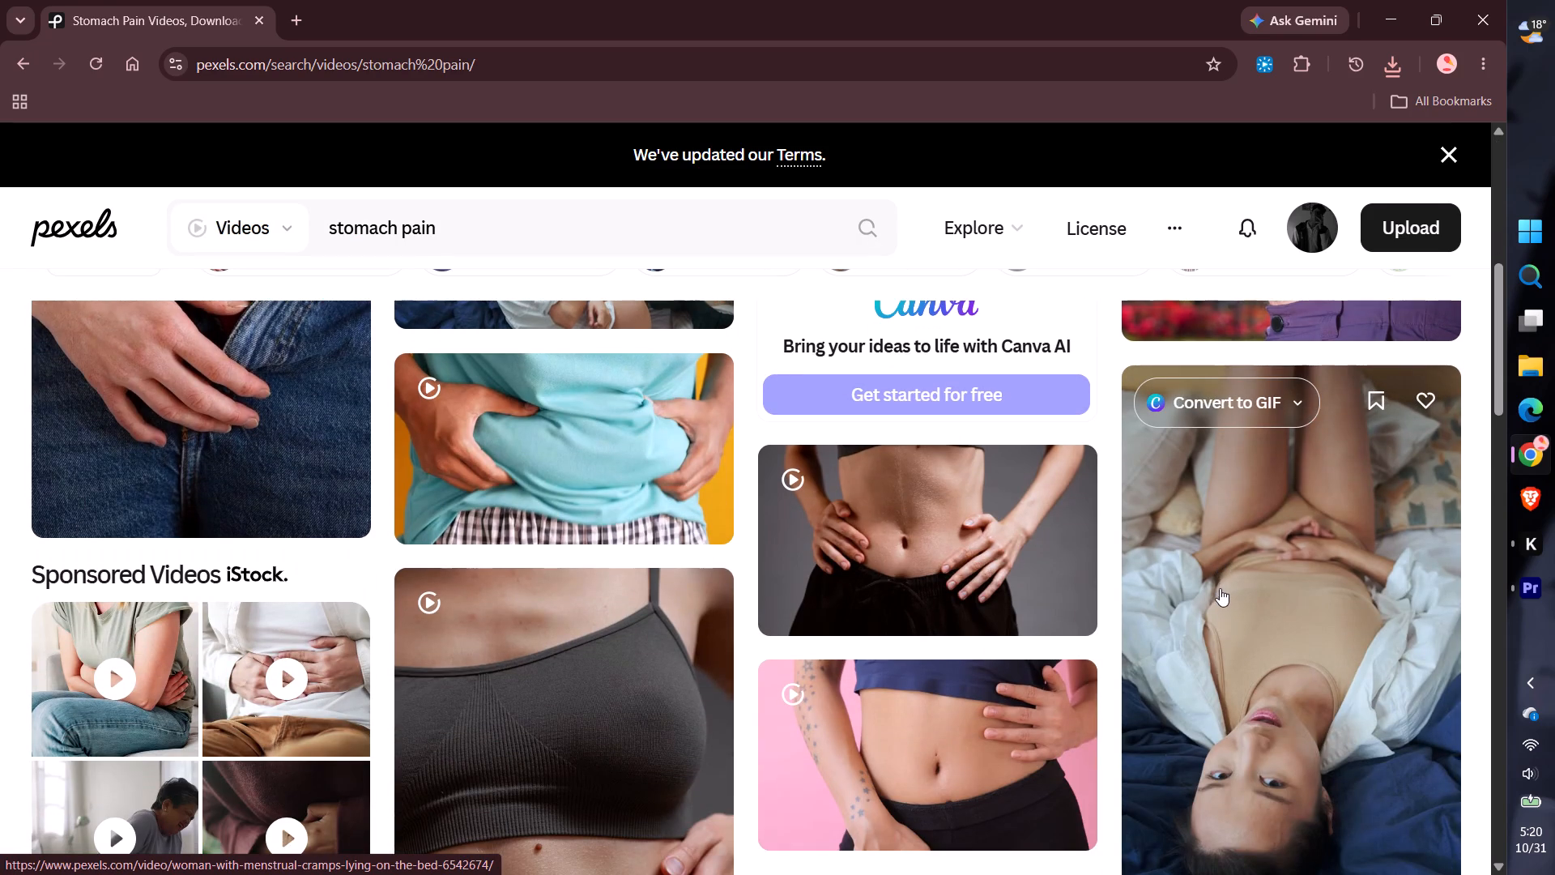
scroll(1250, 548, down, 5)
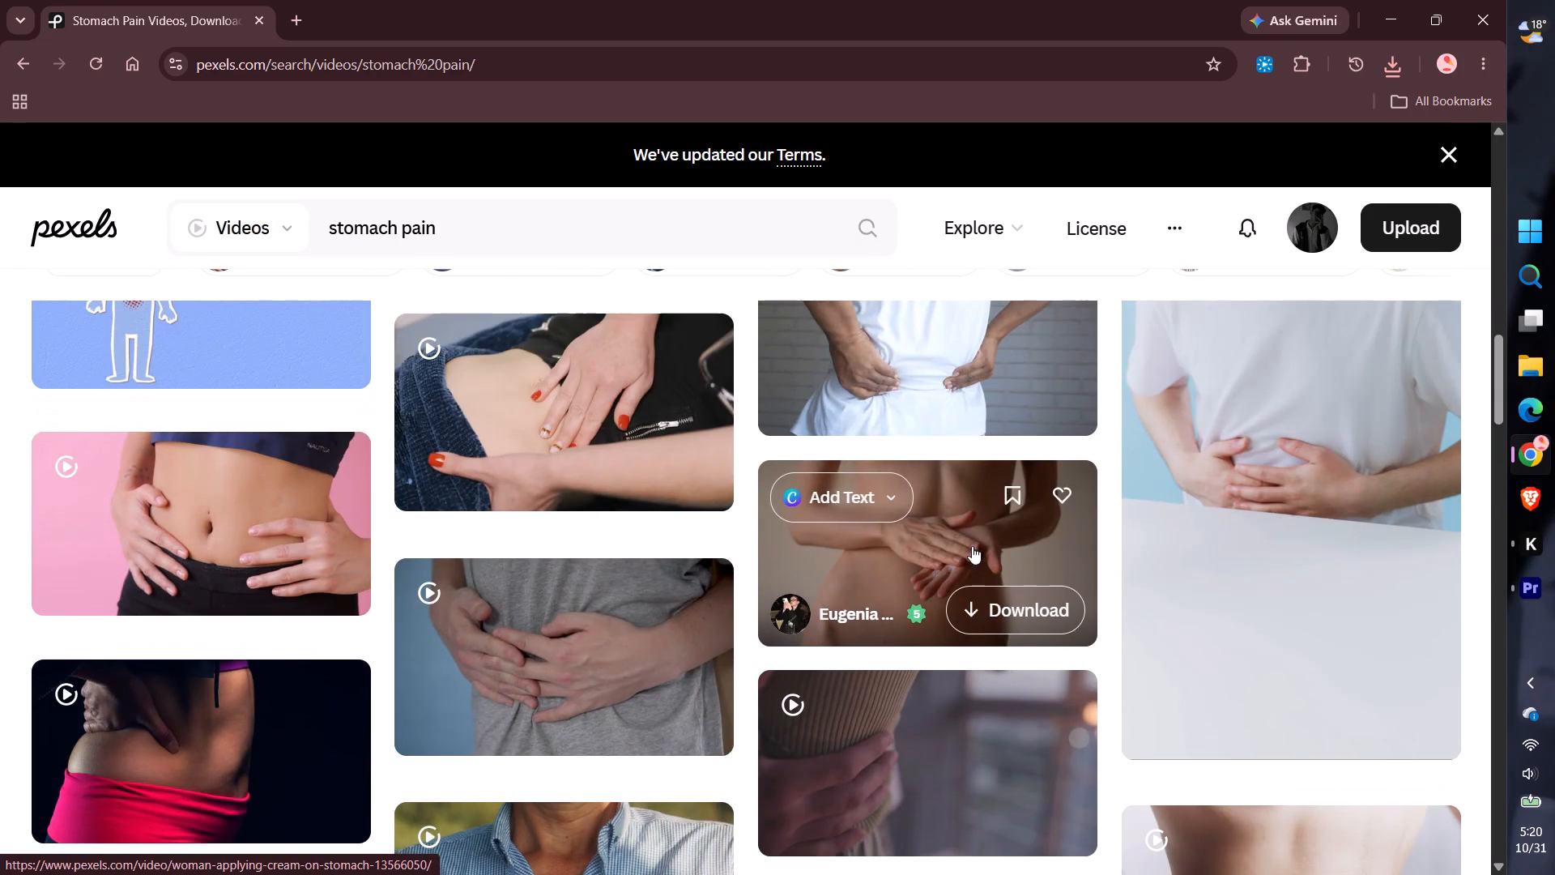
scroll(876, 550, down, 2)
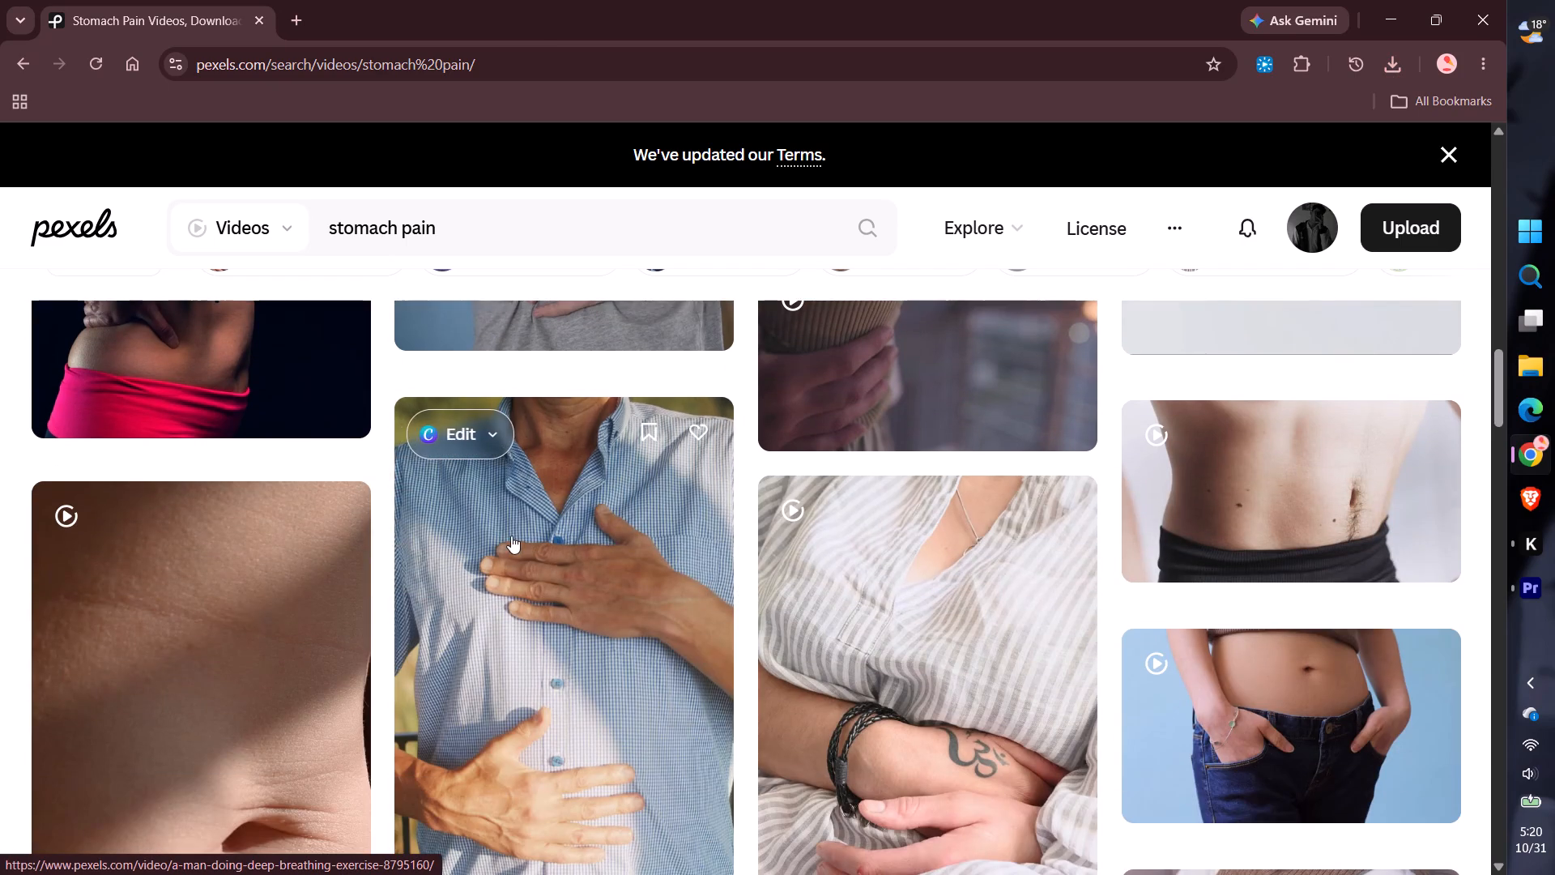
scroll(511, 536, down, 1)
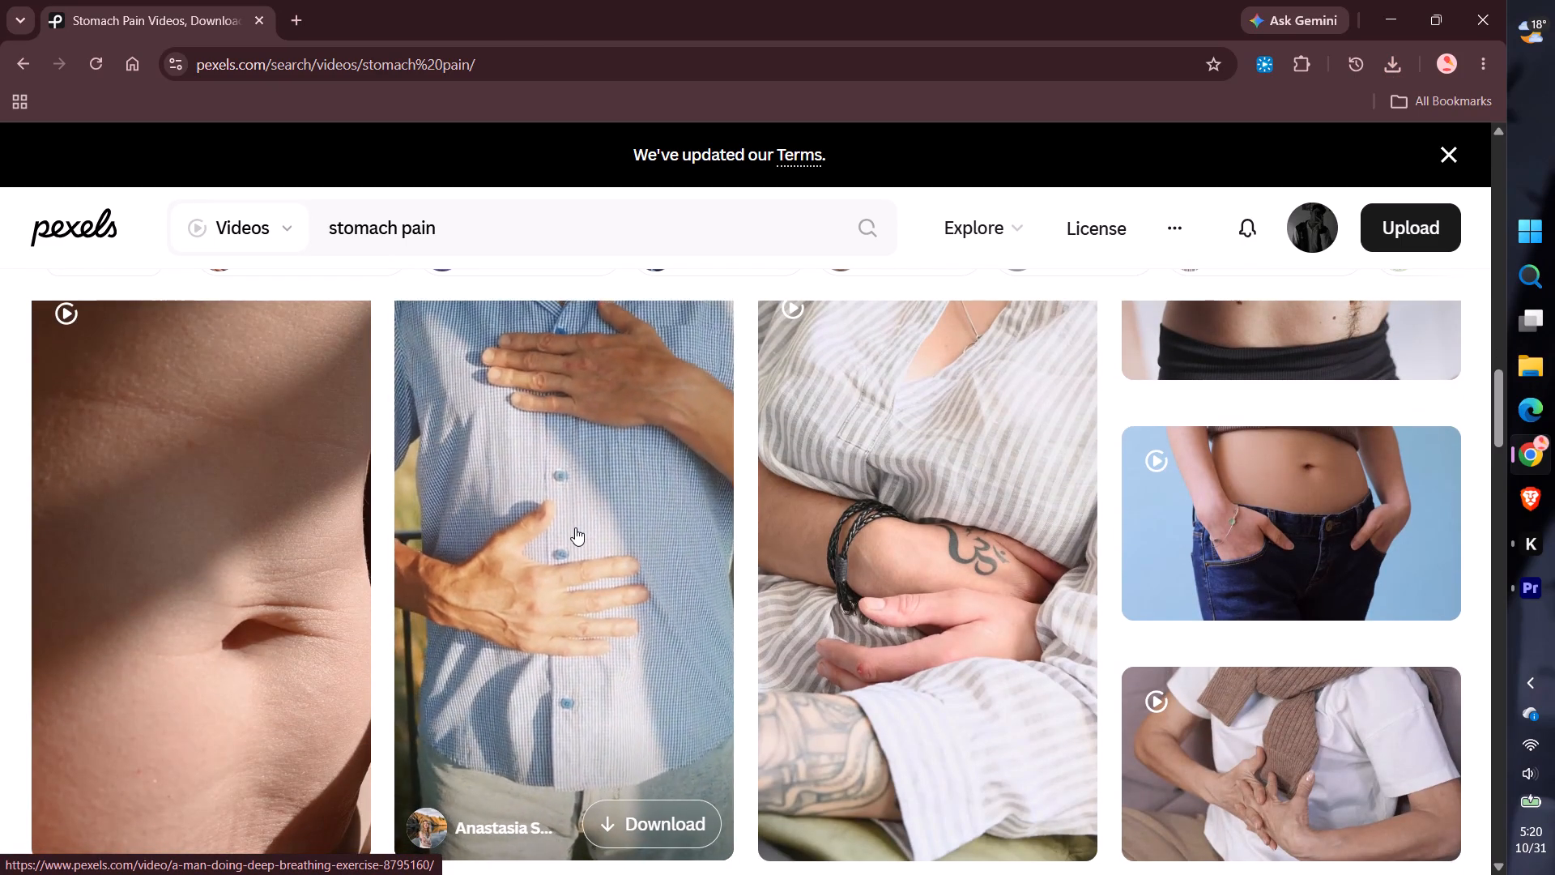
scroll(575, 527, down, 9)
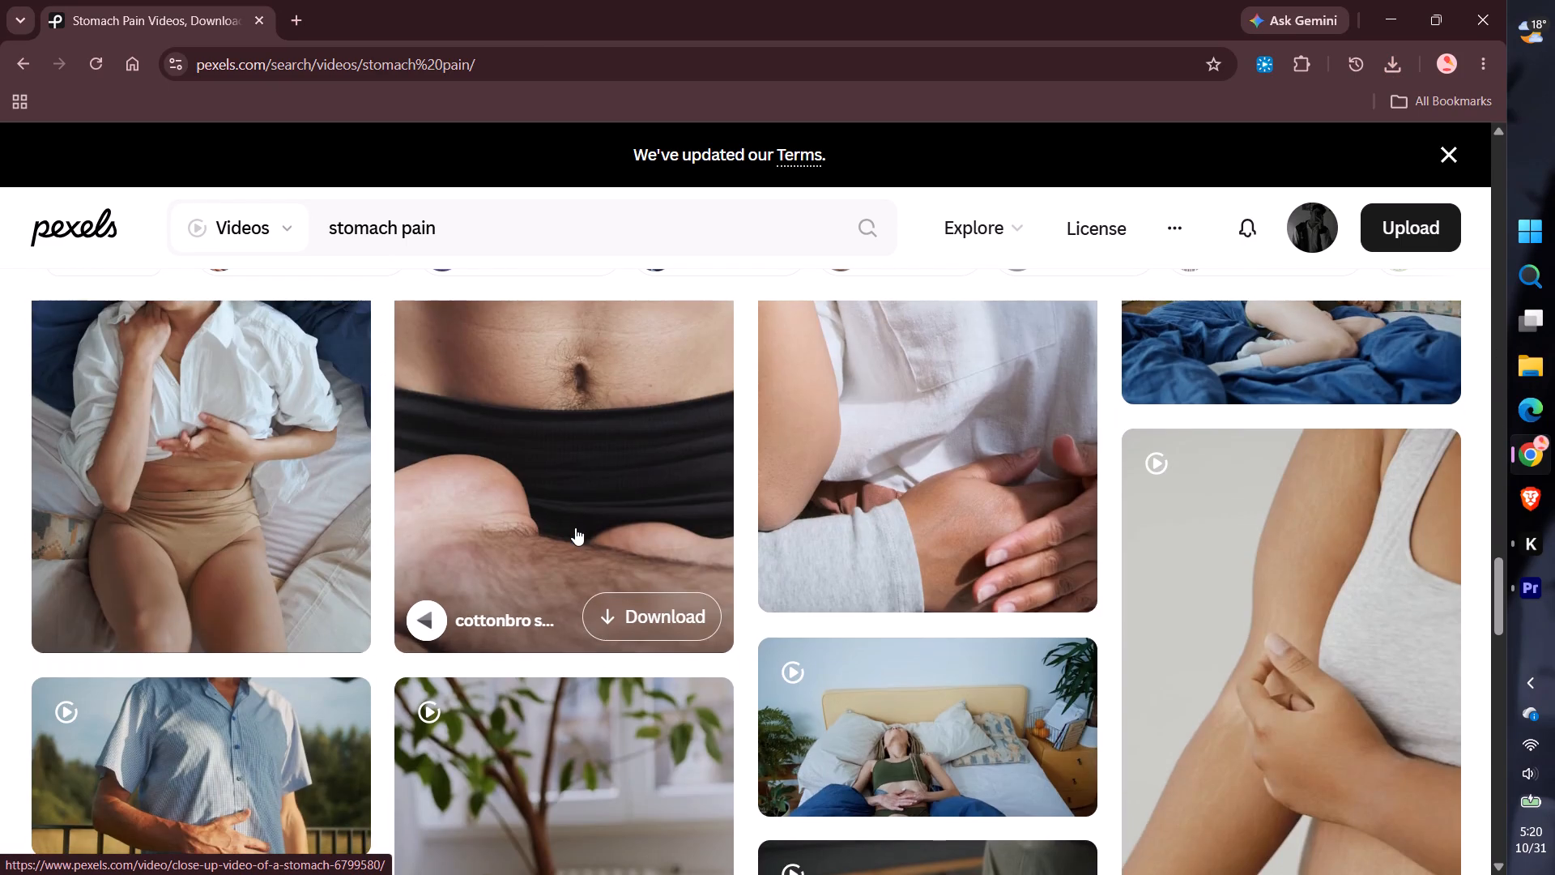
scroll(575, 527, down, 3)
scroll(575, 527, up, 4)
scroll(575, 527, down, 4)
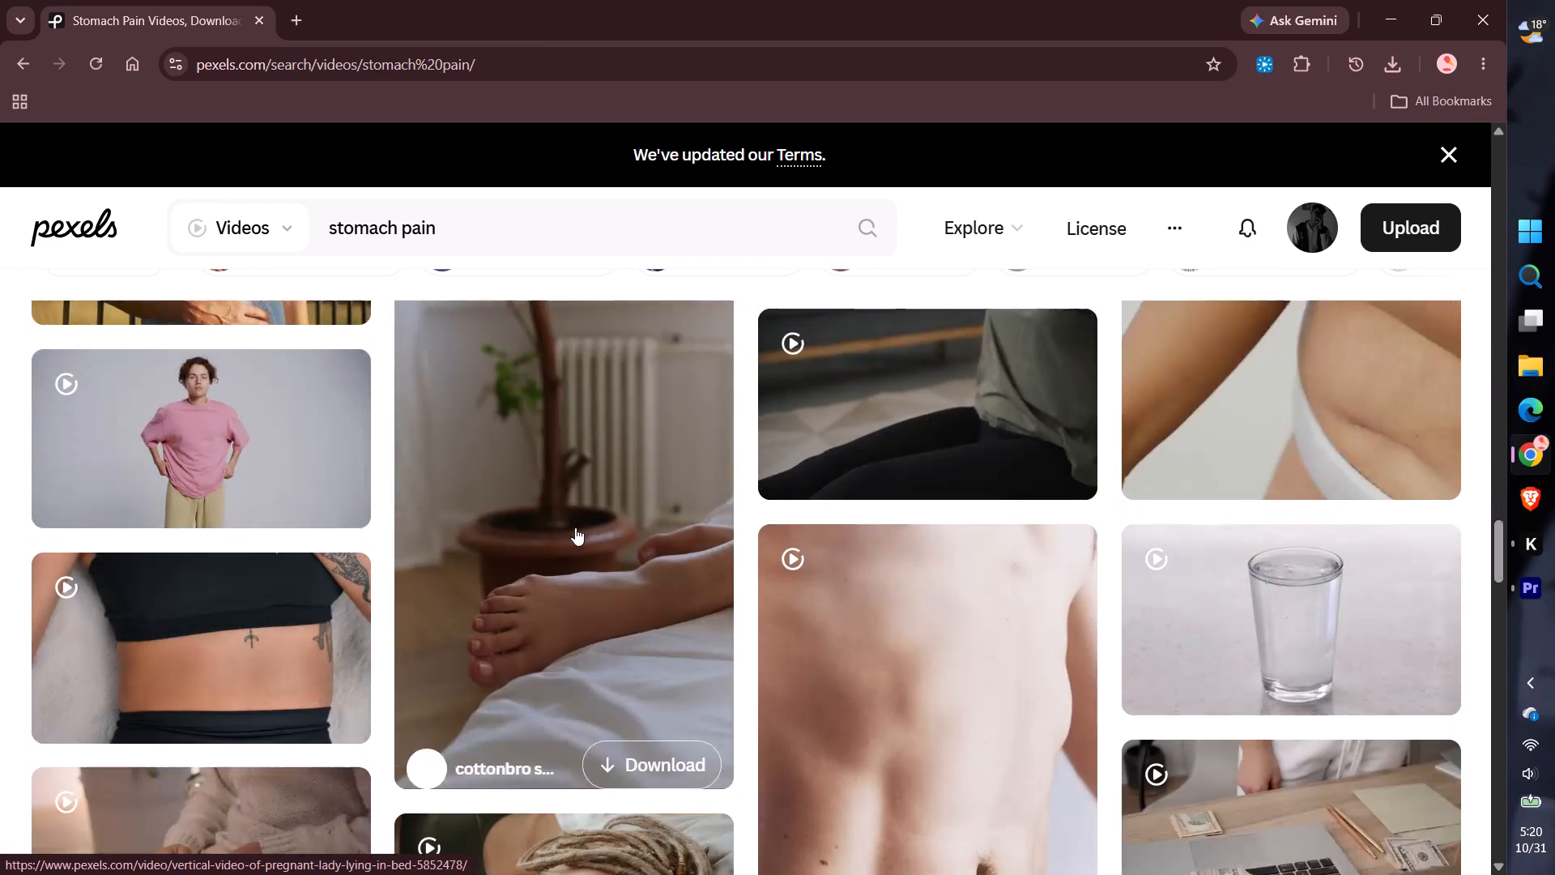
scroll(588, 501, down, 2)
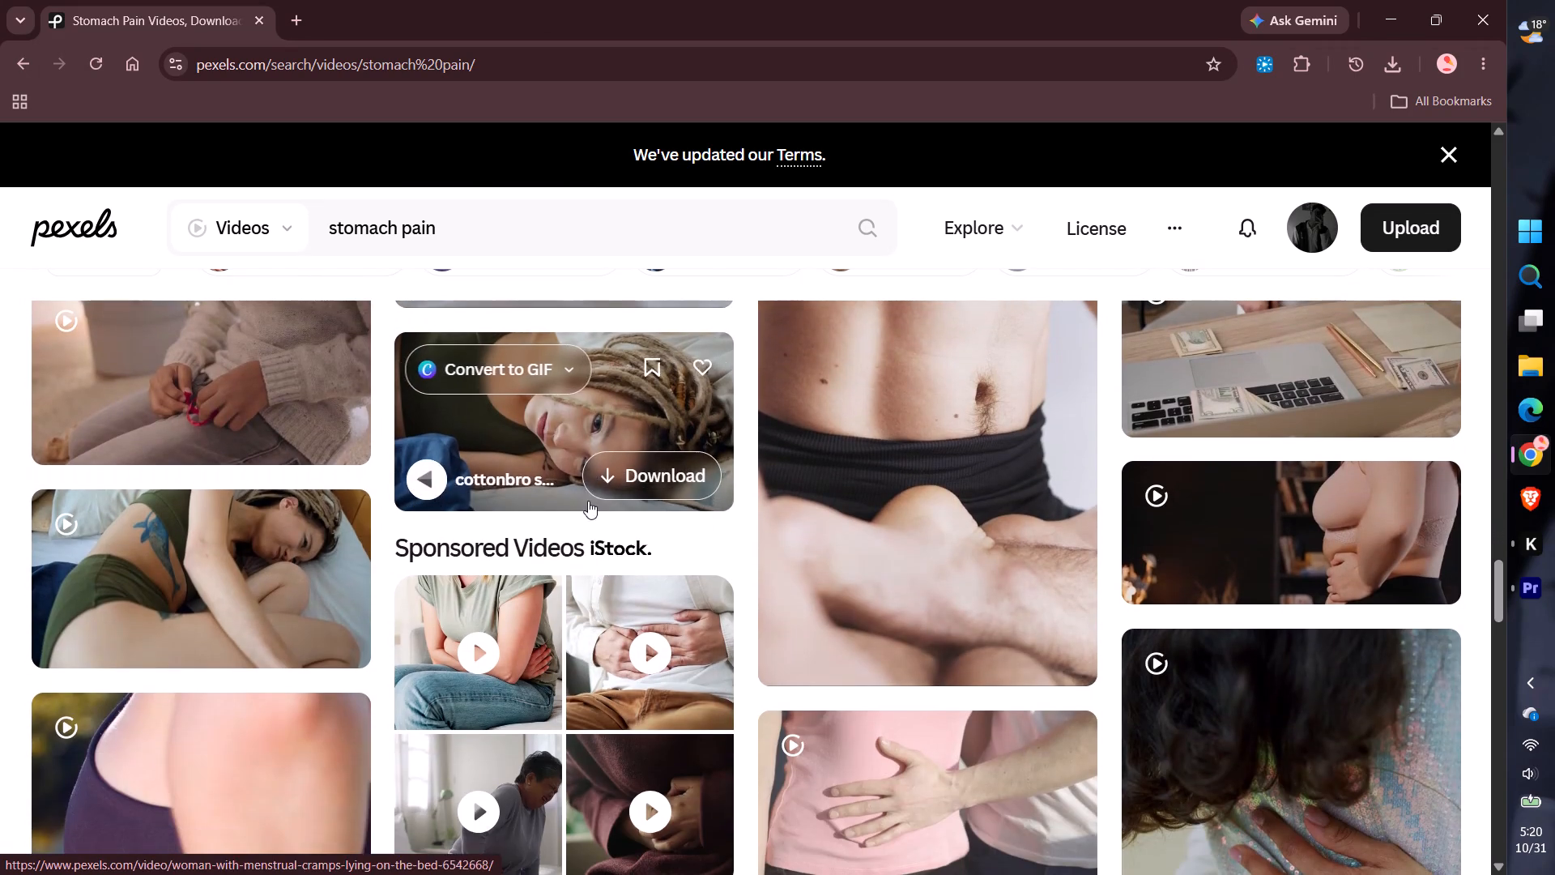
scroll(147, 437, down, 3)
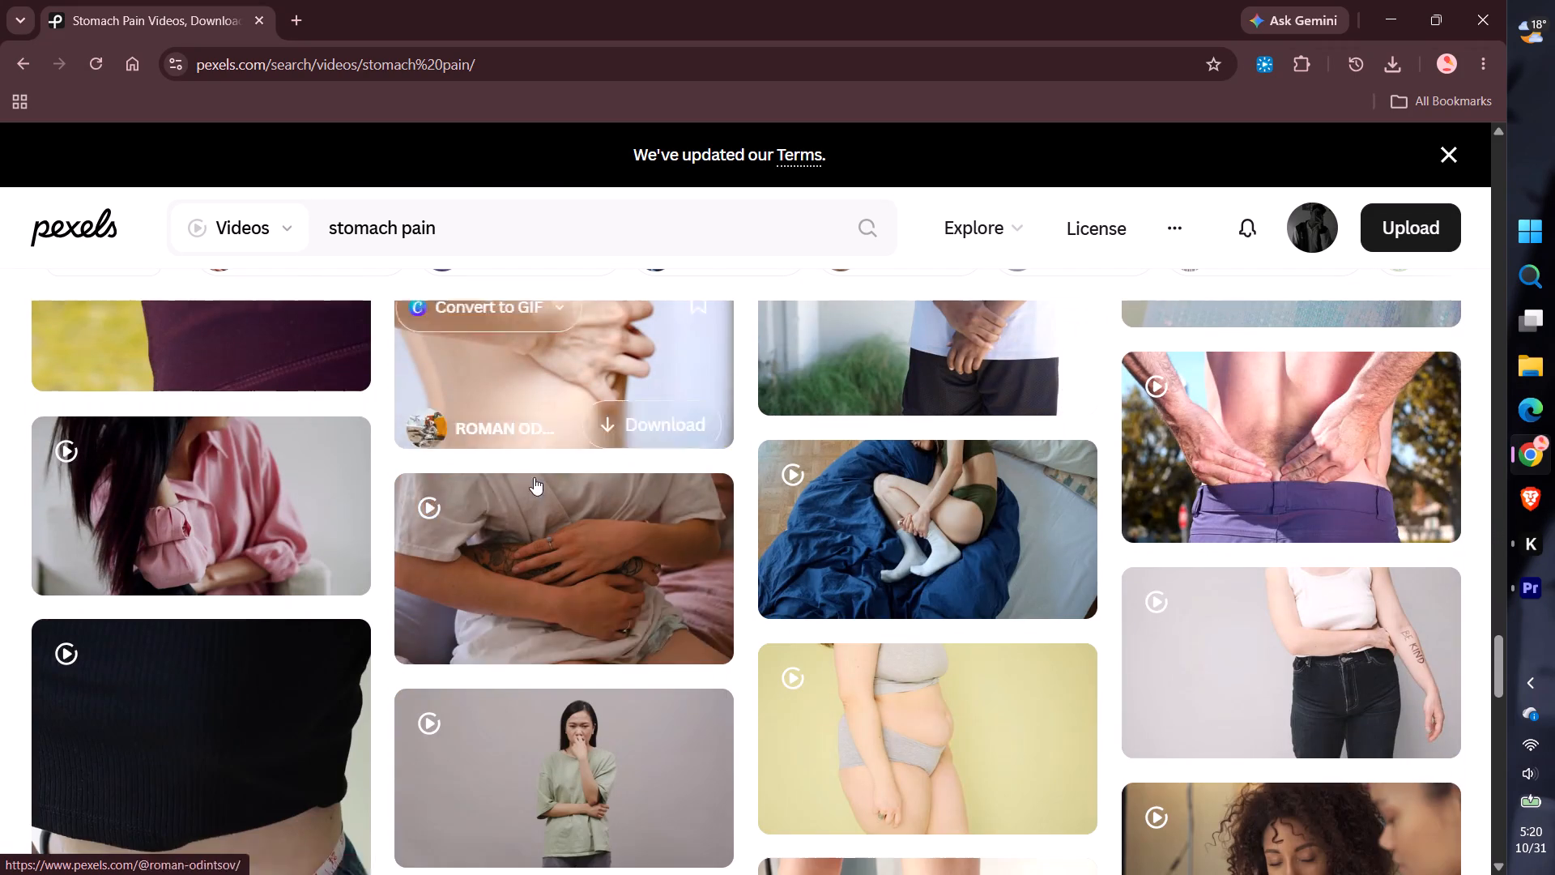
scroll(684, 485, up, 20)
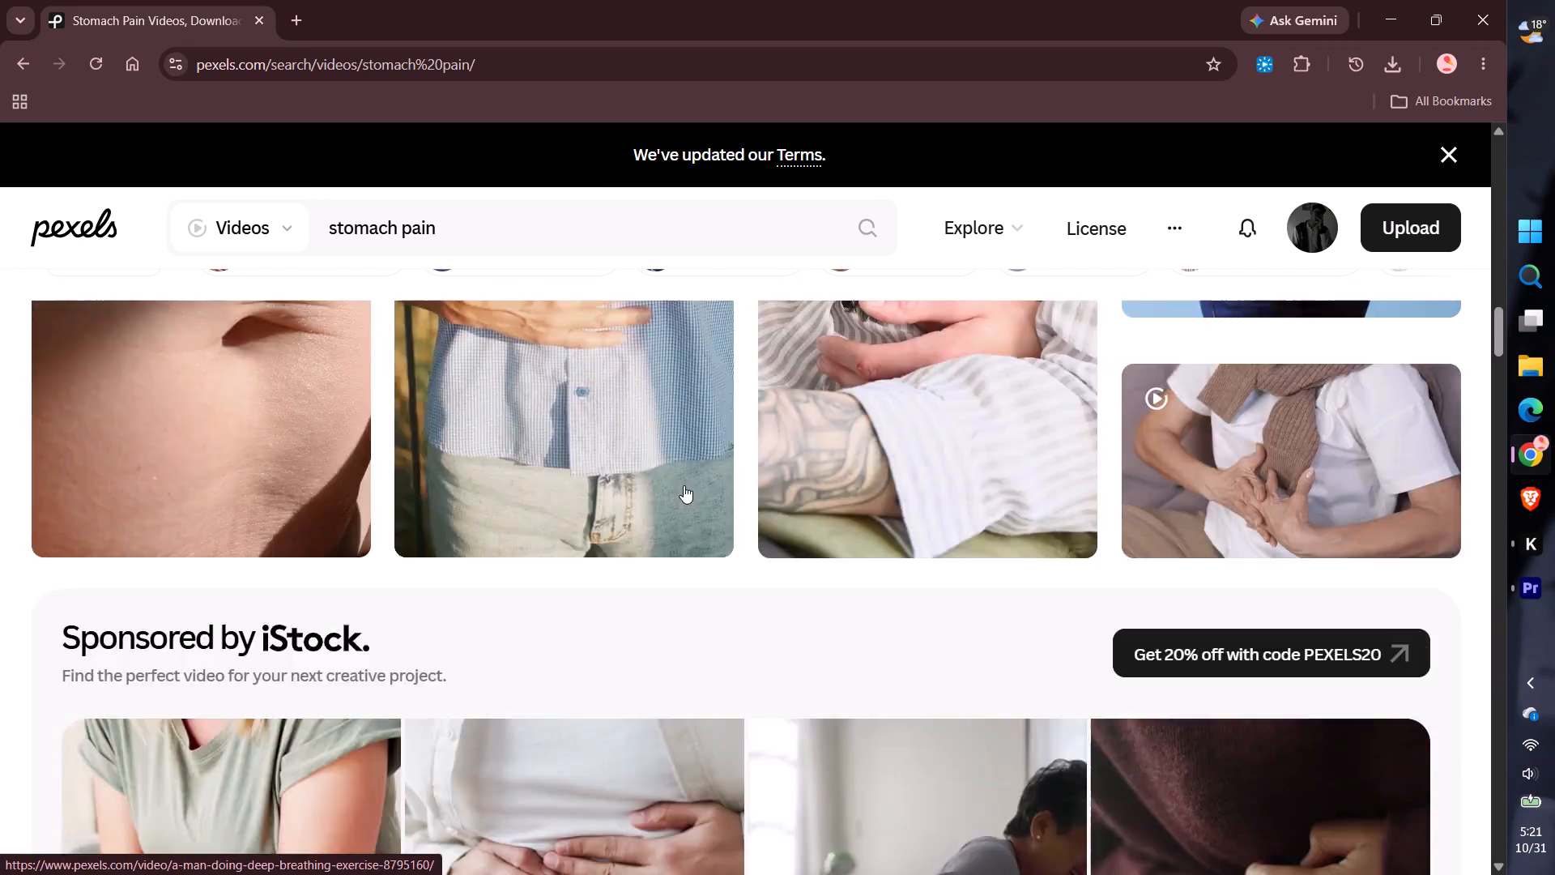
scroll(684, 485, up, 9)
scroll(747, 531, down, 1)
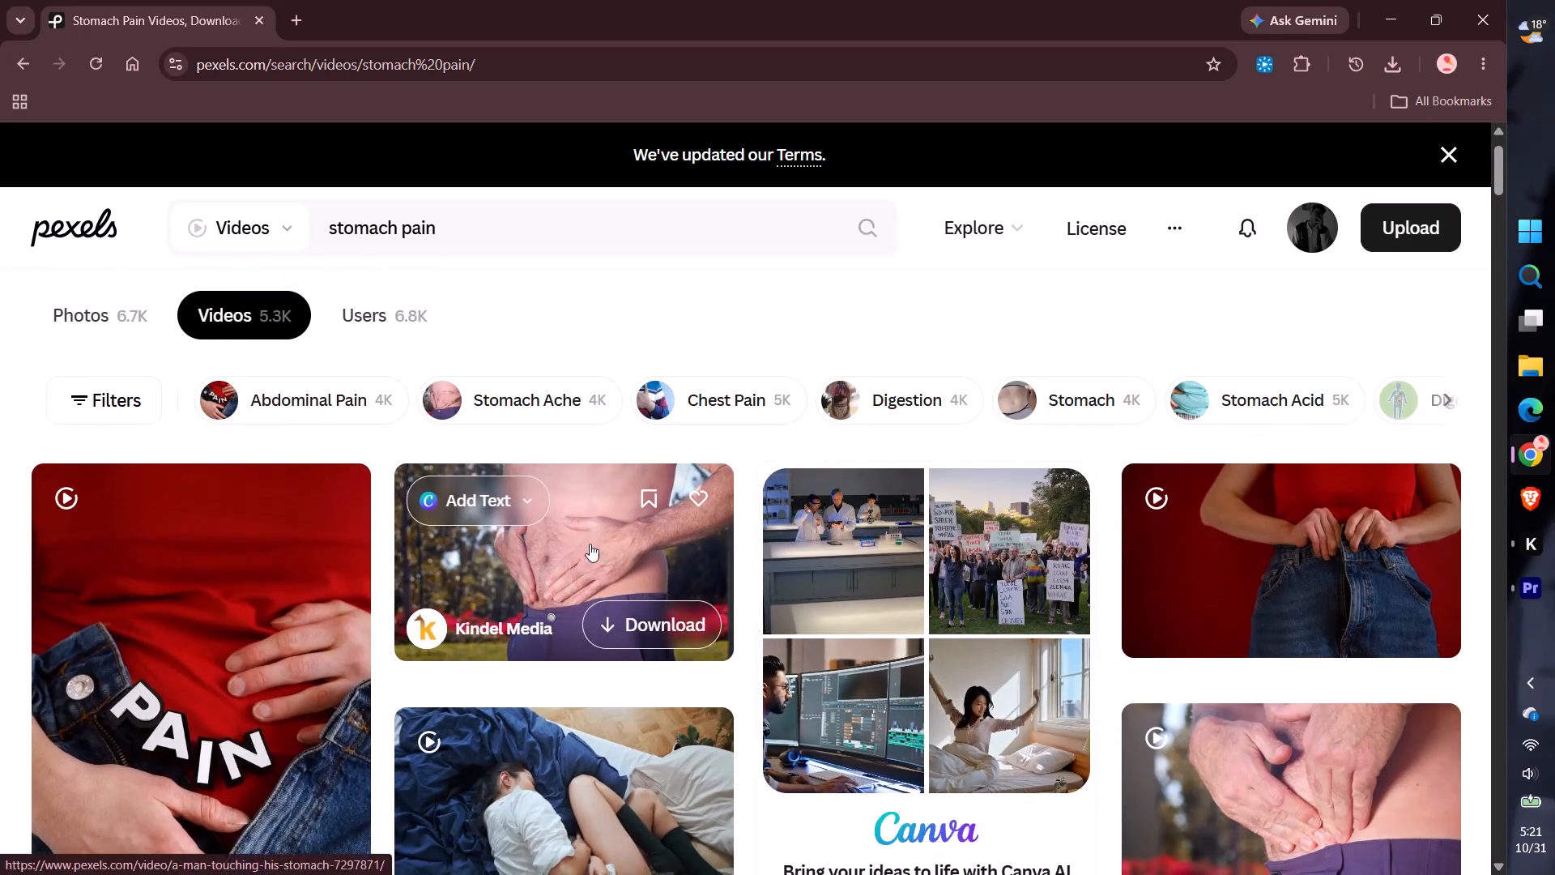
scroll(590, 544, down, 1)
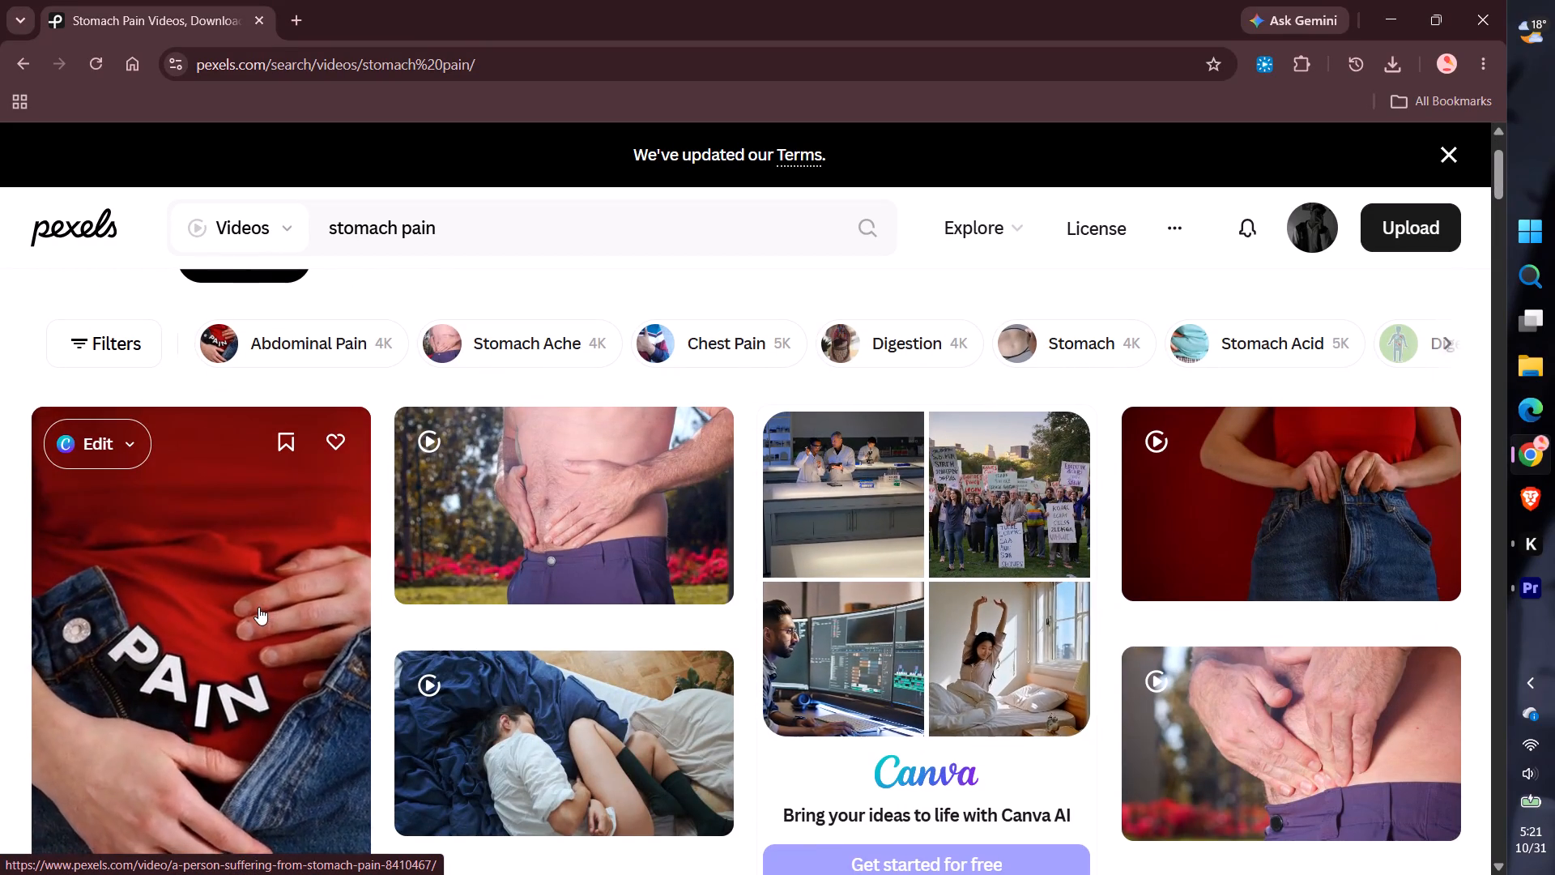
scroll(1191, 539, down, 2)
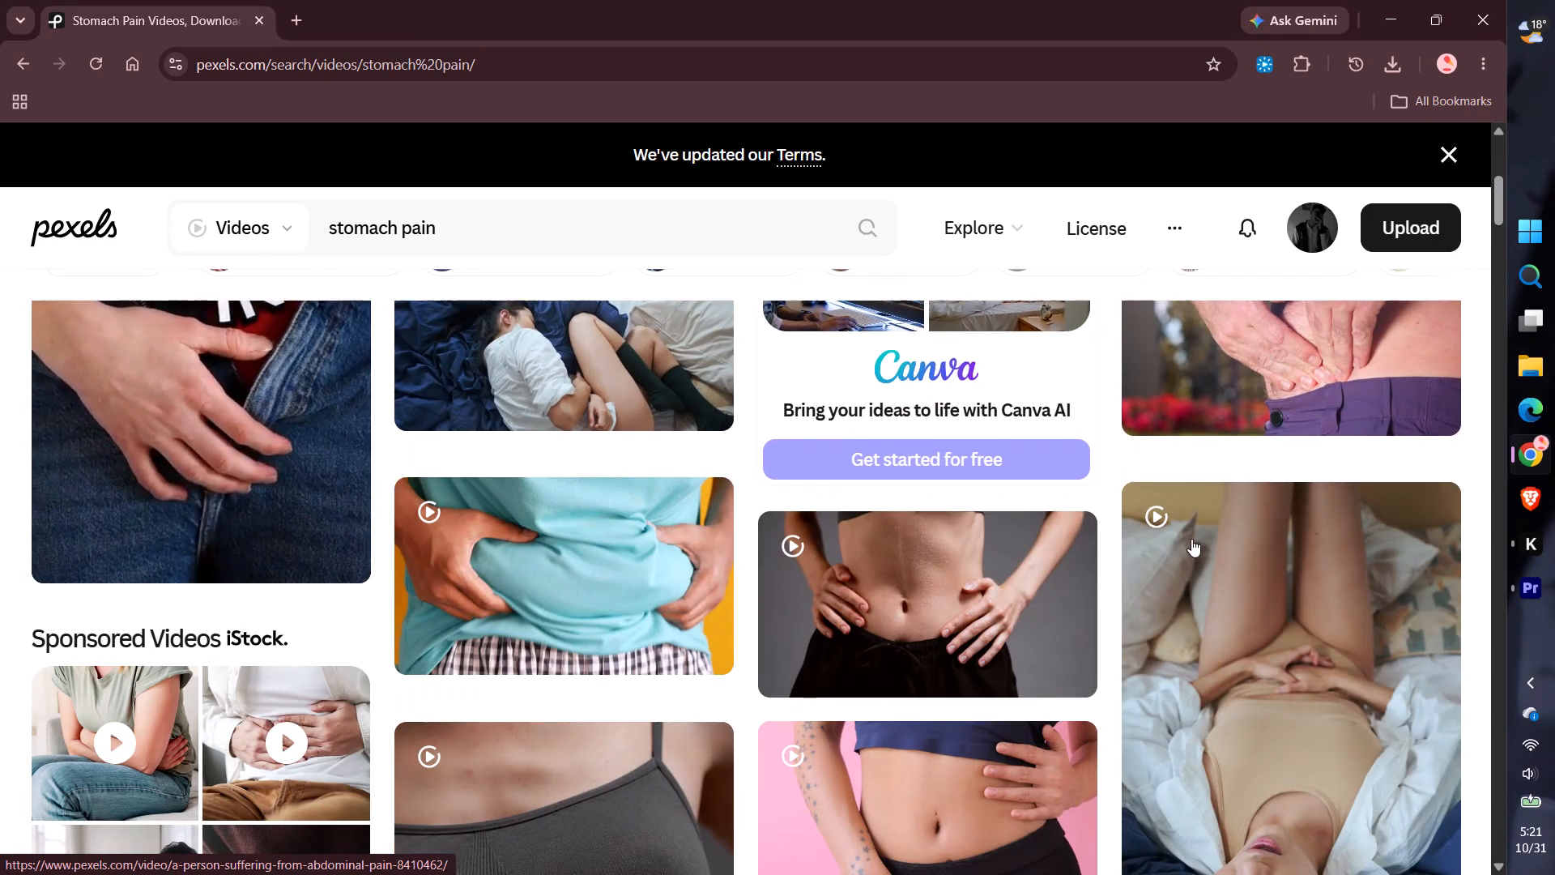
scroll(1245, 598, down, 1)
scroll(1245, 599, up, 2)
scroll(1245, 599, down, 3)
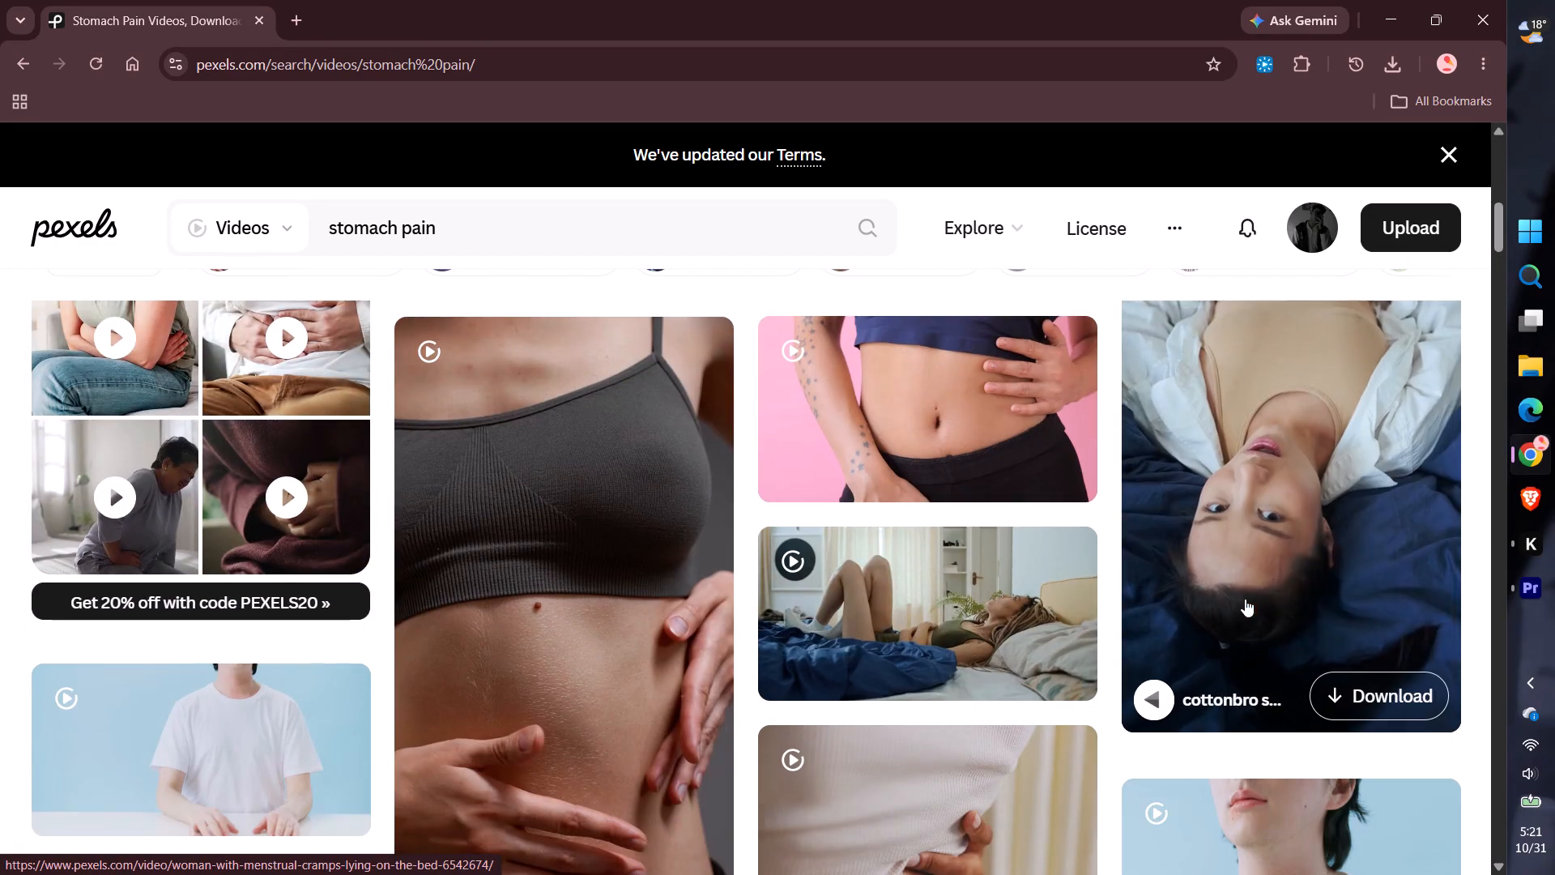
scroll(1245, 599, down, 1)
scroll(1245, 599, up, 1)
scroll(1245, 599, down, 1)
scroll(1245, 599, up, 2)
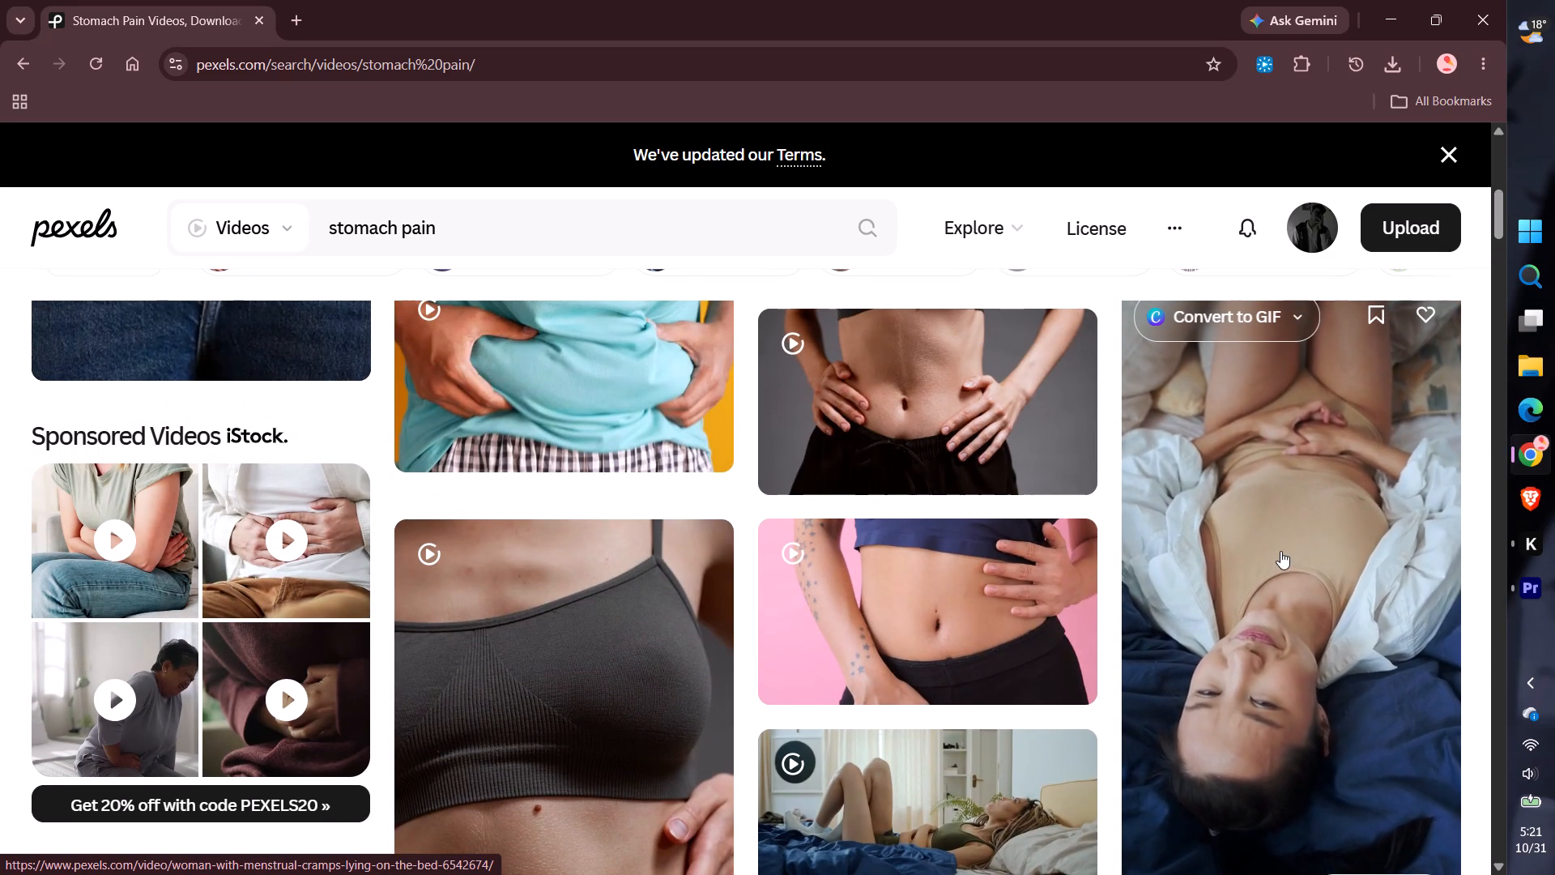
scroll(1301, 563, down, 1)
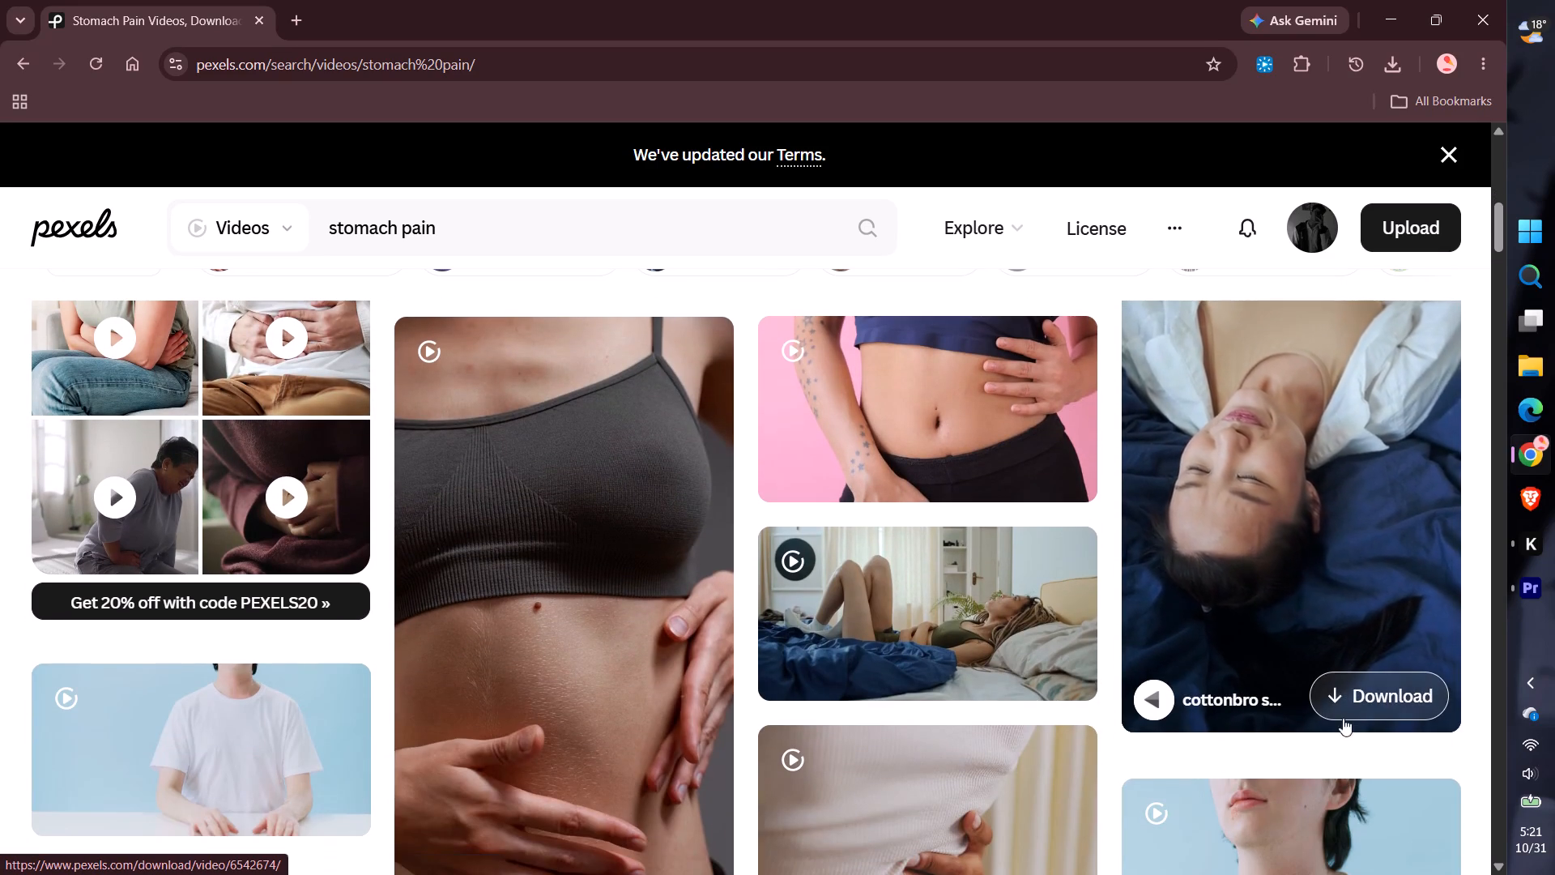
click(1352, 698)
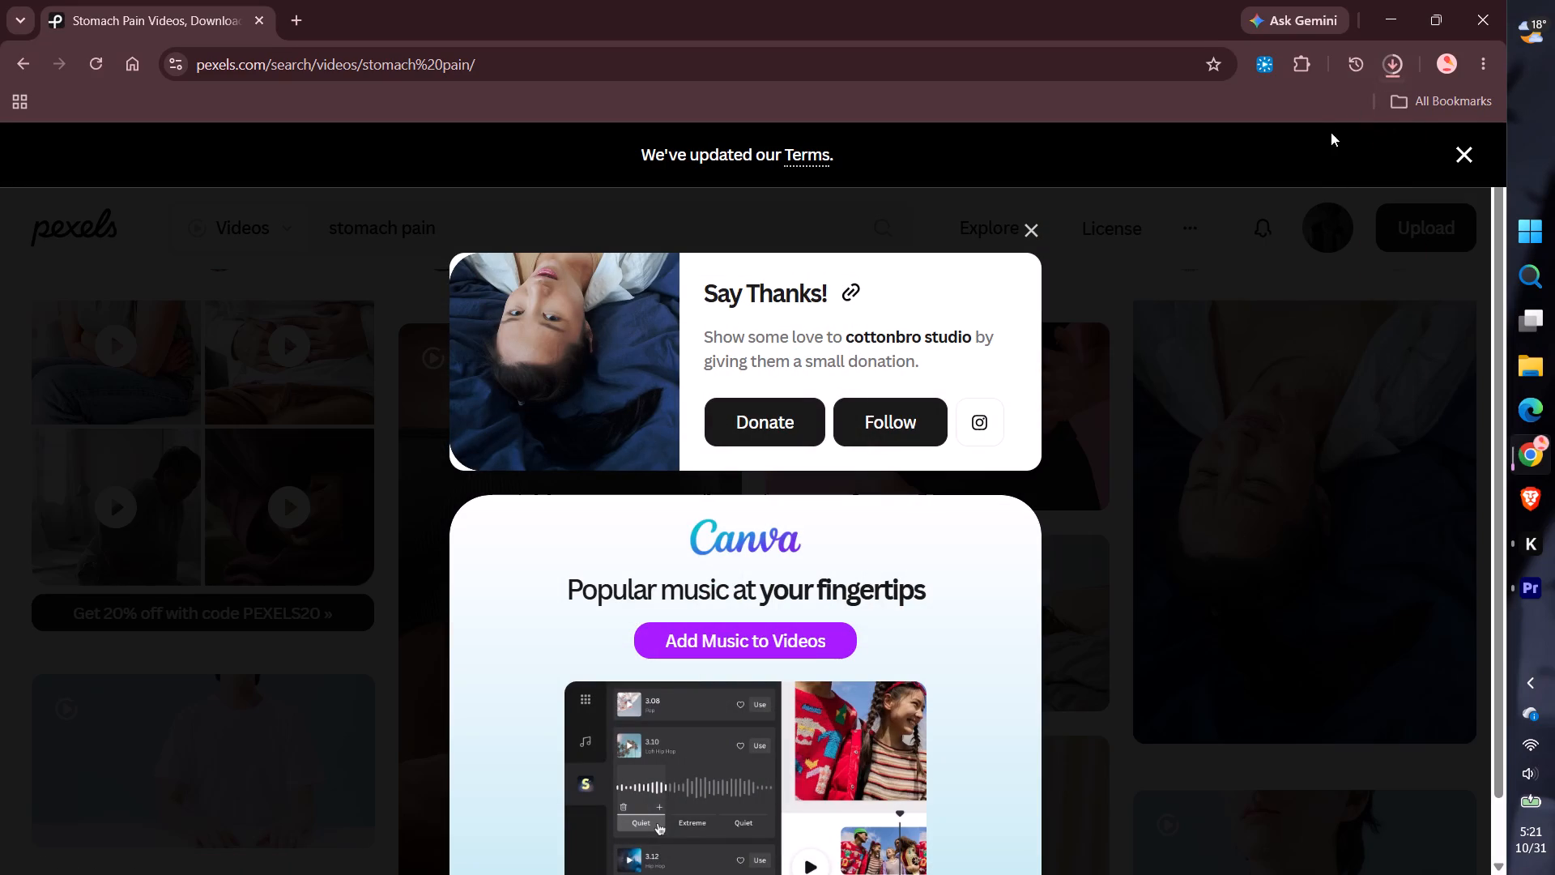
Bring the downloaded clip 6542674 of the woman on the bed into the Premiere timeline on V3 at about 00:00:50:07.
click(1384, 72)
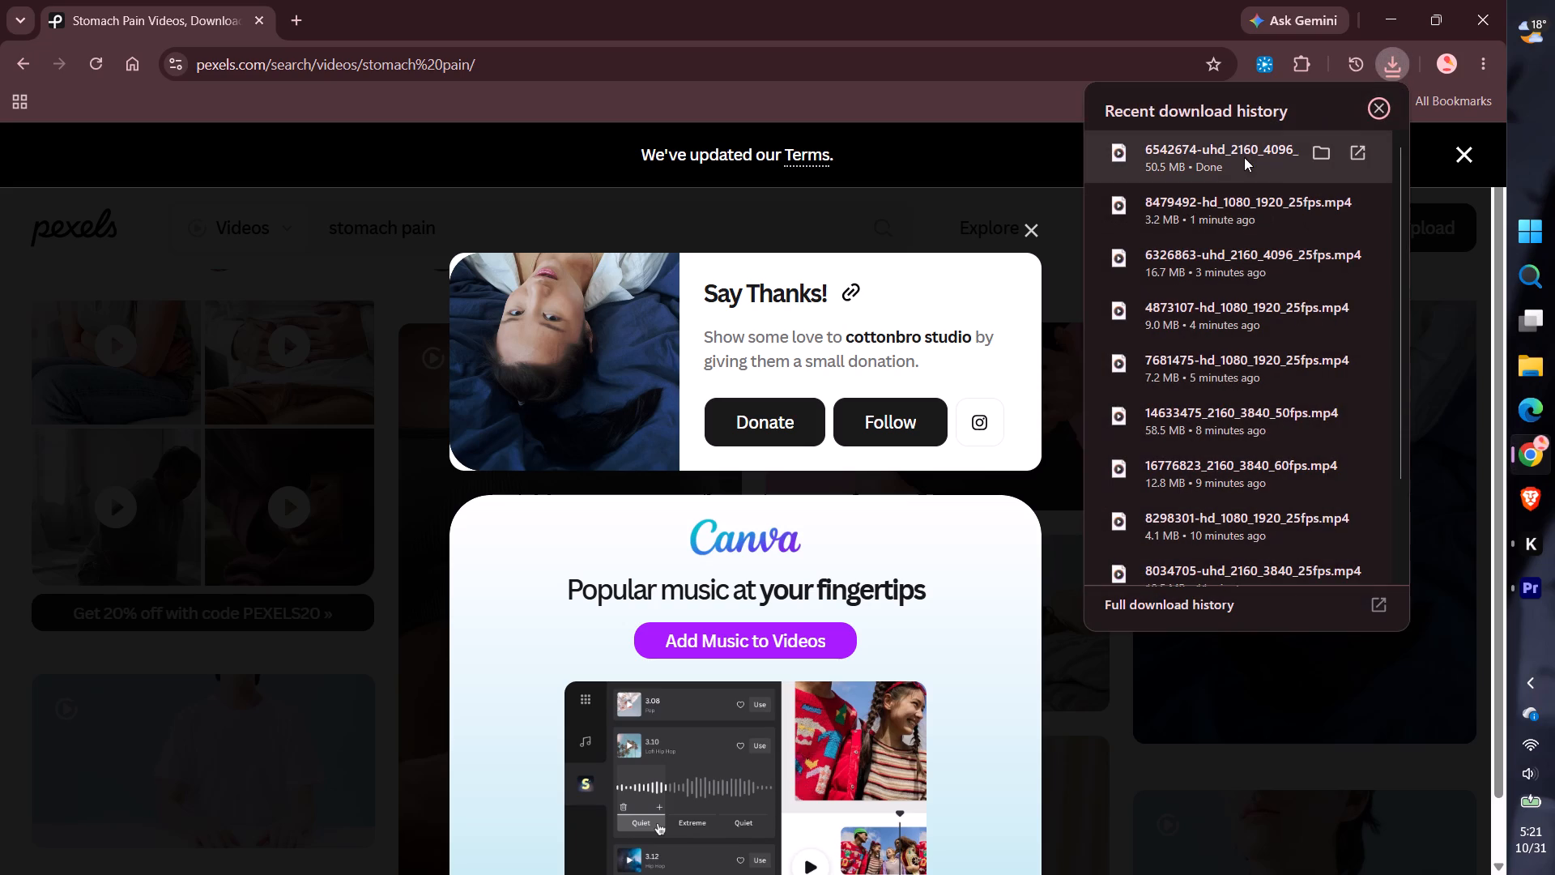
drag(1243, 157, 587, 546)
key(alt+Tab)
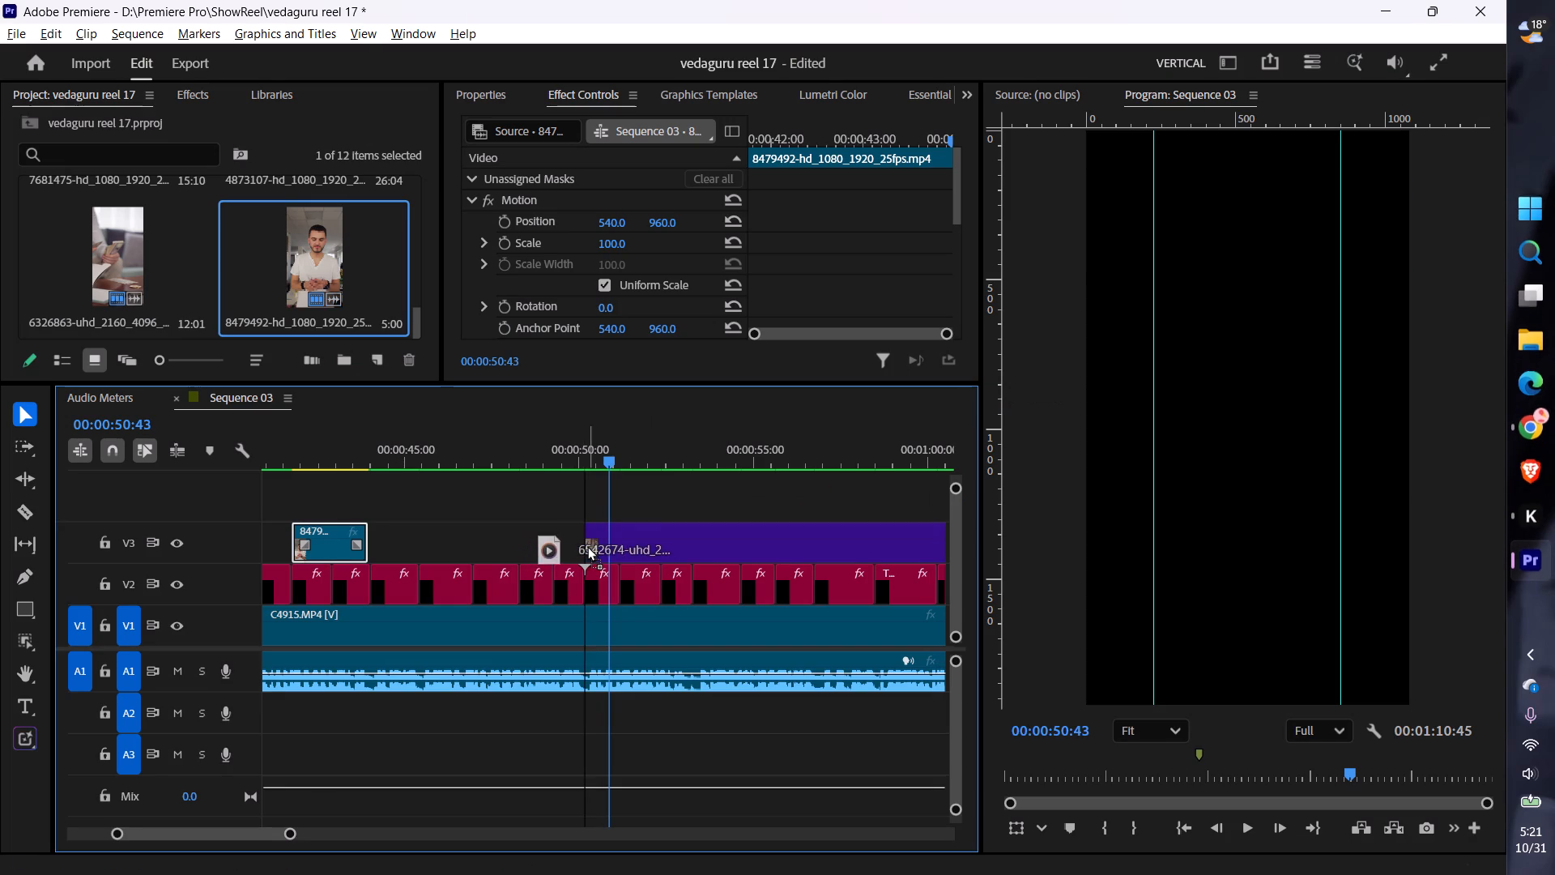
drag(587, 546, 586, 547)
Play through the woman-on-the-bed clip on V3, cut it at 00:00:53:10 and delete the part after the cut.
click(544, 446)
key(space)
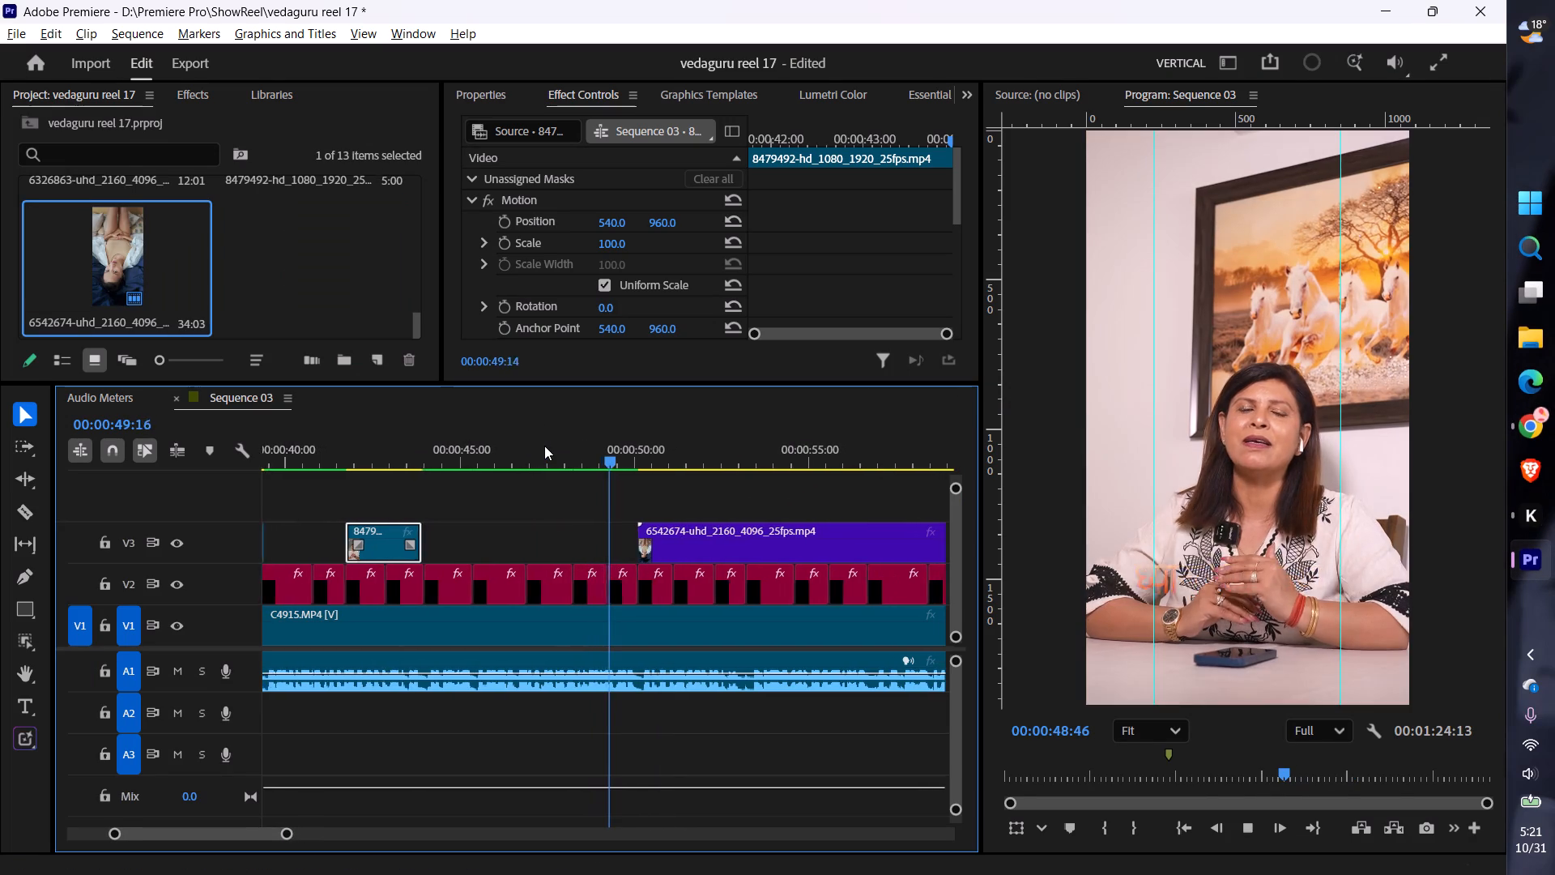
key(space)
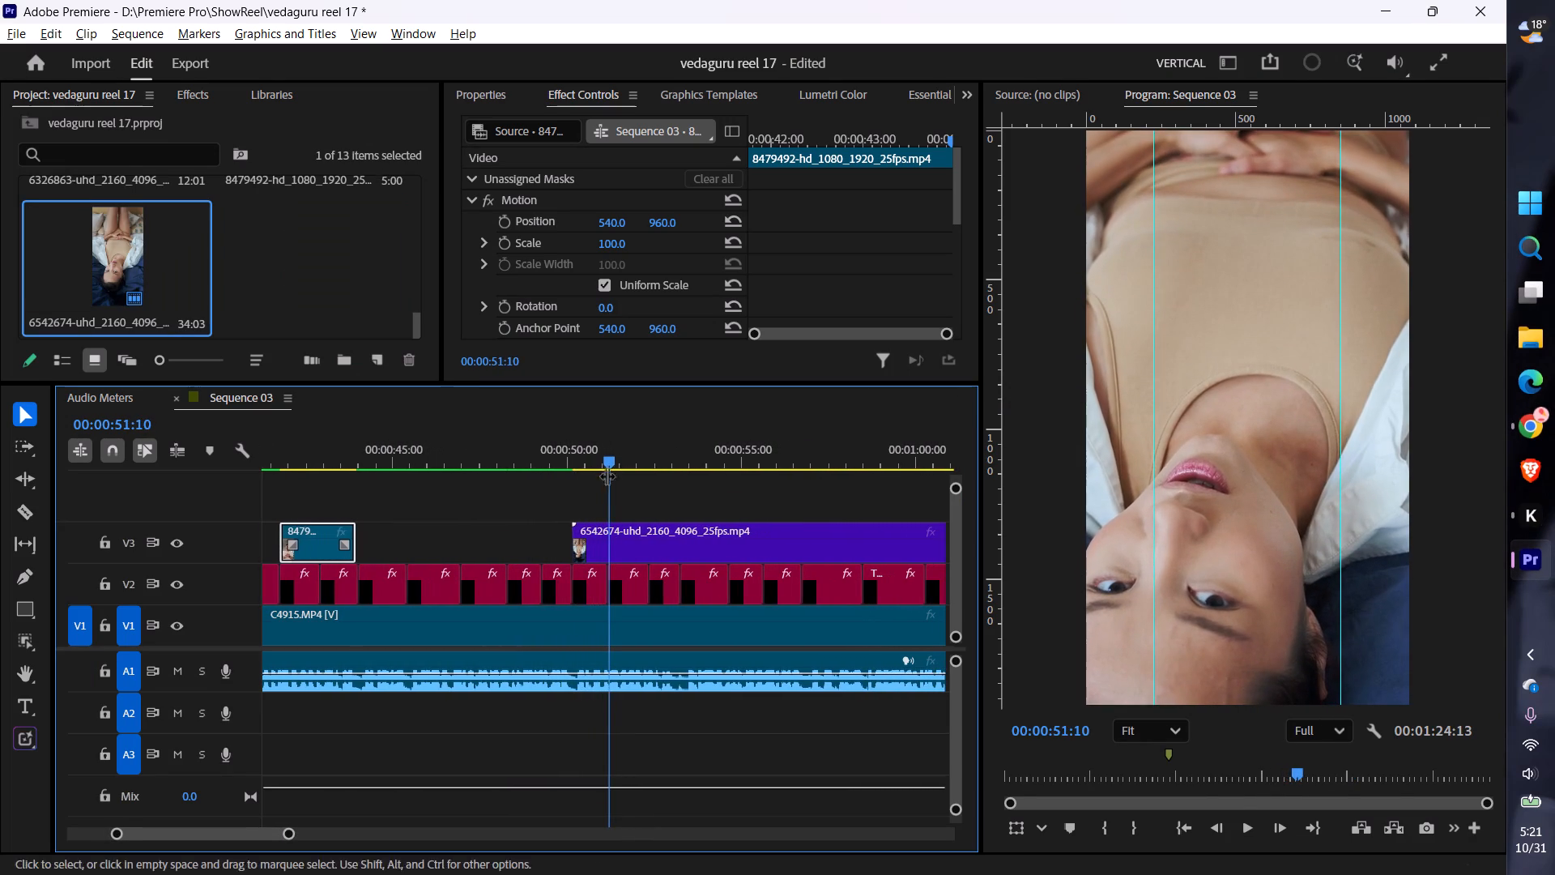
key(space)
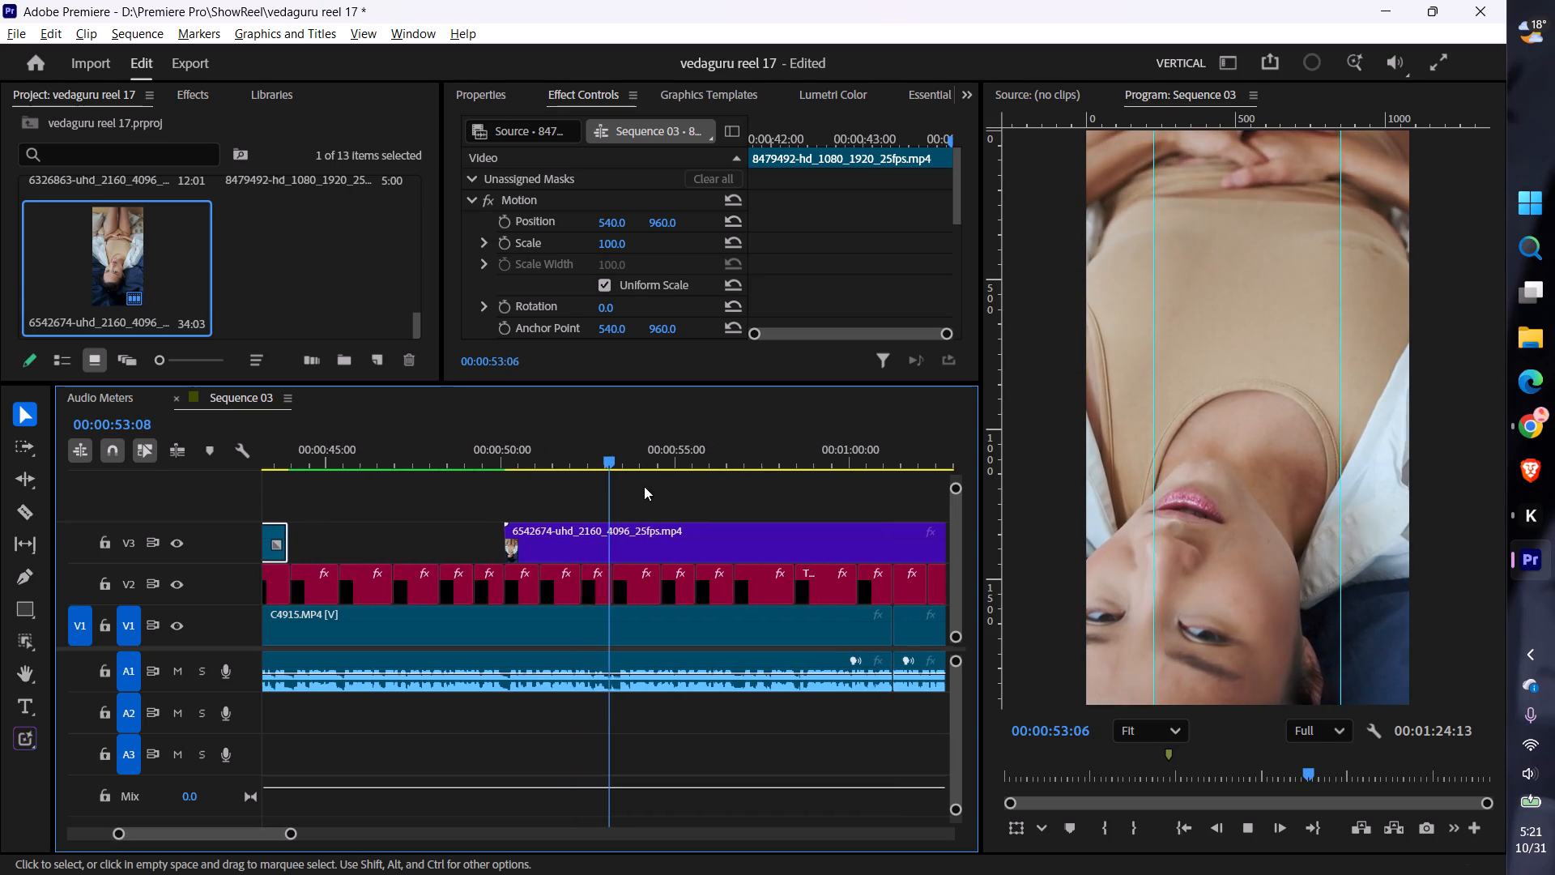
key(space)
click(628, 535)
key(ctrl+k)
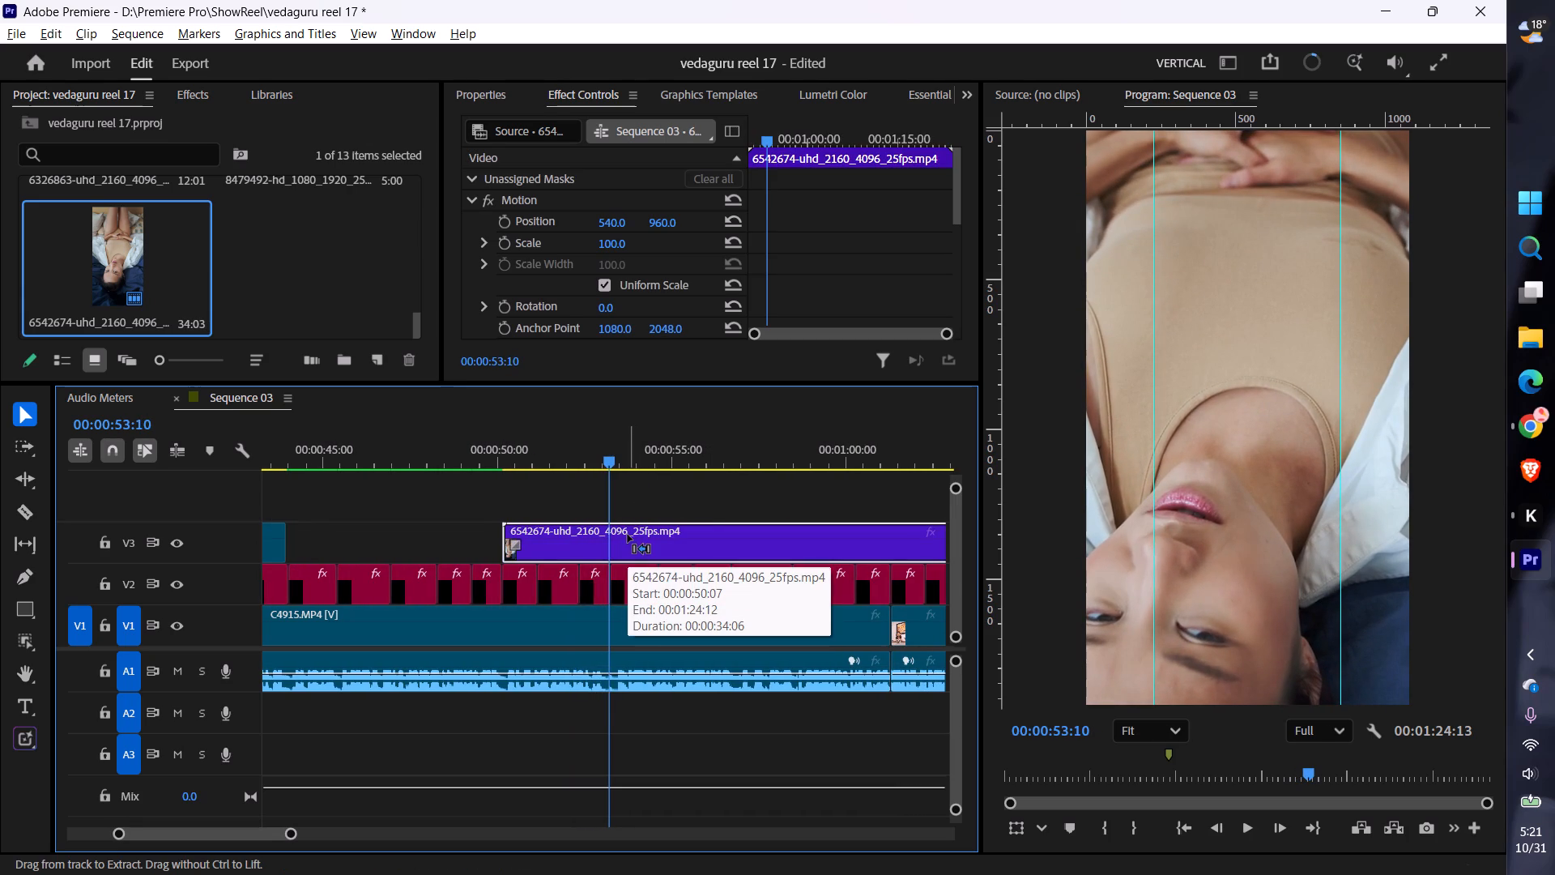
key(ctrl+Down)
key(Delete)
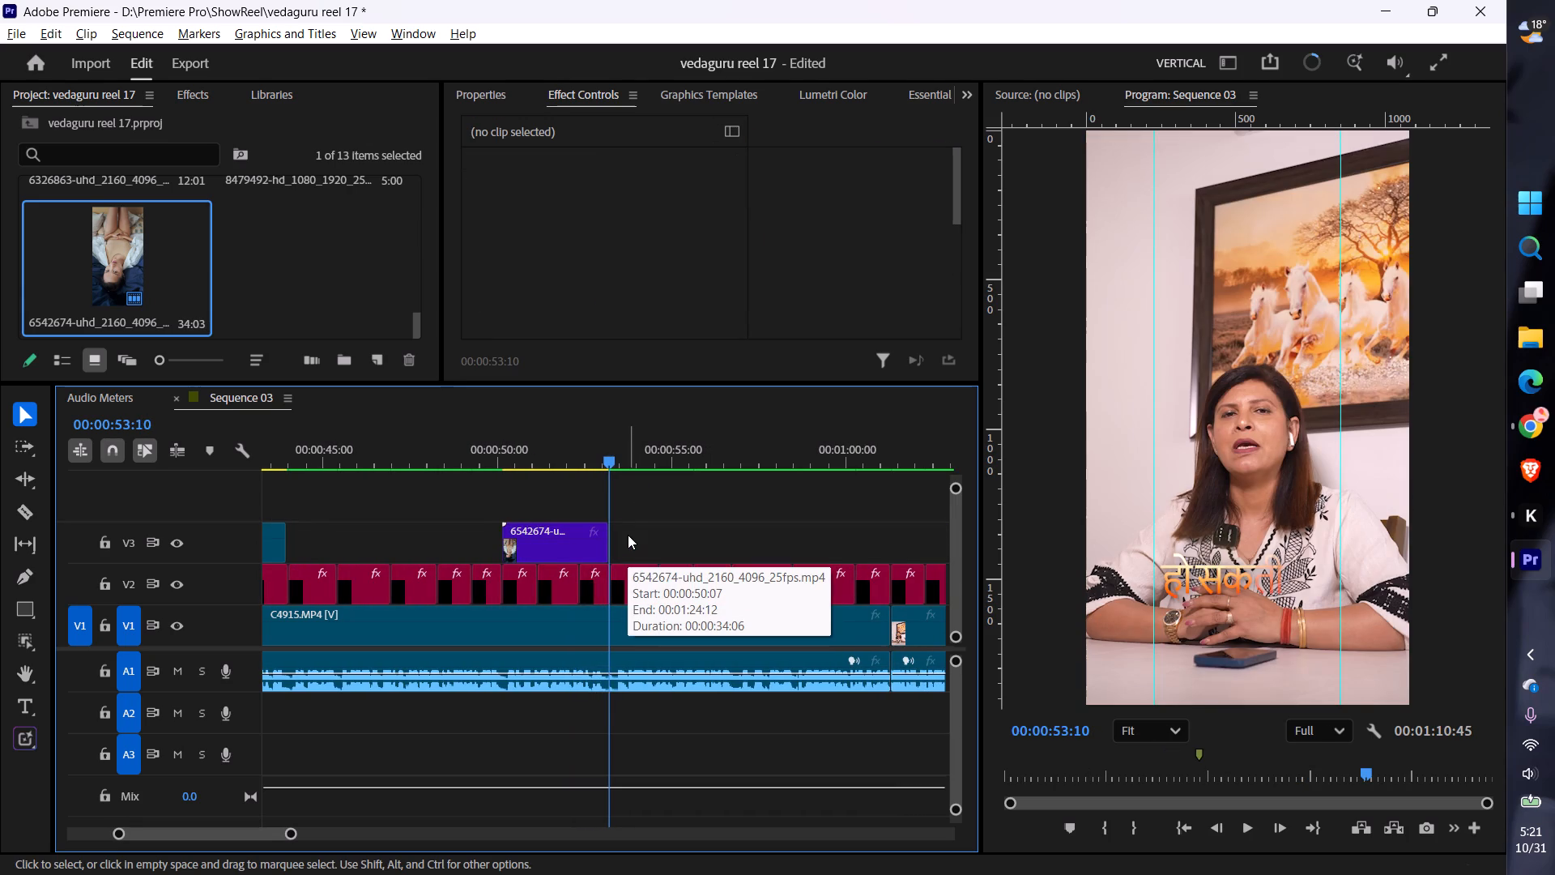
Rotate the trimmed woman-on-the-bed clip on V3 by 180° and set its scale to 55.
drag(606, 467, 555, 488)
click(576, 565)
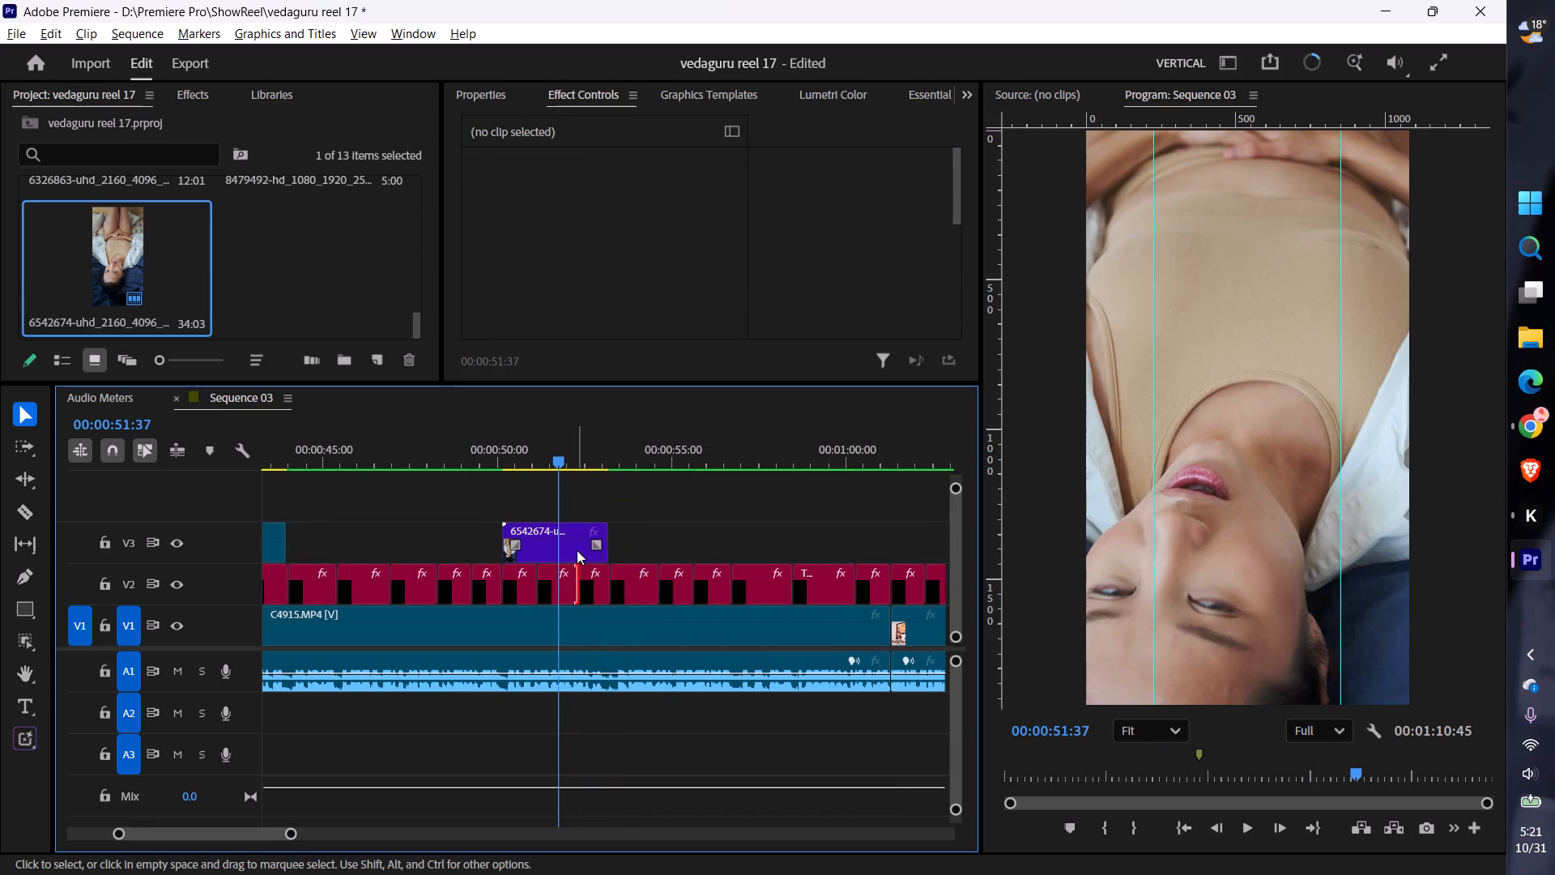
click(577, 550)
drag(611, 243, 598, 253)
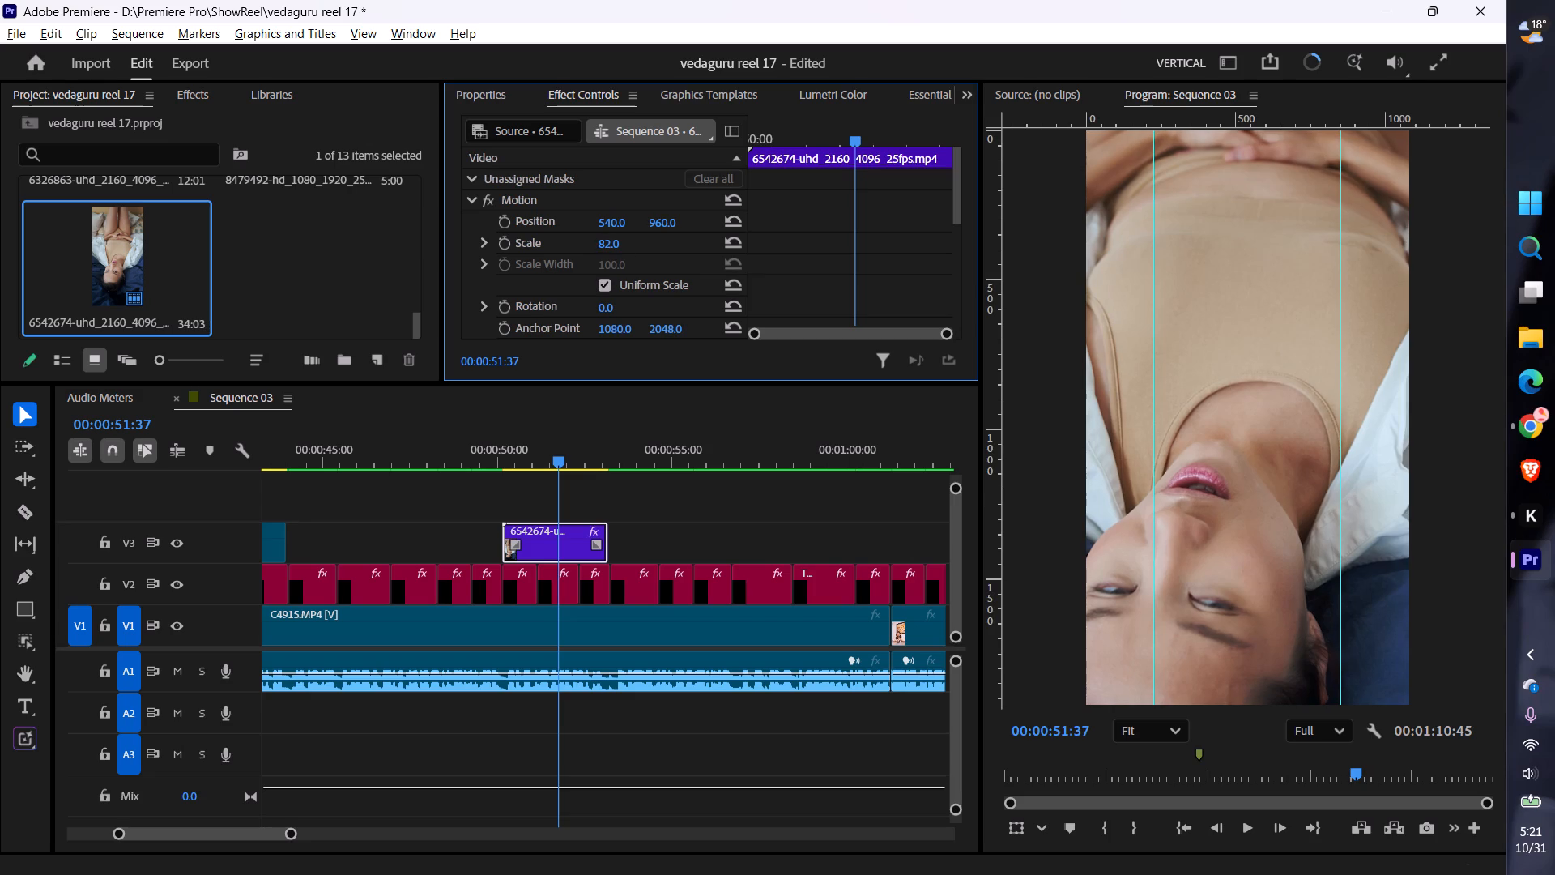
drag(598, 253, 587, 261)
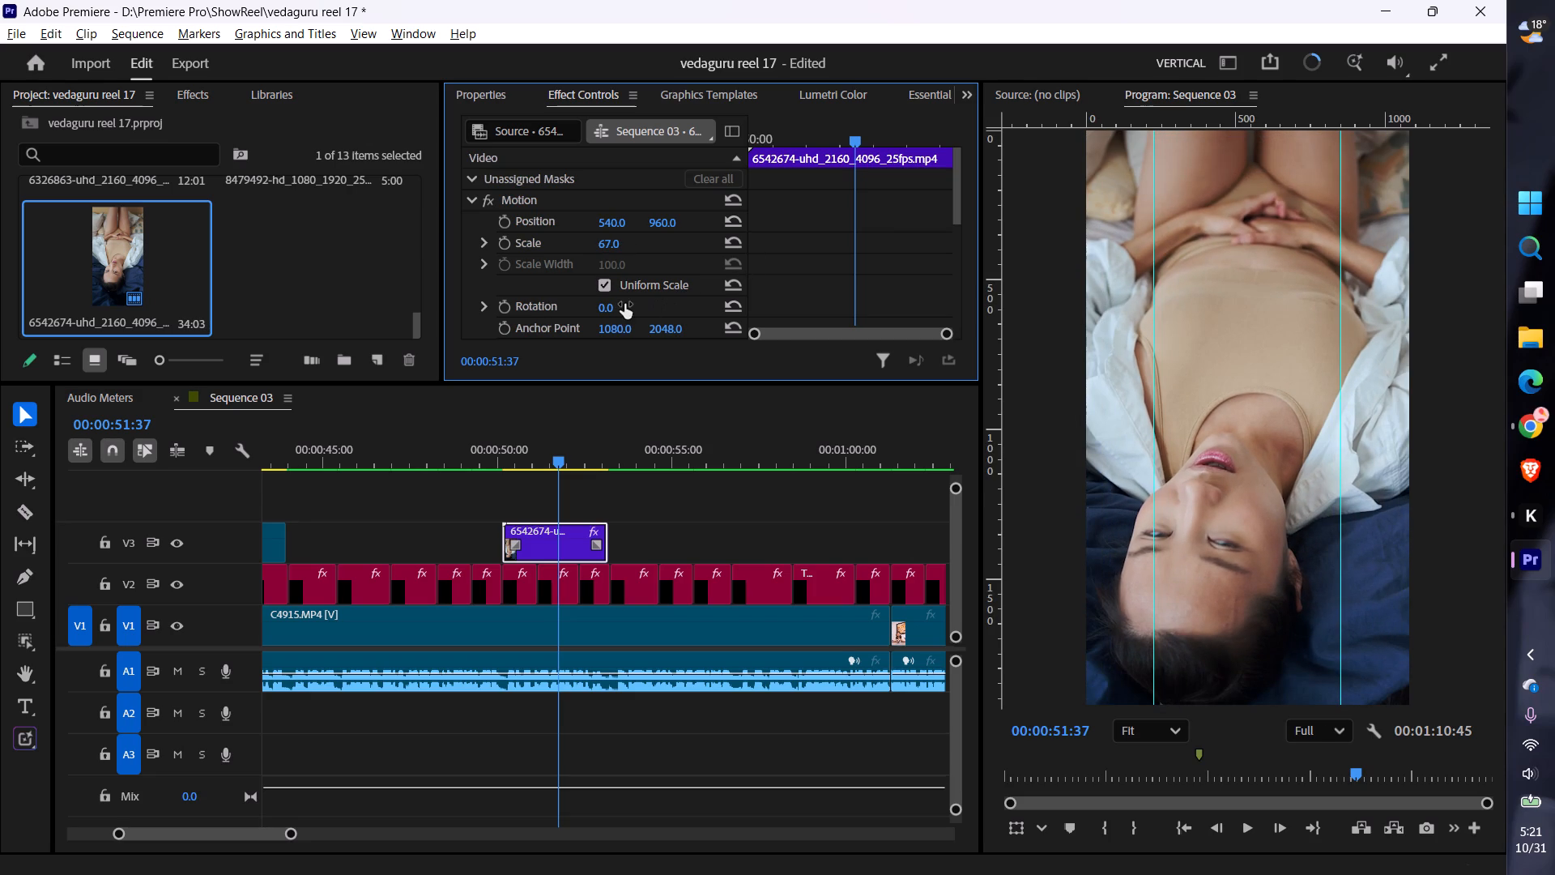
click(616, 304)
text(180)
key(Return)
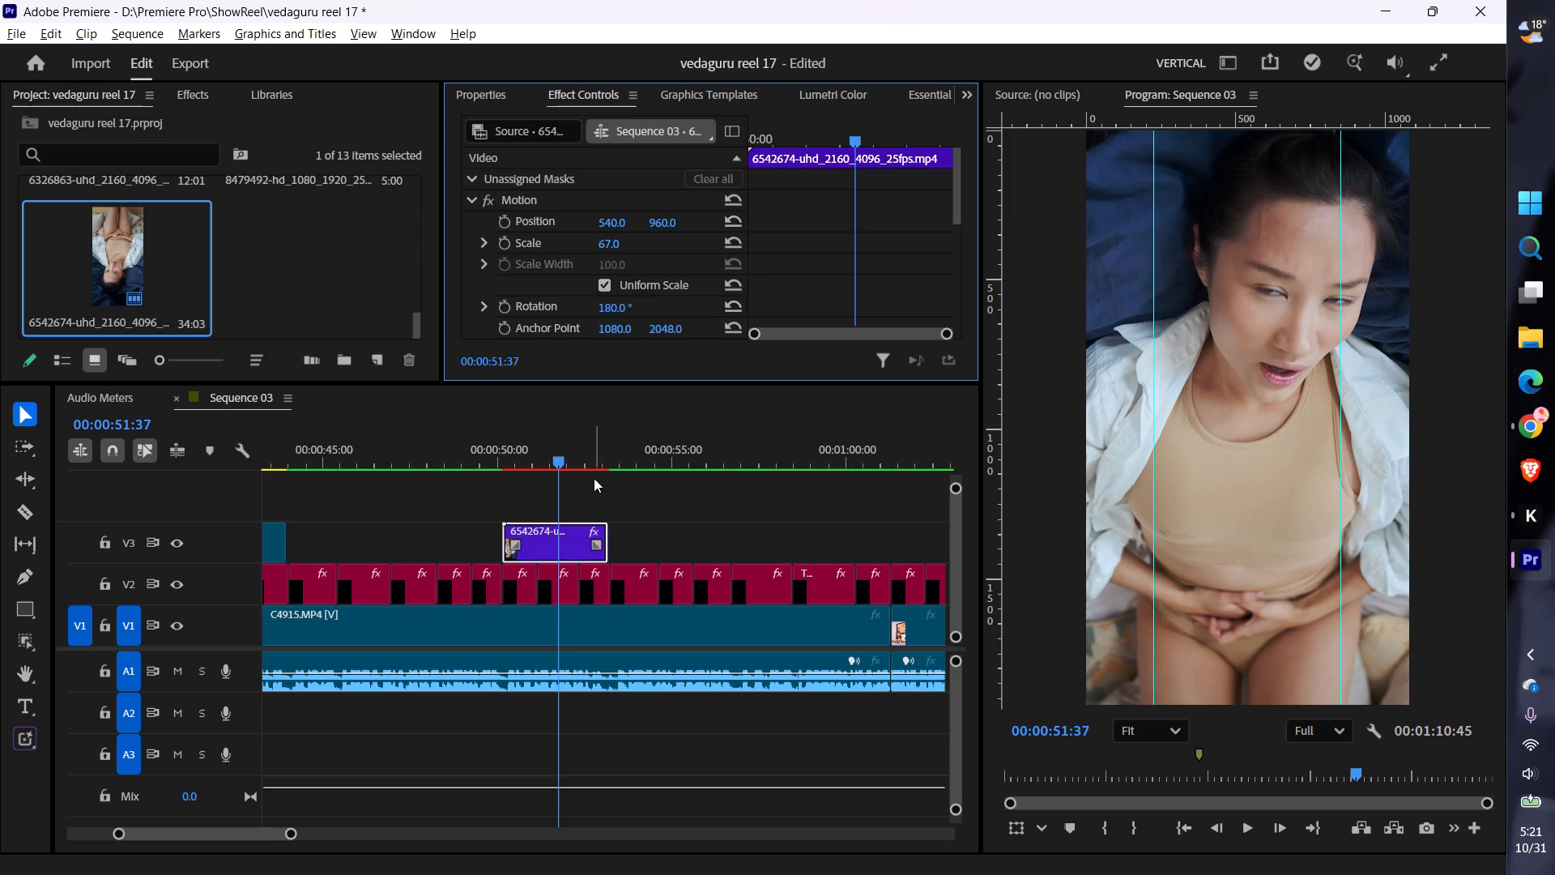
drag(607, 243, 586, 253)
drag(611, 244, 624, 239)
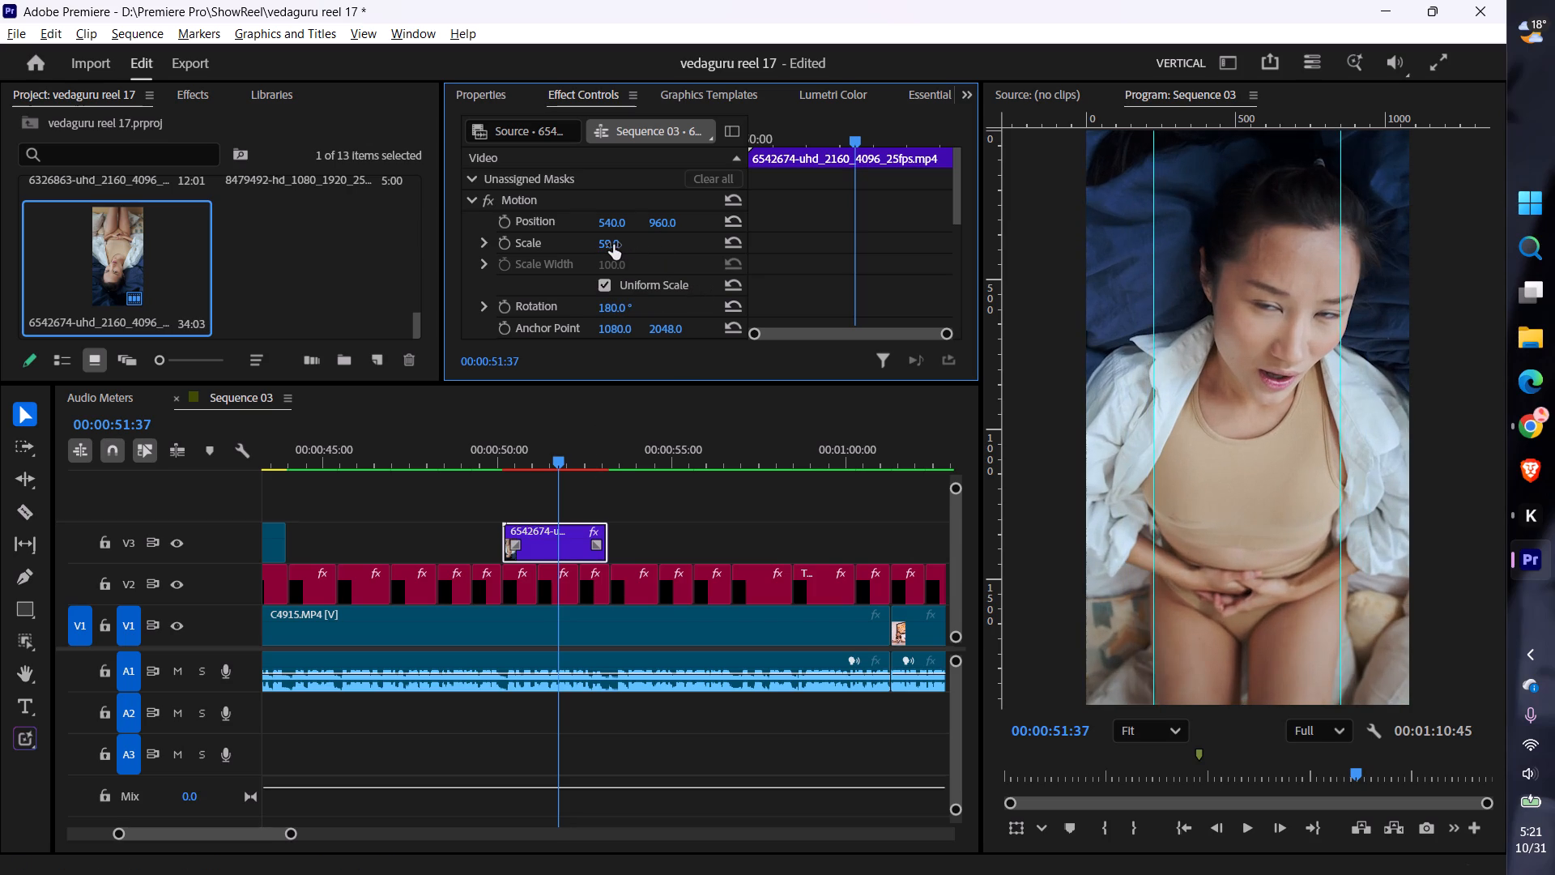
click(613, 245)
Play the sequence from 00:00:48:42 to about 00:00:59:35 to check the rotated clip and find the next spot for stock footage.
click(459, 451)
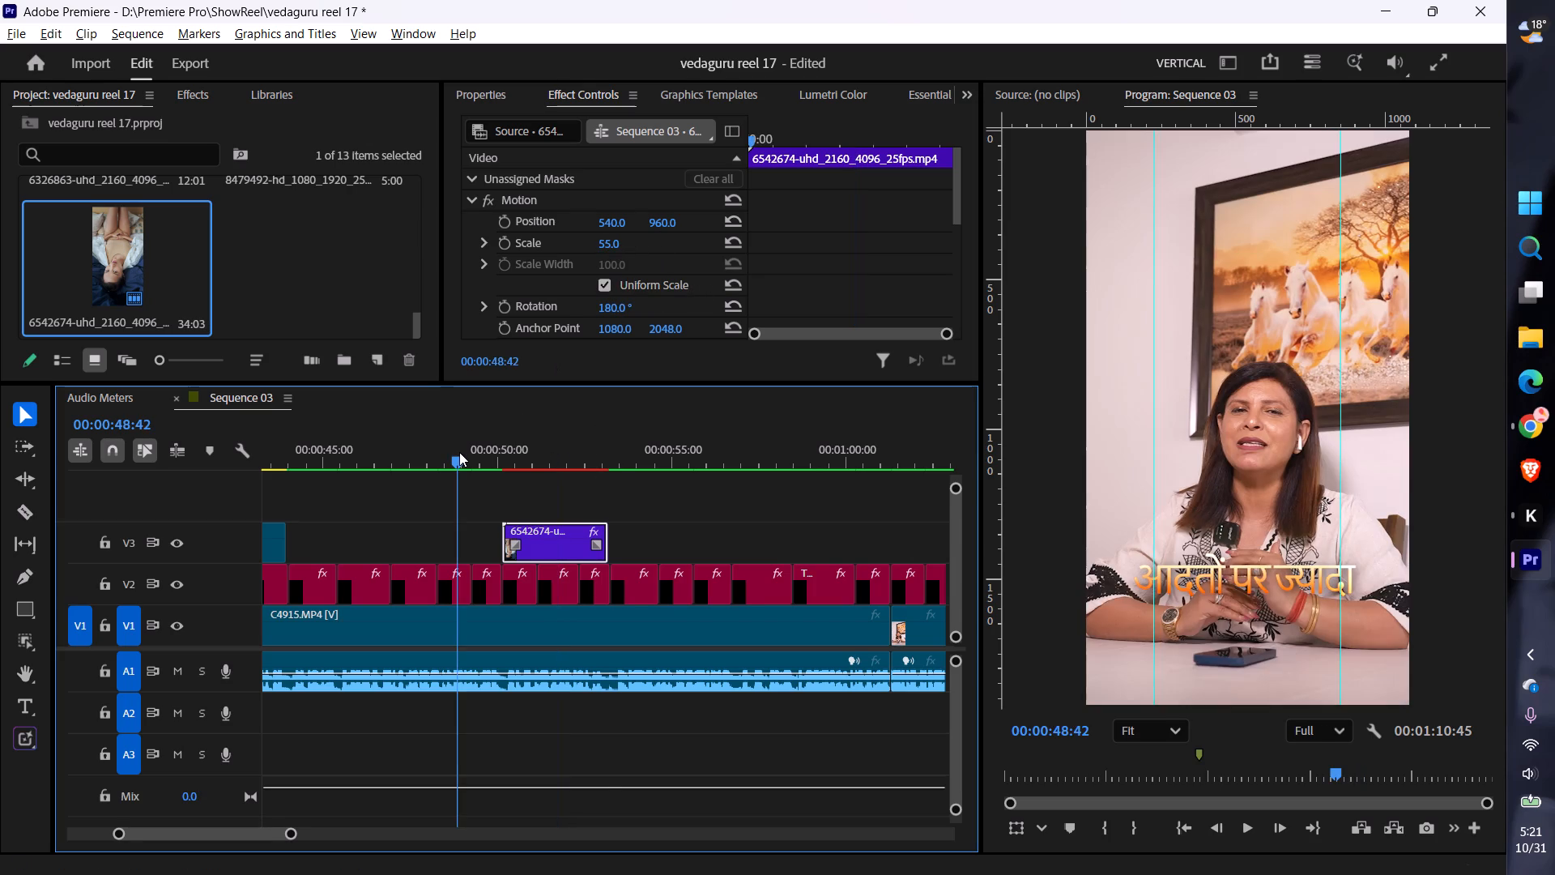
key(space)
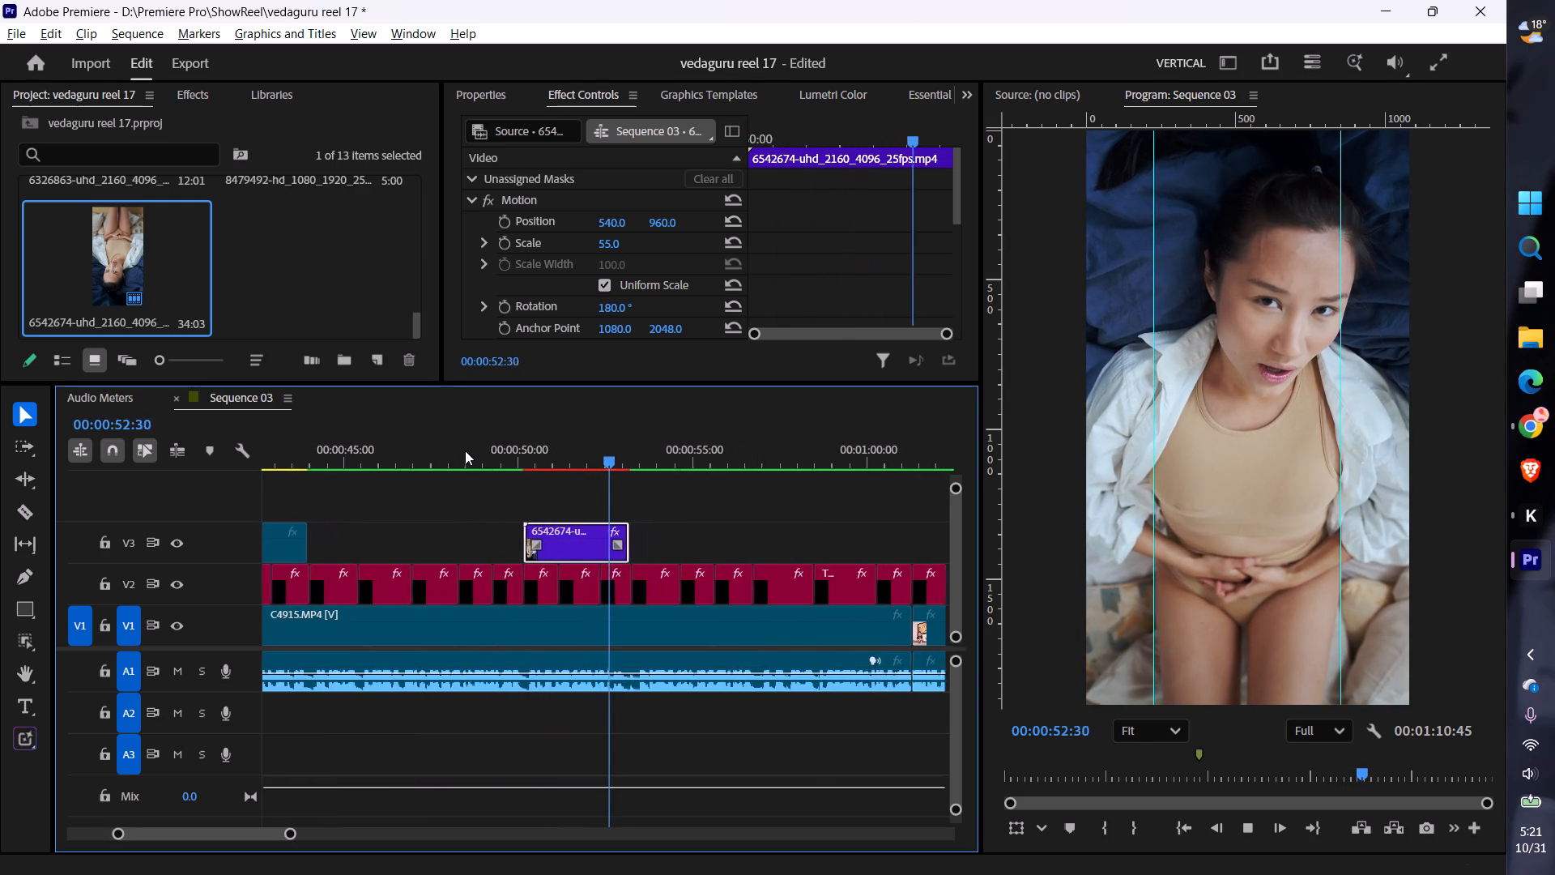
key(space)
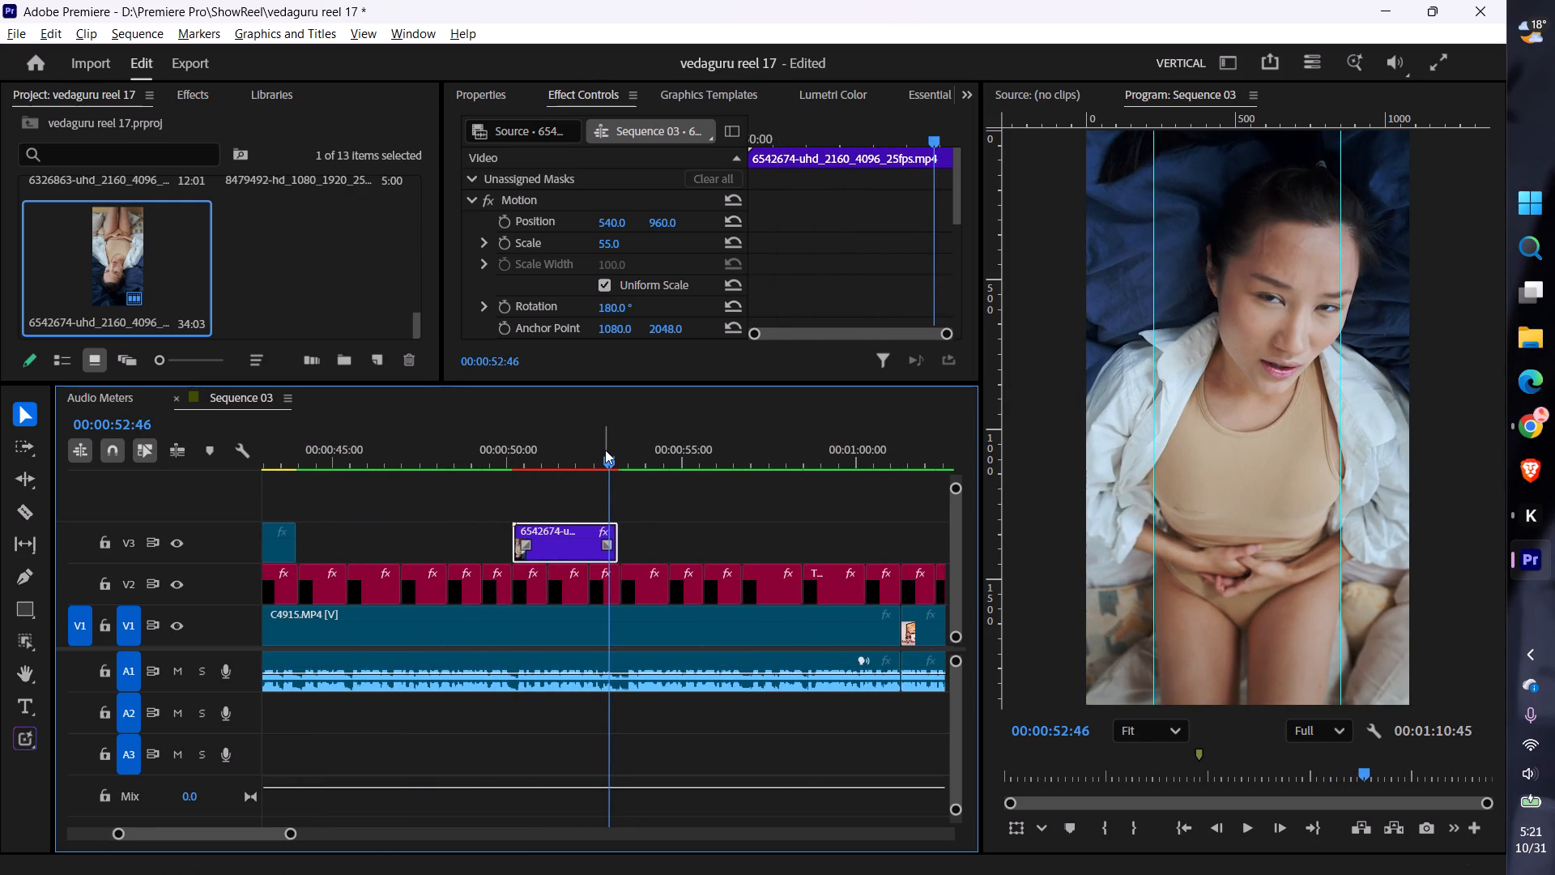
key(space)
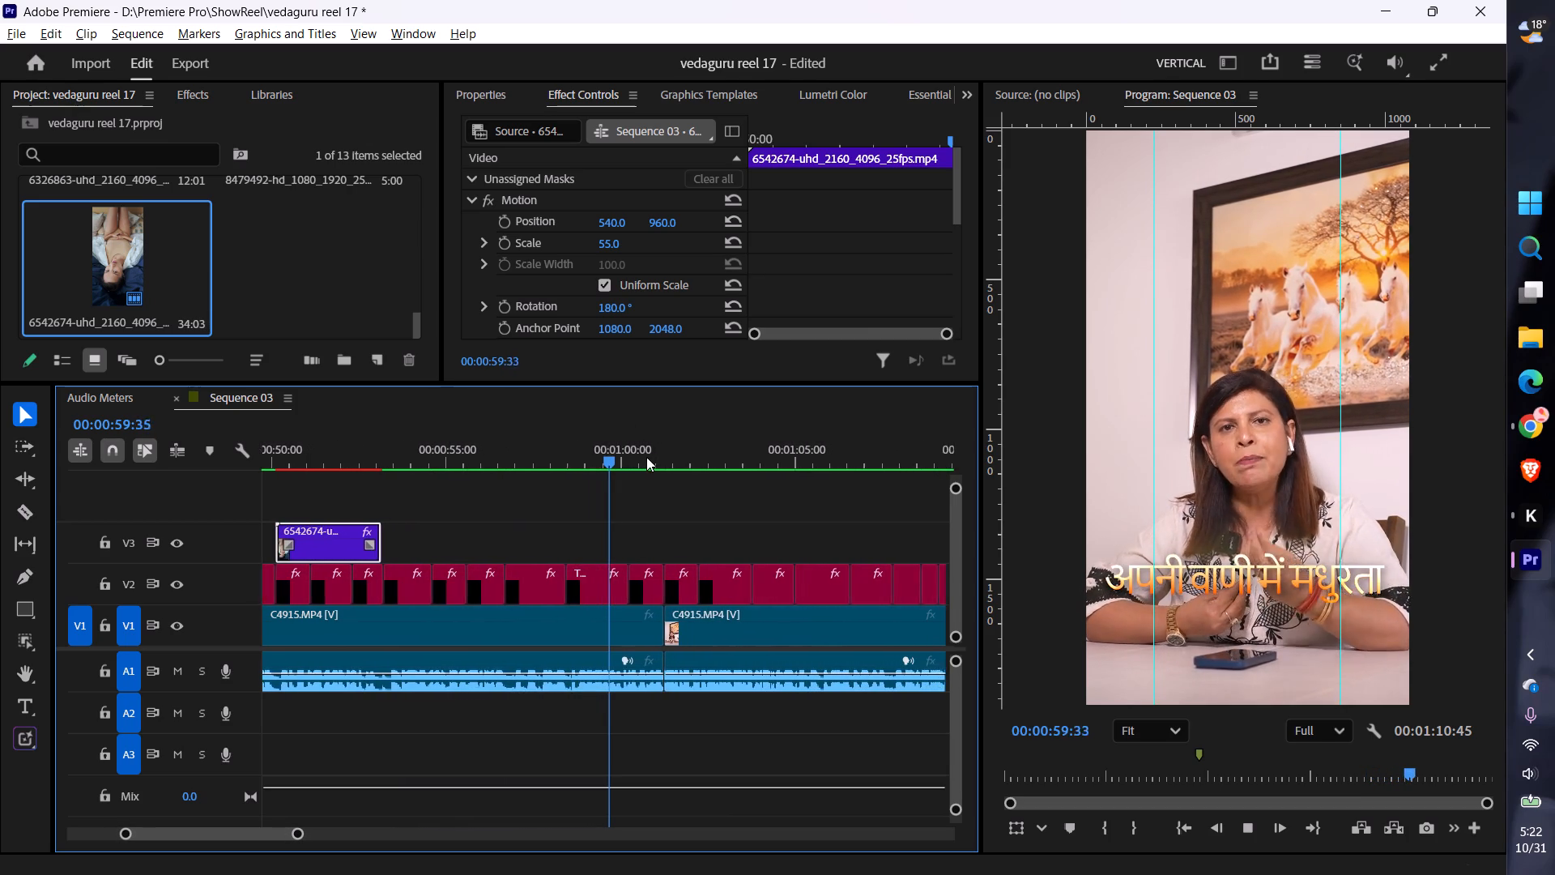
key(space)
Switch to the Pexels page in Chrome, dismiss the thank-you pop-up and search the videos for calm talk.
key(alt+Tab)
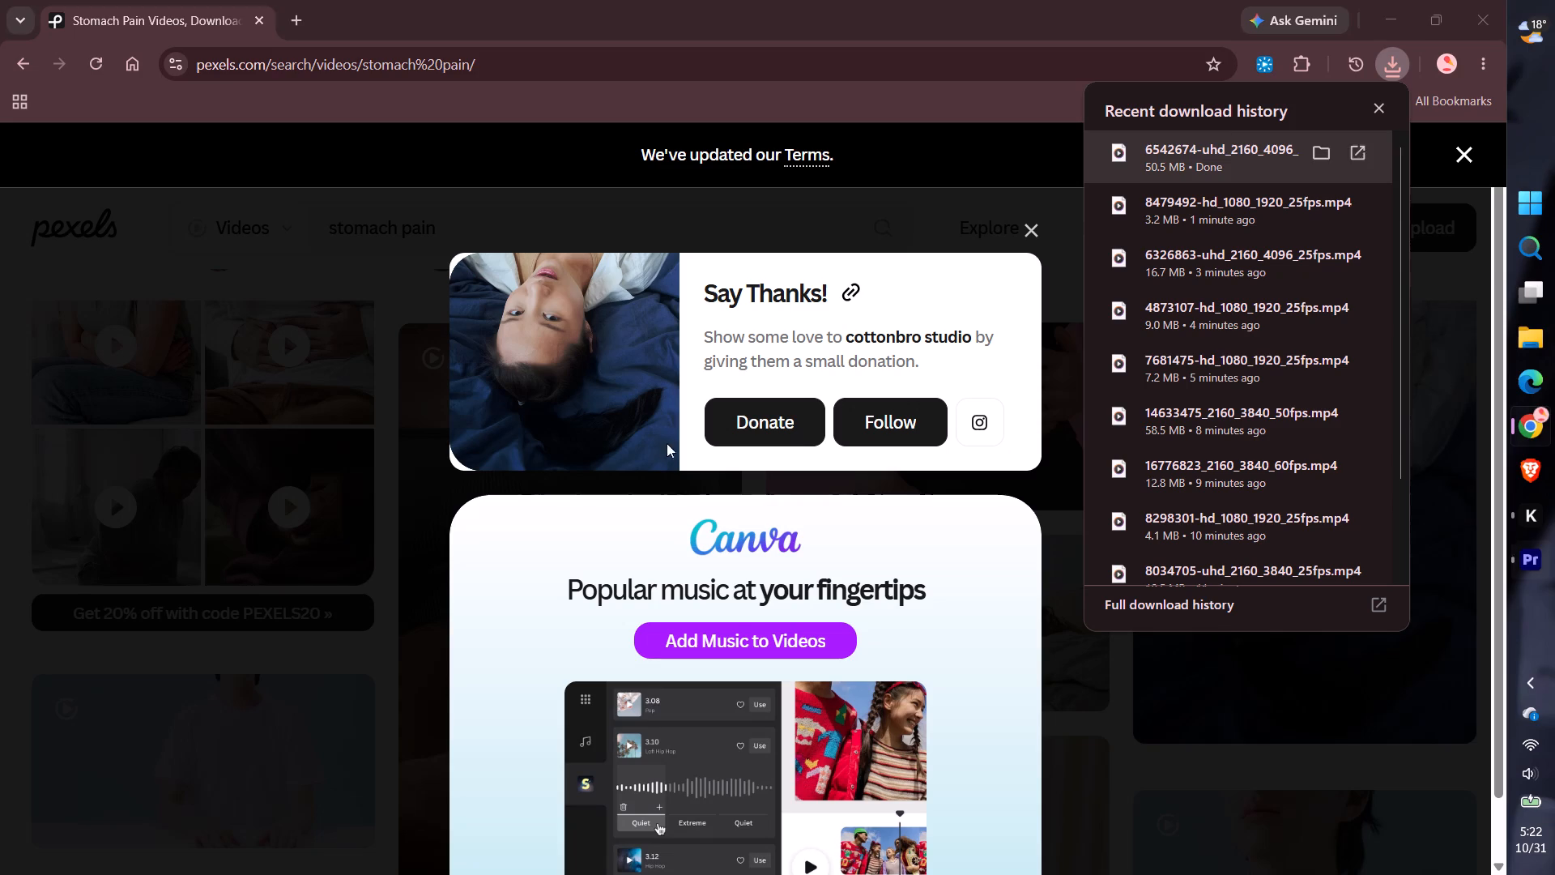
click(1026, 228)
drag(539, 223, 138, 198)
text(calm talk)
key(Return)
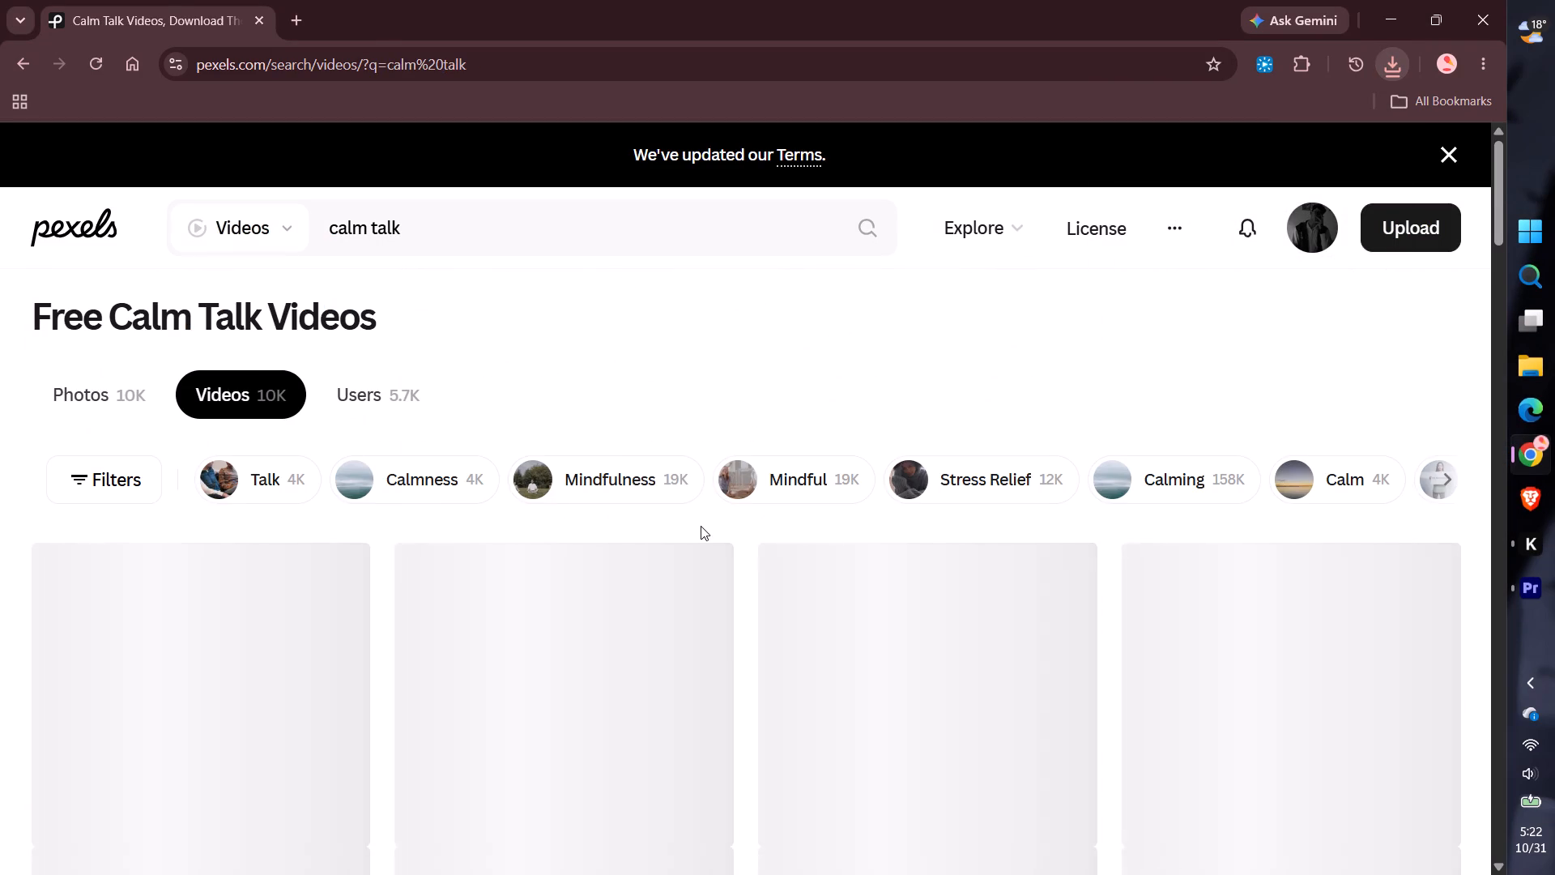
Browse the Pexels calm talk videos for a vertical clip of people in conversation that suits the reel.
scroll(701, 526, down, 1)
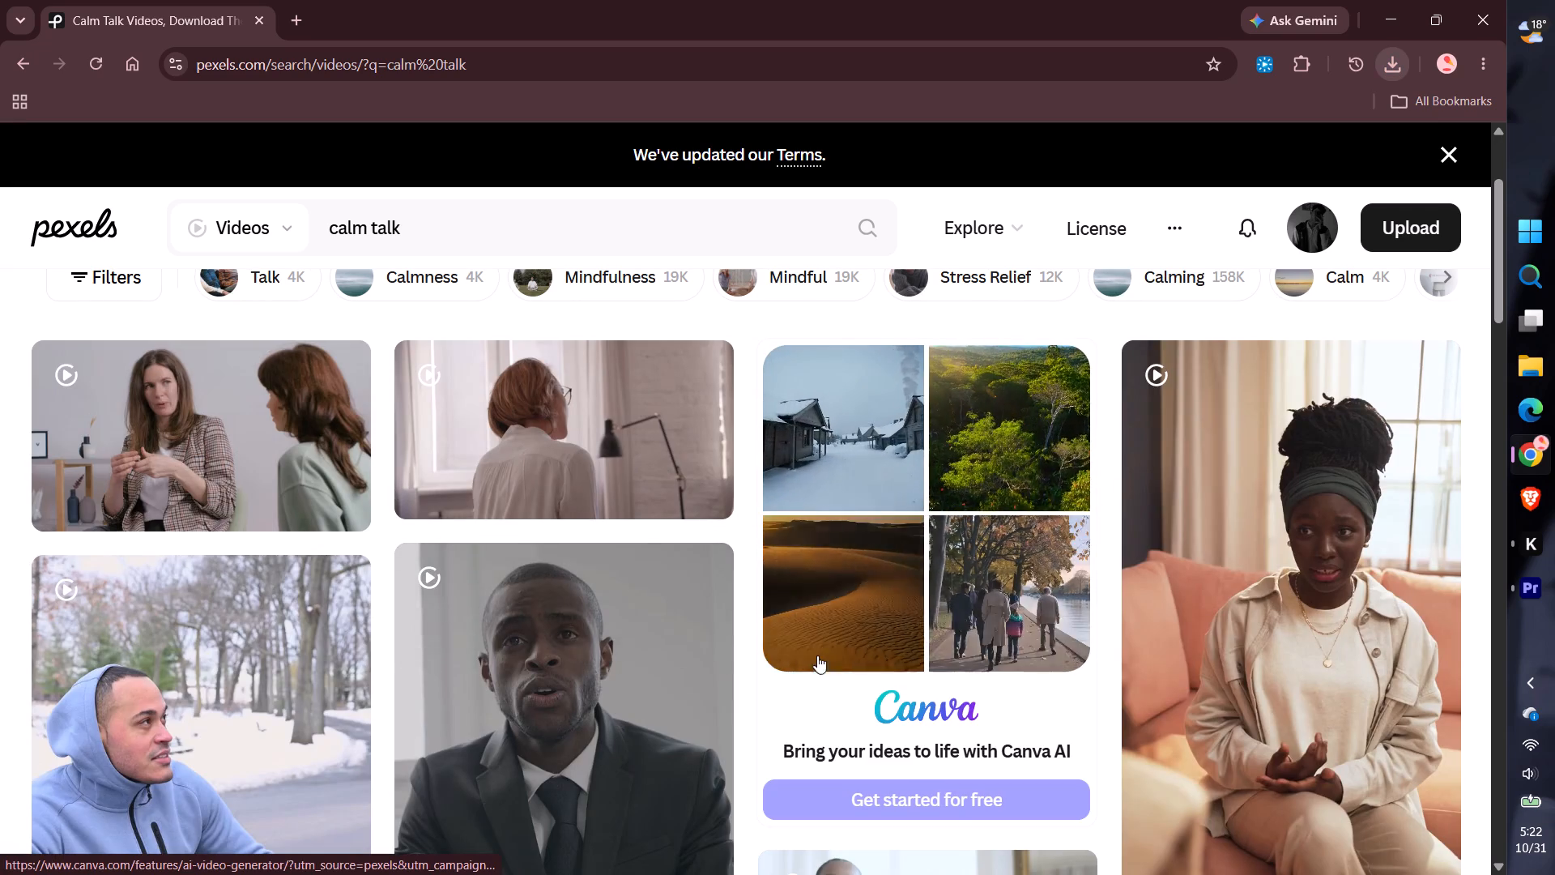
scroll(566, 651, down, 2)
scroll(555, 574, up, 1)
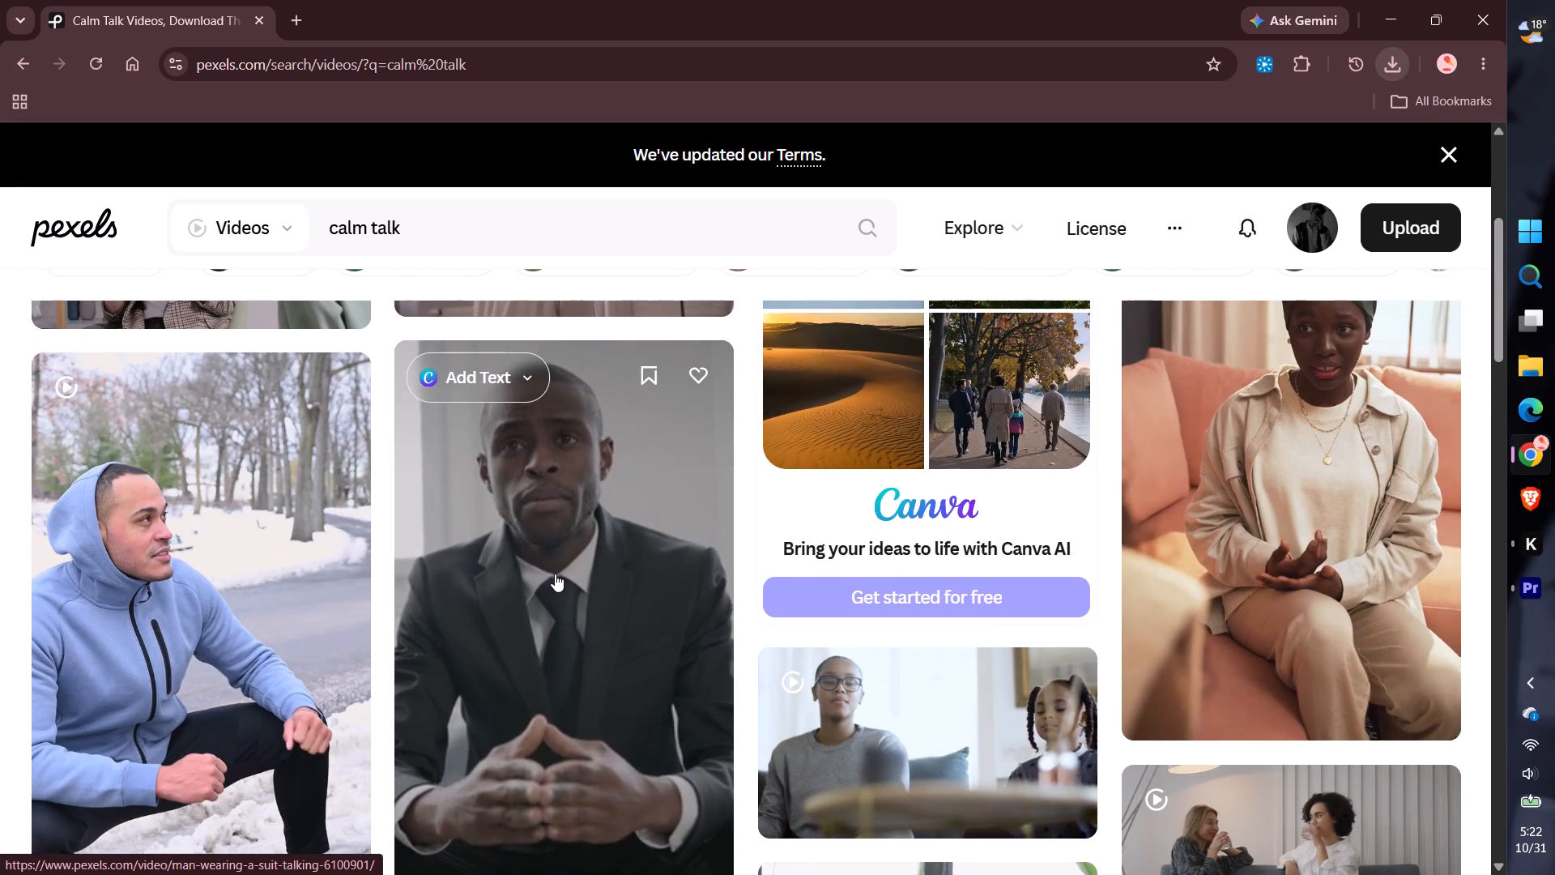
scroll(555, 574, down, 3)
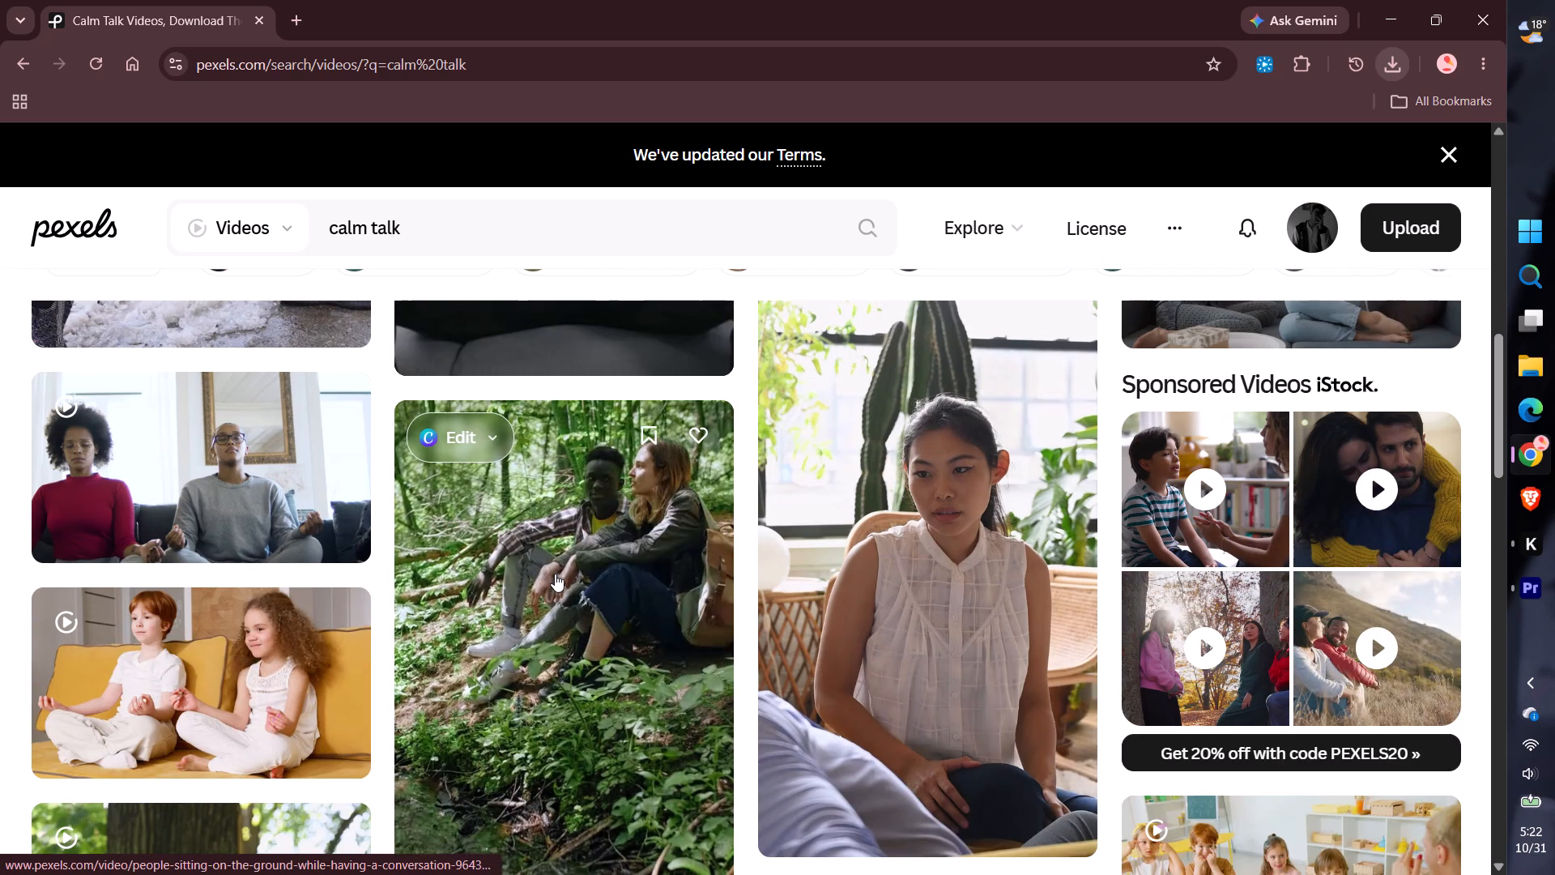
scroll(555, 574, down, 5)
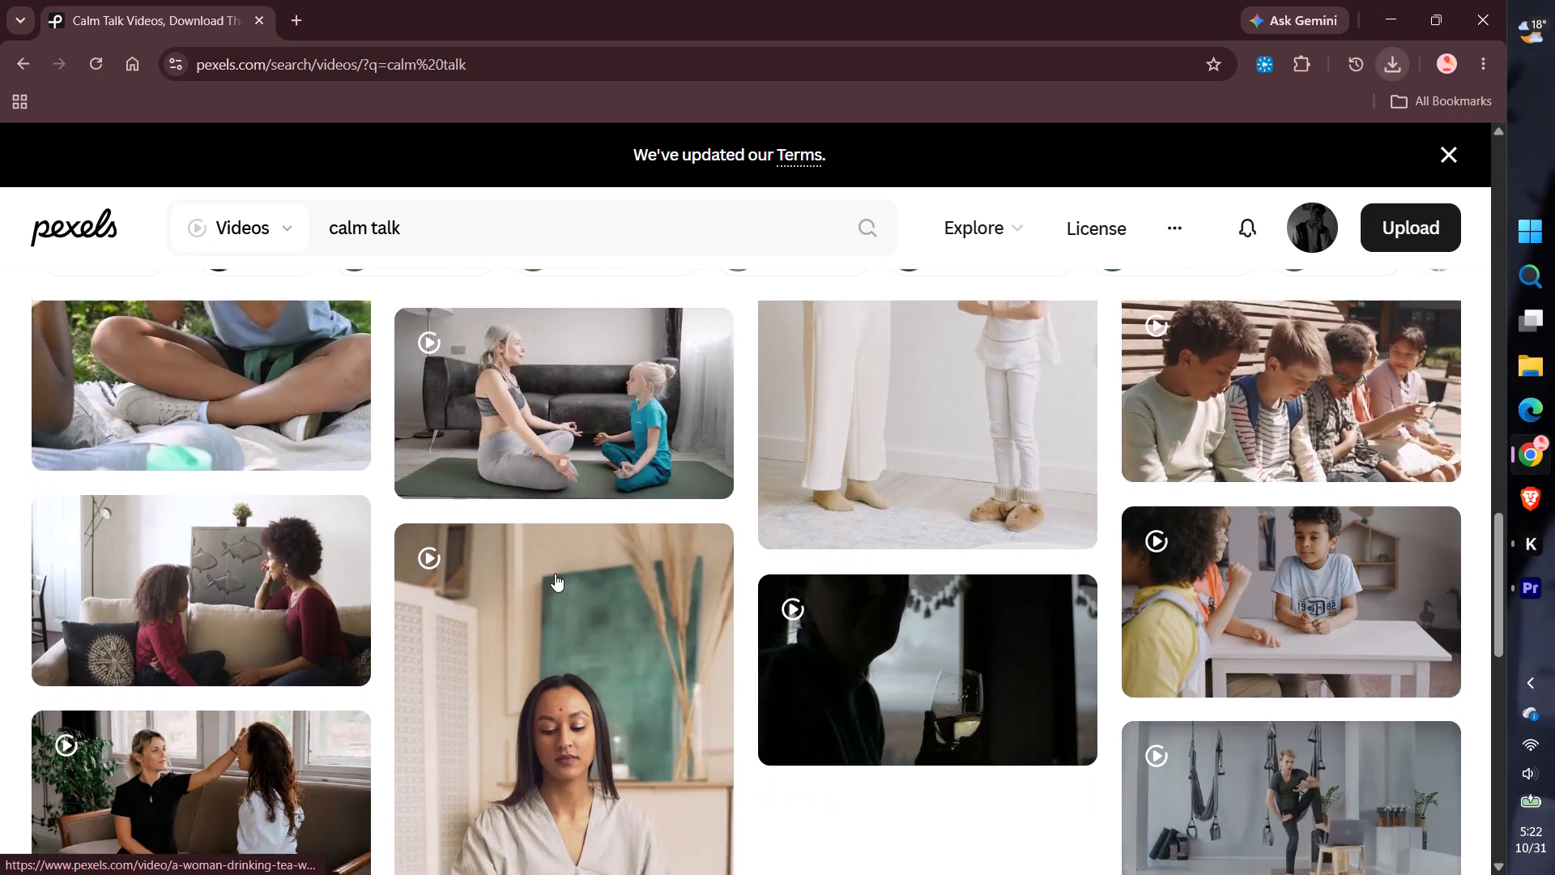
scroll(555, 574, down, 1)
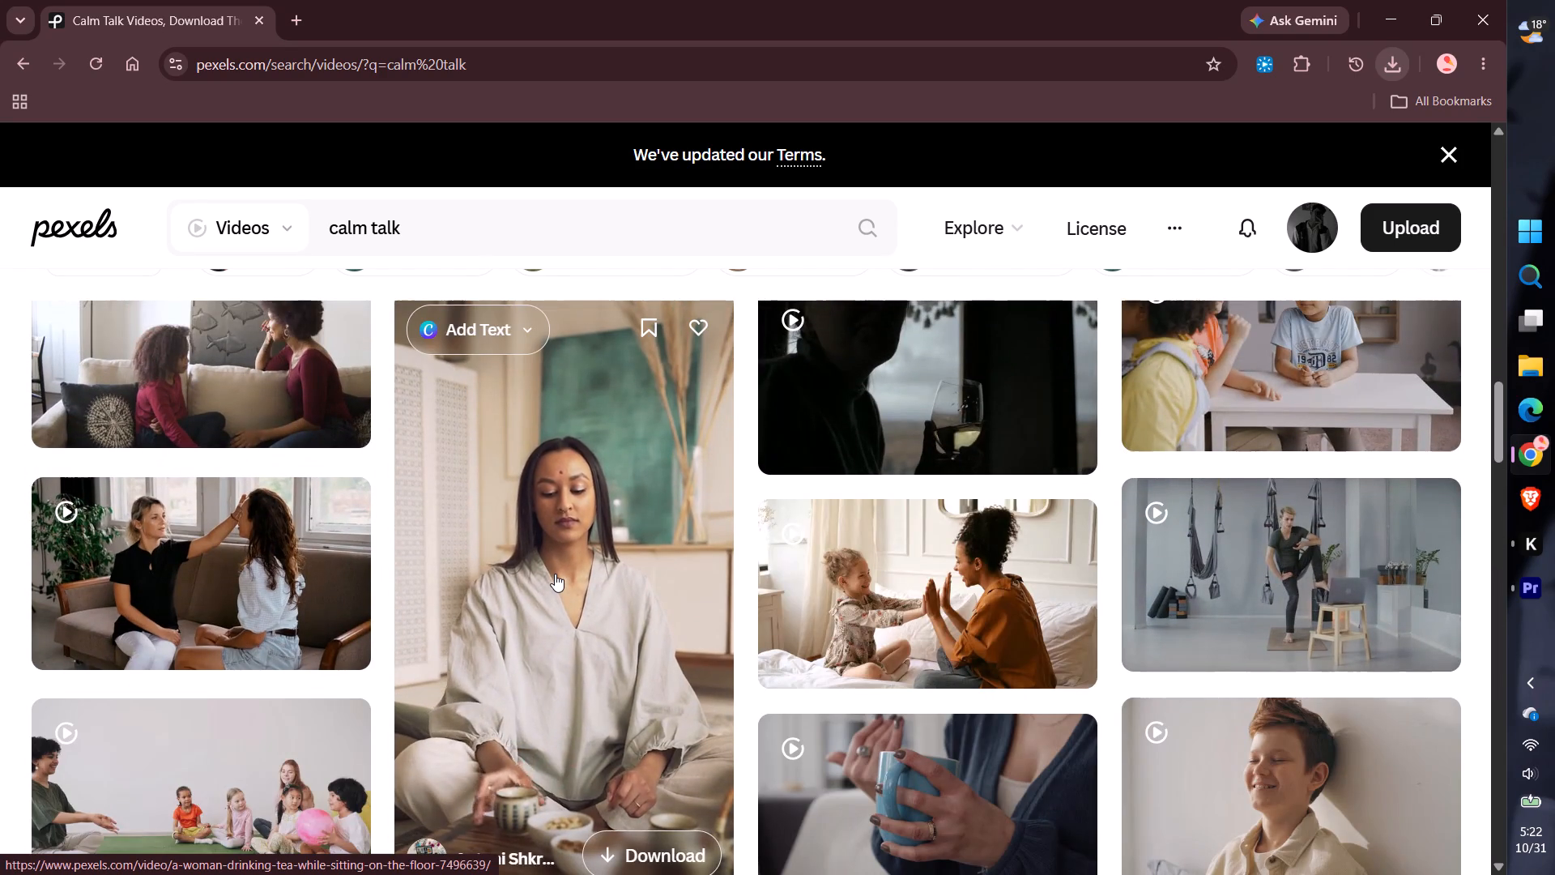
scroll(555, 574, down, 1)
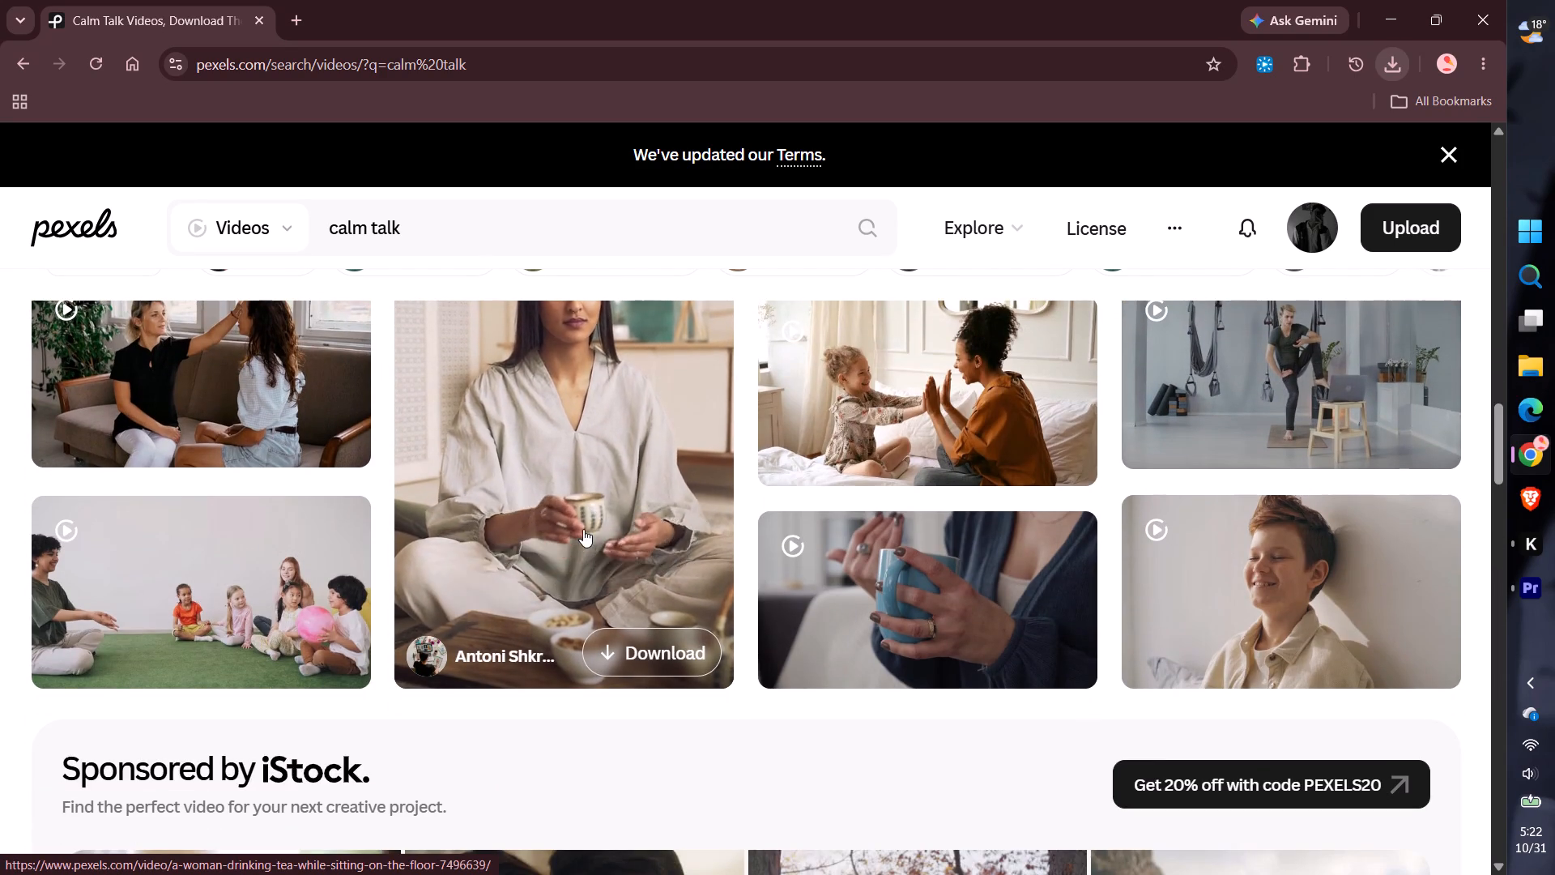
scroll(583, 529, up, 10)
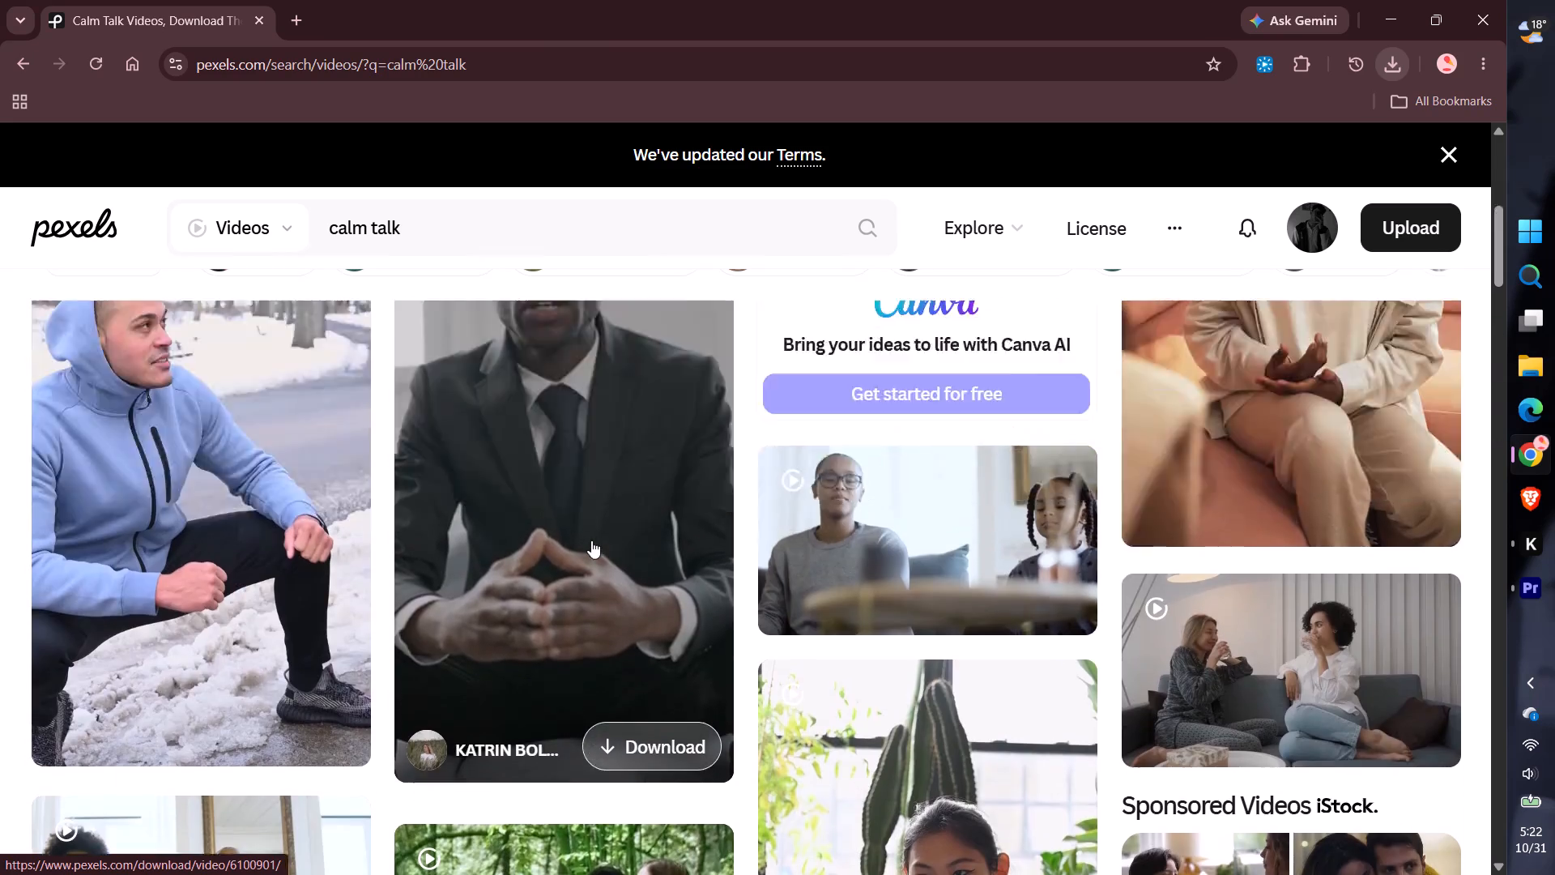
scroll(1093, 517, up, 1)
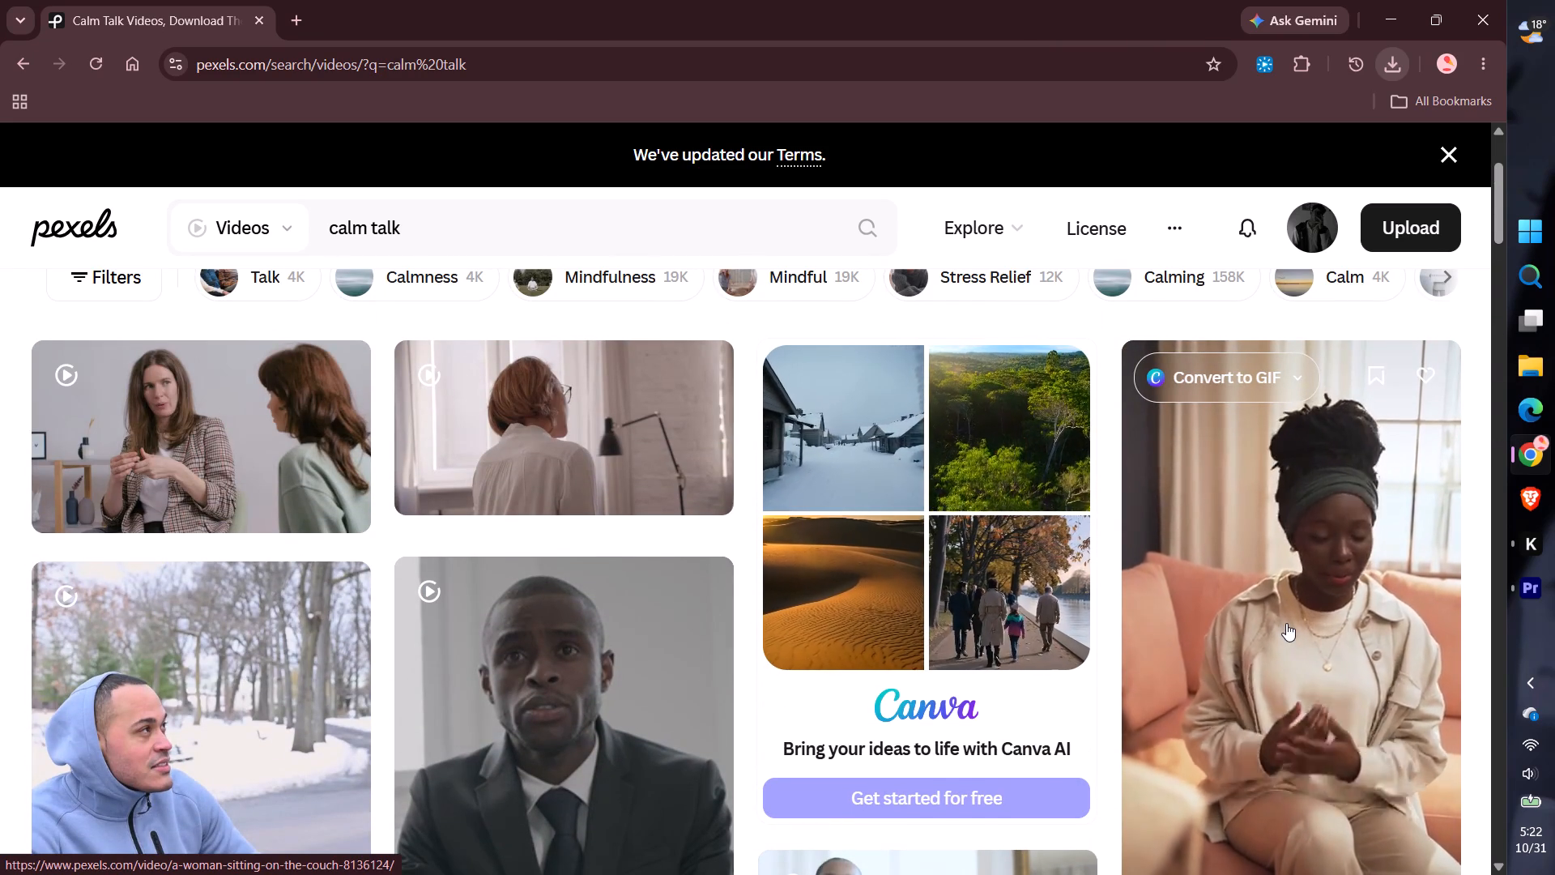
scroll(1286, 623, down, 2)
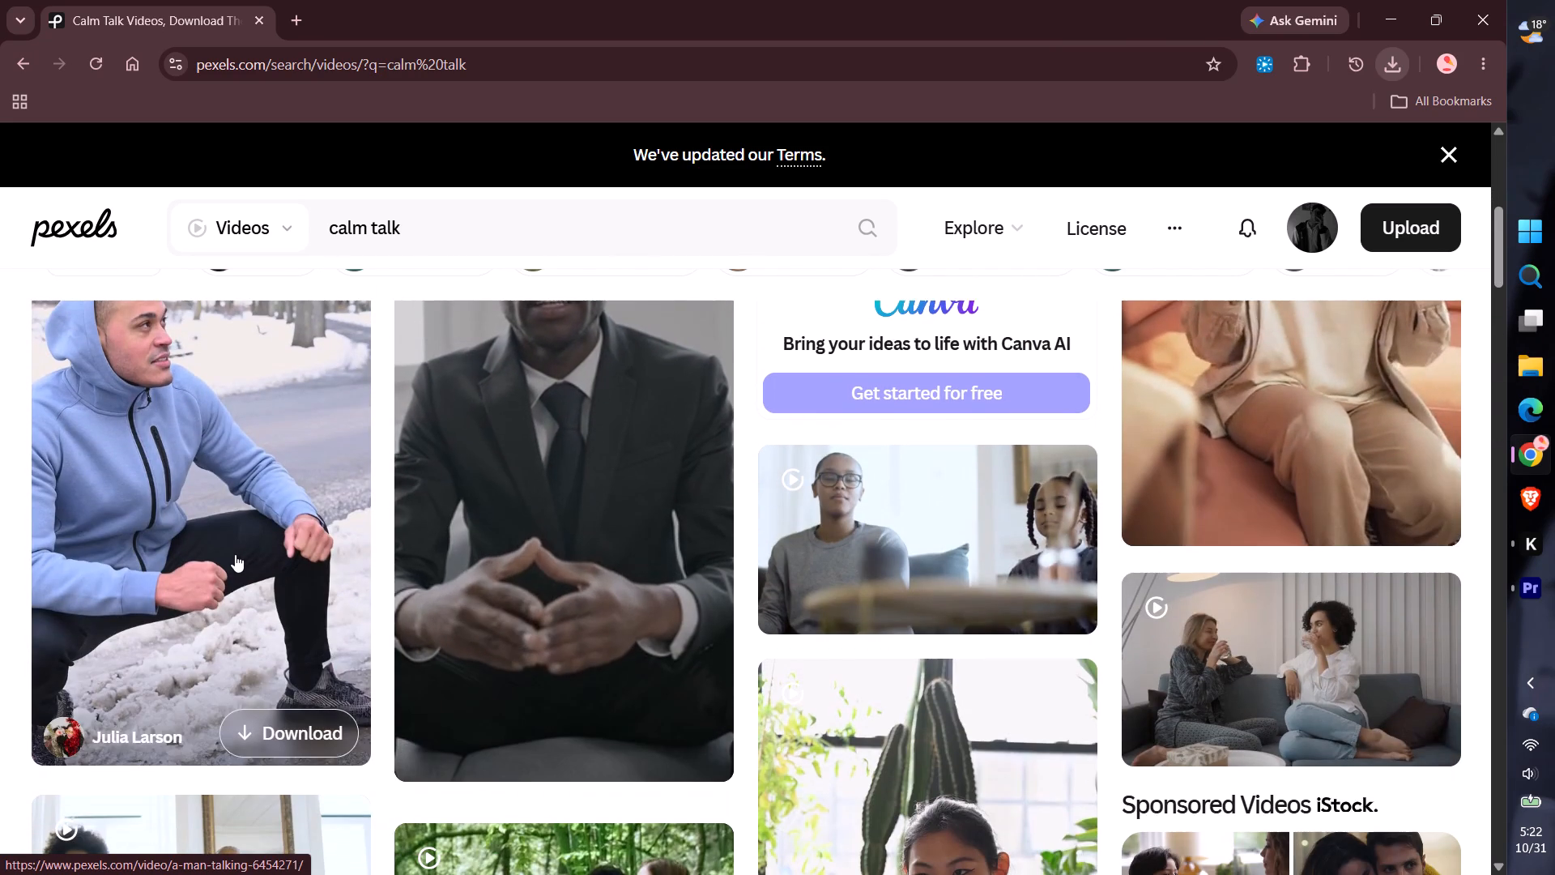
scroll(235, 554, up, 1)
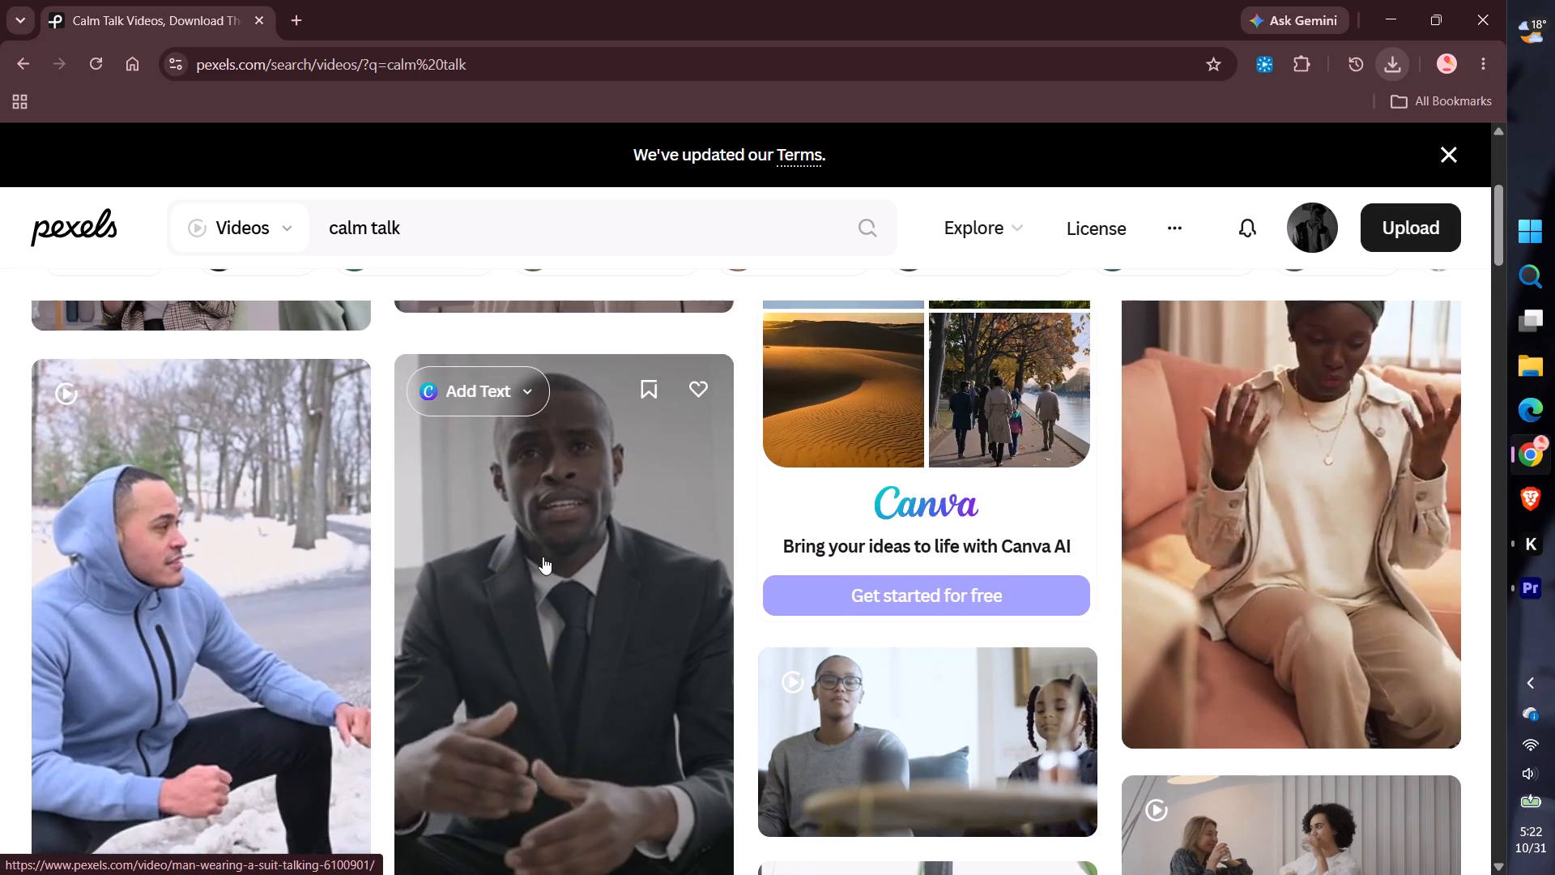
scroll(267, 575, down, 8)
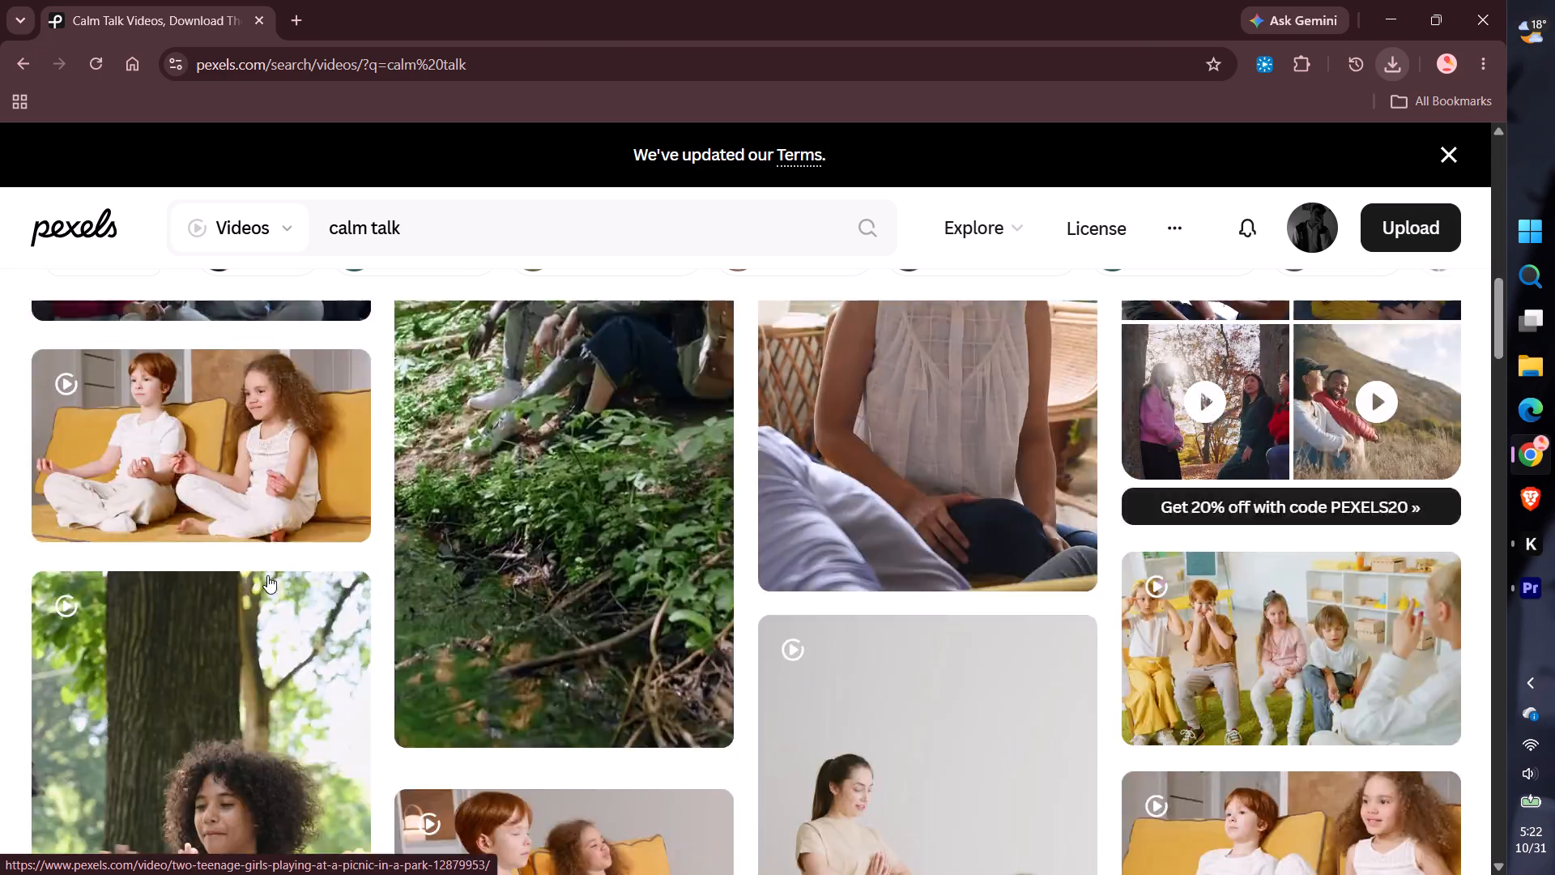
scroll(267, 575, down, 9)
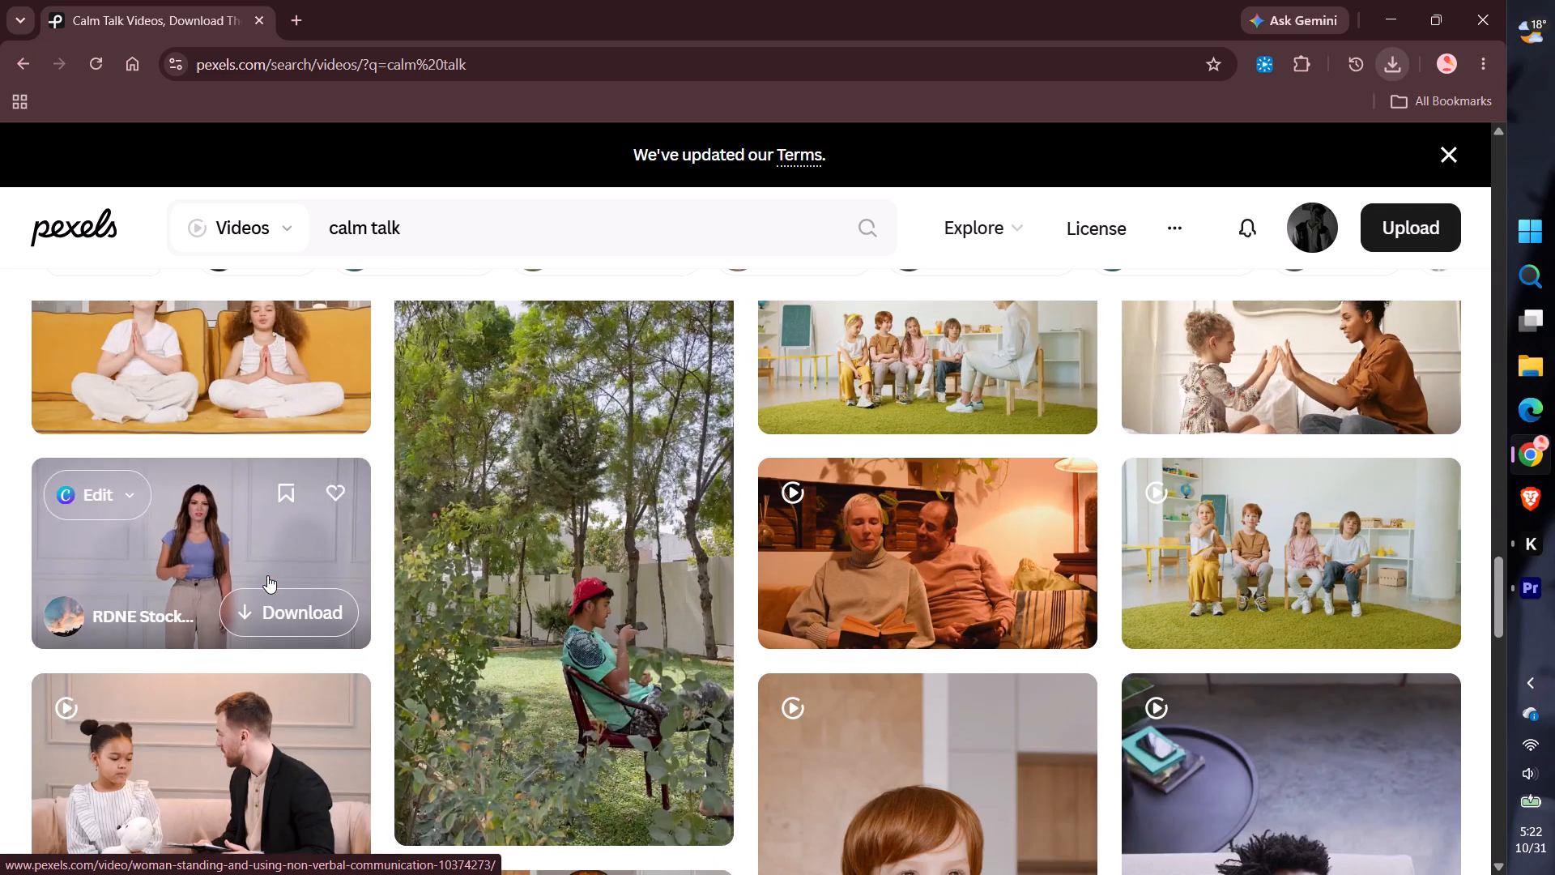
scroll(267, 575, down, 1)
scroll(775, 631, down, 1)
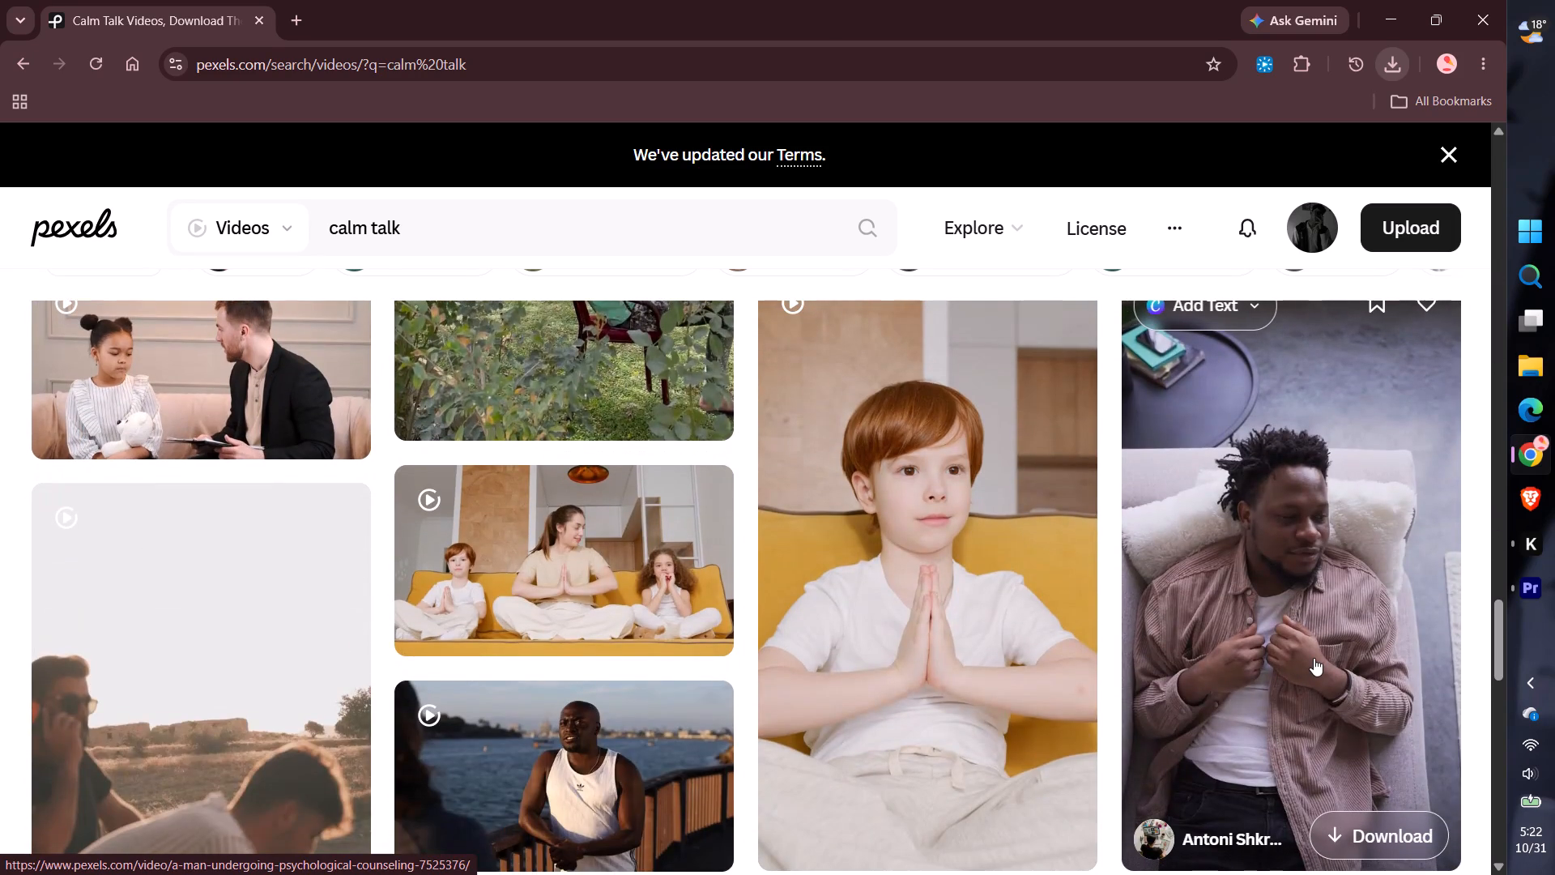
scroll(1314, 658, down, 2)
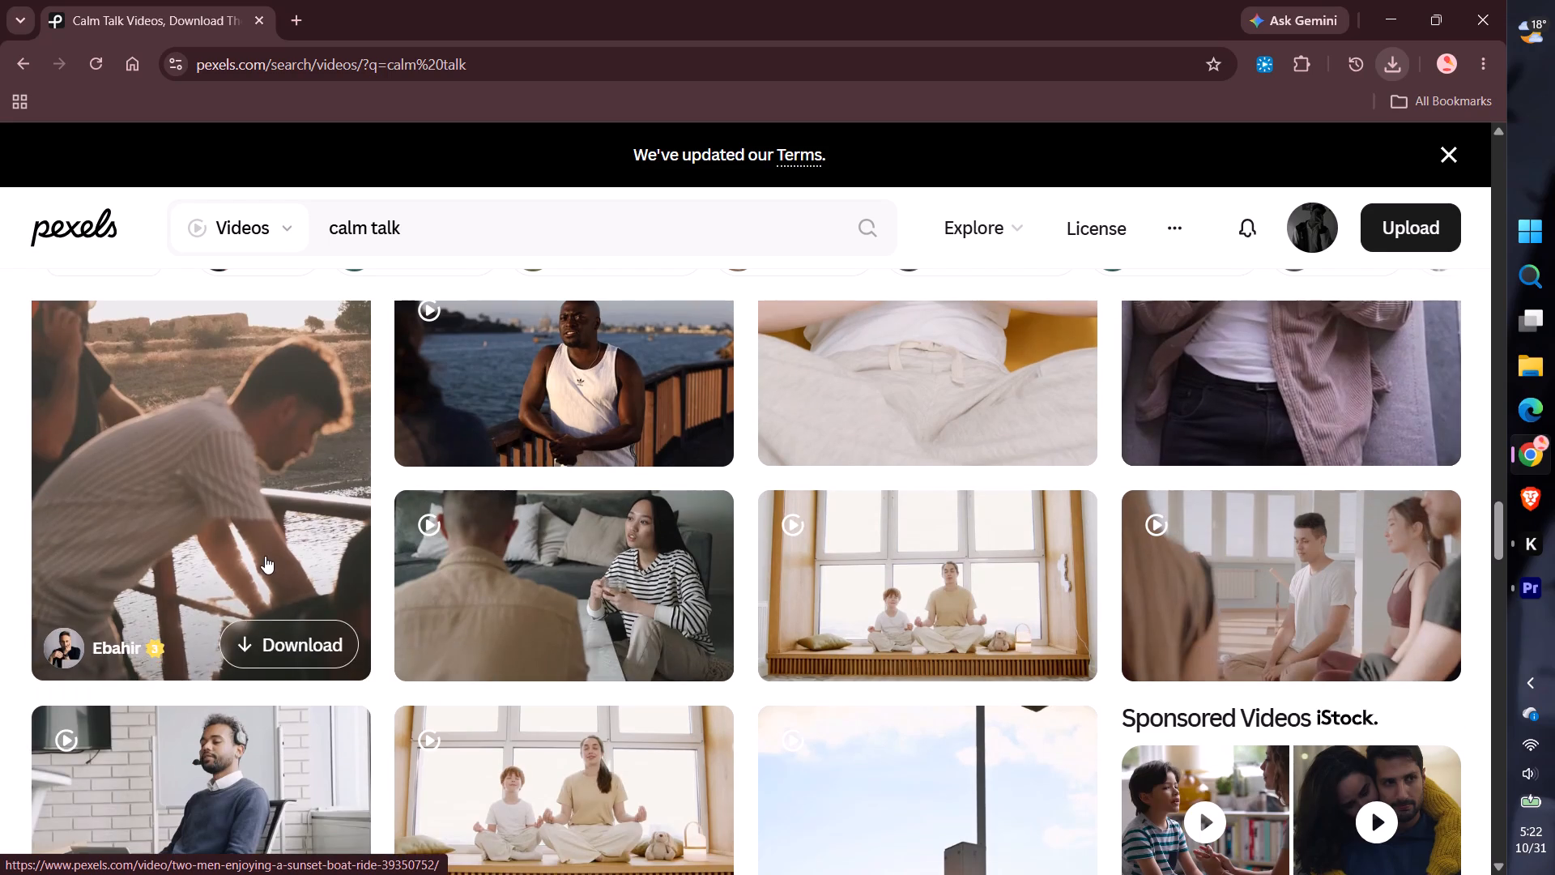
scroll(265, 556, up, 1)
scroll(265, 556, down, 2)
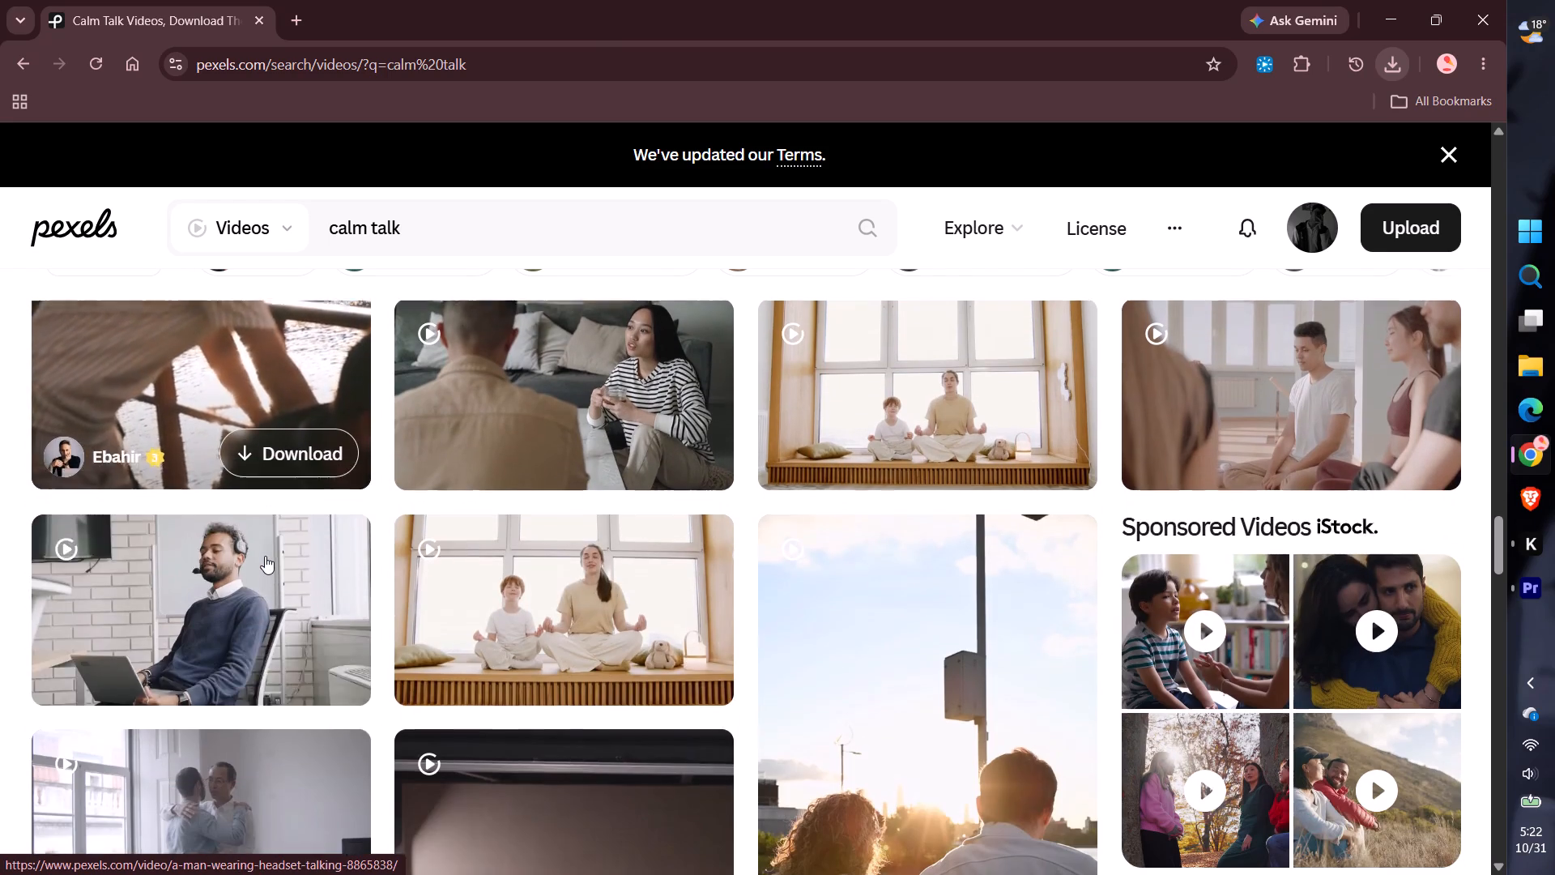
scroll(467, 541, down, 2)
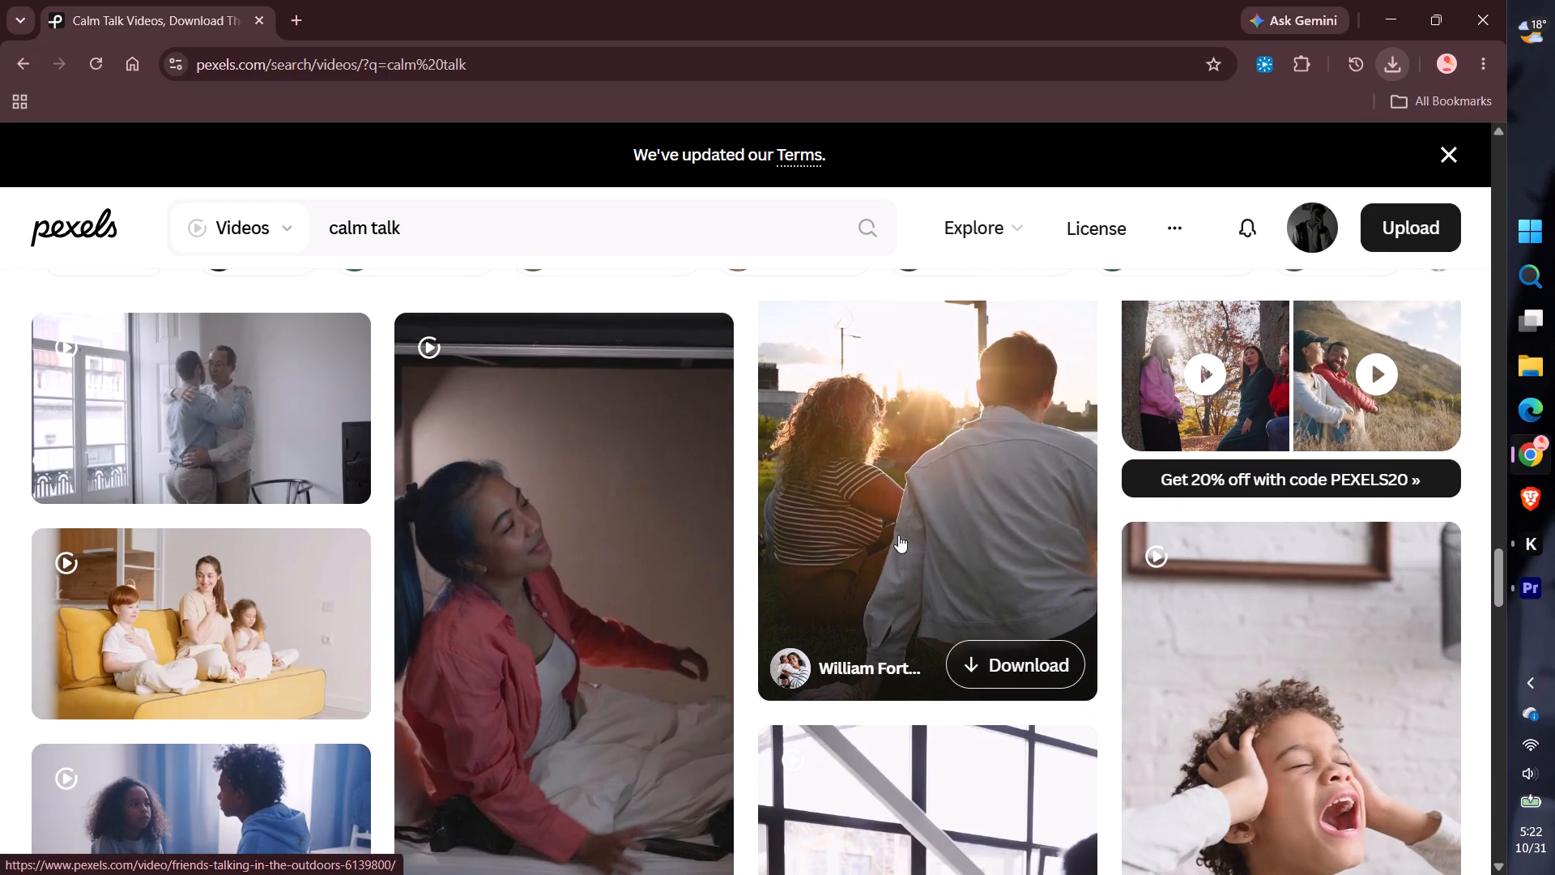
scroll(898, 535, down, 3)
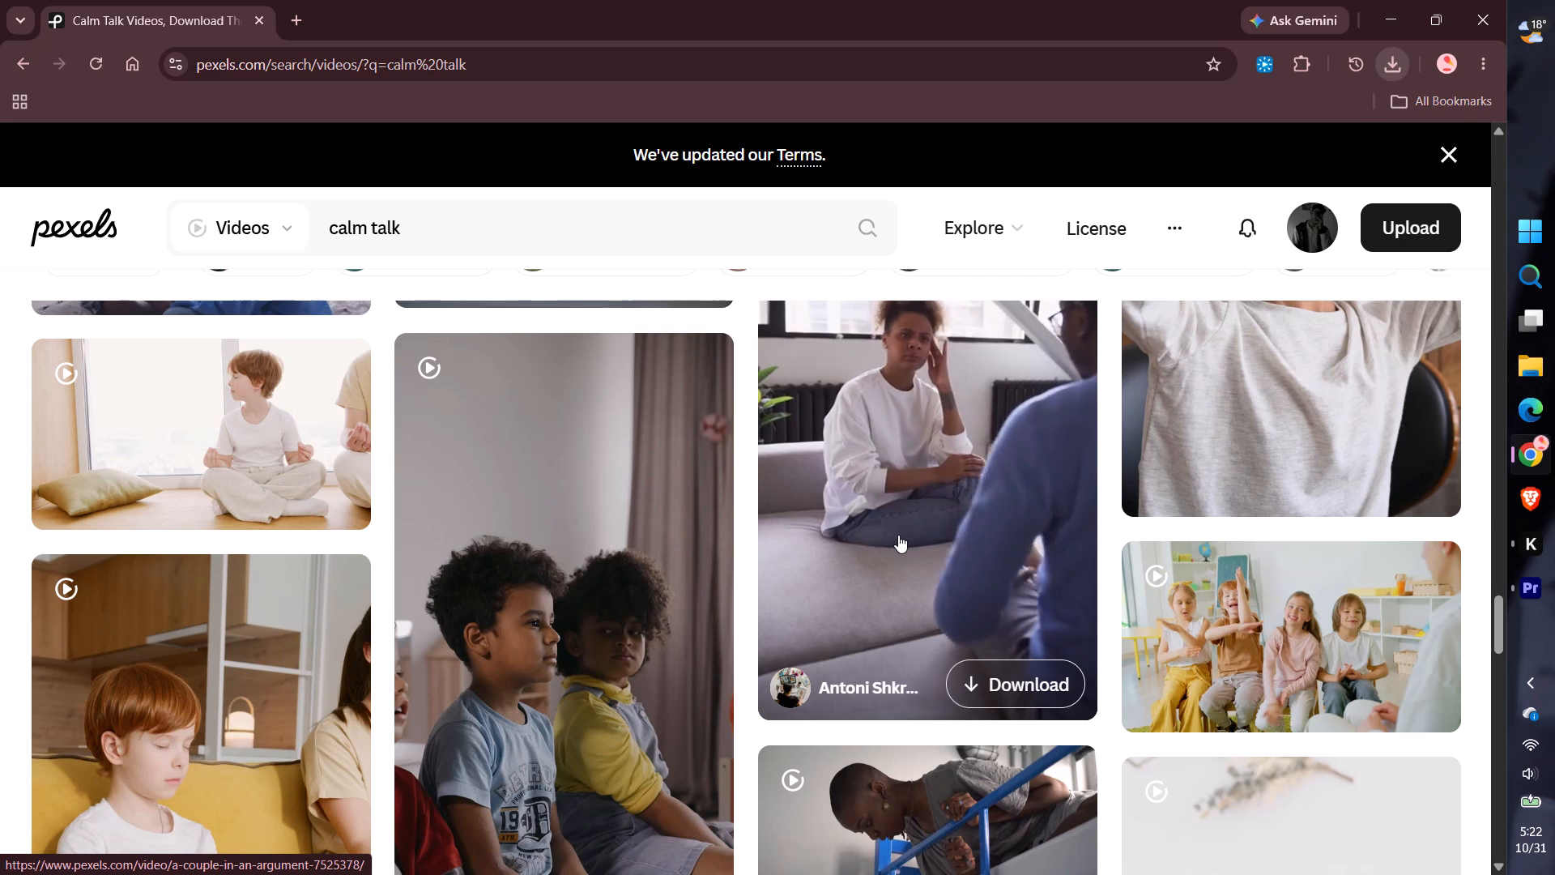
scroll(927, 383, up, 1)
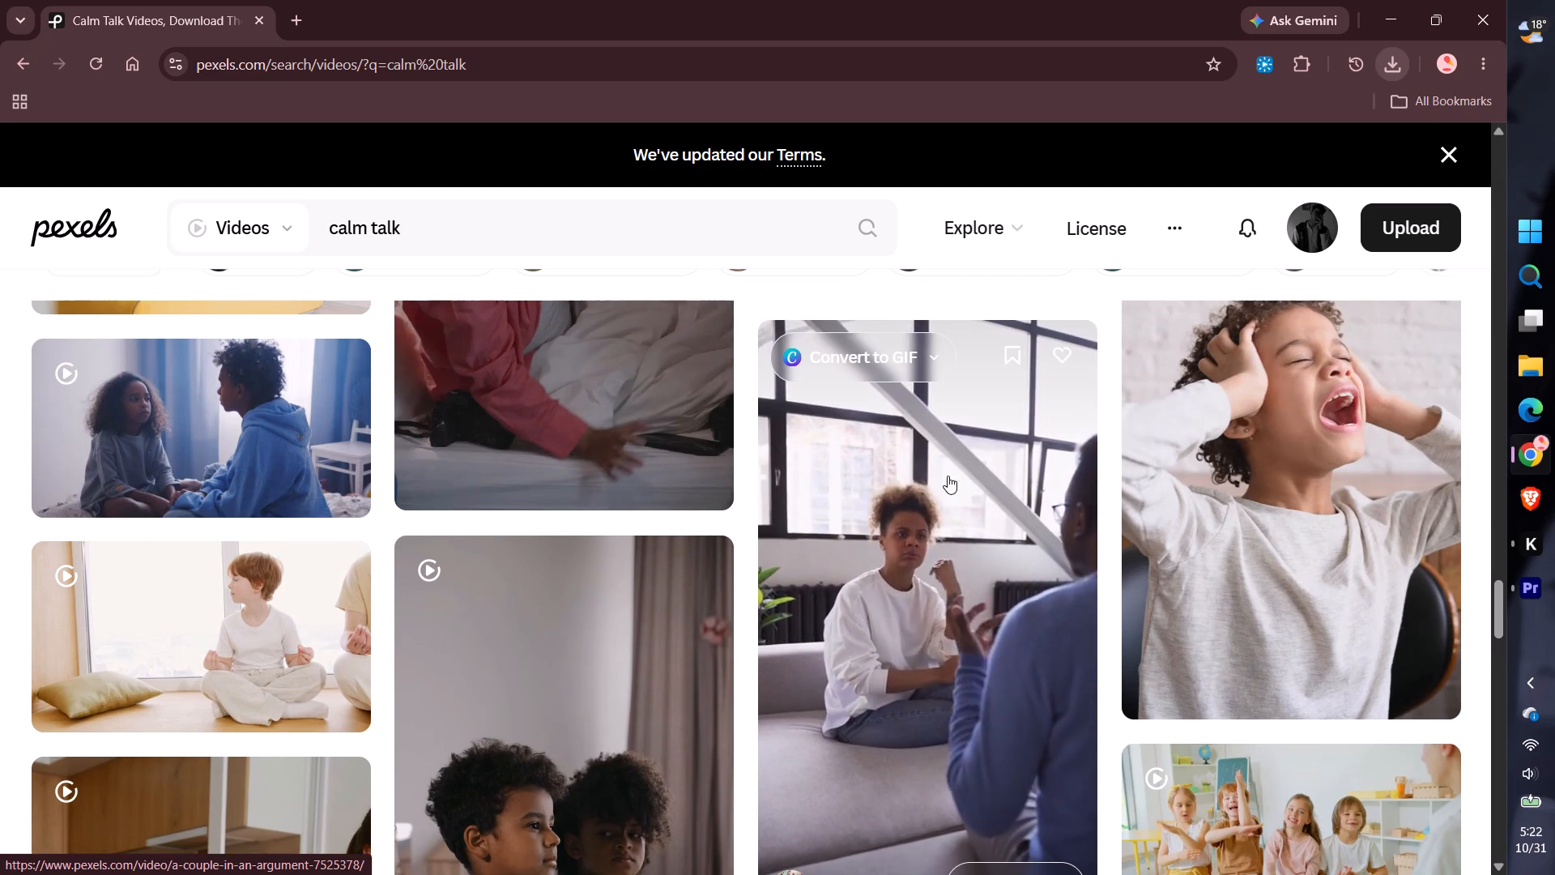
scroll(986, 536, down, 1)
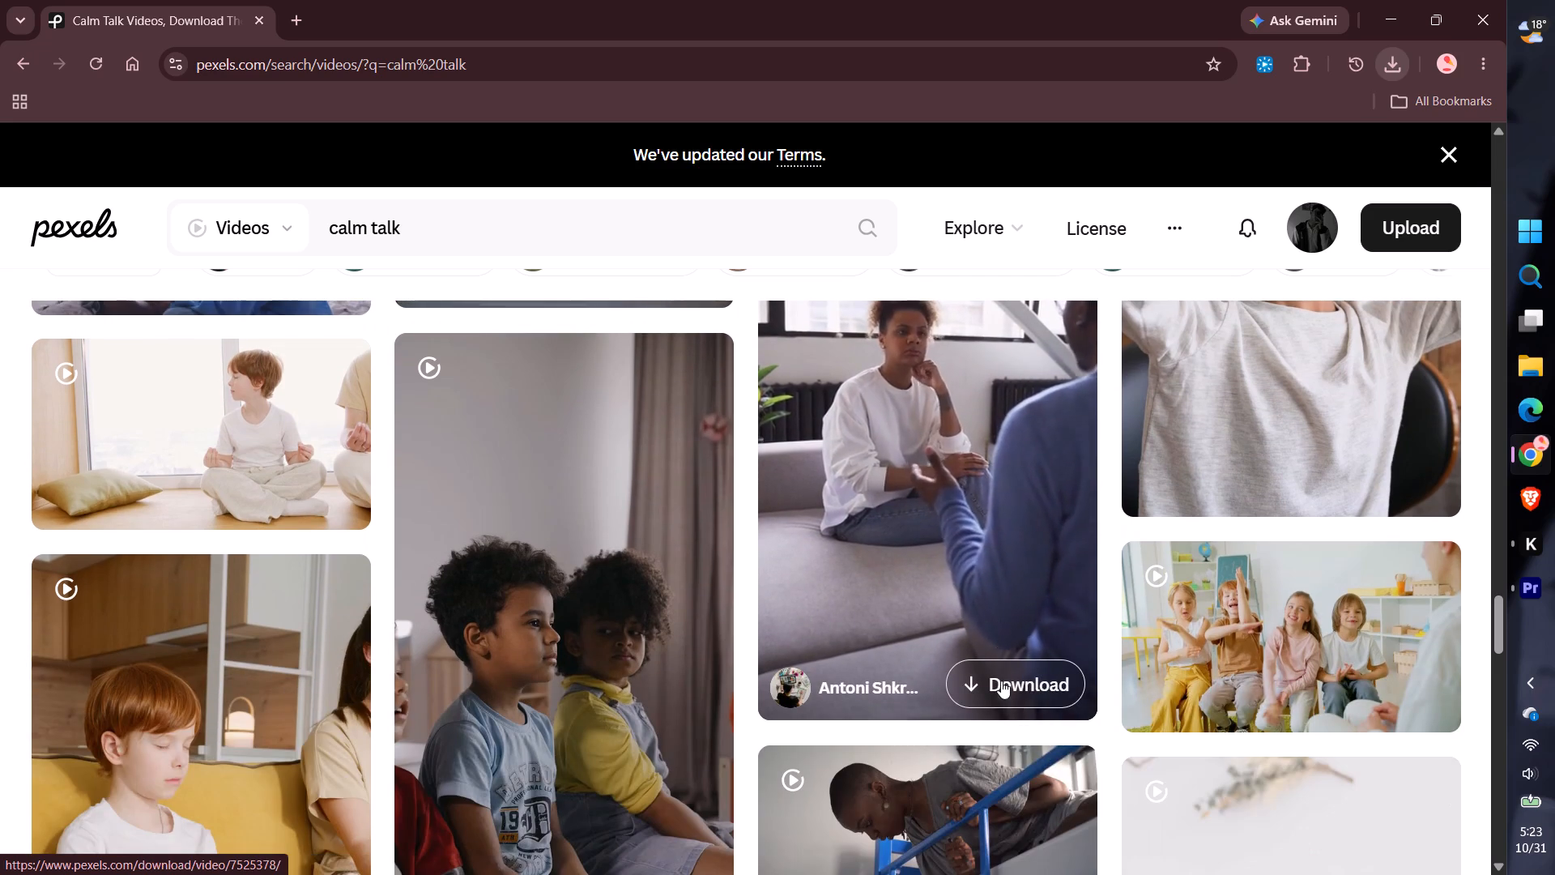
Download the vertical Pexels clip of two people talking on a couch and place it on V3 around 00:01:00.
click(1001, 682)
drag(1250, 137, 1133, 241)
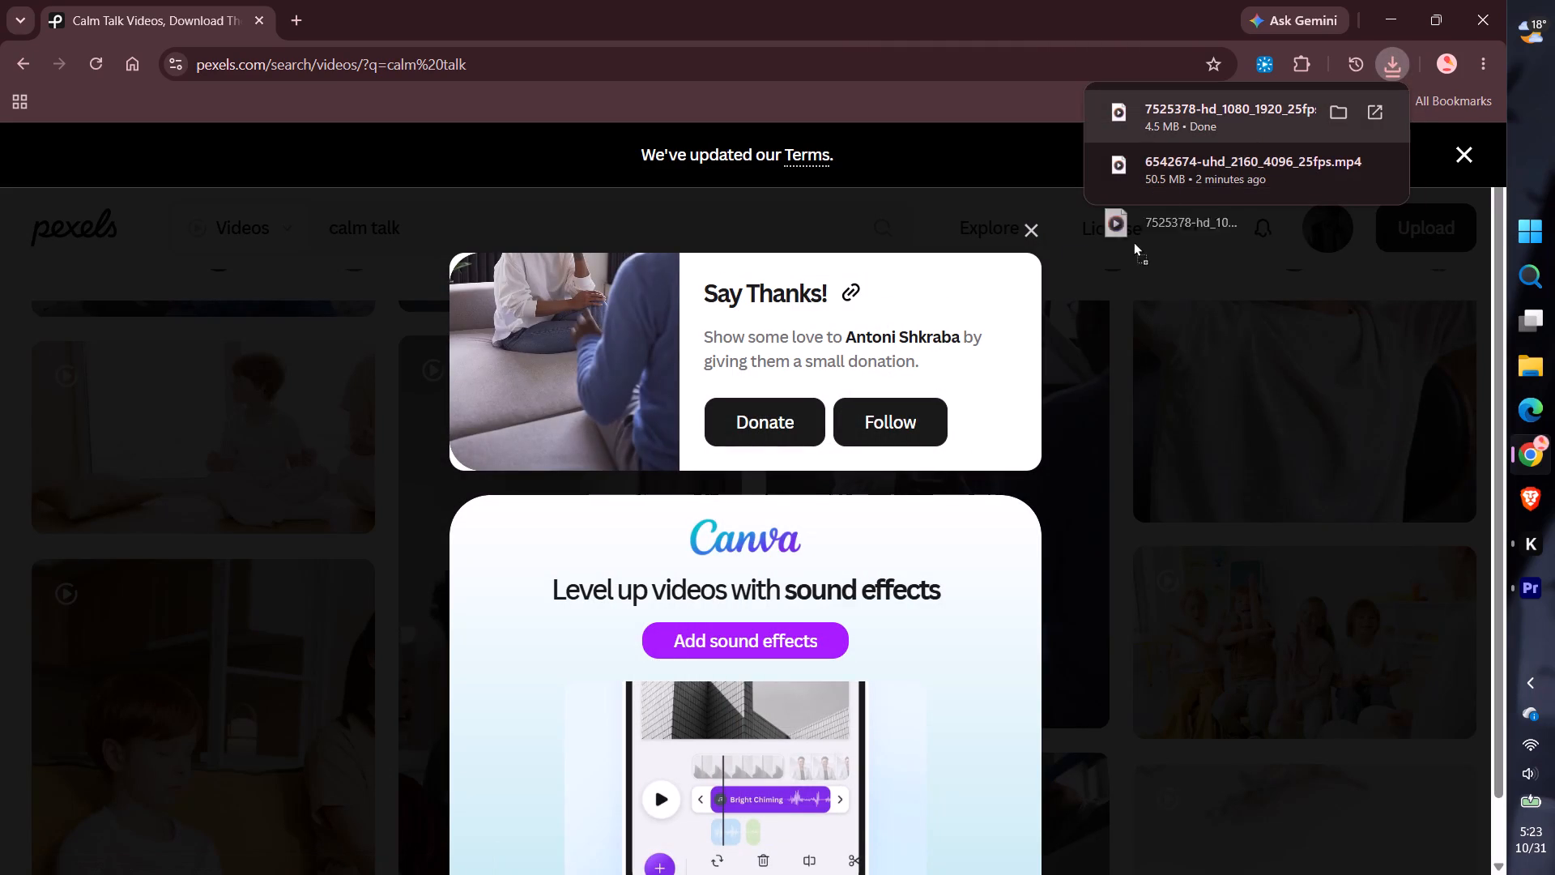
drag(1133, 241, 570, 532)
key(alt+Tab)
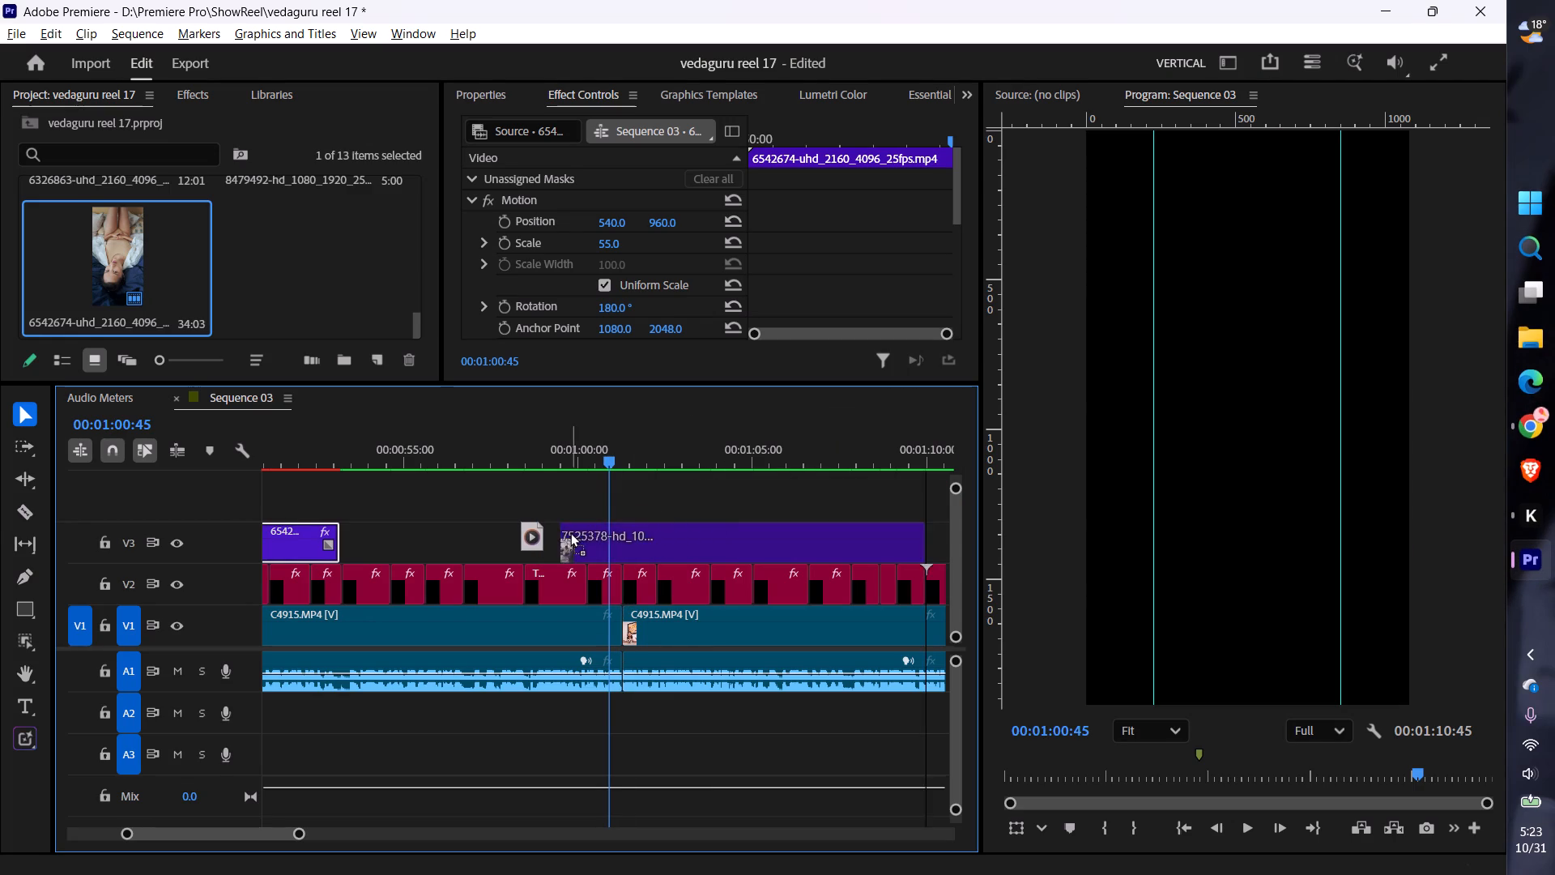
drag(570, 532, 581, 534)
Move the couch-conversation clip on V3 earlier so it starts at 00:00:58:23, playing the passage to match it to the speech.
click(542, 451)
key(space)
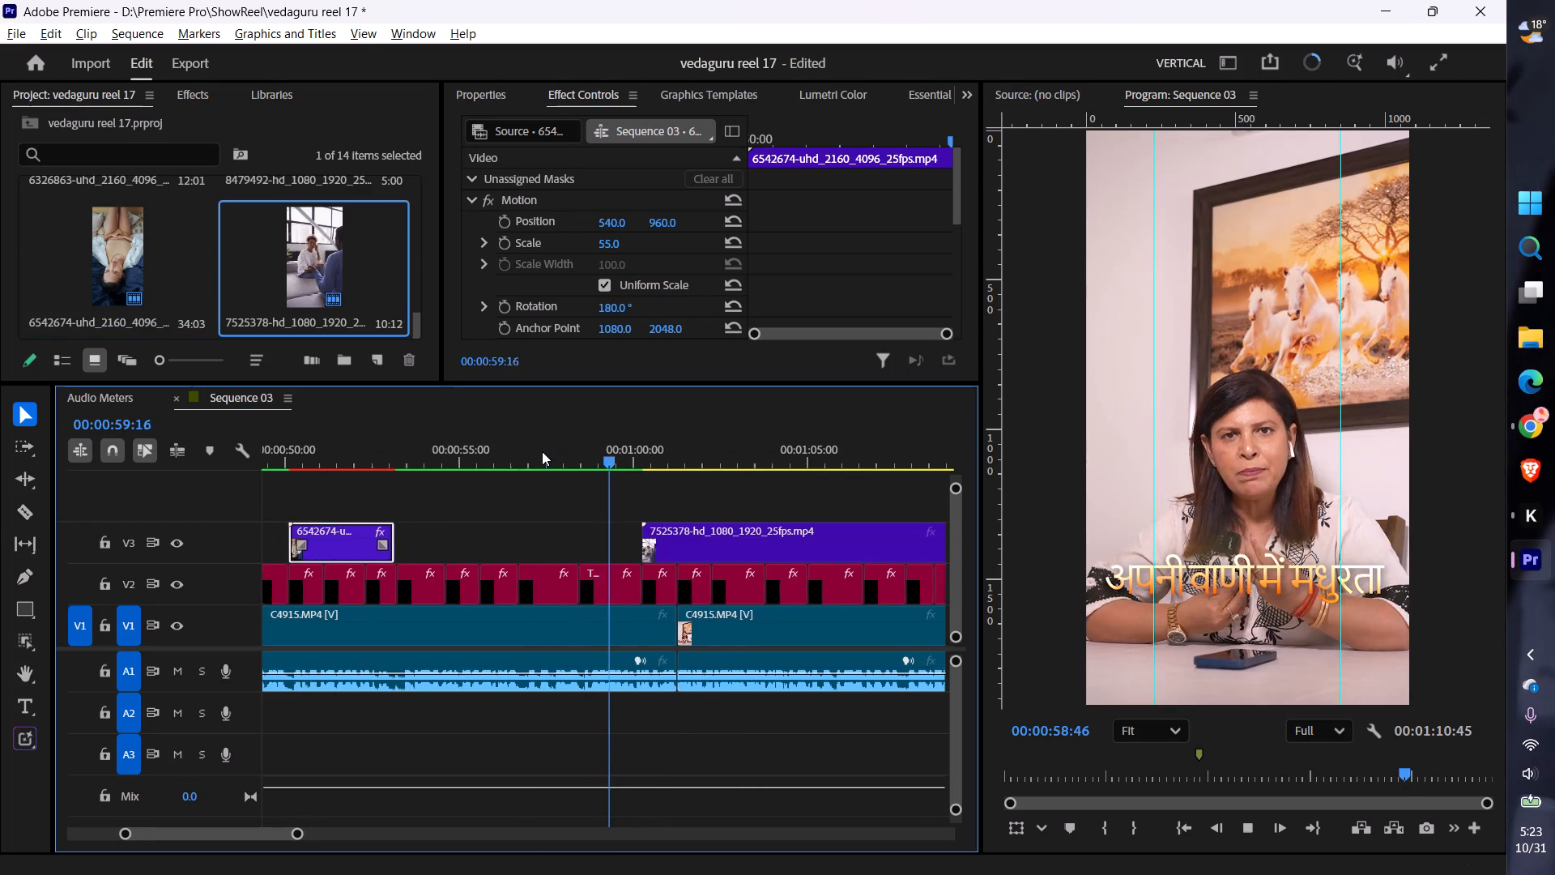
key(space)
drag(656, 522, 620, 521)
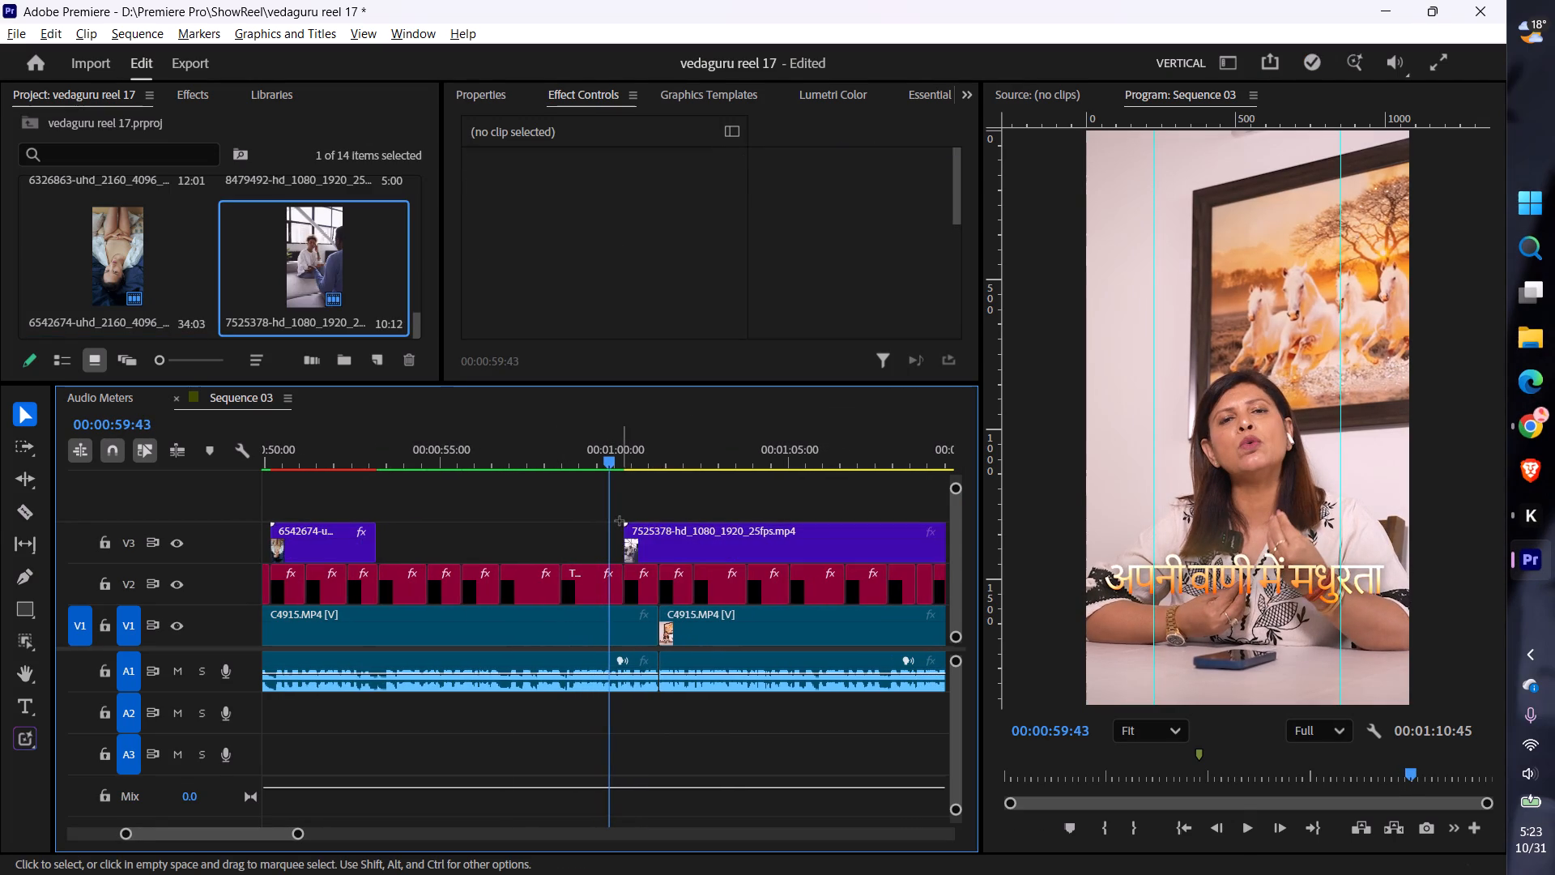
drag(620, 521, 625, 524)
drag(660, 542, 624, 548)
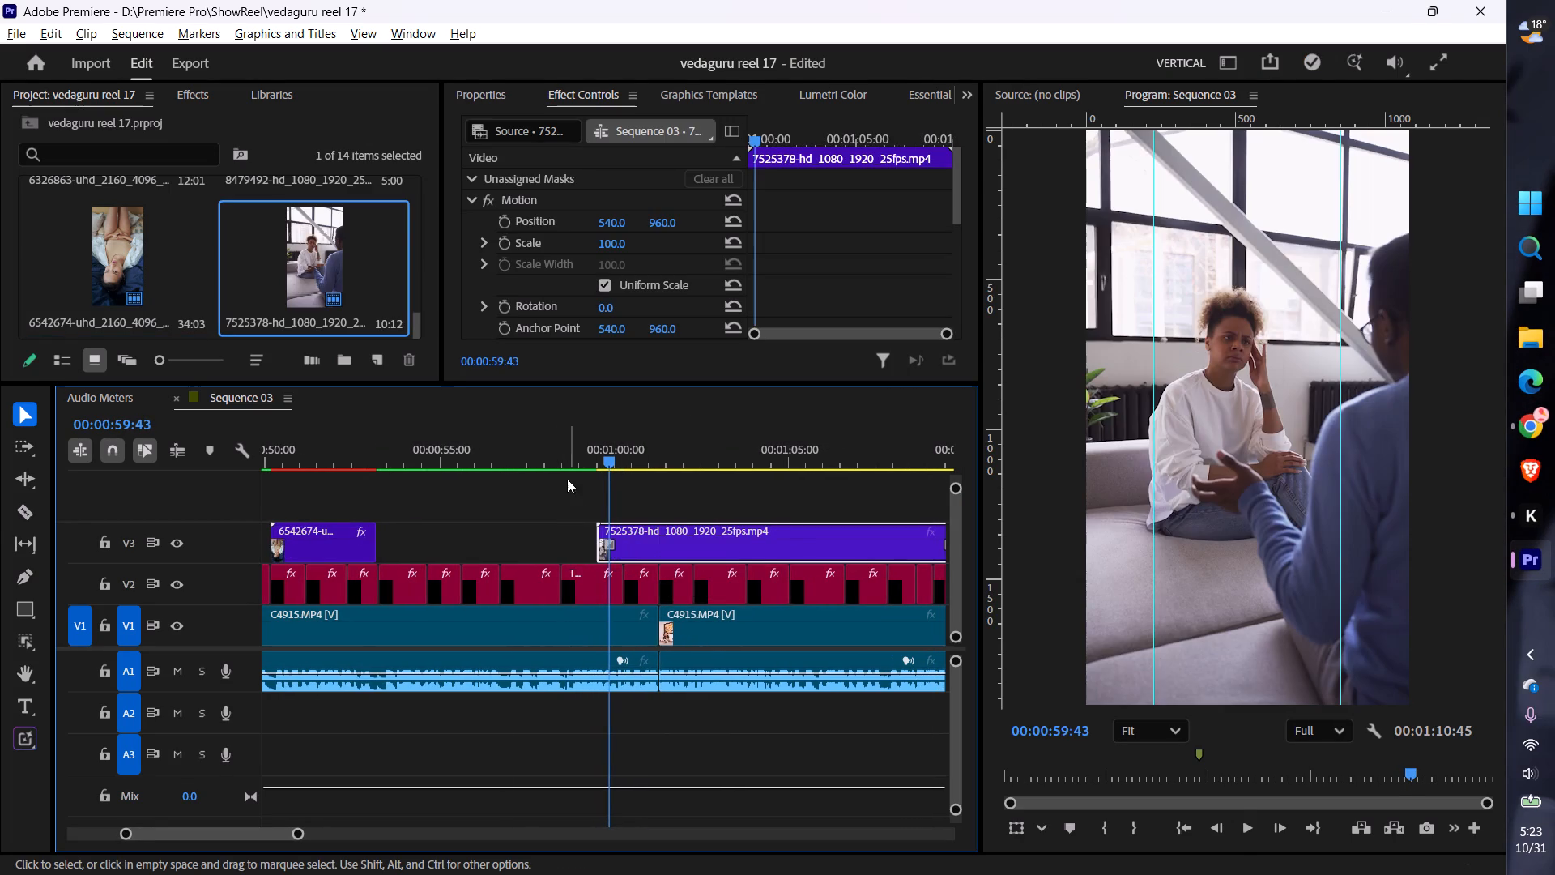
click(556, 451)
key(space)
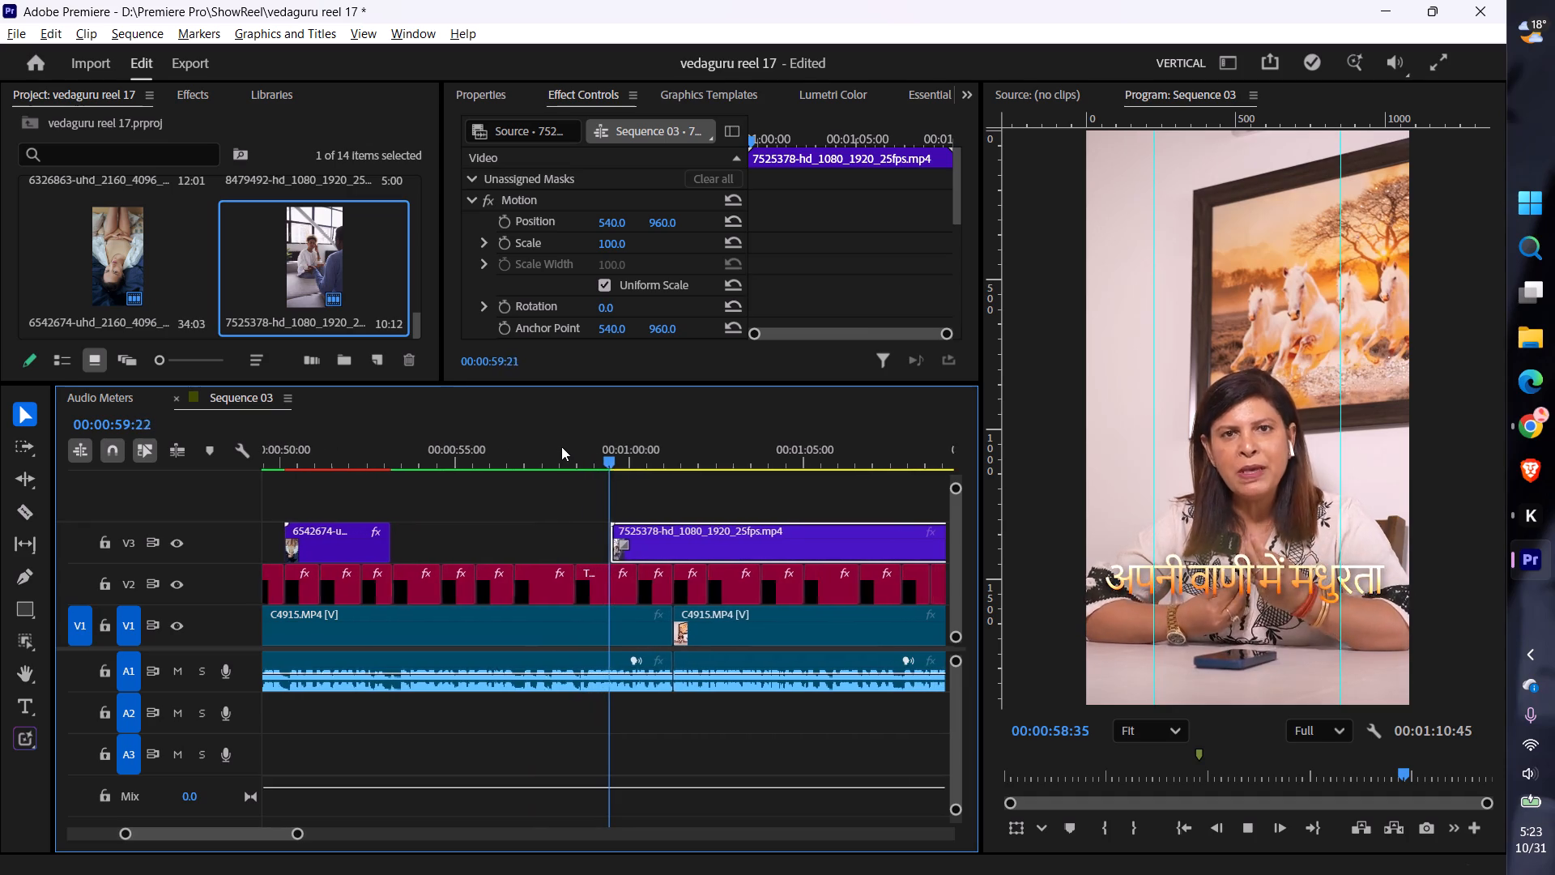
key(space)
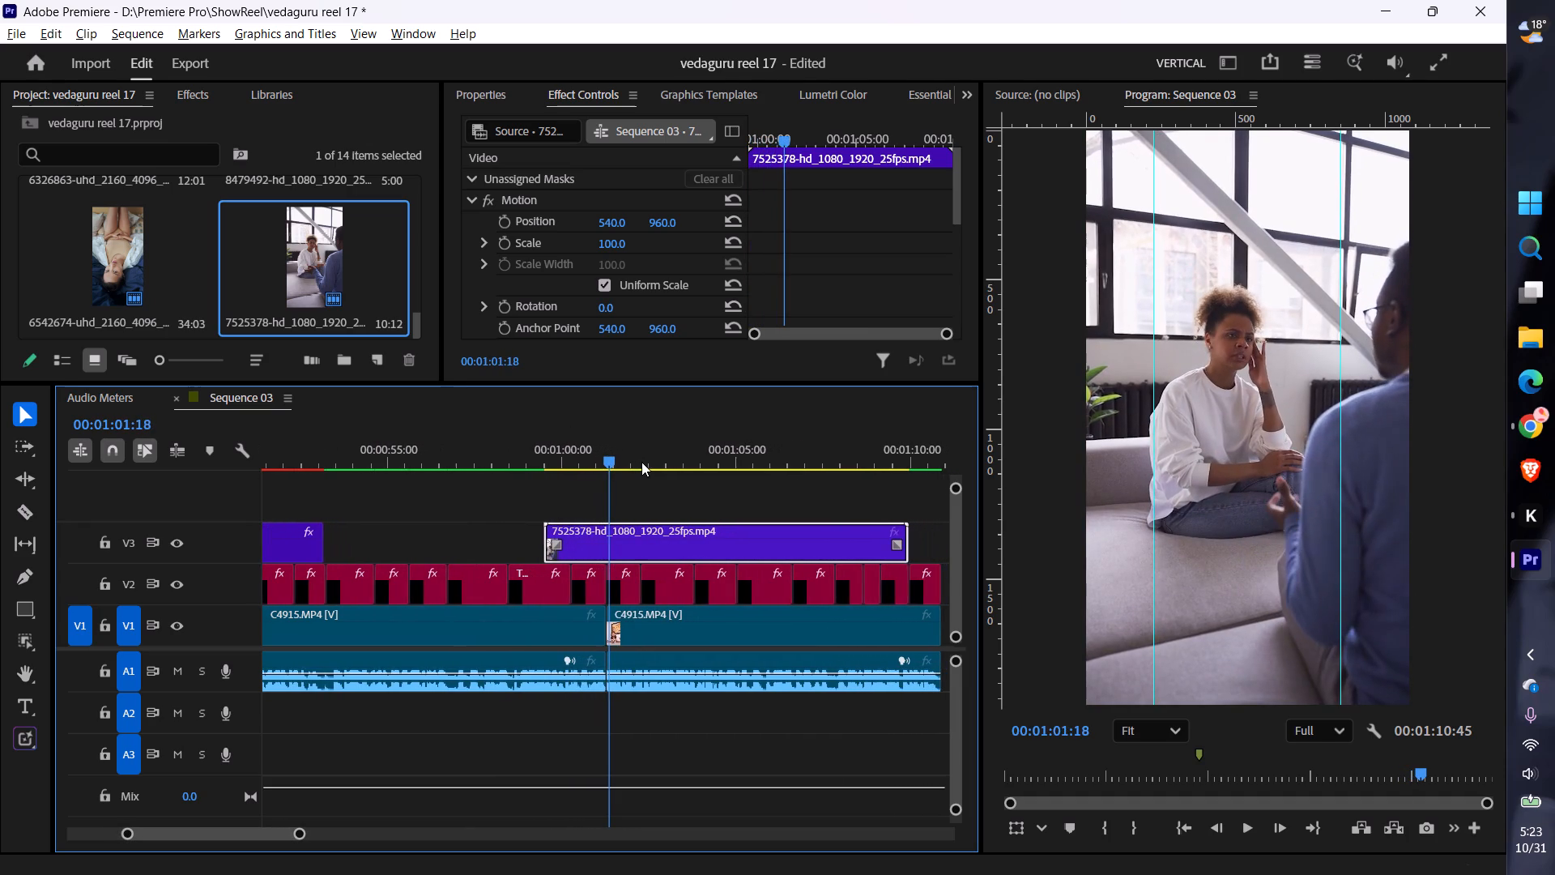
click(606, 450)
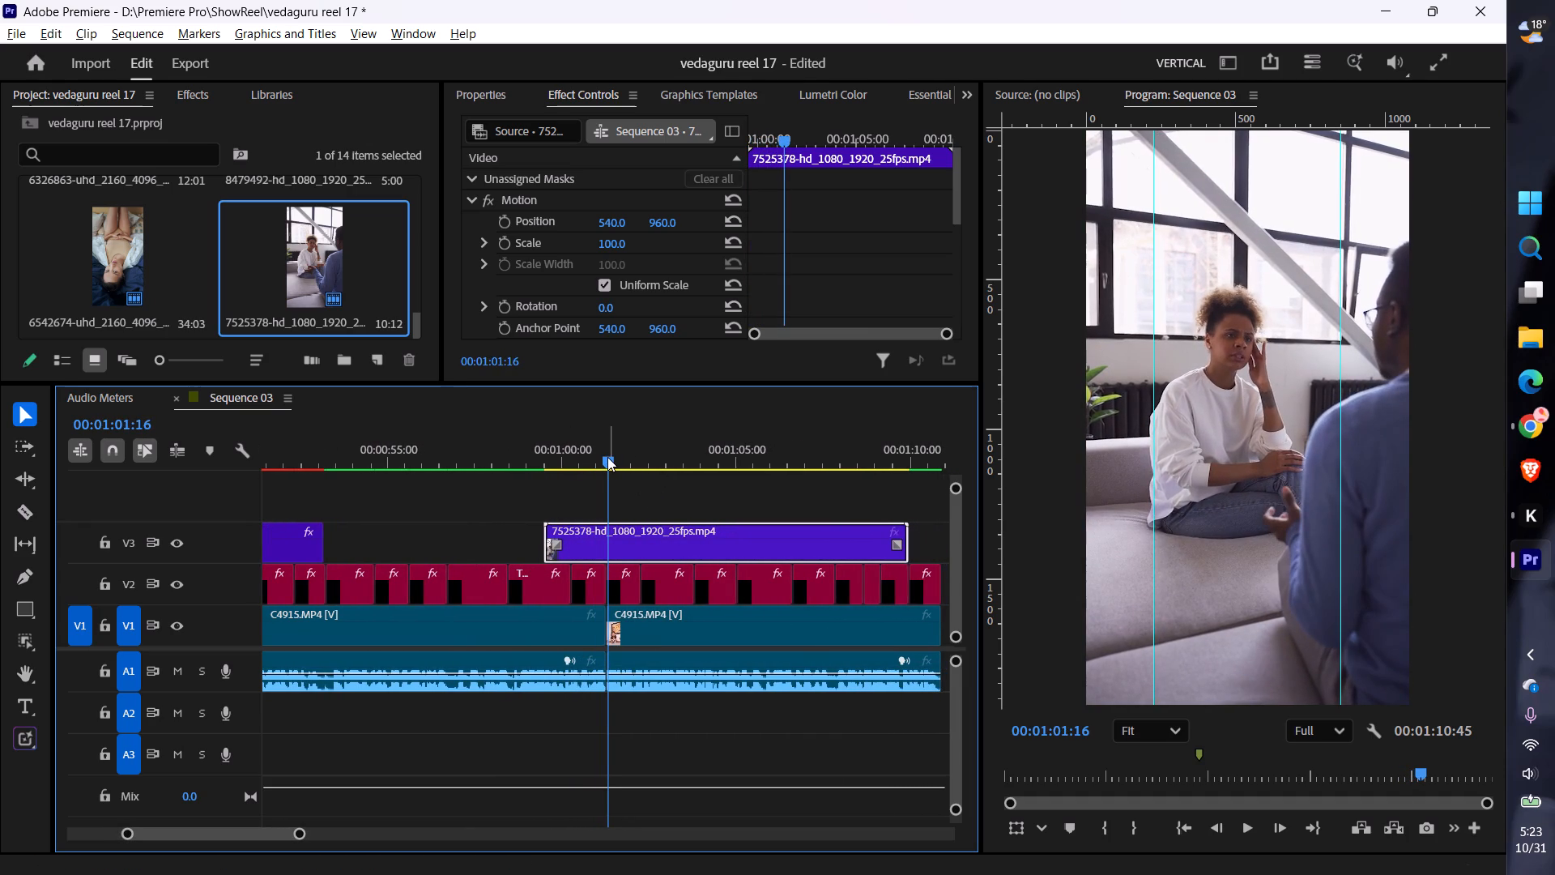
click(609, 457)
drag(621, 531, 582, 538)
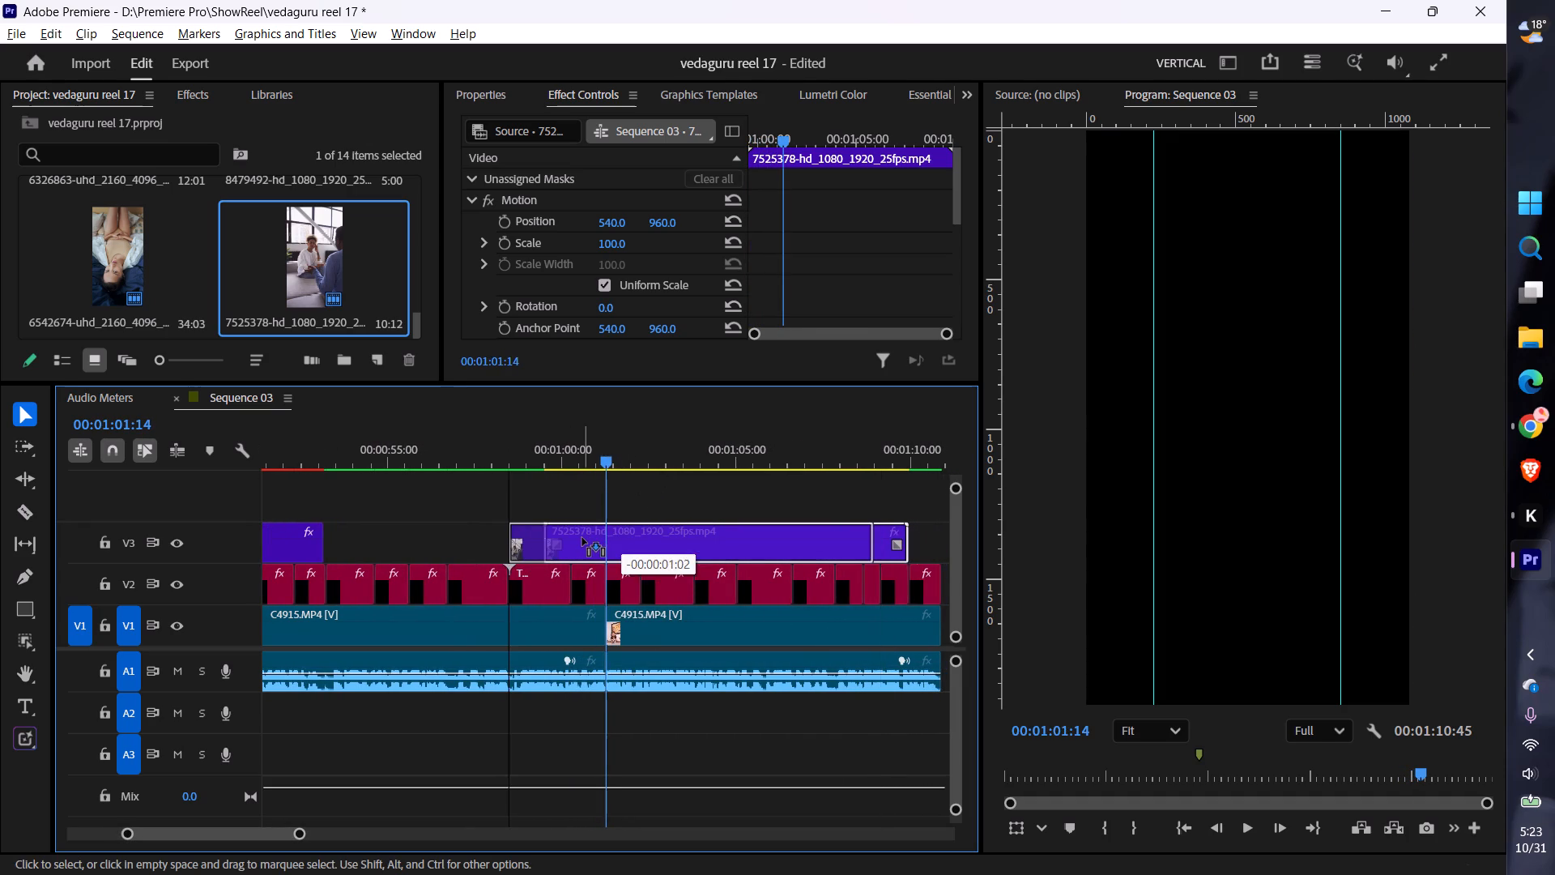
drag(582, 538, 583, 538)
Play through the couch-conversation clip, cut it at 00:01:01:12 and delete the remainder.
click(455, 426)
key(space)
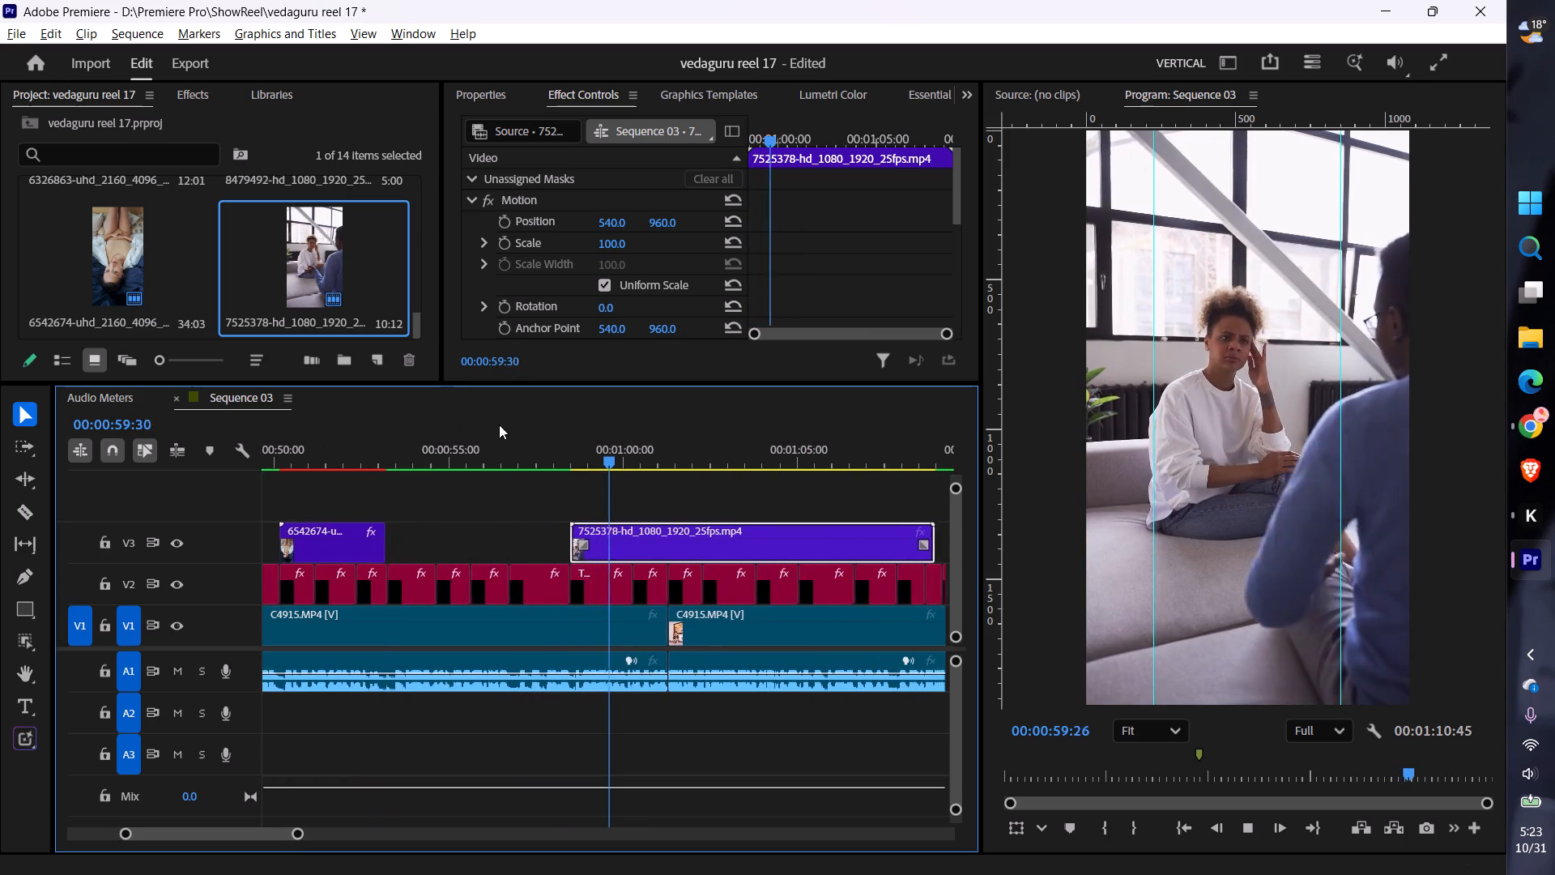
key(space)
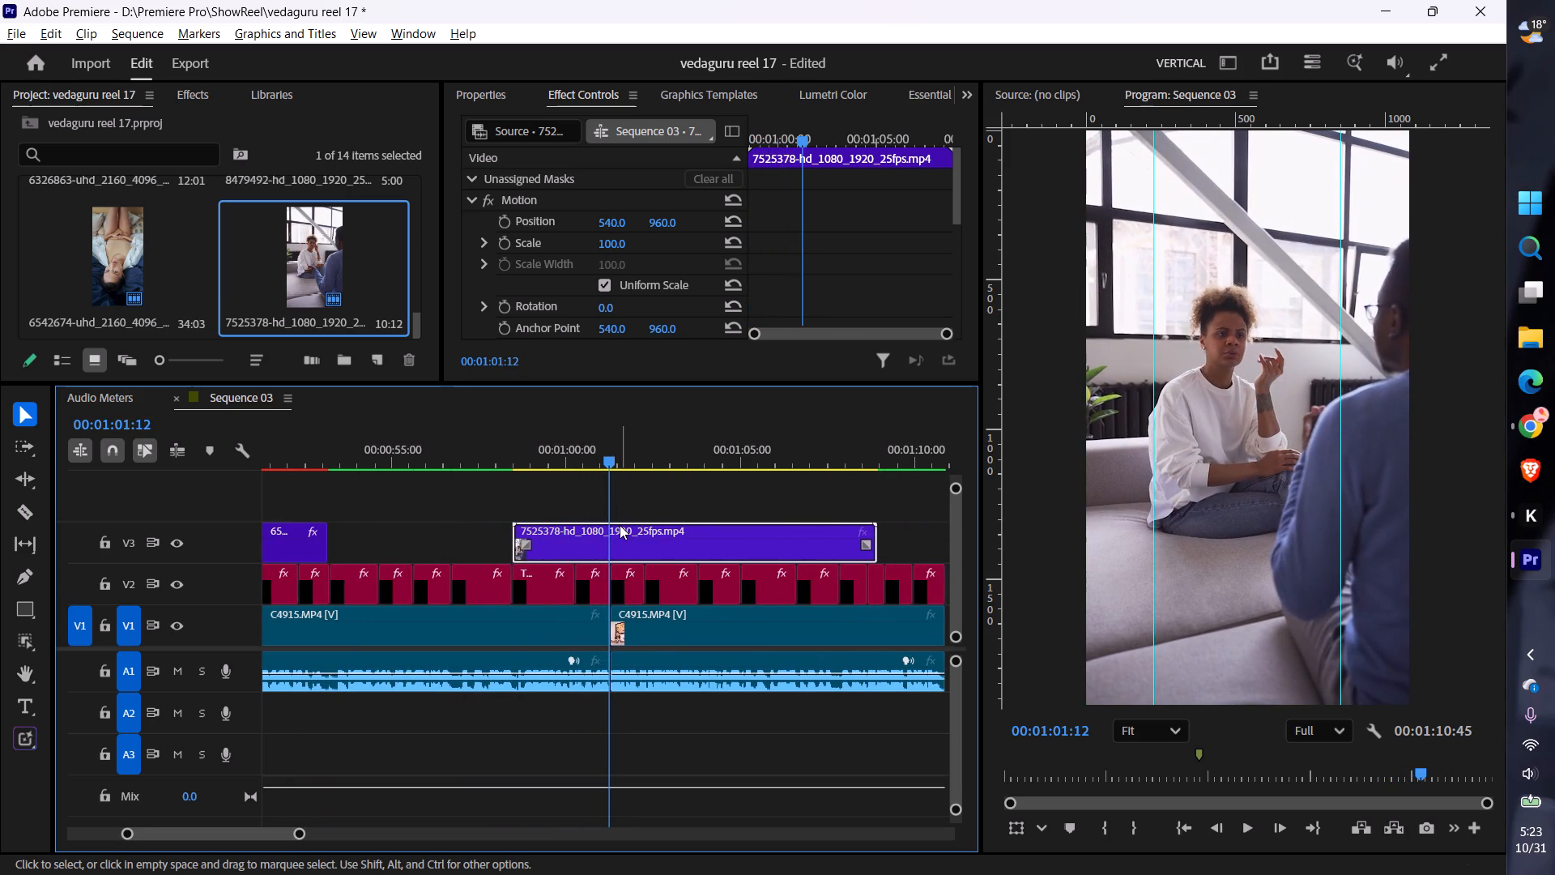
key(ctrl+k)
key(ctrl+Down)
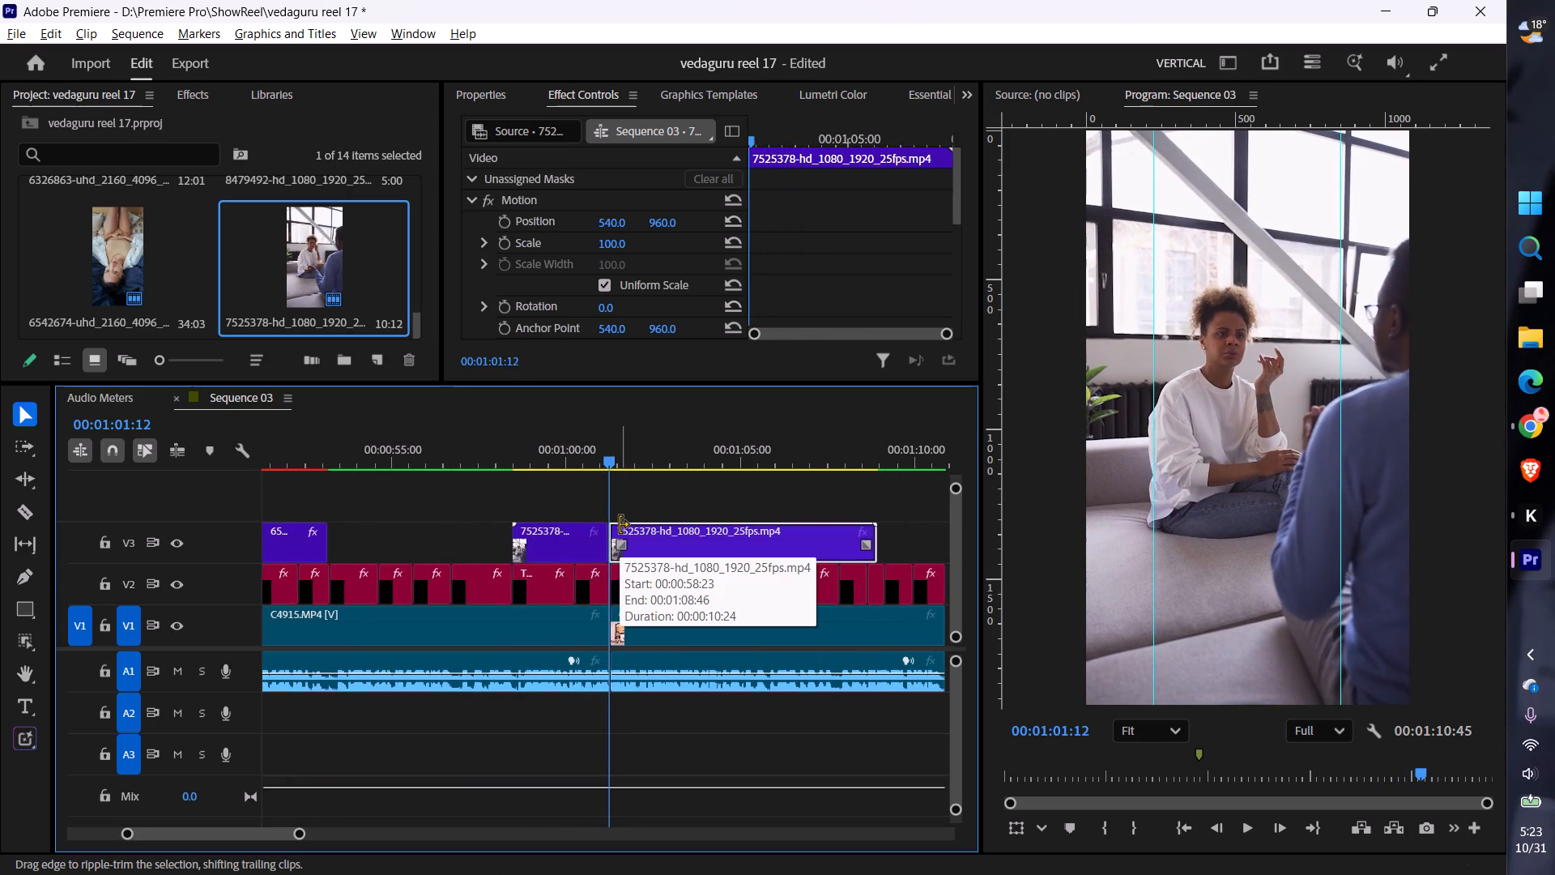
key(Delete)
Play the rest of the sequence from 00:01:01:12 to its end to check the closing section.
key(space)
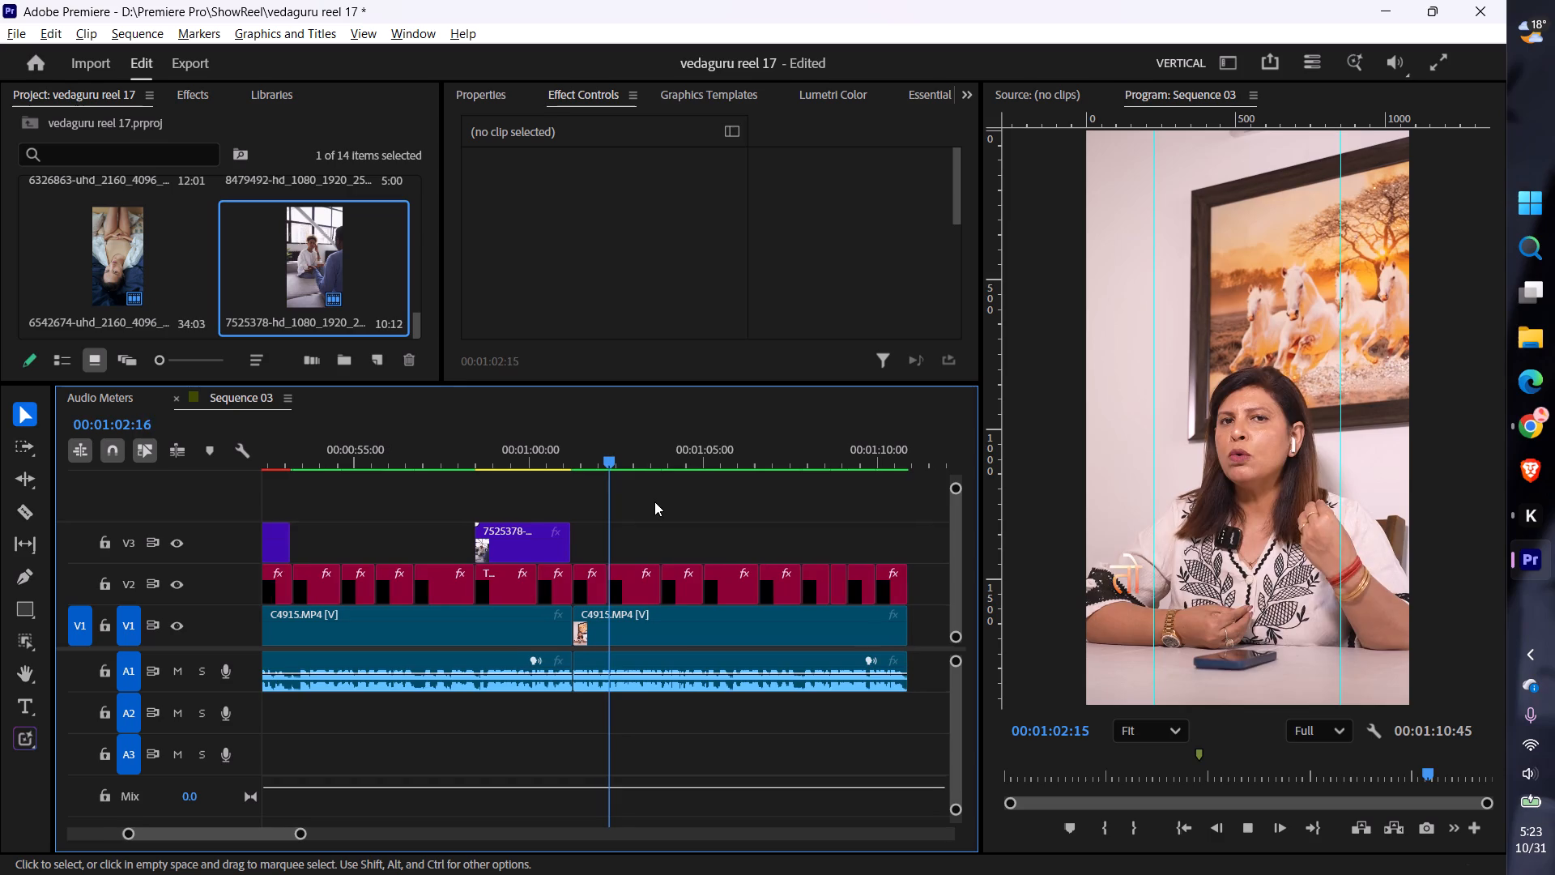
alt+scroll(547, 521, down, 5)
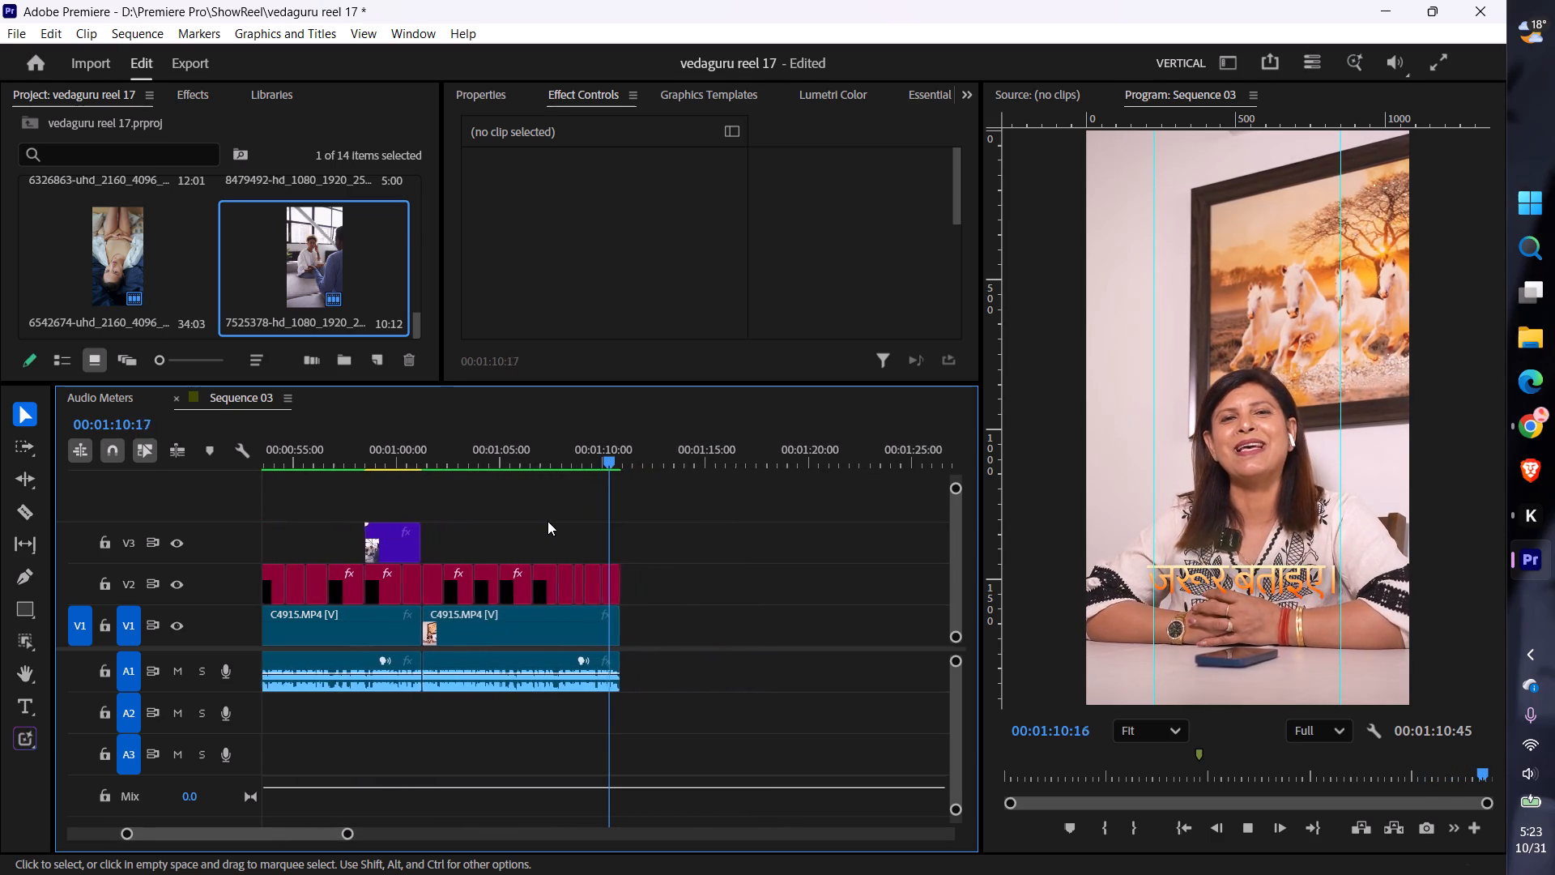
key(space)
key(space)
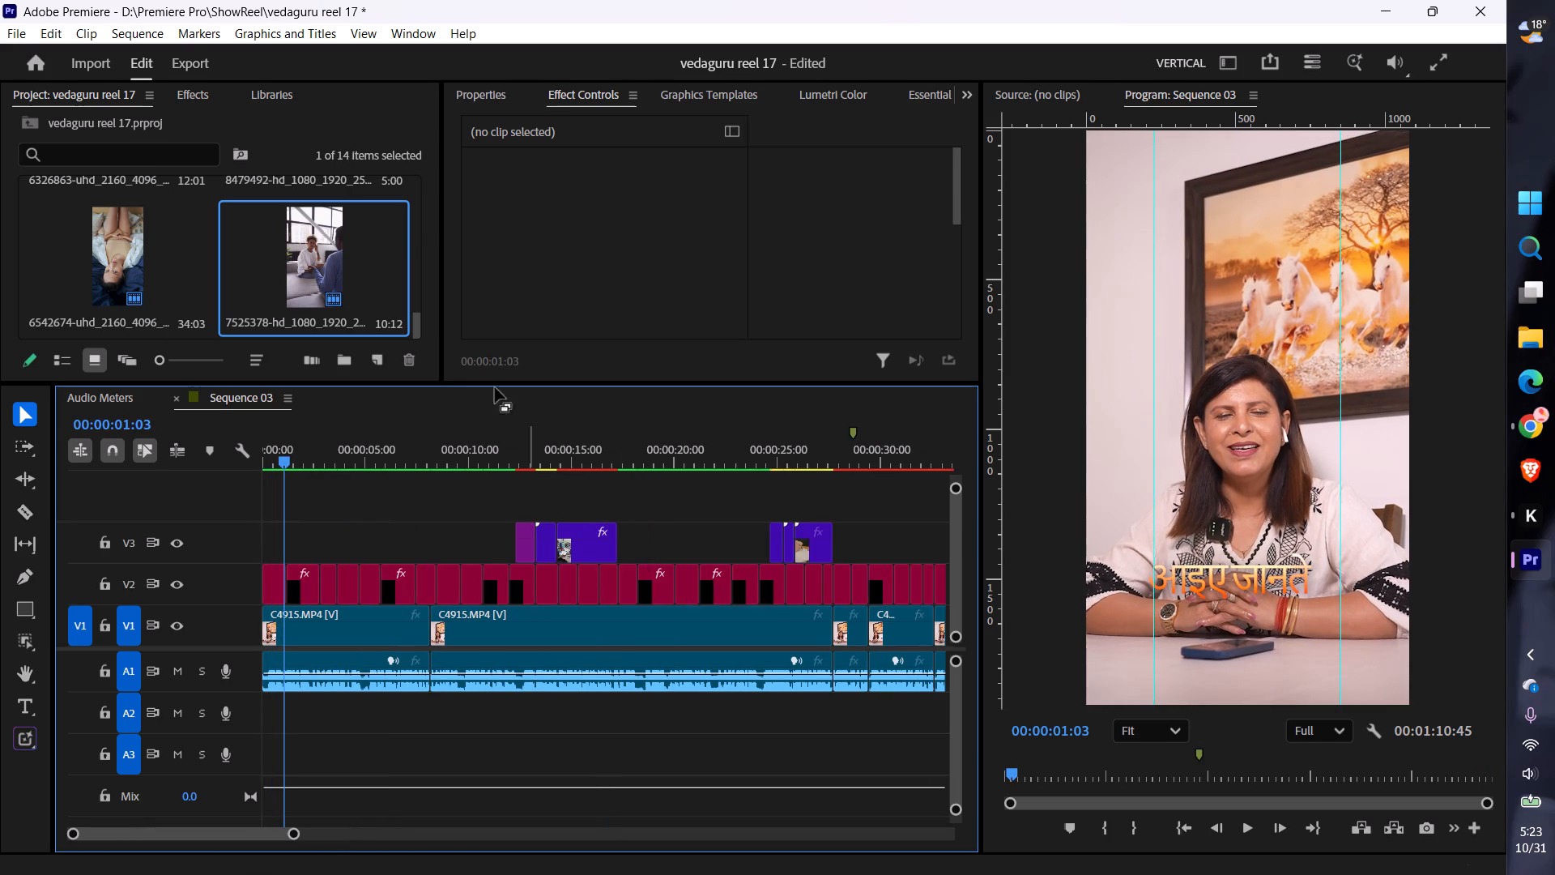
Open the Animation Composer extension and add its Camera Pan transition on V4 at the end of the 8298301 clip, about 00:00:17.
click(398, 29)
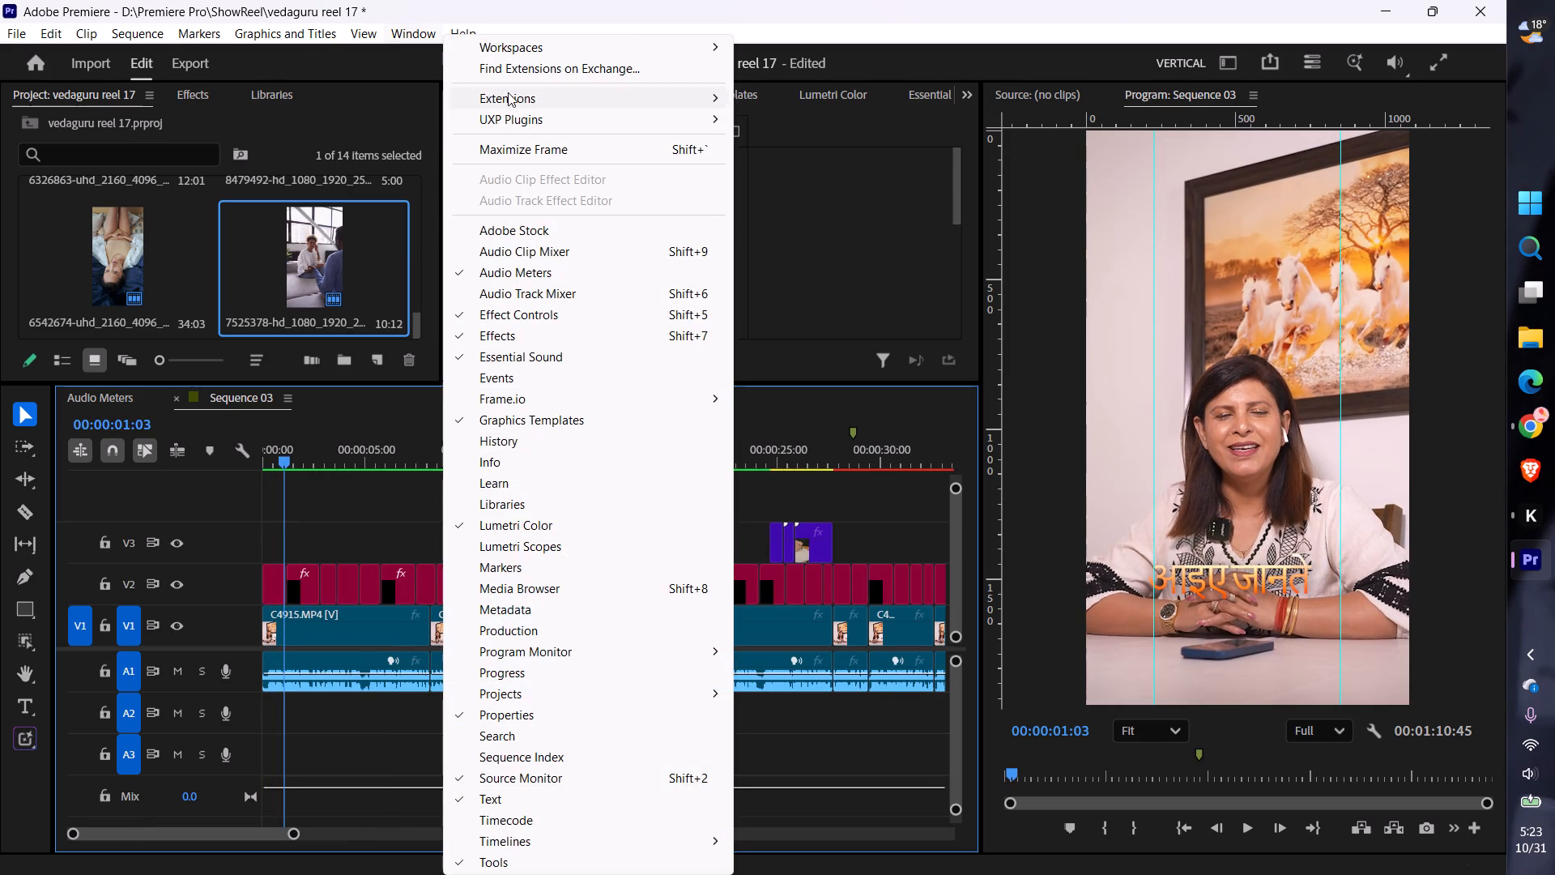
click(508, 92)
click(824, 94)
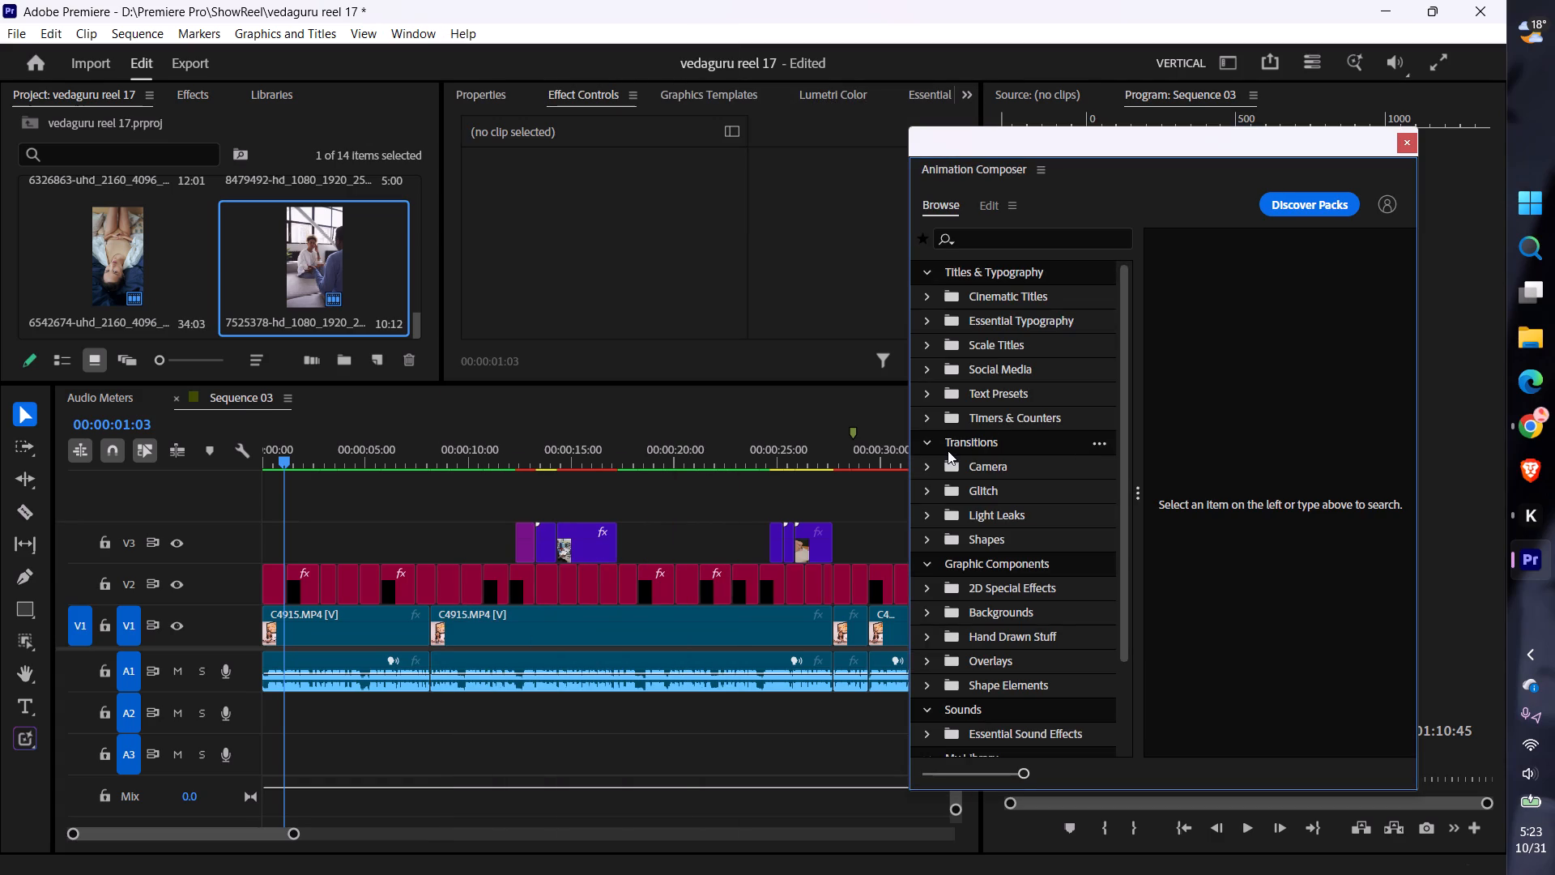
click(931, 463)
click(948, 516)
drag(1009, 546, 722, 496)
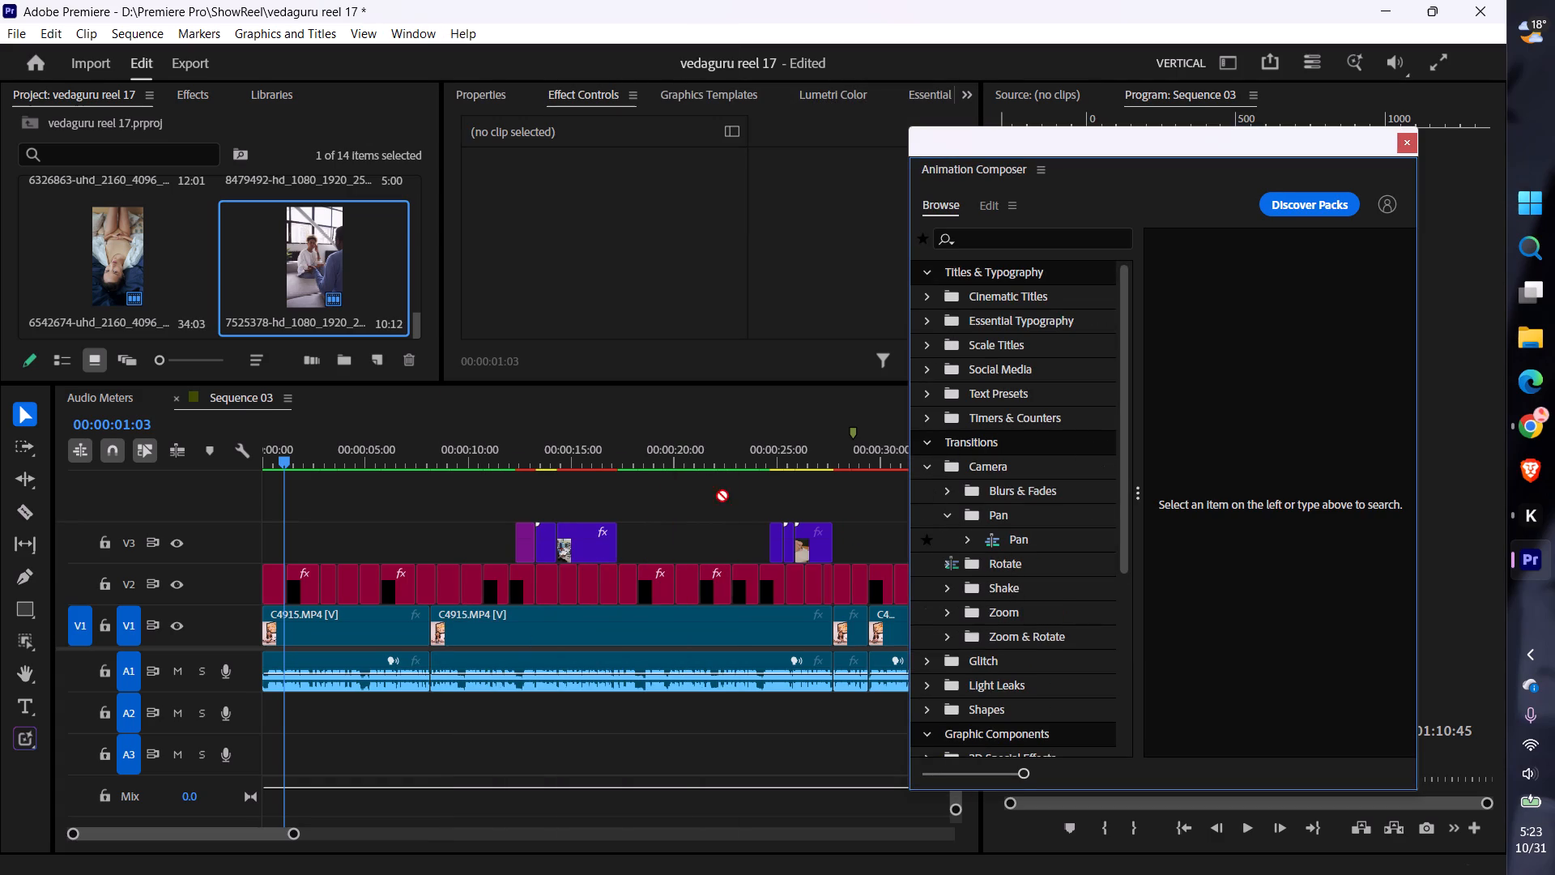
drag(722, 496, 538, 484)
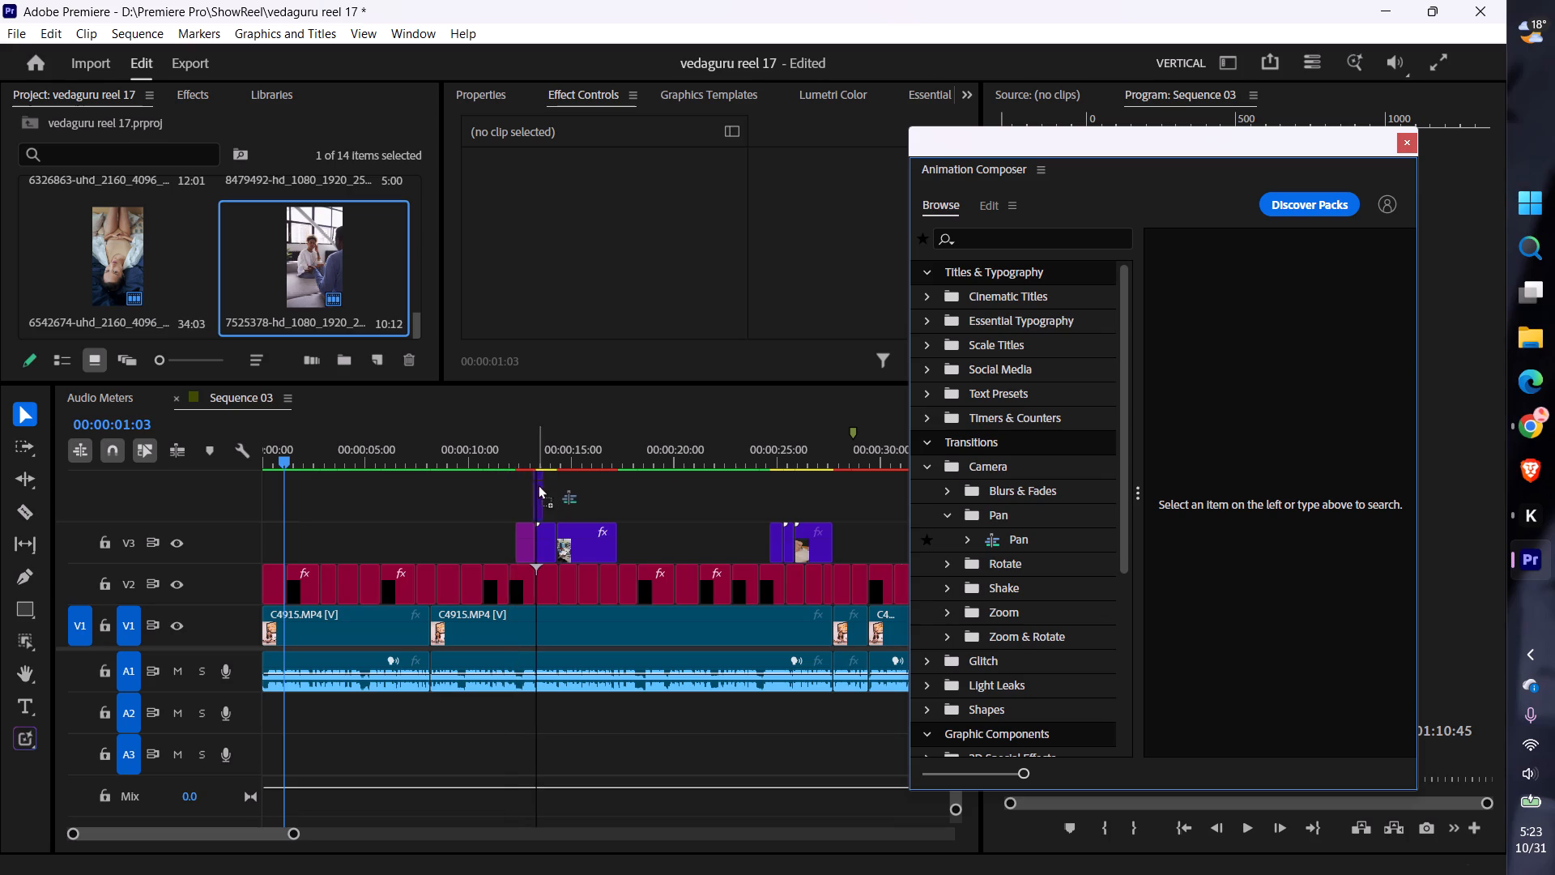
drag(538, 484, 620, 489)
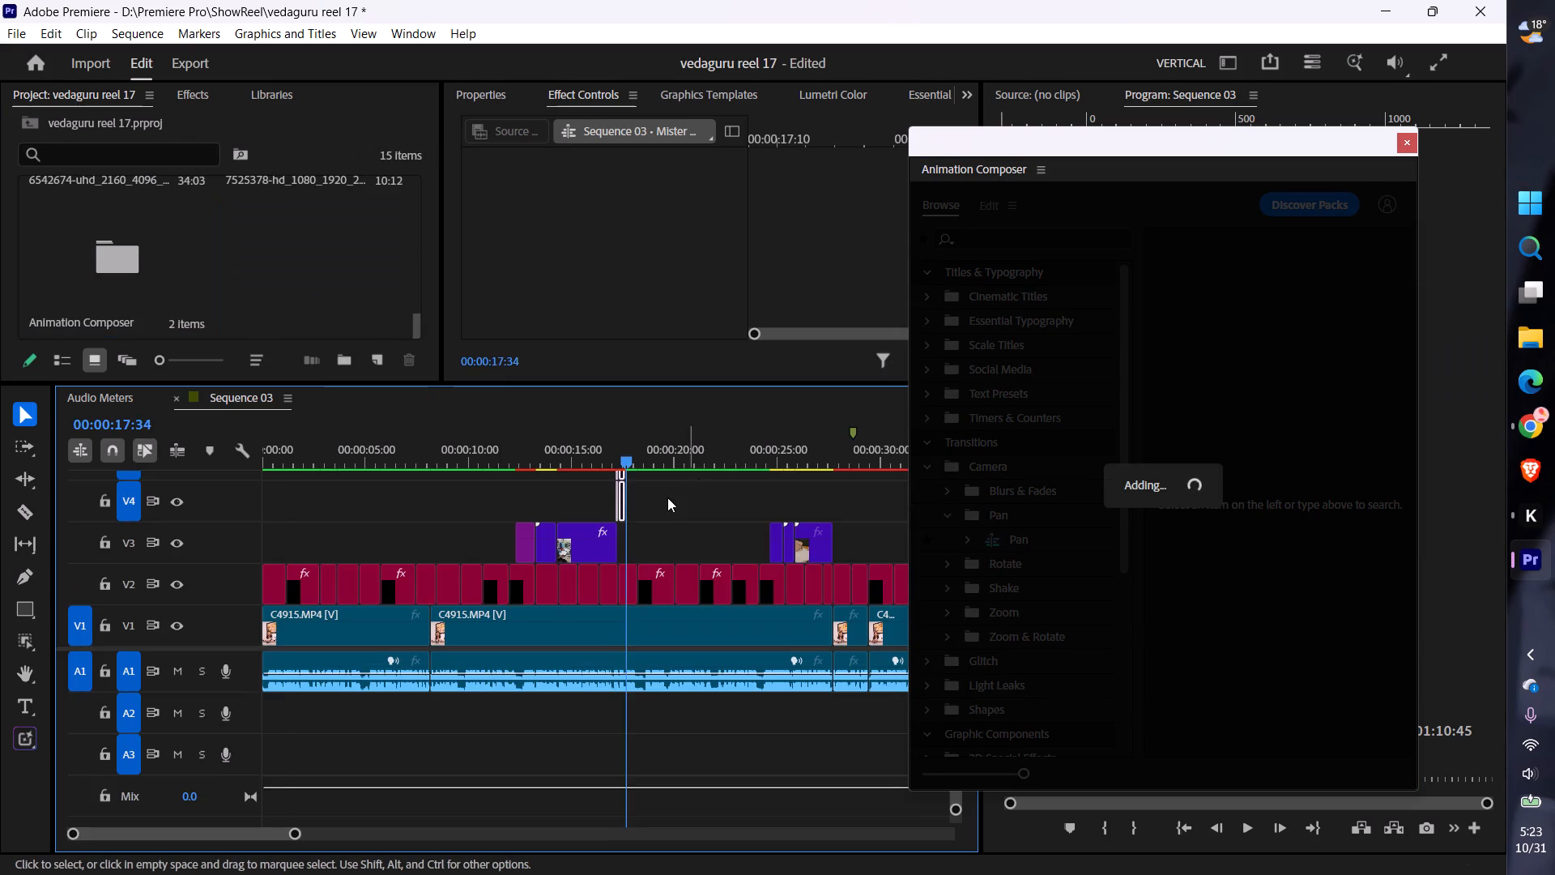
Add the Zoom Out & Distort 1 camera transition on V4 at the end of the 4873107 clip, about 00:00:27:30.
alt+scroll(607, 537, up, 13)
scroll(703, 518, down, 15)
scroll(703, 518, down, 7)
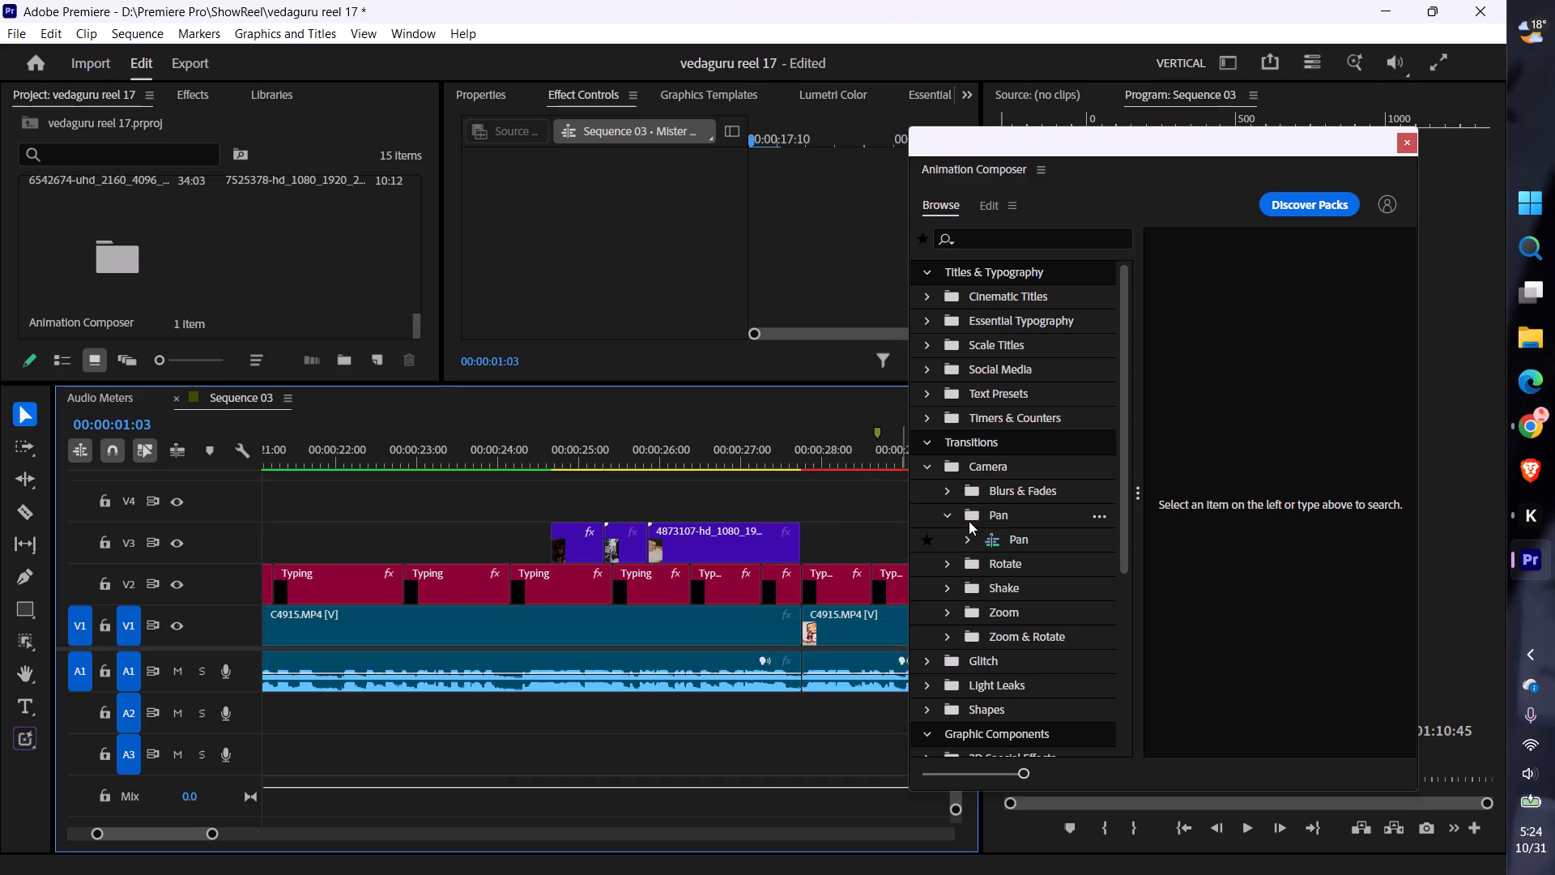
click(942, 614)
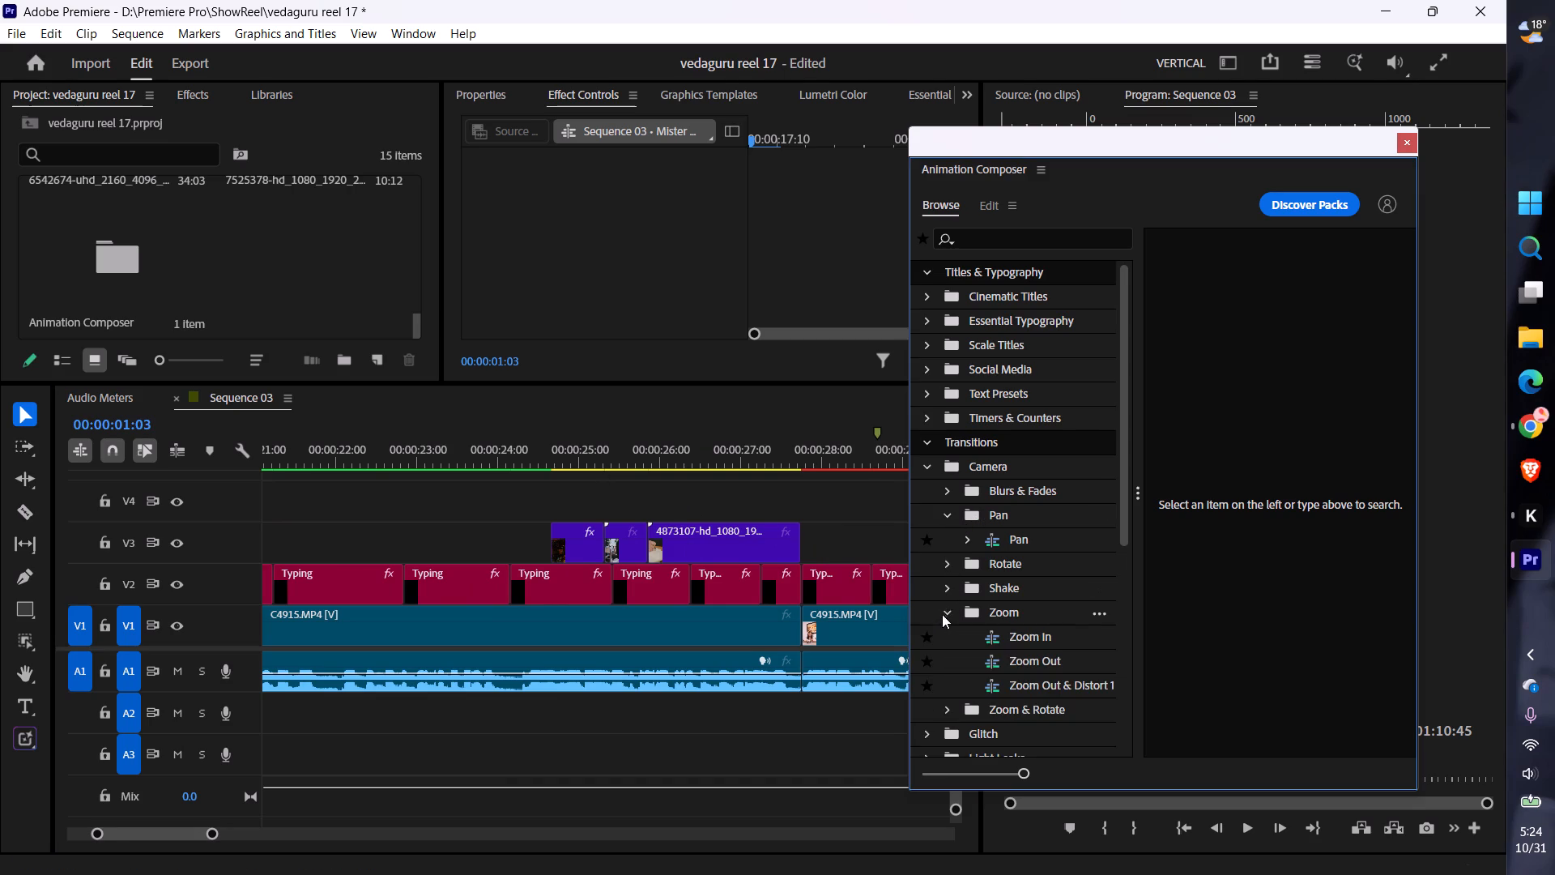
drag(1024, 679, 656, 546)
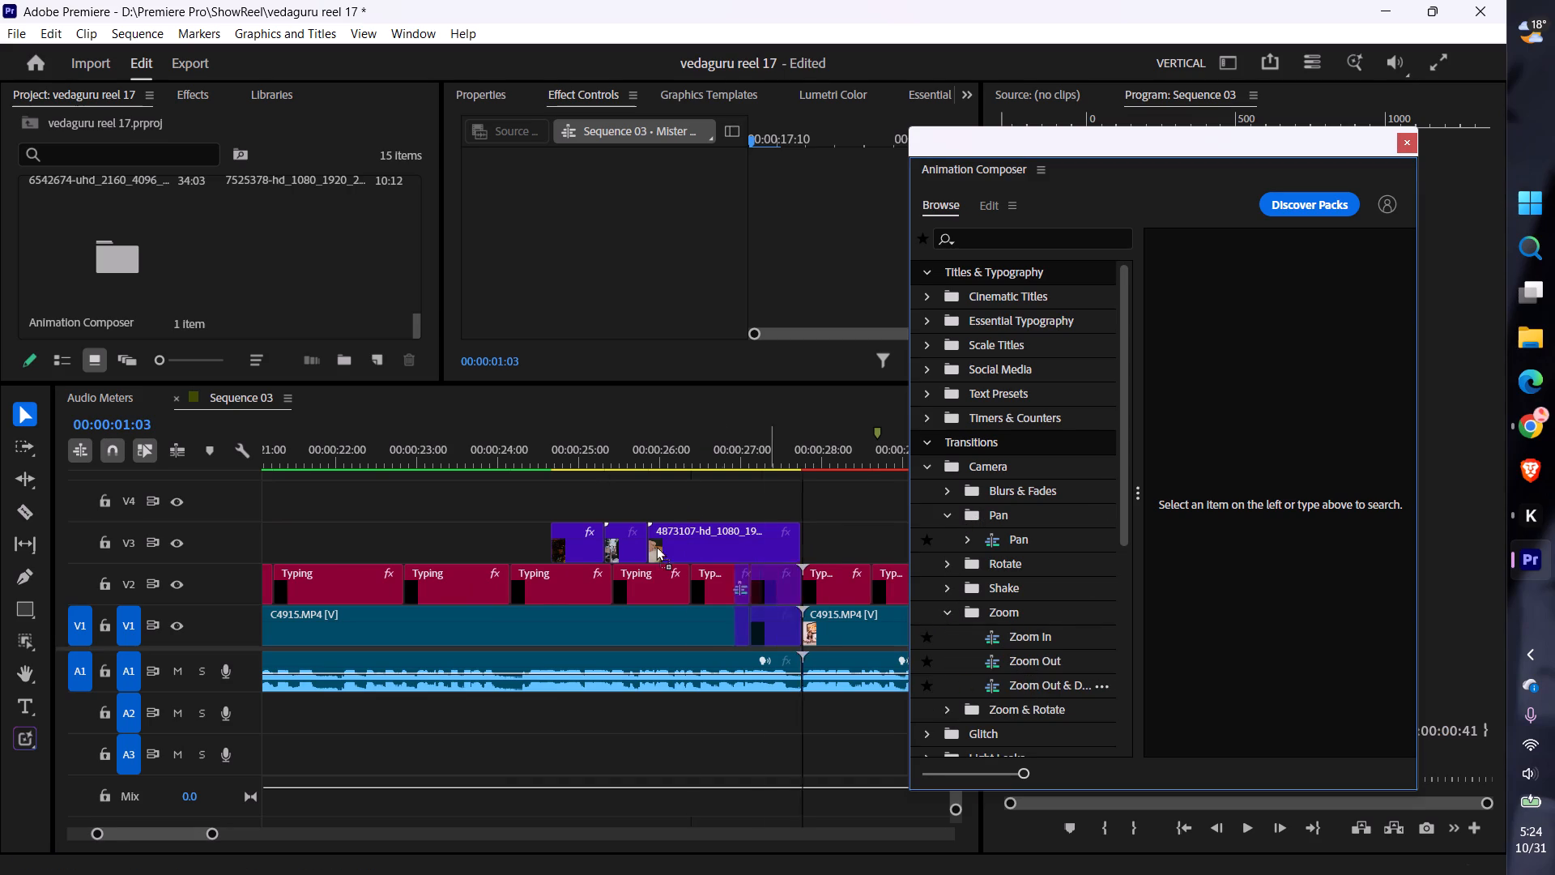
drag(656, 546, 559, 497)
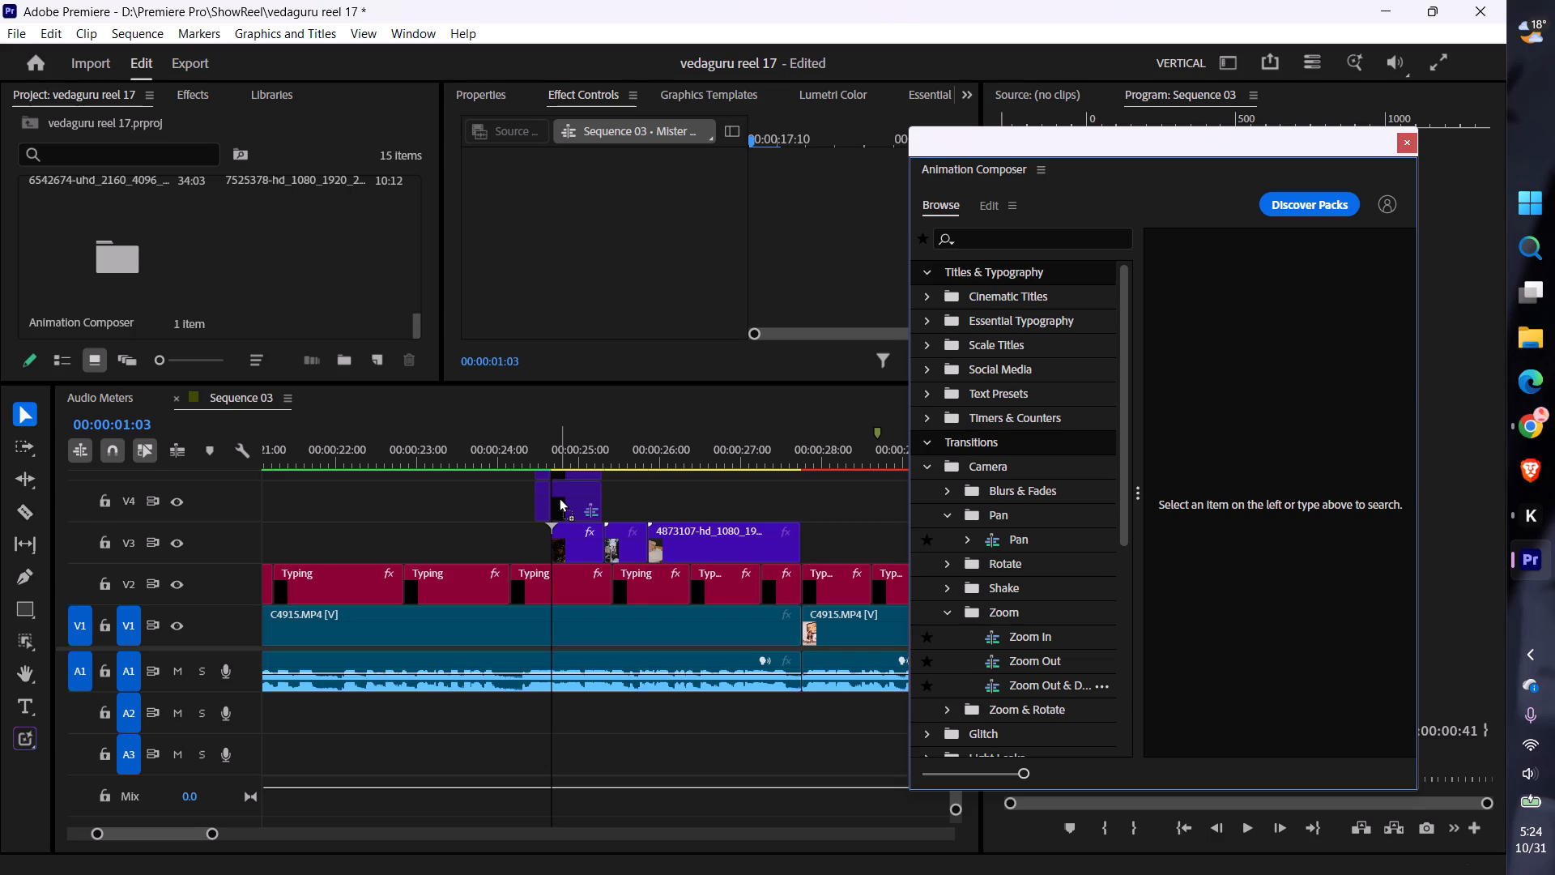
drag(559, 497, 822, 498)
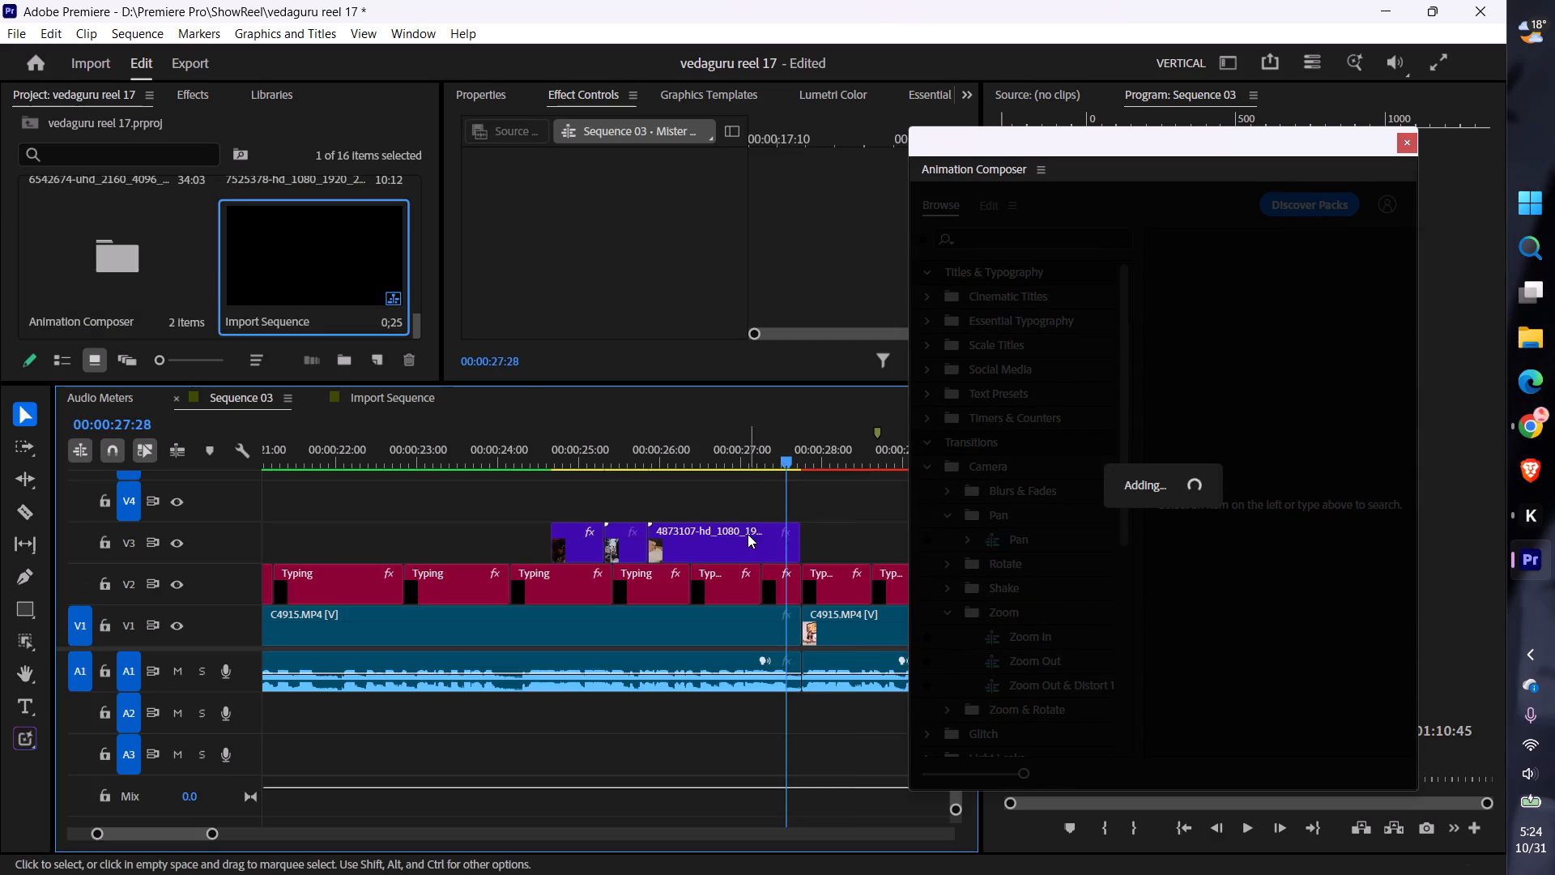
Look along the sequence's stock clips and added transitions to find the next cut that needs a transition.
scroll(770, 514, down, 3)
scroll(697, 513, down, 5)
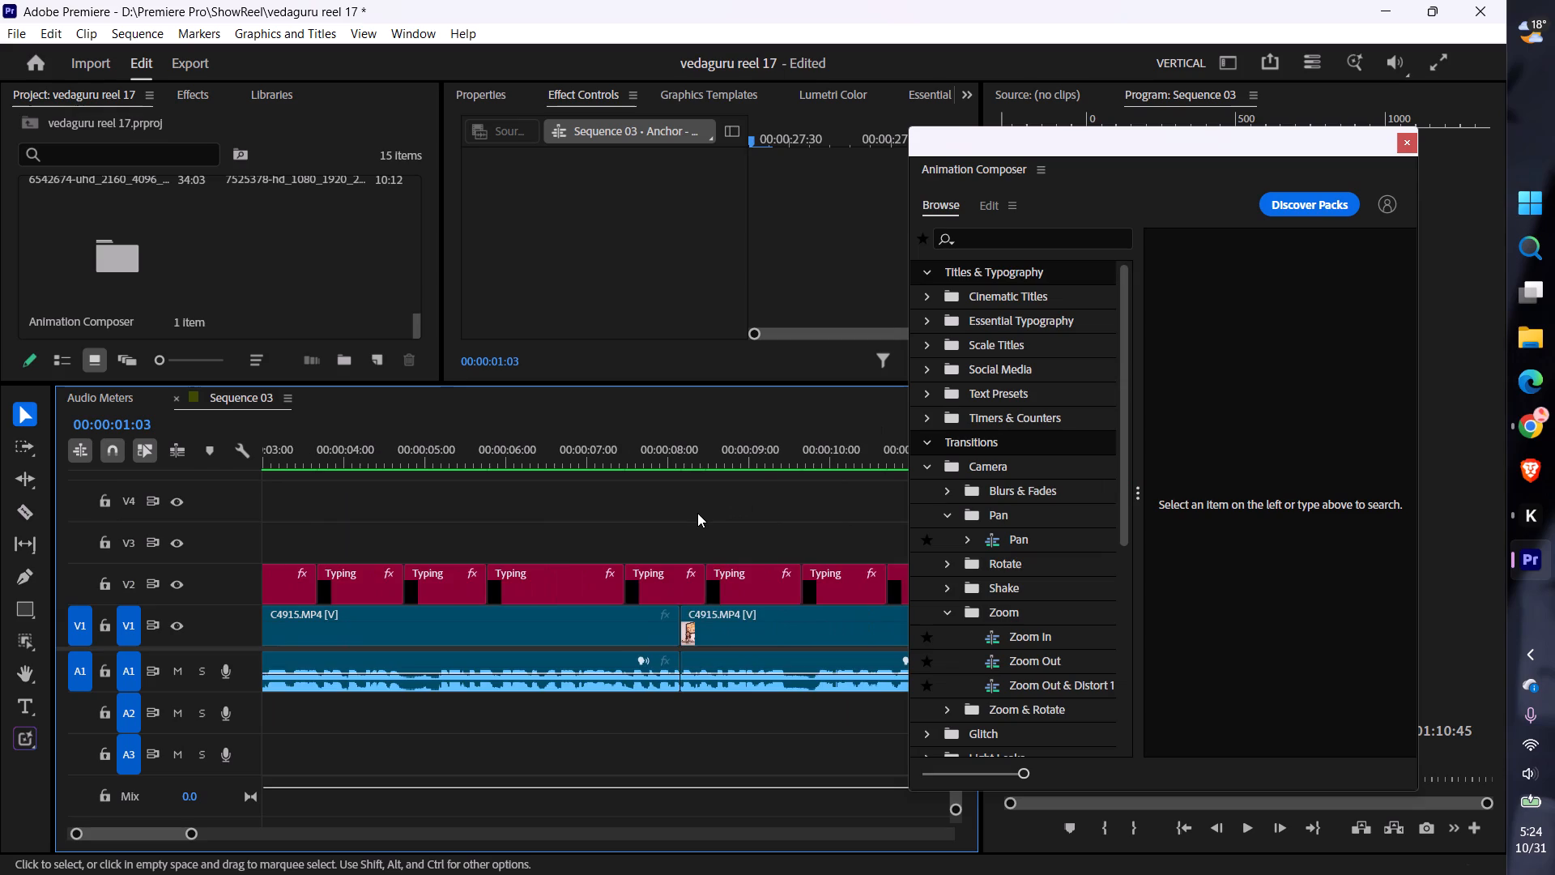
scroll(701, 510, up, 14)
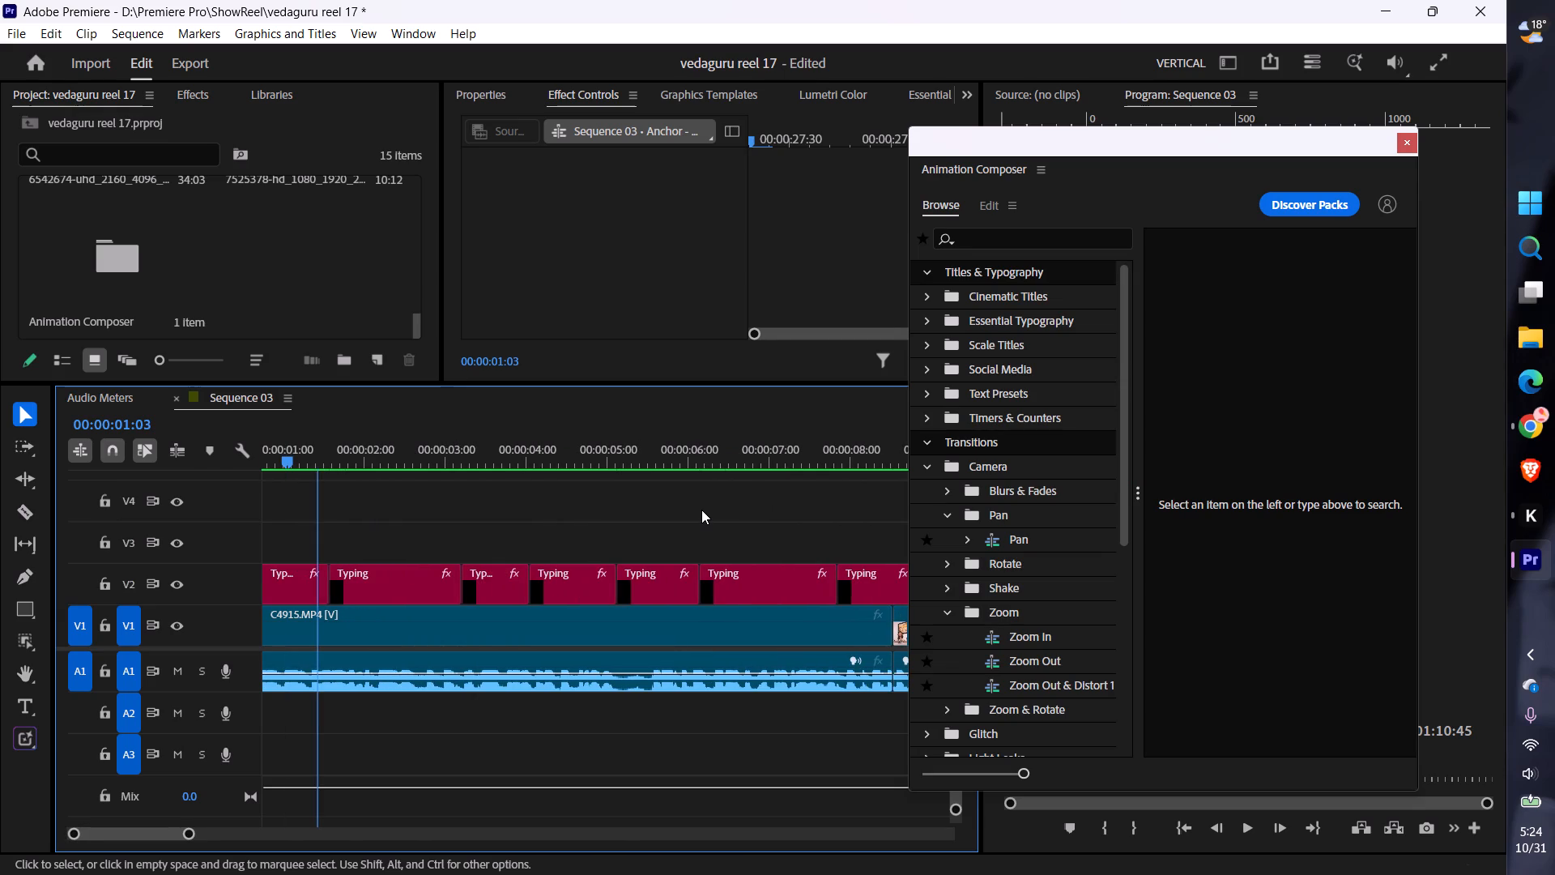
scroll(637, 467, down, 9)
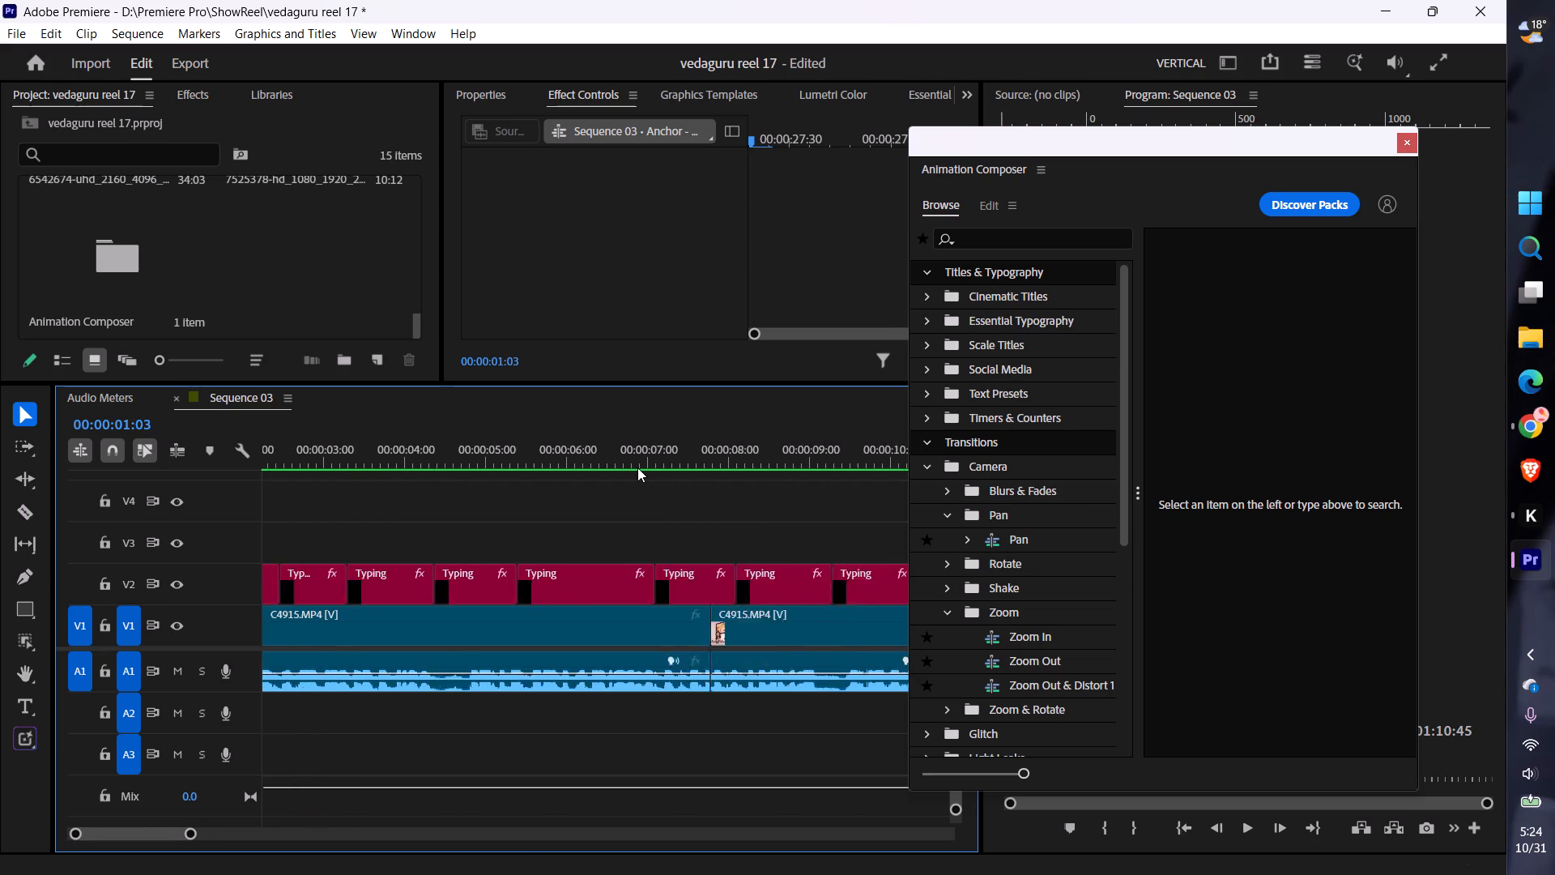
scroll(637, 467, down, 16)
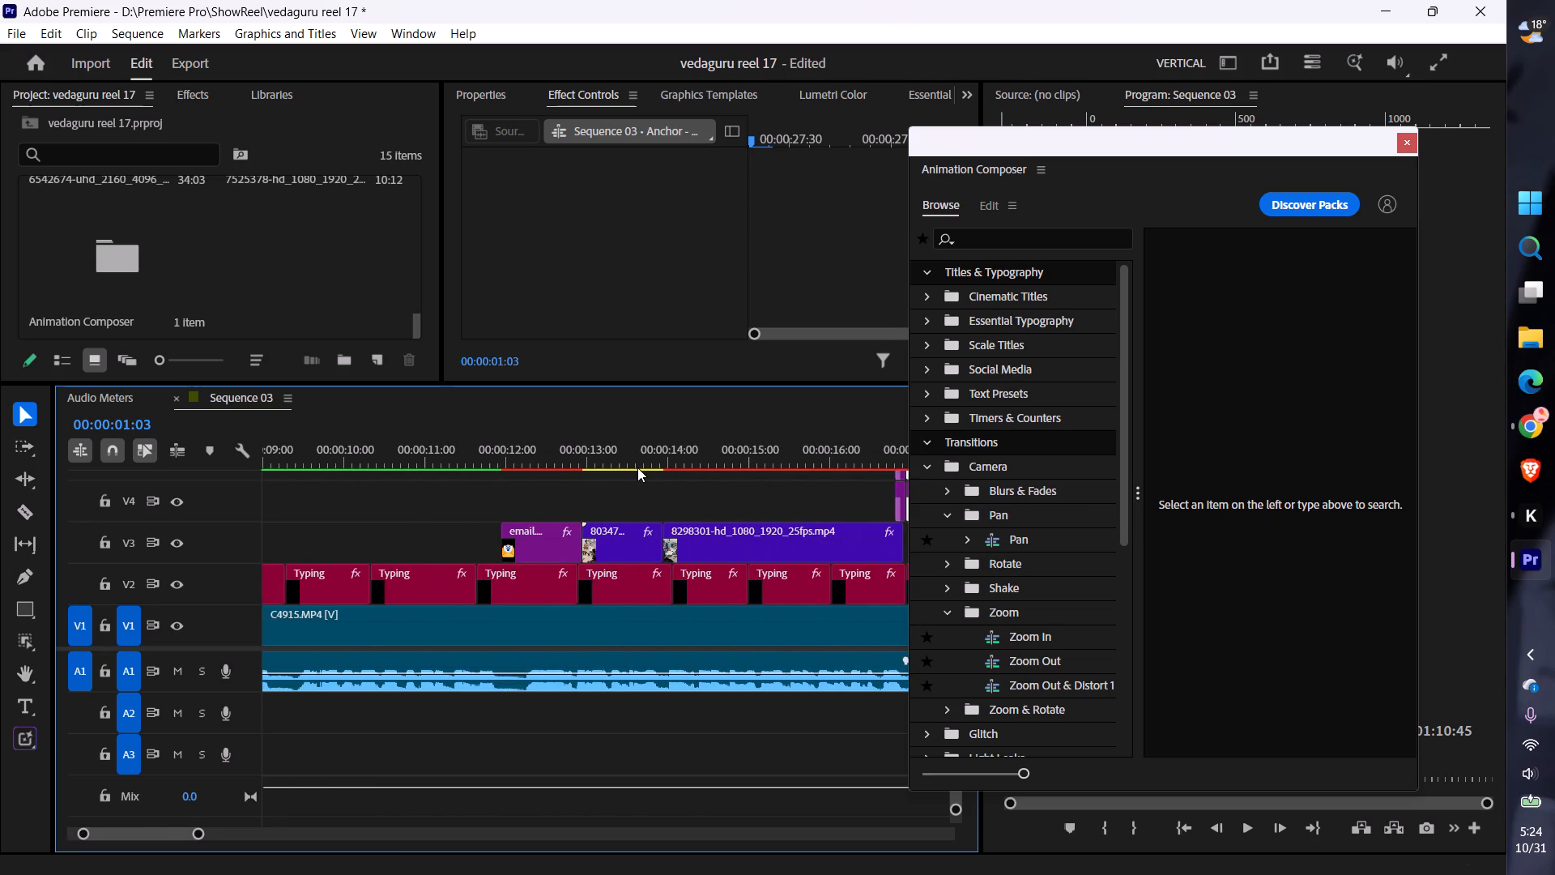
scroll(637, 467, down, 2)
scroll(569, 467, down, 13)
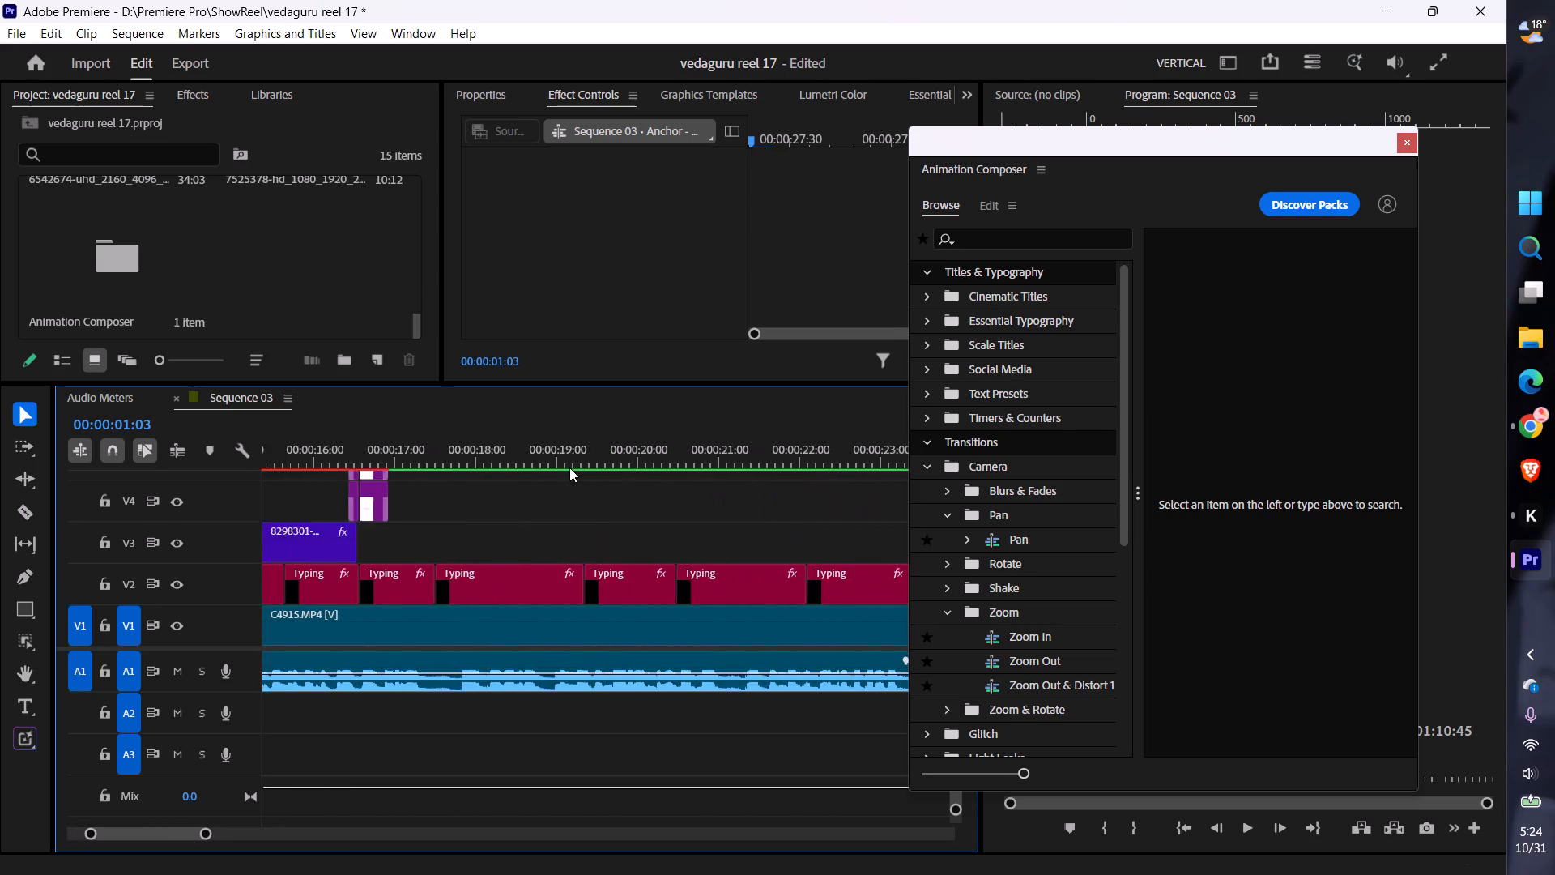
scroll(569, 467, down, 17)
scroll(569, 467, down, 14)
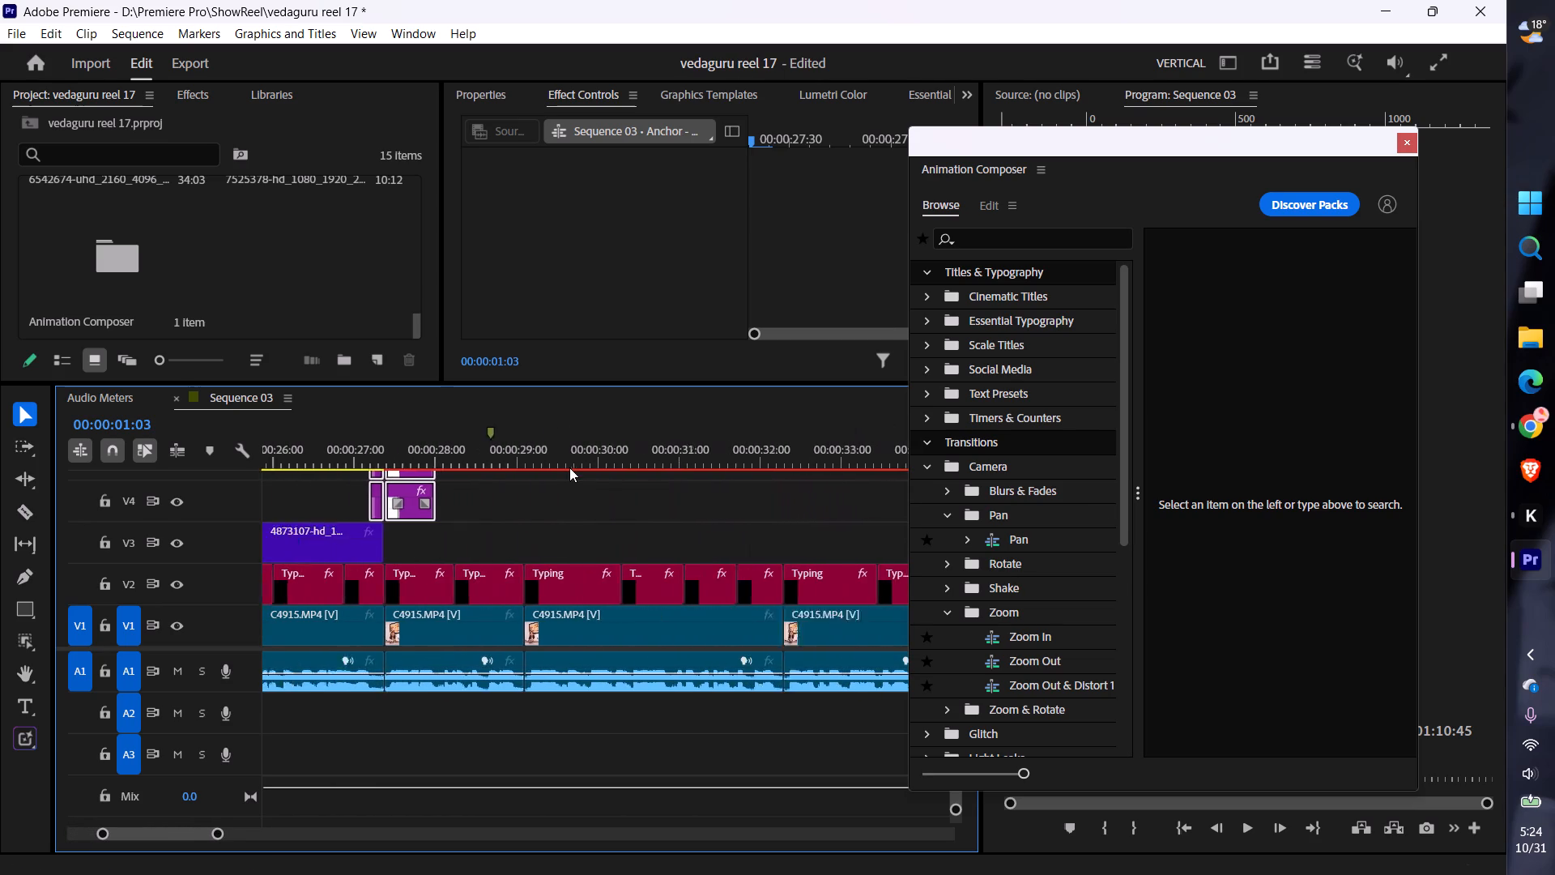
scroll(569, 467, down, 20)
alt+scroll(569, 467, down, 9)
scroll(569, 467, up, 3)
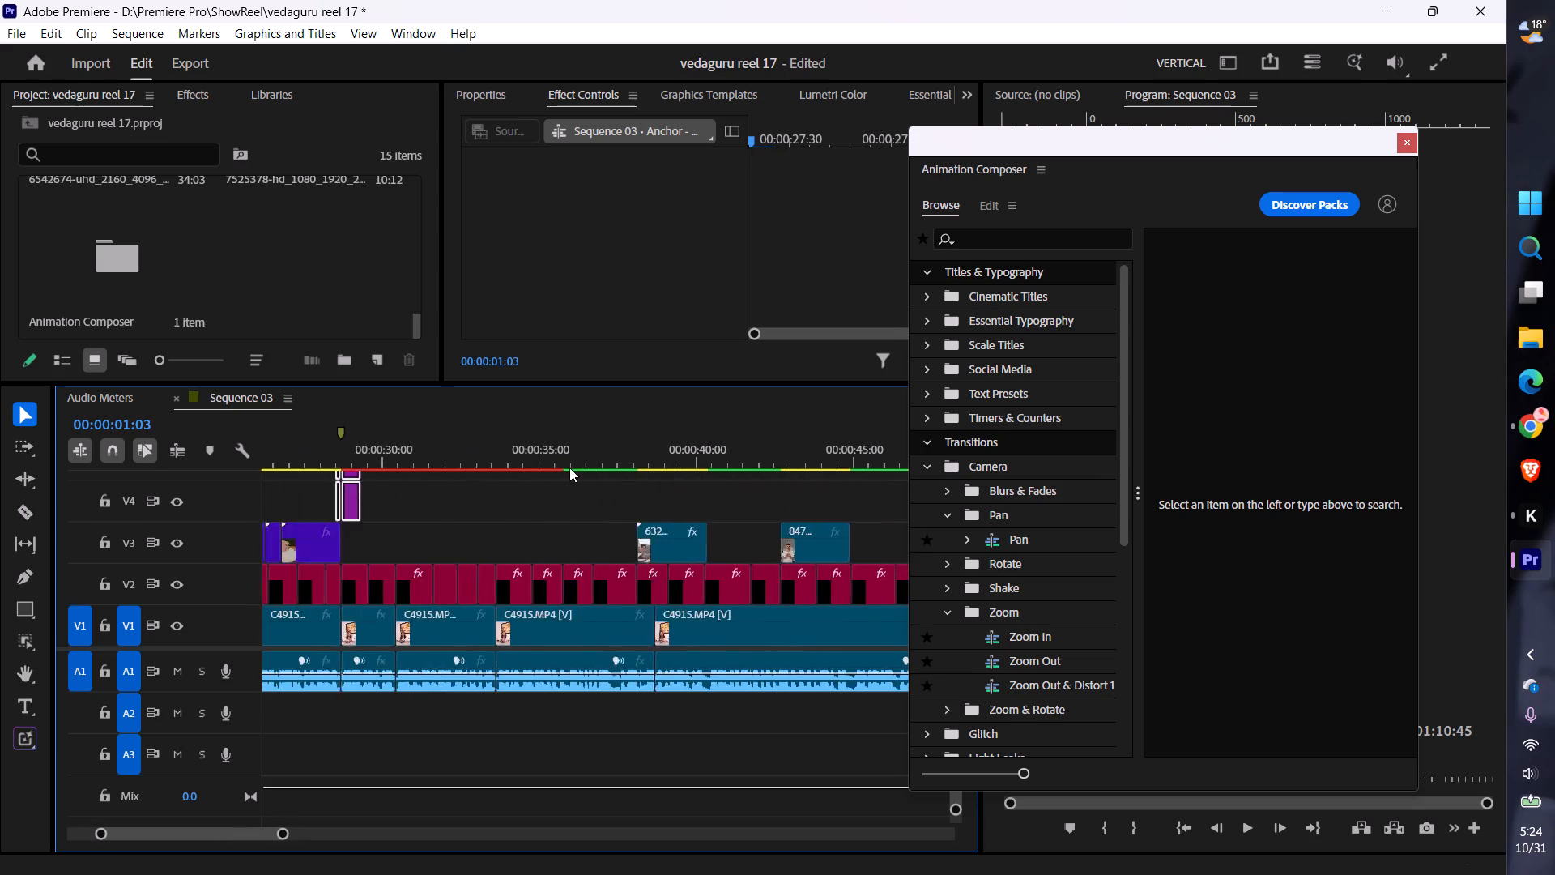
scroll(569, 467, up, 20)
scroll(569, 467, up, 17)
scroll(569, 467, down, 4)
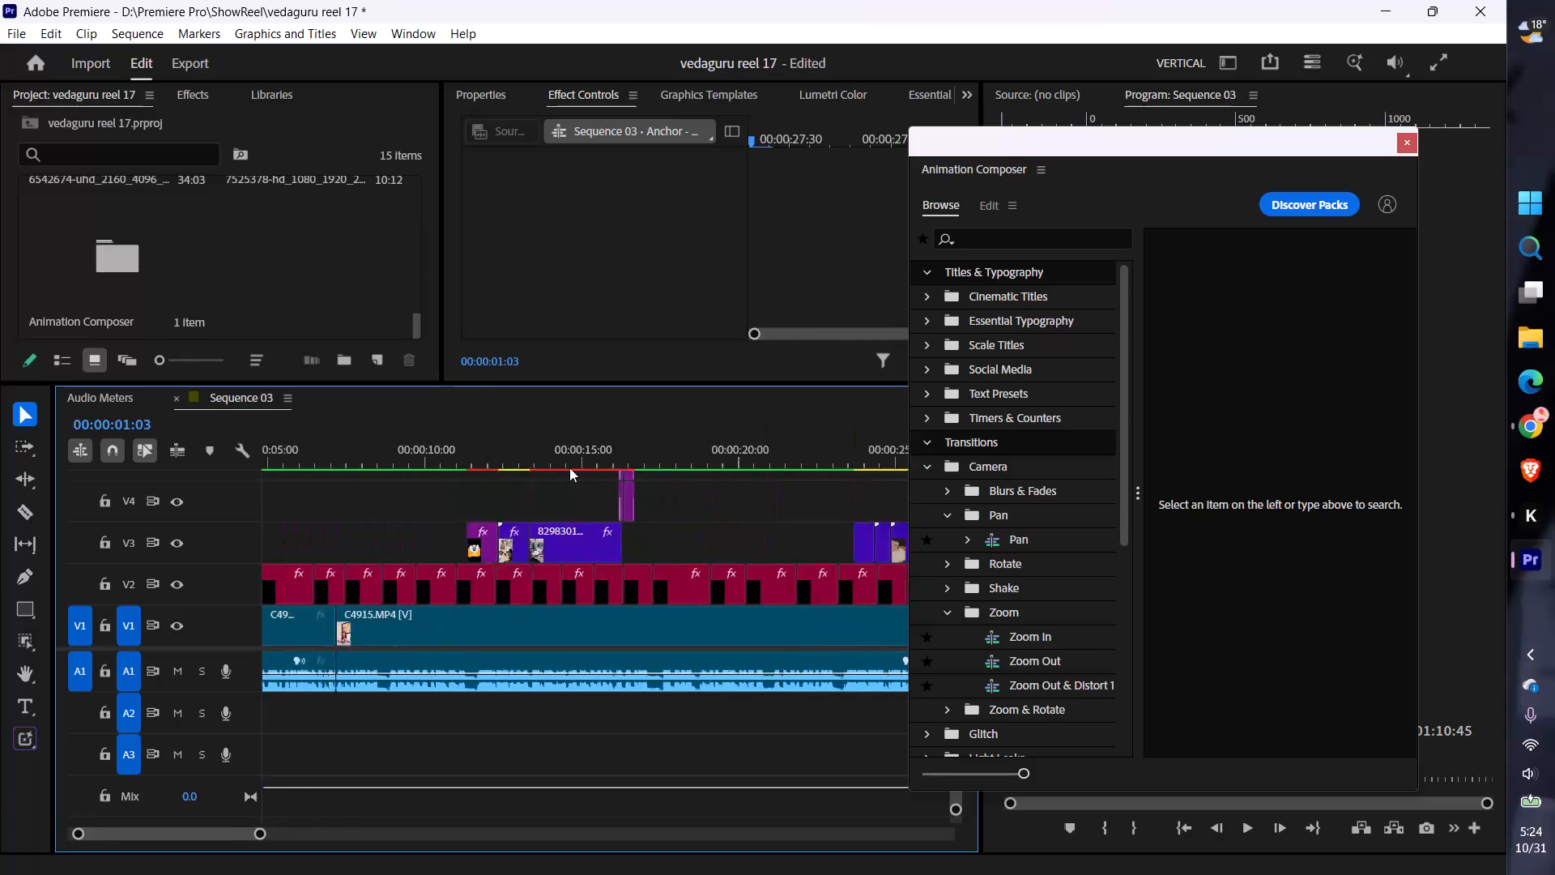
scroll(569, 467, down, 20)
scroll(569, 467, down, 2)
alt+scroll(621, 484, up, 8)
scroll(633, 481, down, 8)
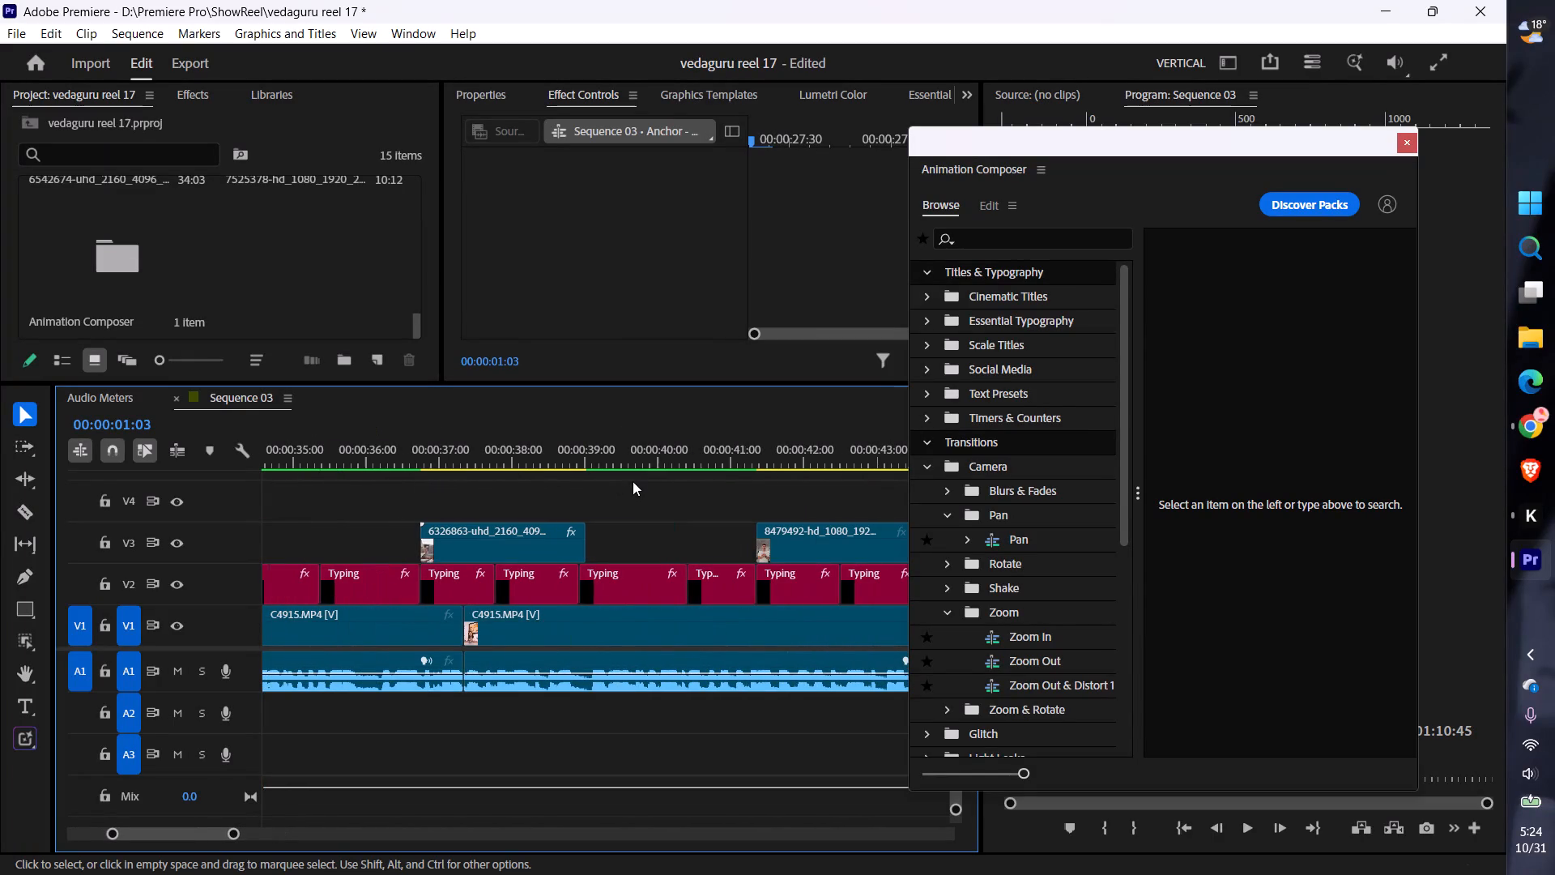
Add the first Generated Light Leak transition on V4 at the start of the 6326863 clip, about 00:00:37.
click(946, 514)
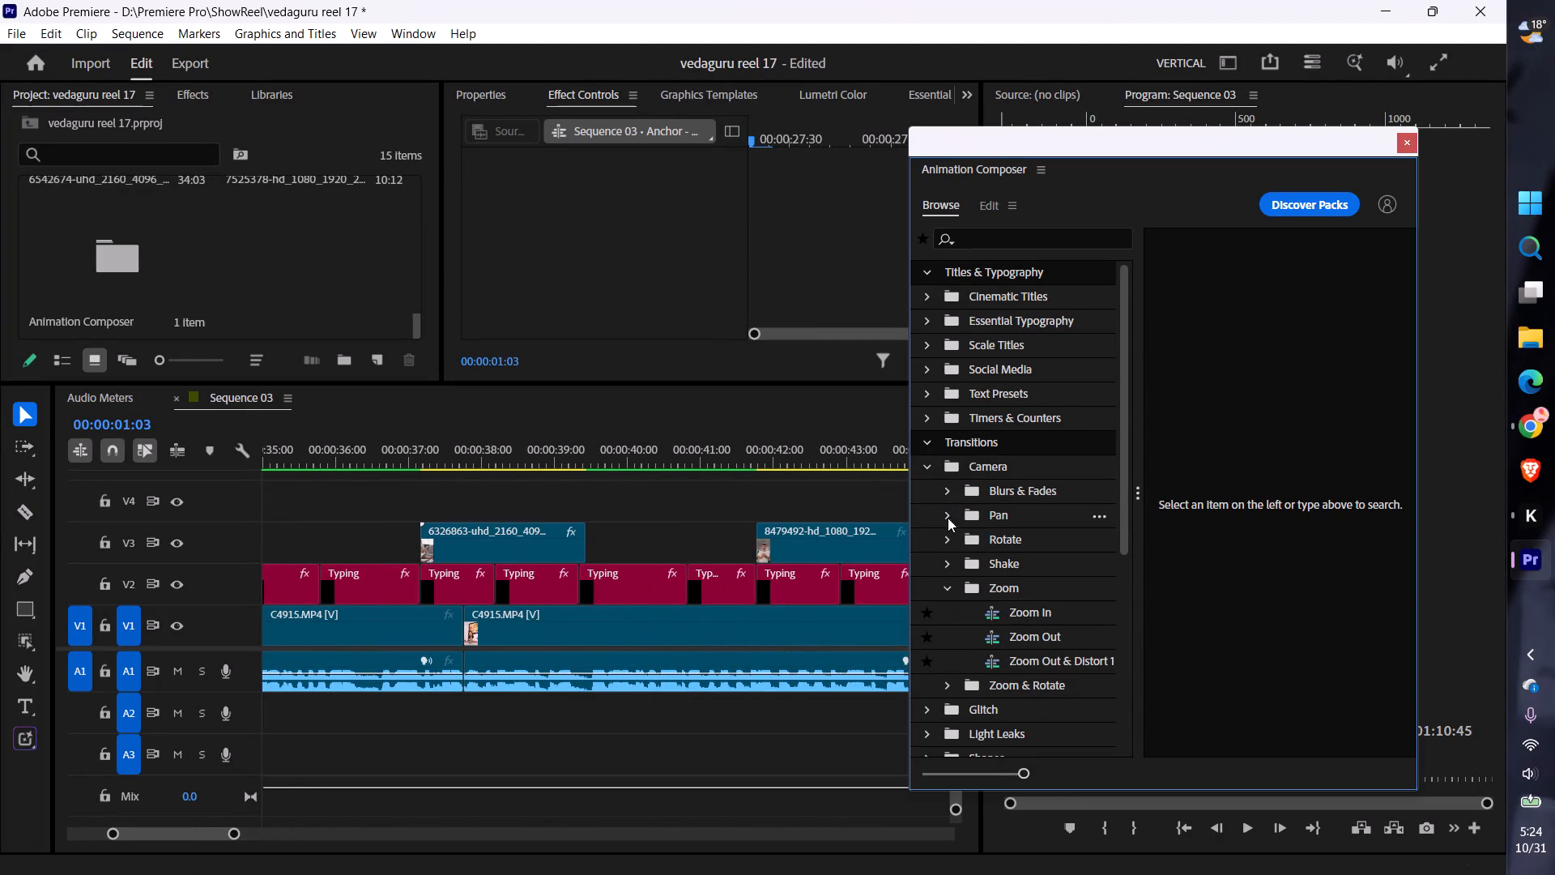
click(926, 463)
click(929, 511)
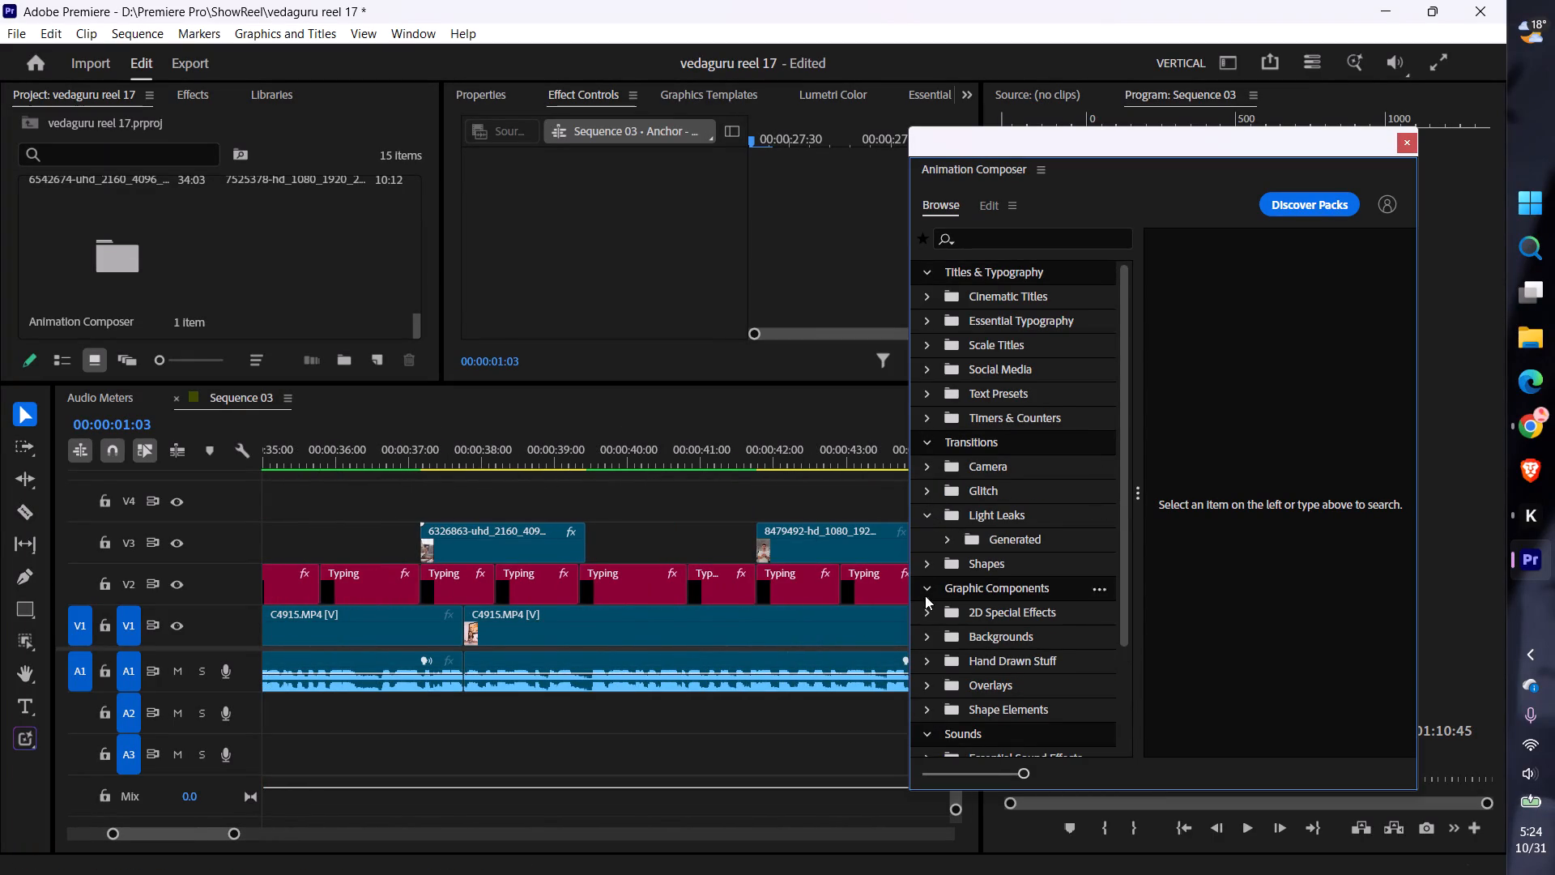
click(944, 542)
drag(998, 566, 454, 481)
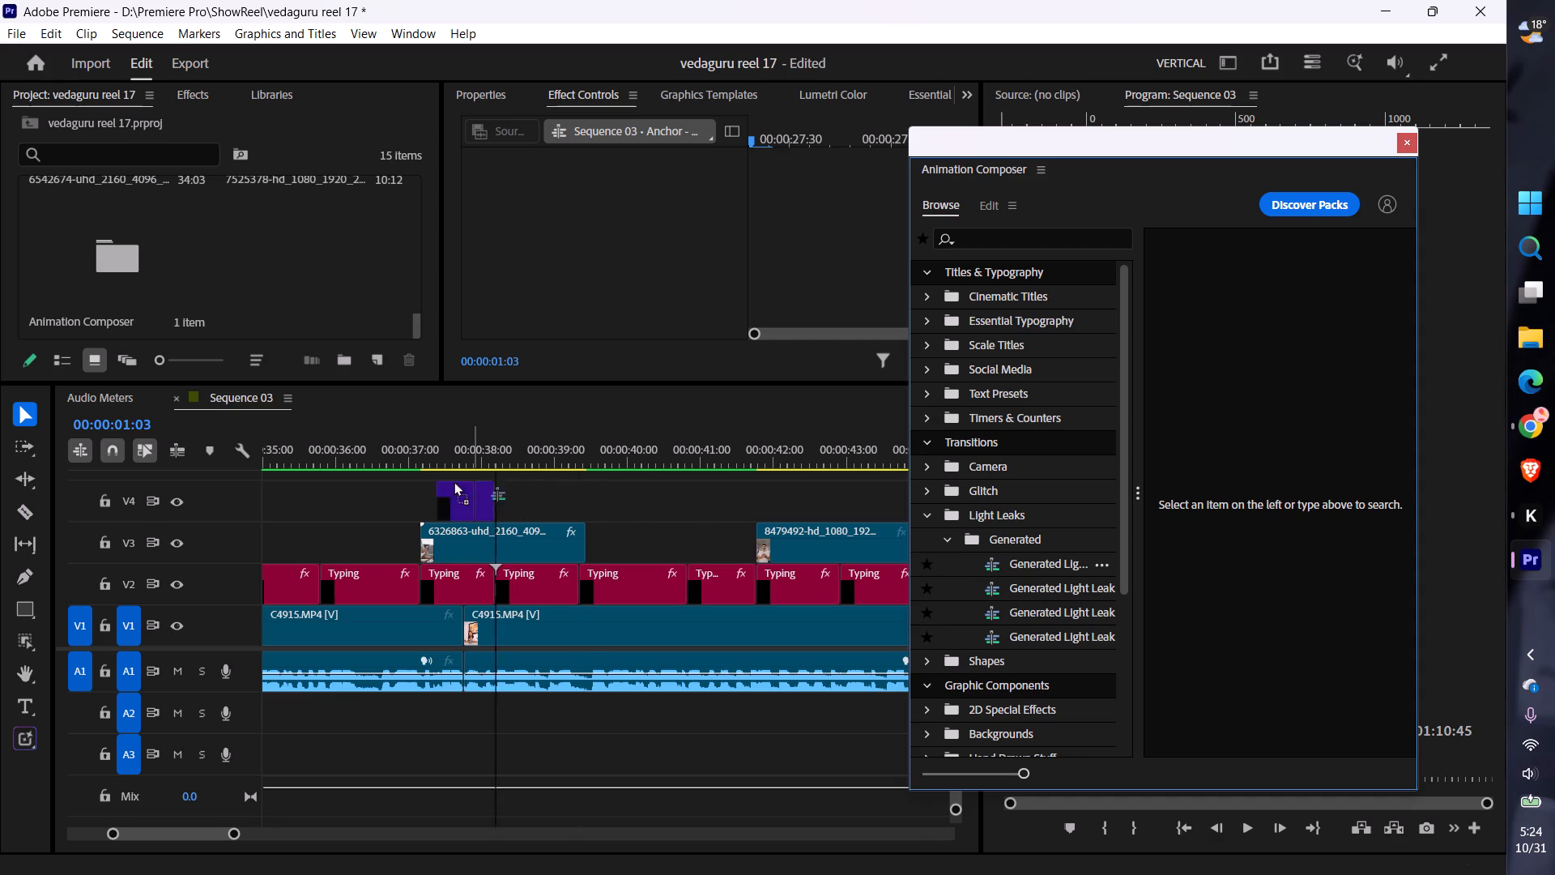
drag(454, 481, 420, 485)
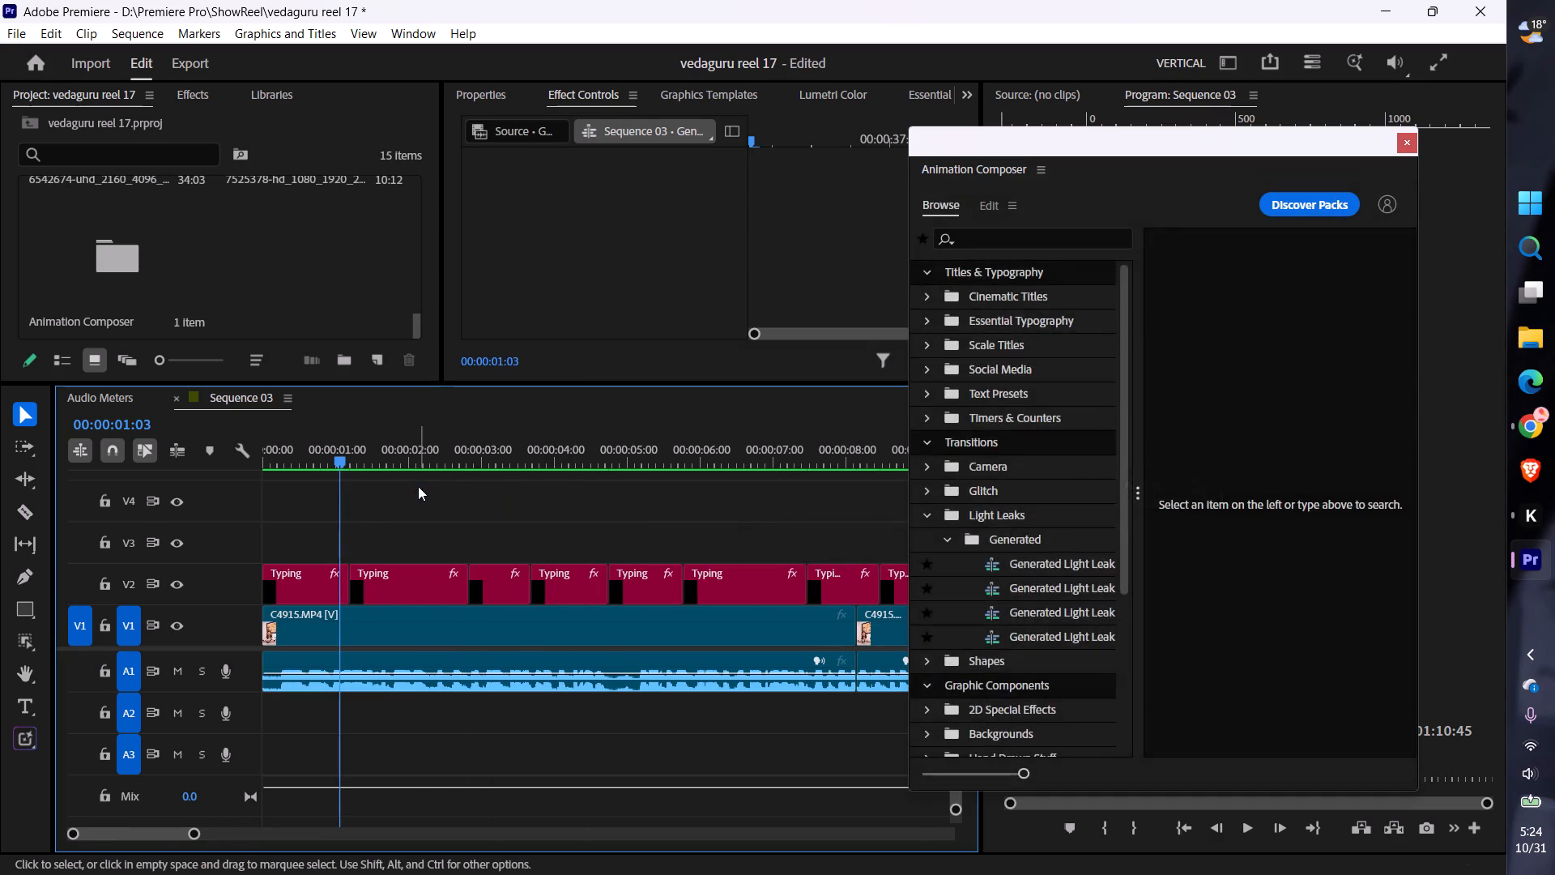
Add the fourth Generated Light Leak transition on V4 at the start of the 8479492 clip, about 00:00:41:25.
scroll(457, 484, up, 7)
alt+scroll(458, 513, down, 7)
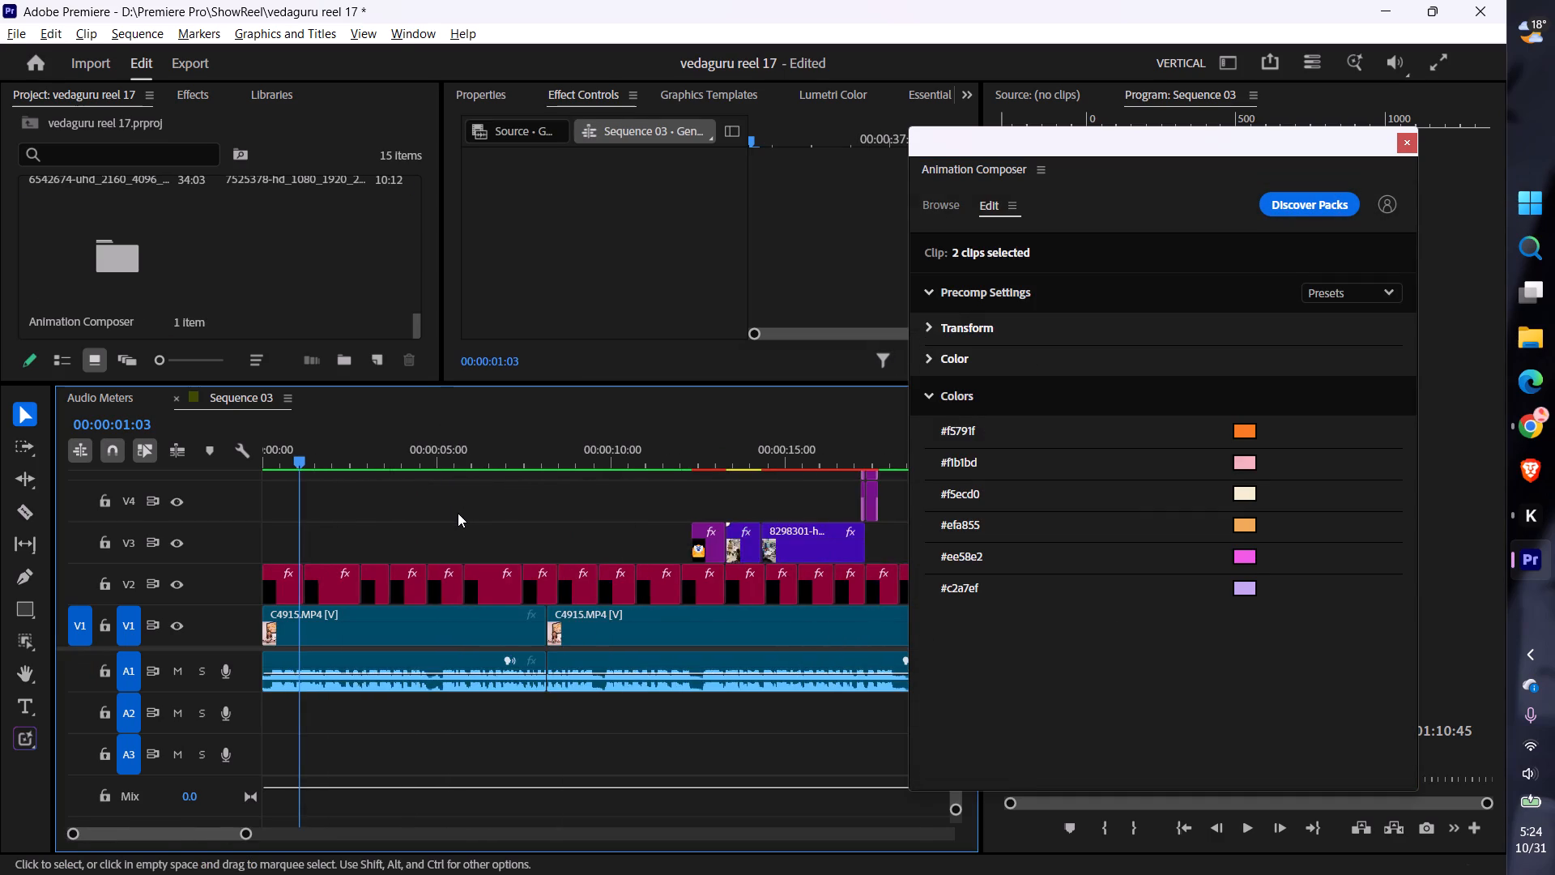
alt+scroll(458, 513, down, 6)
scroll(590, 516, down, 17)
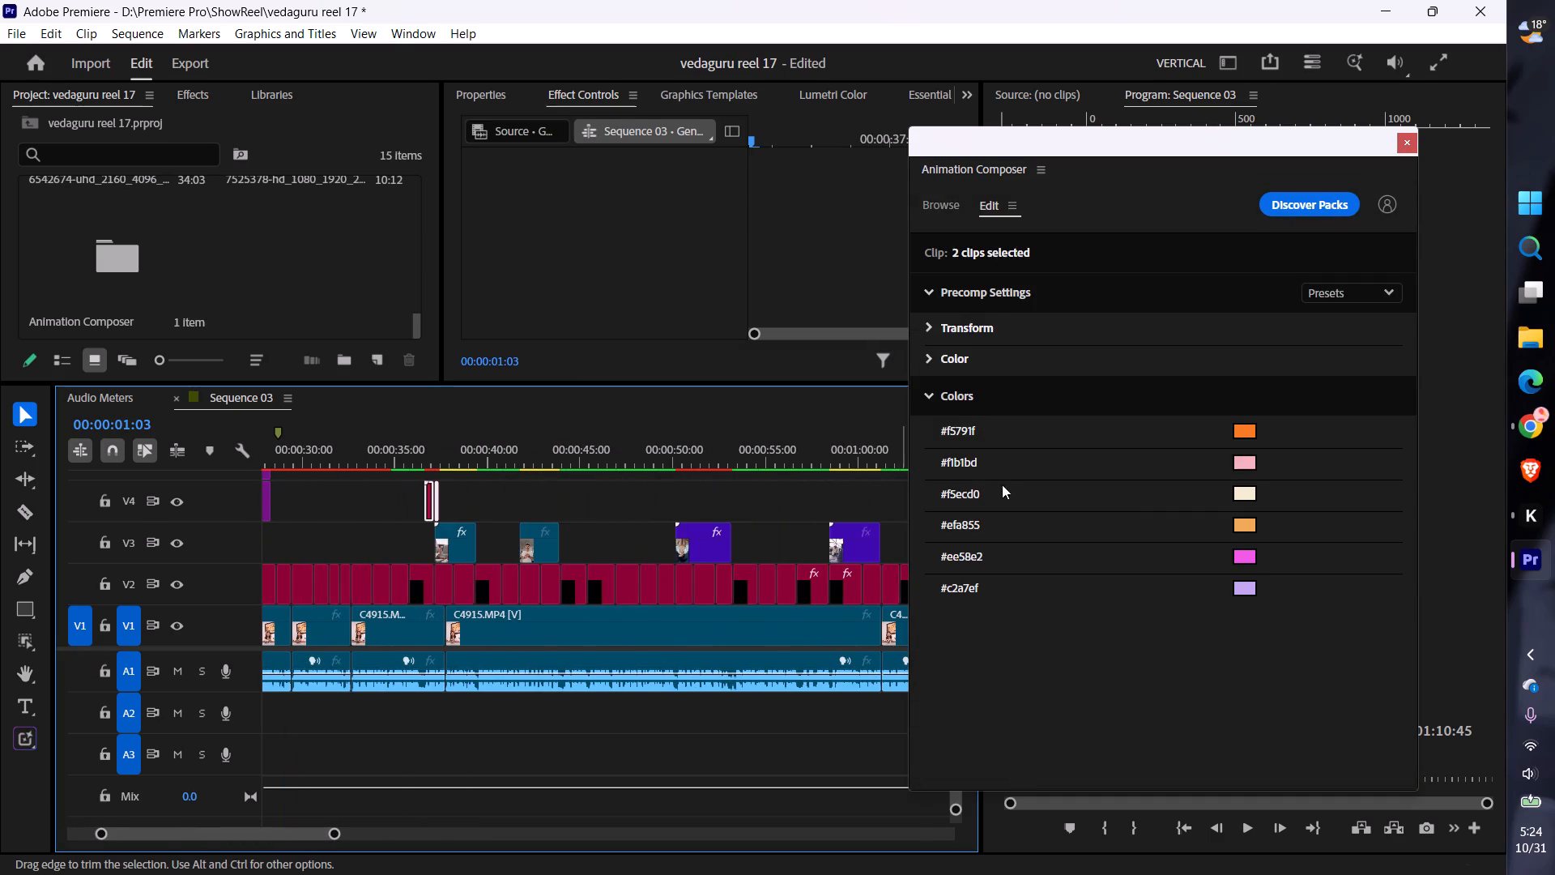
click(959, 211)
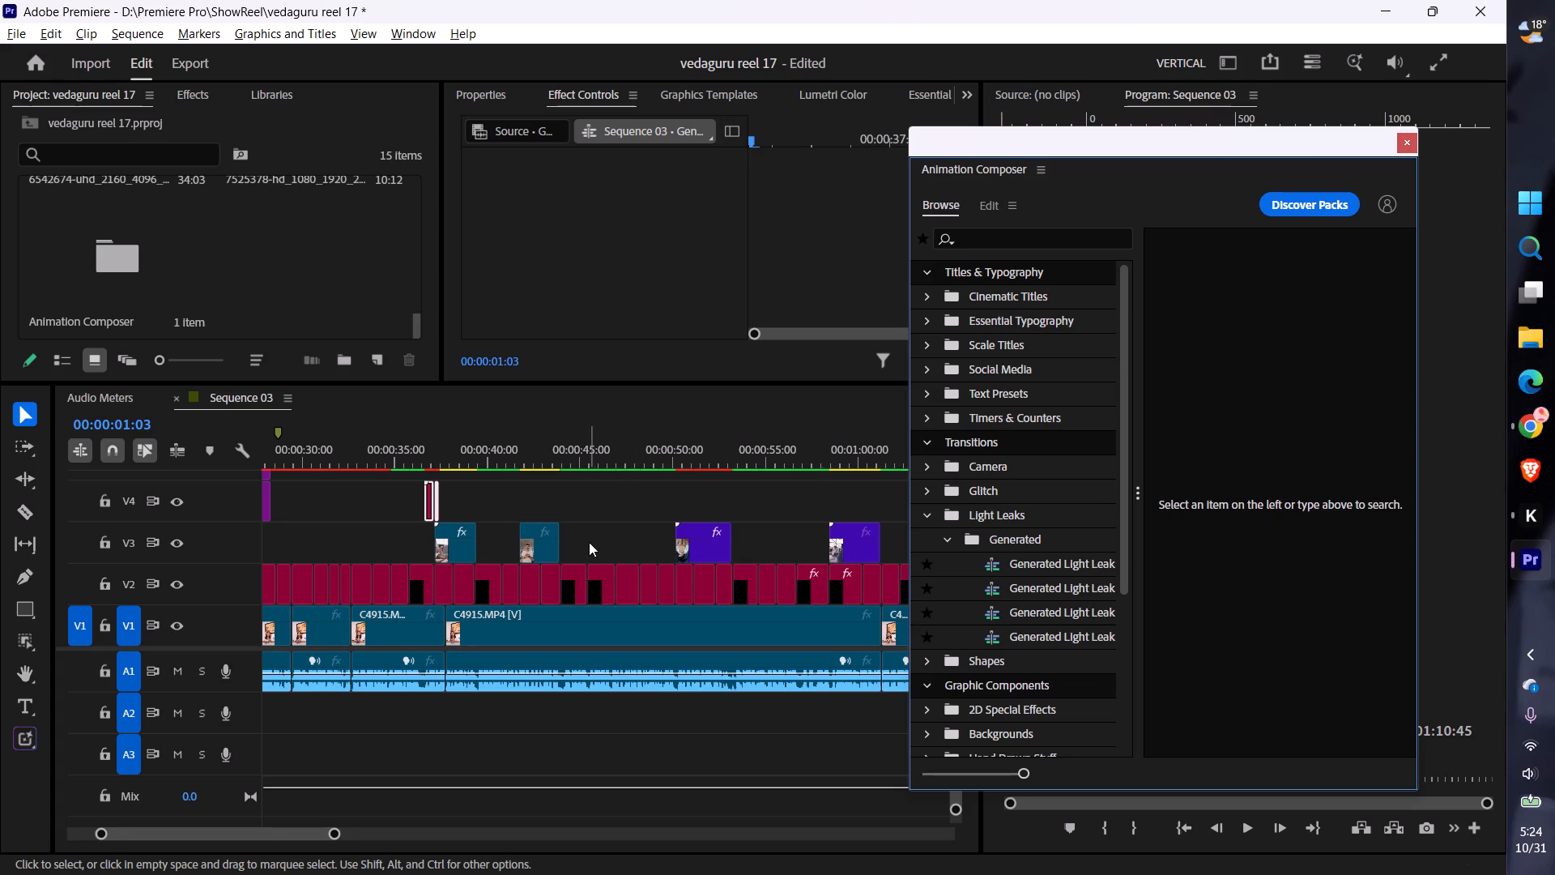
alt+scroll(590, 540, up, 6)
drag(1020, 638, 613, 510)
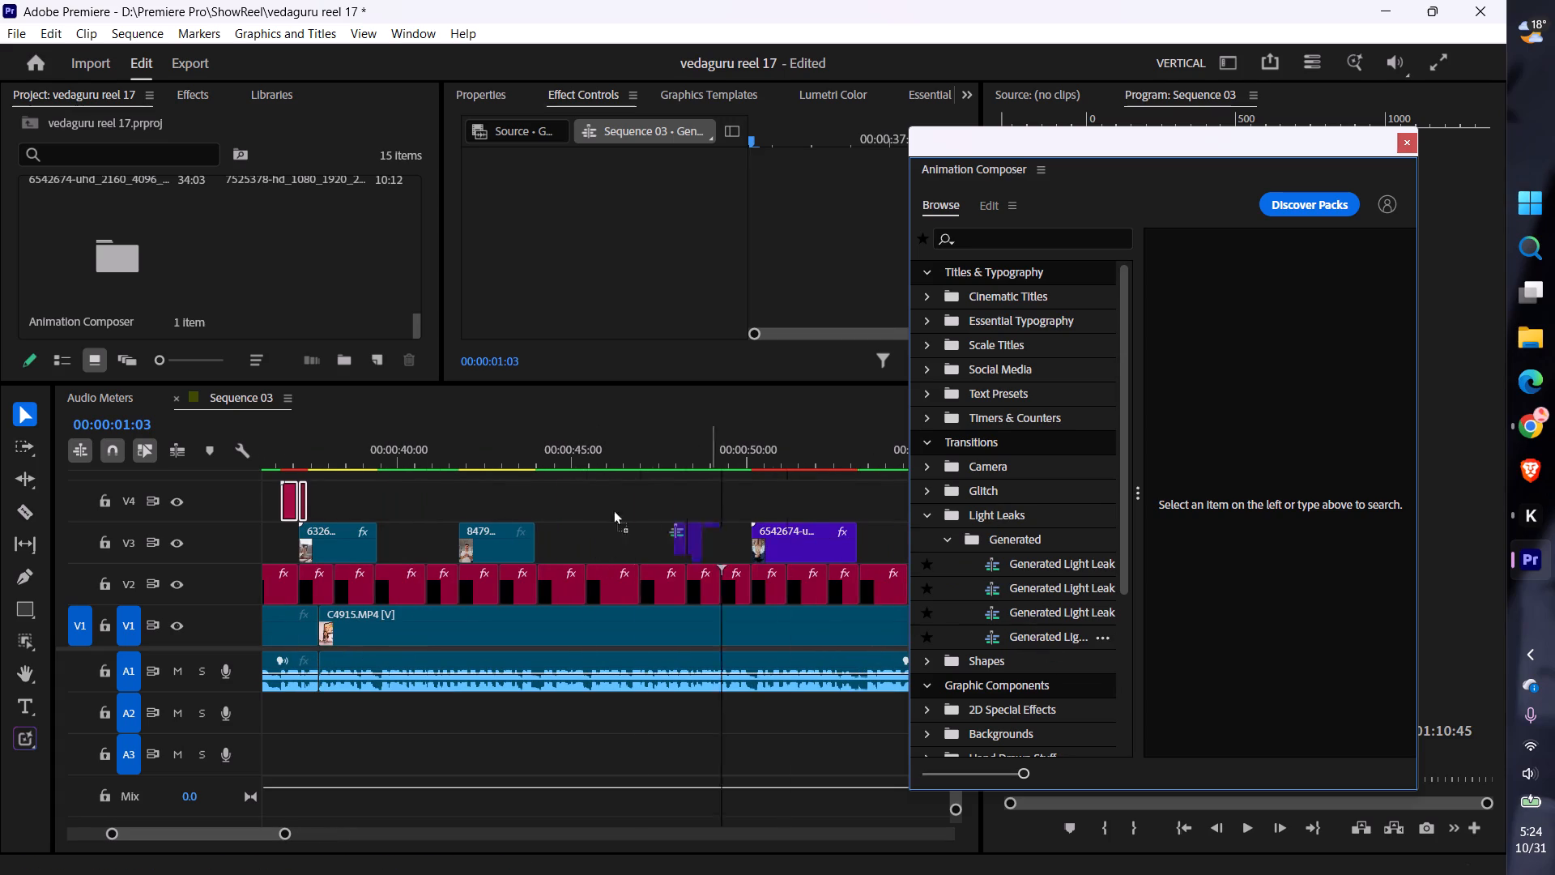
drag(613, 510, 461, 499)
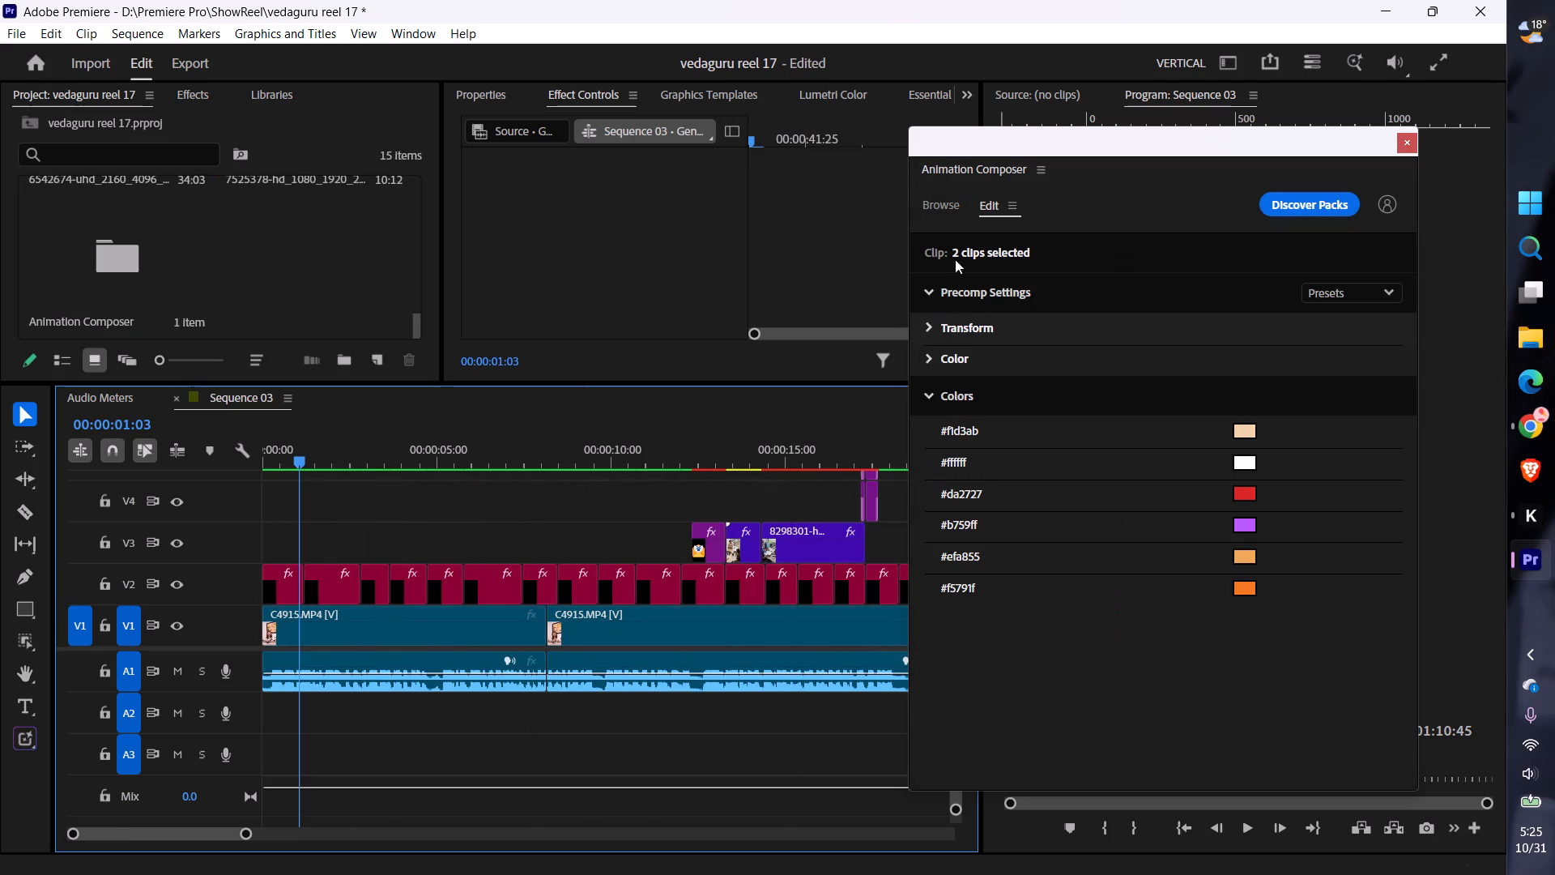
Add the Fade to Black camera transition on V4 at the start of the 6542674 clip, about 00:00:50.
click(945, 204)
alt+scroll(686, 521, down, 20)
alt+scroll(686, 521, down, 4)
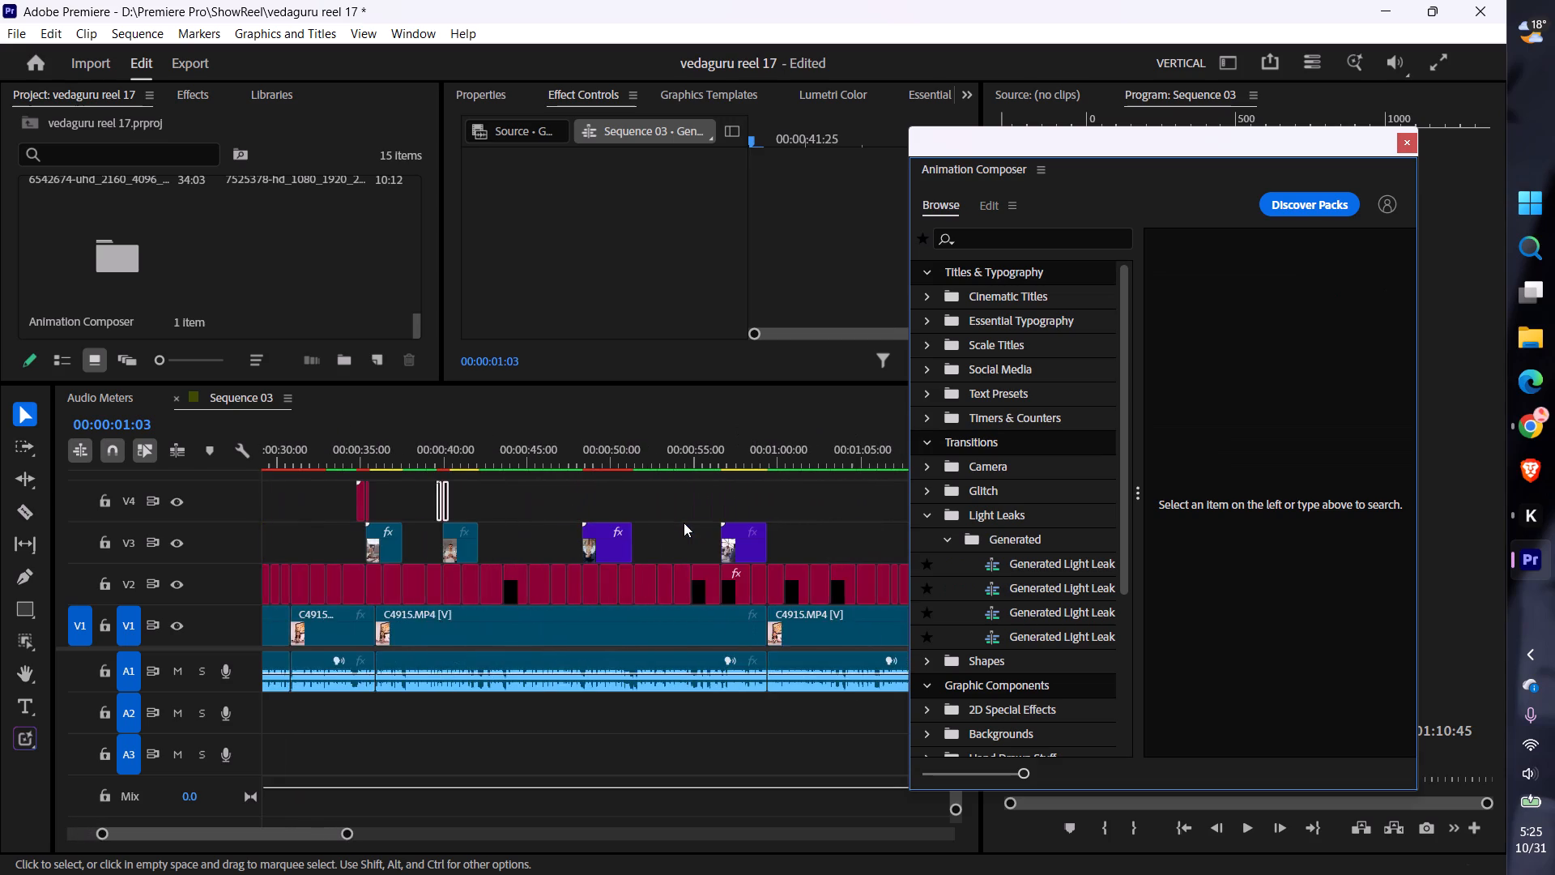
scroll(684, 523, down, 3)
click(923, 461)
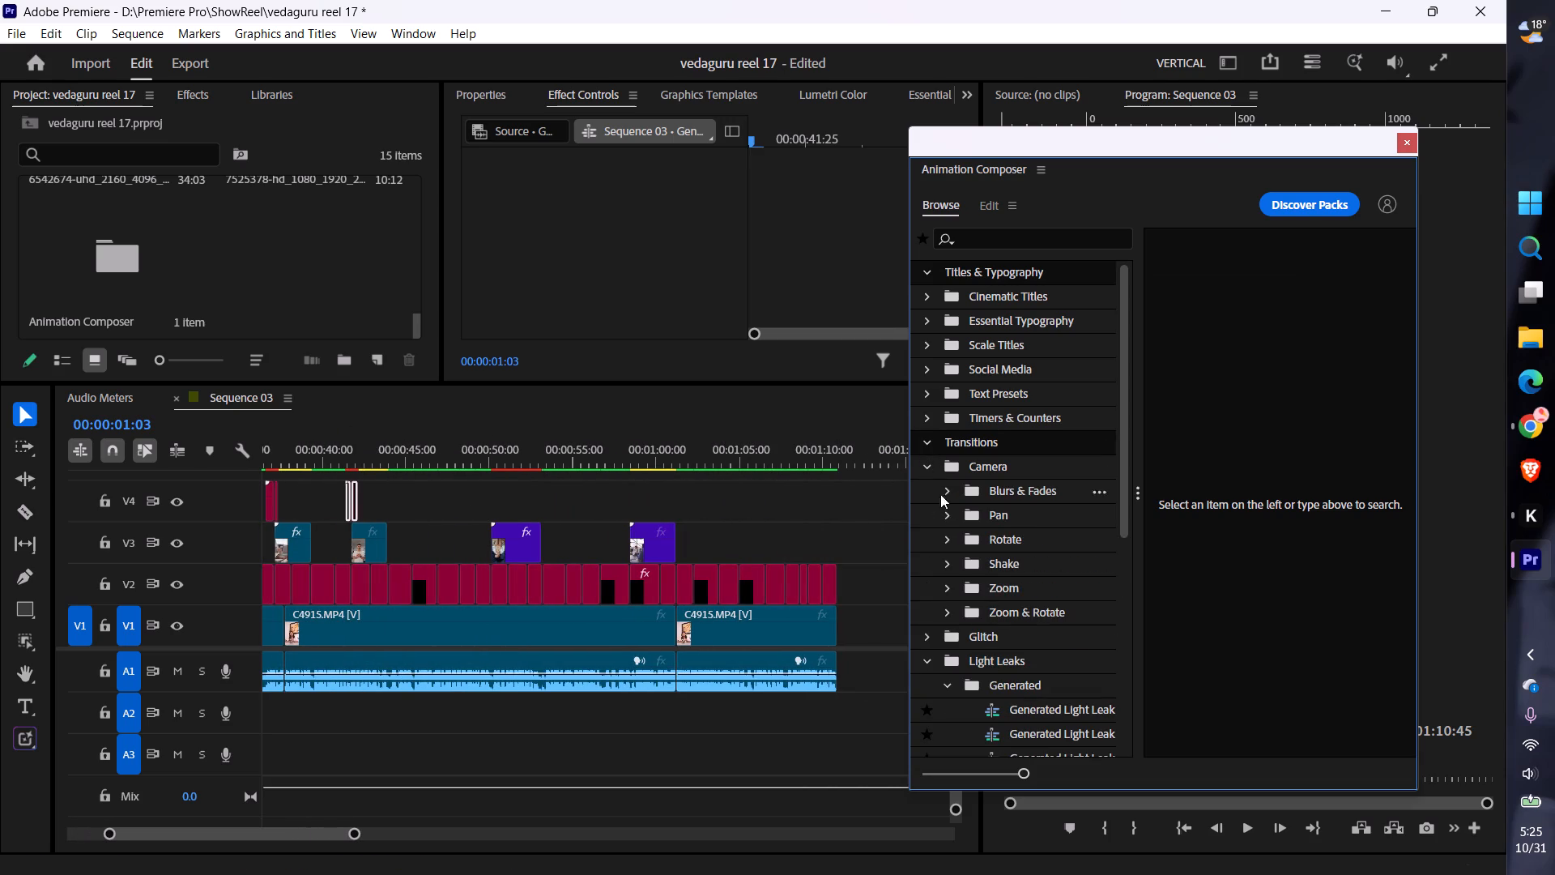
click(947, 494)
drag(1005, 520, 499, 500)
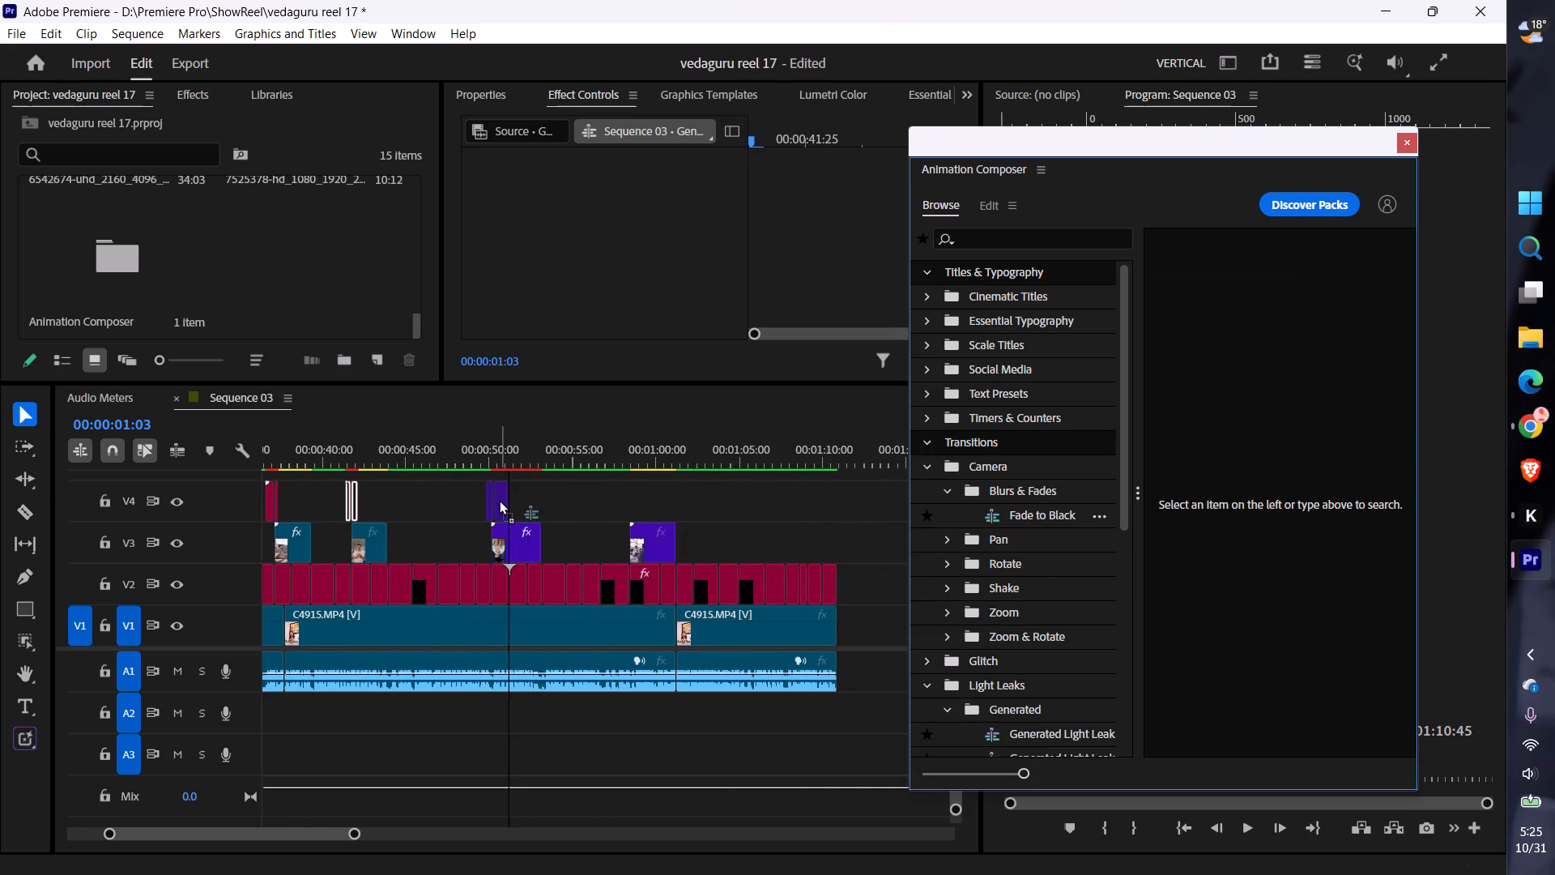
drag(499, 500, 492, 503)
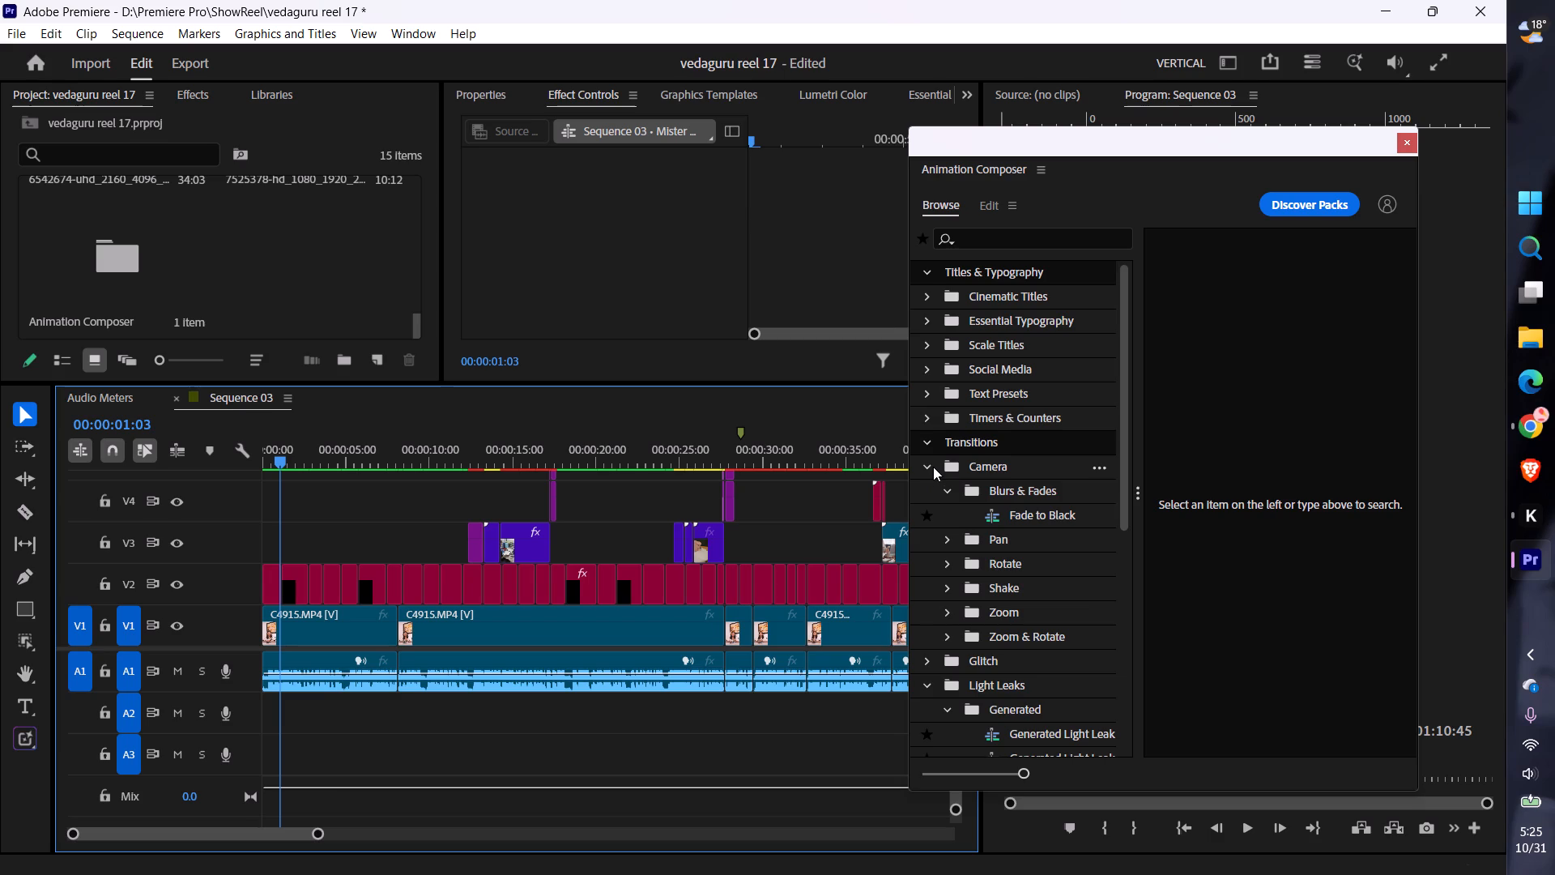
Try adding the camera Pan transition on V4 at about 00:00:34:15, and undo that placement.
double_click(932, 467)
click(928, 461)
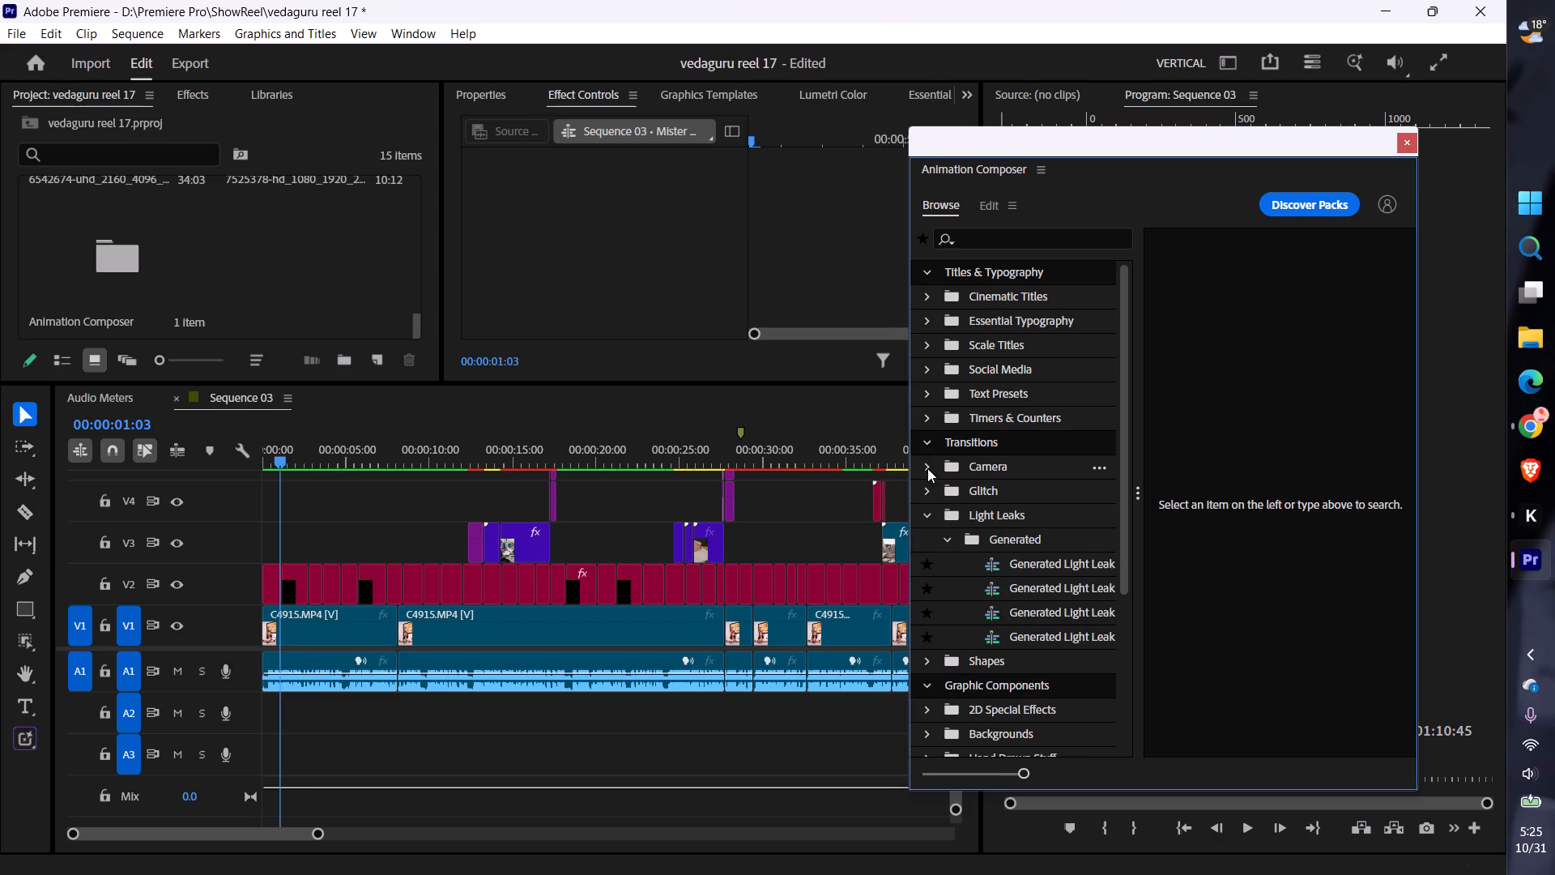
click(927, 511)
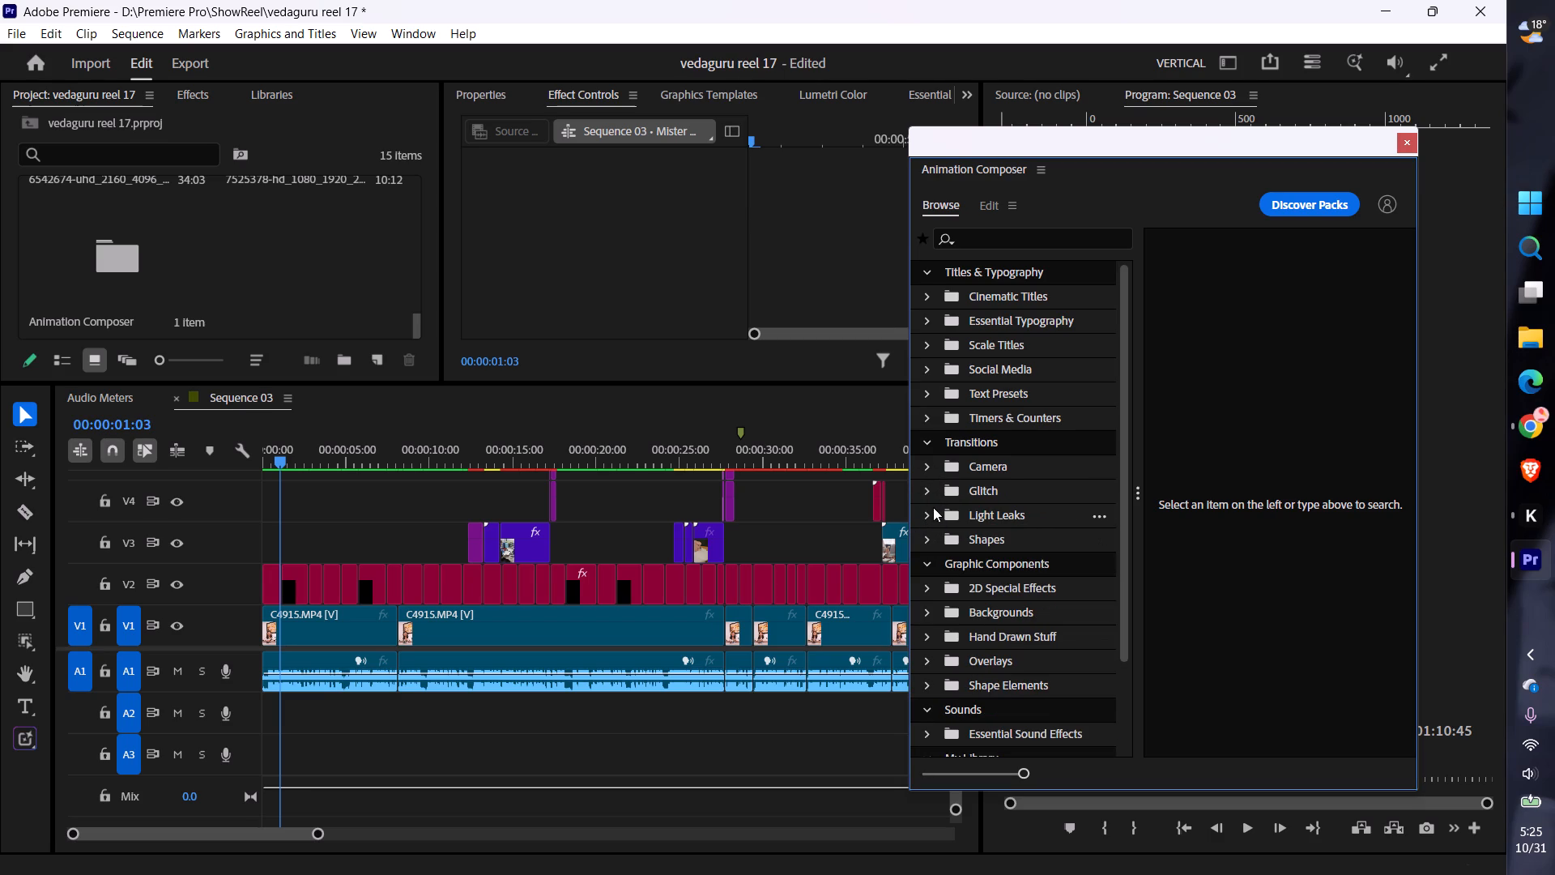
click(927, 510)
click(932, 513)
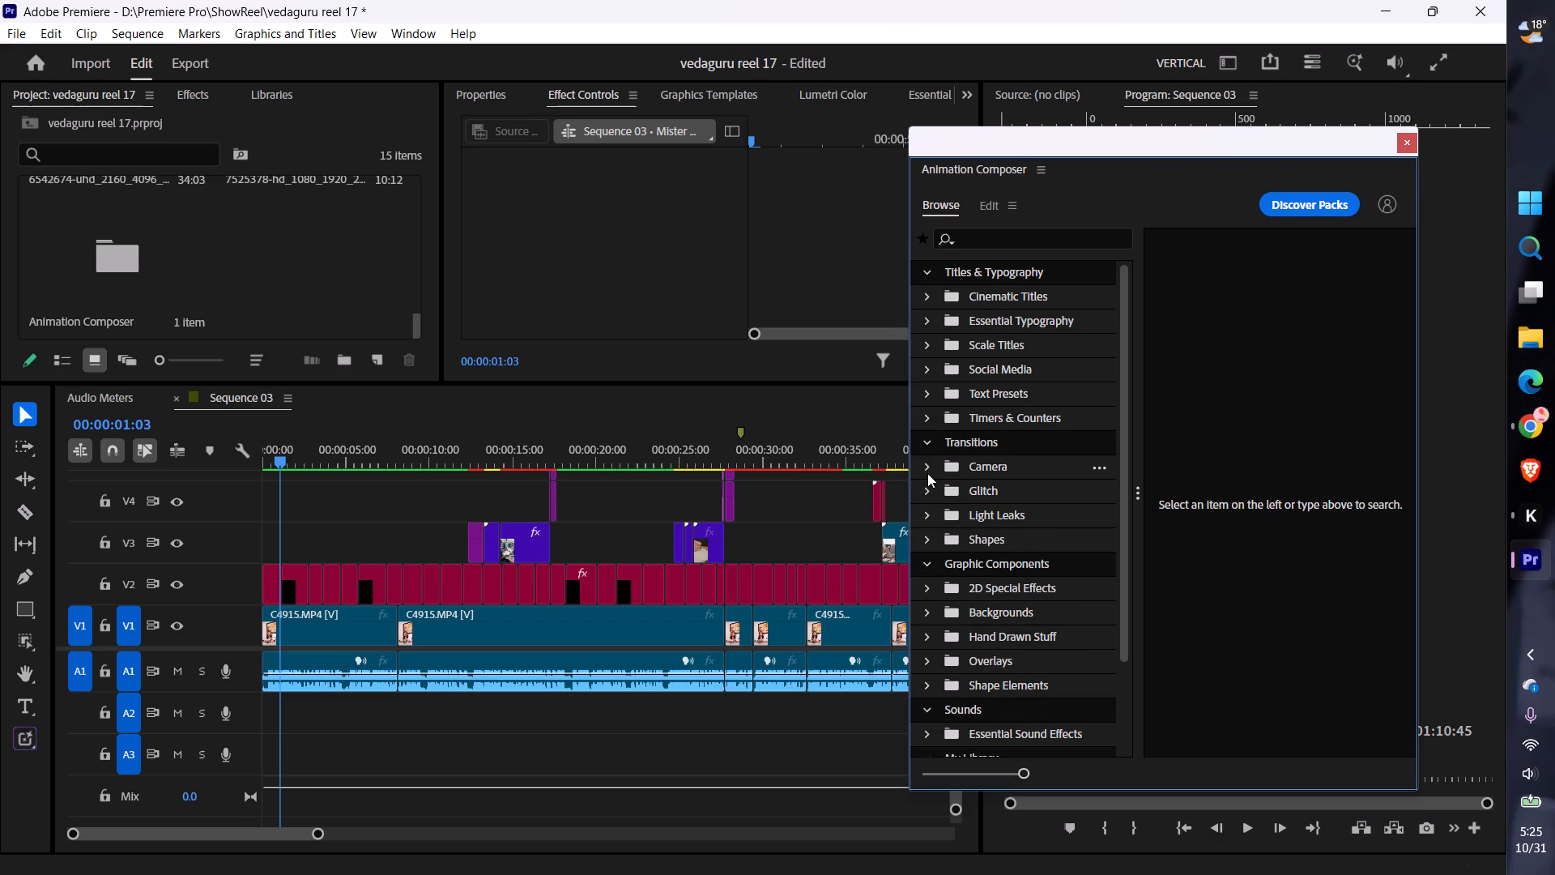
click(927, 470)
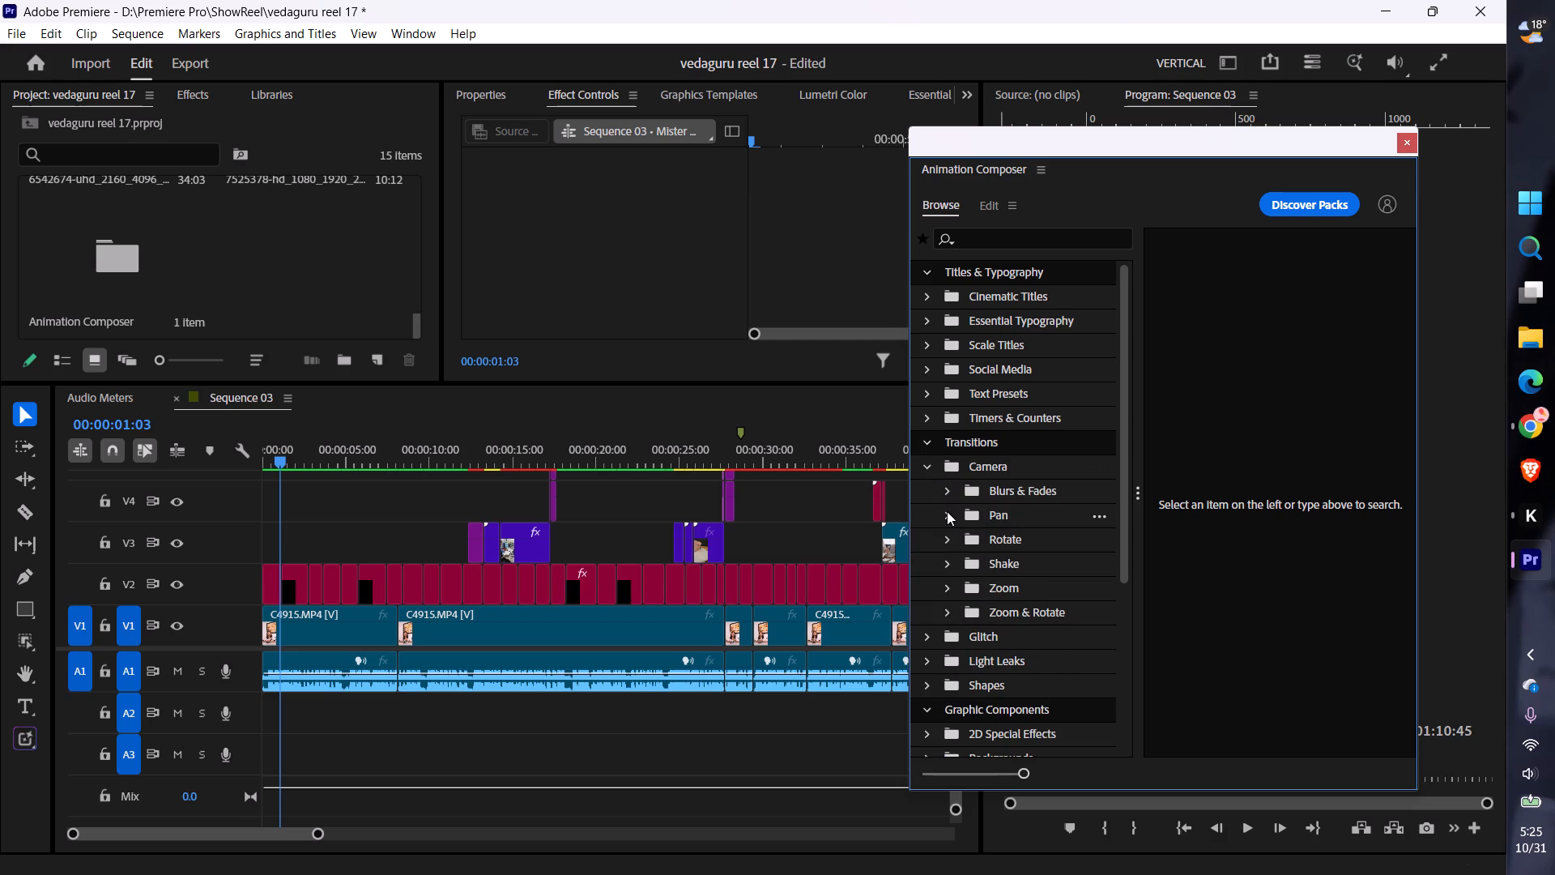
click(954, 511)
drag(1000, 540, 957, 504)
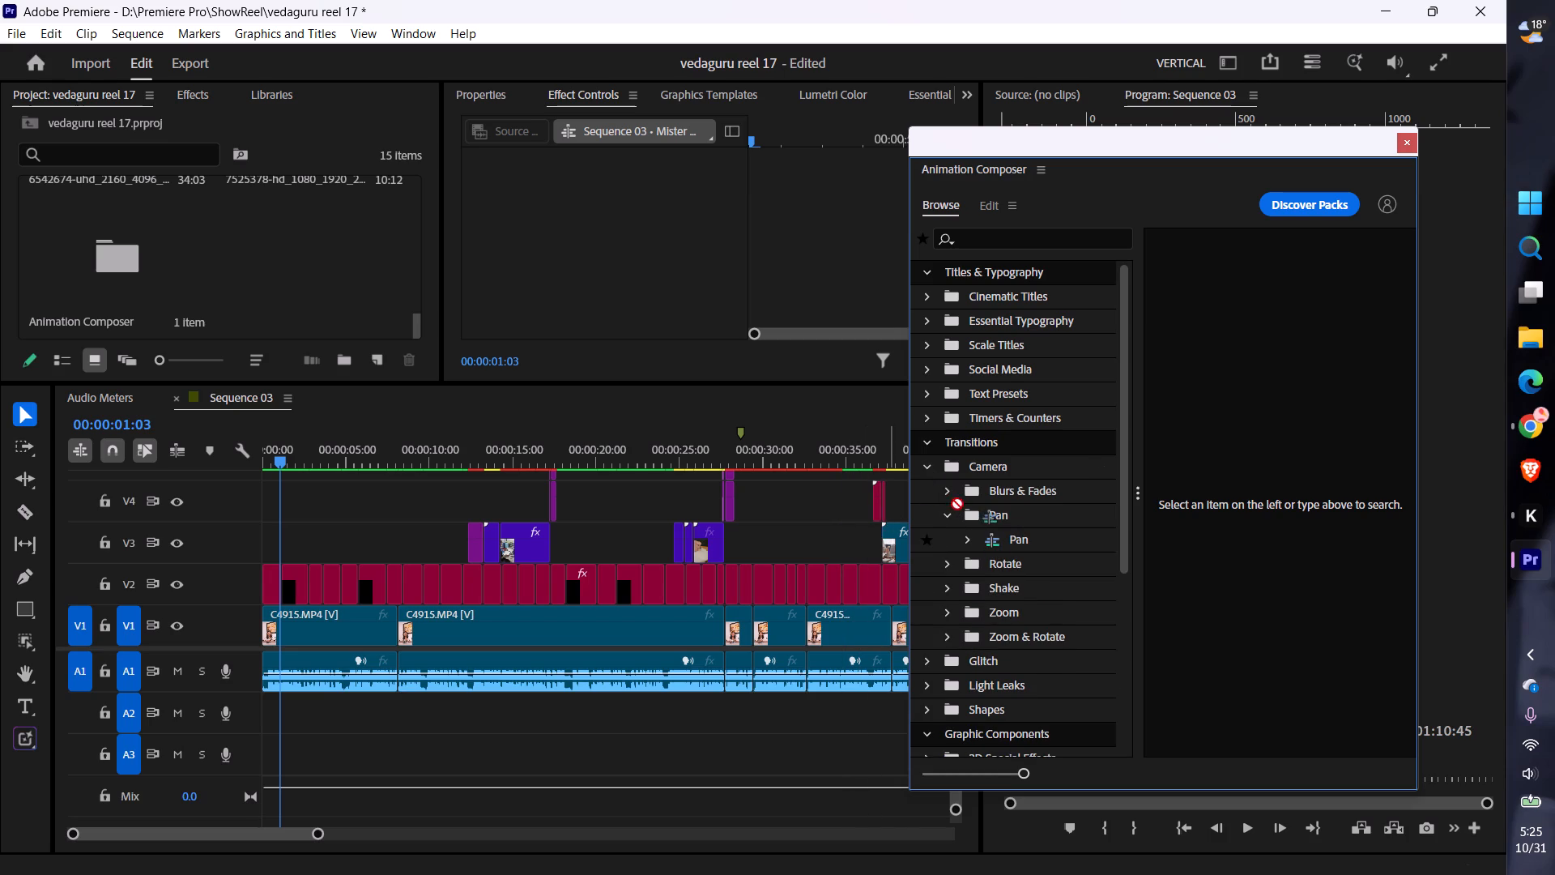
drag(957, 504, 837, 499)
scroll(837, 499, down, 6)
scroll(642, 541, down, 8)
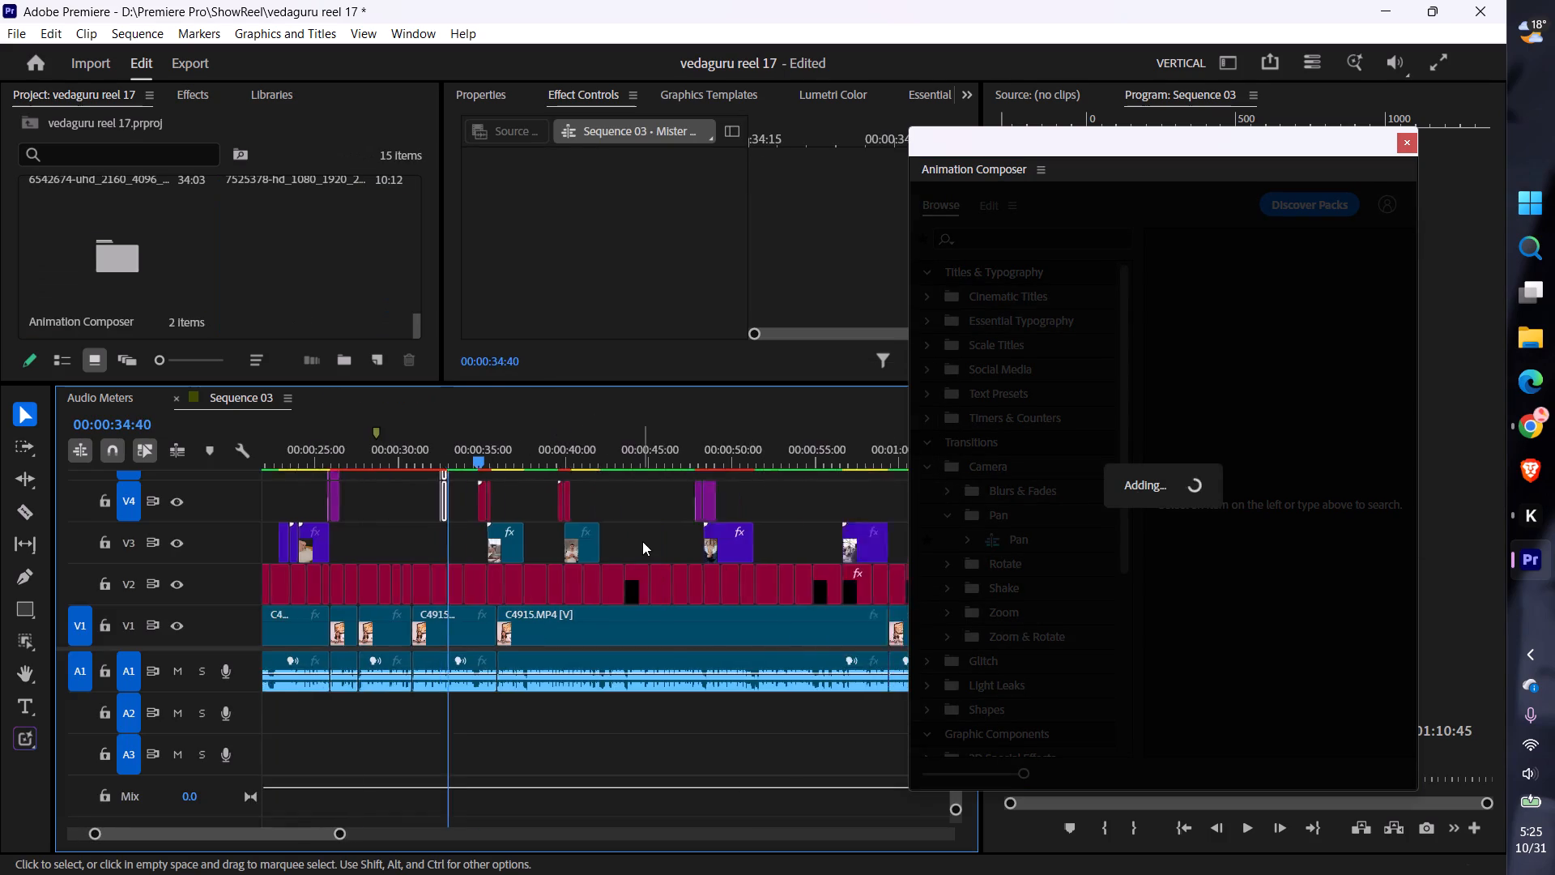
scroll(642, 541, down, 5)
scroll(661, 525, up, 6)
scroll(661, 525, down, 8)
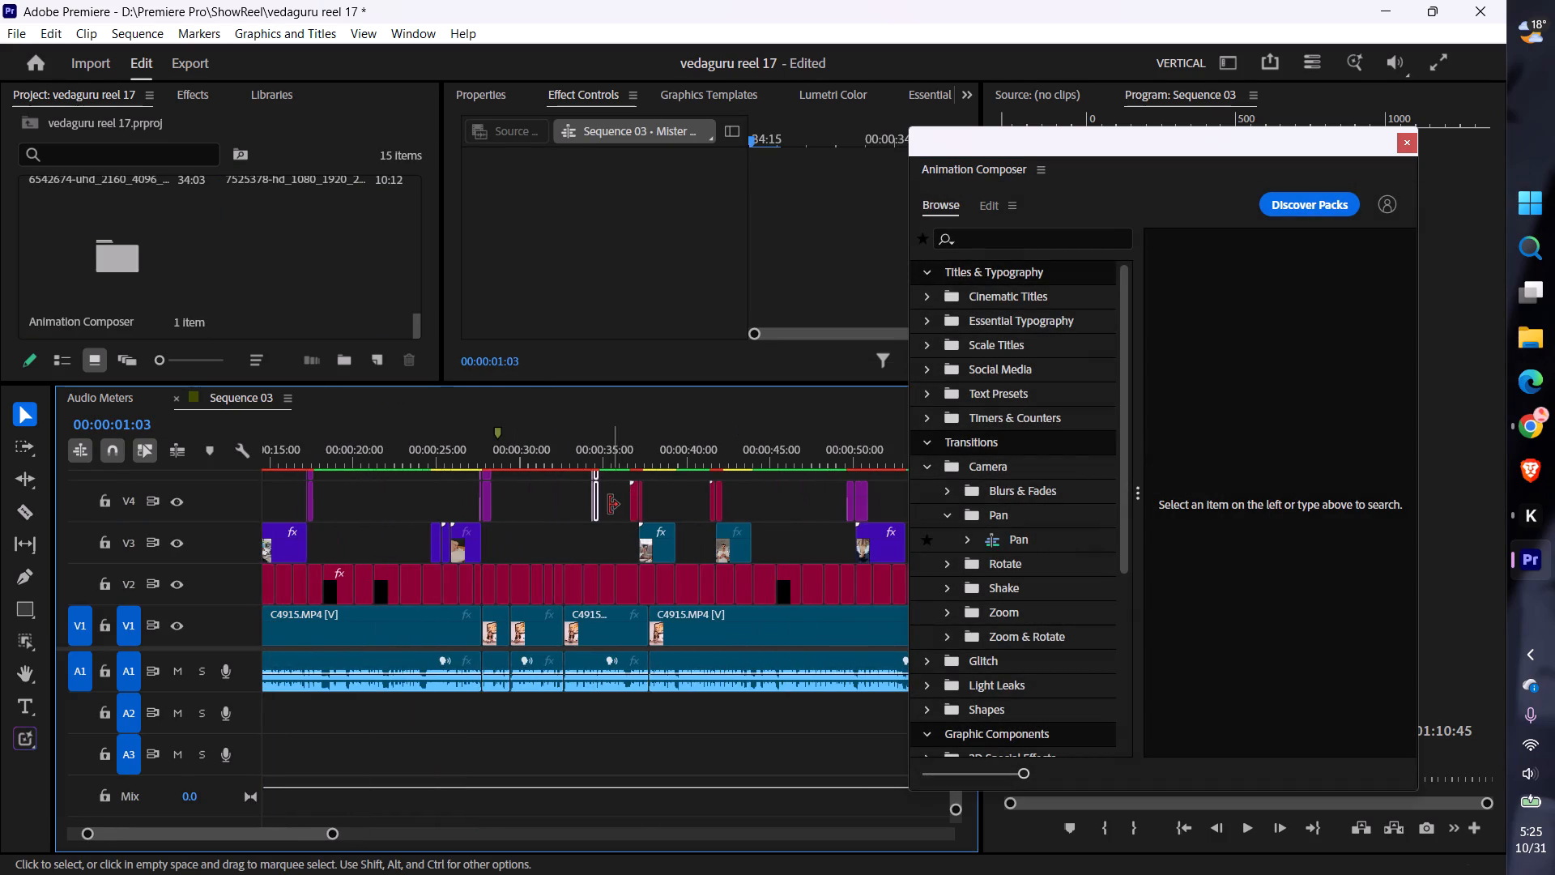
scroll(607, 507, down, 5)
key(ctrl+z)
Add the camera Pan transition on V4 at the start of the last stock clip, about 00:00:58:20.
ctrl+scroll(595, 514, down, 5)
scroll(641, 514, down, 5)
drag(997, 540, 567, 502)
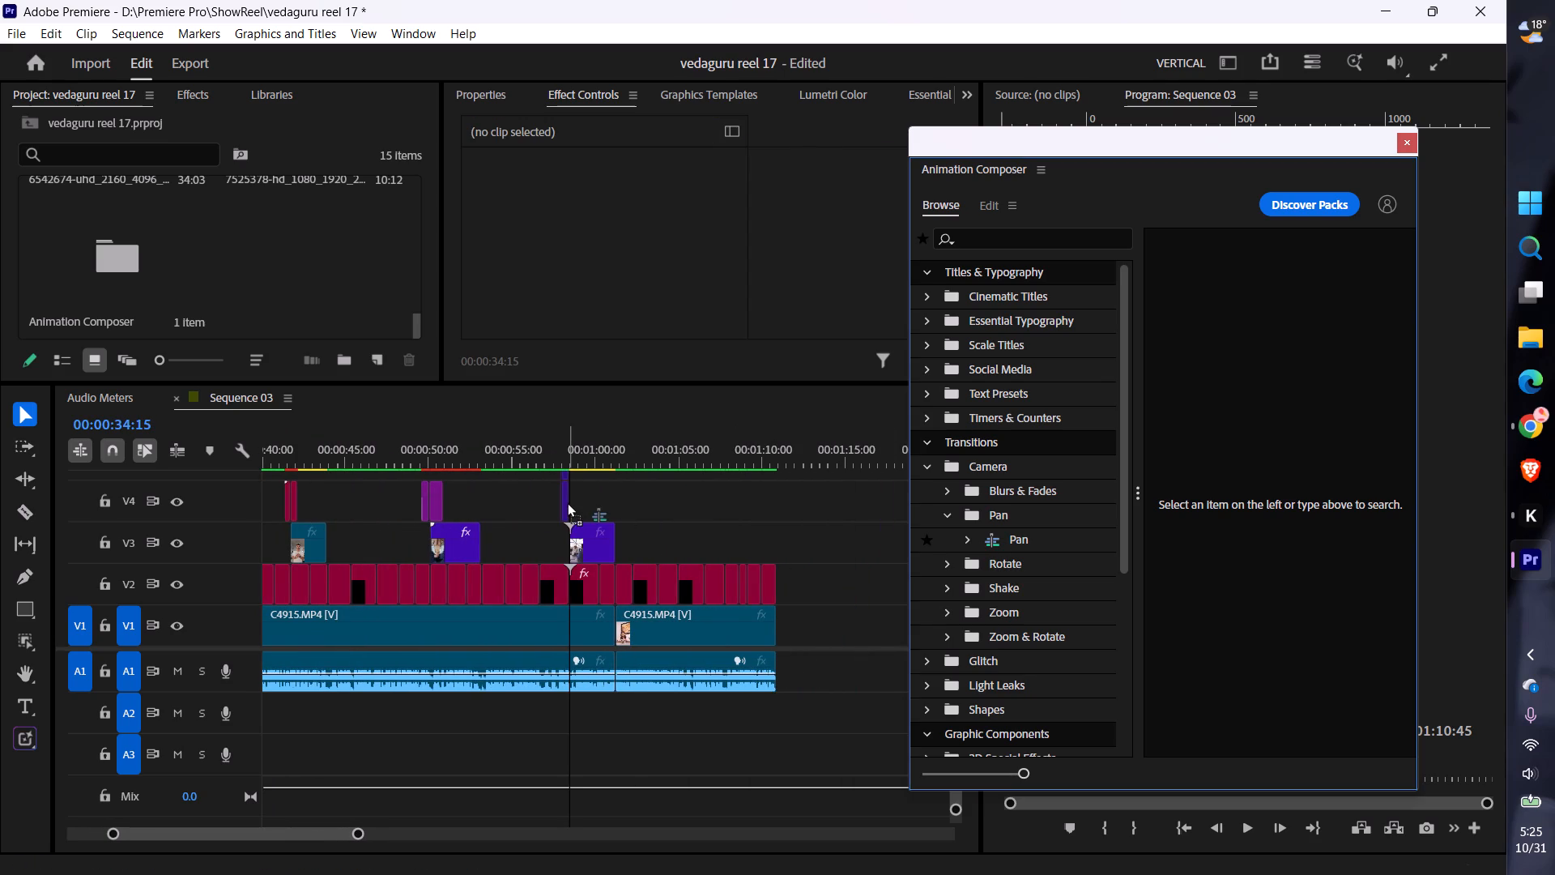
drag(567, 502, 570, 499)
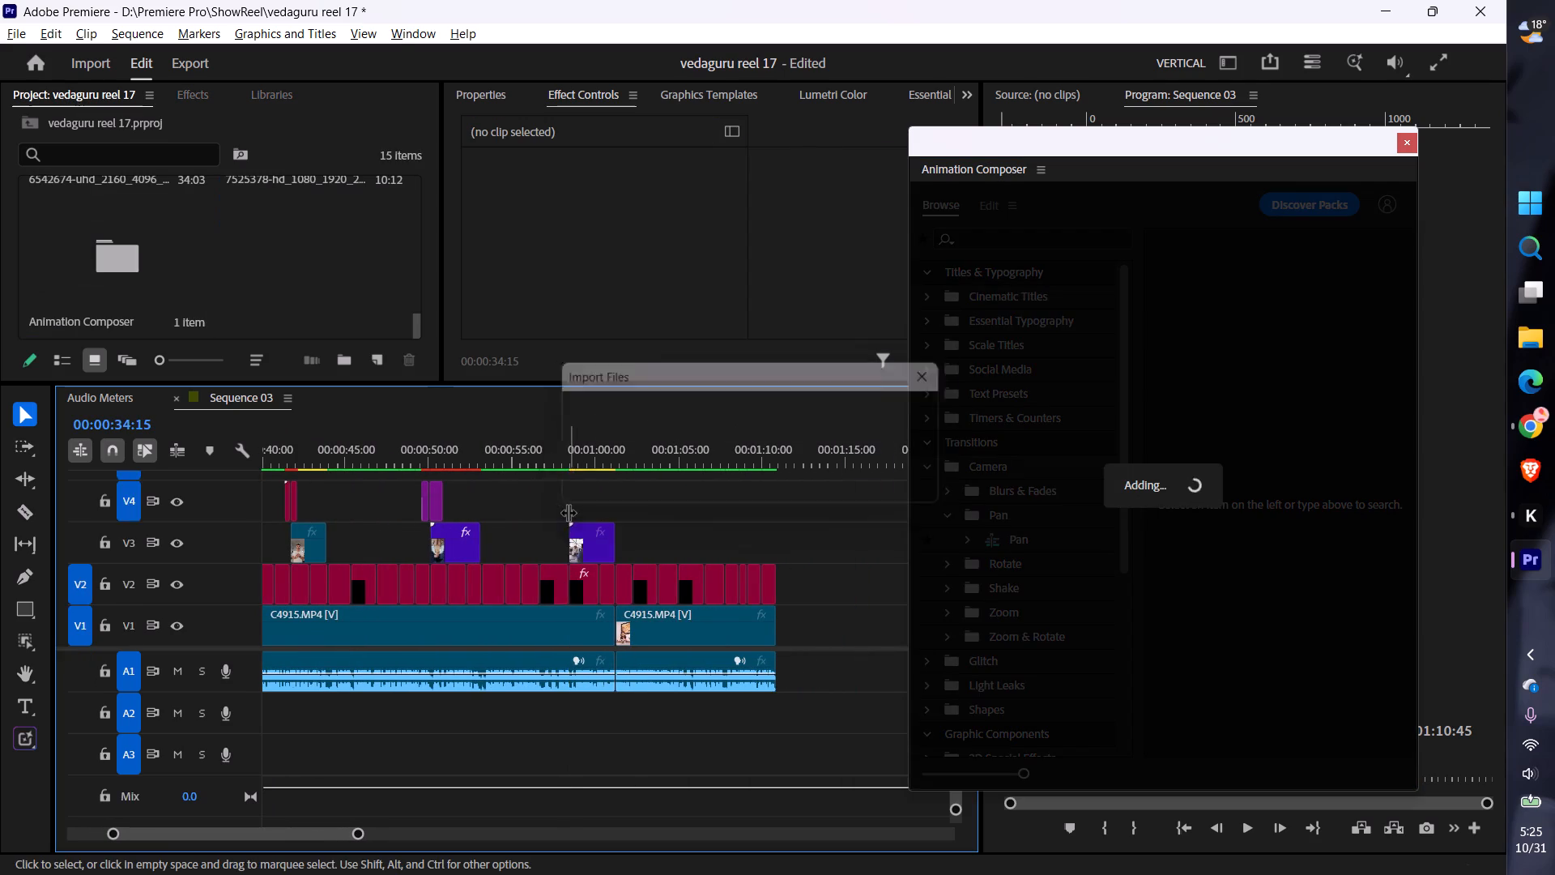
alt+scroll(637, 531, up, 7)
scroll(695, 517, up, 1)
scroll(695, 517, down, 14)
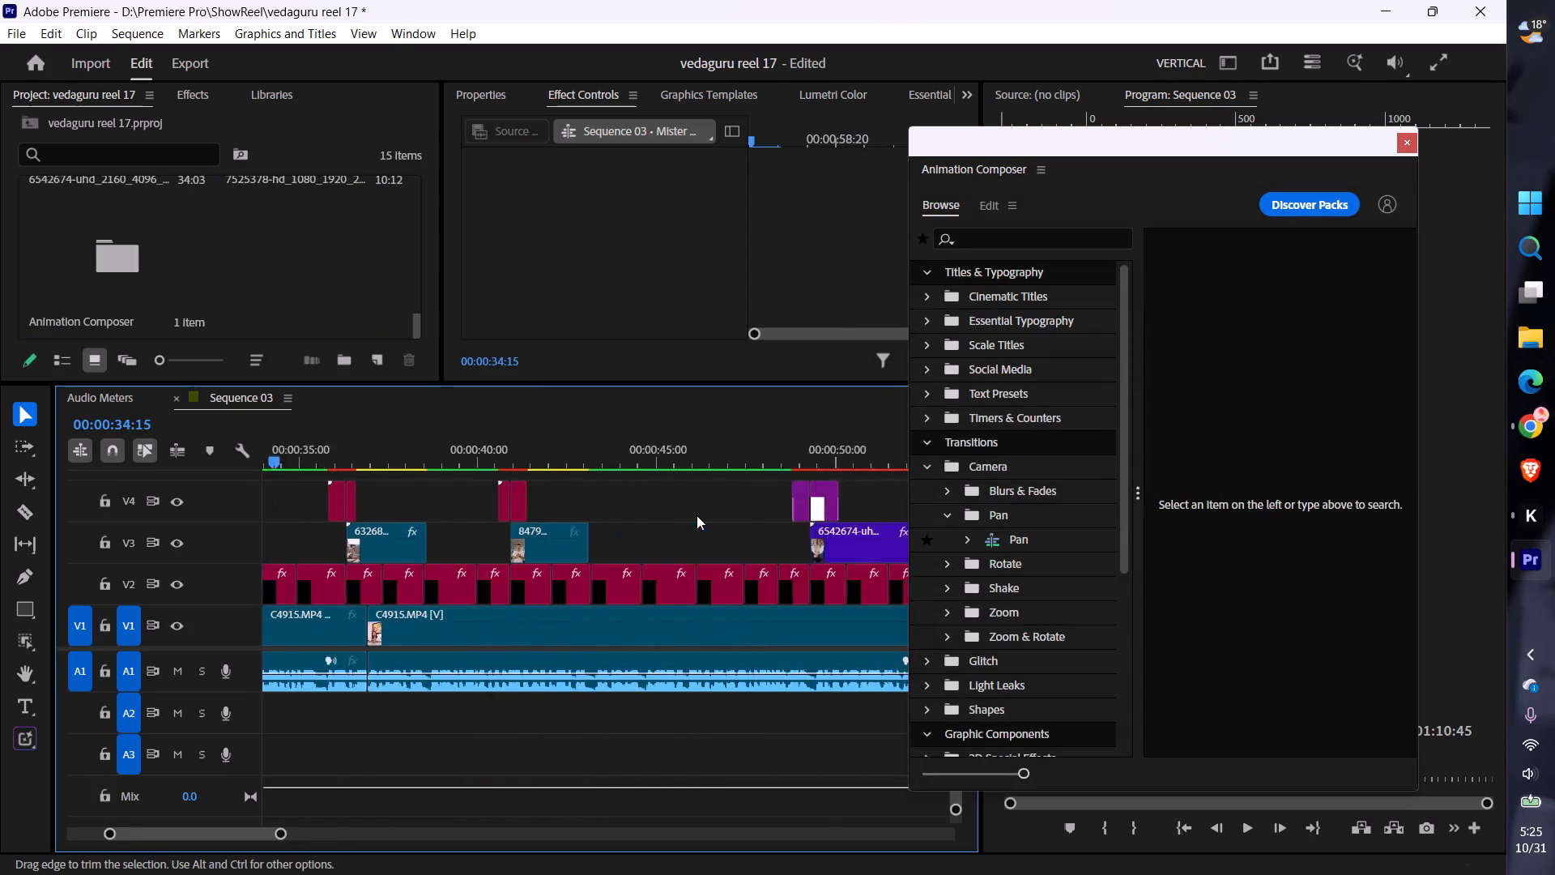
scroll(697, 515, down, 2)
alt+scroll(714, 513, up, 9)
alt+scroll(667, 523, down, 17)
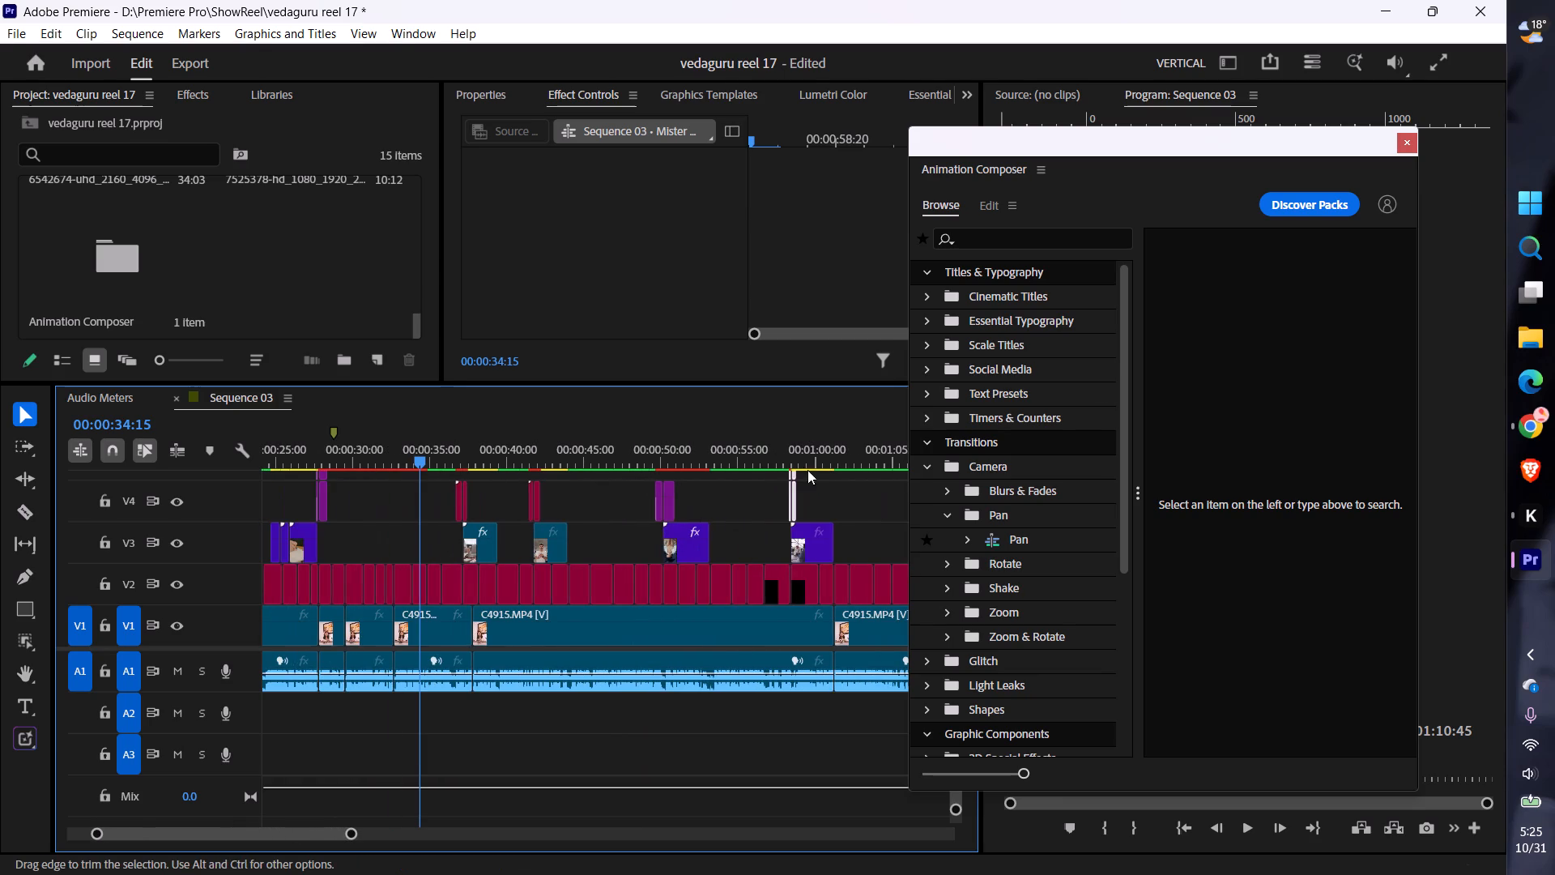
Close the Animation Composer extension and render the whole sequence's previews with the playhead at 00:00:00:00.
click(1405, 150)
alt+scroll(766, 499, down, 4)
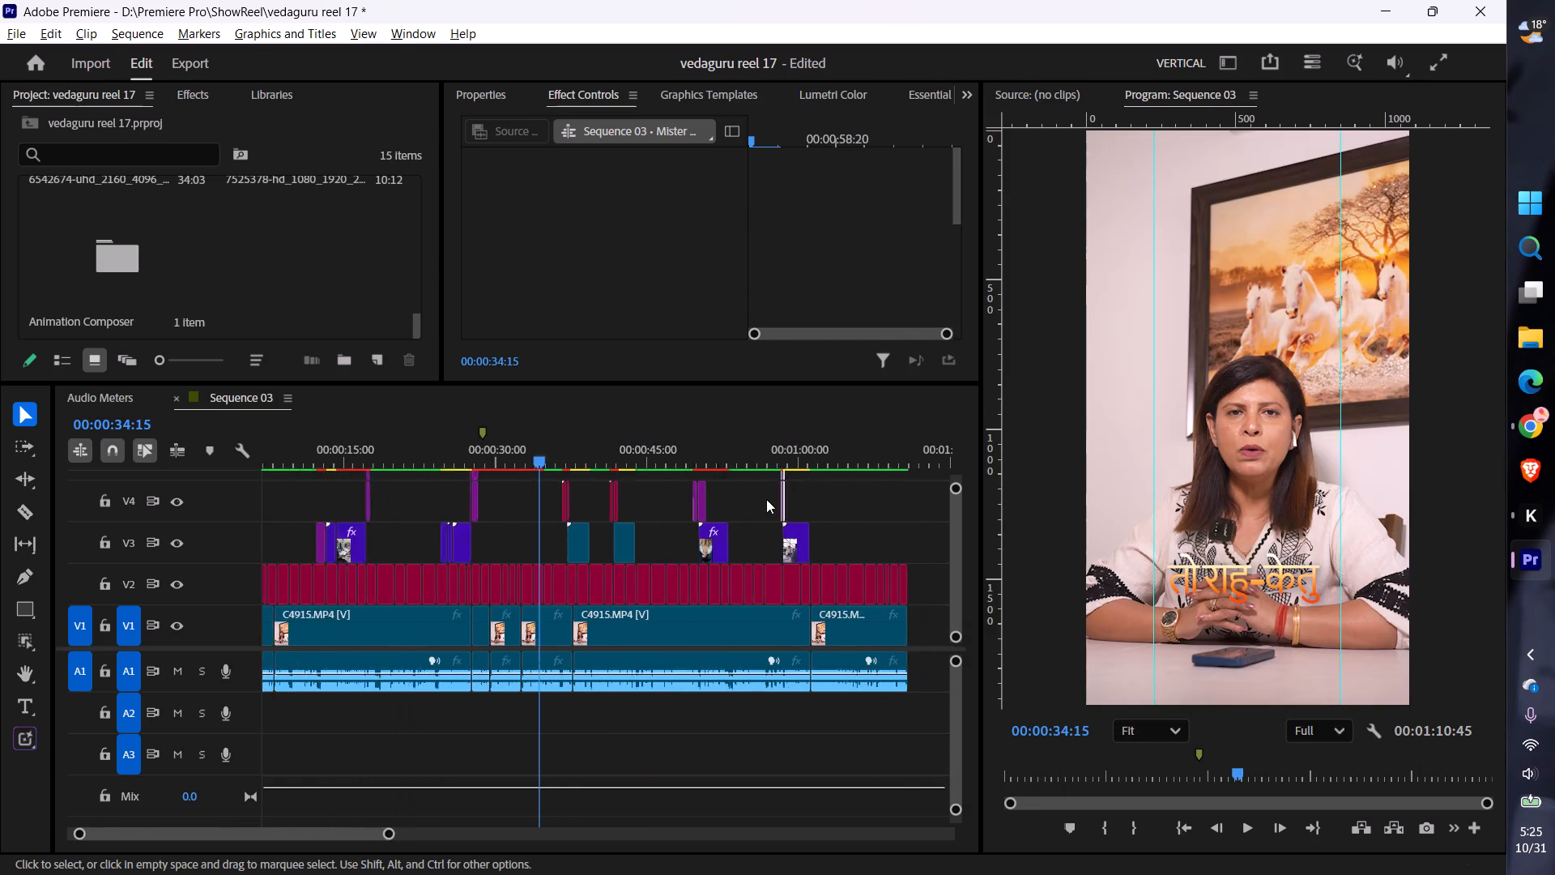
alt+scroll(766, 499, down, 2)
drag(536, 459, 122, 458)
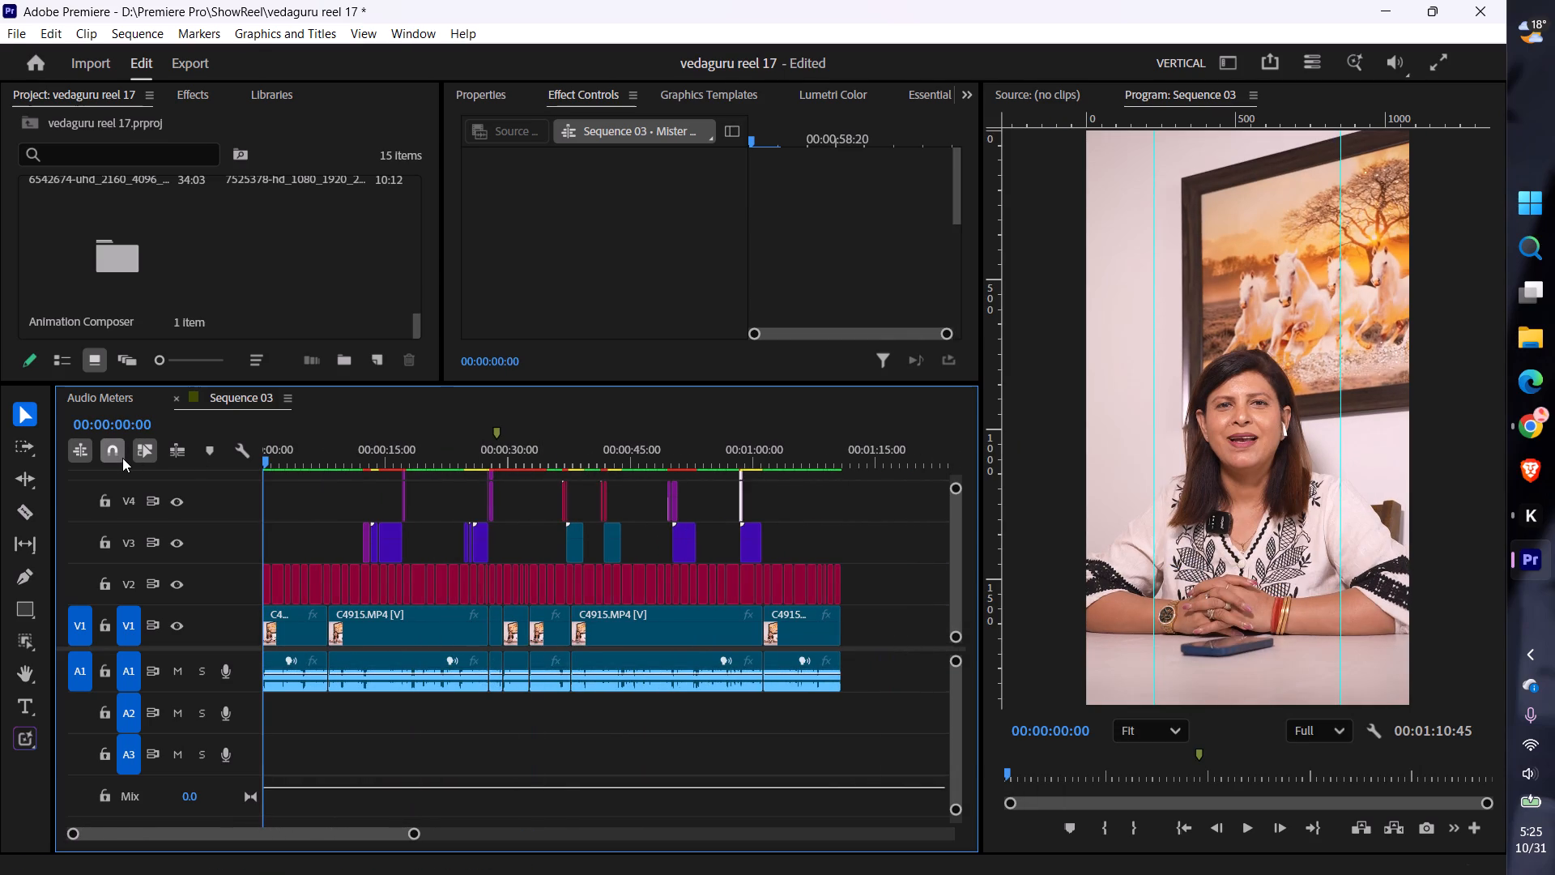
key(Return)
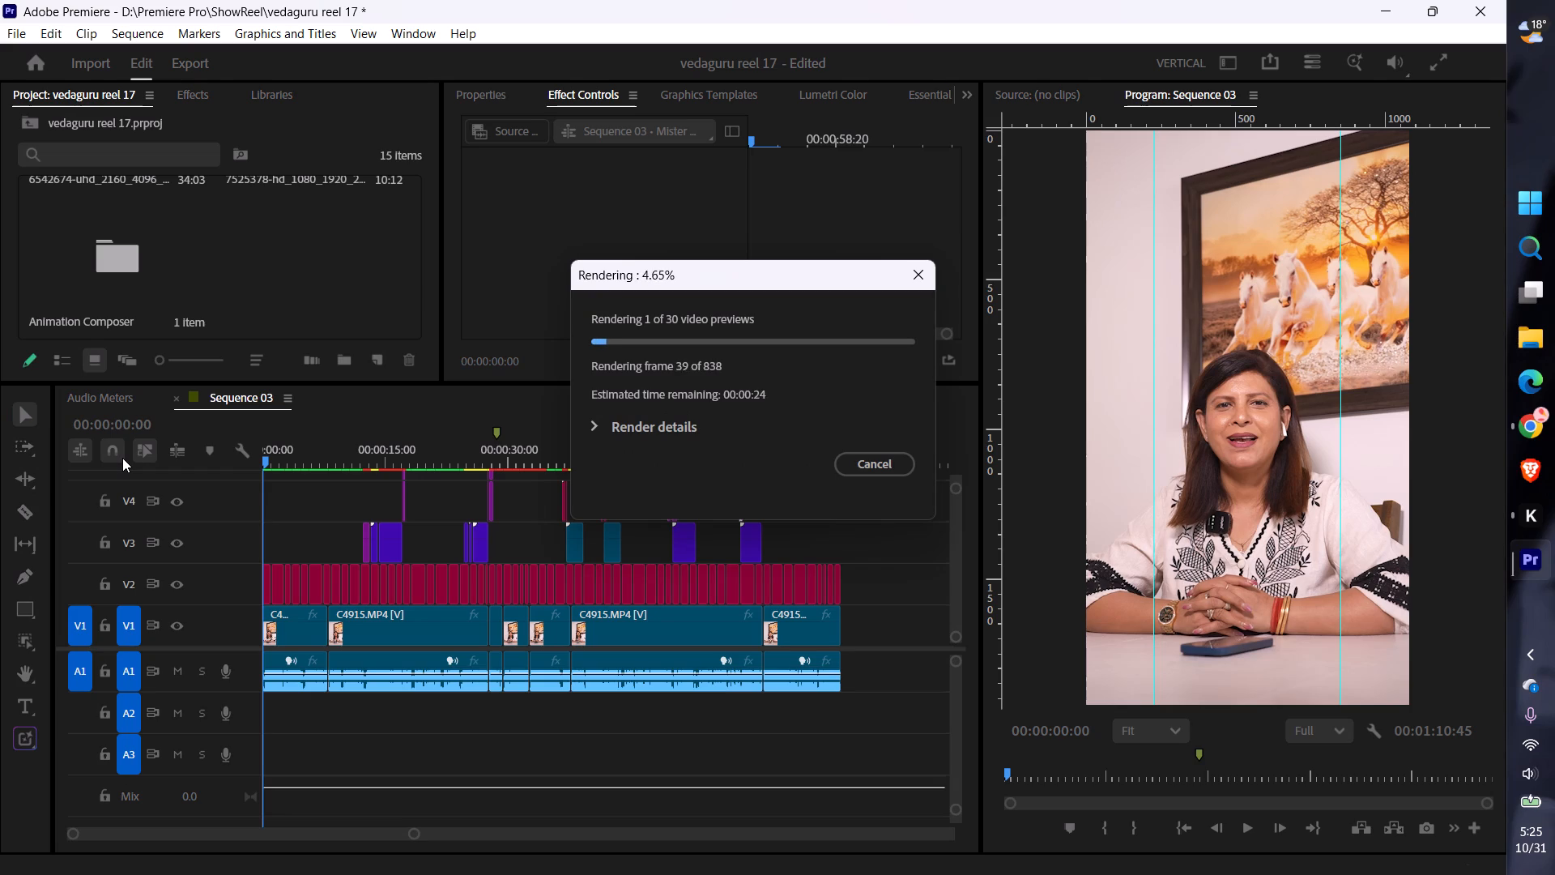
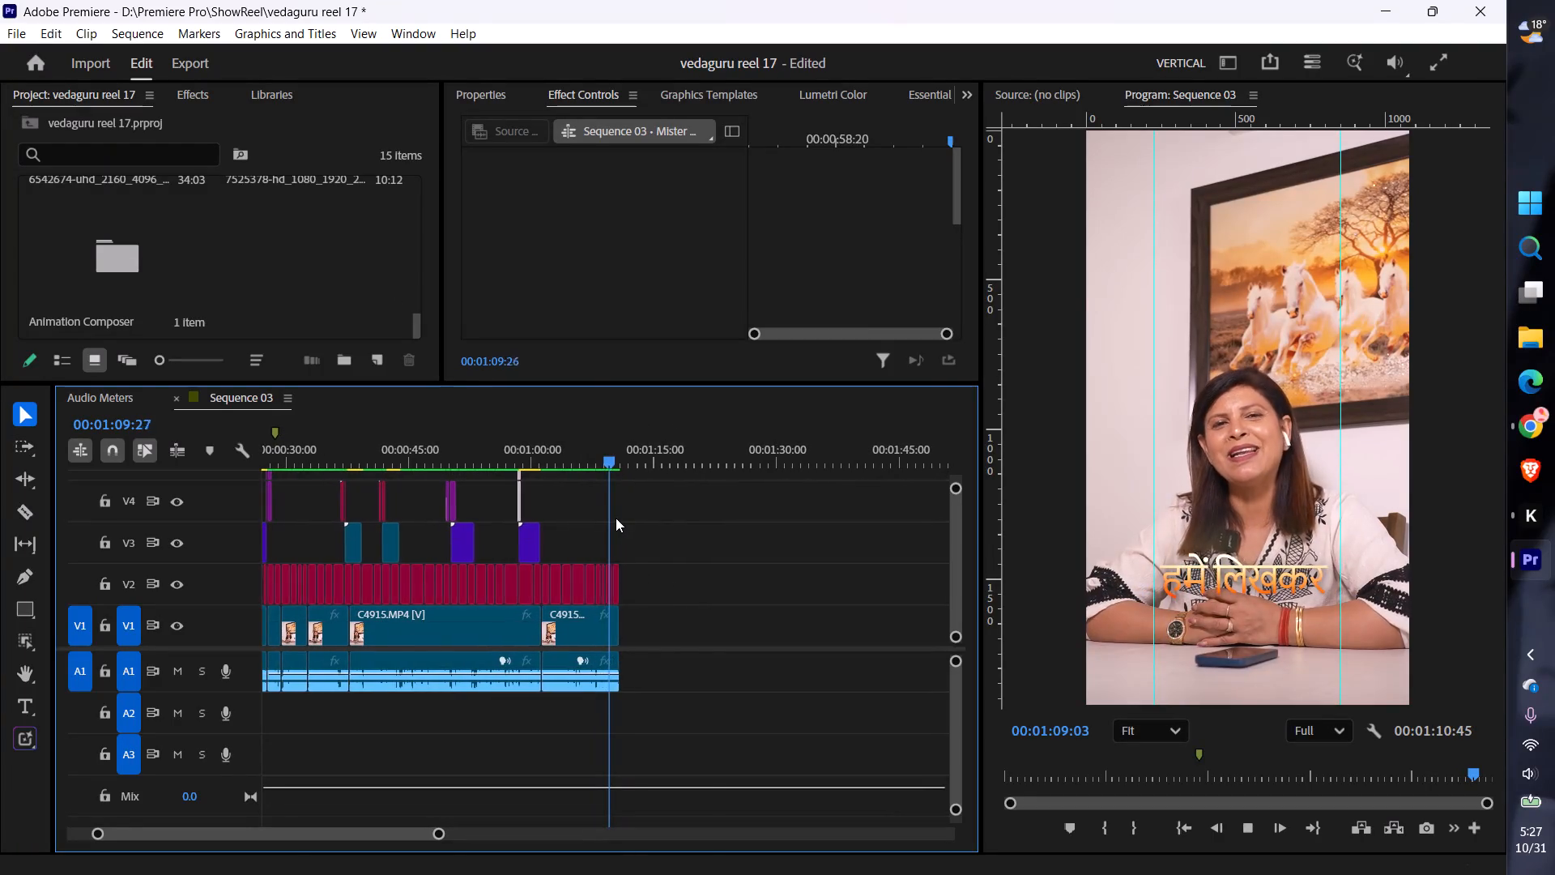
Return the playhead to the start of Sequence 03 and save the vedaguru reel 17 project.
key(space)
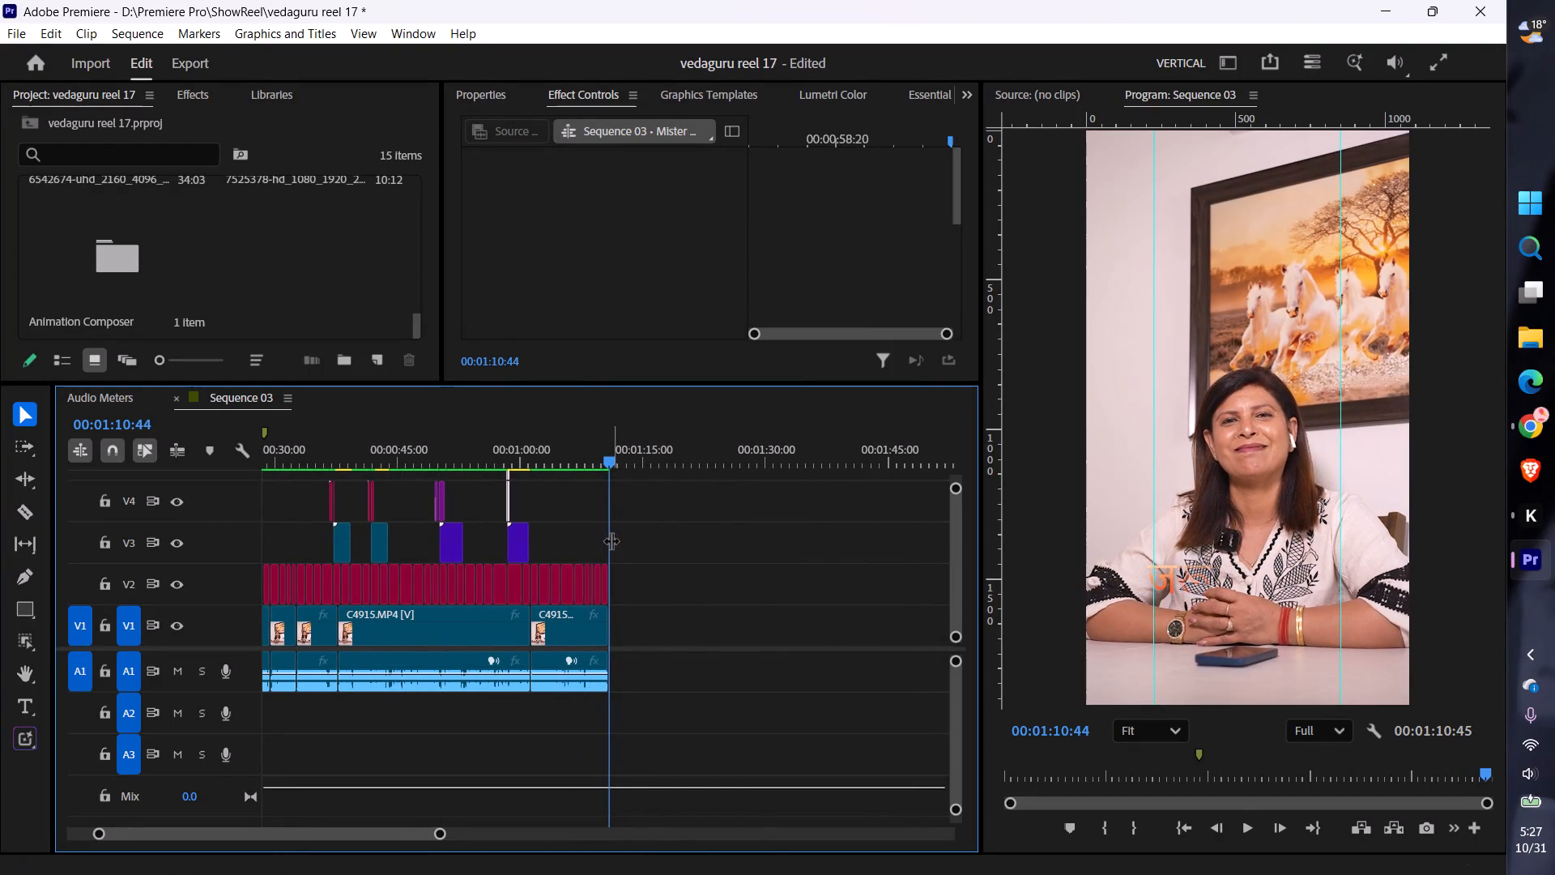
scroll(611, 540, up, 16)
click(347, 454)
drag(347, 454, 219, 470)
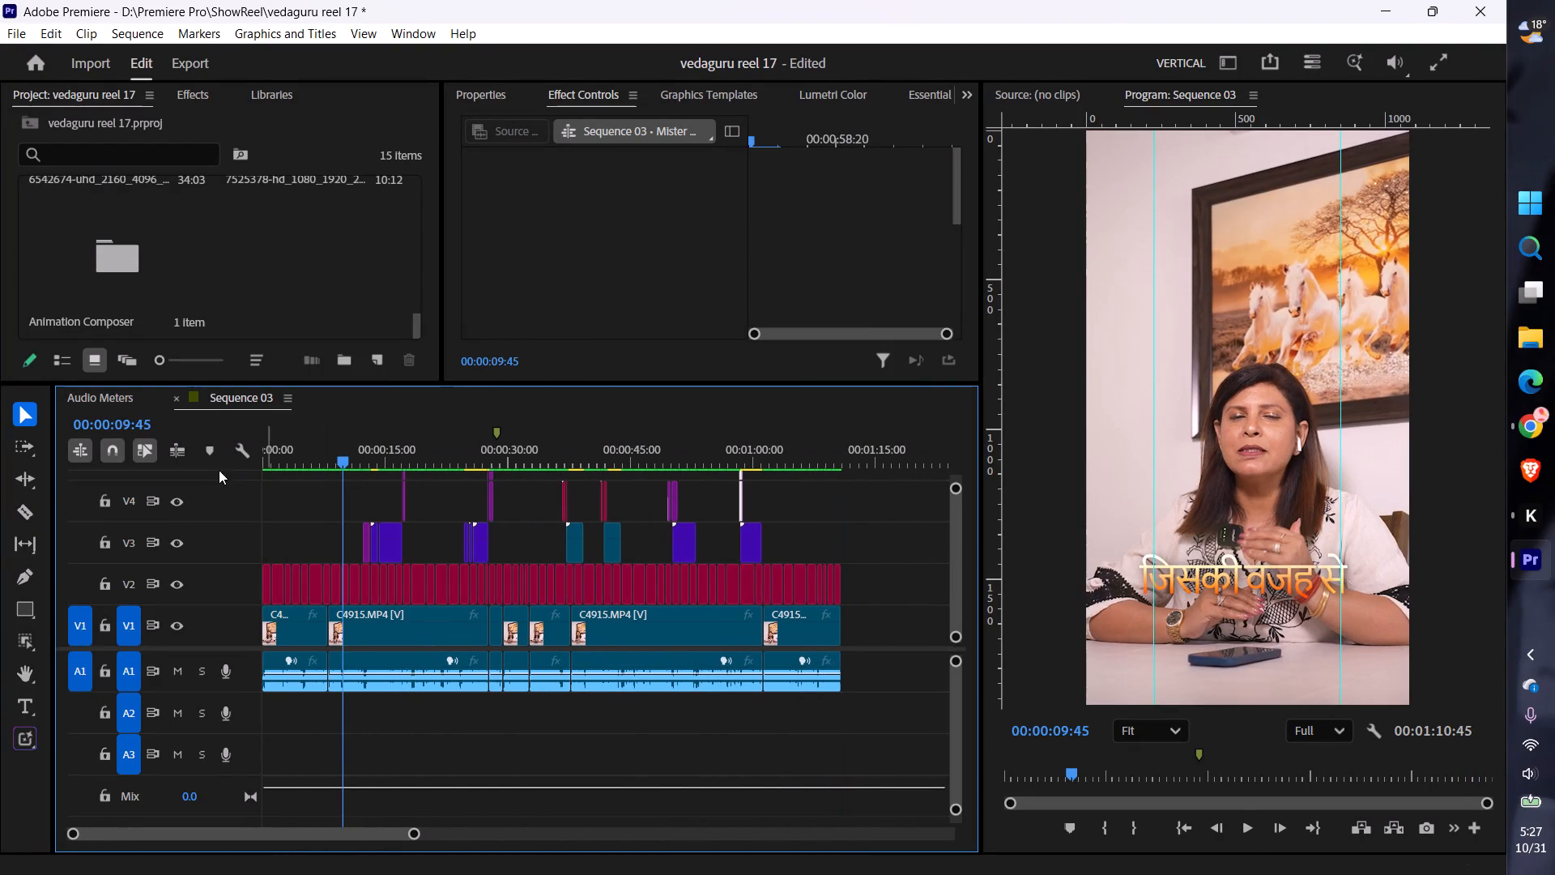
drag(219, 470, 215, 471)
drag(337, 465, 181, 479)
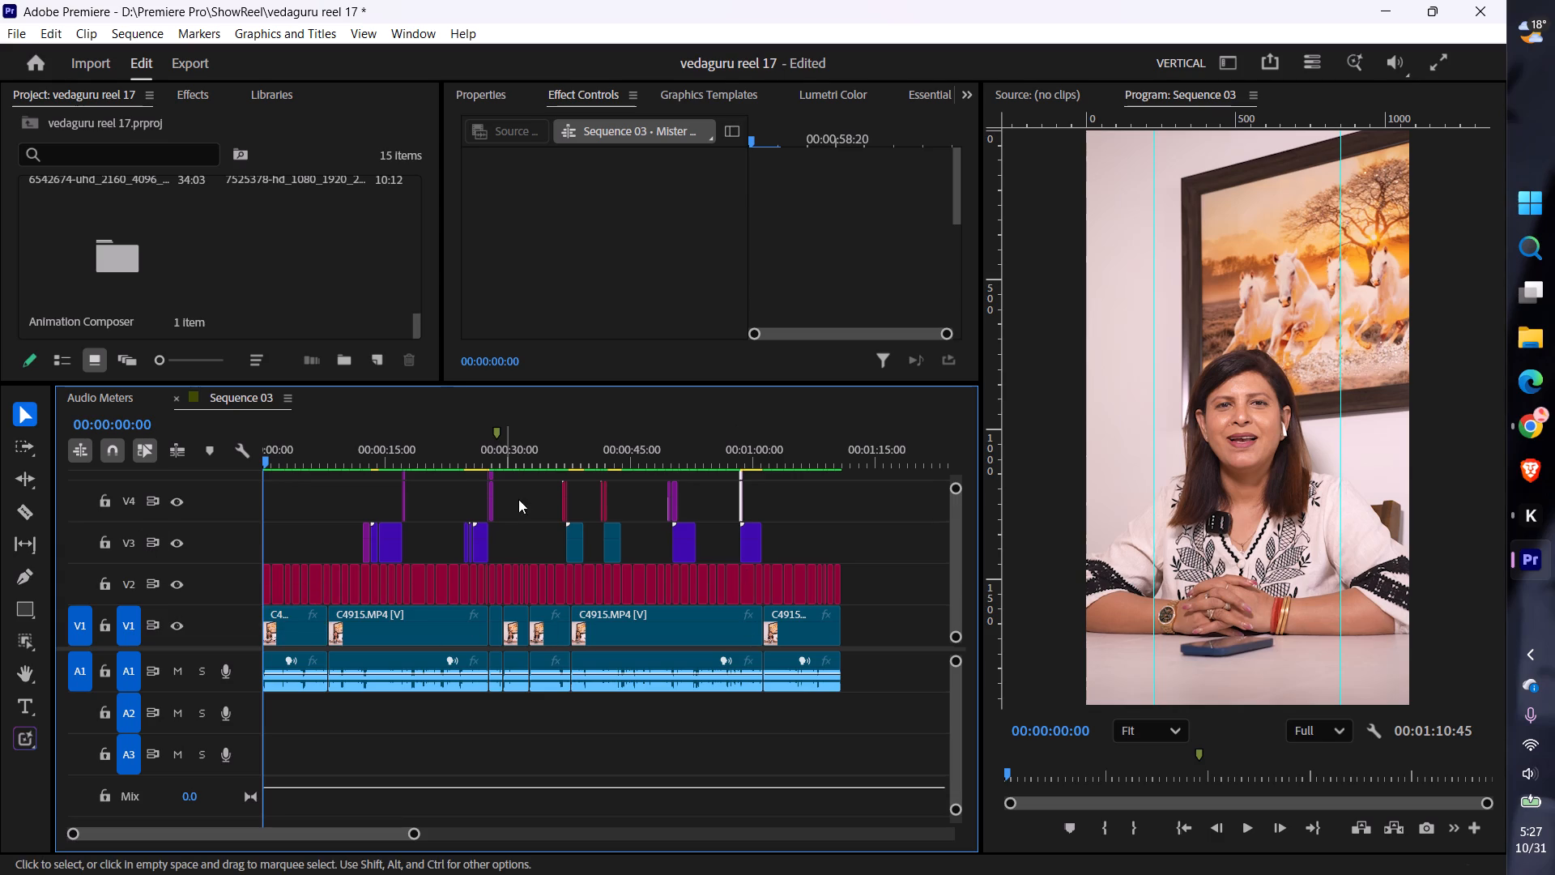
key(ctrl+s)
Open the recent project vedaguru 16.
click(28, 57)
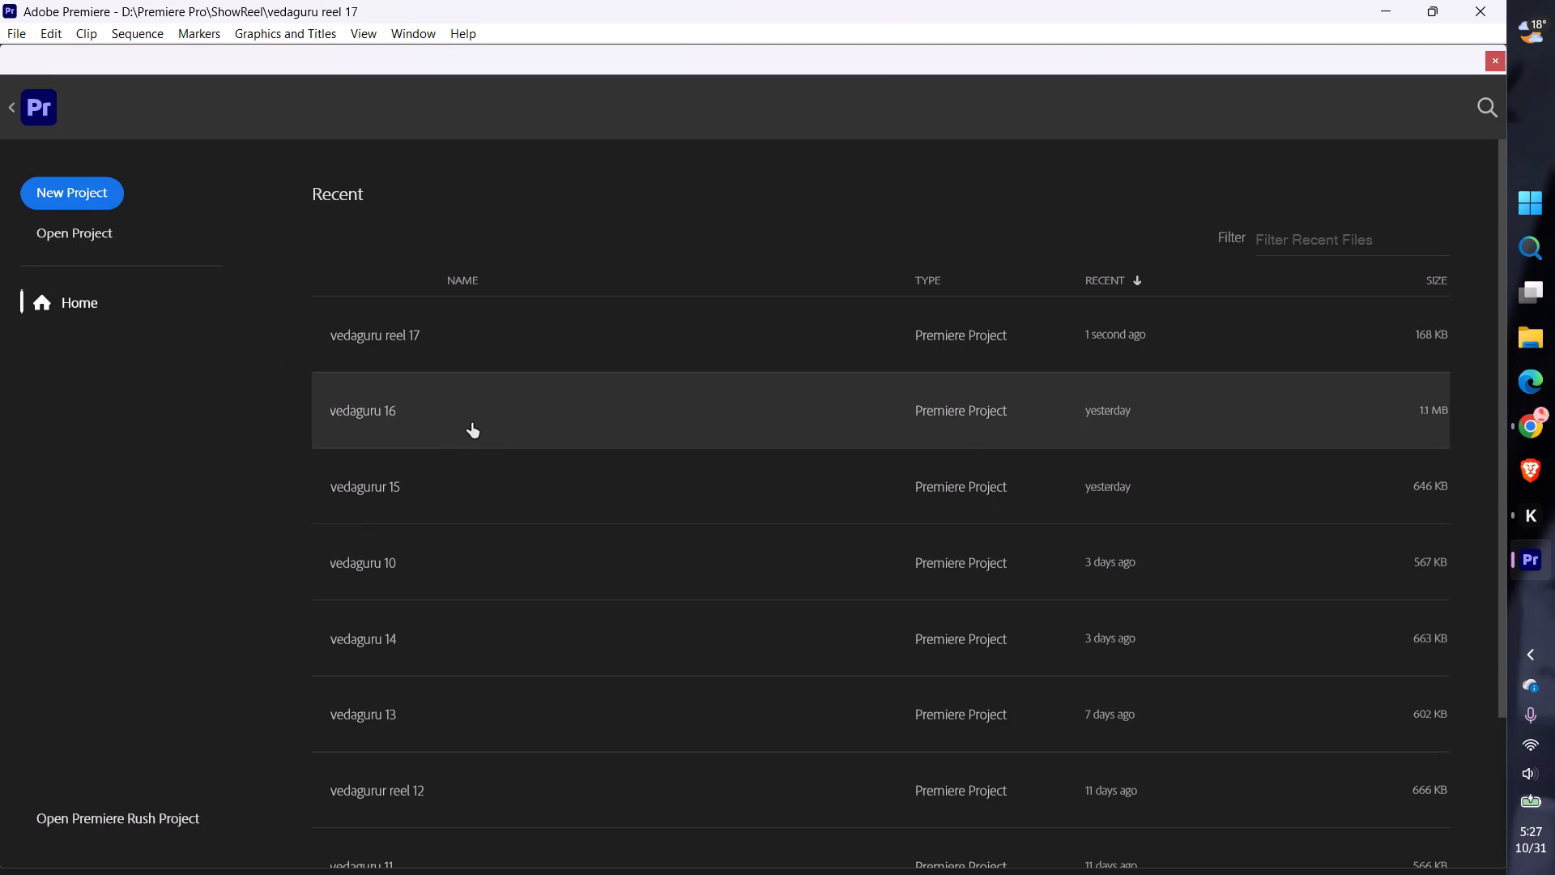
click(471, 423)
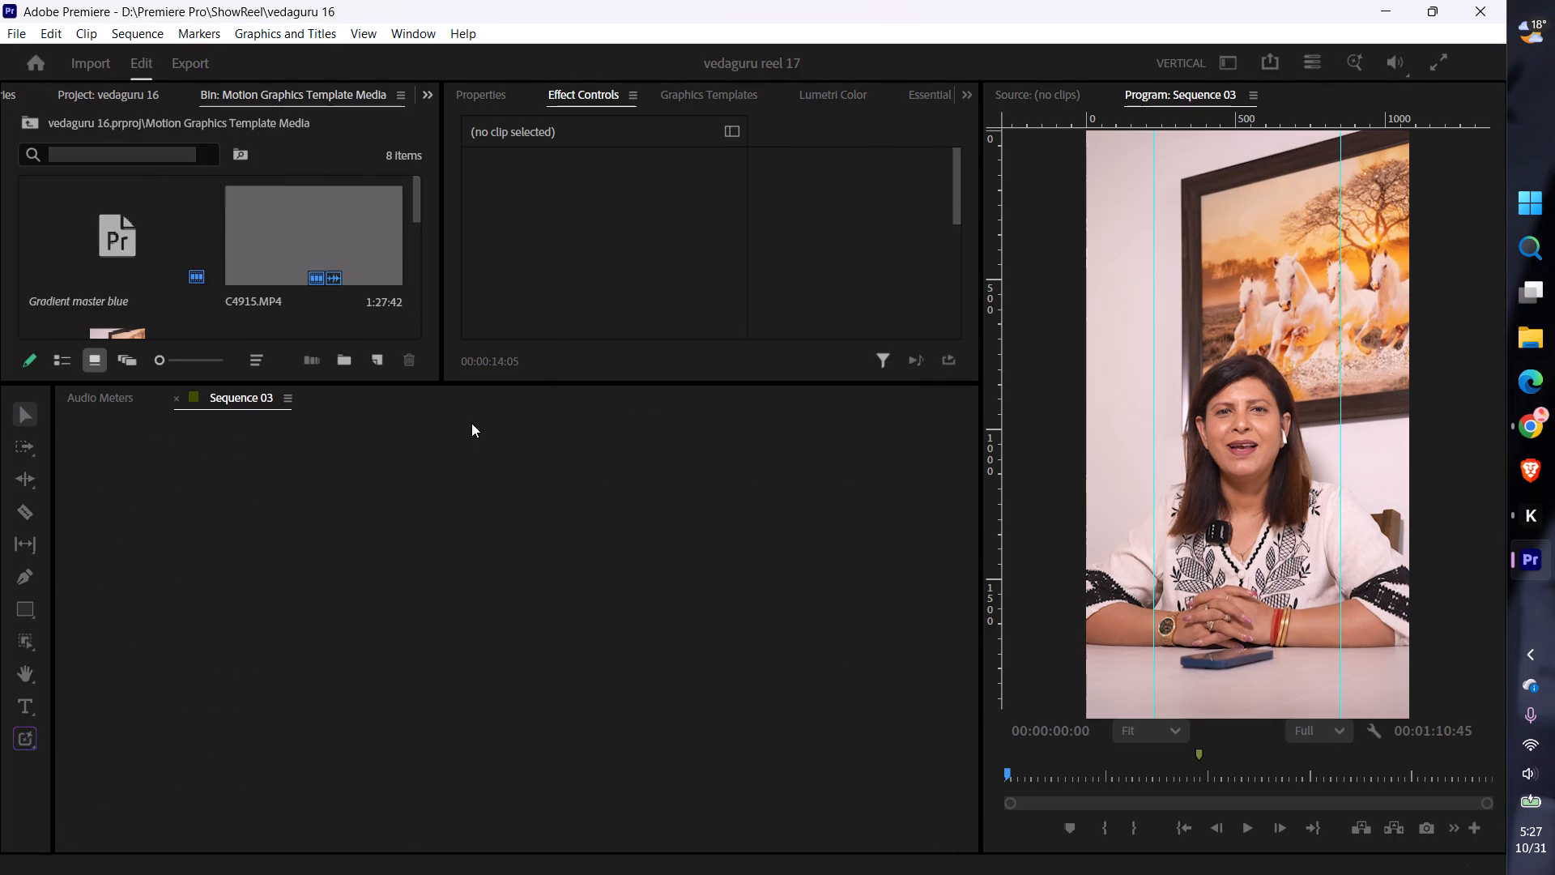
Copy the last group of four stacked title graphics on tracks V7 to V10 in Sequence 01.
scroll(358, 519, up, 6)
scroll(364, 517, down, 1)
scroll(364, 517, up, 7)
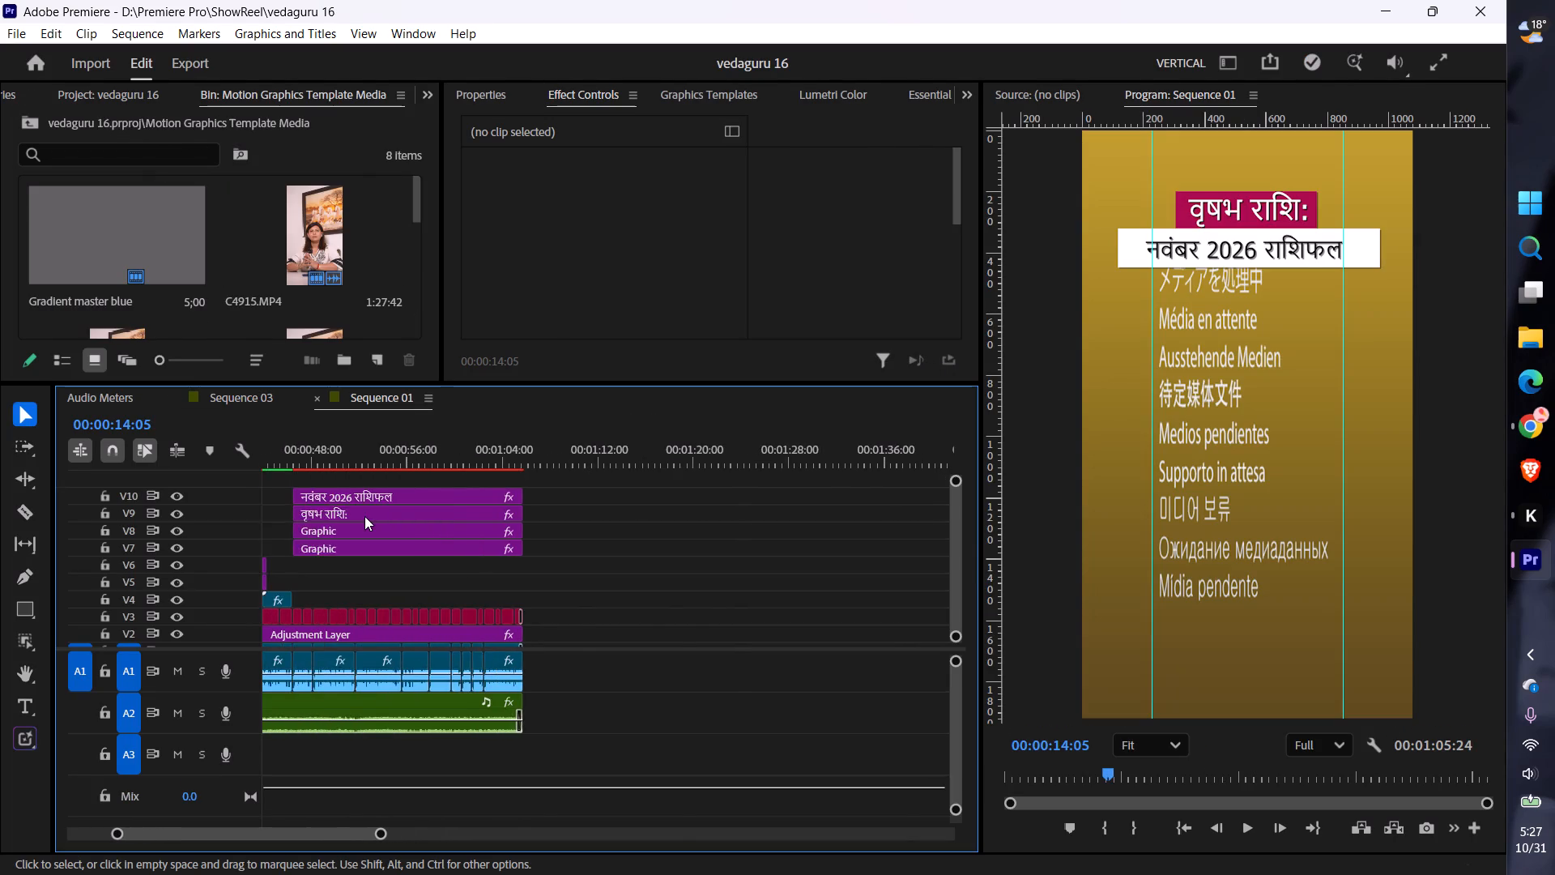
scroll(364, 516, up, 9)
click(585, 542)
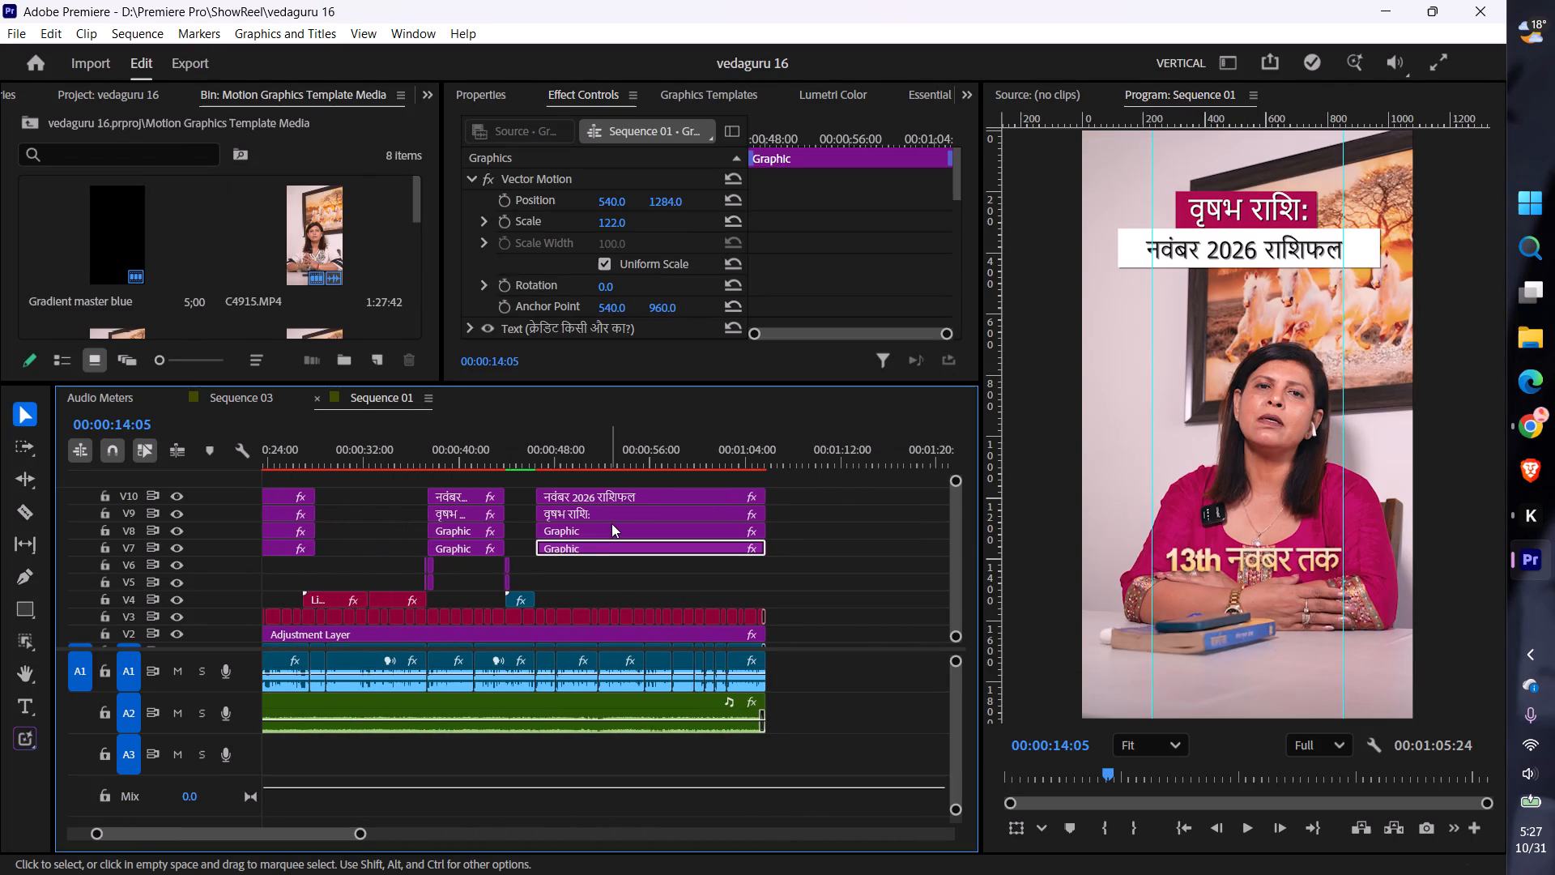
shift+click(611, 523)
shift+click(612, 509)
shift+click(613, 495)
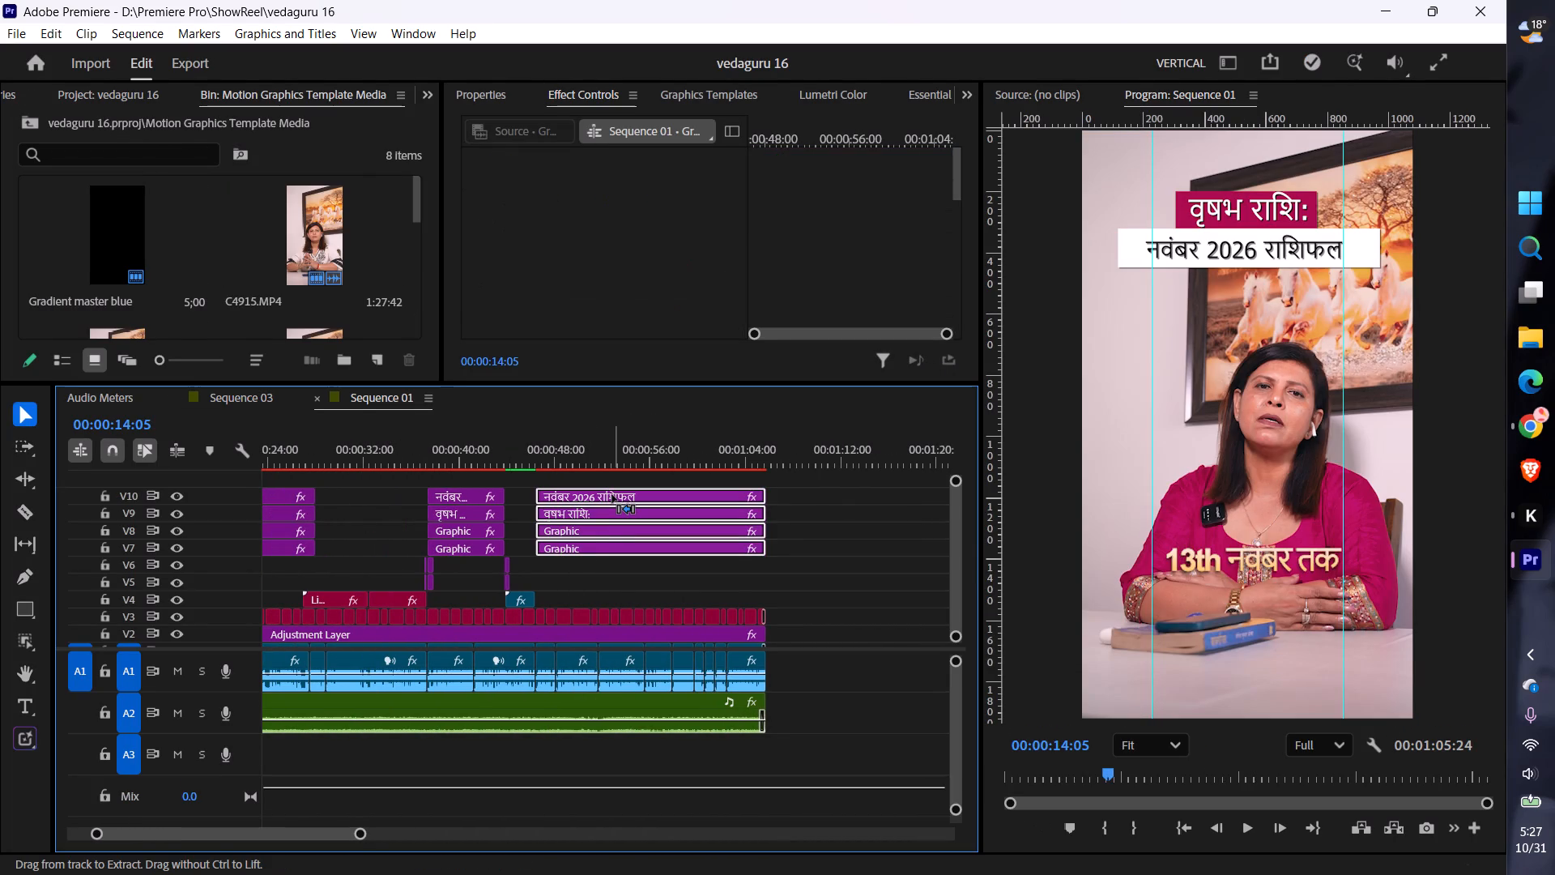
key(ctrl+c)
Close Sequence 01 and paste the copied title graphics at the start of Sequence 03, above the existing tracks.
right_click(425, 401)
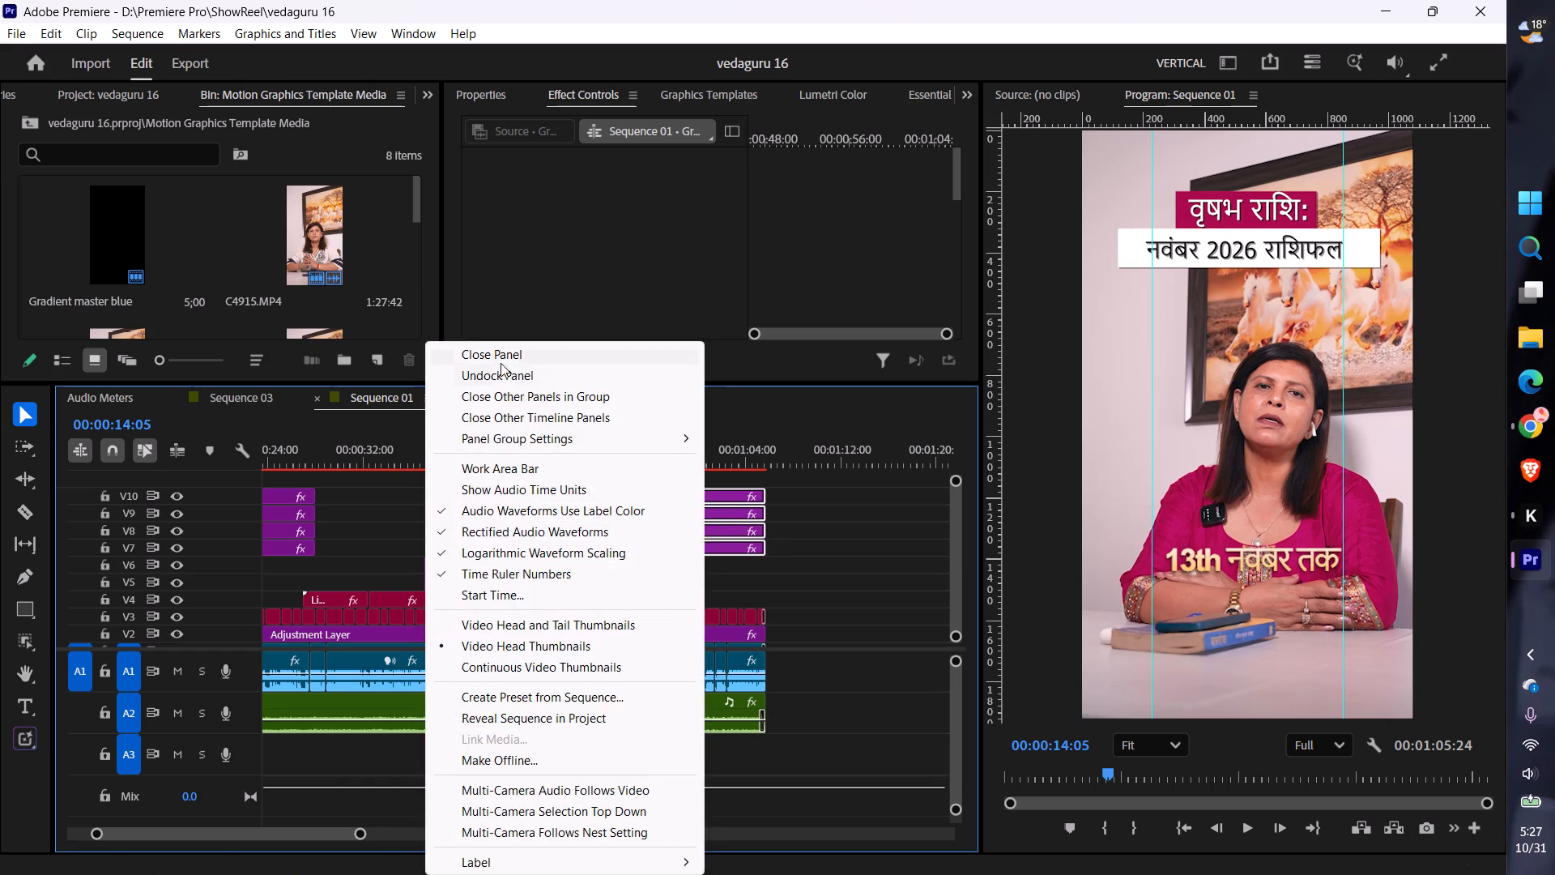
click(506, 354)
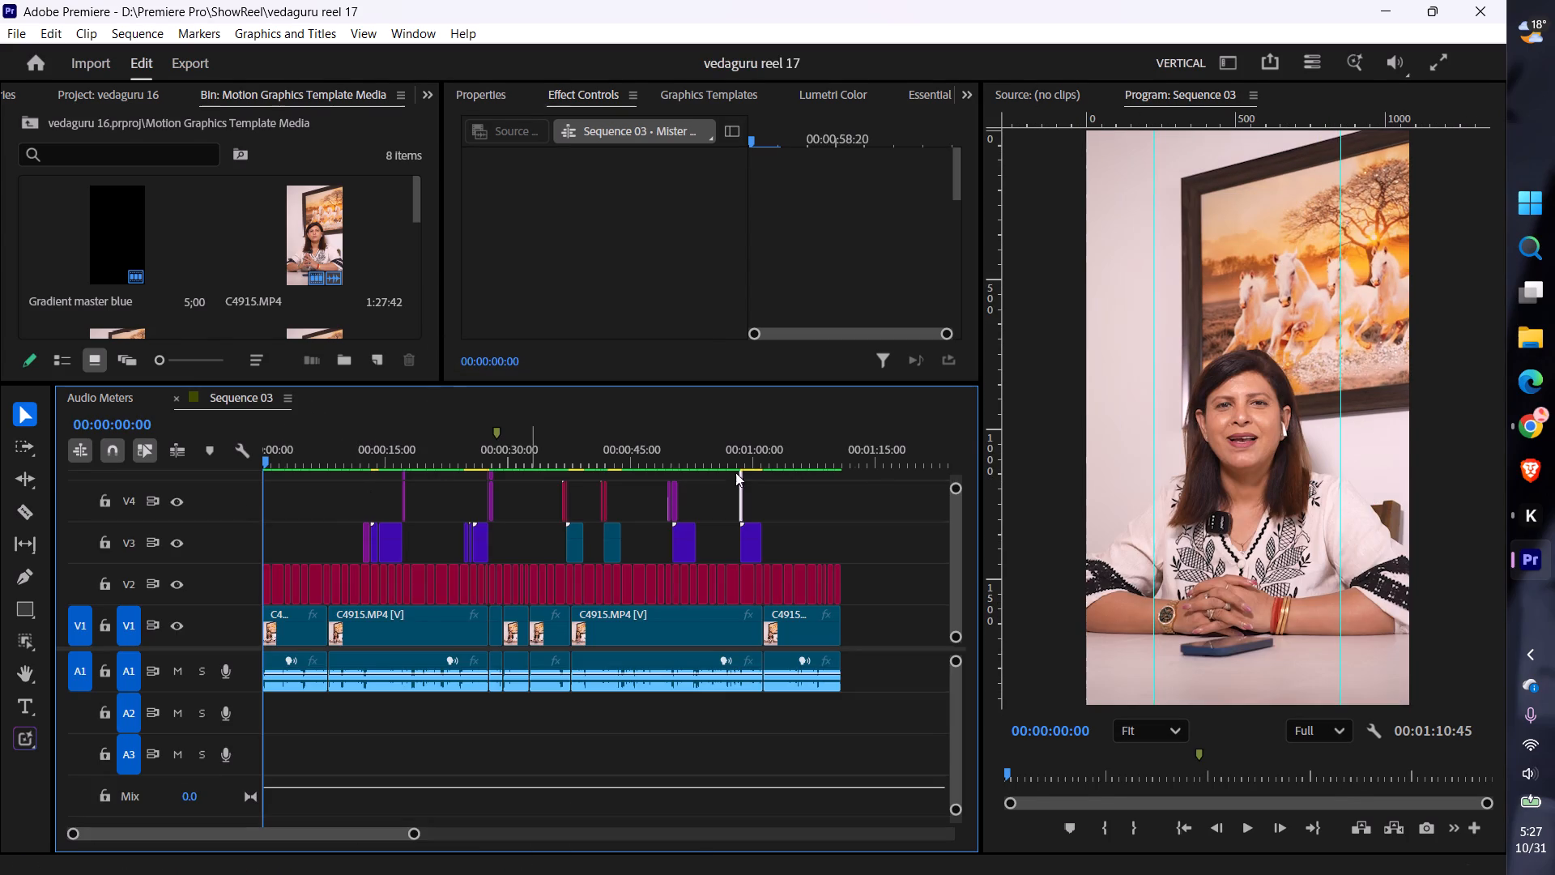
drag(952, 484, 963, 433)
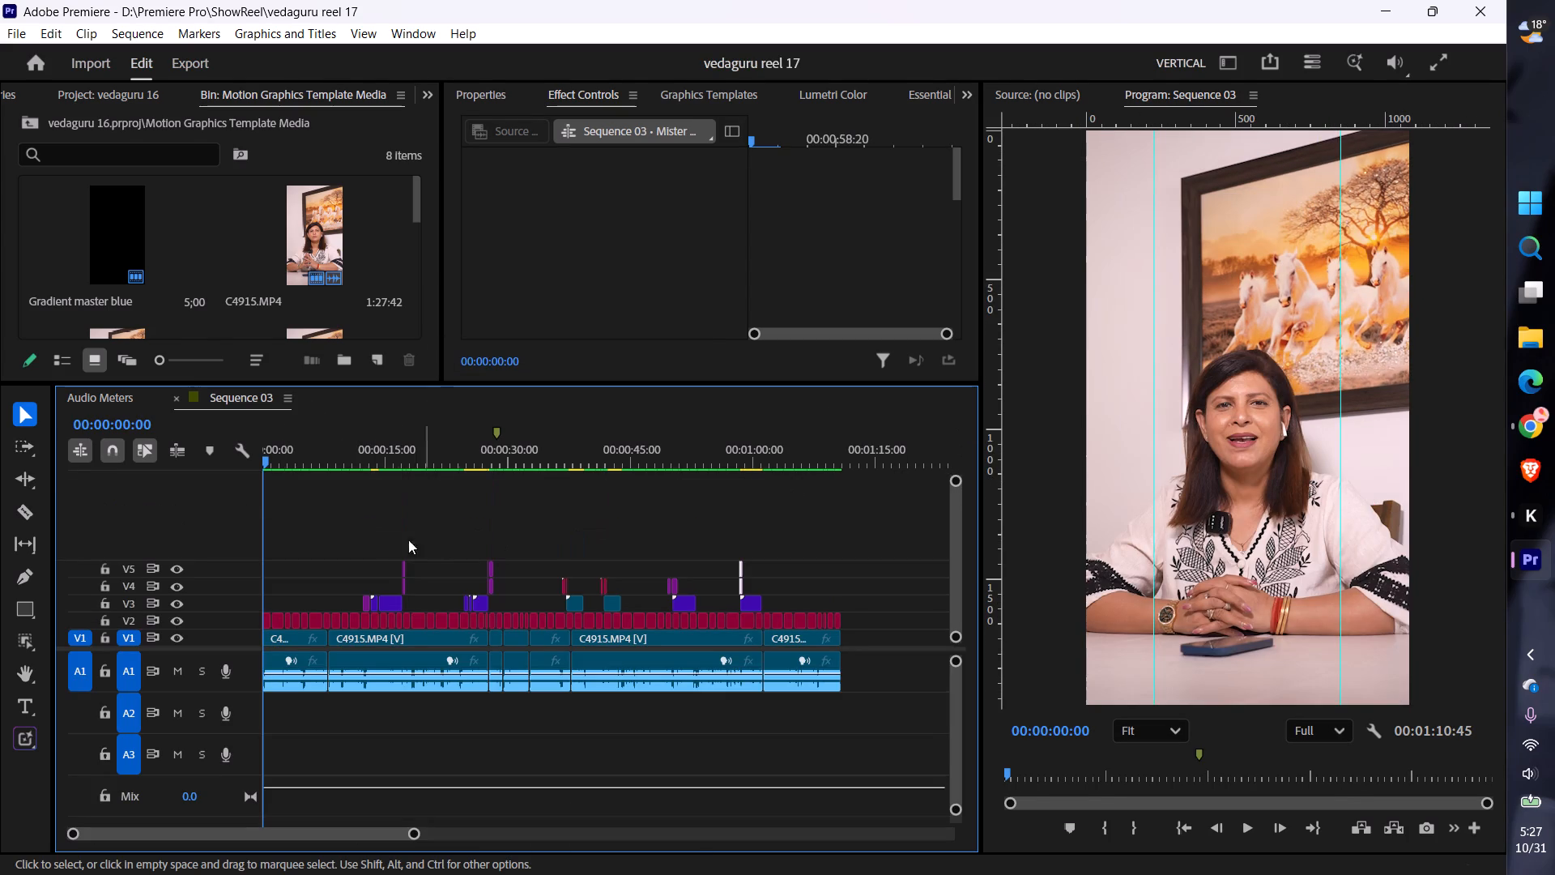
key(ctrl+v)
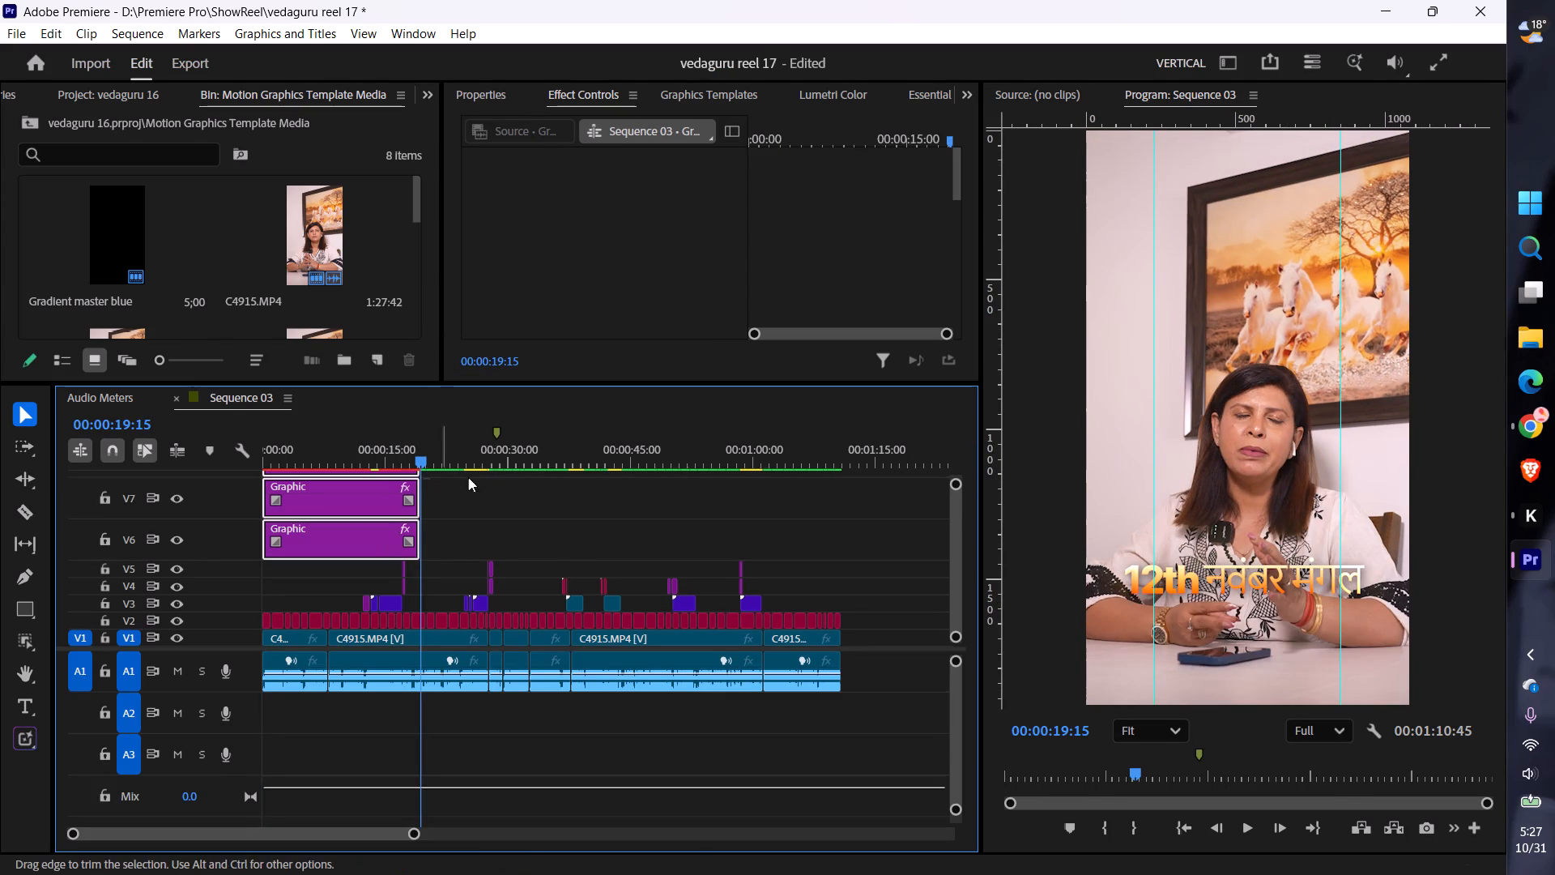
Shorten the four pasted title graphics together from their ends to a duration of 00:00:14:16.
drag(958, 483, 956, 446)
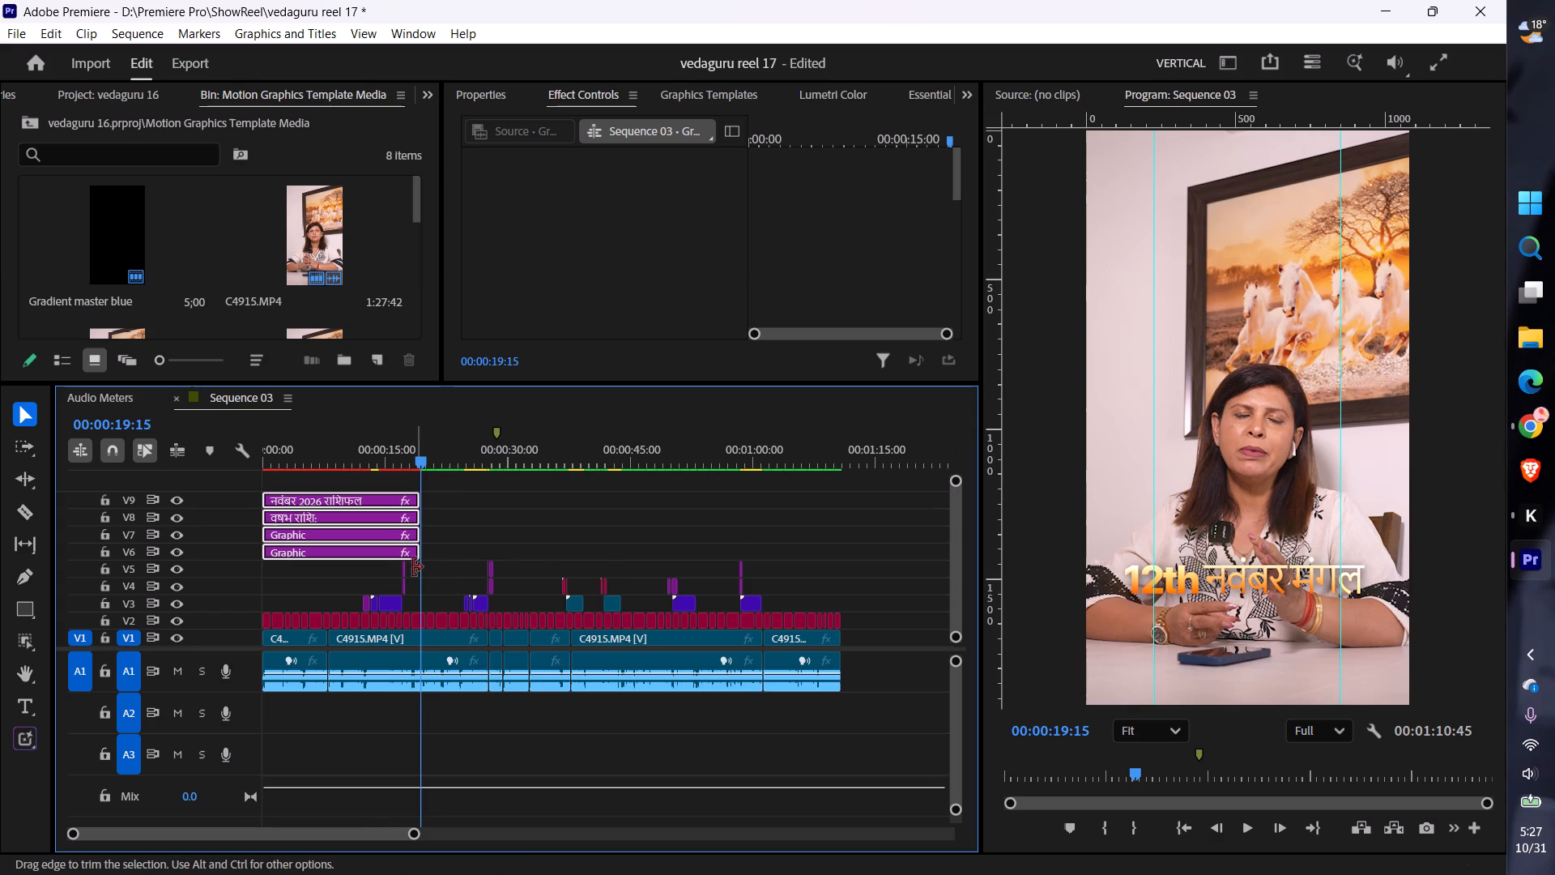
drag(415, 555, 359, 557)
drag(359, 557, 366, 557)
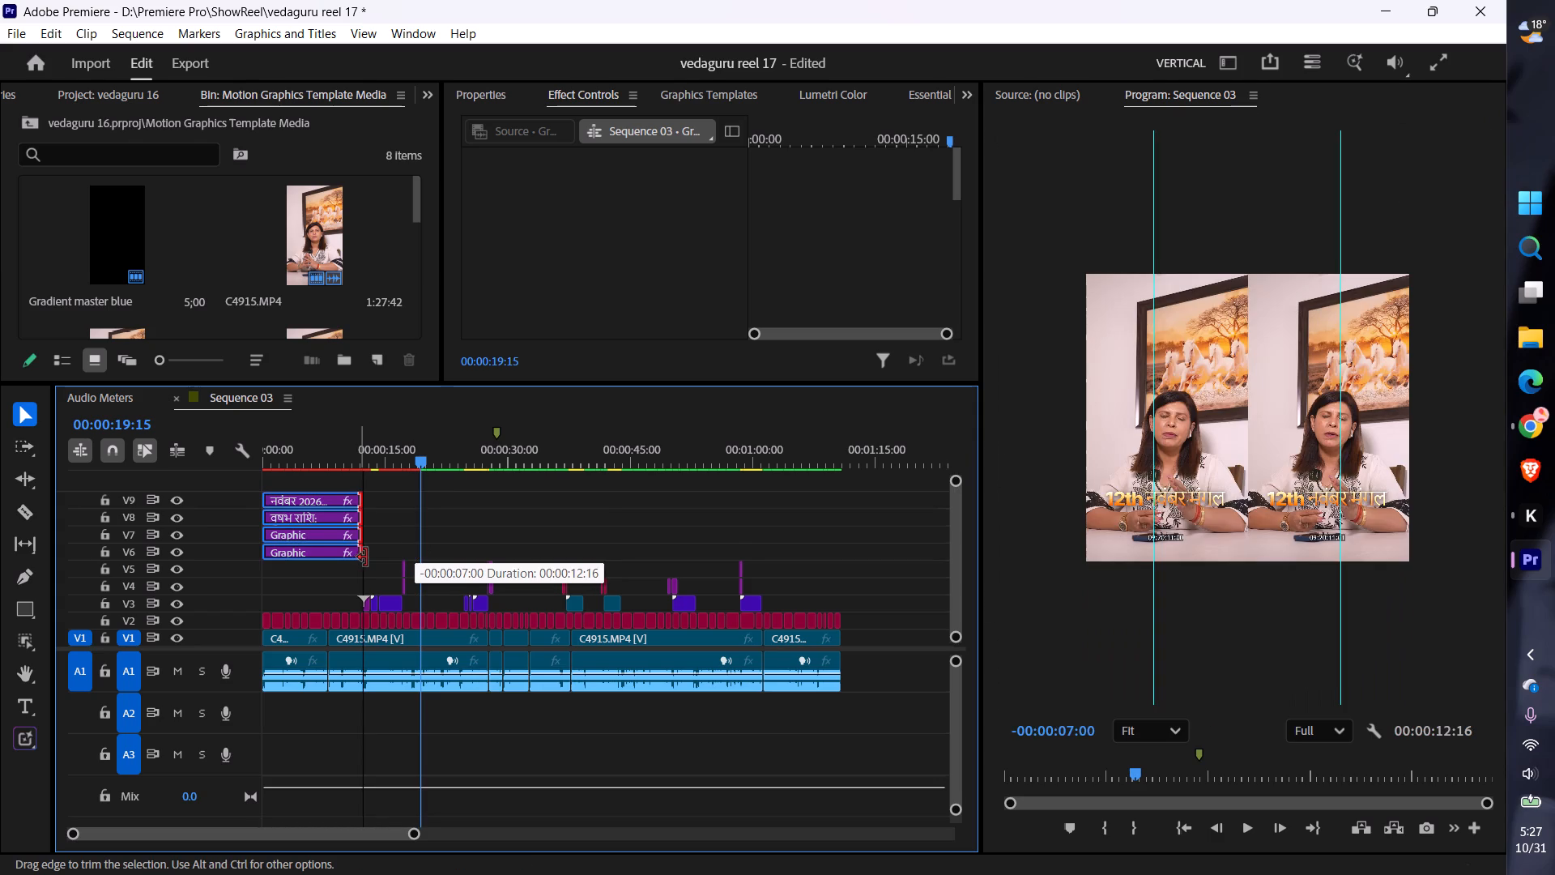
drag(366, 557, 370, 555)
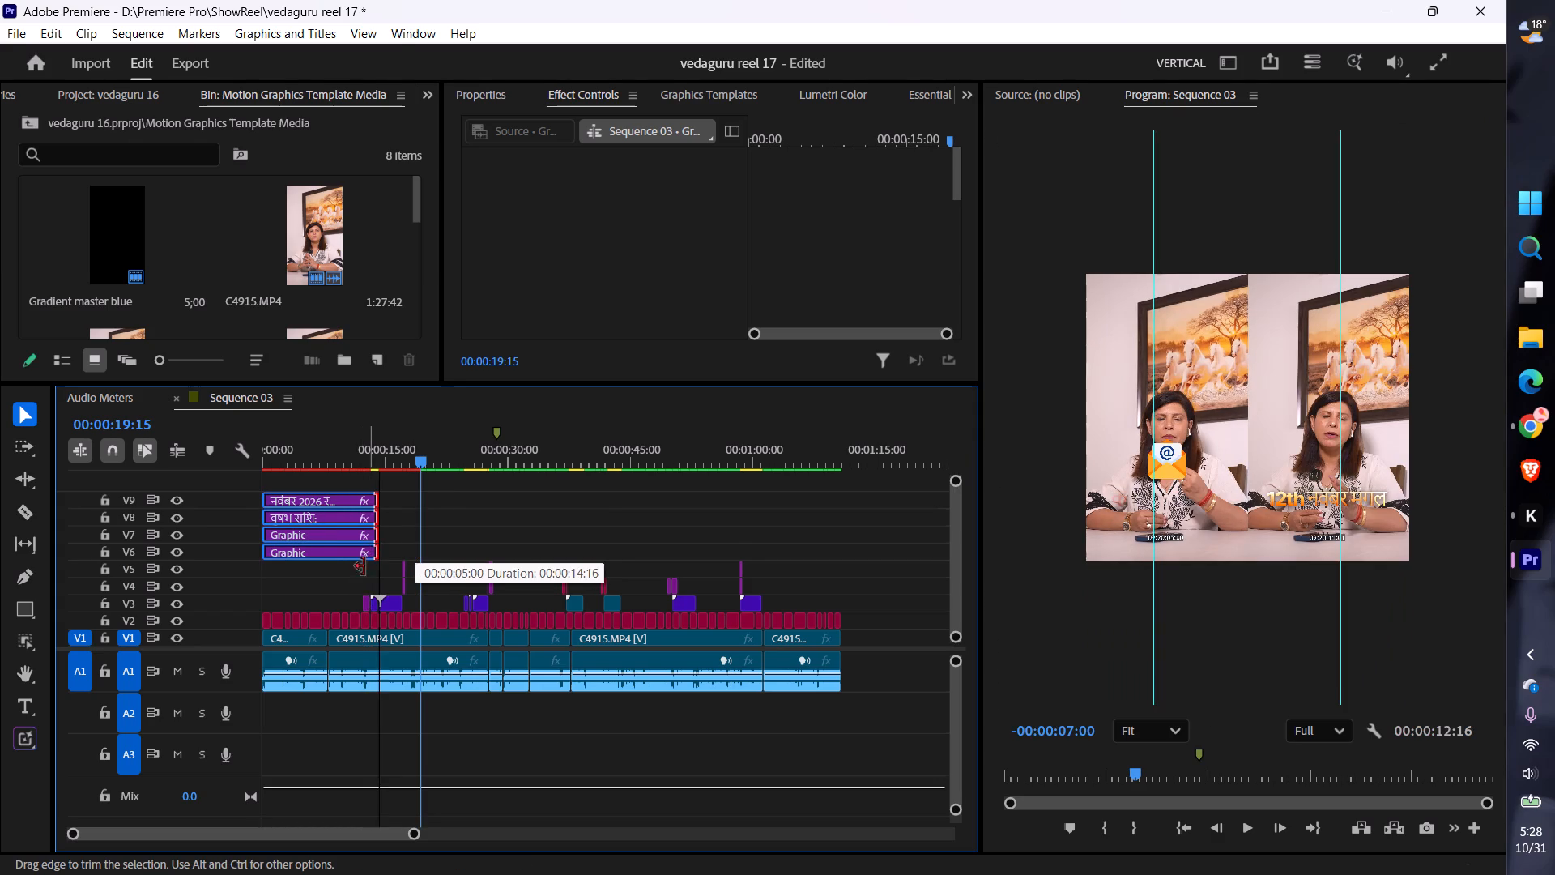
Scrub and play the opening of Sequence 03 to check how long the pasted titles stay on screen.
alt+scroll(358, 578, up, 6)
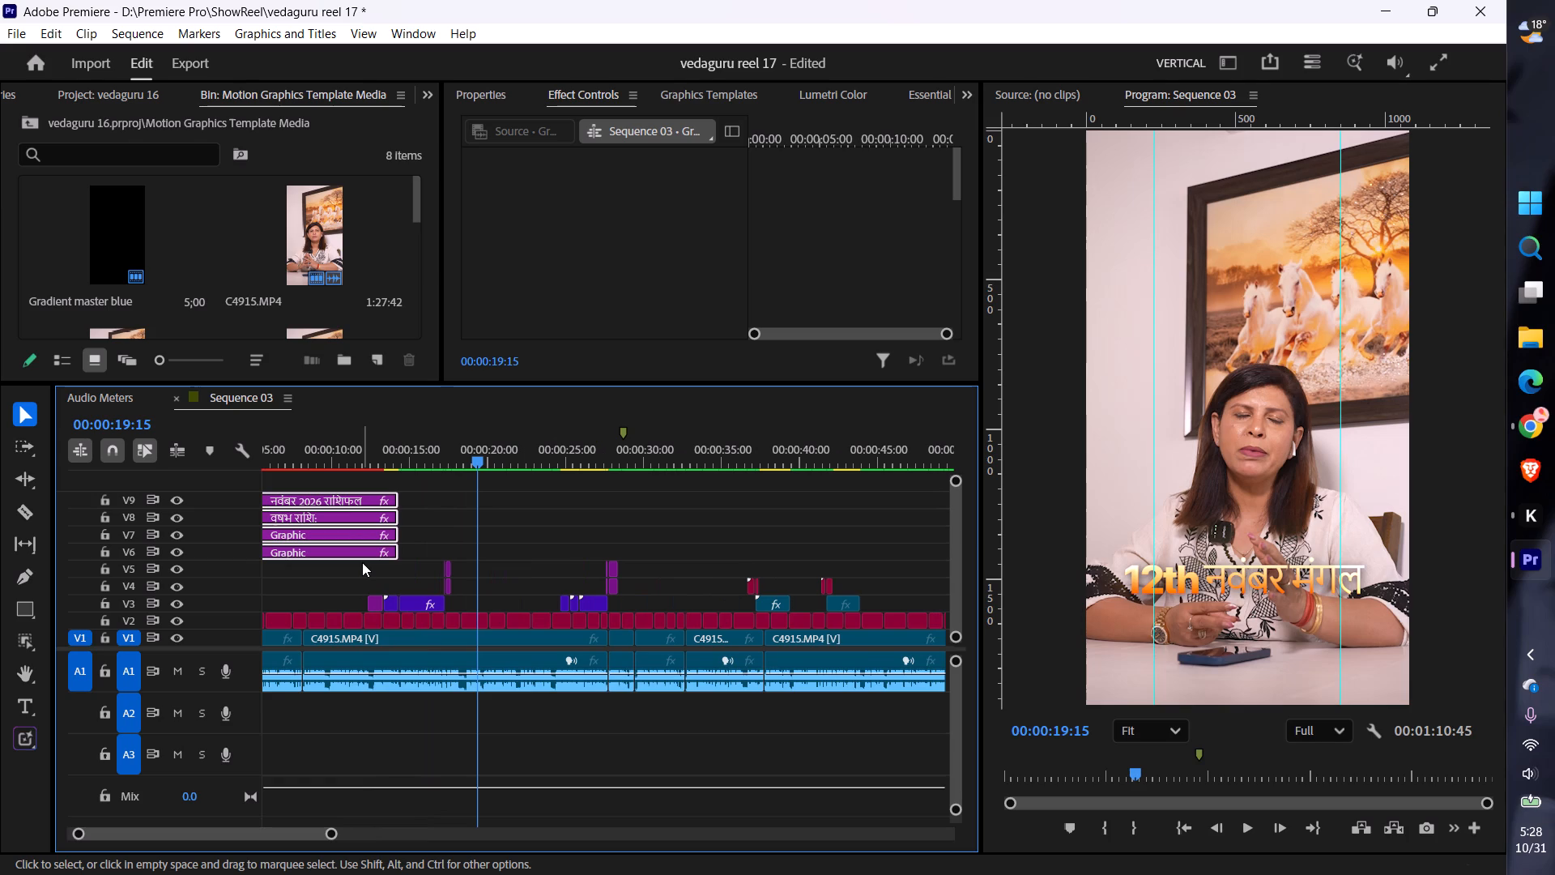
drag(482, 457, 323, 468)
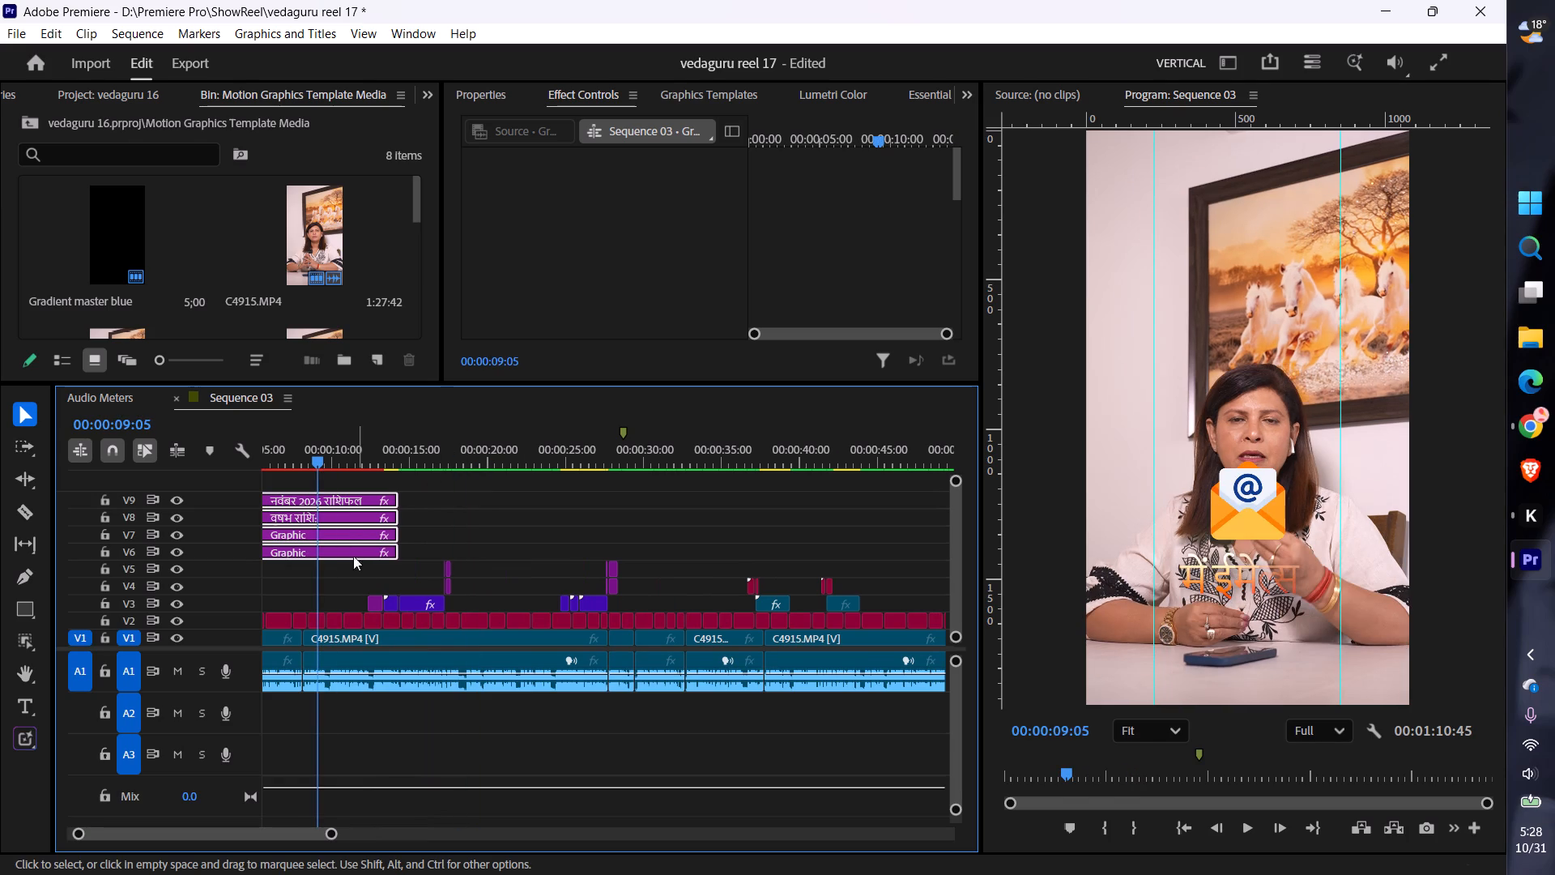
click(351, 476)
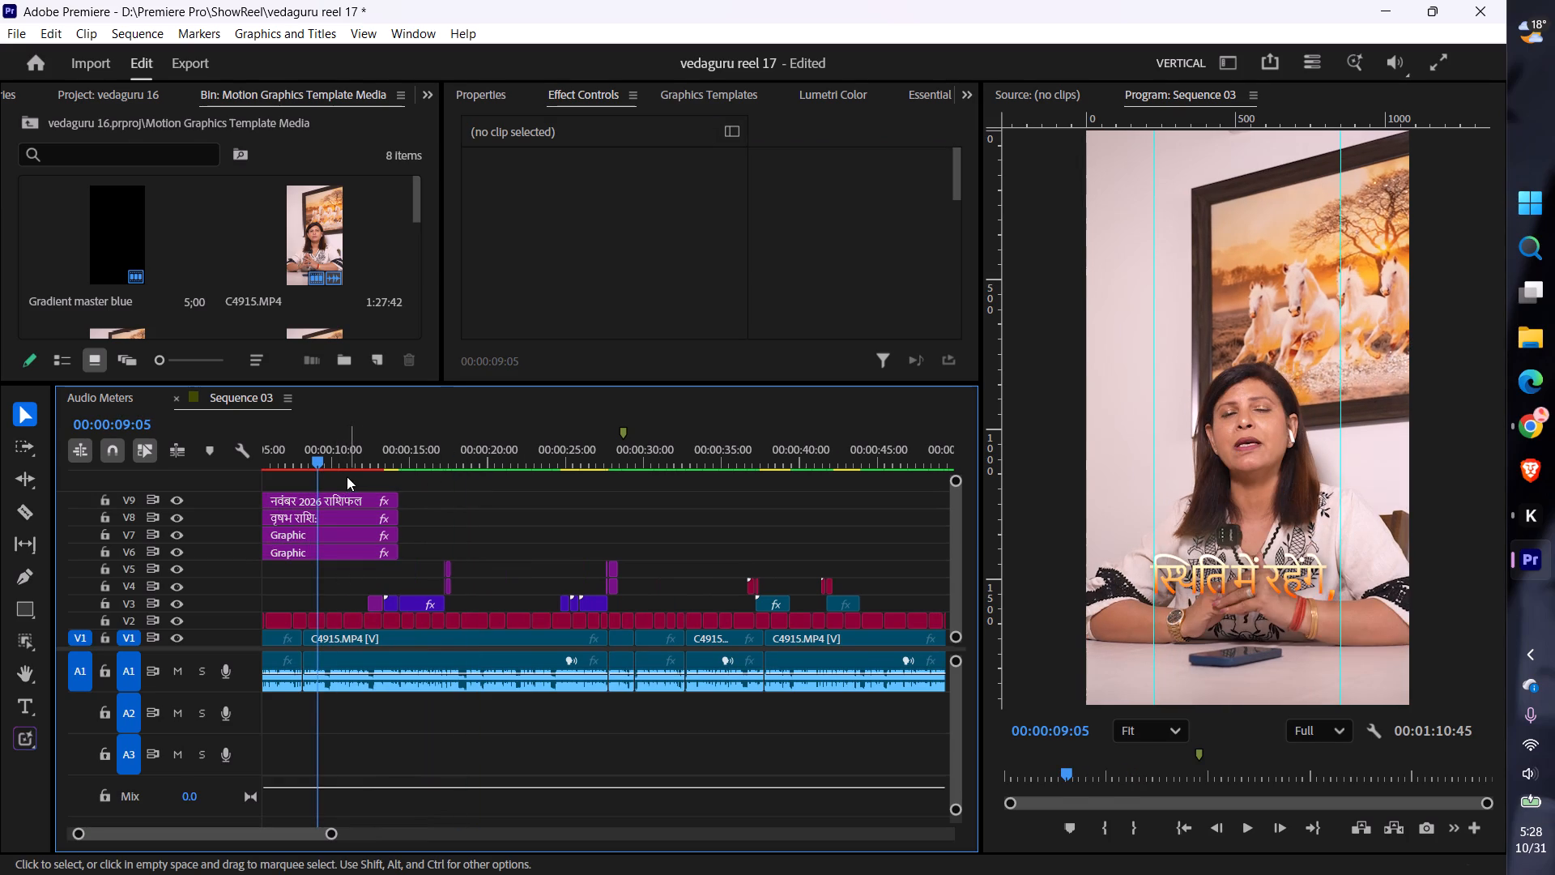
drag(319, 457, 336, 455)
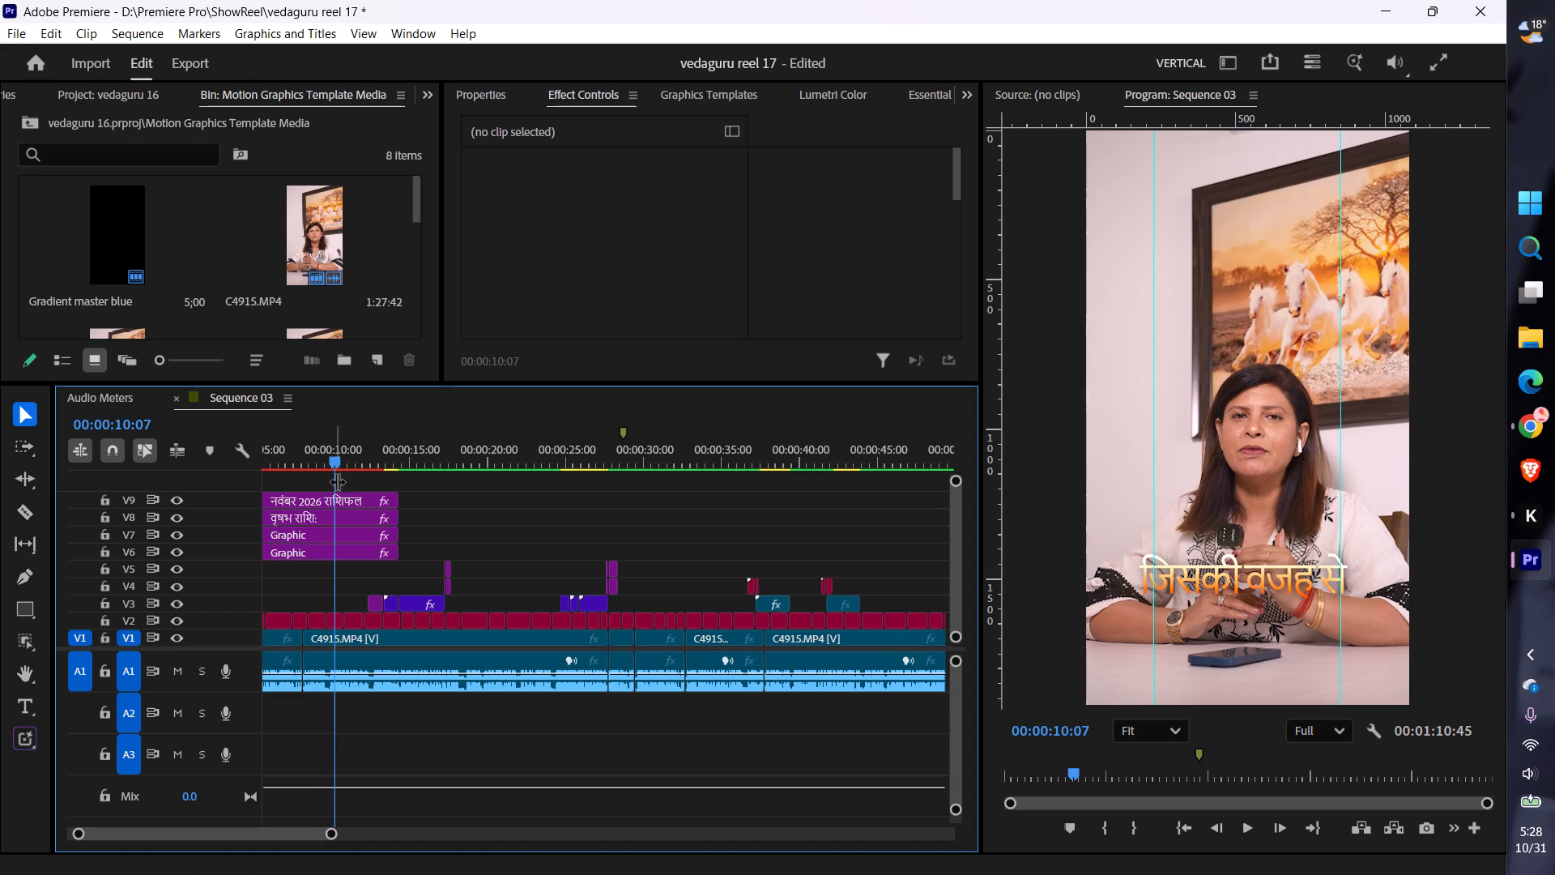
drag(334, 458, 272, 472)
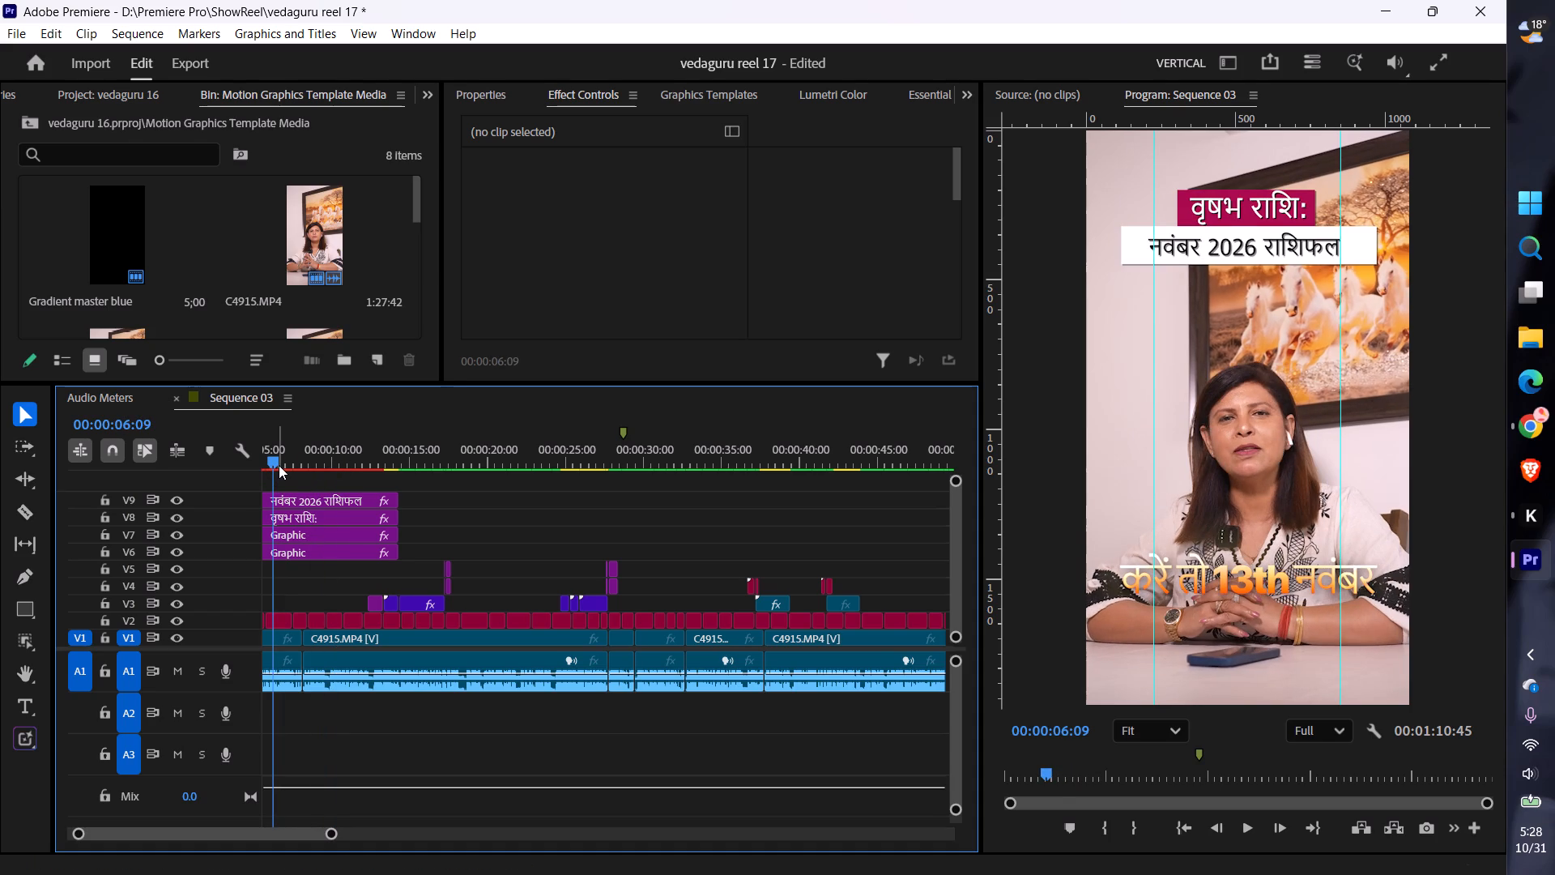
drag(279, 464, 316, 466)
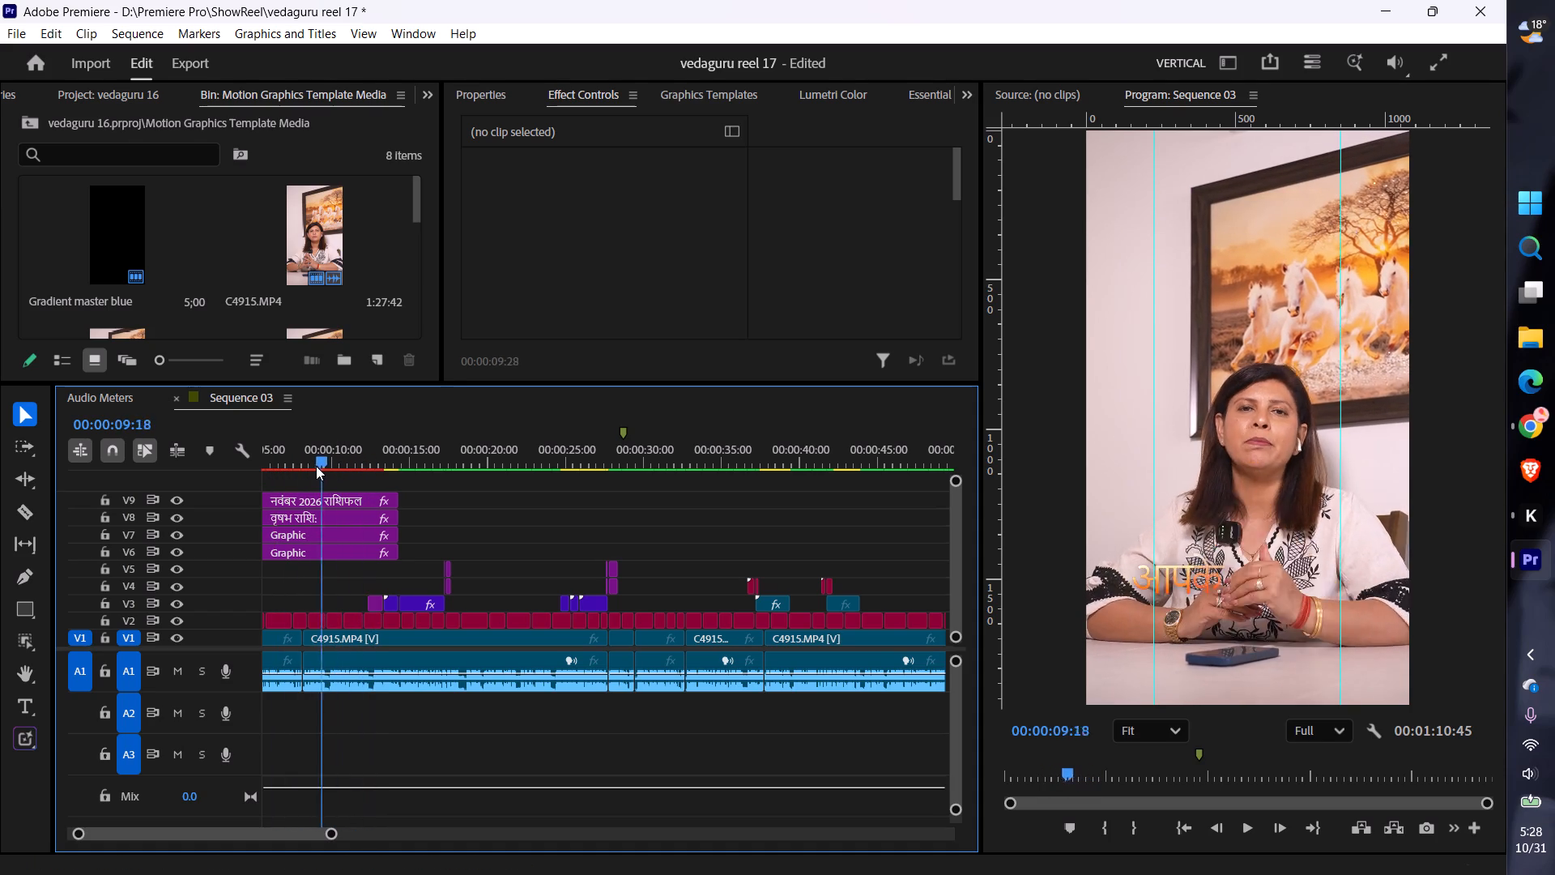
drag(316, 466, 239, 453)
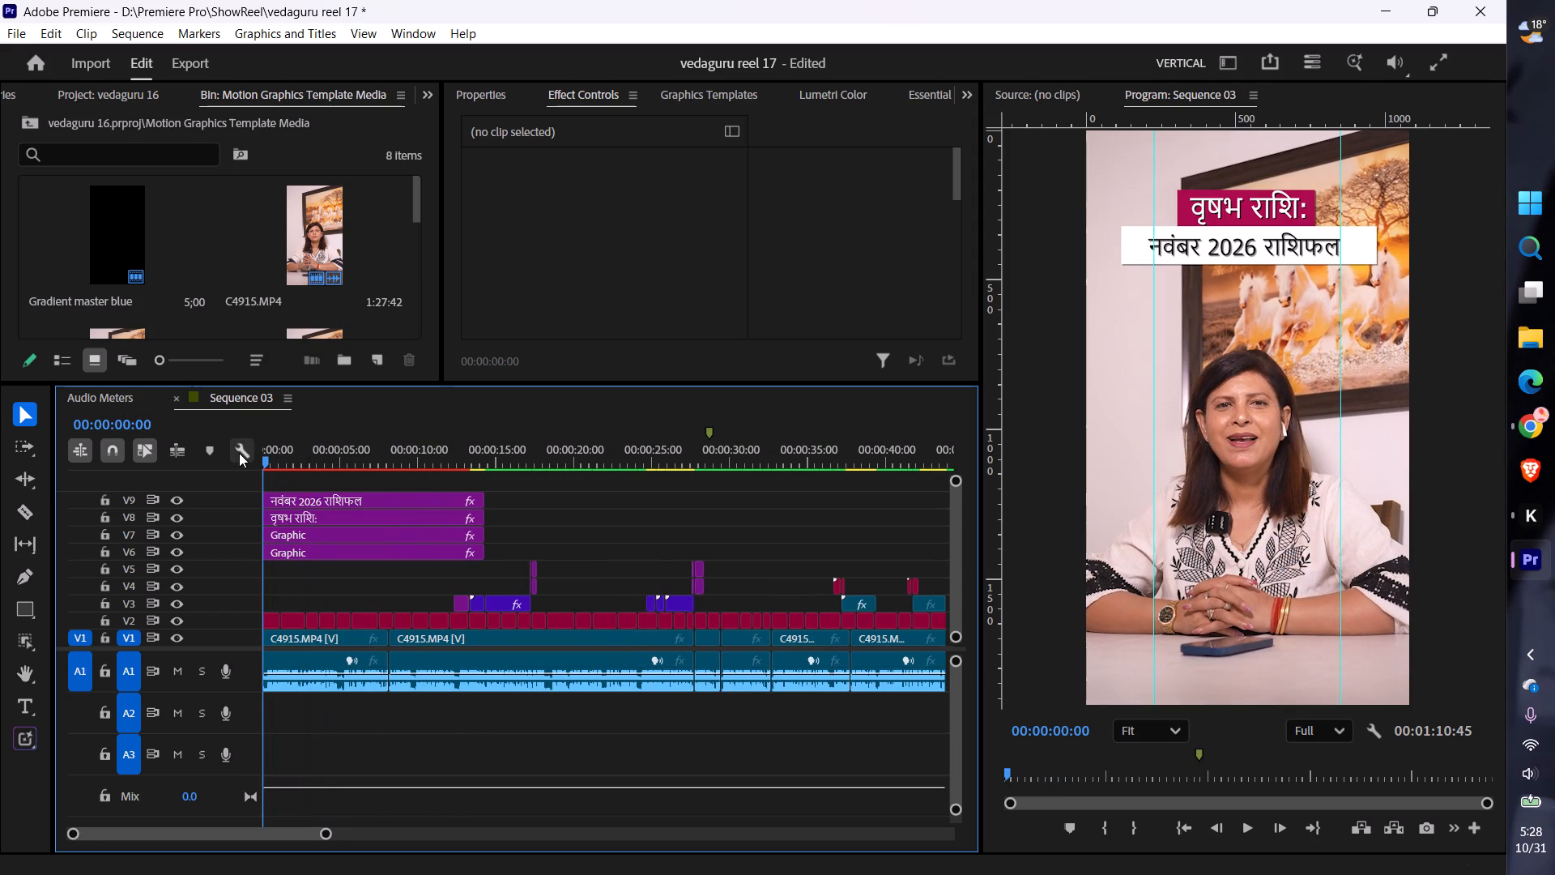
key(space)
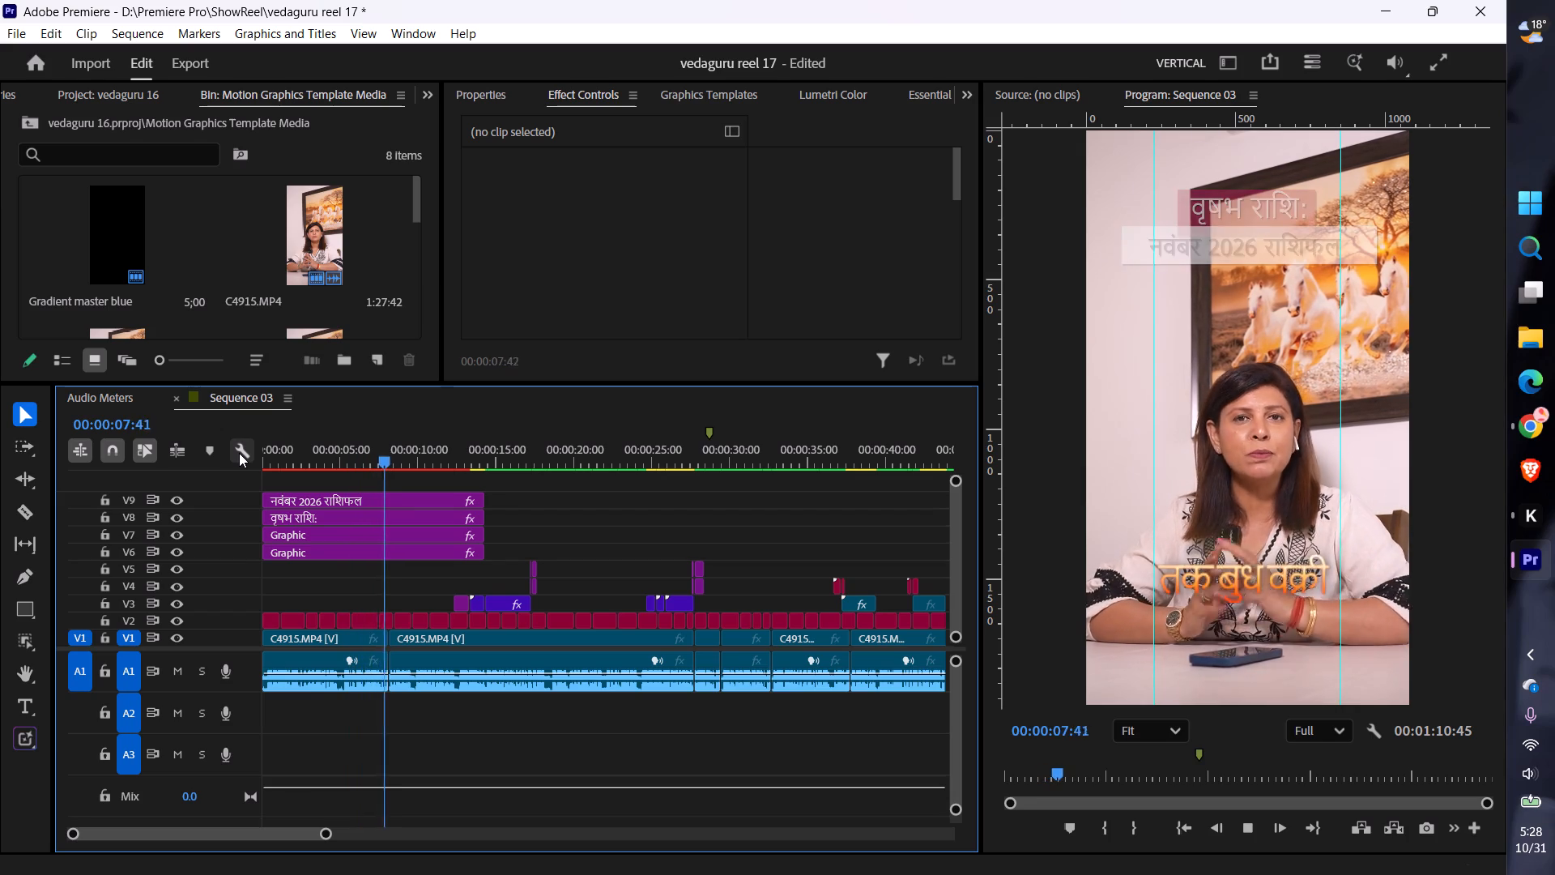
key(space)
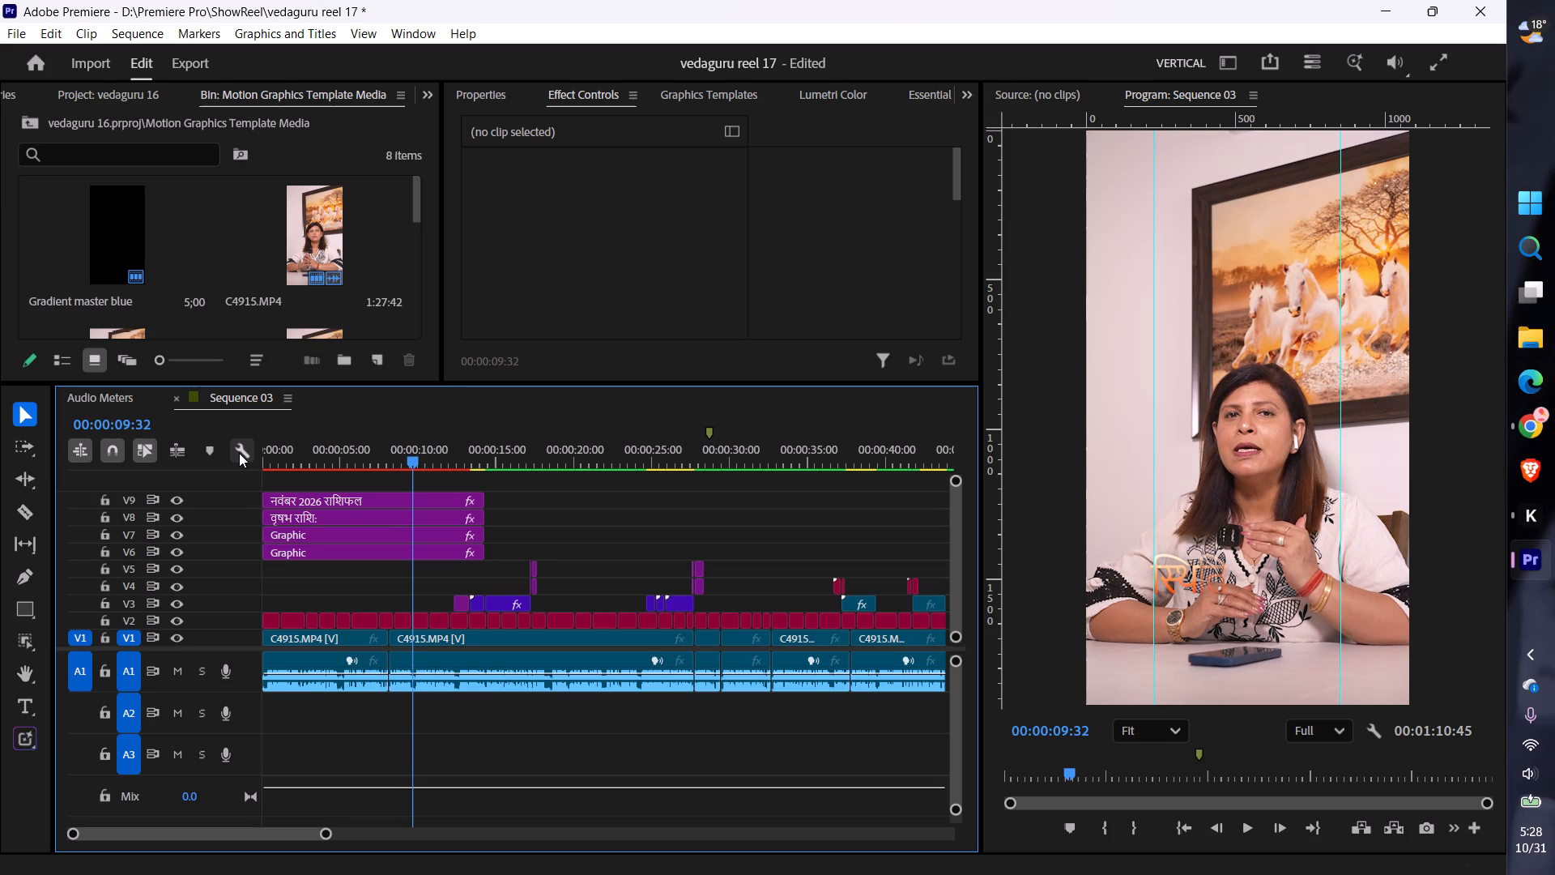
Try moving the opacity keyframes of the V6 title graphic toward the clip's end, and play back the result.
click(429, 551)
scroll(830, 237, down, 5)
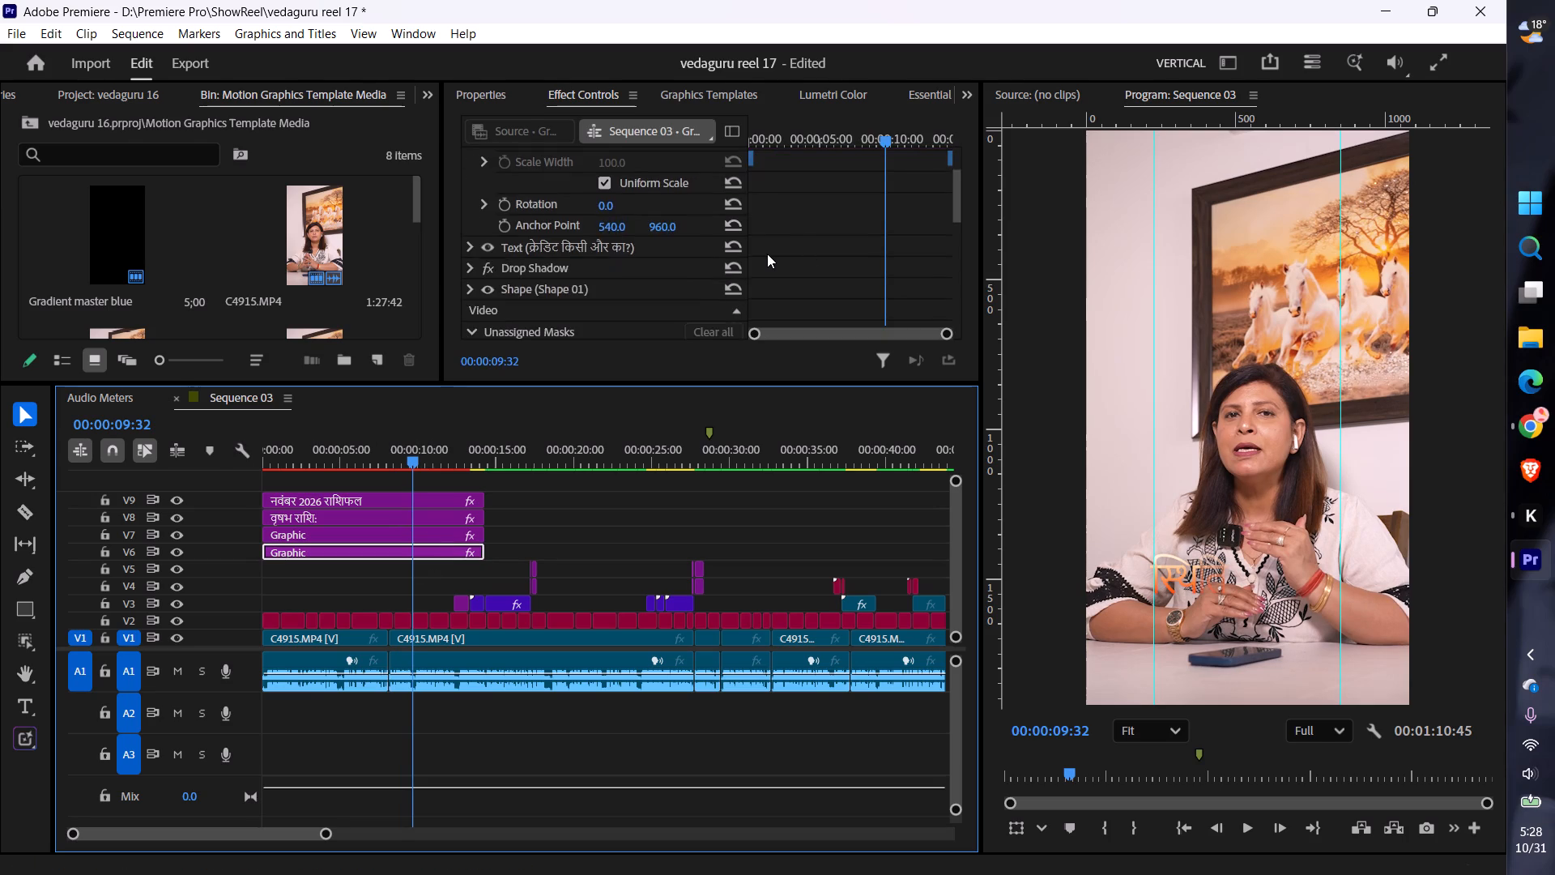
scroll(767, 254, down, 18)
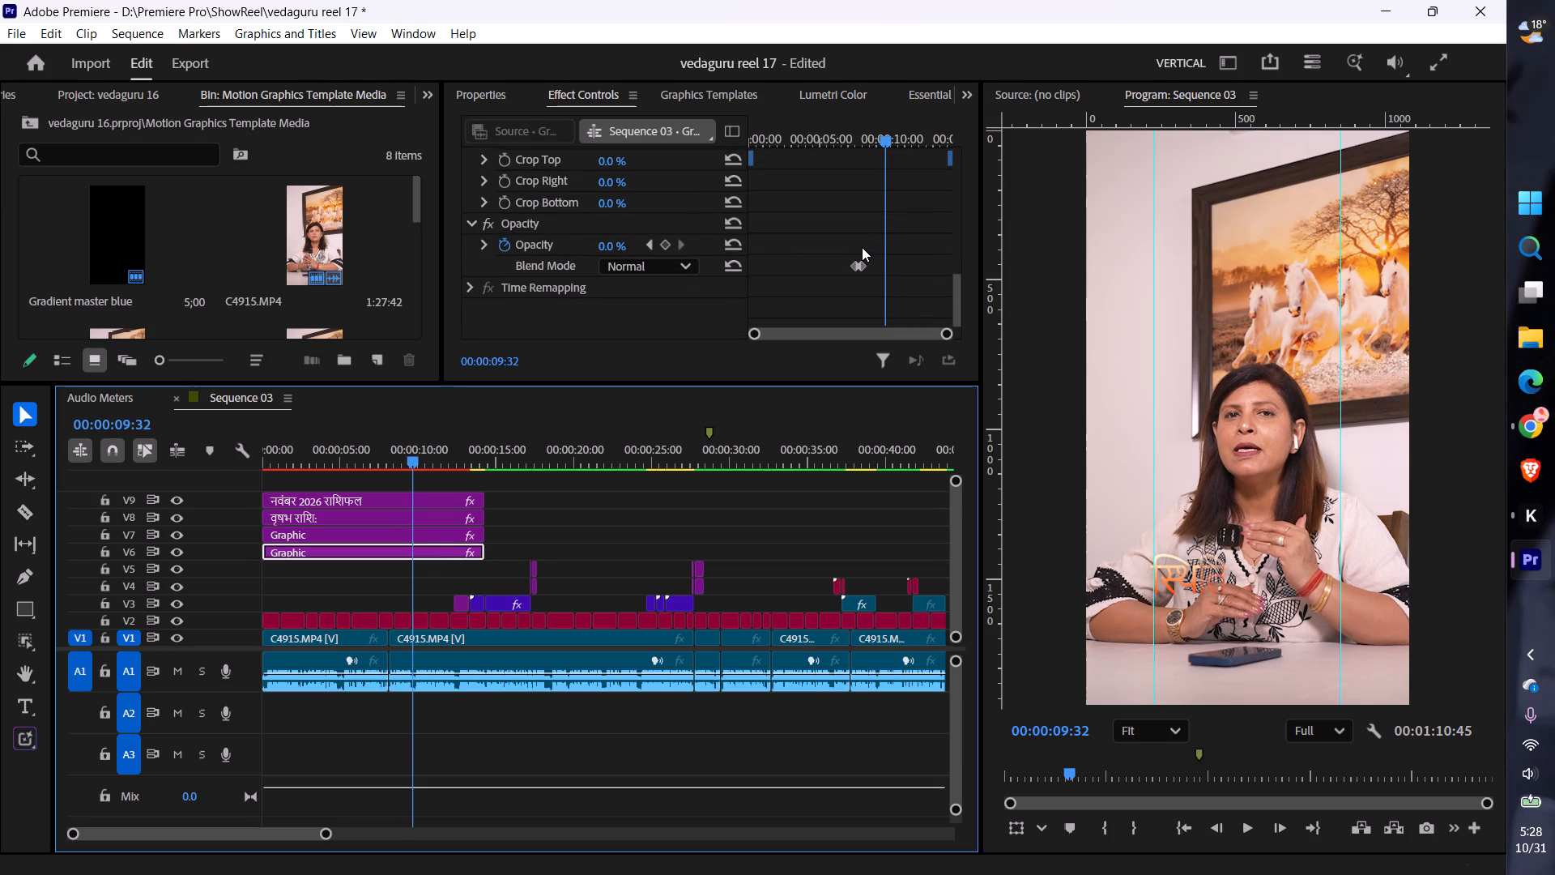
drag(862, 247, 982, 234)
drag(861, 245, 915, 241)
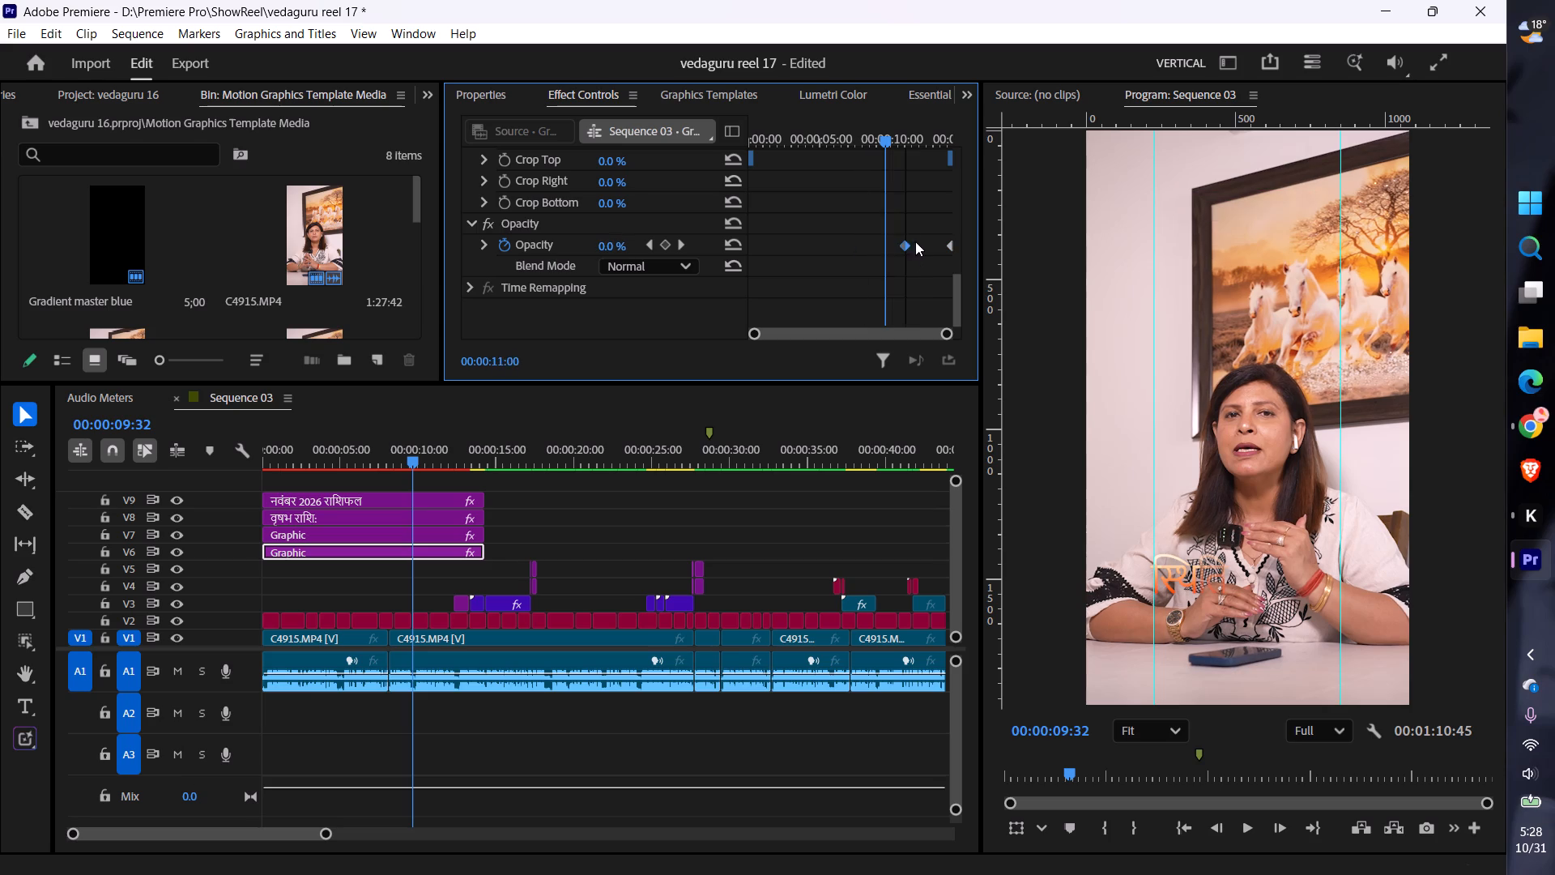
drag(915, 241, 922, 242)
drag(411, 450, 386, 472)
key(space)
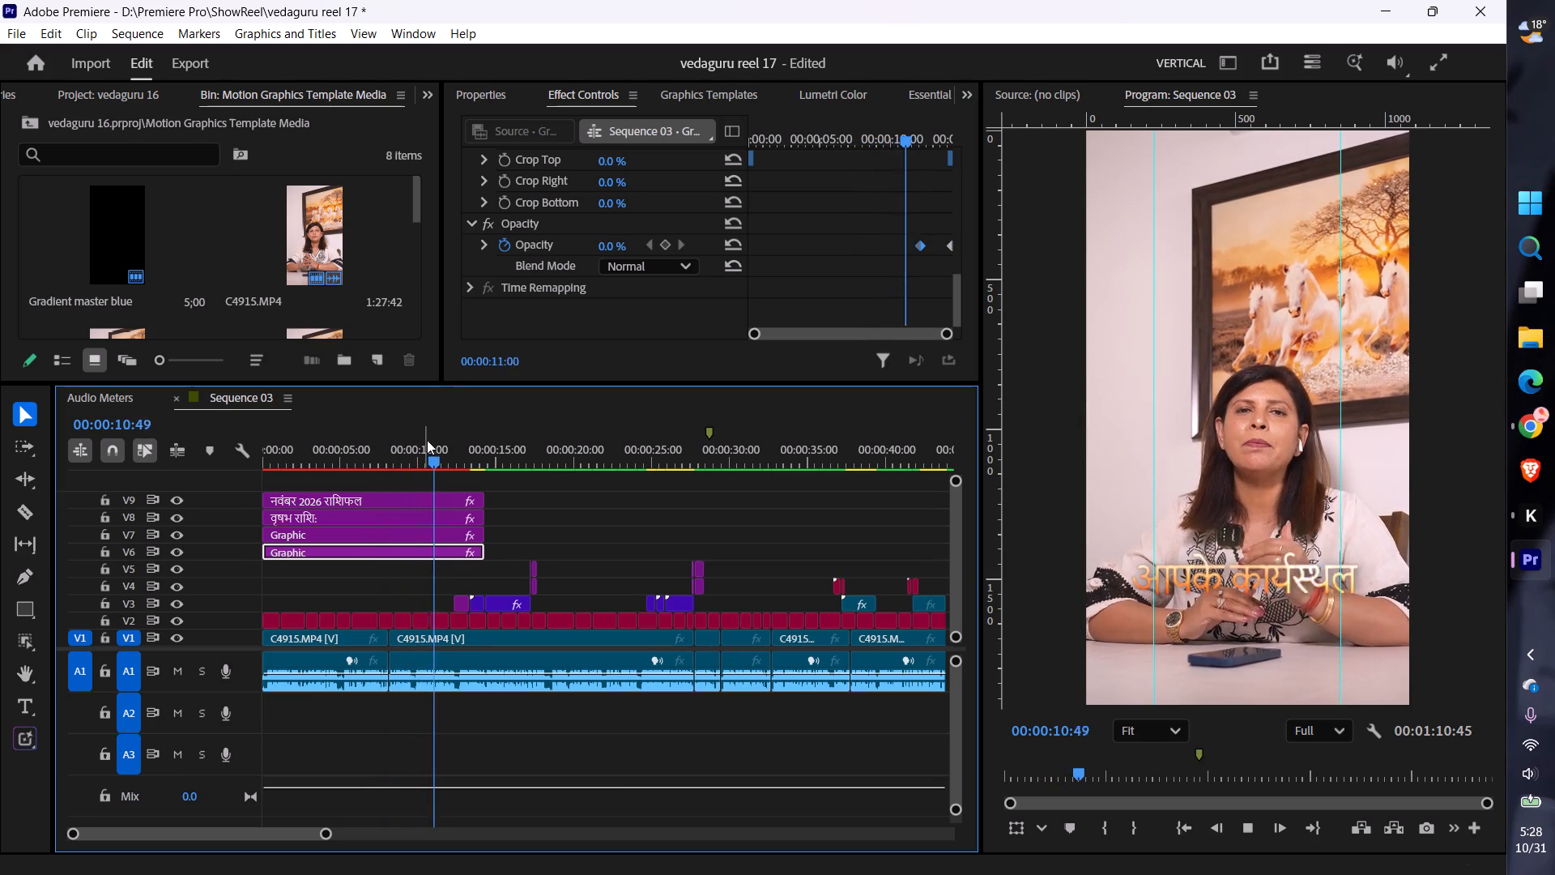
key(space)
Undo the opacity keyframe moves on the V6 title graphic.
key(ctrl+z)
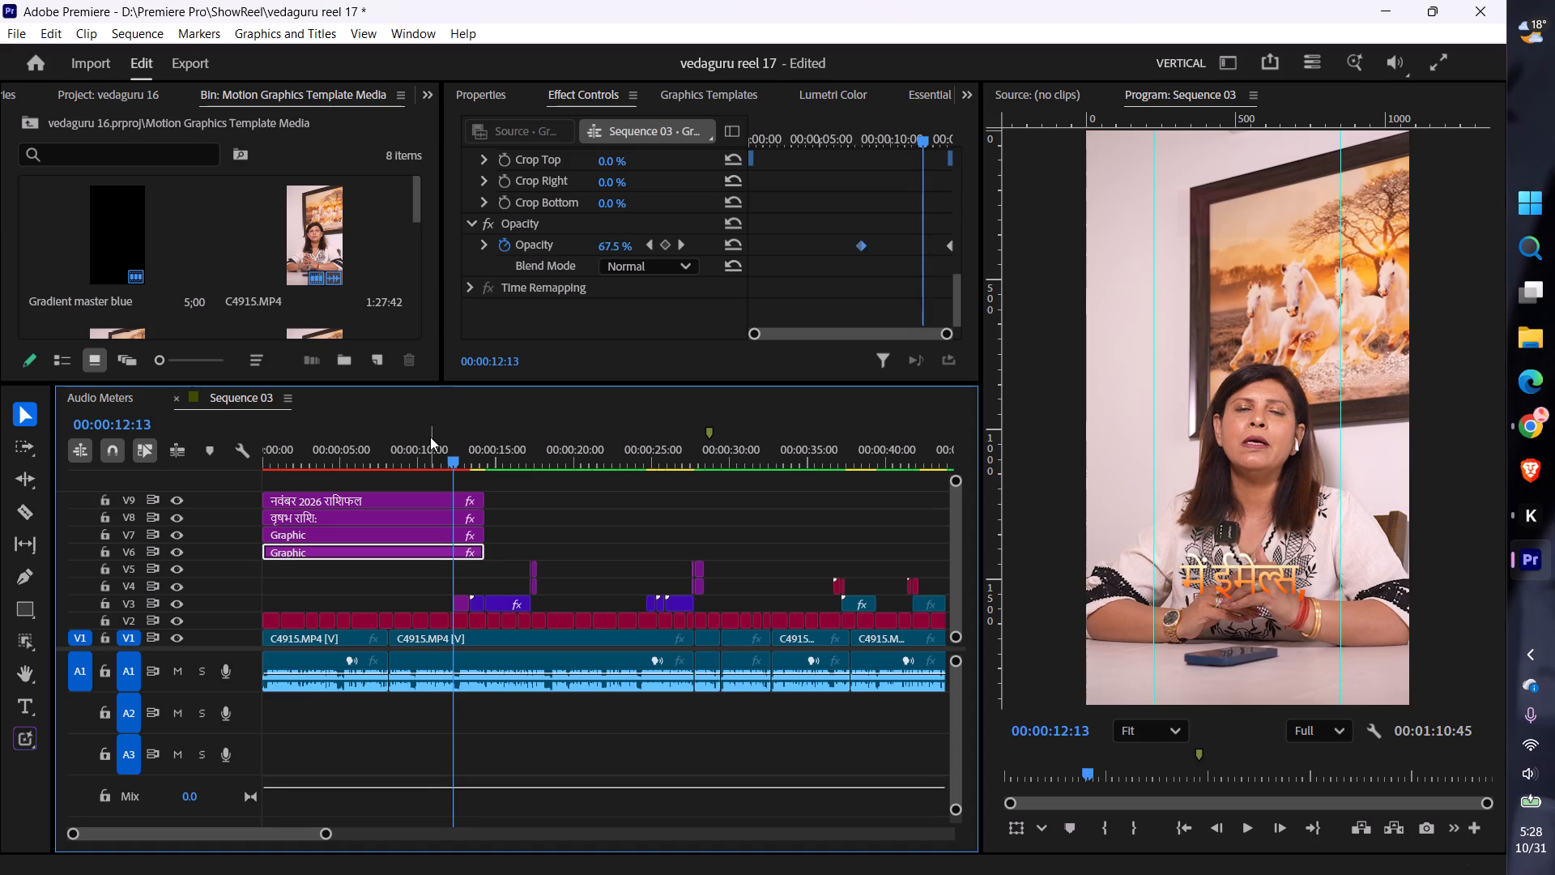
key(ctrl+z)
Scrub and play the opening of Sequence 03 to examine when the title graphics fade out.
drag(929, 132, 882, 154)
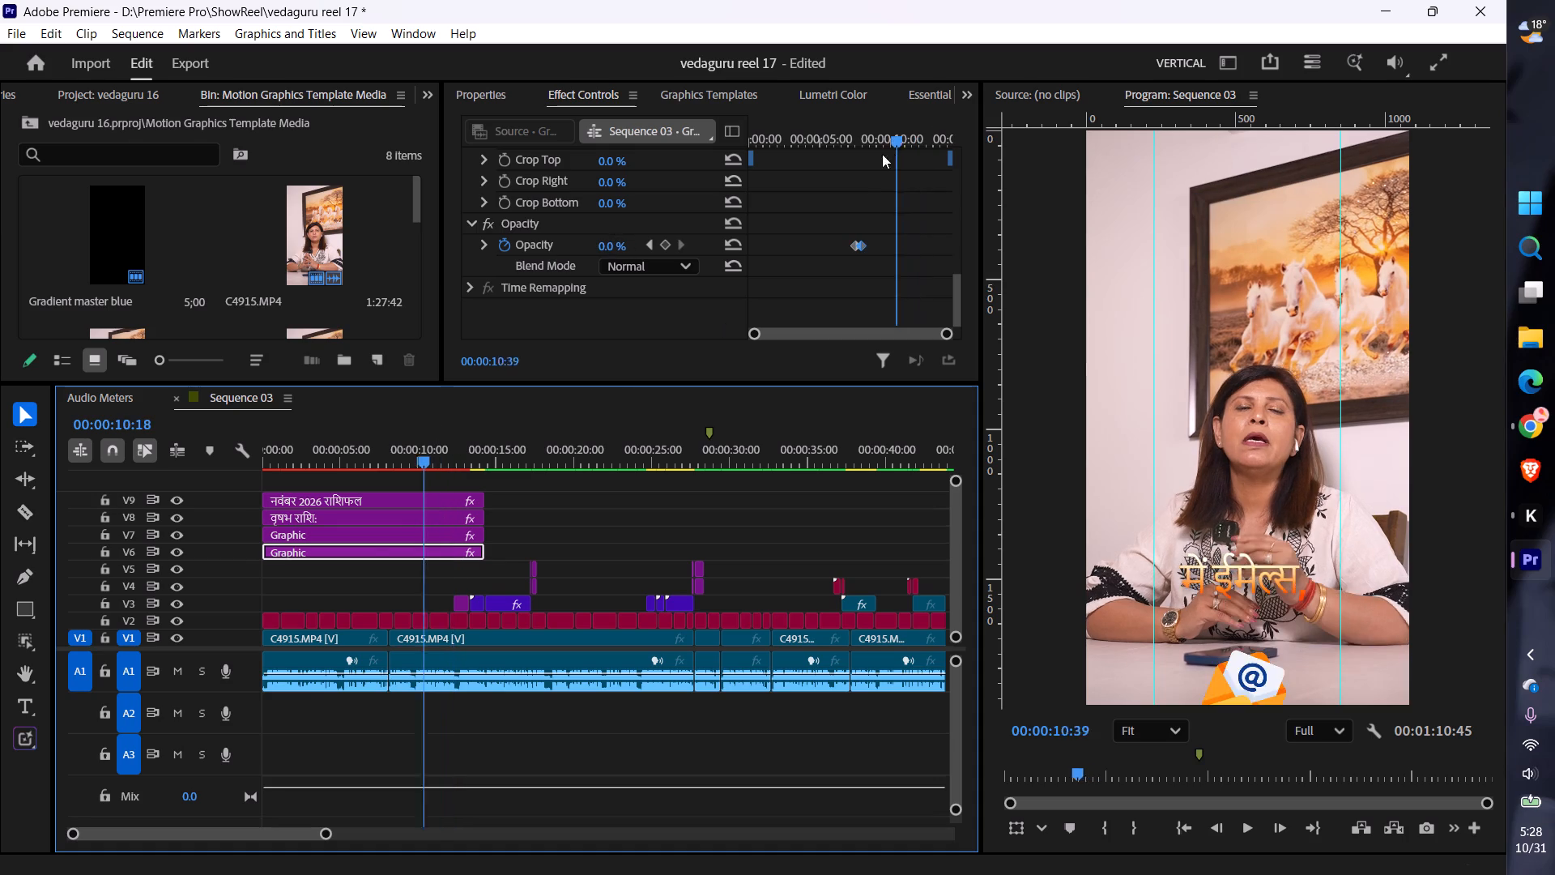
drag(882, 154, 864, 161)
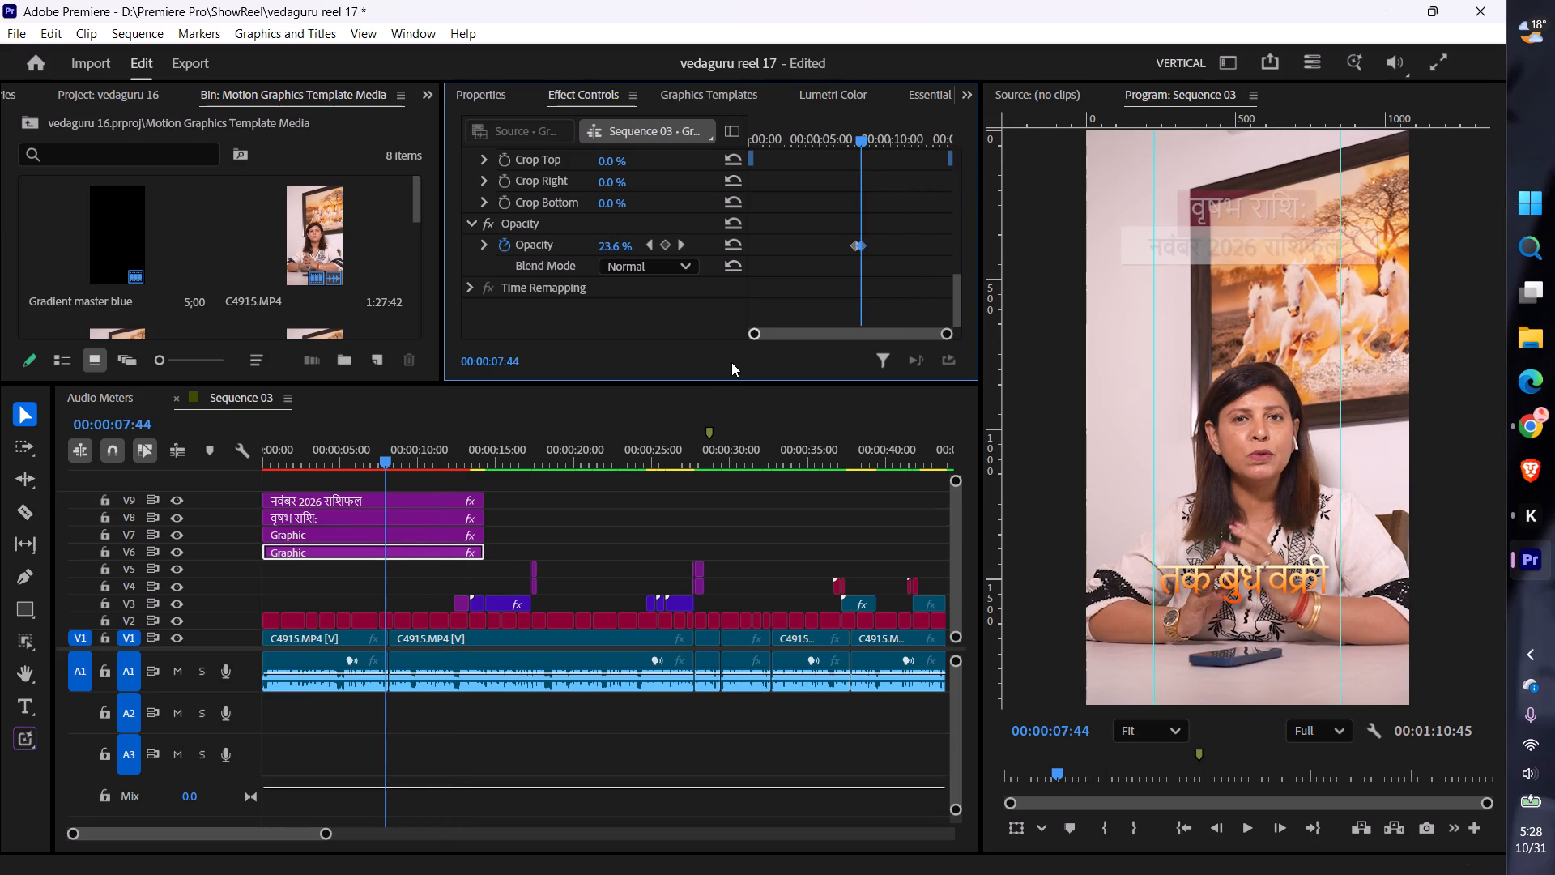
key(space)
key(space)
drag(461, 466, 453, 485)
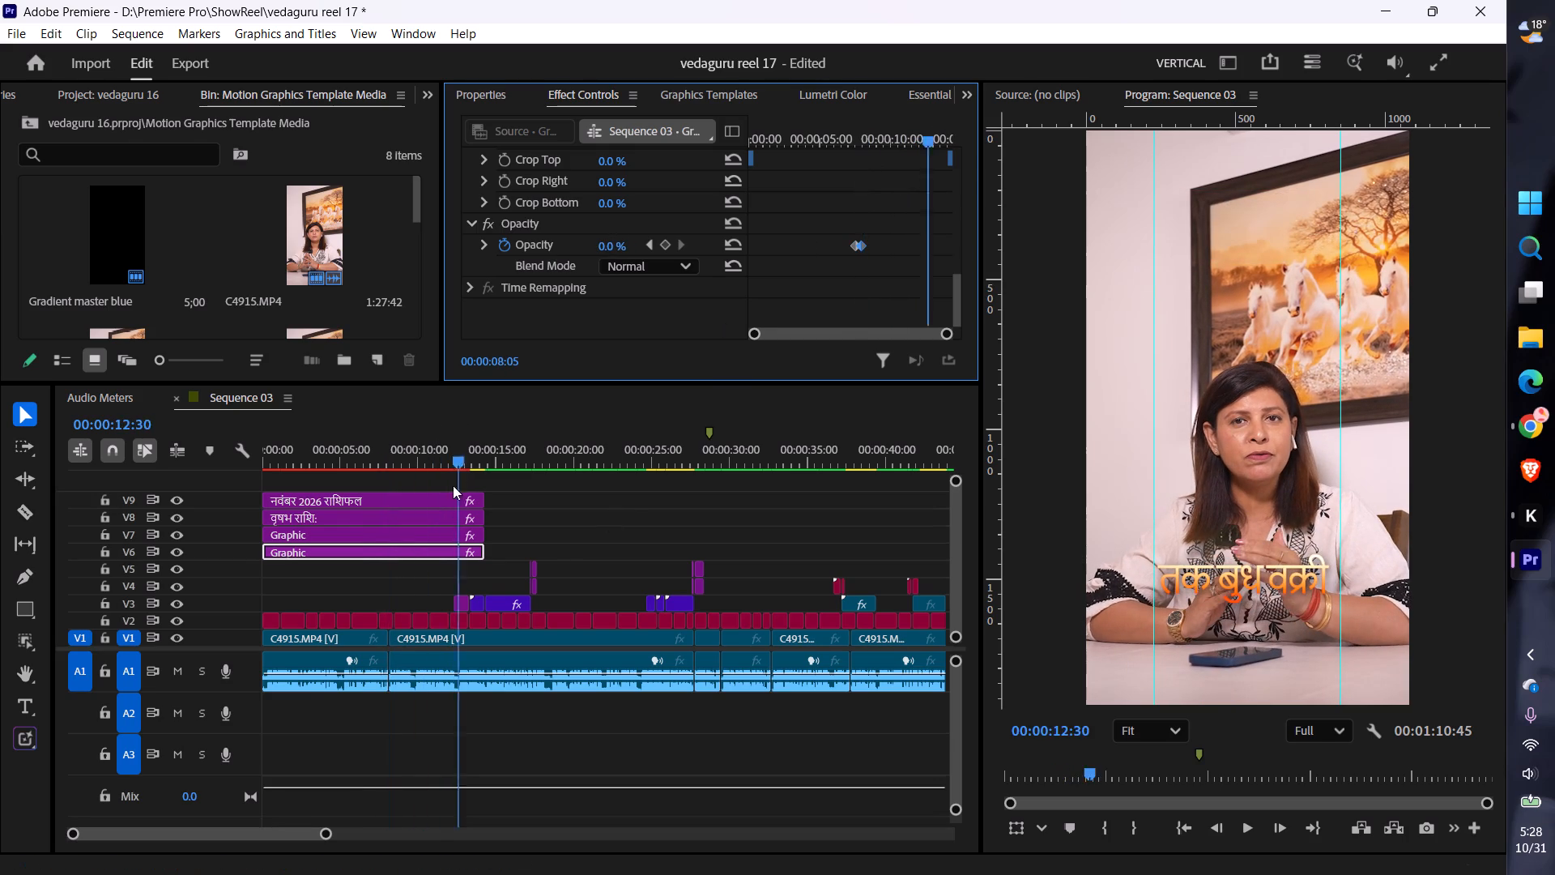
drag(453, 485, 434, 530)
drag(427, 455, 250, 473)
key(space)
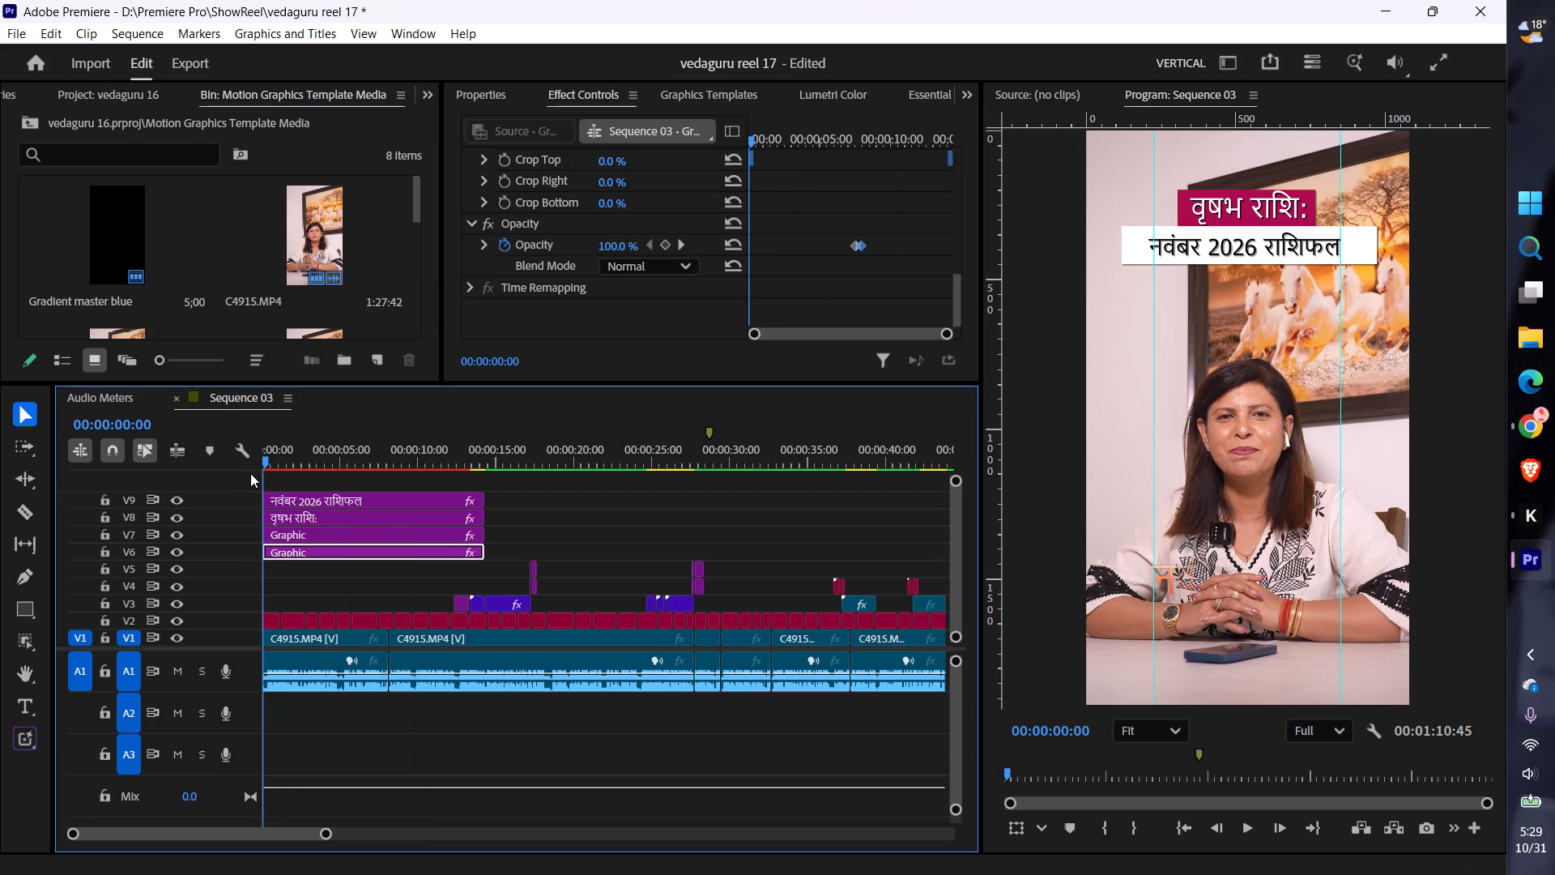
click(347, 457)
key(space)
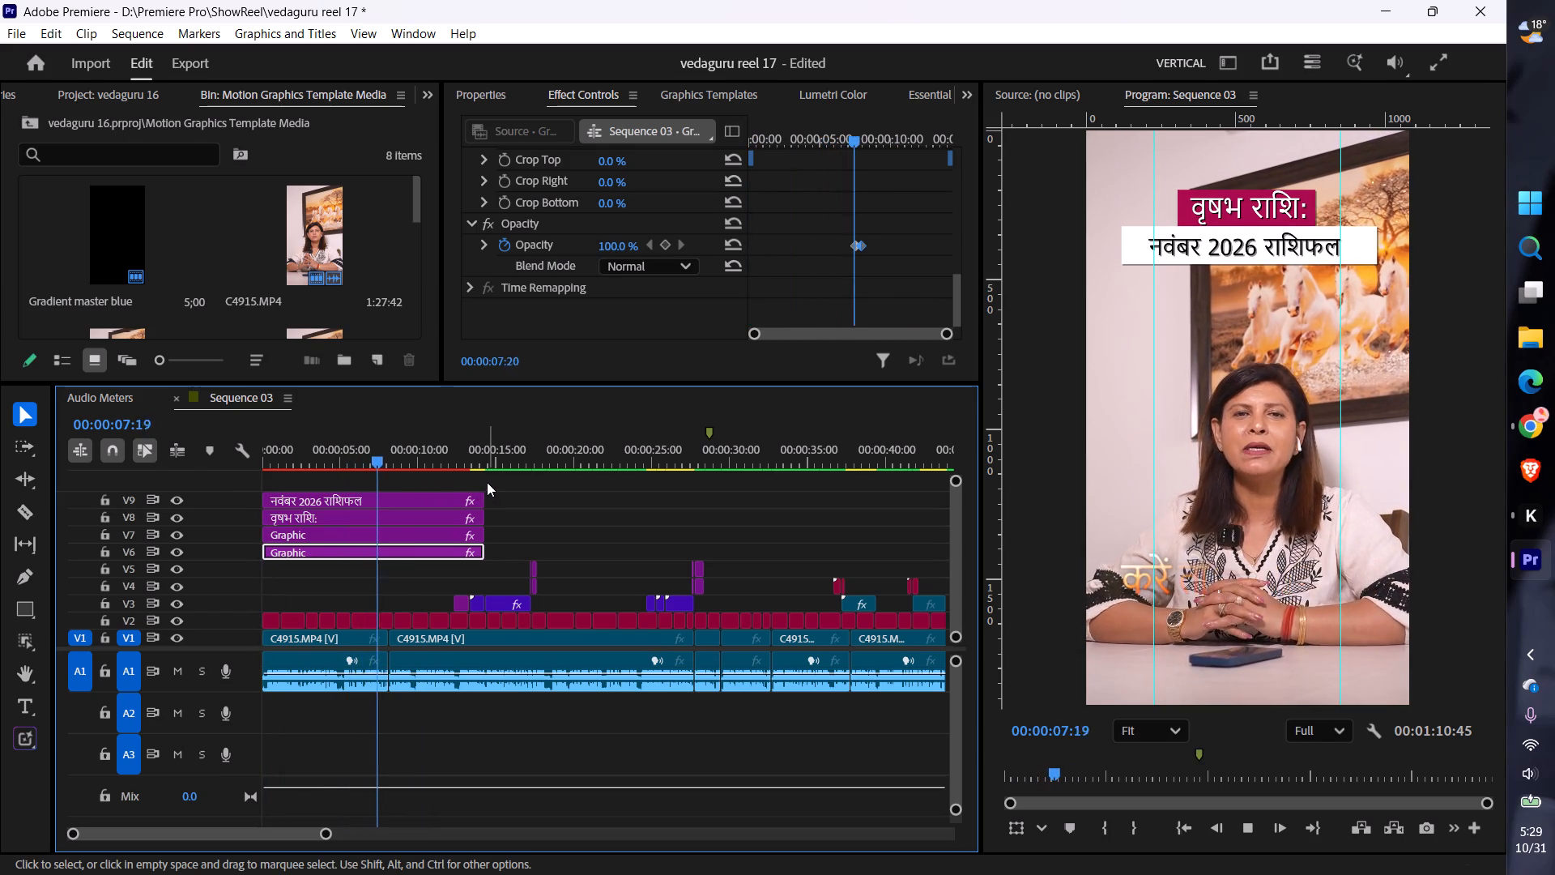
key(space)
Trim the ends of the four title graphics on V6 to V9 together to 00:00:08:02.
drag(518, 489, 405, 553)
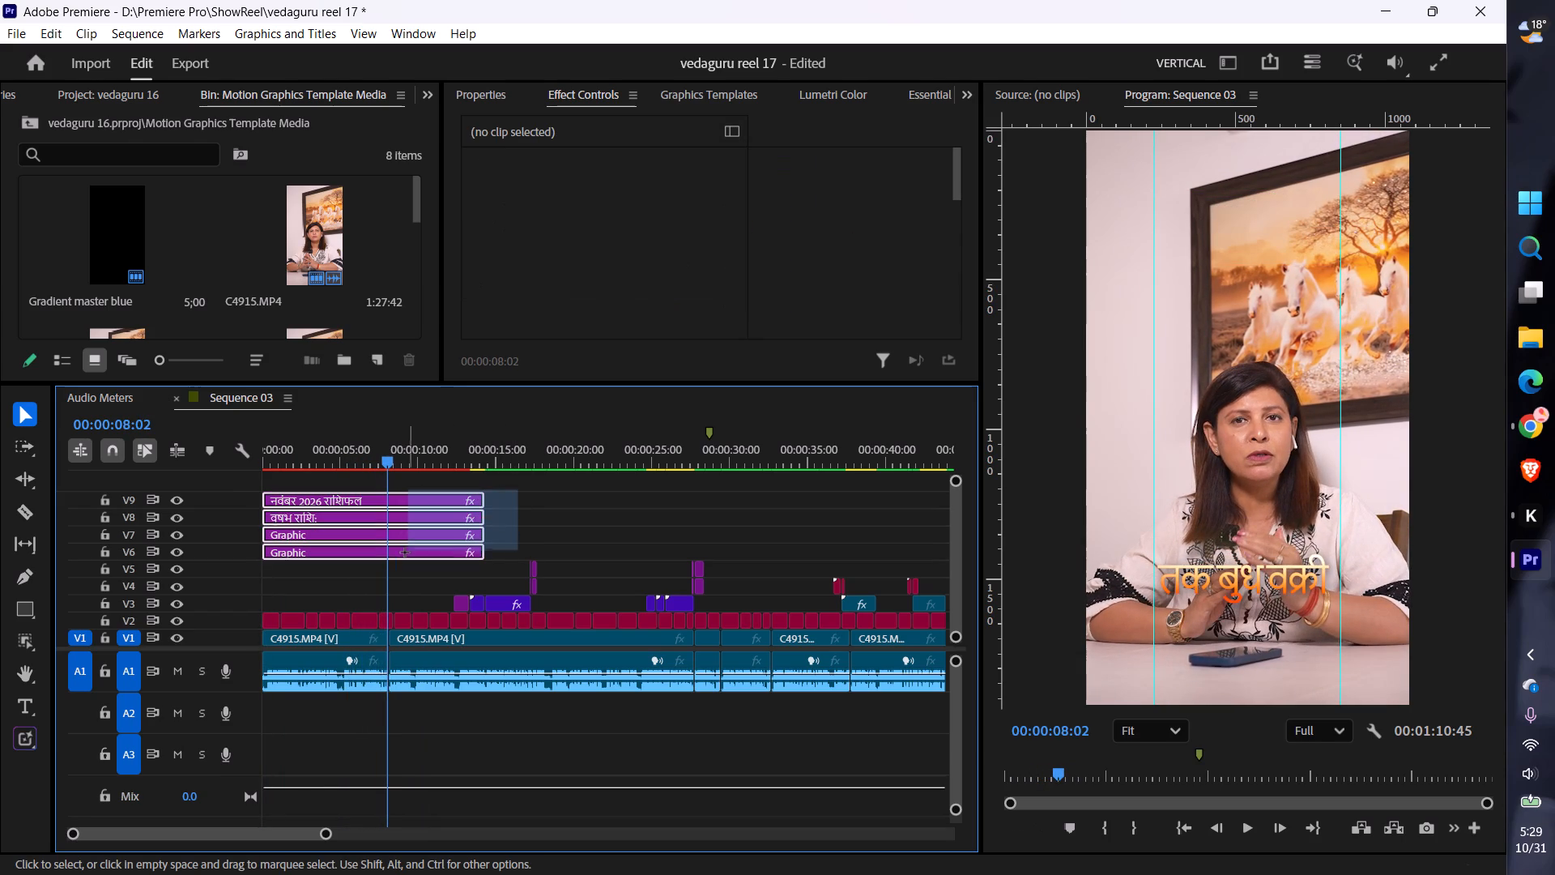
drag(405, 553, 409, 551)
drag(482, 522, 388, 527)
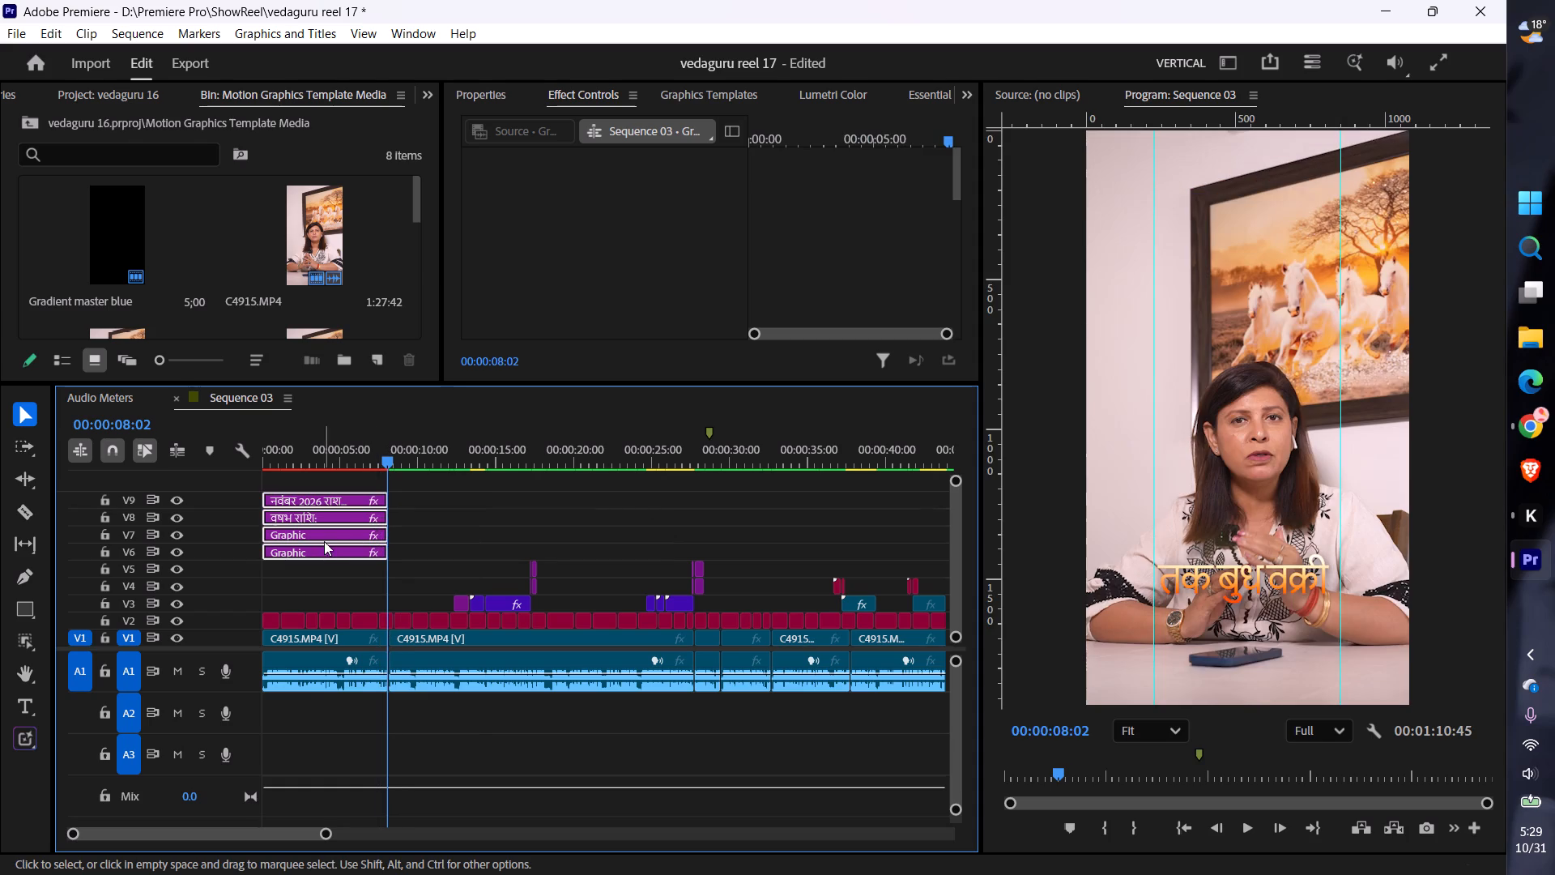
Shift the four title graphics about five seconds later and one track up, extend their starts back to 00:00:00:00, and play back the result.
drag(334, 532, 405, 526)
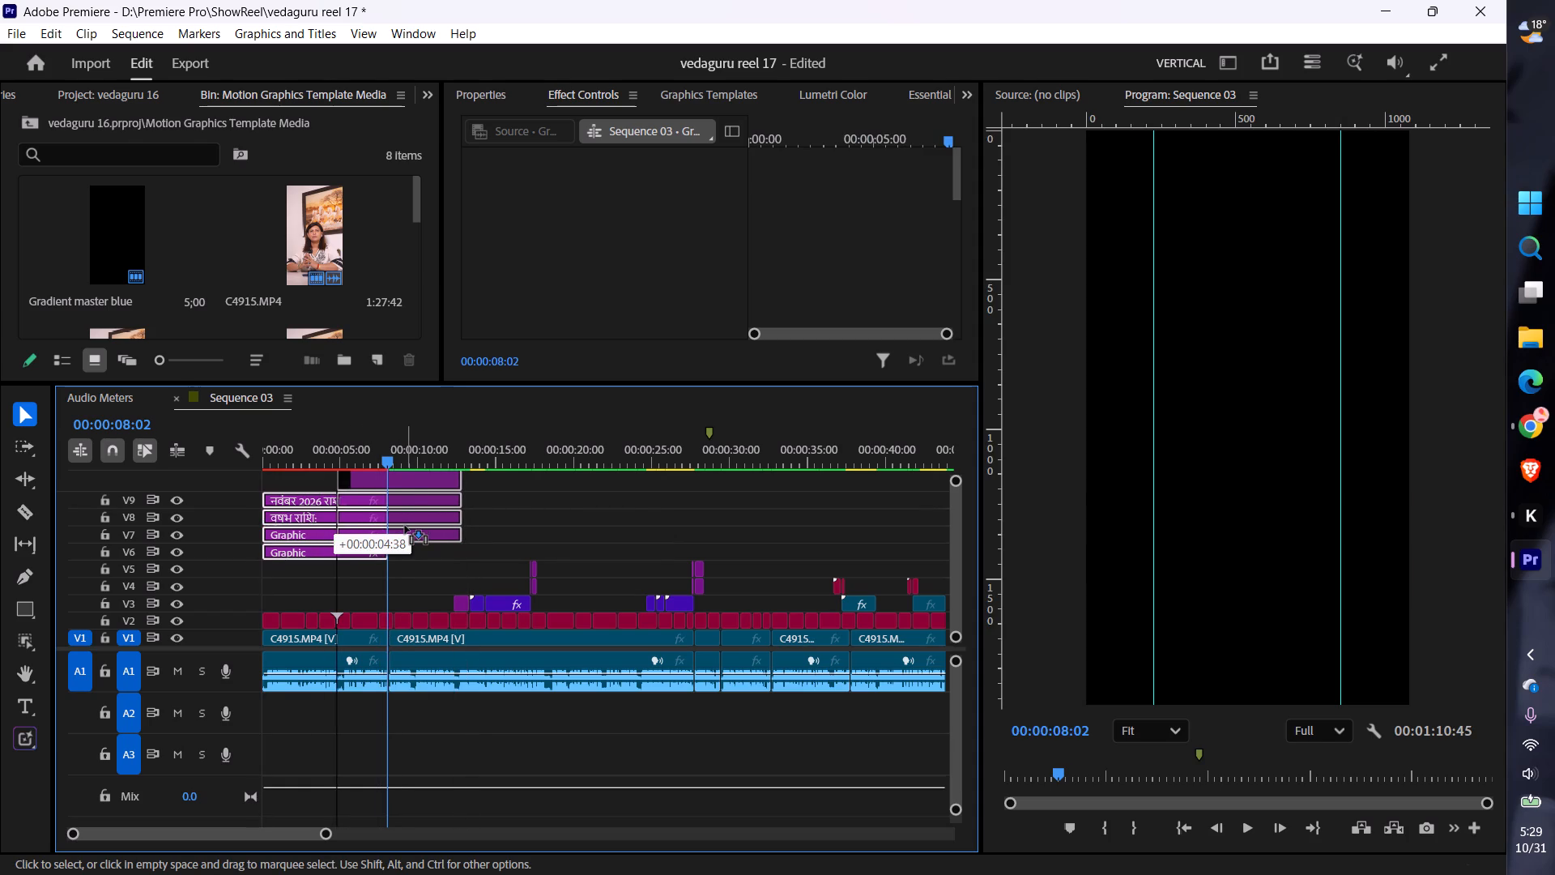
drag(405, 526, 415, 524)
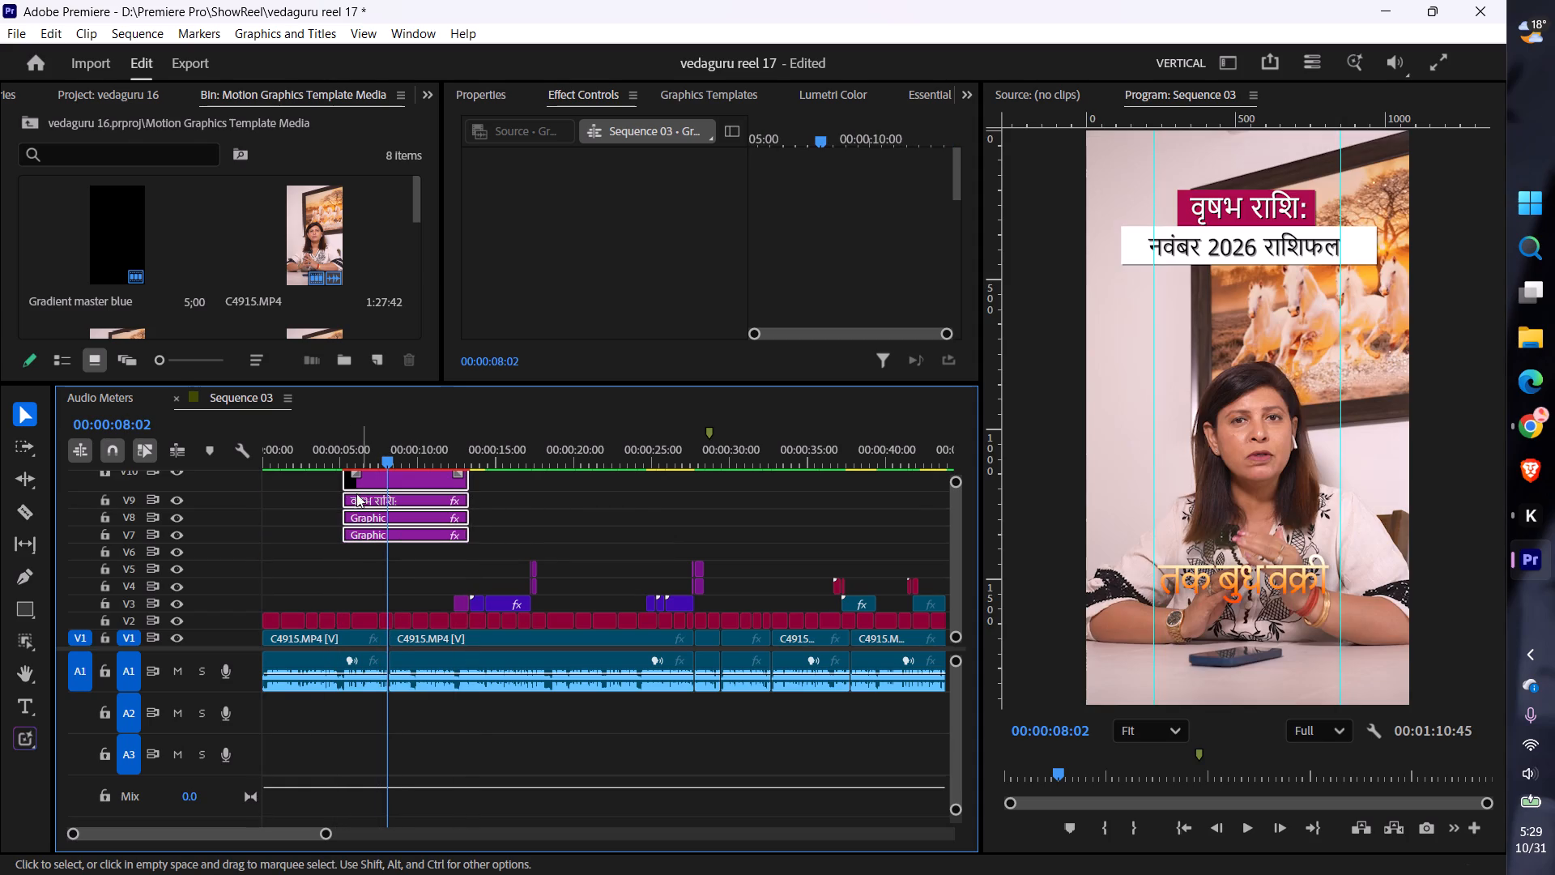
drag(343, 496, 141, 484)
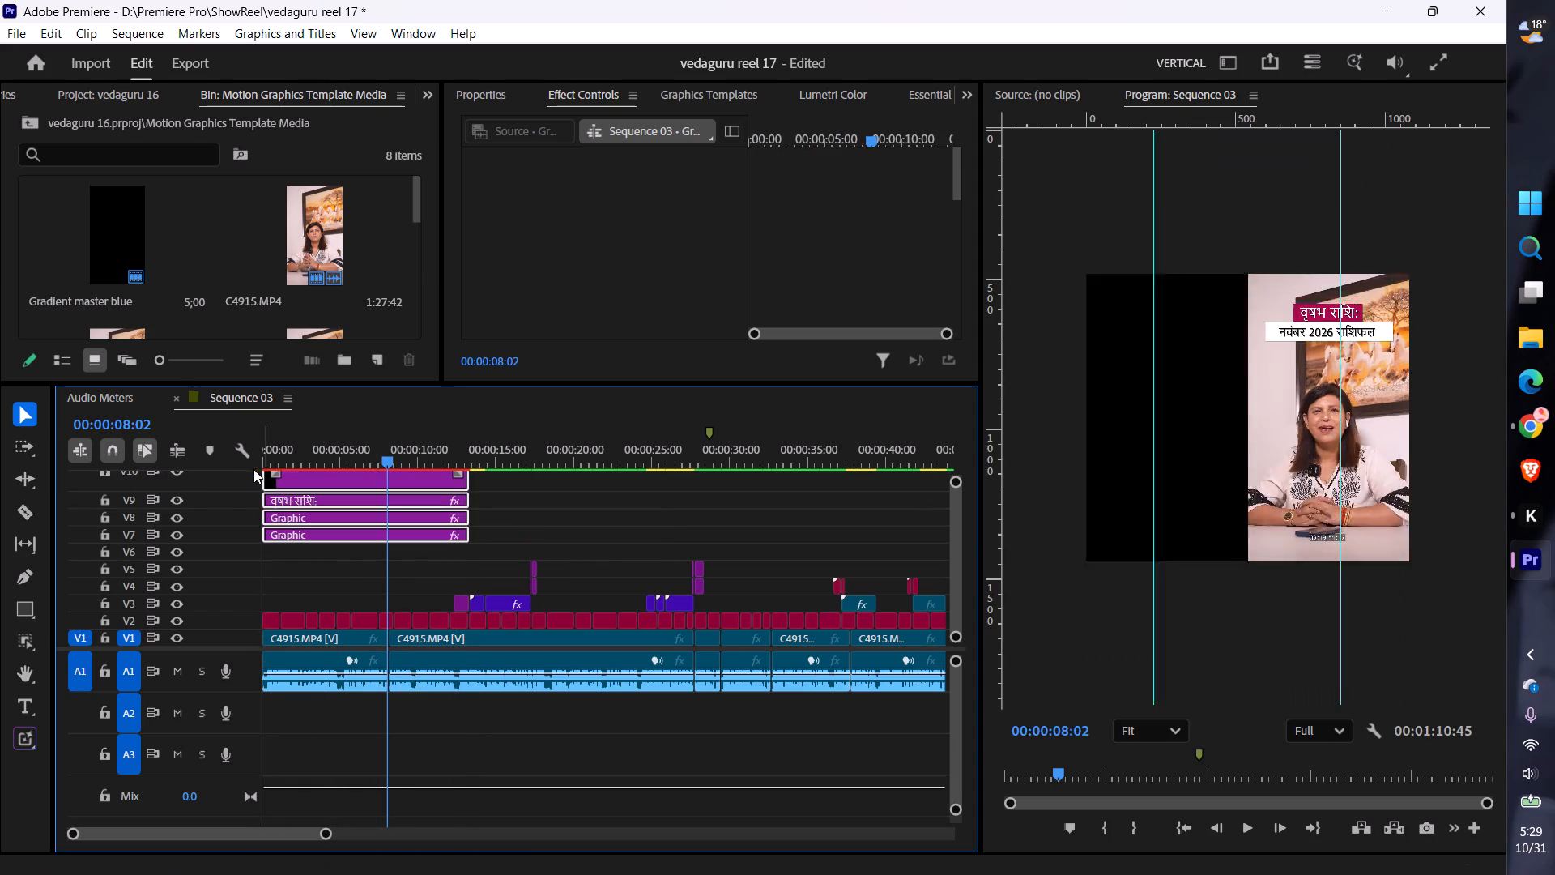
click(282, 459)
drag(279, 459, 202, 470)
key(space)
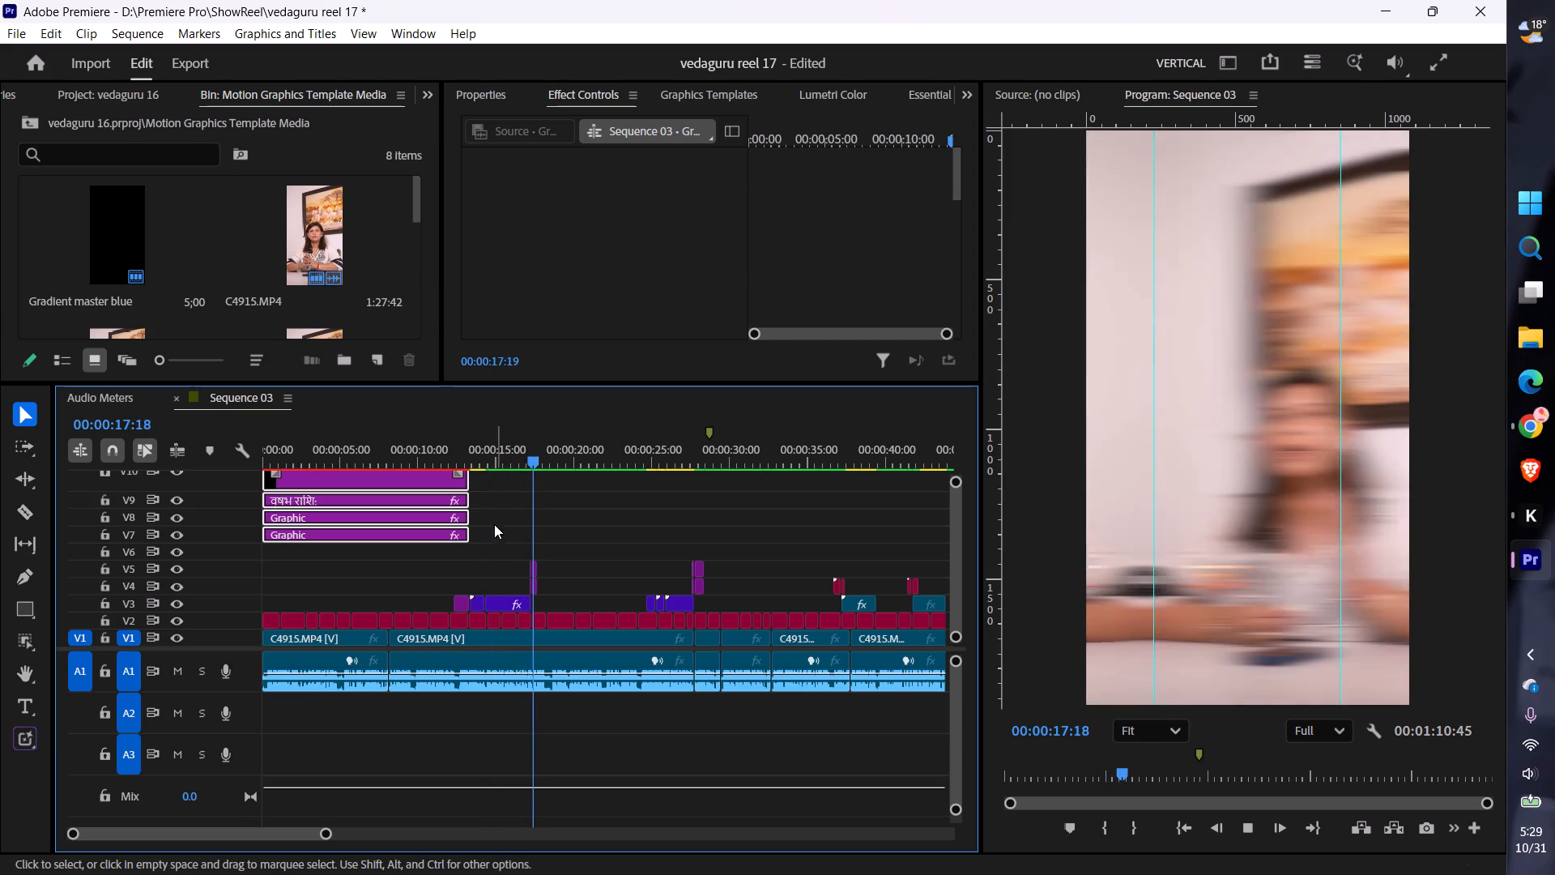
key(space)
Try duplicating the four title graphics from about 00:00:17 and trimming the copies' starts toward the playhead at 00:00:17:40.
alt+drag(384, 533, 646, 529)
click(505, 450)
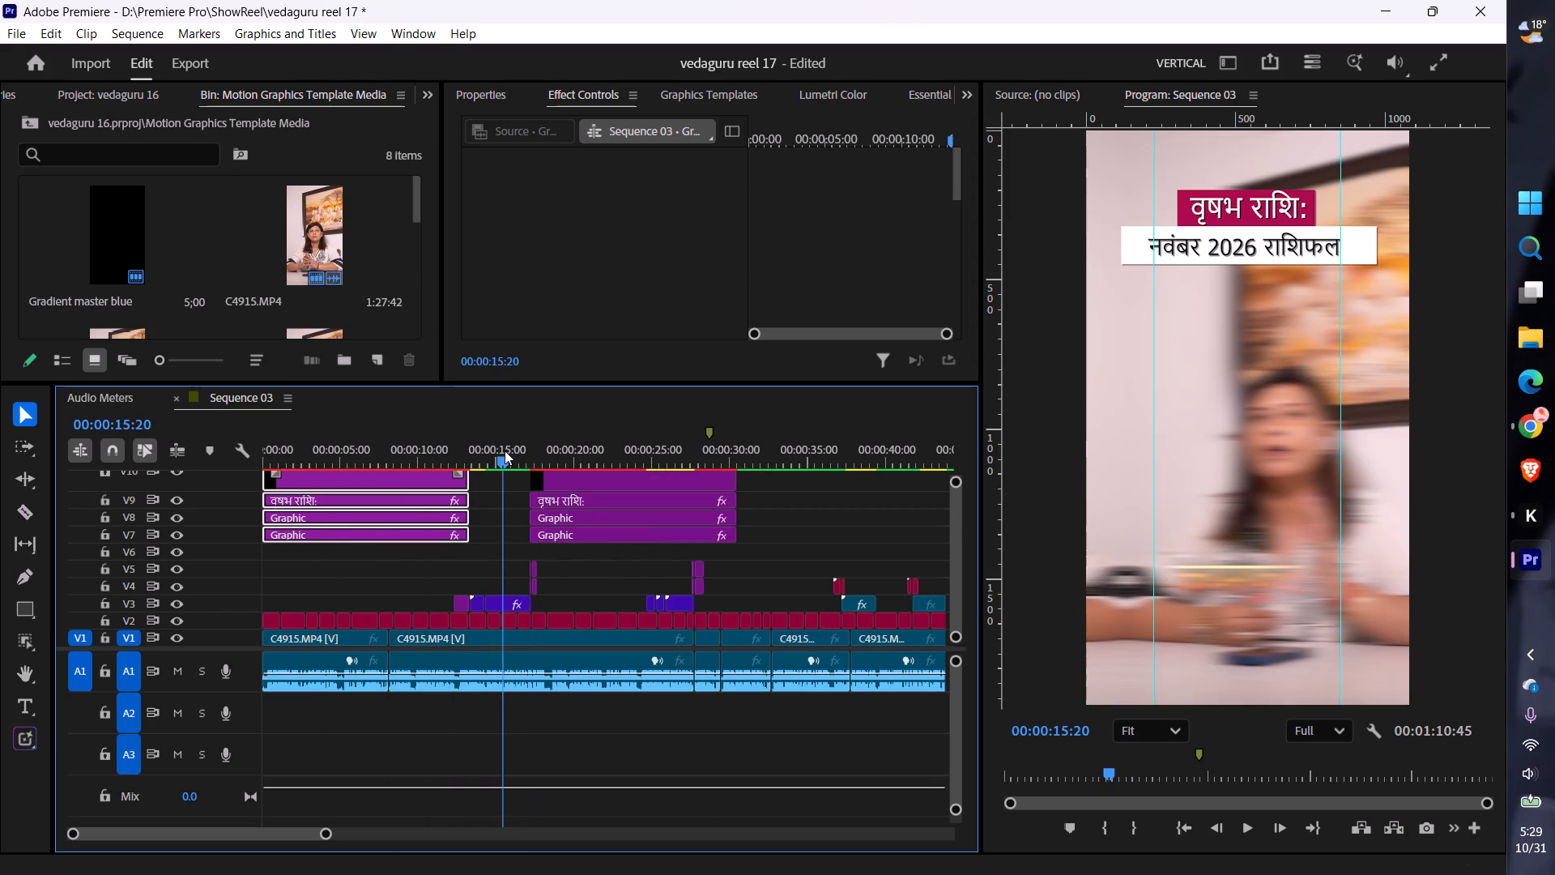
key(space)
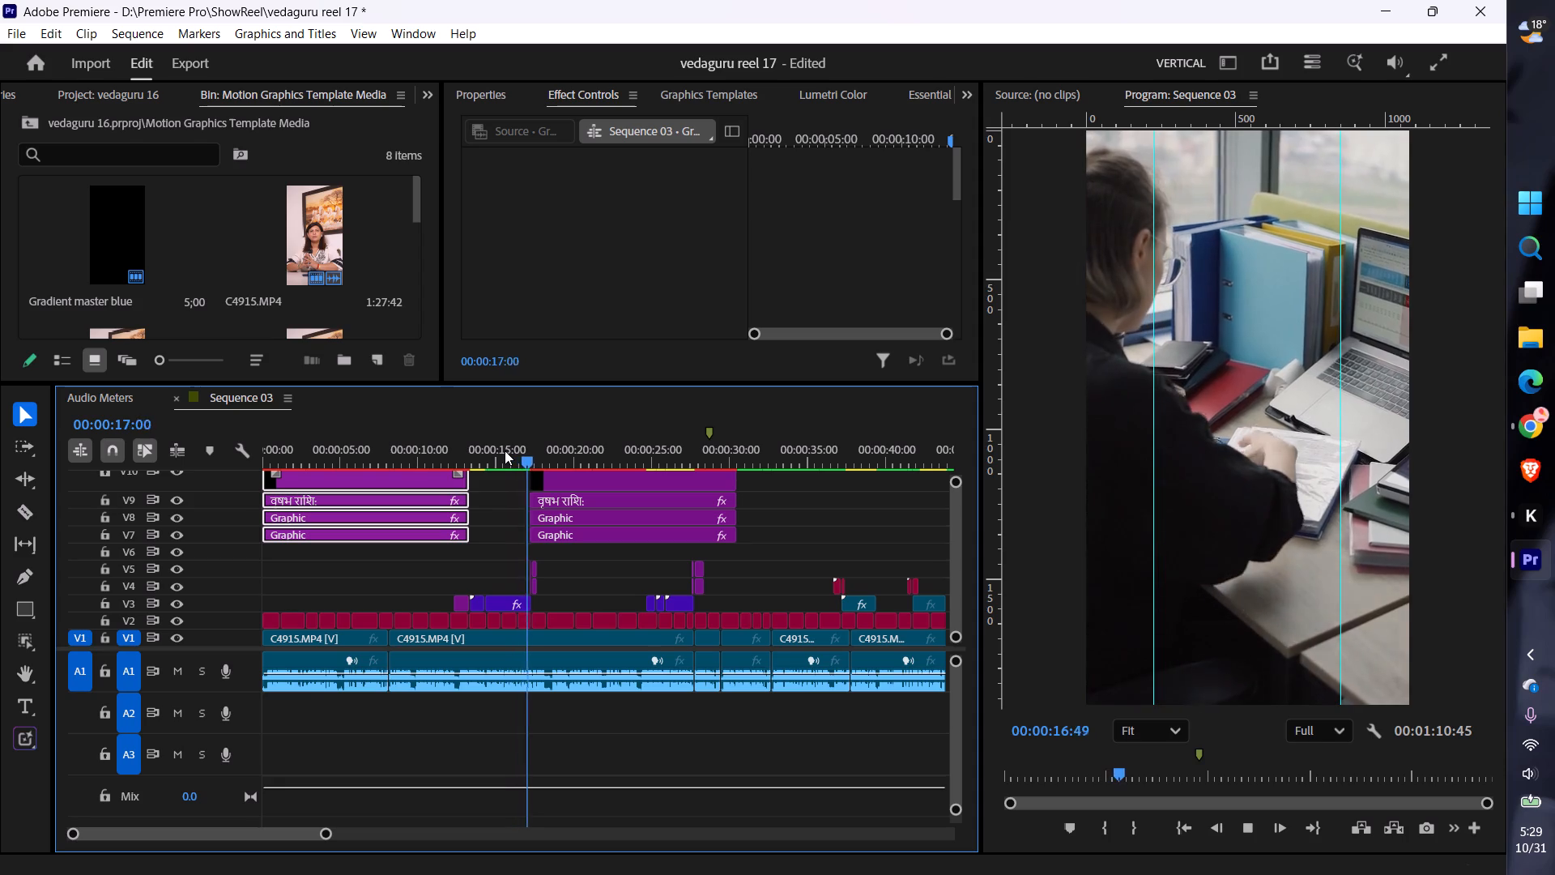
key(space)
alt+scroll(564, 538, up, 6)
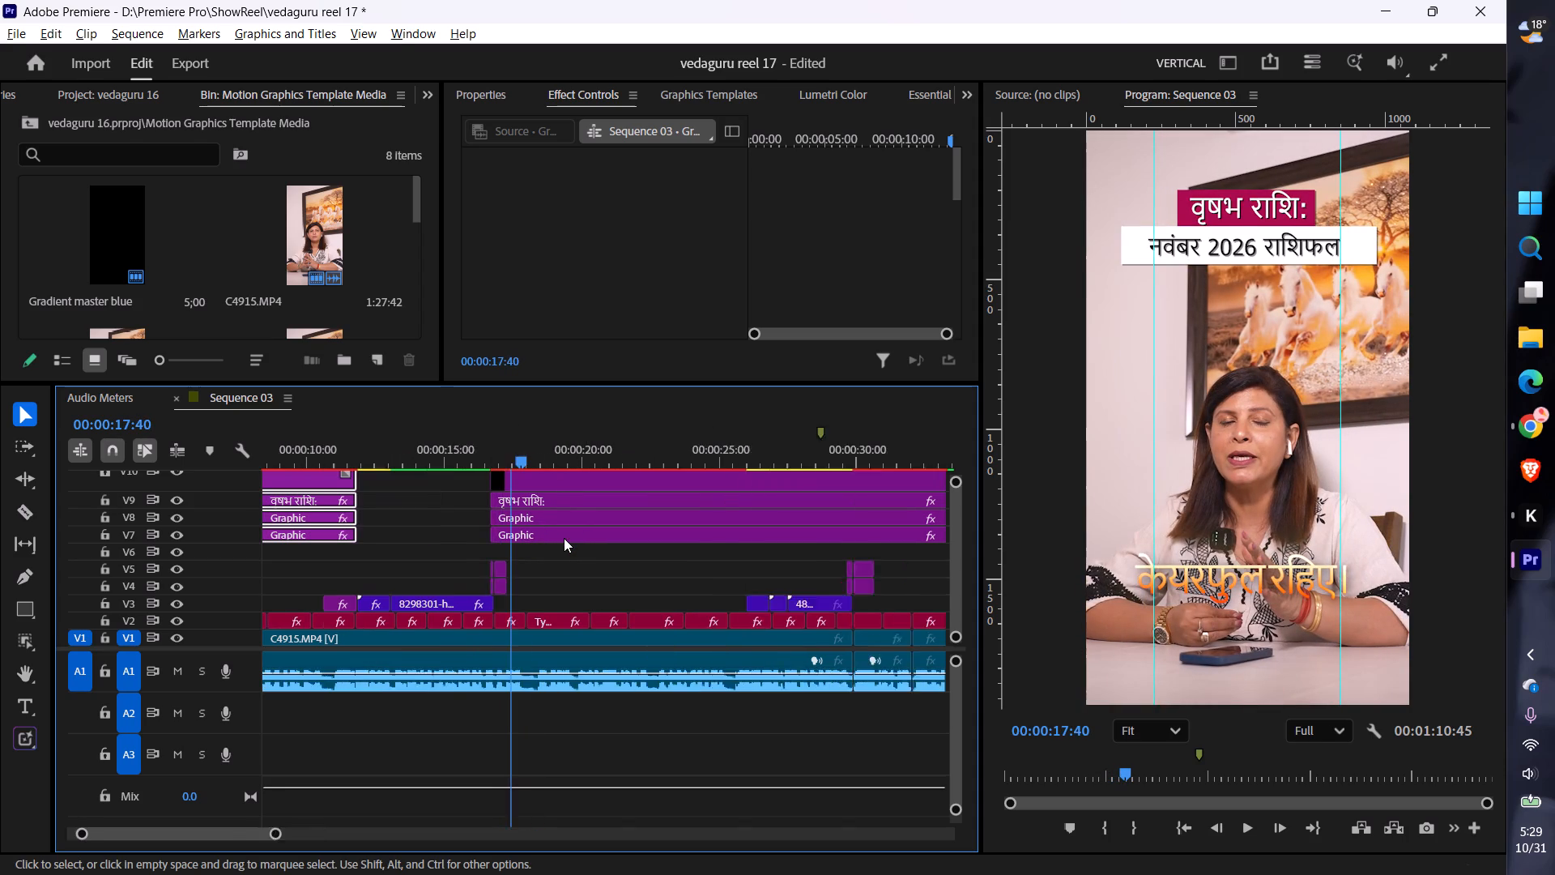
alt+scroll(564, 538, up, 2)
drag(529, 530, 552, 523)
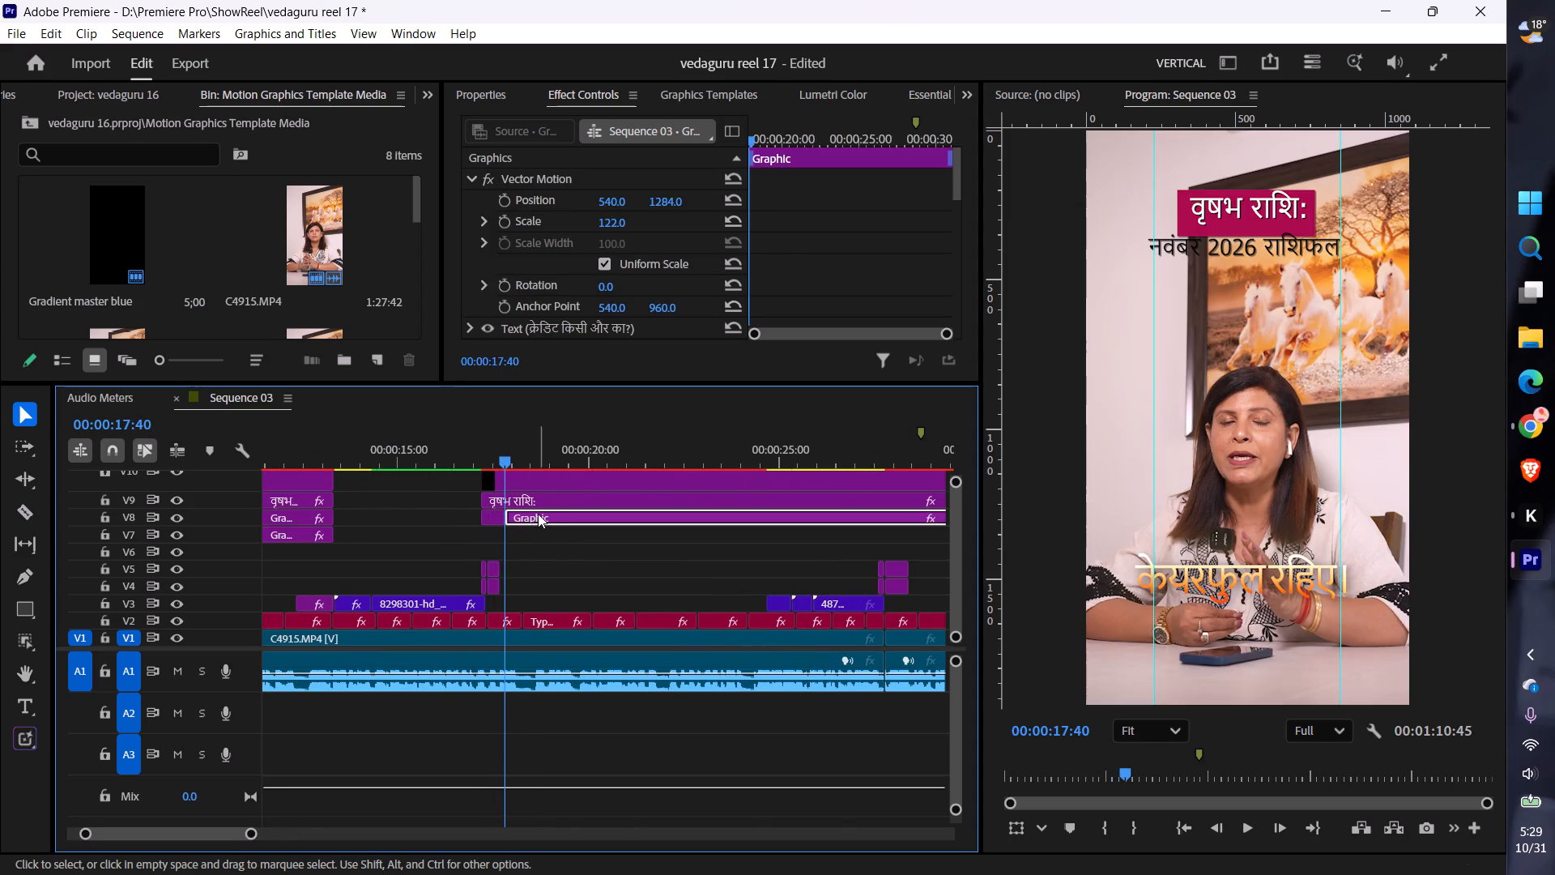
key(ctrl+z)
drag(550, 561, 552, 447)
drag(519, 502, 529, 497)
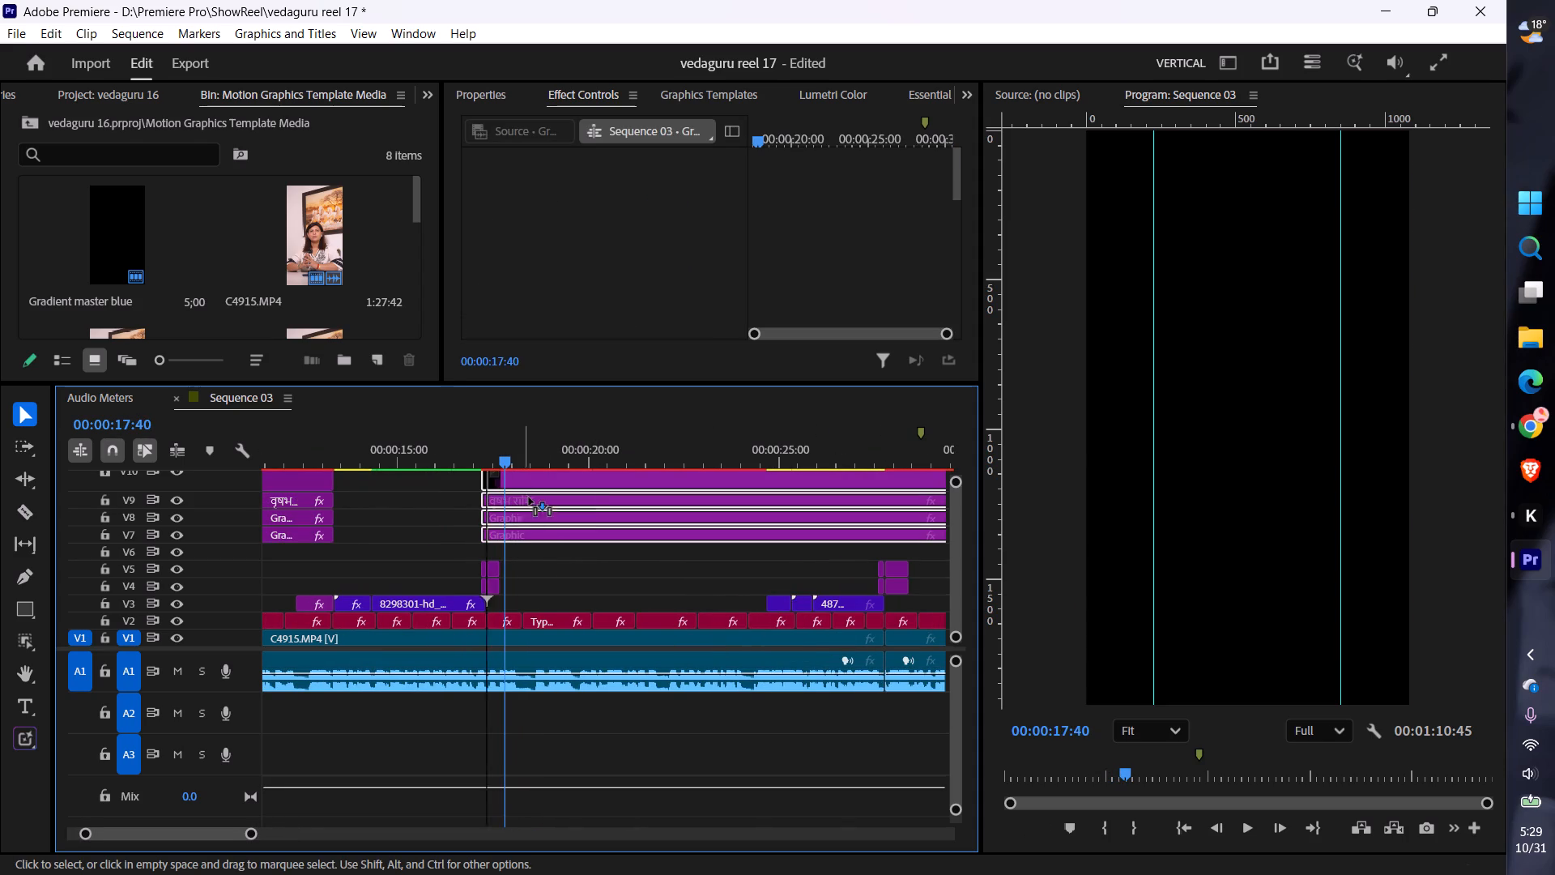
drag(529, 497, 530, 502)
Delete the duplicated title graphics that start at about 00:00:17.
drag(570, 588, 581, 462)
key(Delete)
Recolour the fill of Shape 01 behind the वृषभ राशि: title in the V7 graphic with a dark colour sampled from the footage.
scroll(552, 502, up, 15)
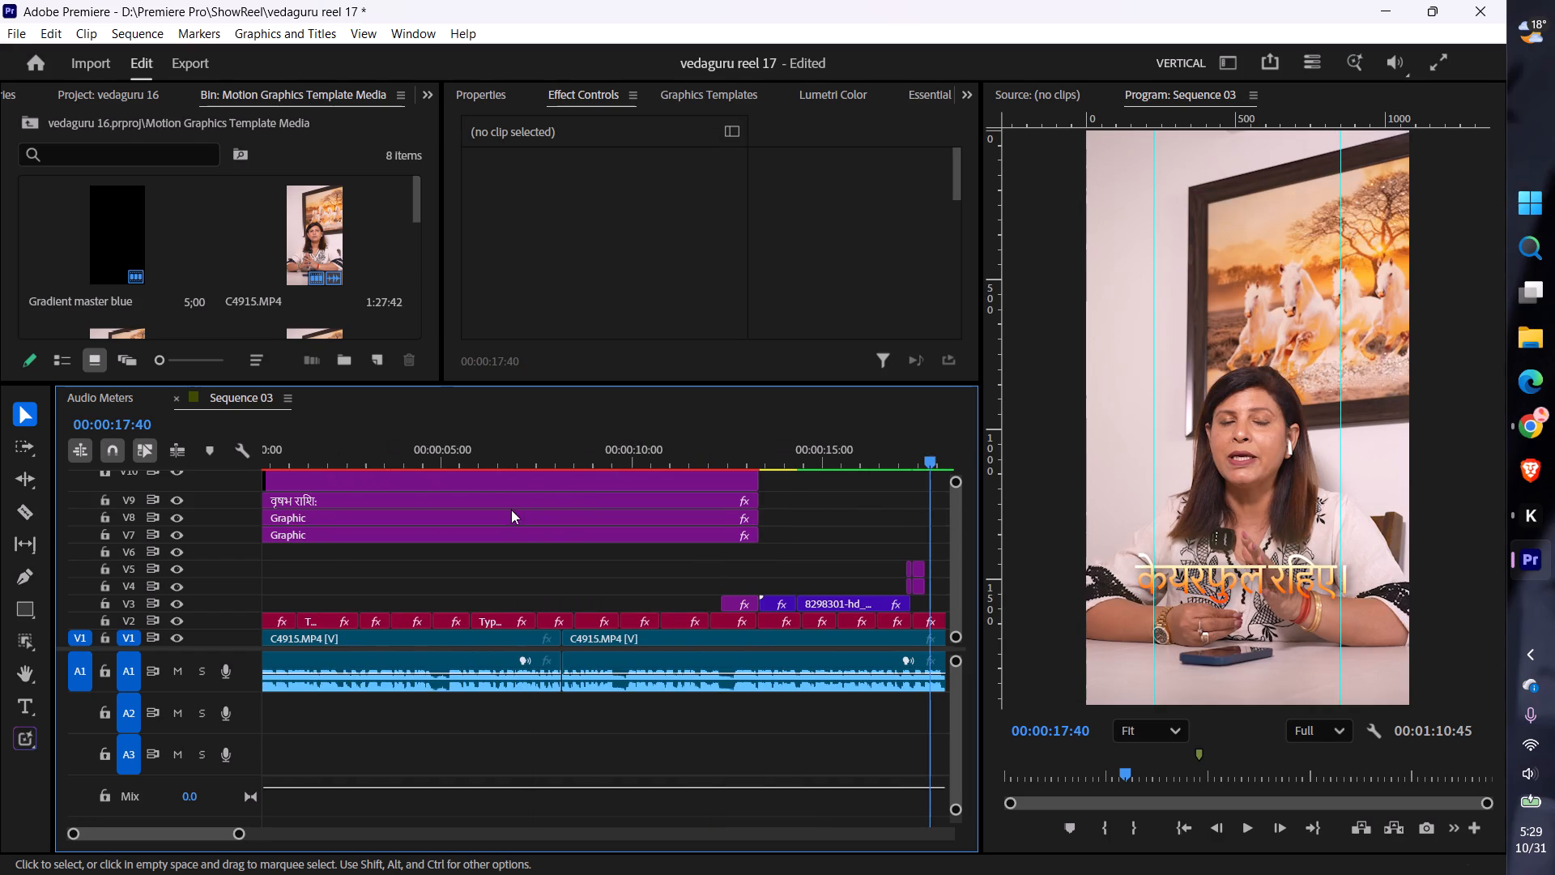
click(437, 477)
click(448, 527)
scroll(456, 455, up, 5)
double_click(449, 464)
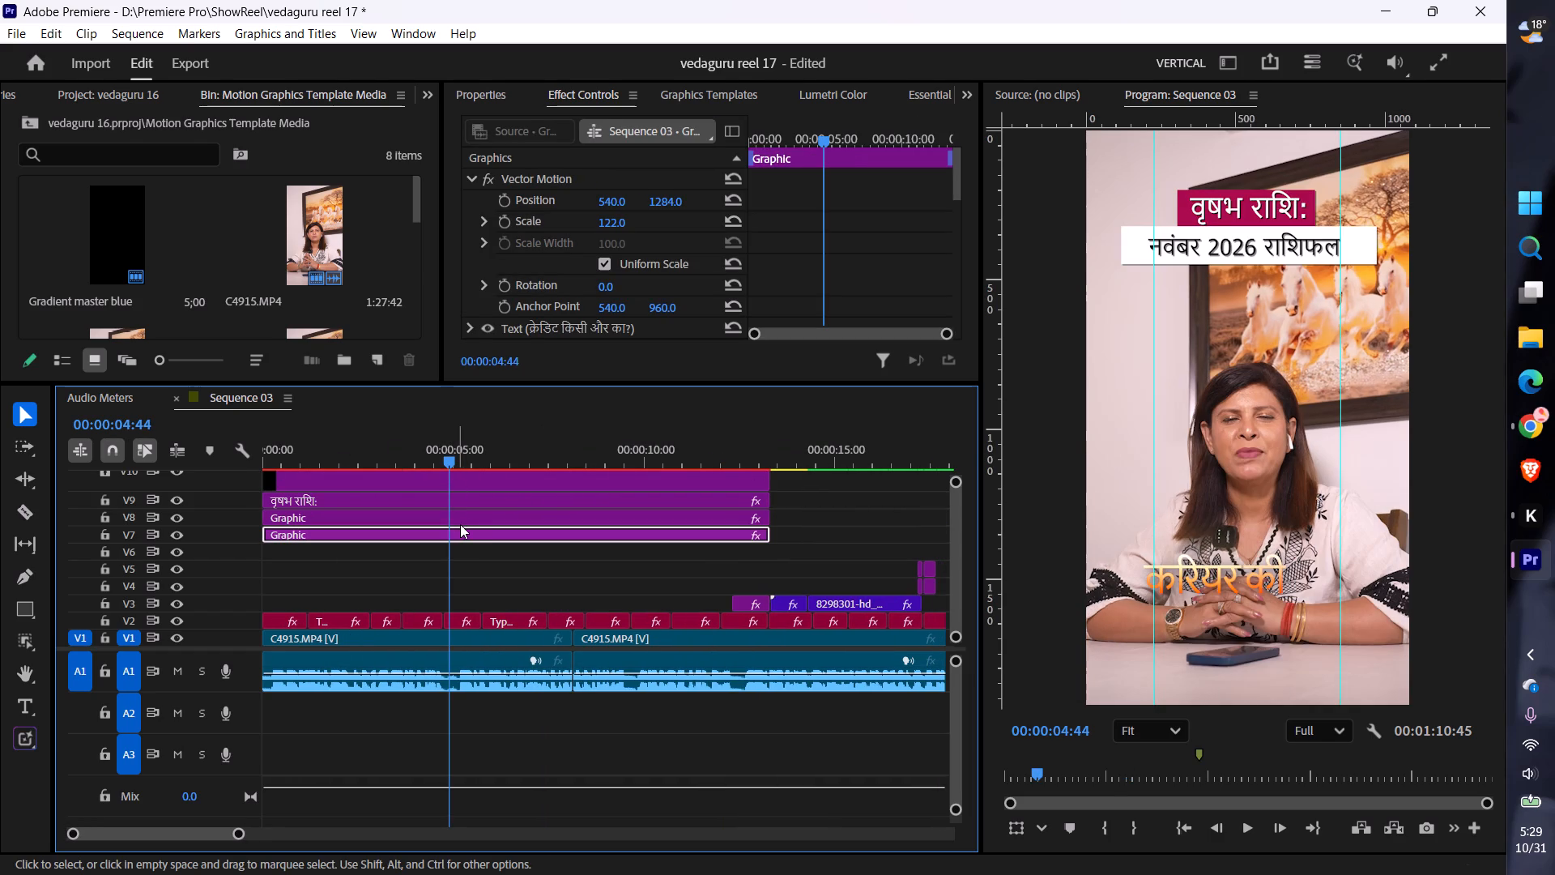
click(515, 528)
click(496, 101)
click(573, 214)
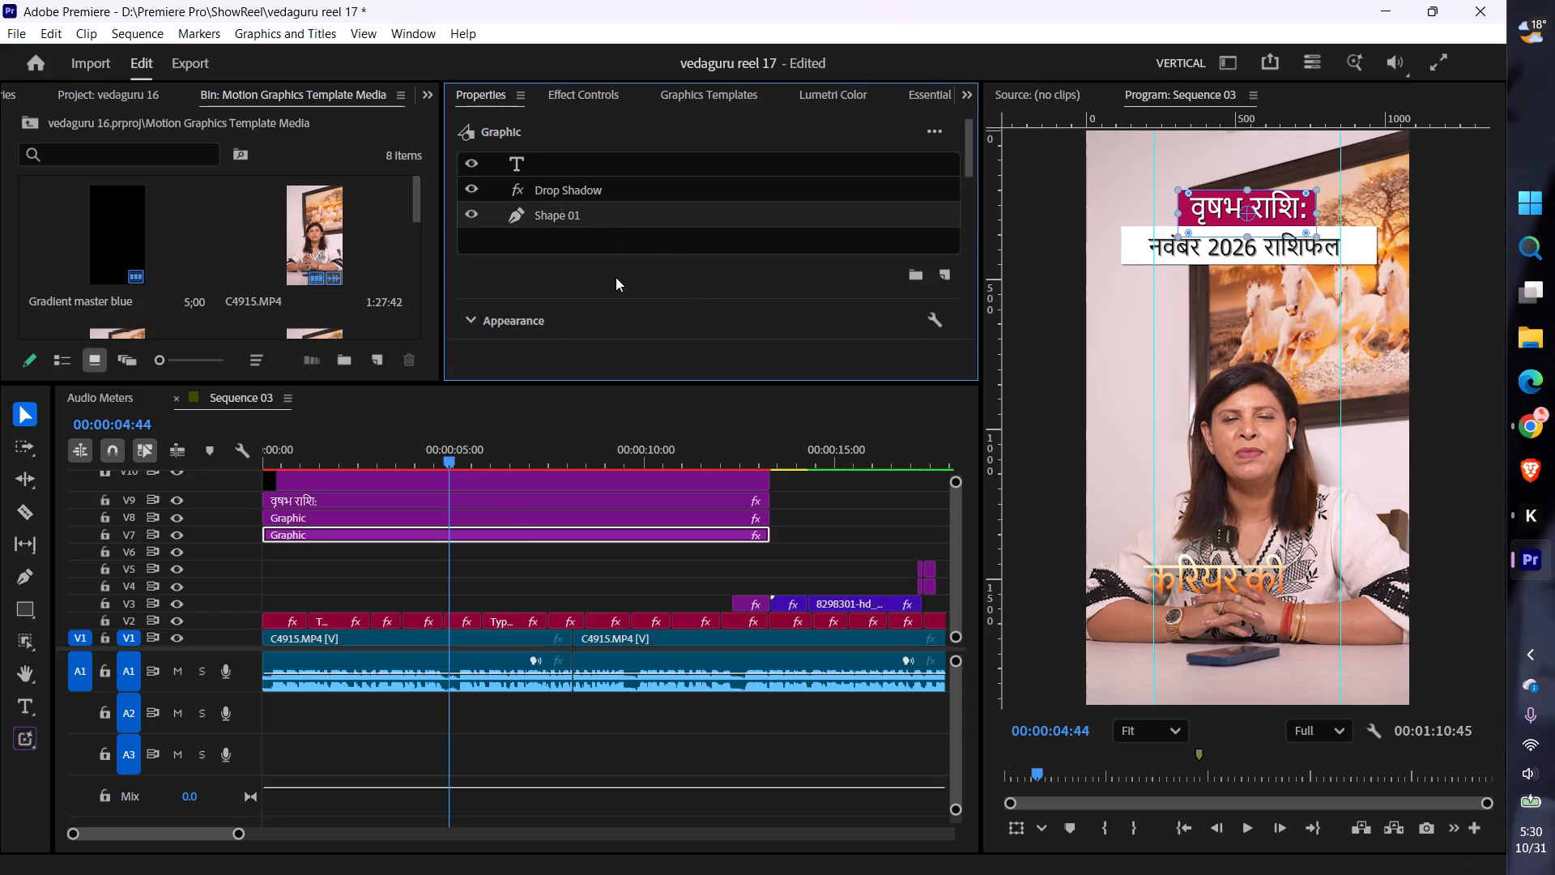
scroll(616, 277, down, 5)
click(549, 284)
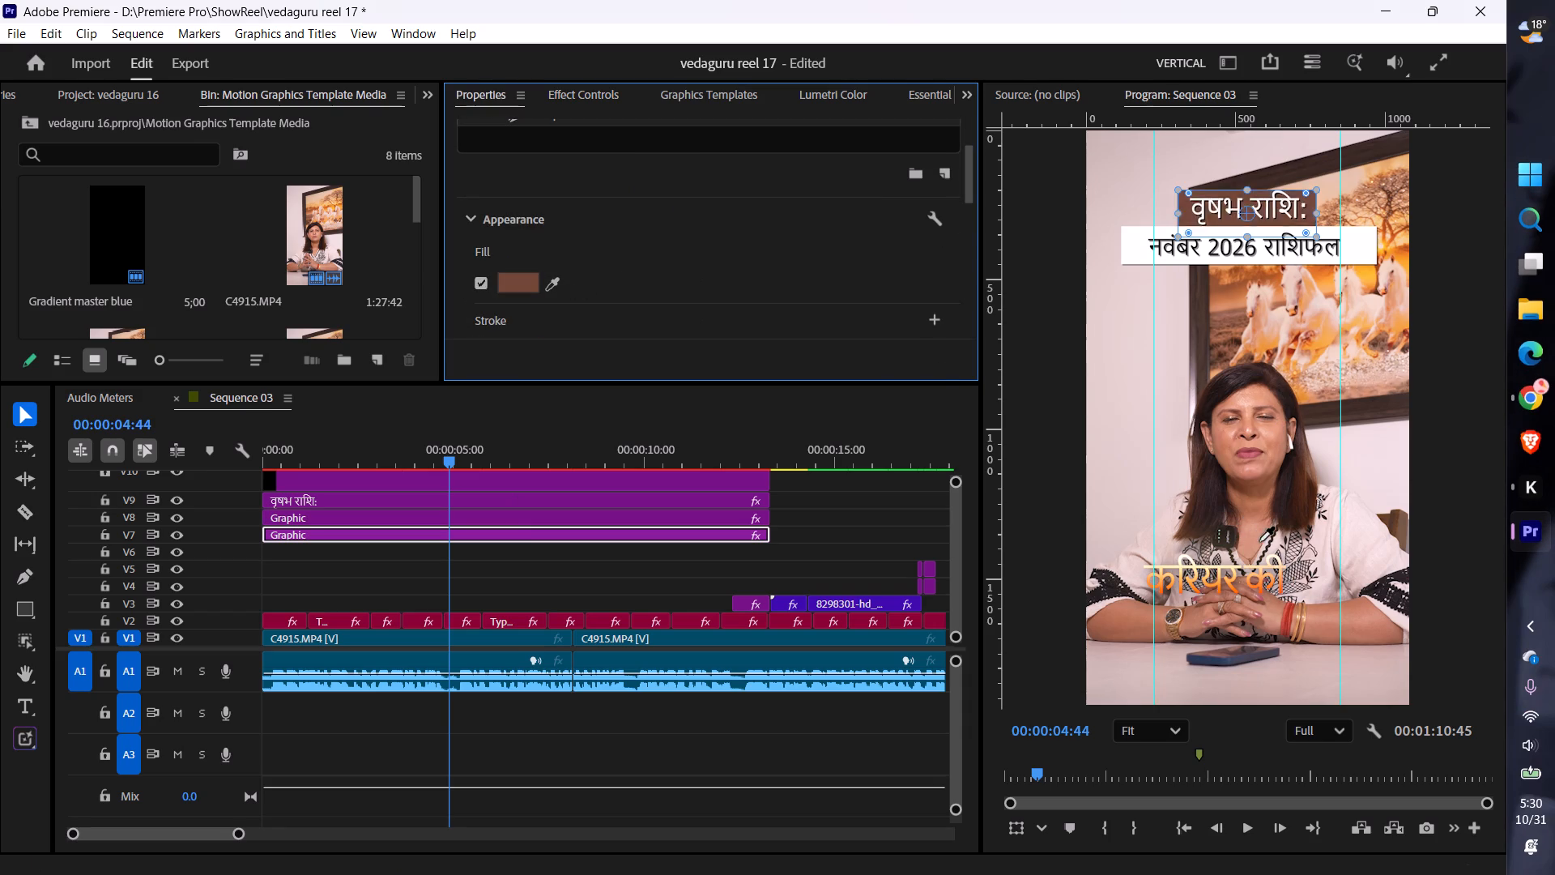
click(1395, 596)
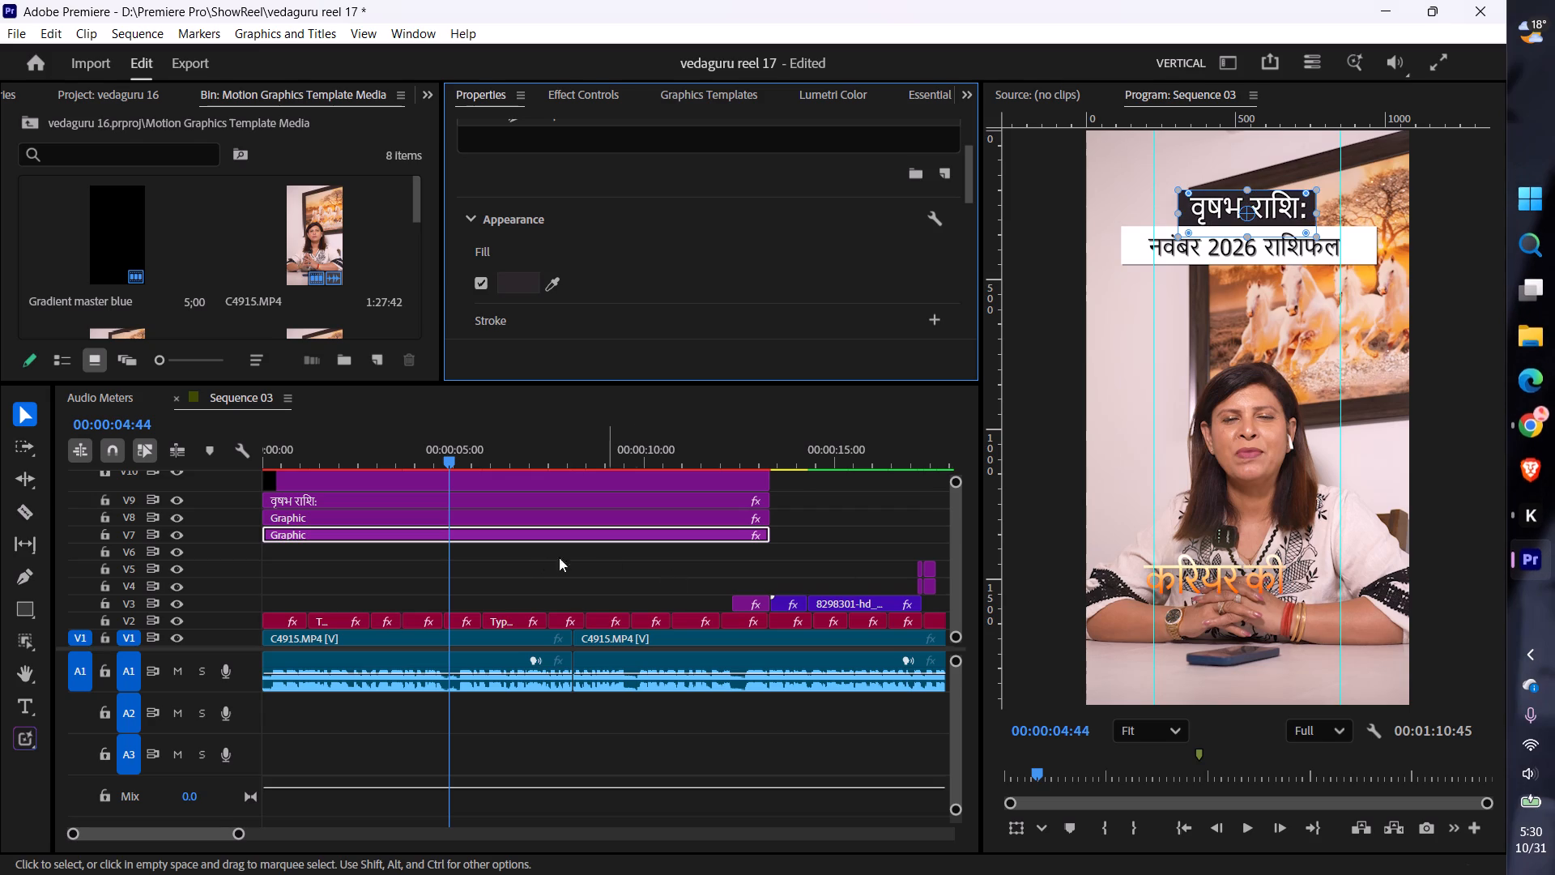
click(538, 561)
click(509, 510)
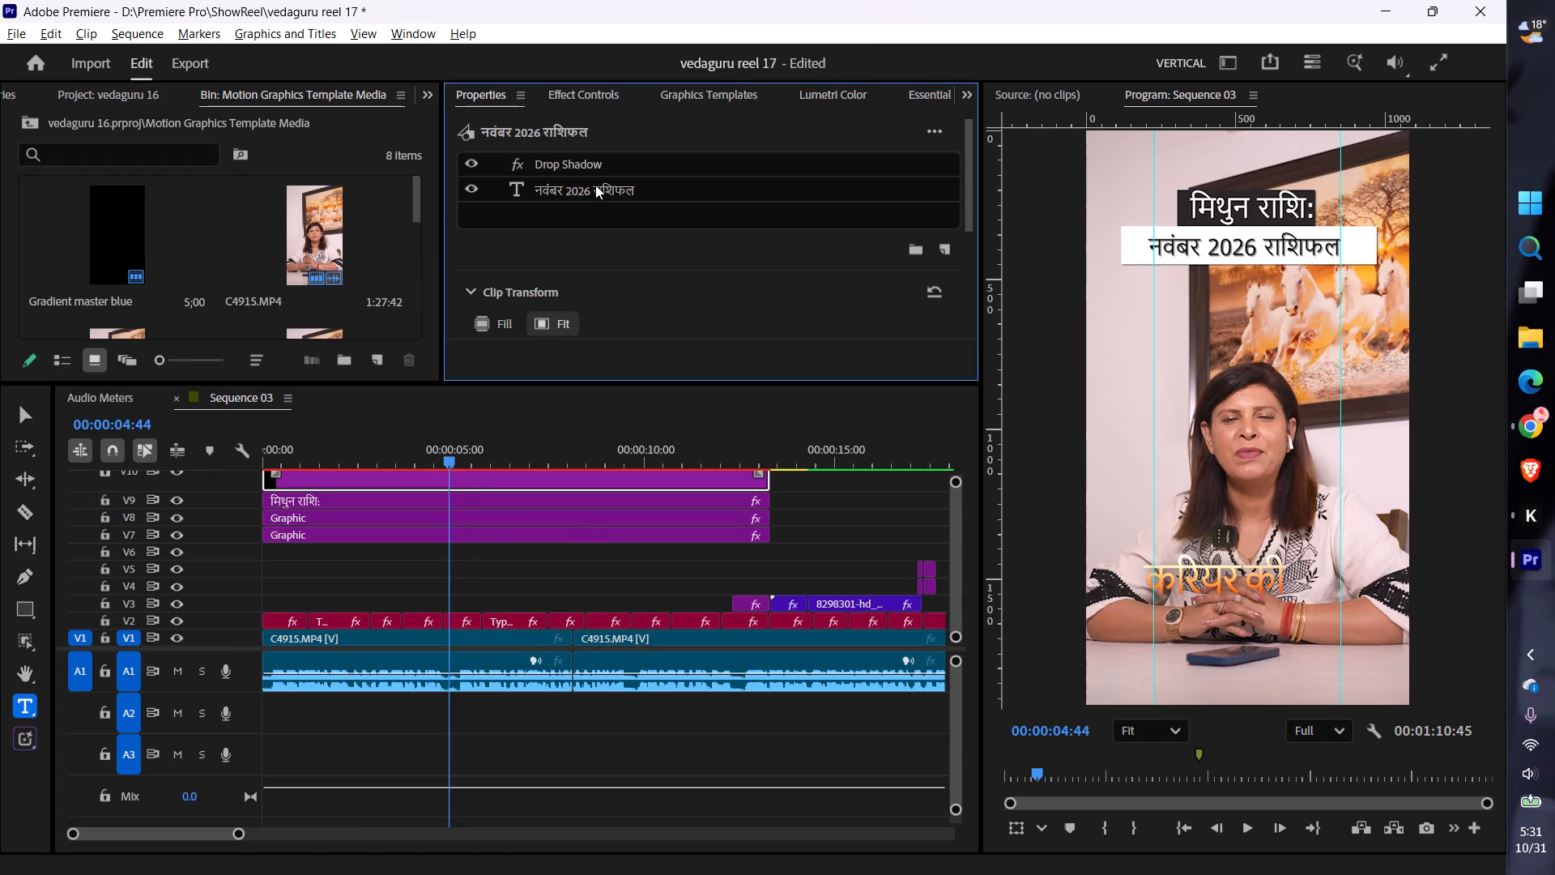
double_click(595, 192)
key(ctrl+v)
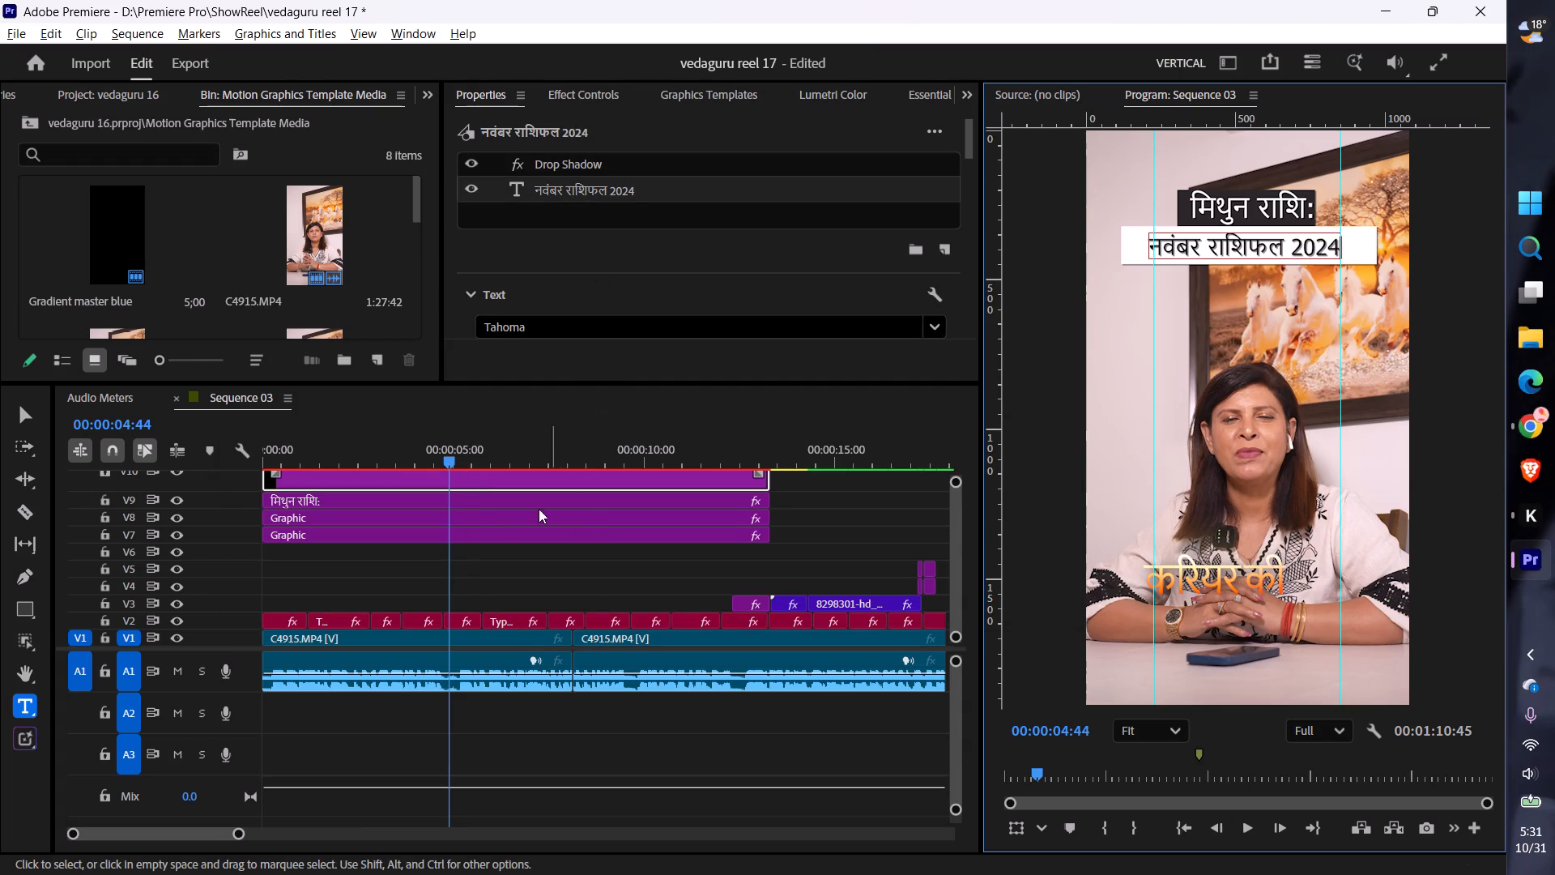
click(445, 465)
Centre the मिथुन राशि: title text horizontally in the frame.
click(463, 496)
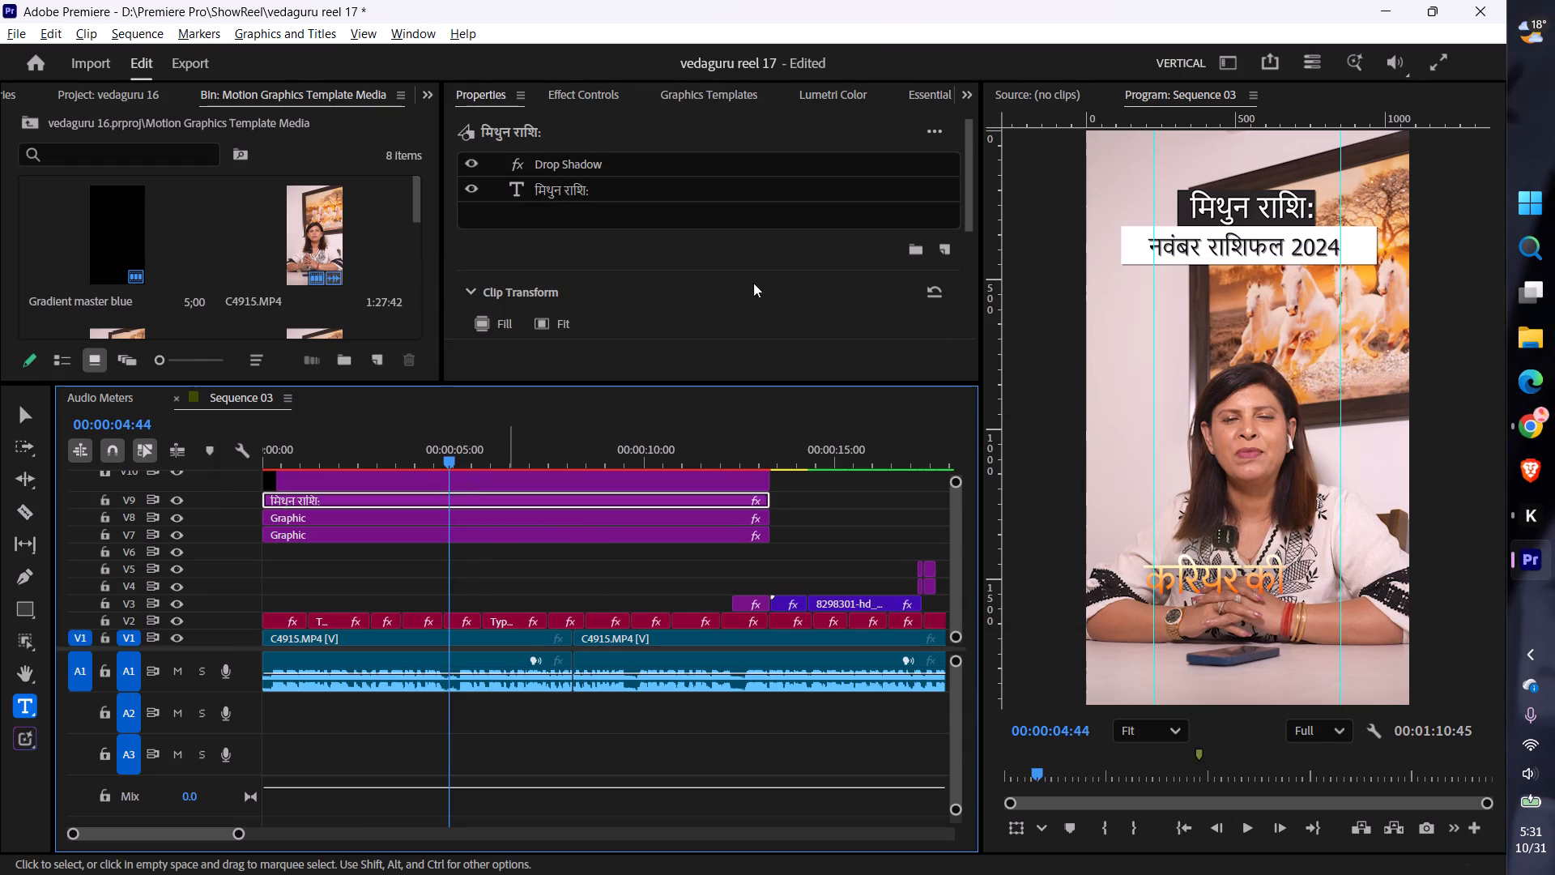
scroll(769, 273, down, 8)
scroll(769, 273, up, 6)
click(573, 148)
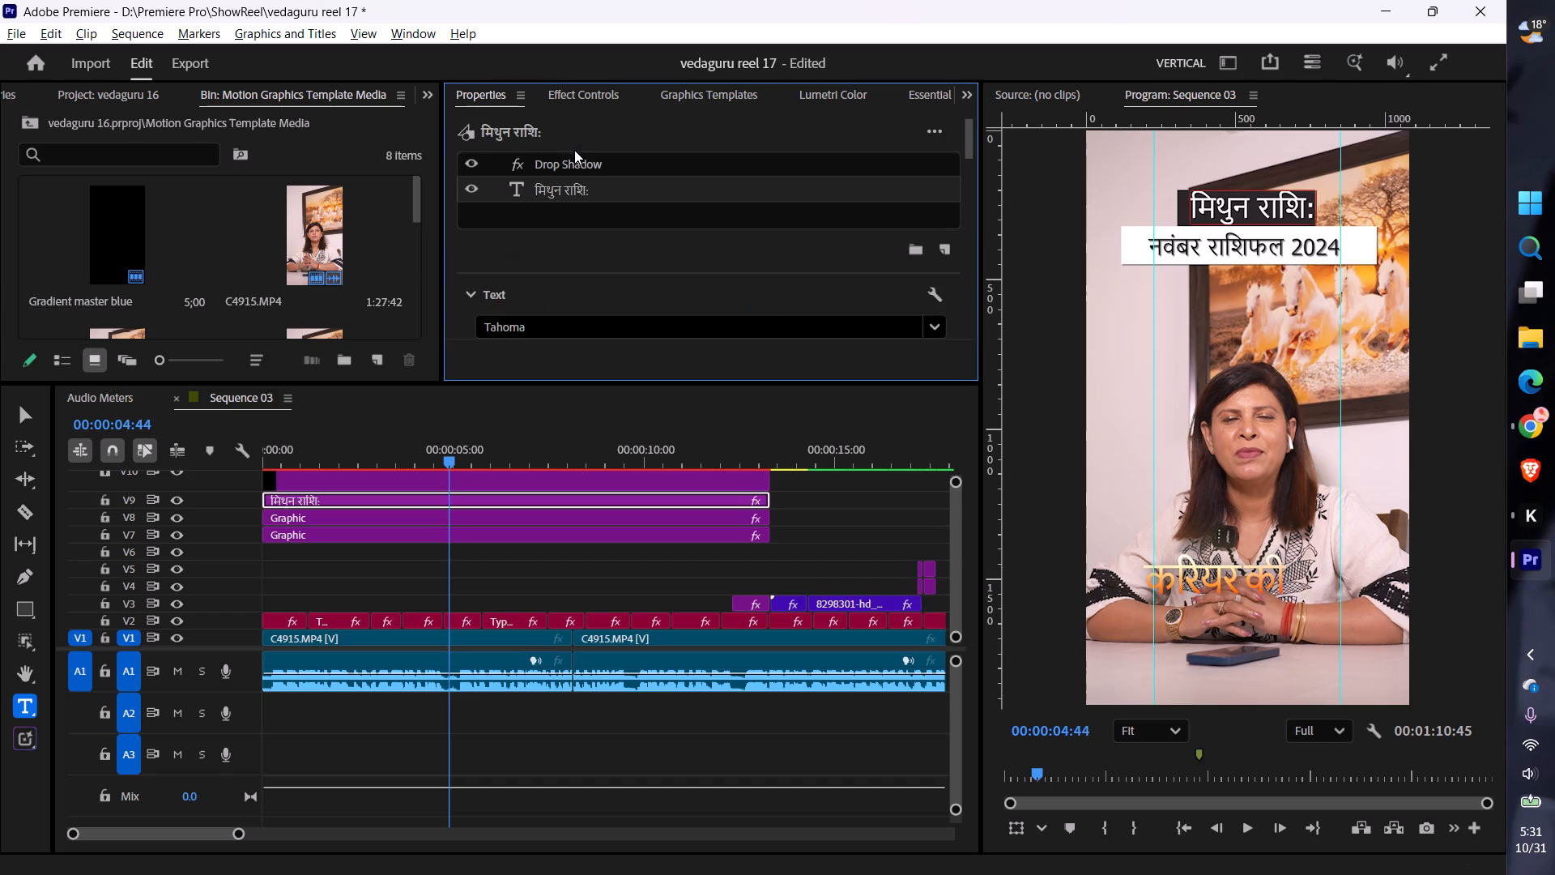
scroll(735, 236, down, 7)
scroll(817, 243, down, 7)
scroll(817, 243, down, 16)
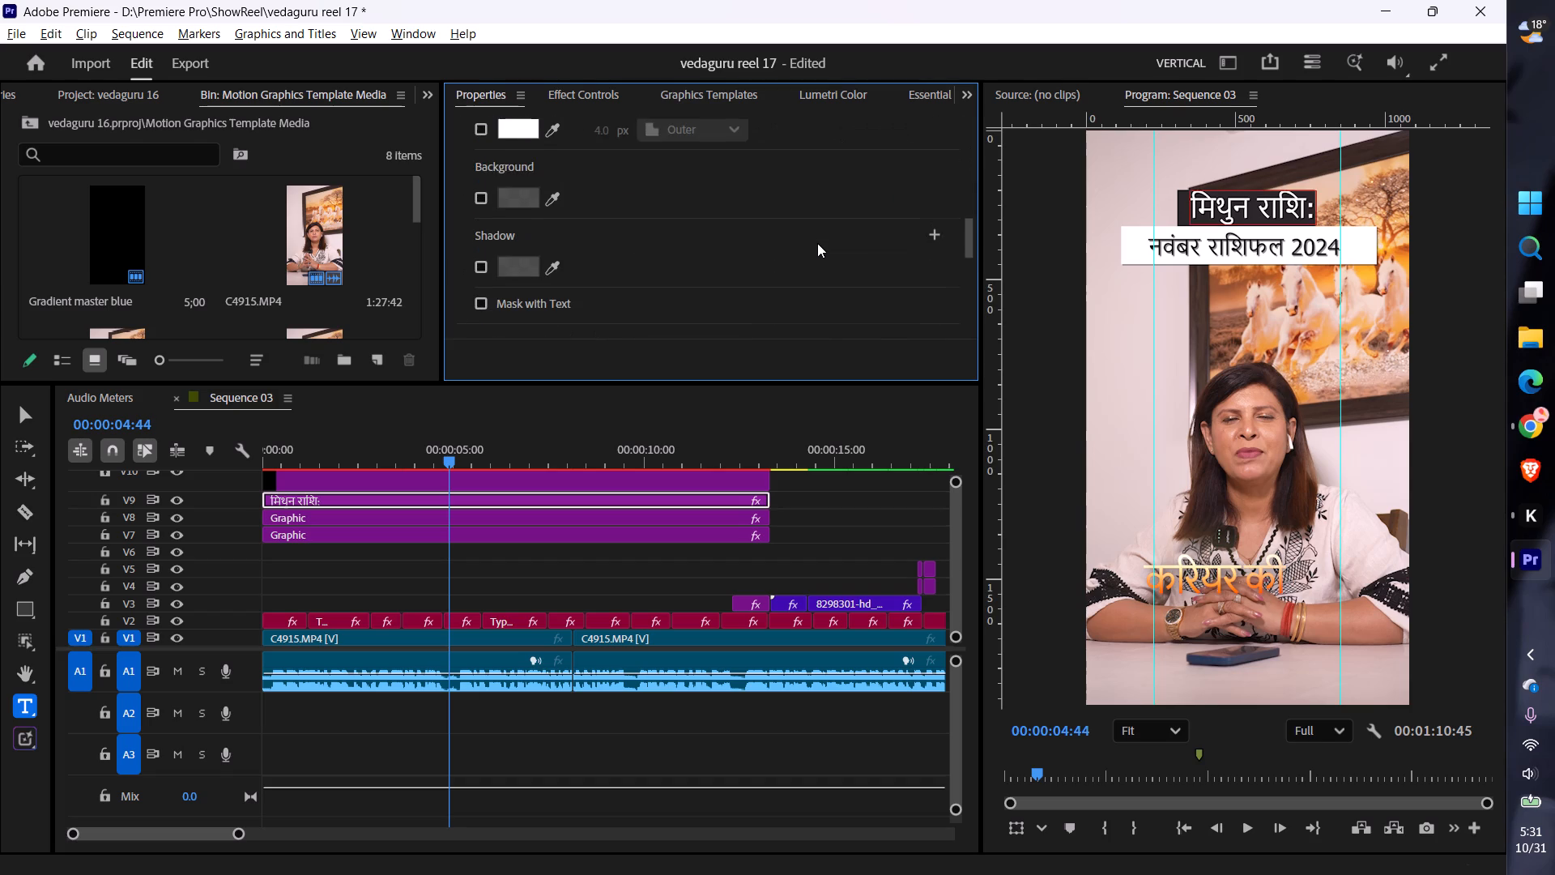
click(708, 318)
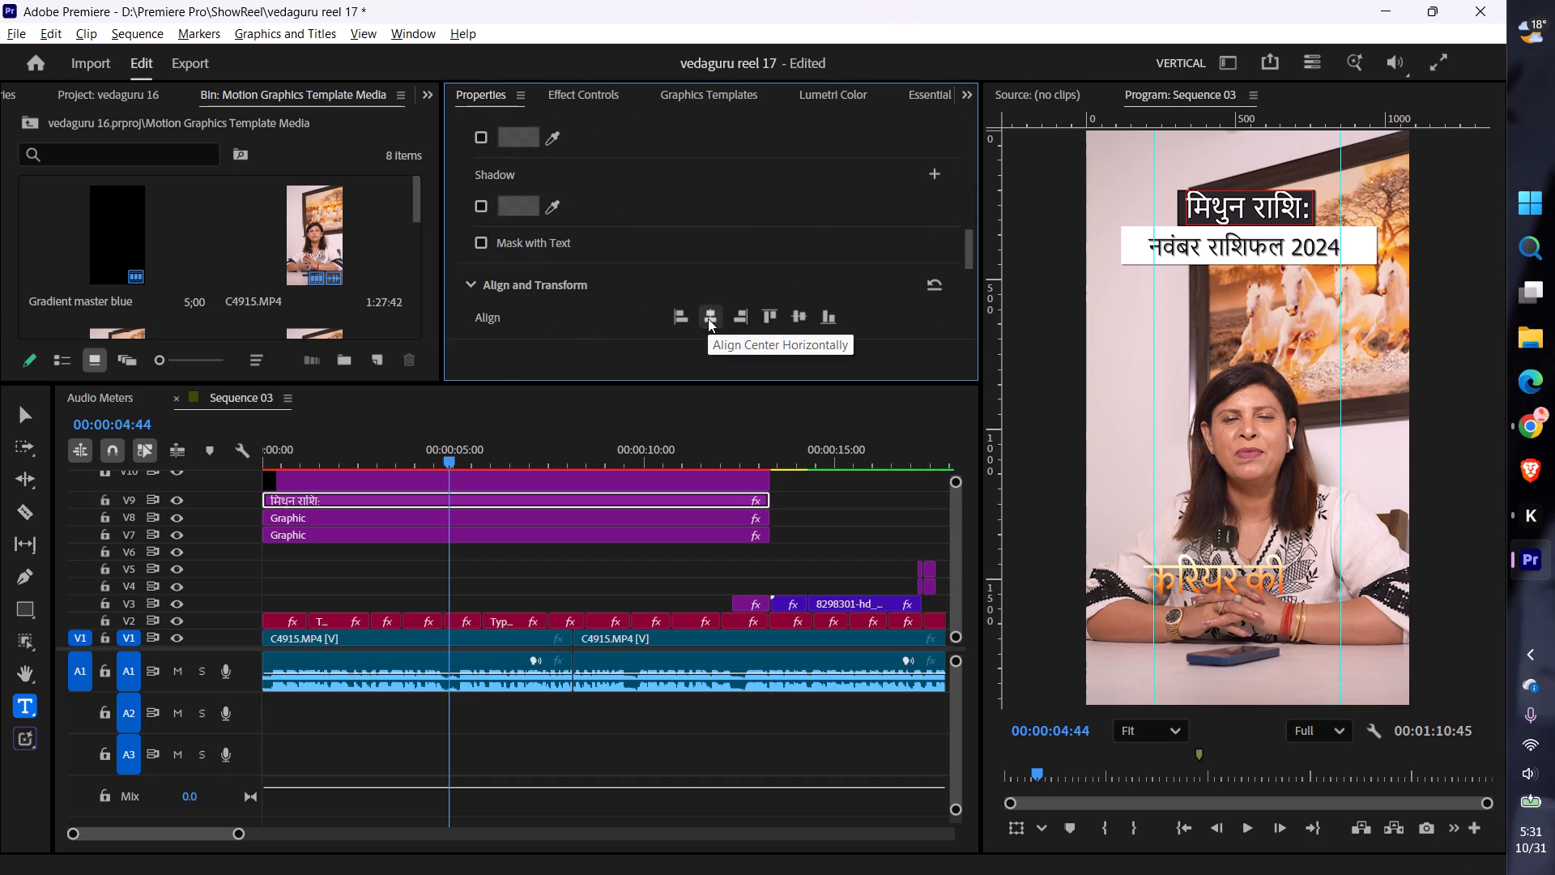
Centre the नवंबर राशिफल 2024 subtitle text horizontally and check both titles along the opening seconds of the timeline.
click(490, 474)
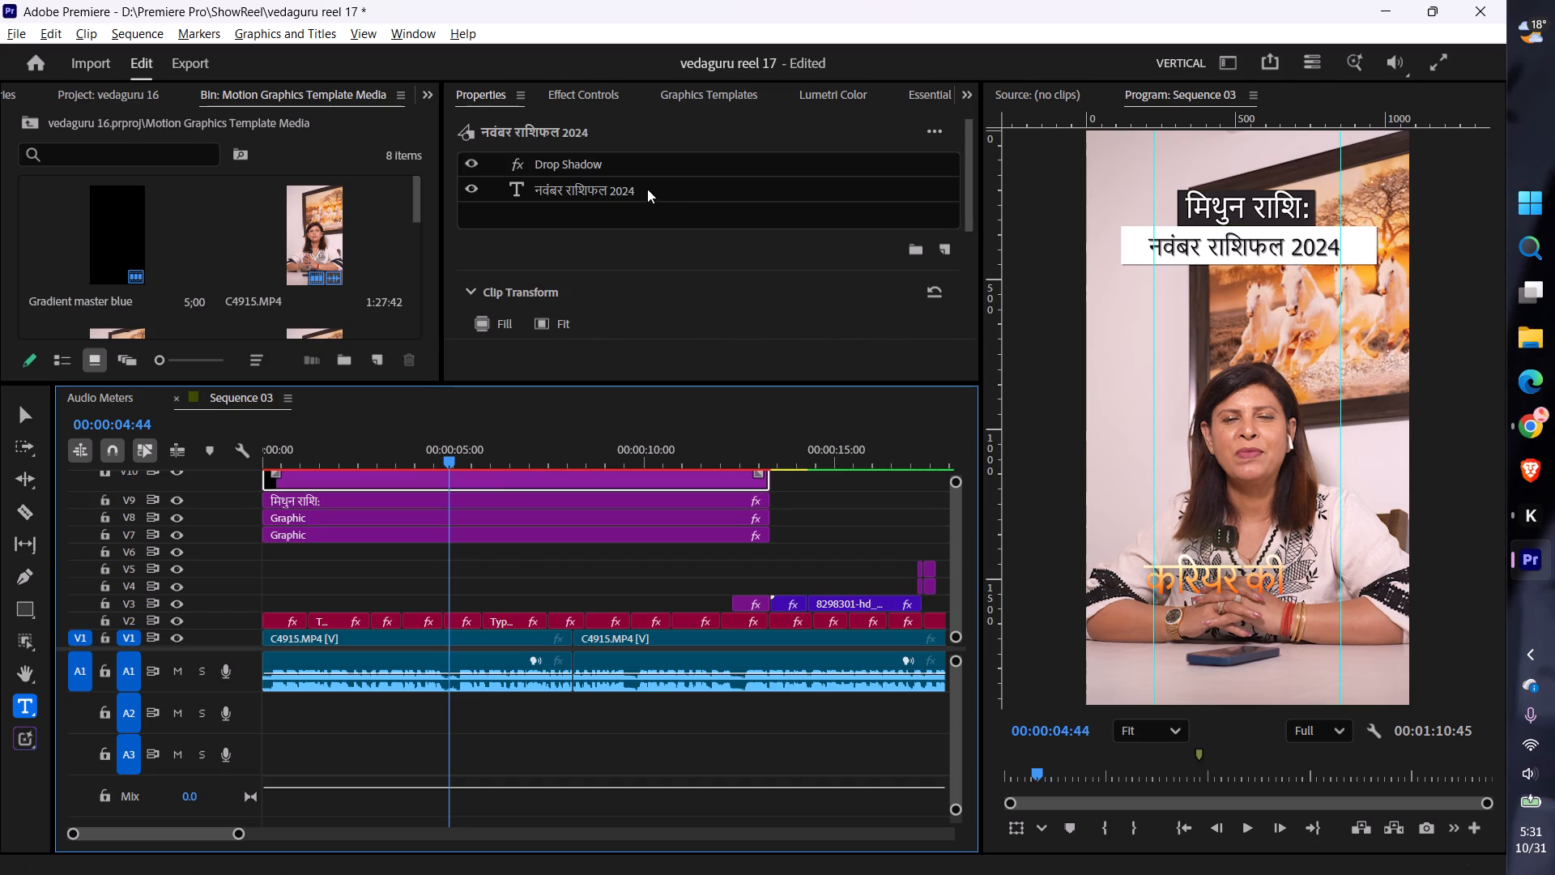
click(647, 189)
scroll(758, 322, down, 7)
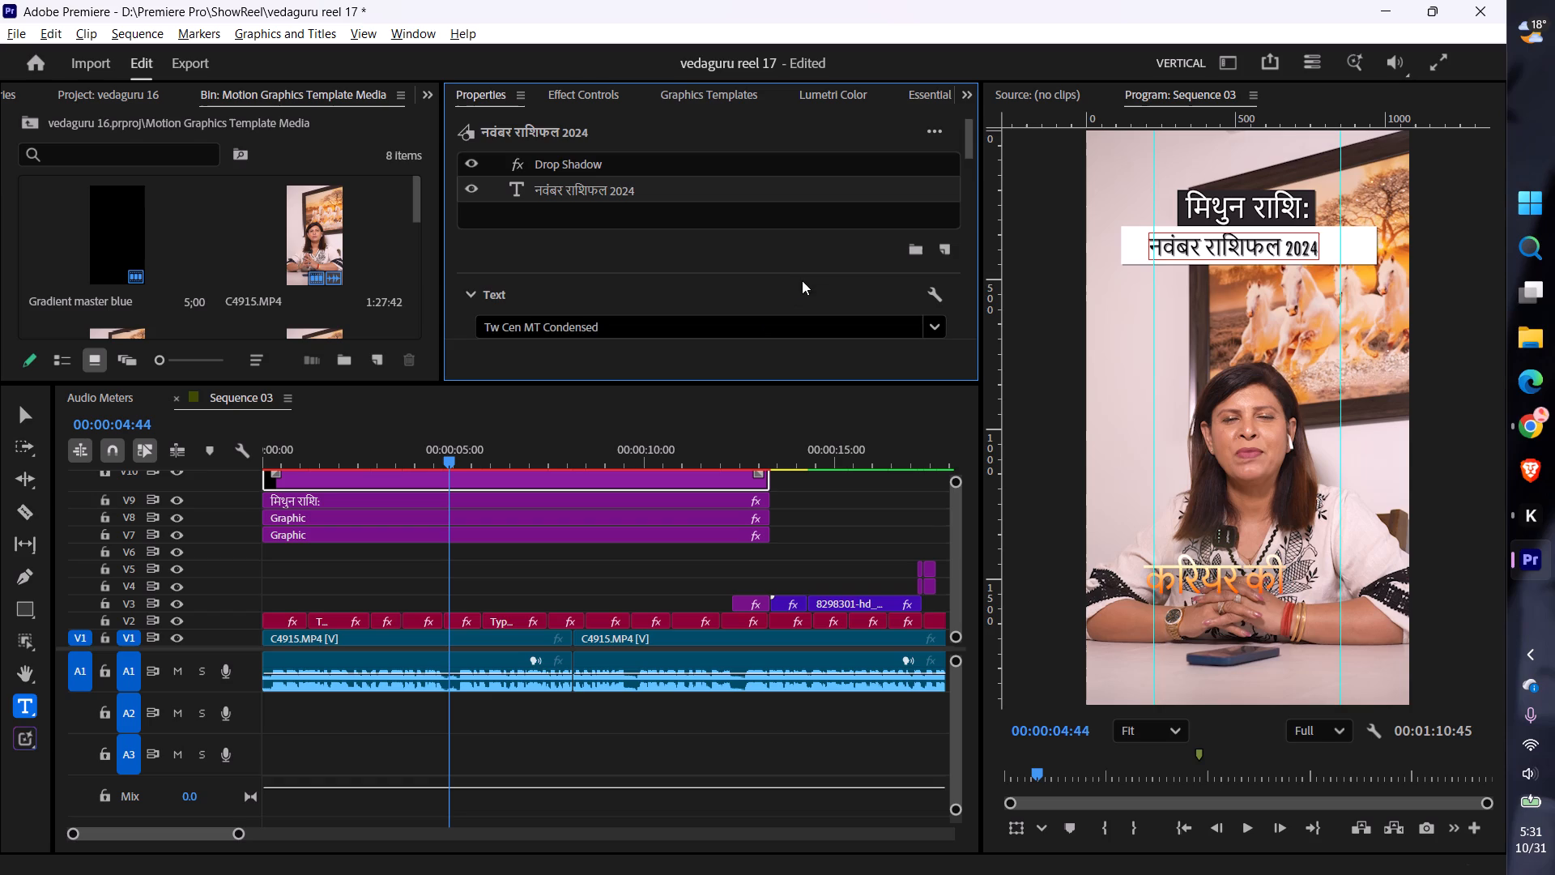
key(ctrl+z)
scroll(834, 238, down, 8)
scroll(833, 238, down, 19)
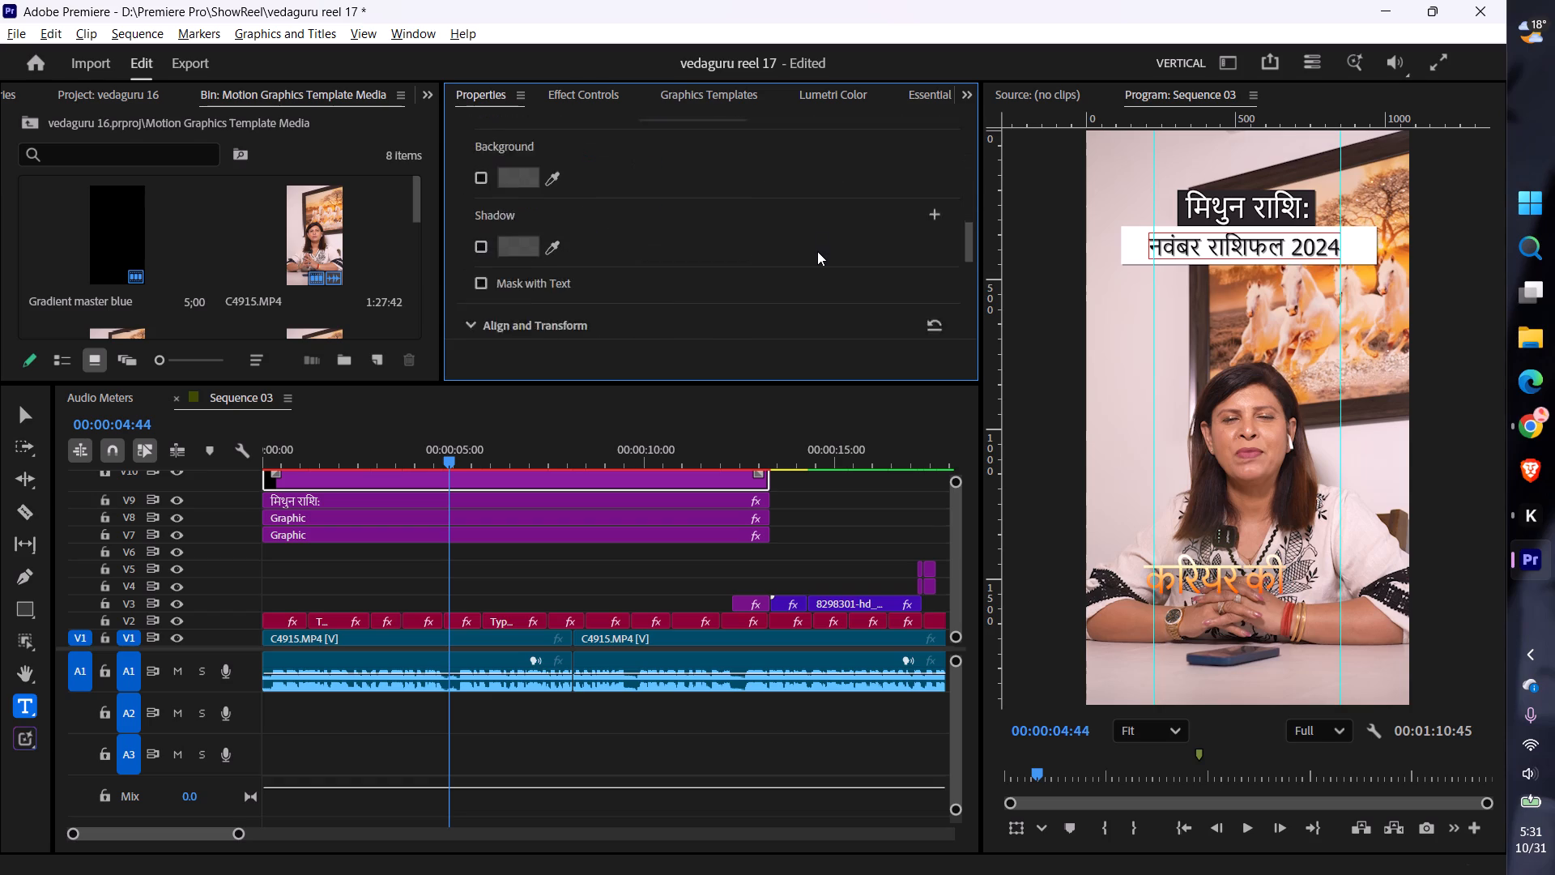
scroll(817, 251, down, 5)
click(716, 280)
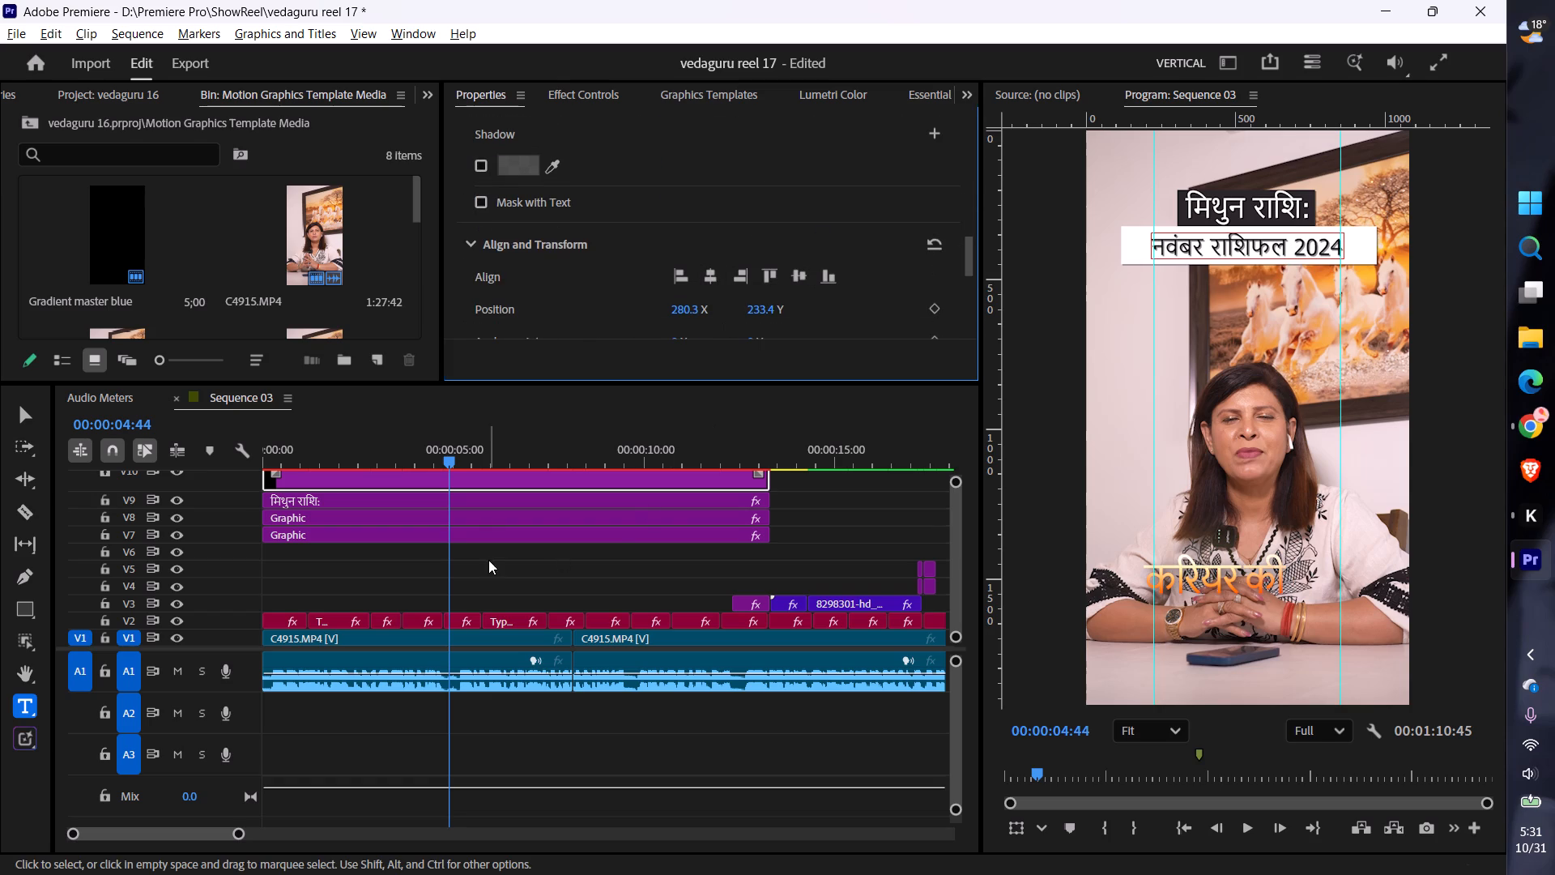
click(488, 560)
drag(455, 456, 326, 462)
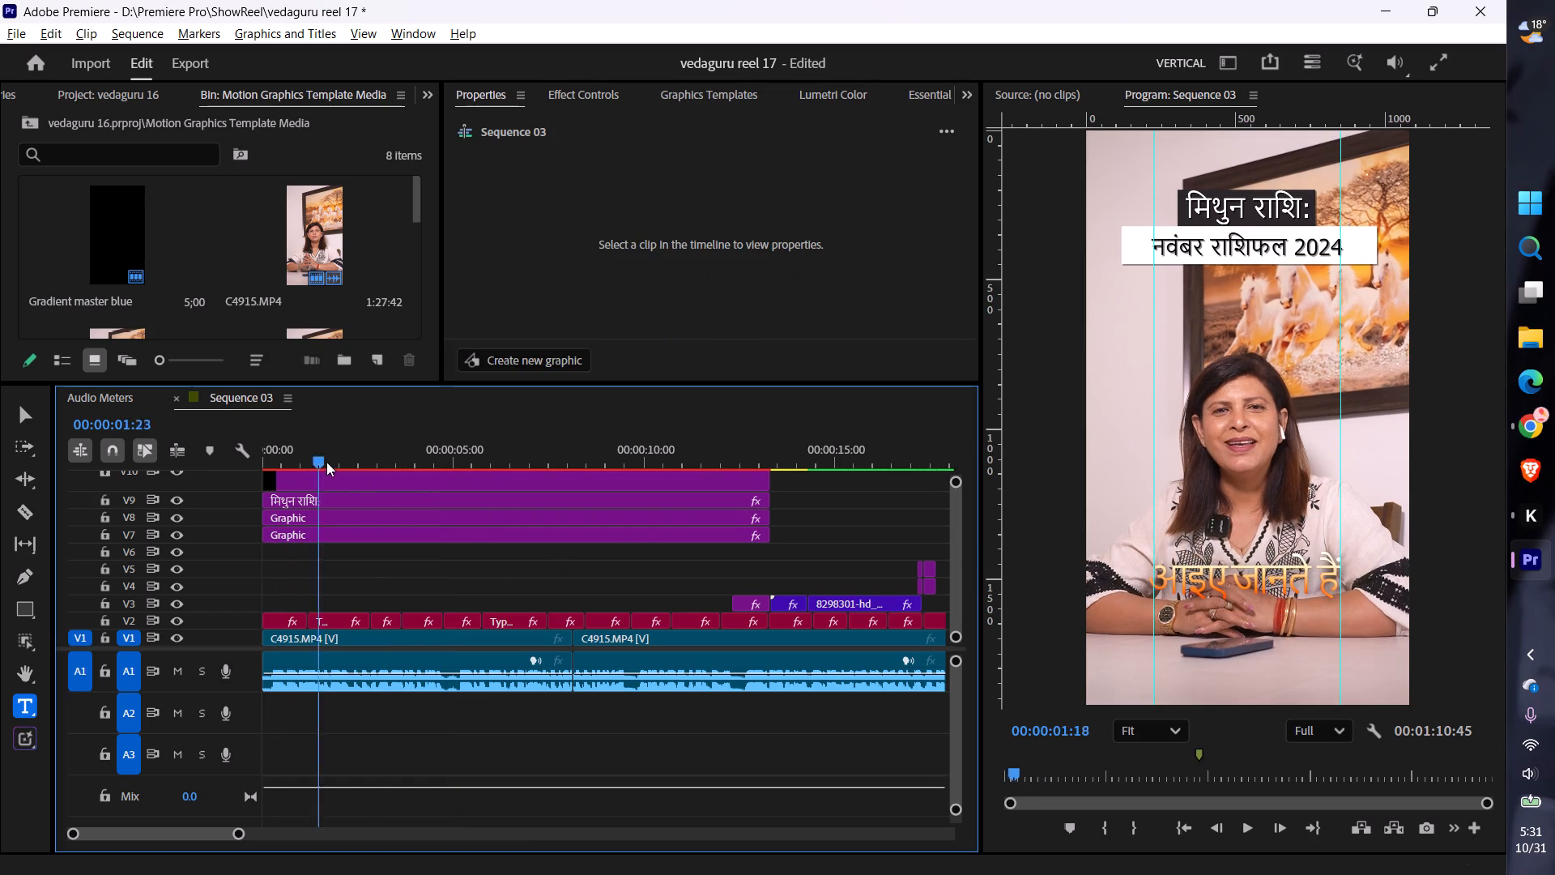
drag(326, 462, 565, 491)
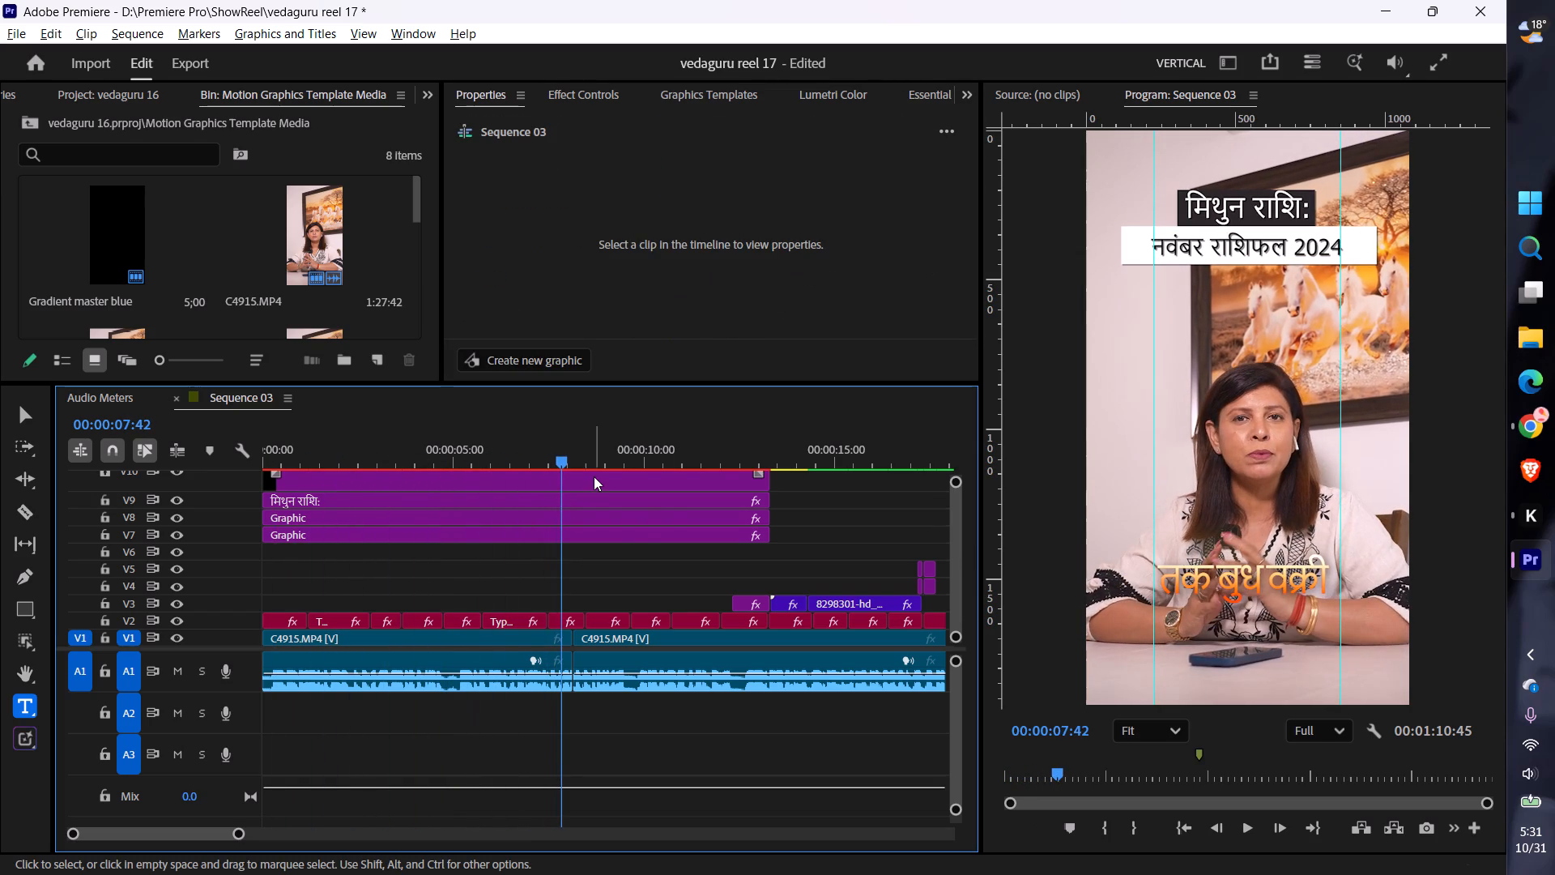
Enlarge the नवंबर राशिफल 2024 subtitle clip to scale 84 and set its vertical position to about 1026 so it sits within the white box.
click(412, 486)
click(582, 101)
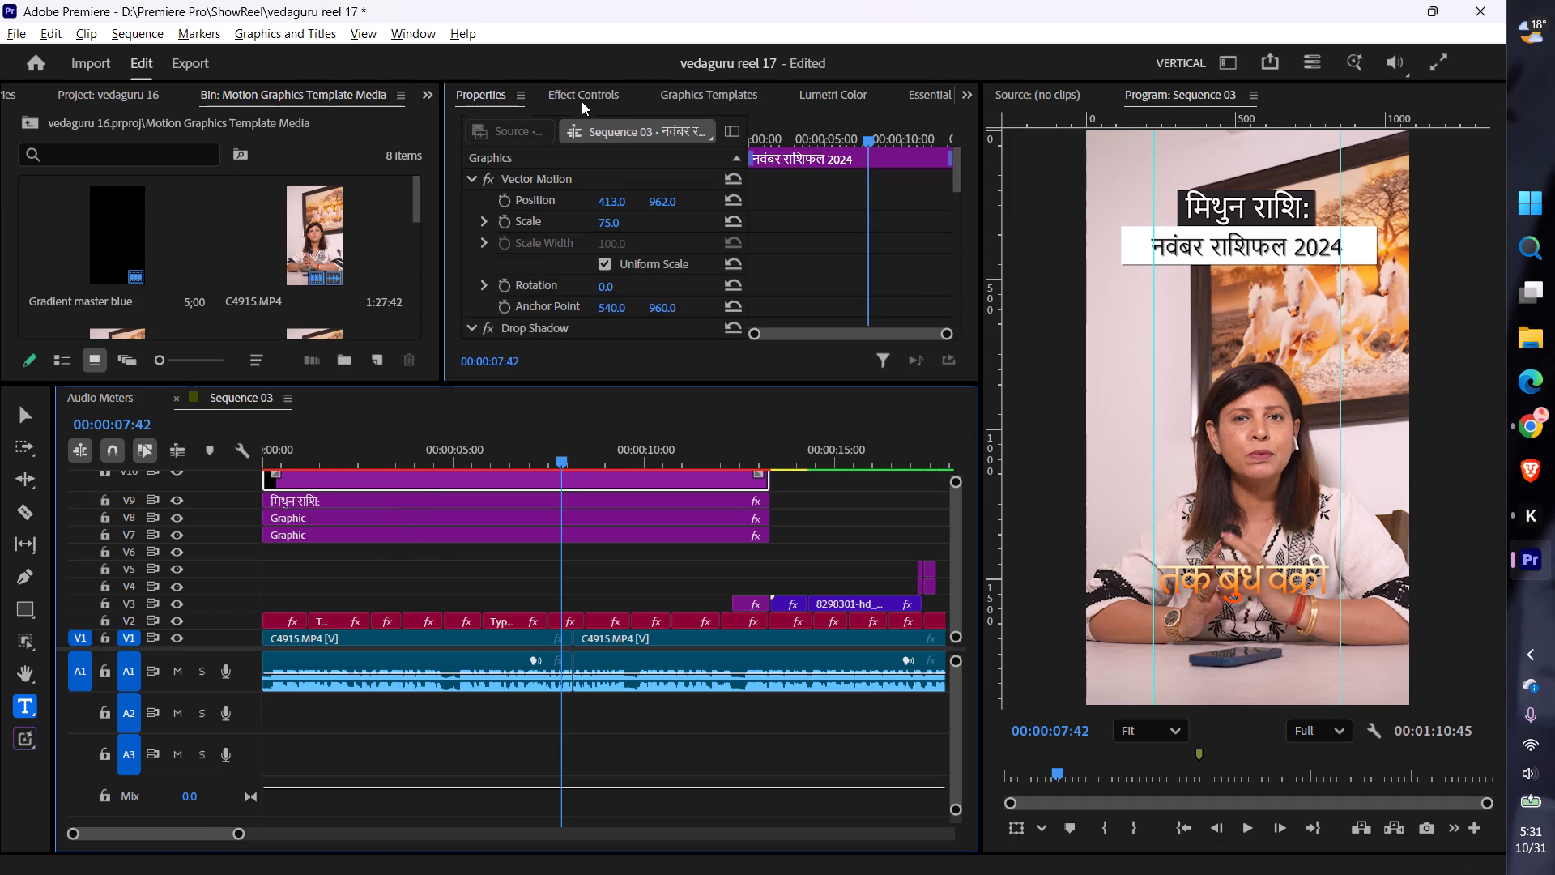
click(667, 203)
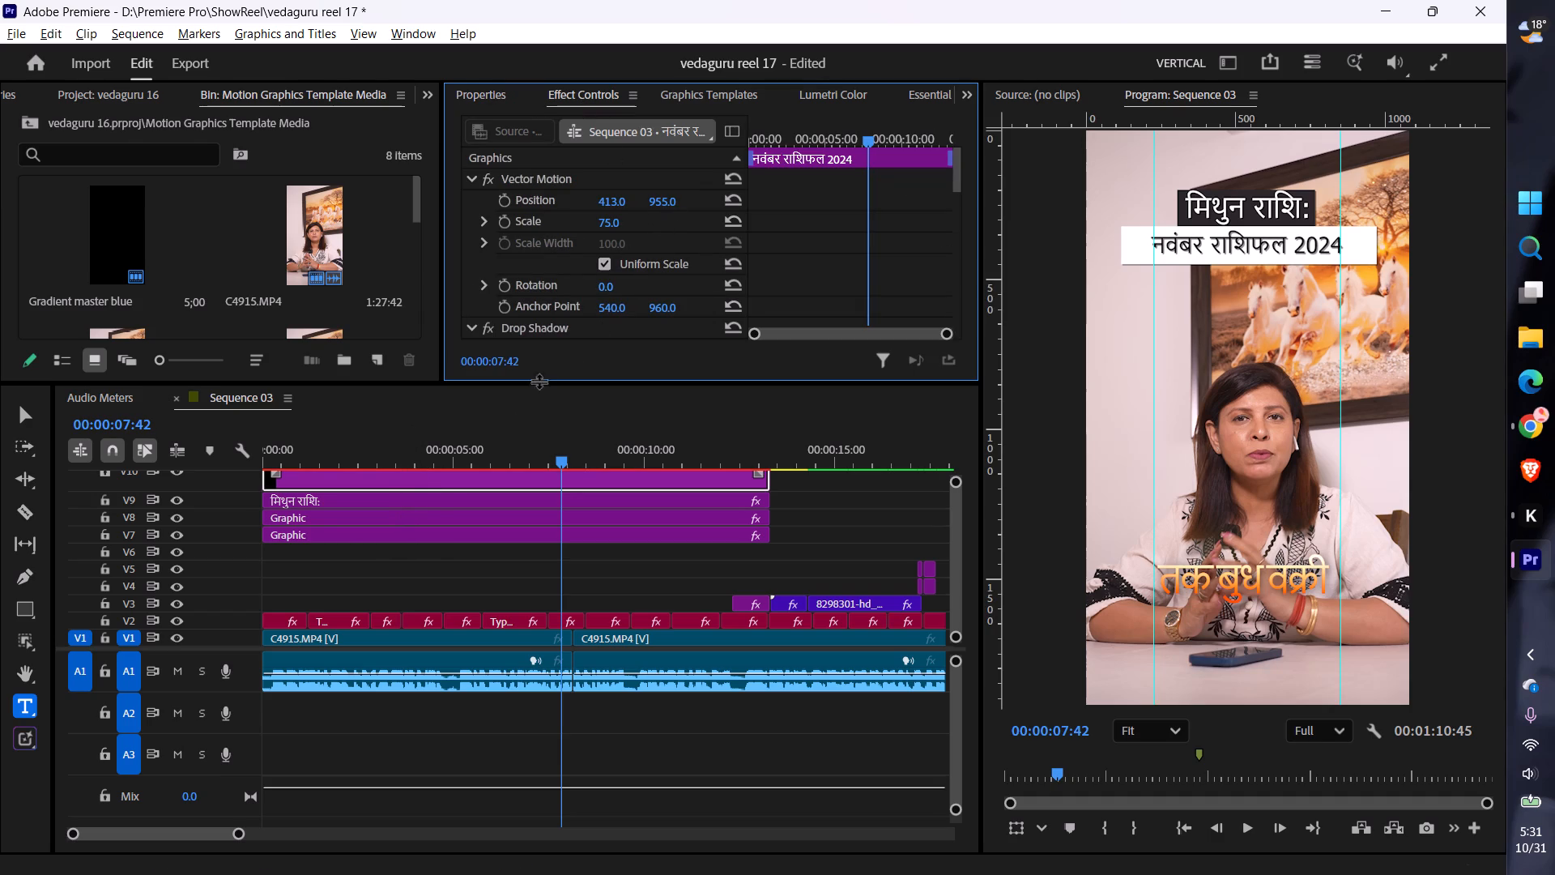
click(425, 502)
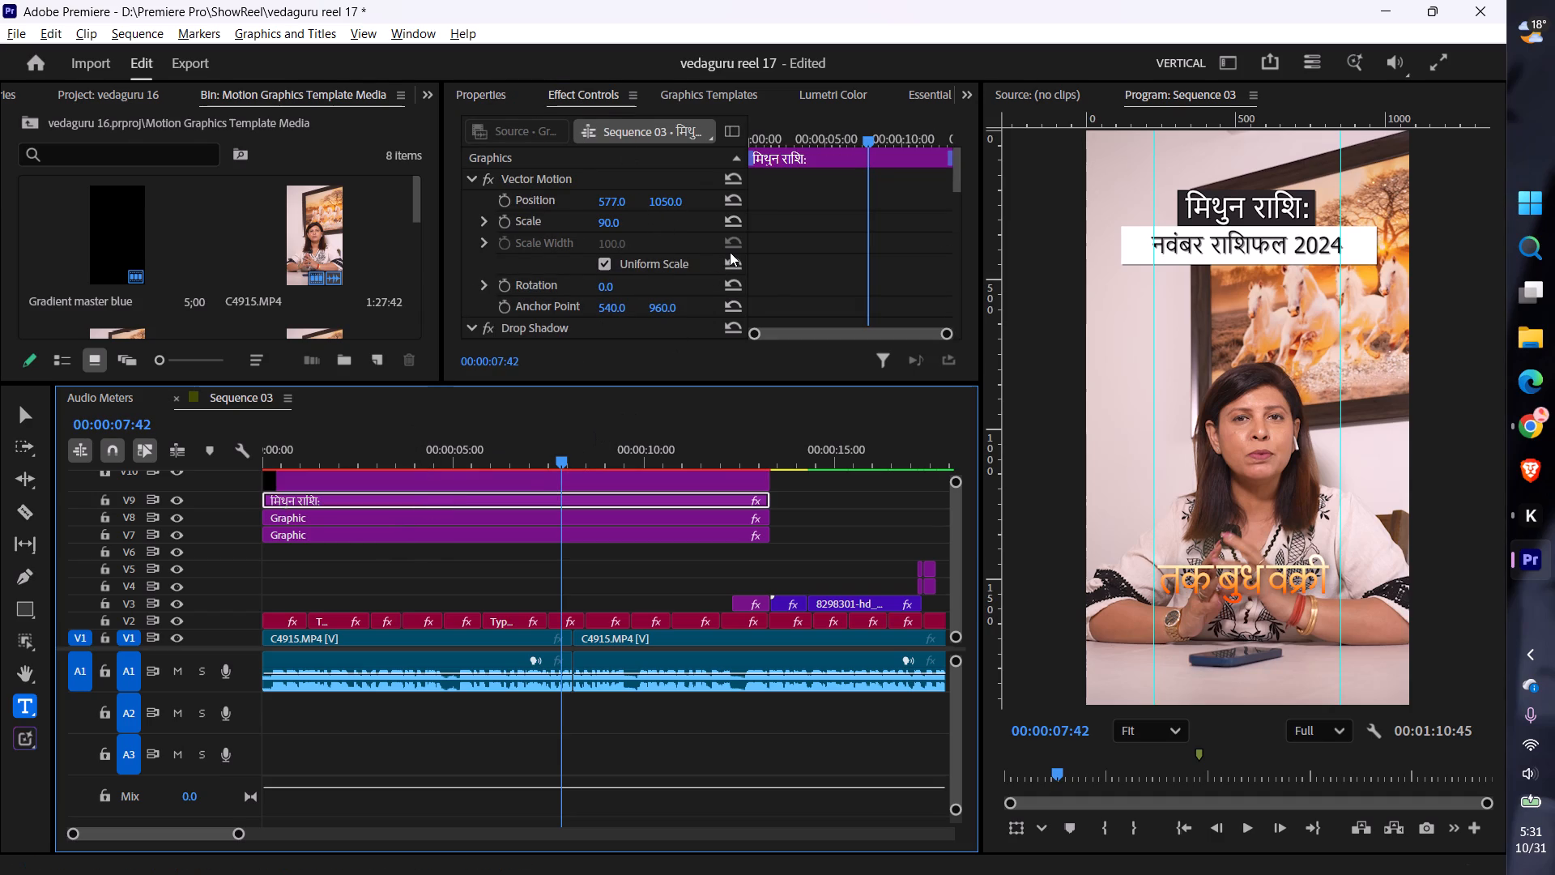
click(456, 482)
drag(607, 220, 616, 220)
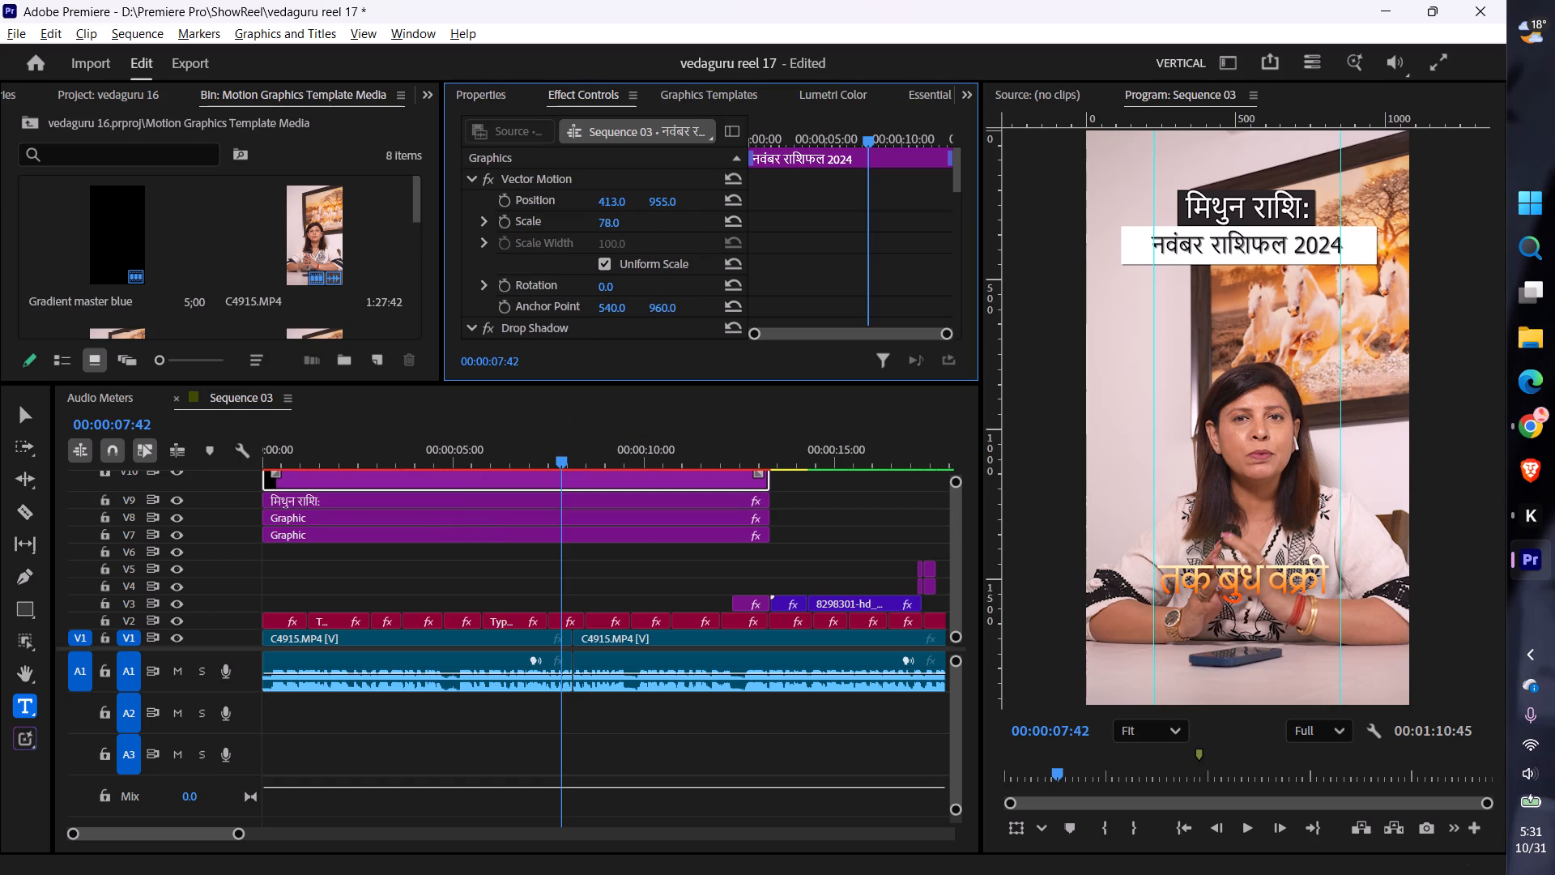
drag(616, 220, 617, 220)
drag(662, 200, 716, 198)
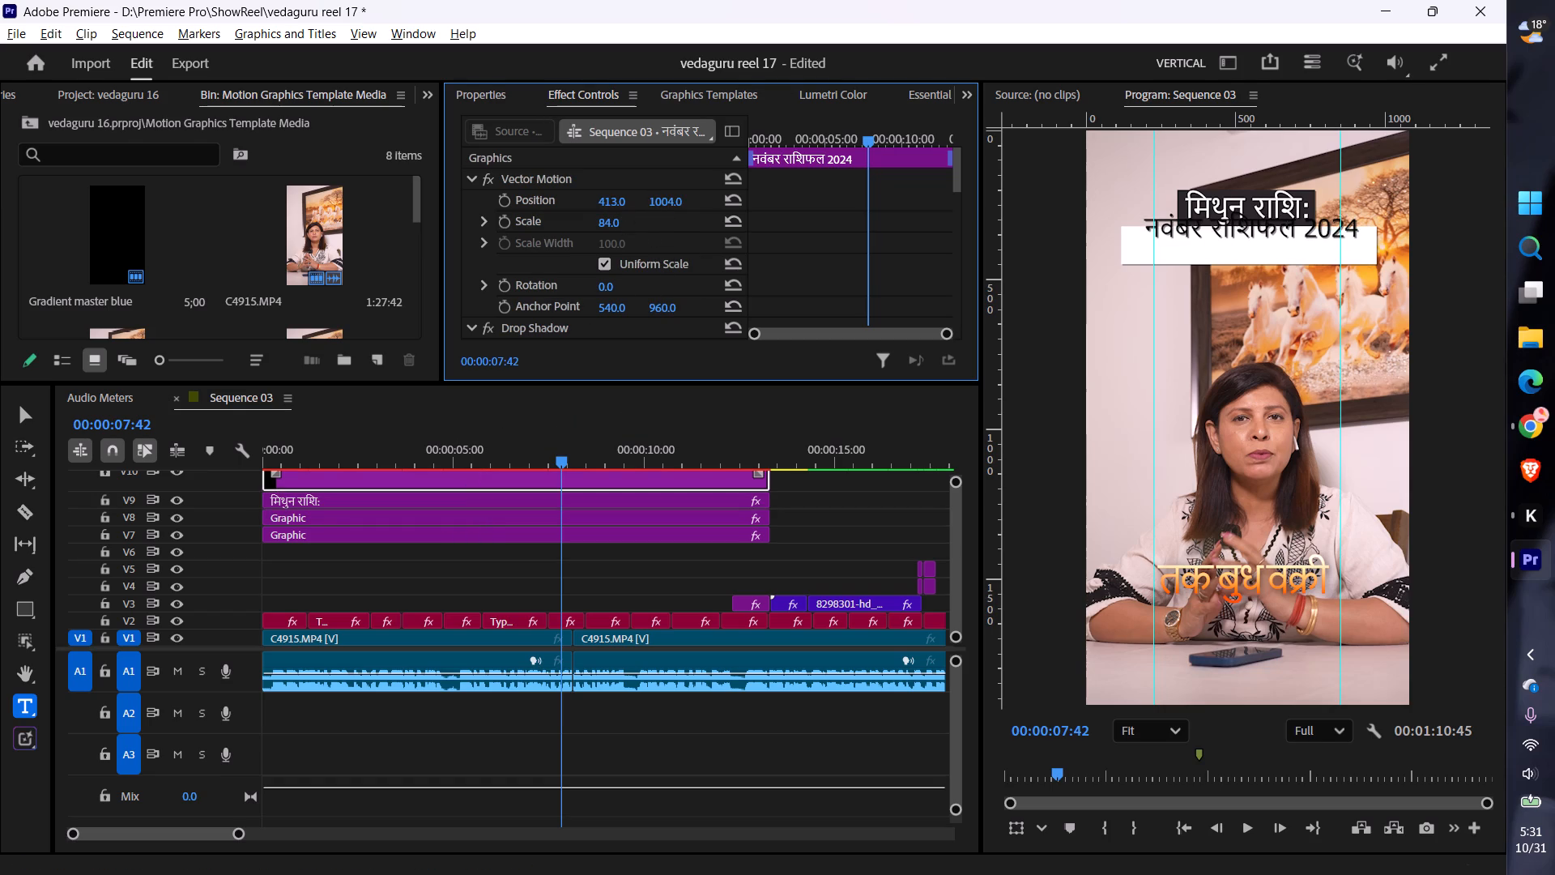
drag(716, 198, 732, 198)
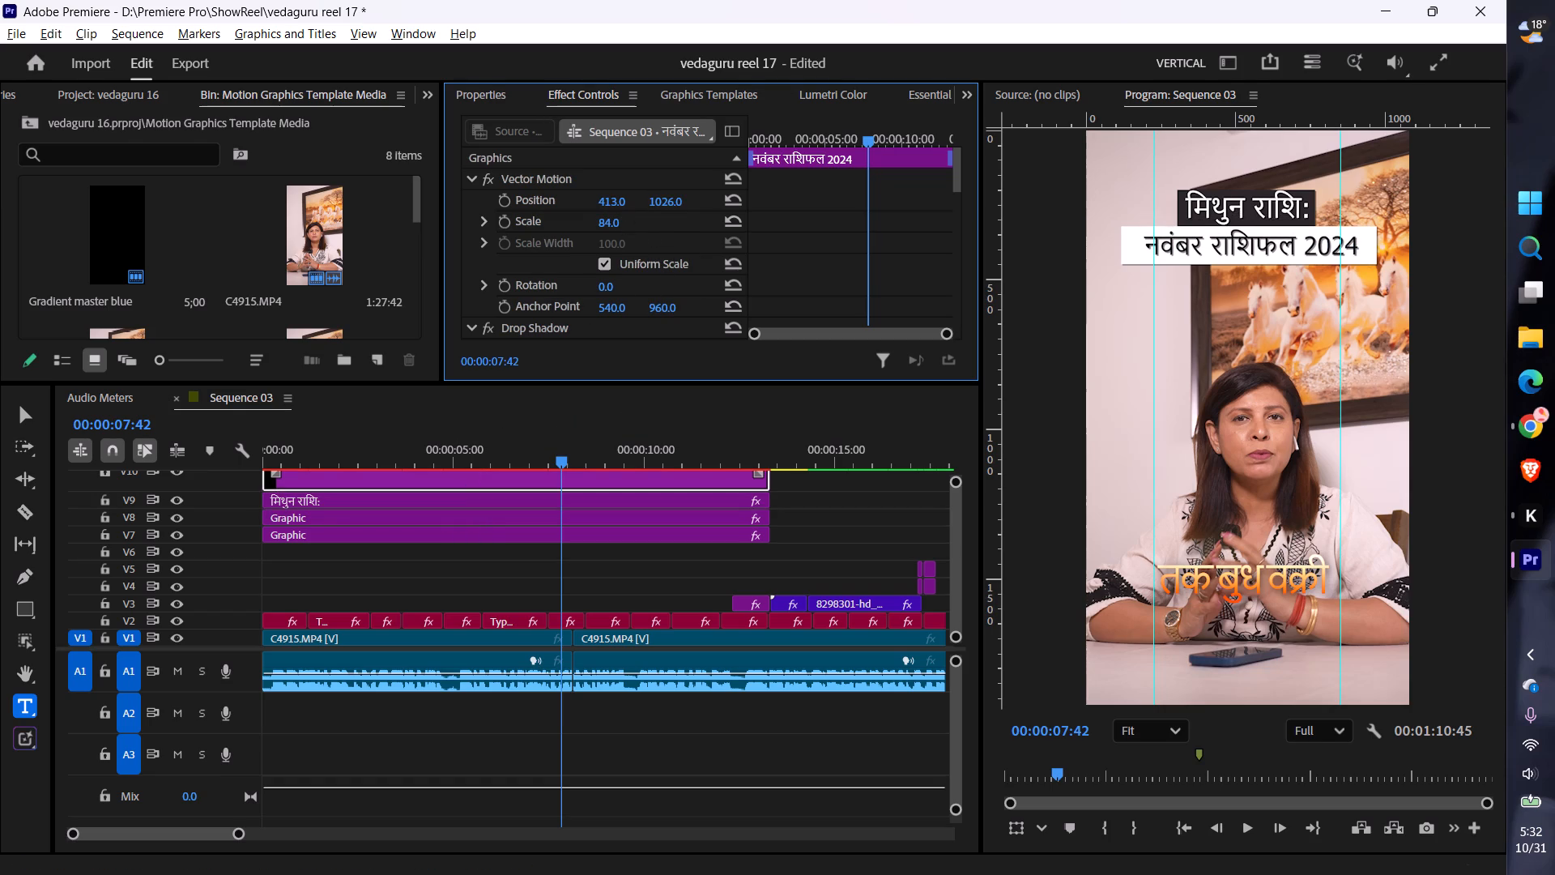
drag(732, 198, 731, 199)
Re-centre the enlarged नवंबर राशिफल 2024 subtitle text horizontally in the frame.
click(516, 89)
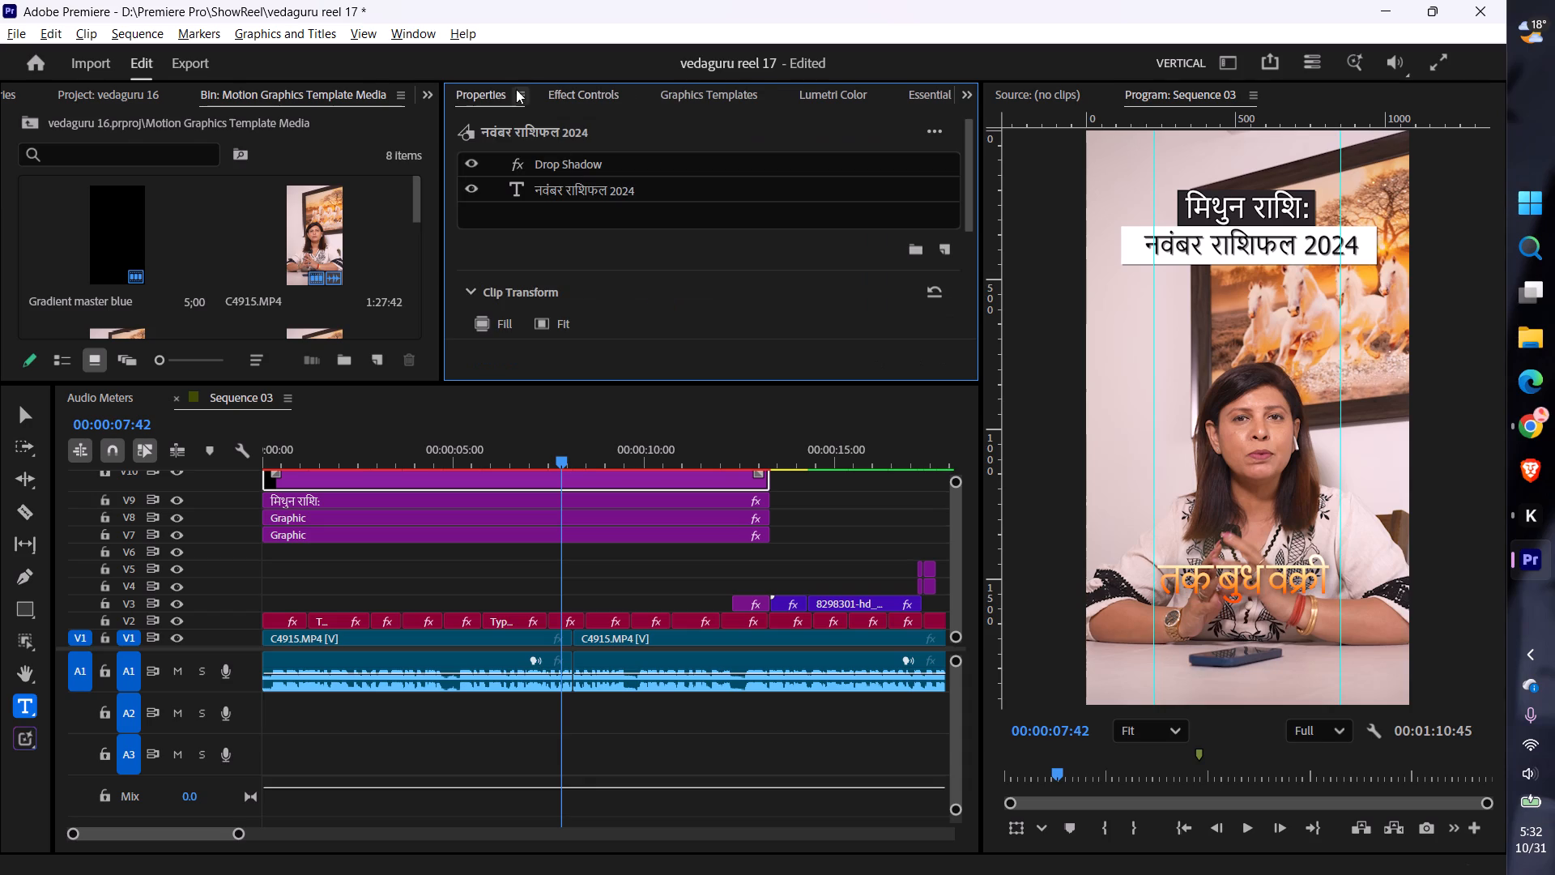
click(588, 186)
scroll(829, 302, down, 8)
scroll(829, 302, up, 3)
scroll(829, 302, down, 20)
scroll(829, 302, down, 1)
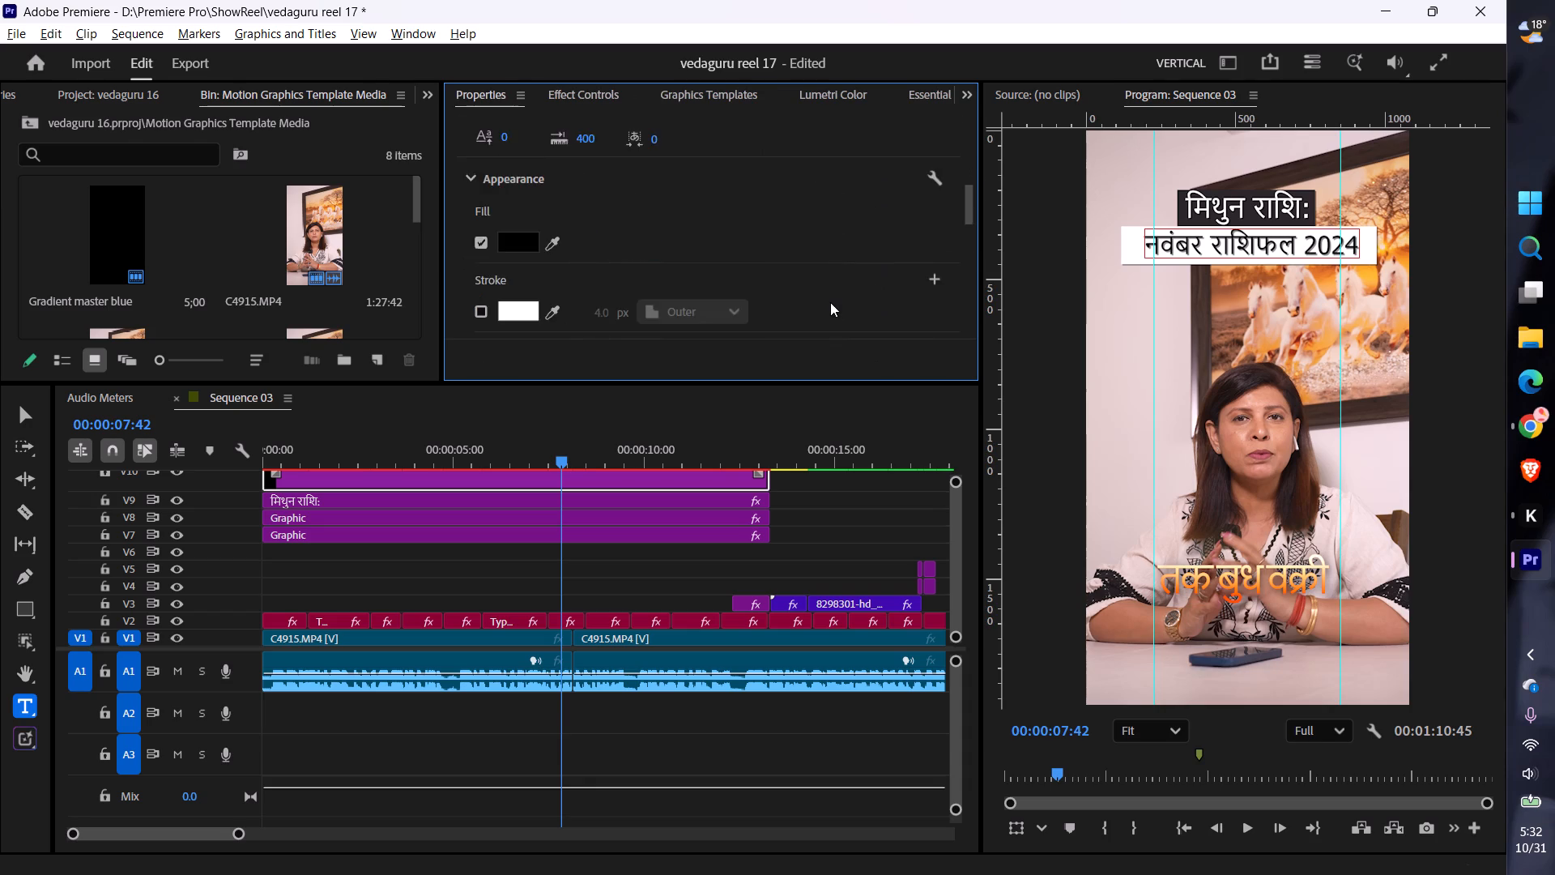
scroll(830, 302, down, 5)
click(723, 296)
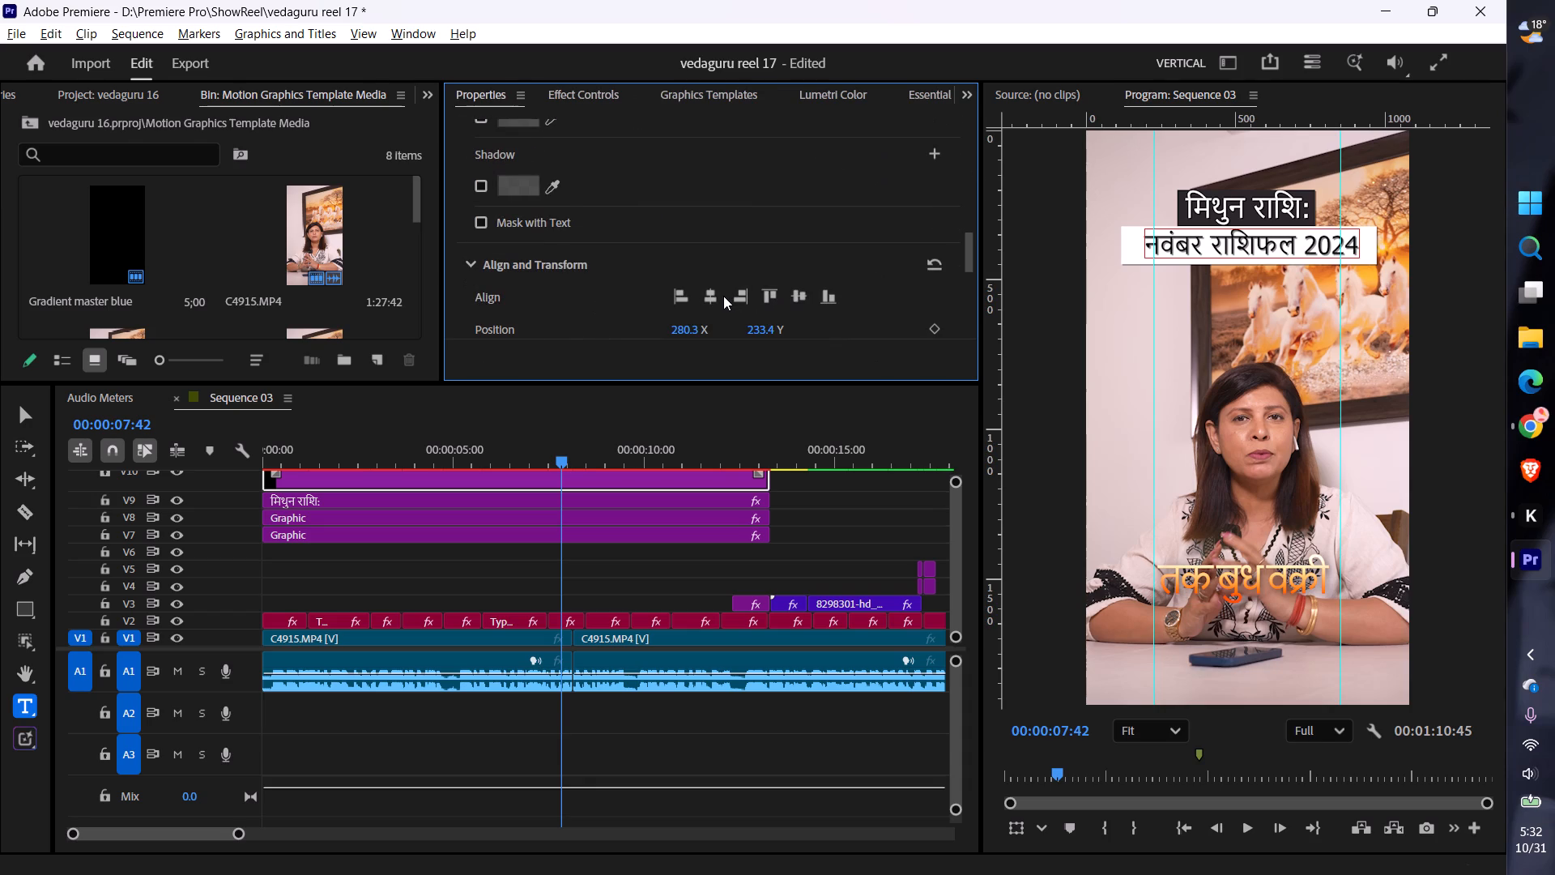
click(701, 300)
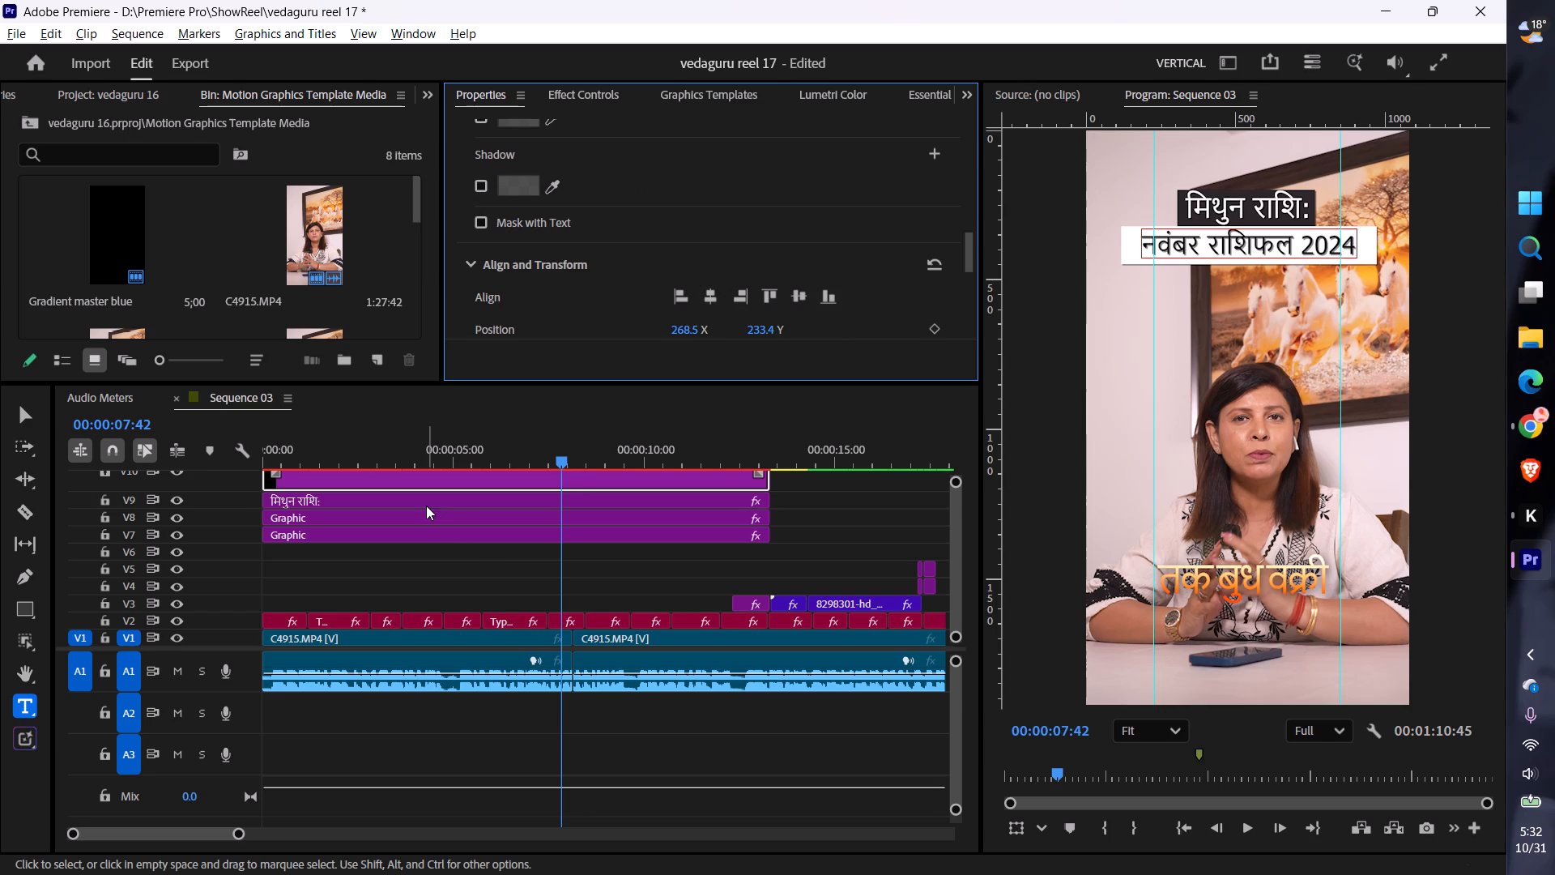
Reduce the मिथुन राशि: title clip to scale 88 and set its vertical position to about 1035 within the dark box.
click(423, 505)
click(569, 90)
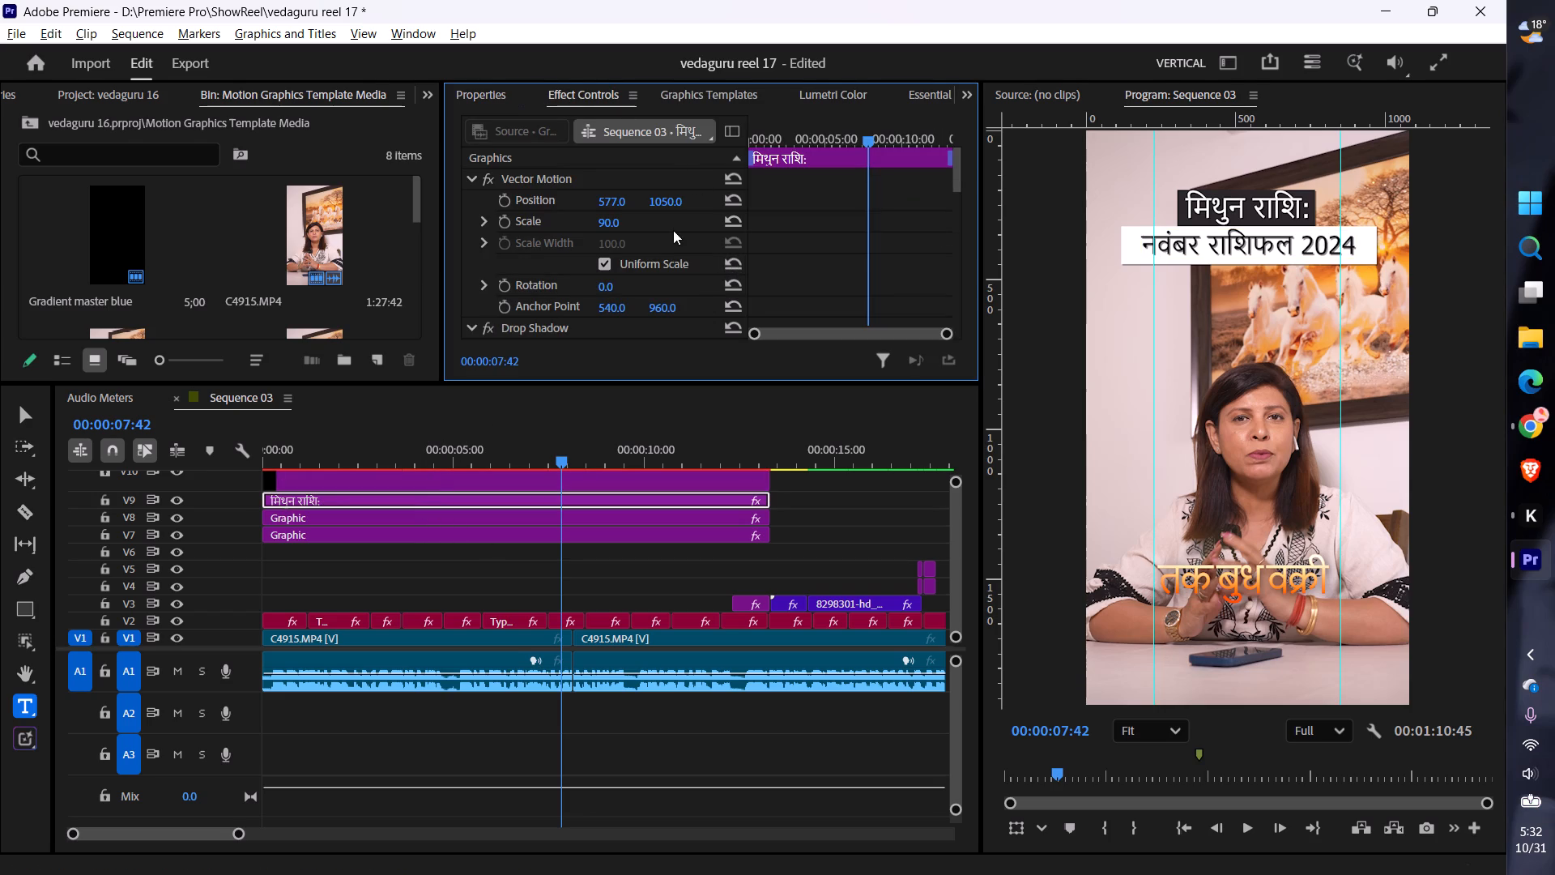
click(616, 220)
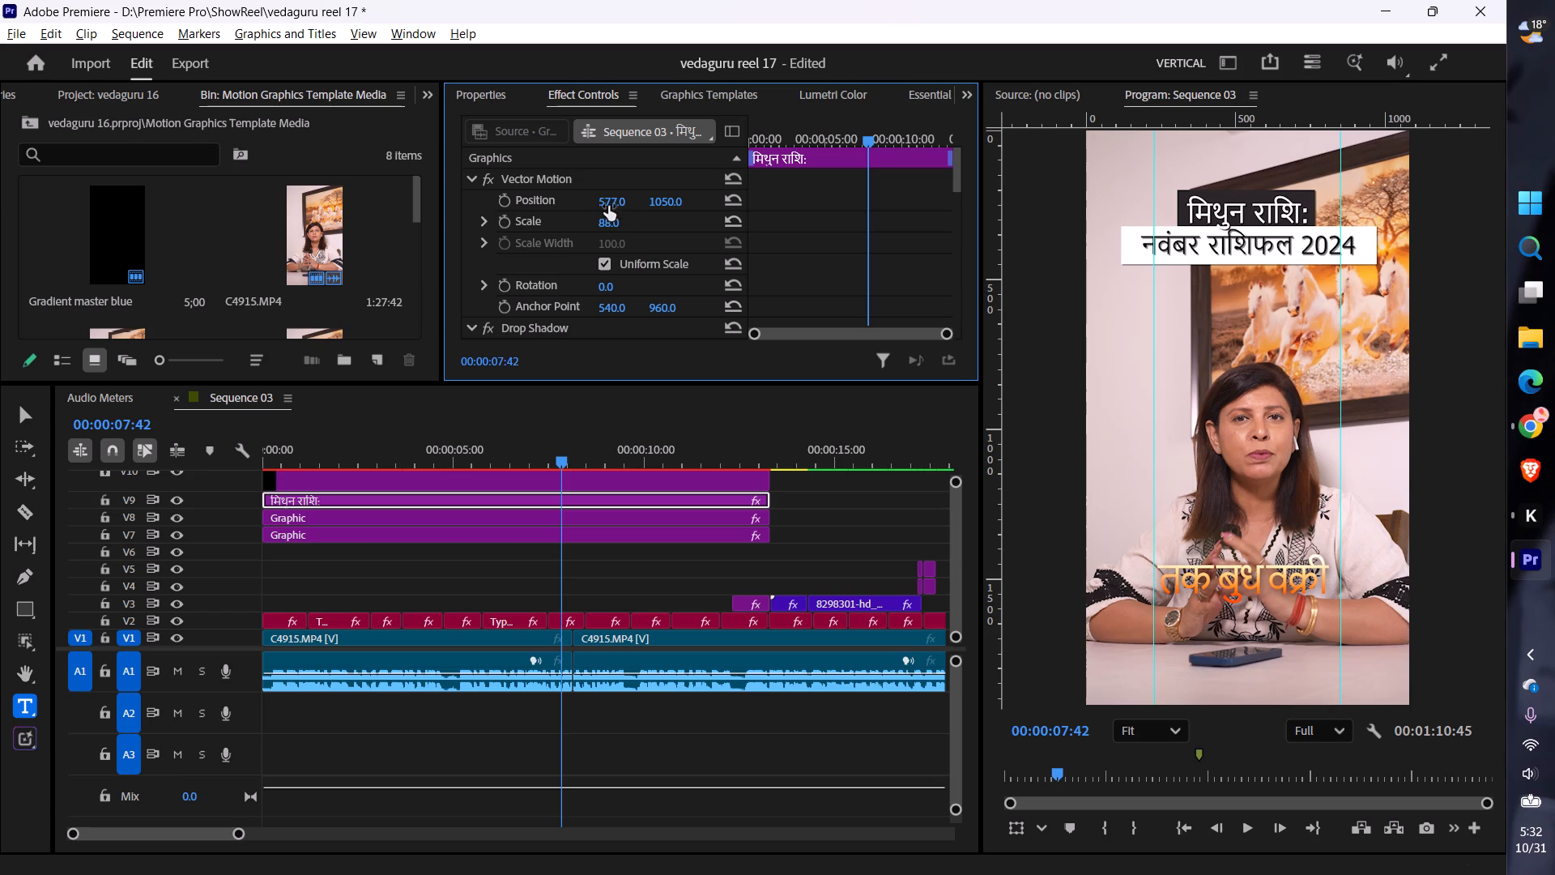
drag(671, 198, 658, 208)
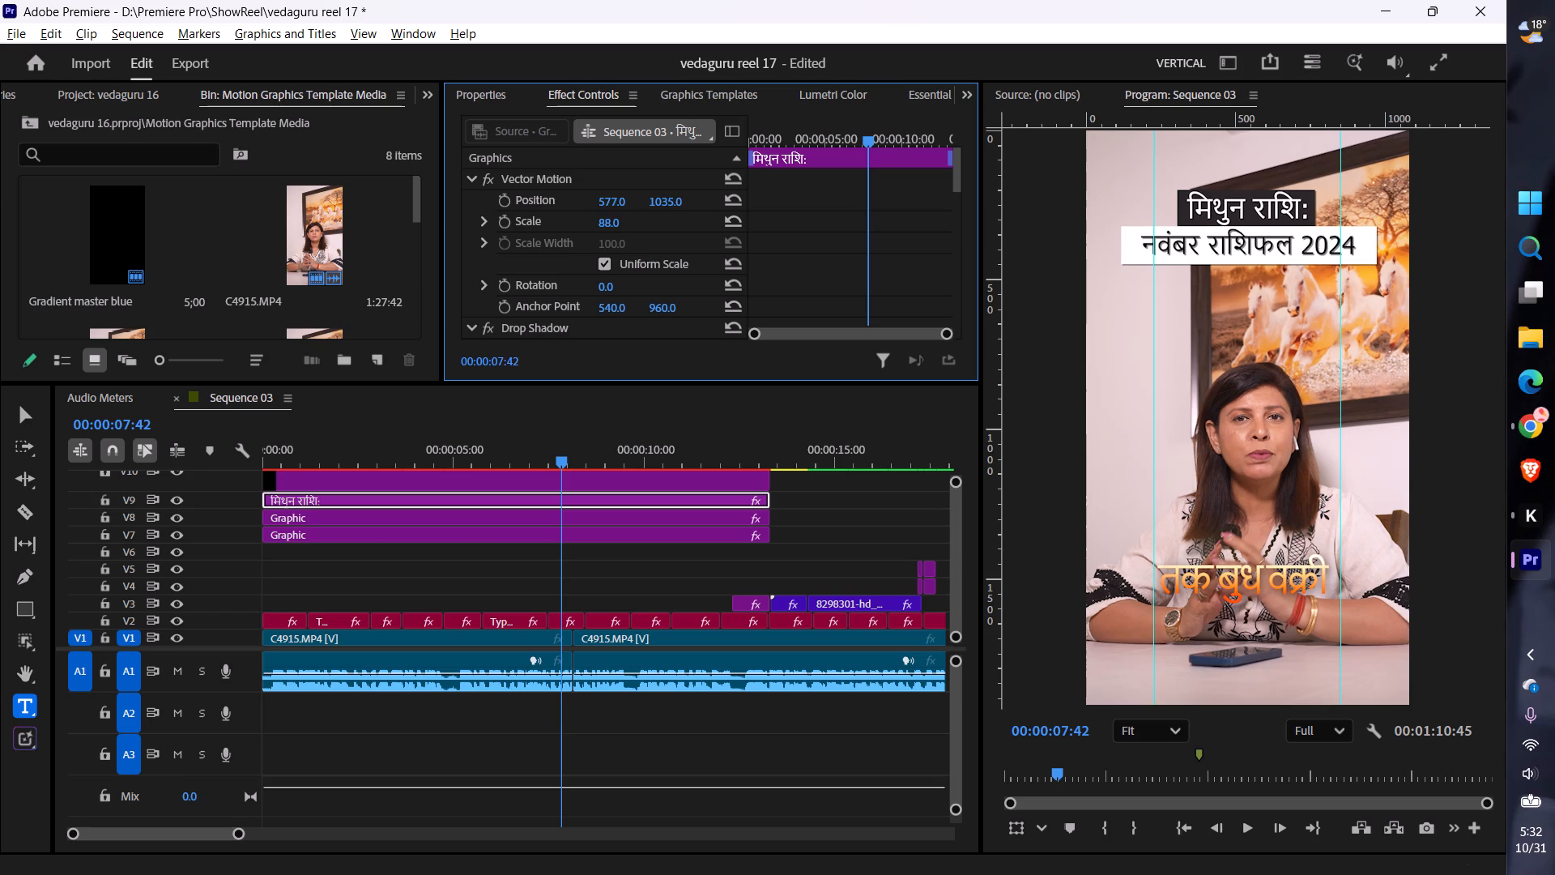
drag(658, 208, 659, 208)
Centre the मिथुन राशि: title text horizontally in the frame.
click(486, 116)
click(479, 97)
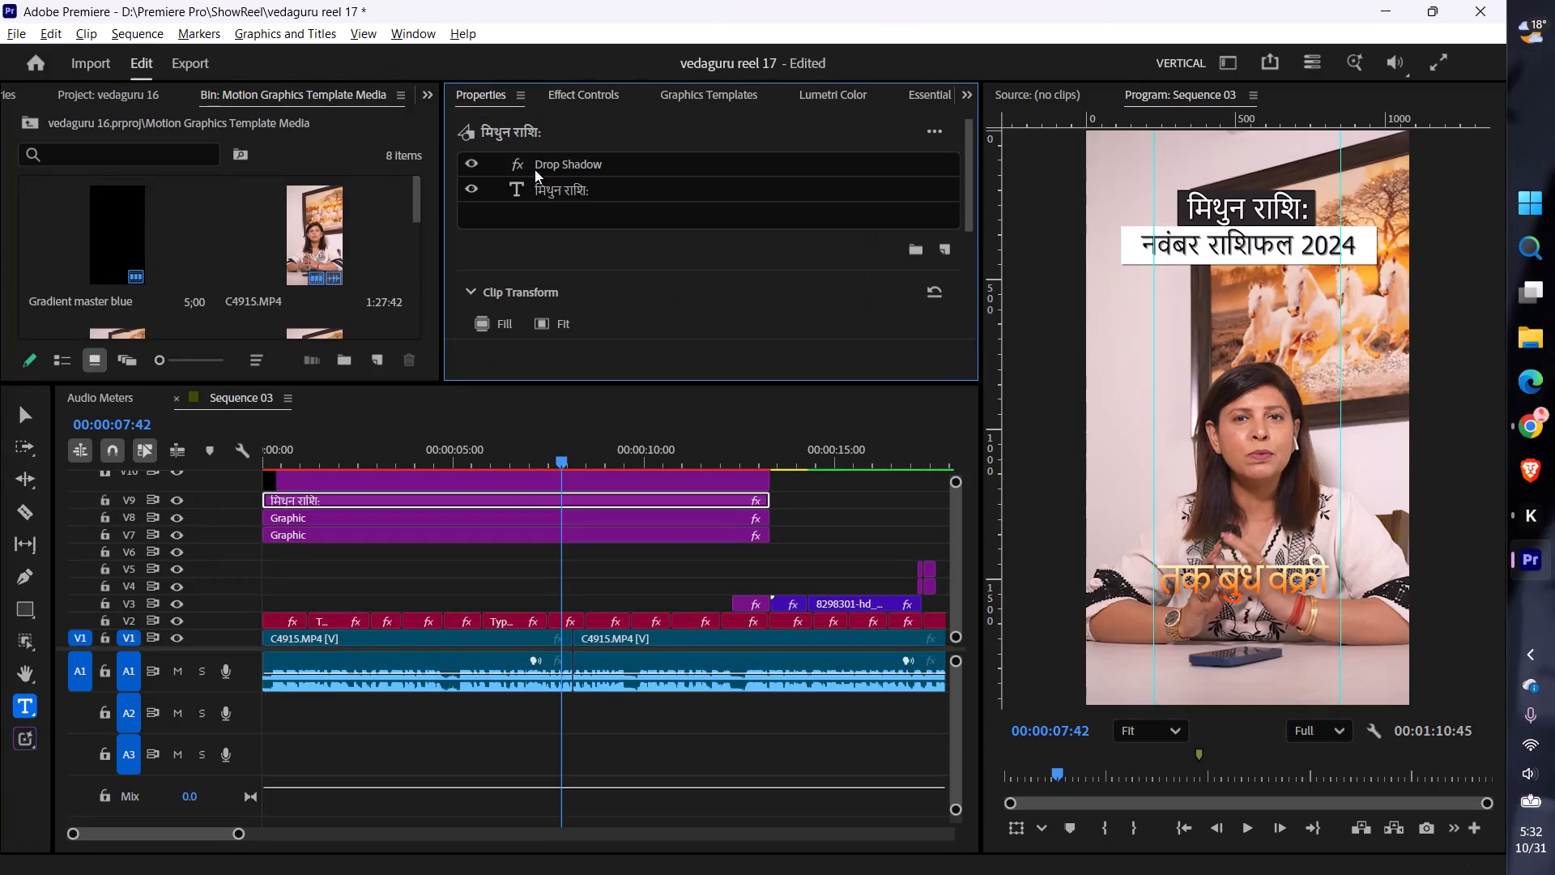
click(567, 187)
scroll(748, 264, down, 13)
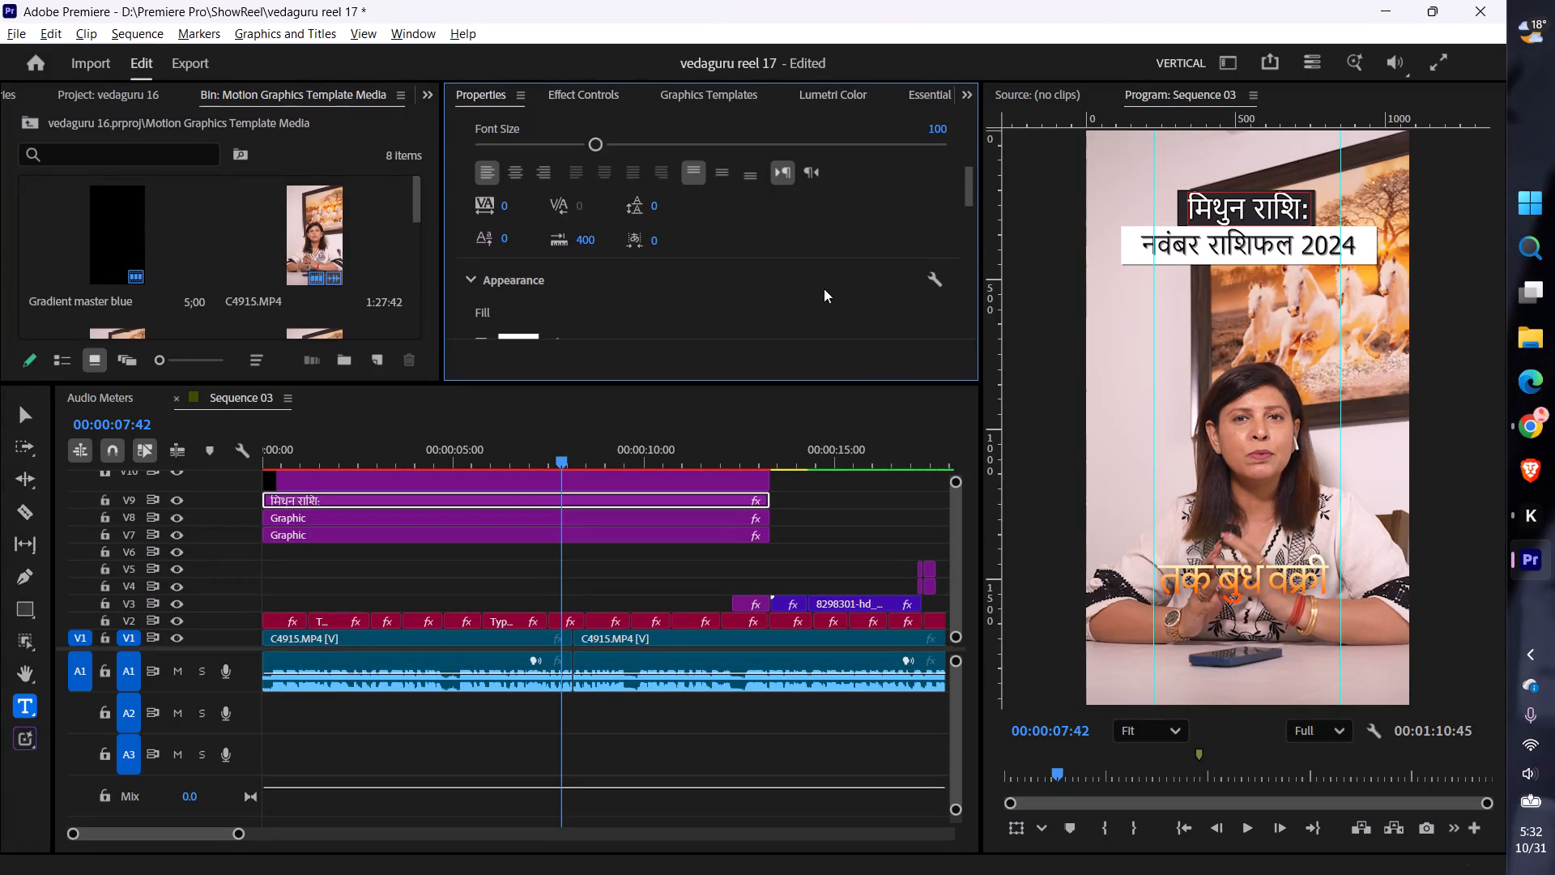
scroll(824, 288, down, 18)
scroll(864, 287, down, 6)
click(716, 172)
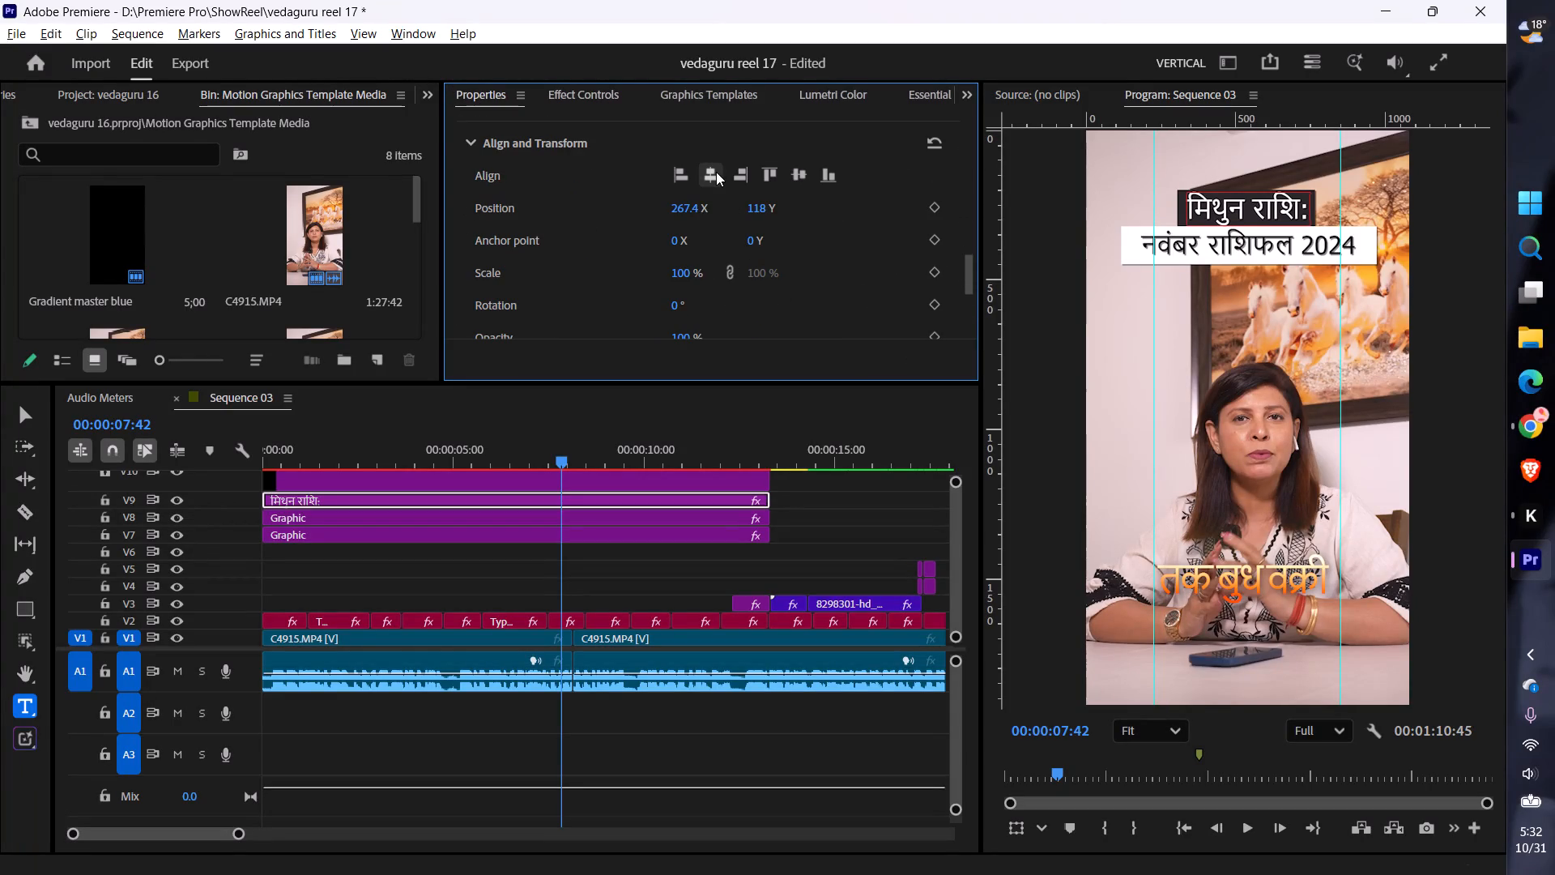
click(564, 465)
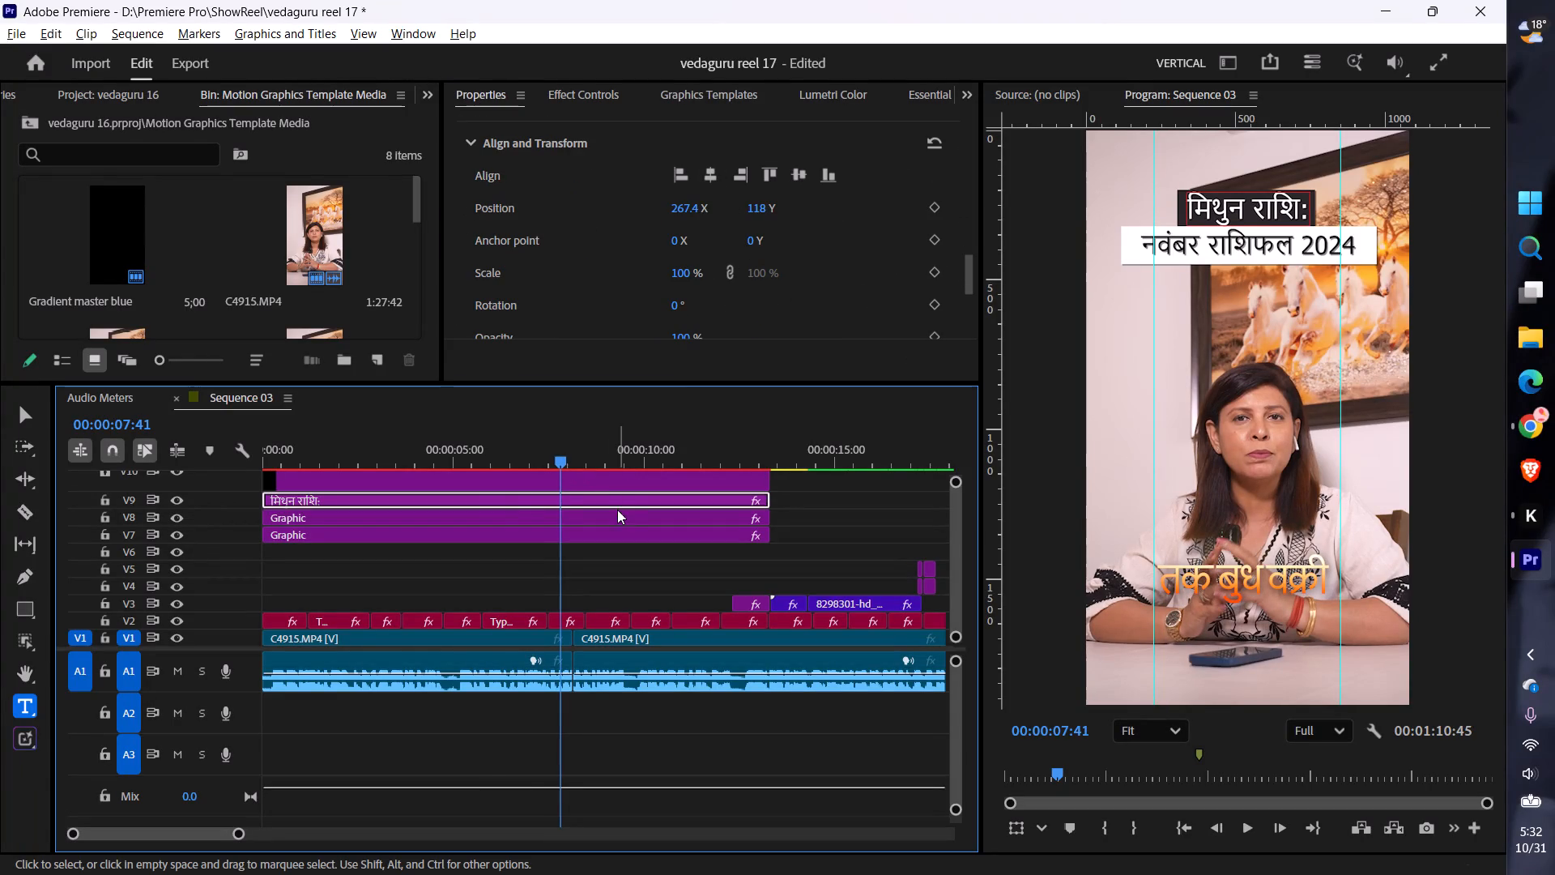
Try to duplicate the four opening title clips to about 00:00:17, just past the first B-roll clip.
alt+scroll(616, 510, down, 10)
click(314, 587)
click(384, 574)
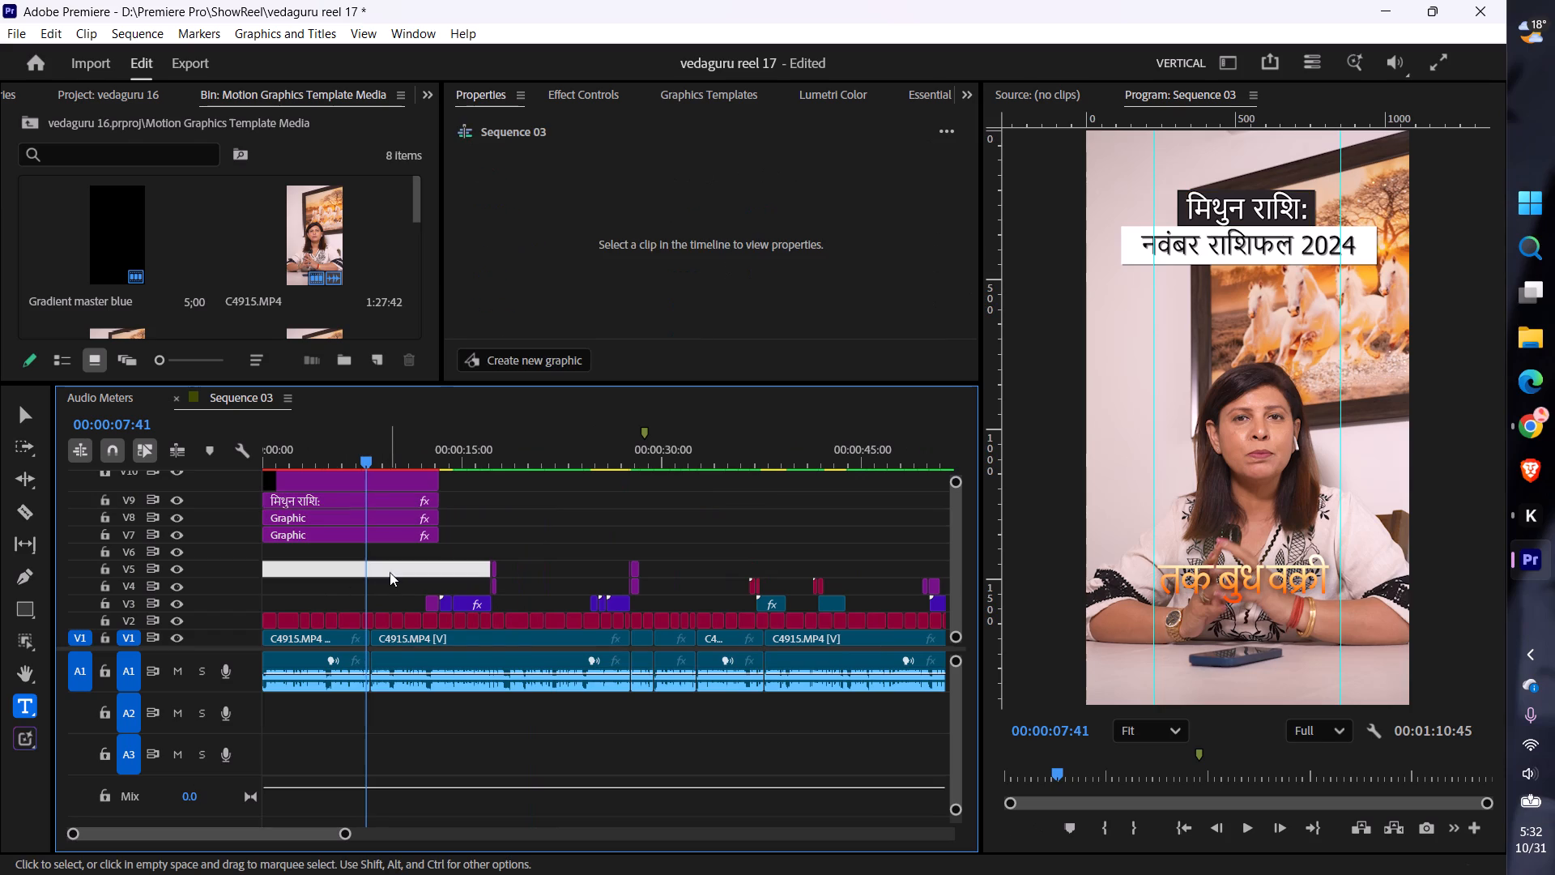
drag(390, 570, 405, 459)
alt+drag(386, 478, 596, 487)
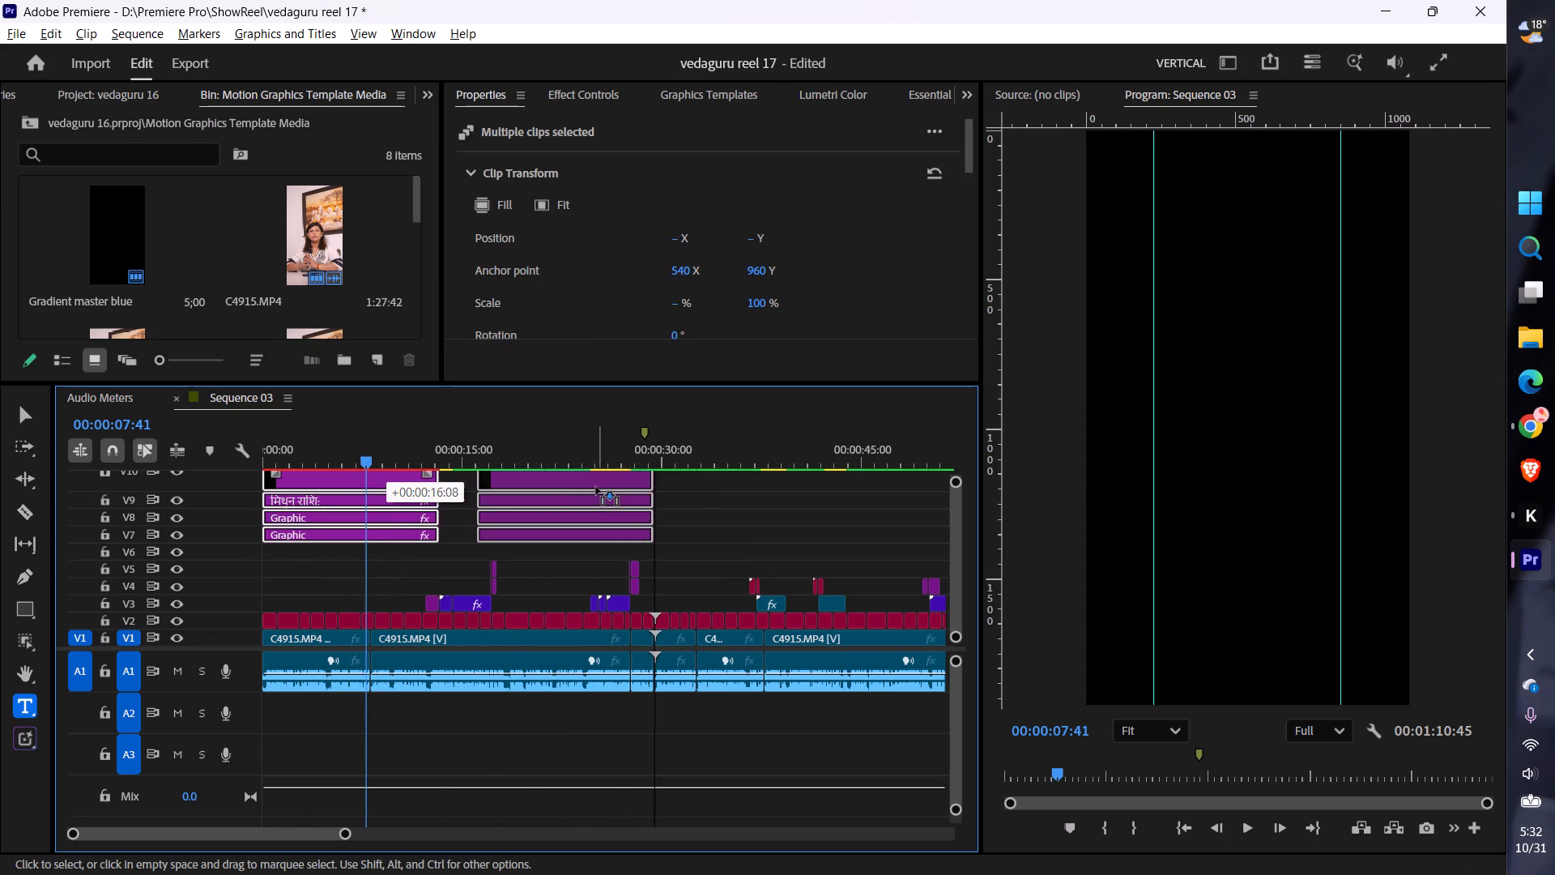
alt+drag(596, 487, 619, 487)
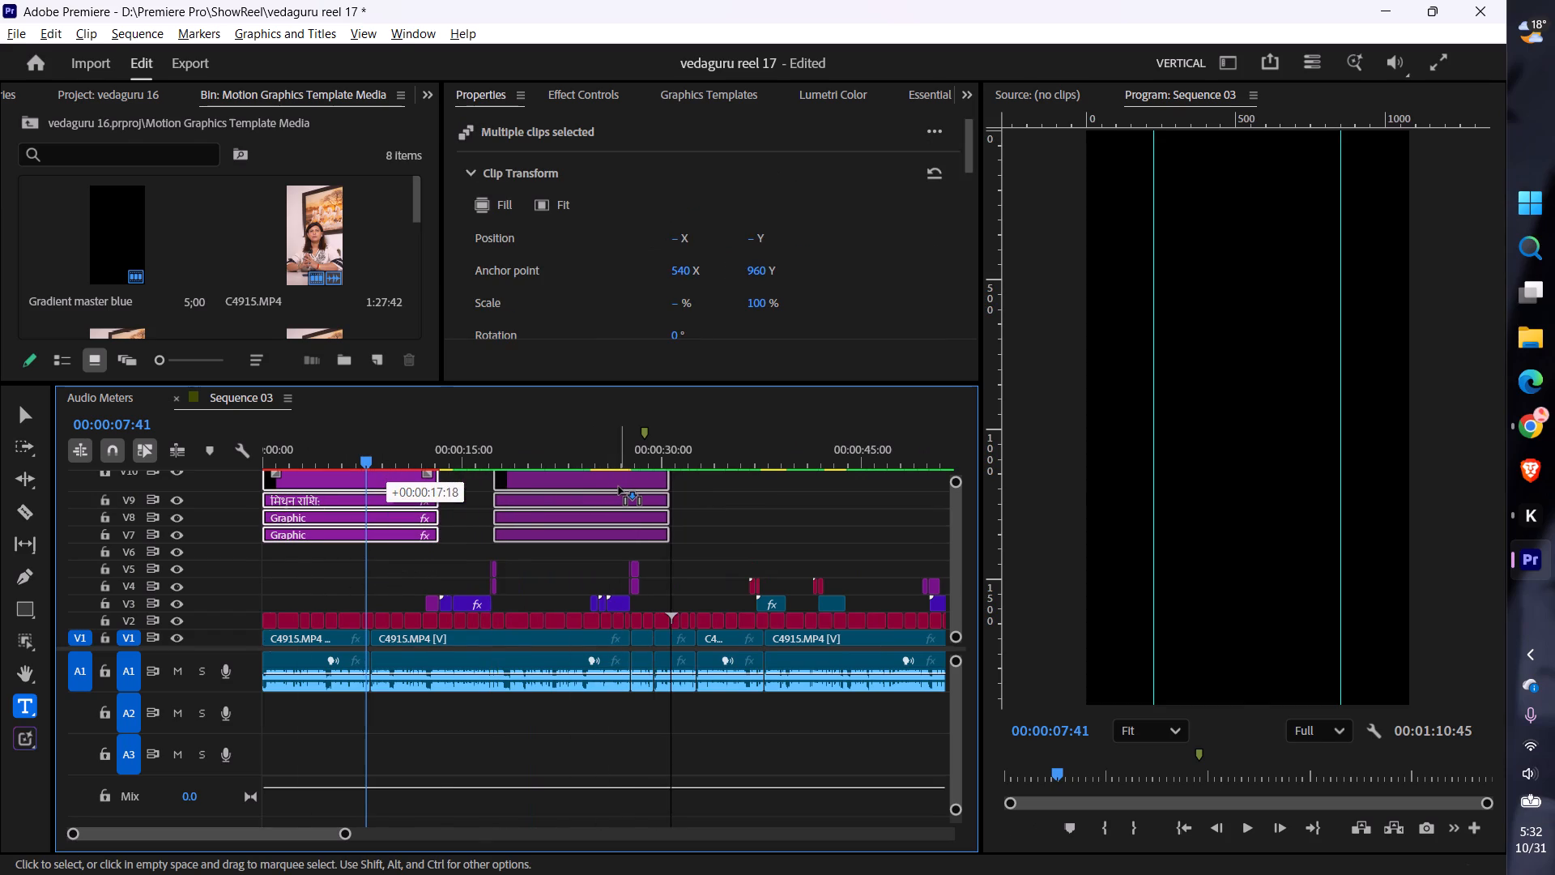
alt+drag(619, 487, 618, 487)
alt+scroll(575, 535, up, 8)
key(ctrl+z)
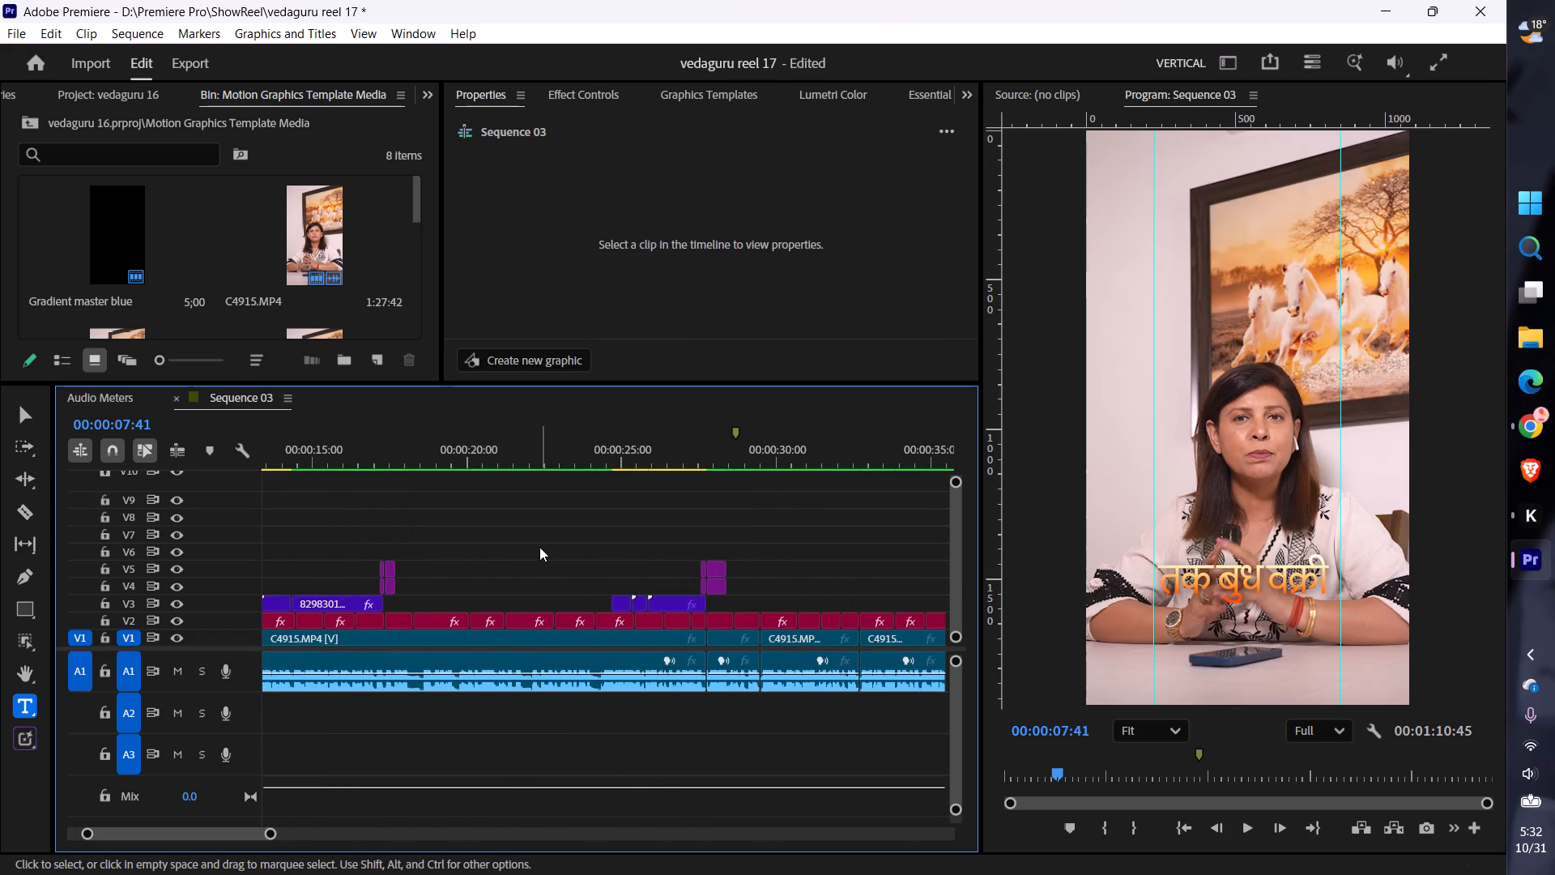
Duplicate the four opening title clips so the copies start at about 00:00:17, after the first transition, and play them back.
alt+scroll(492, 547, down, 8)
drag(373, 552, 374, 438)
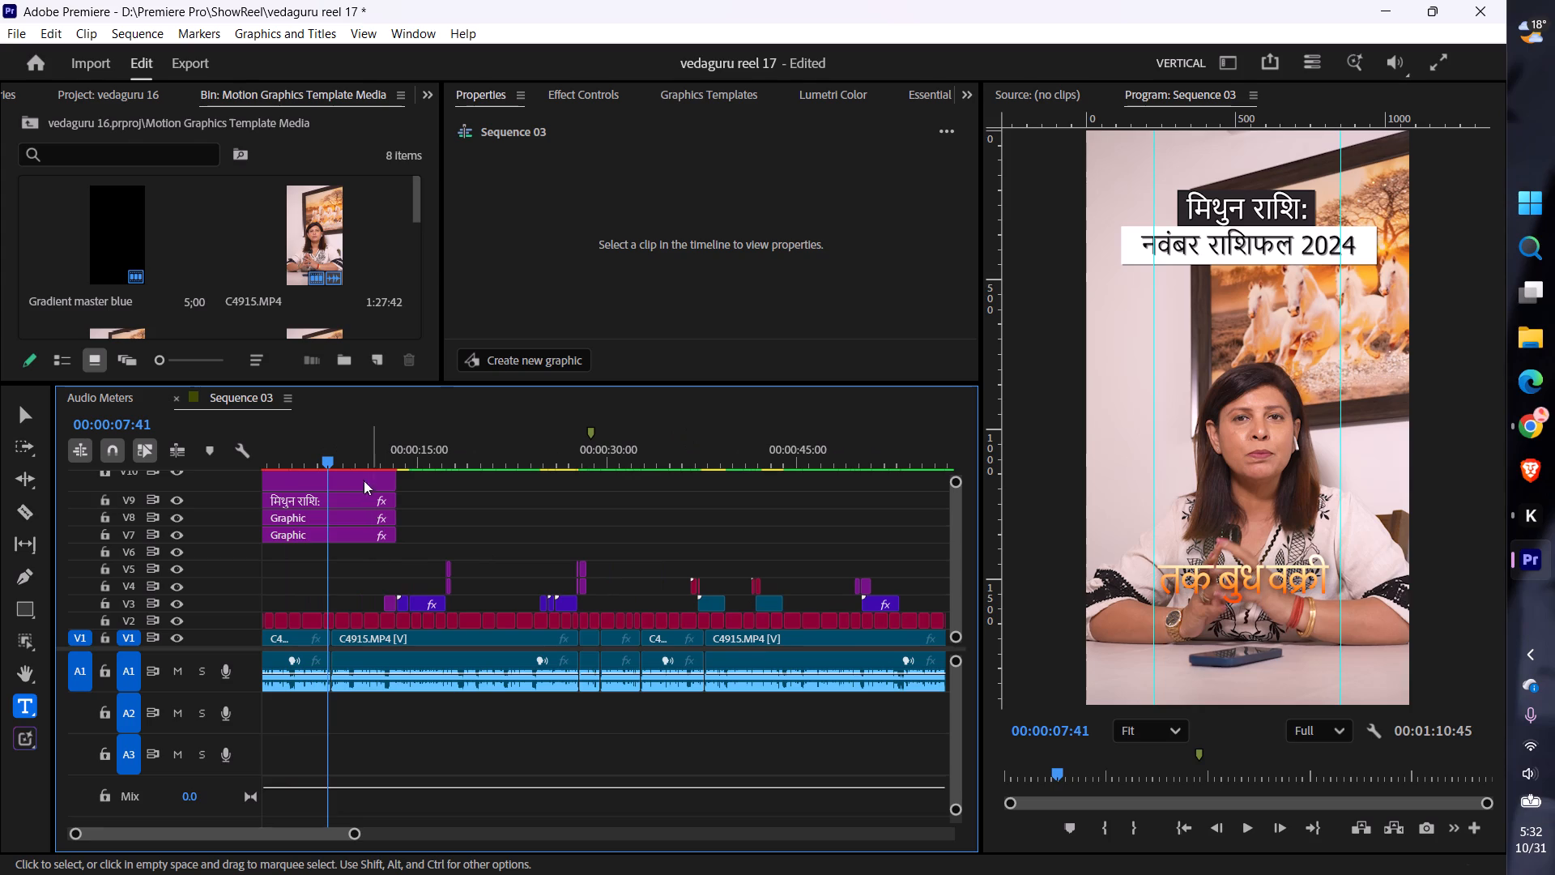
drag(351, 563, 353, 437)
alt+drag(347, 480, 496, 488)
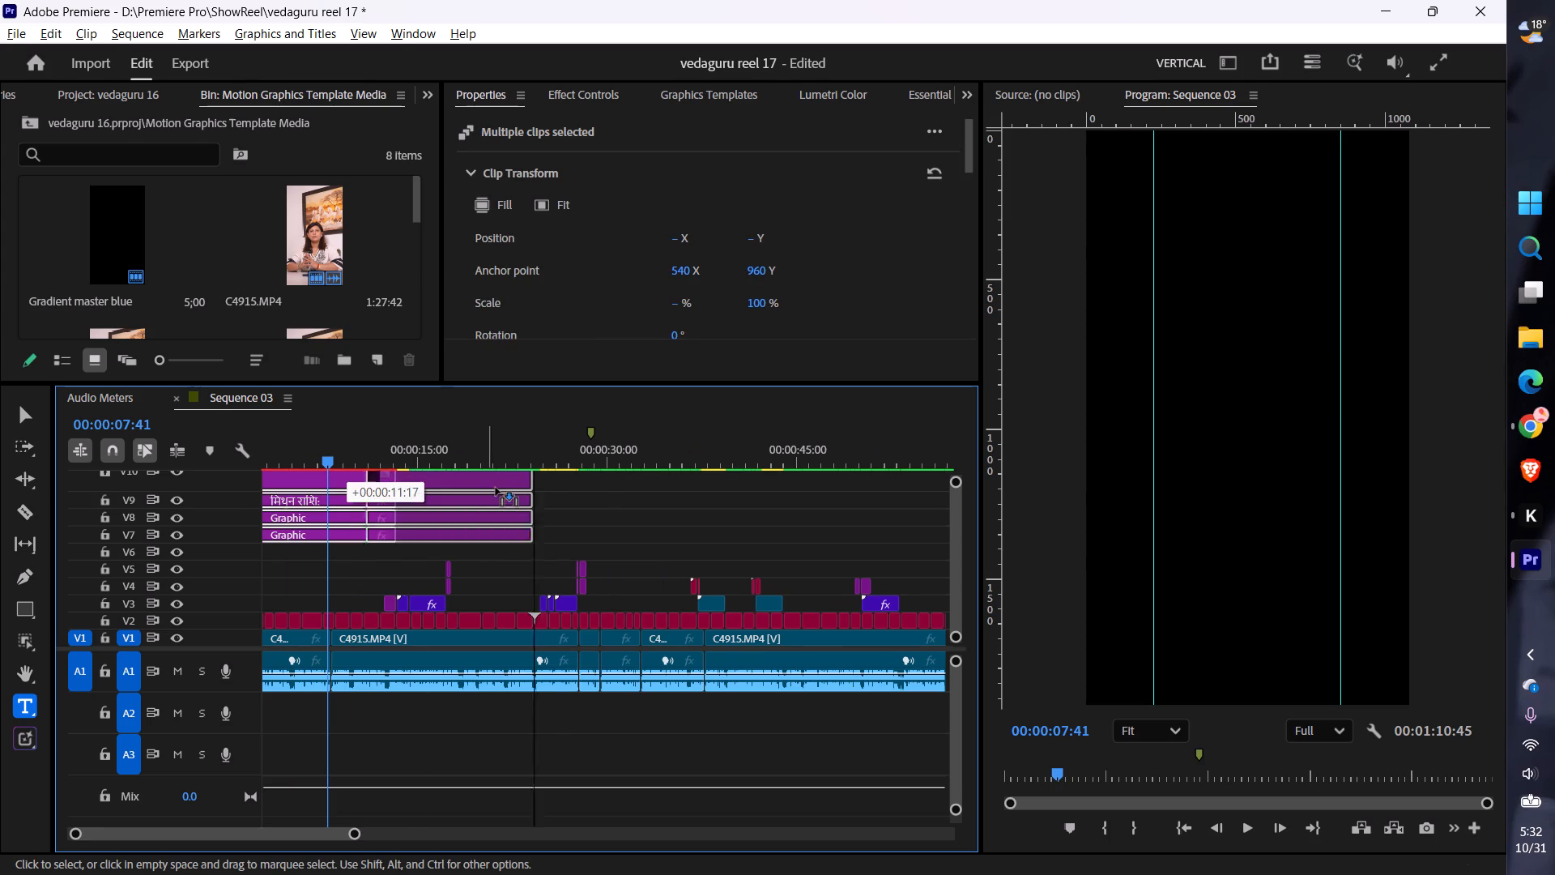
alt+drag(496, 488, 567, 482)
alt+scroll(488, 578, up, 8)
alt+scroll(371, 566, up, 3)
click(356, 439)
key(space)
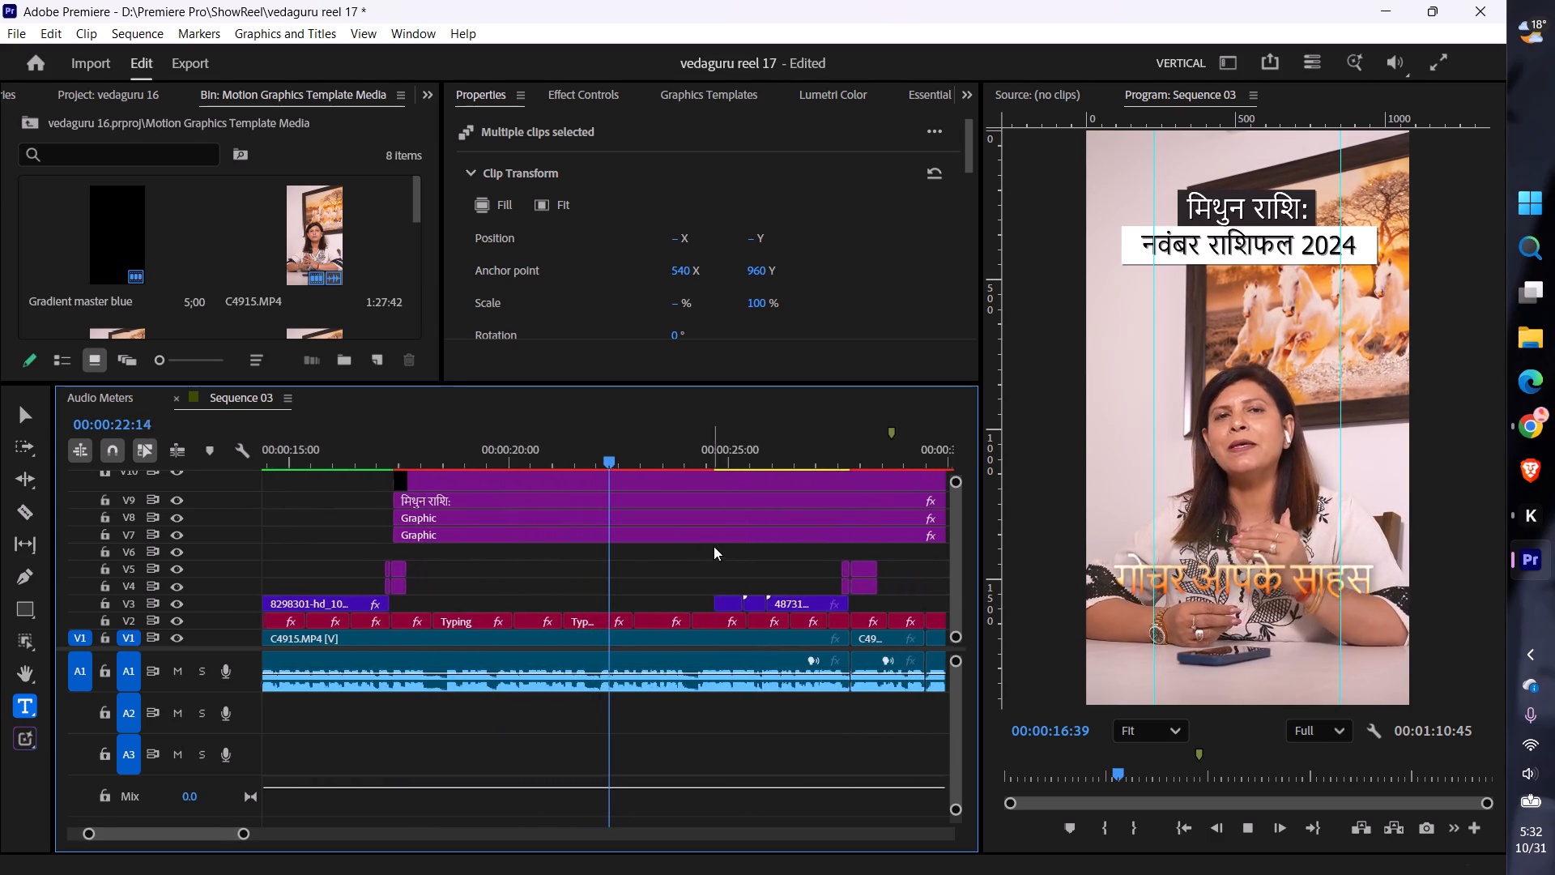
key(space)
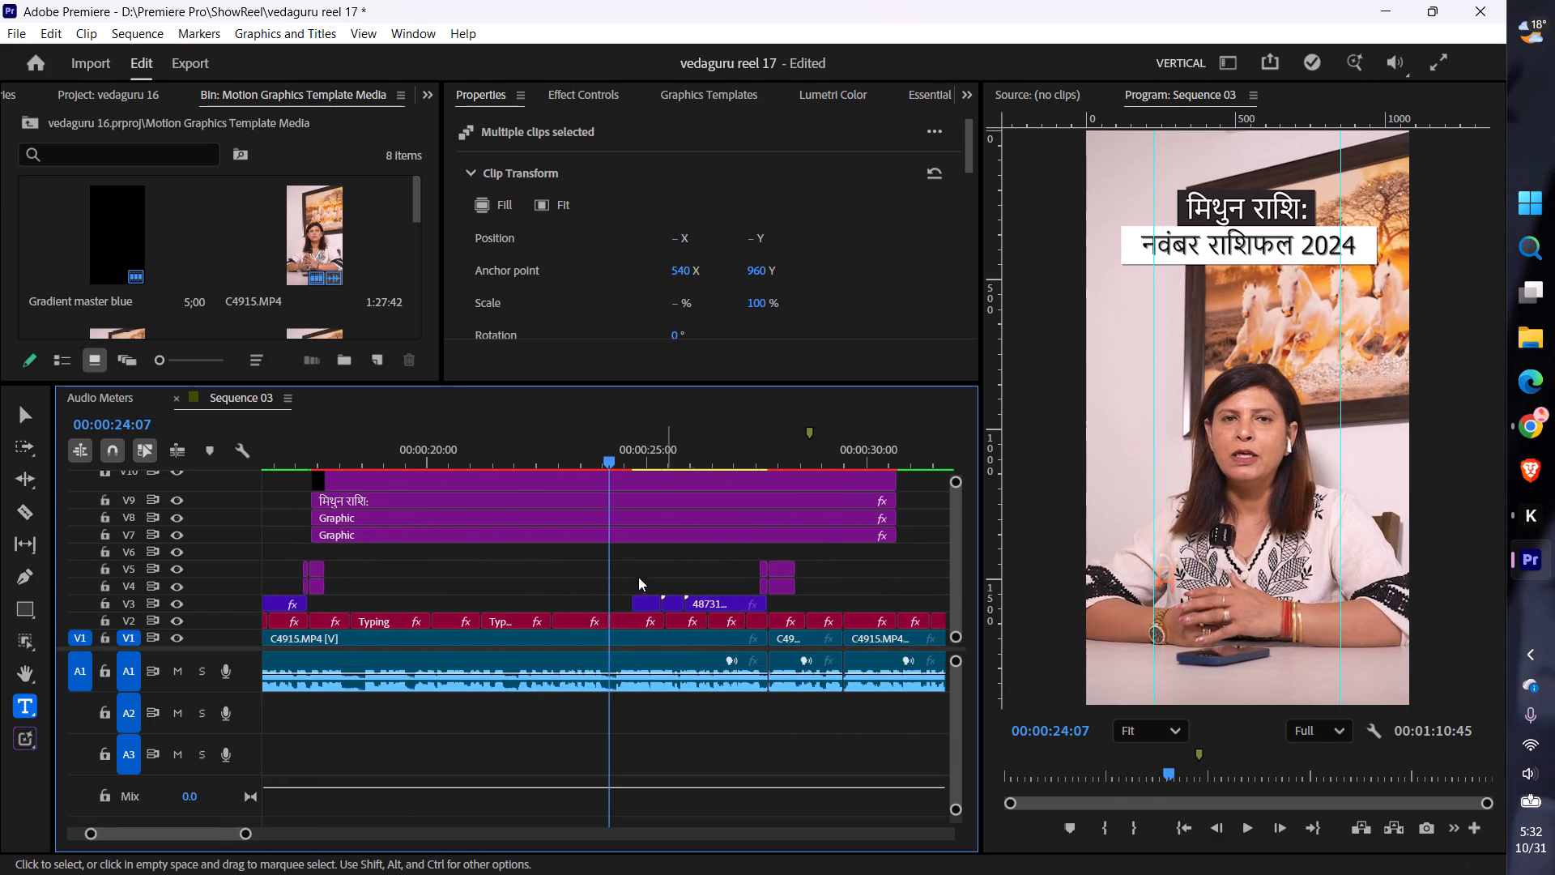
Trim the start of all four clips in the second title group to about 00:00:23.
alt+scroll(630, 578, down, 7)
alt+scroll(630, 578, up, 1)
drag(643, 569, 645, 484)
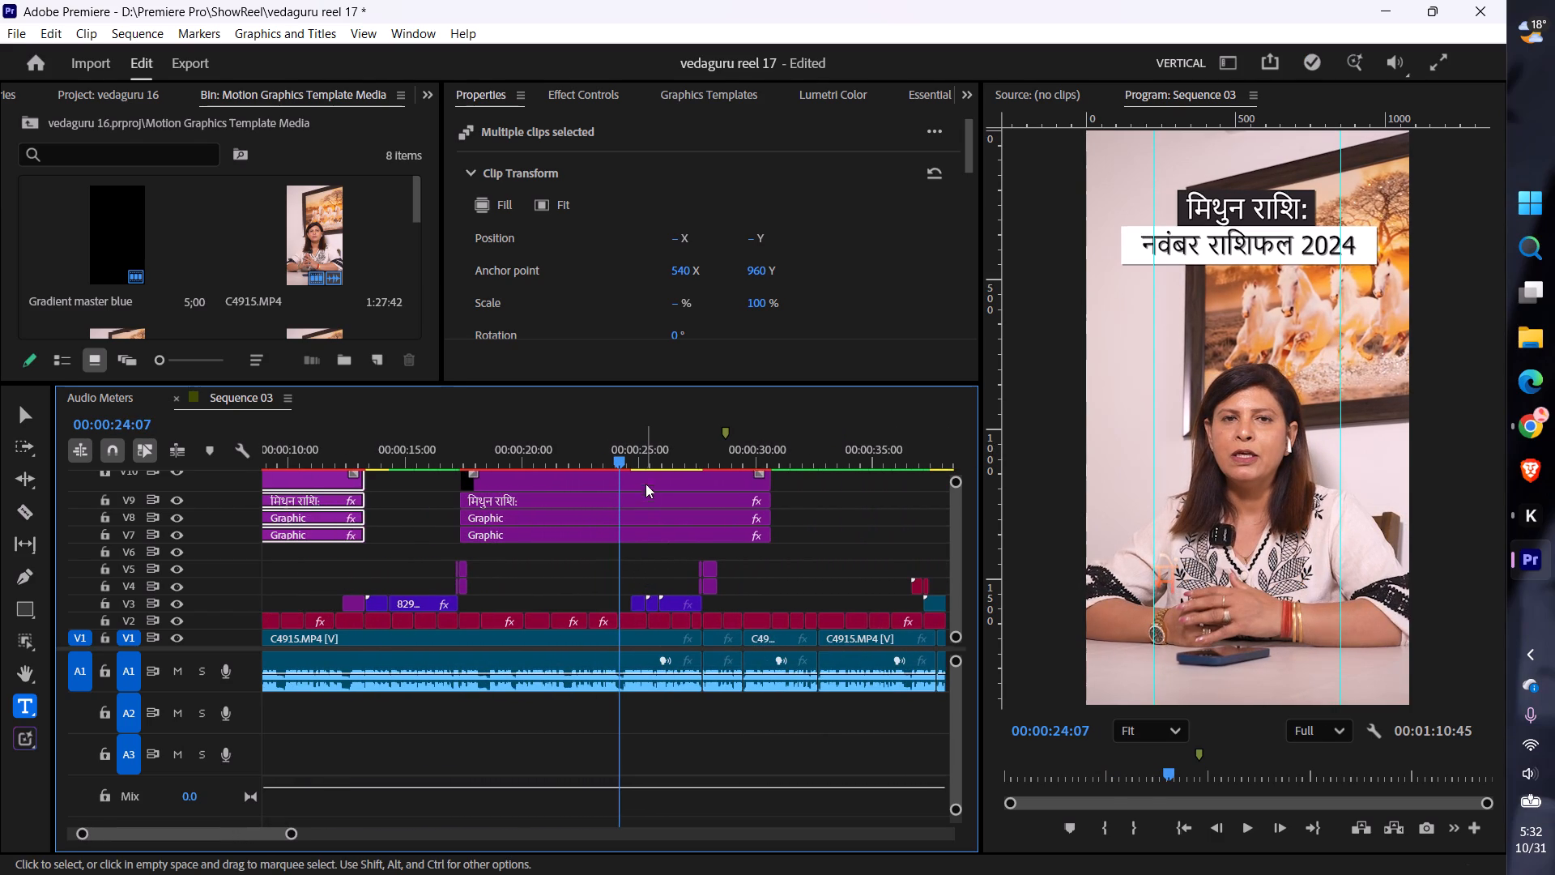
drag(645, 484, 645, 469)
drag(846, 500, 752, 481)
drag(812, 472, 810, 470)
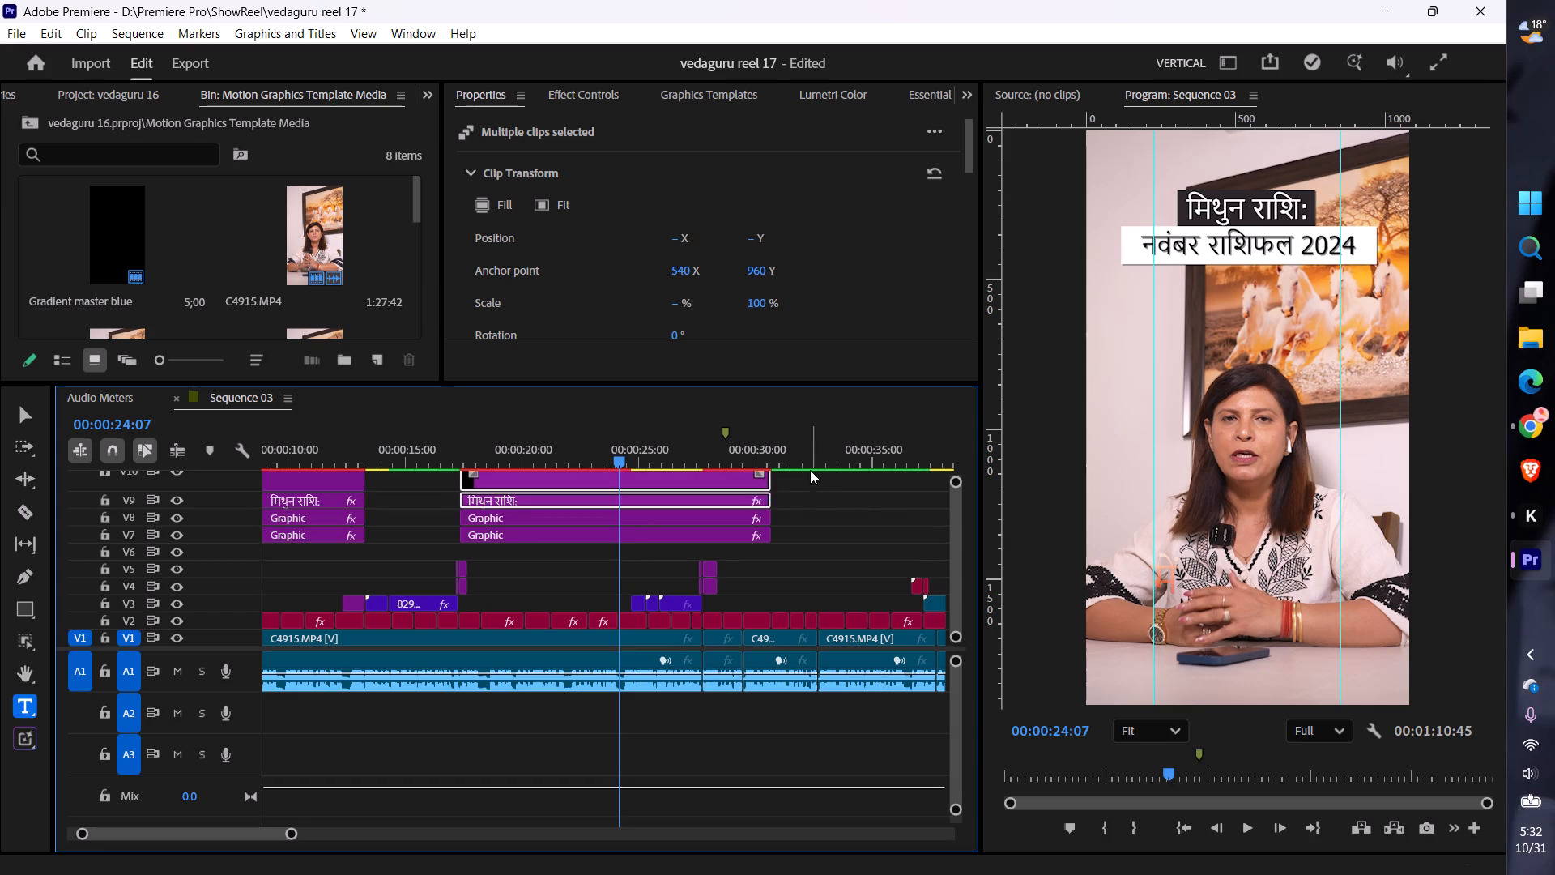
drag(810, 470, 714, 533)
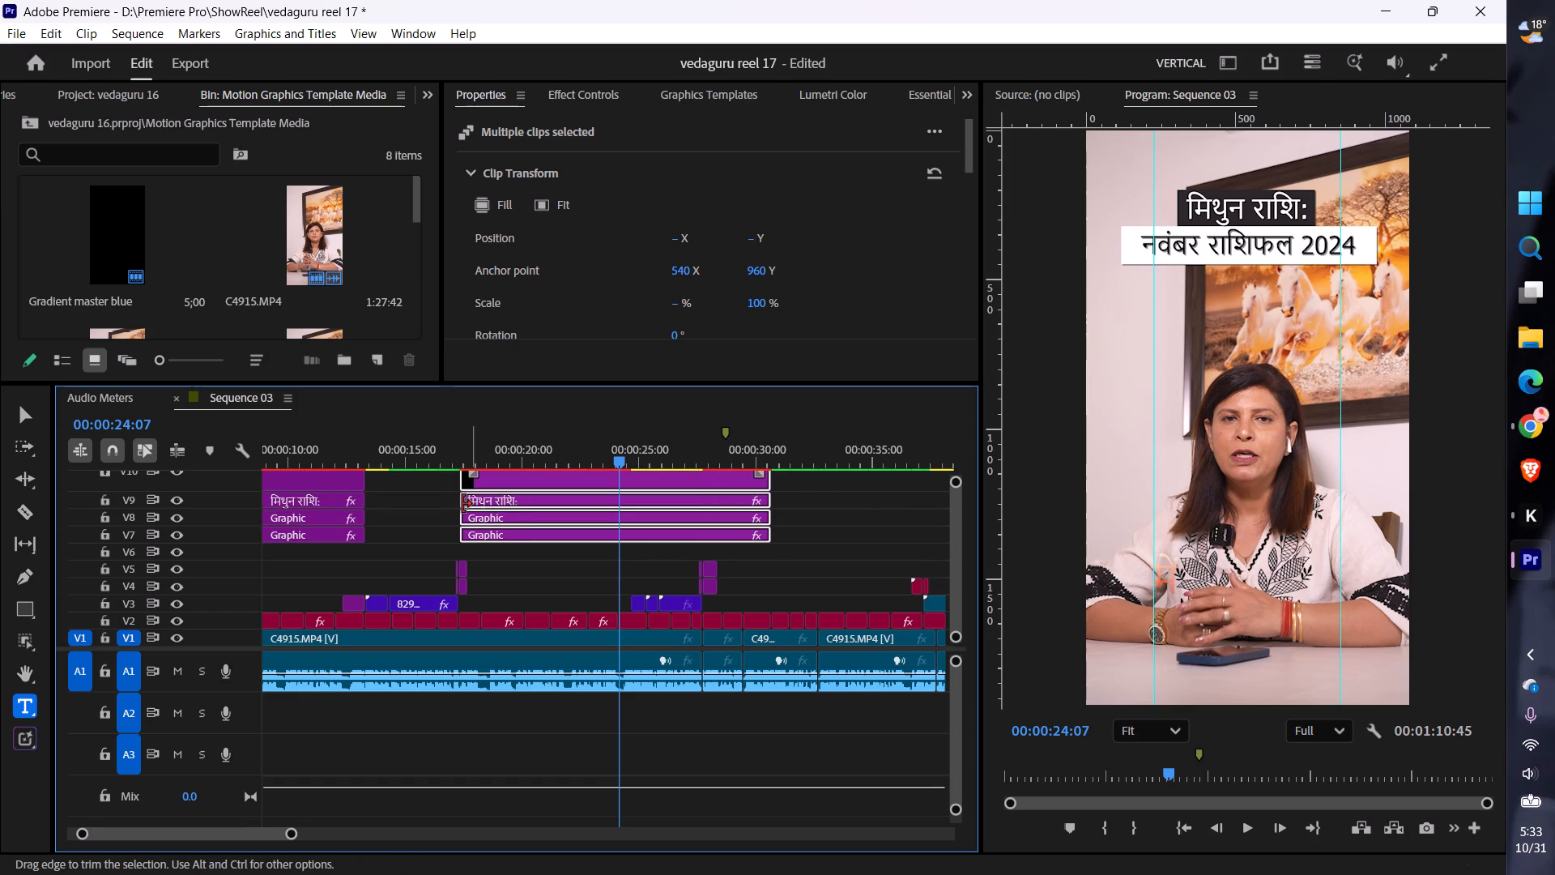
drag(462, 505, 592, 502)
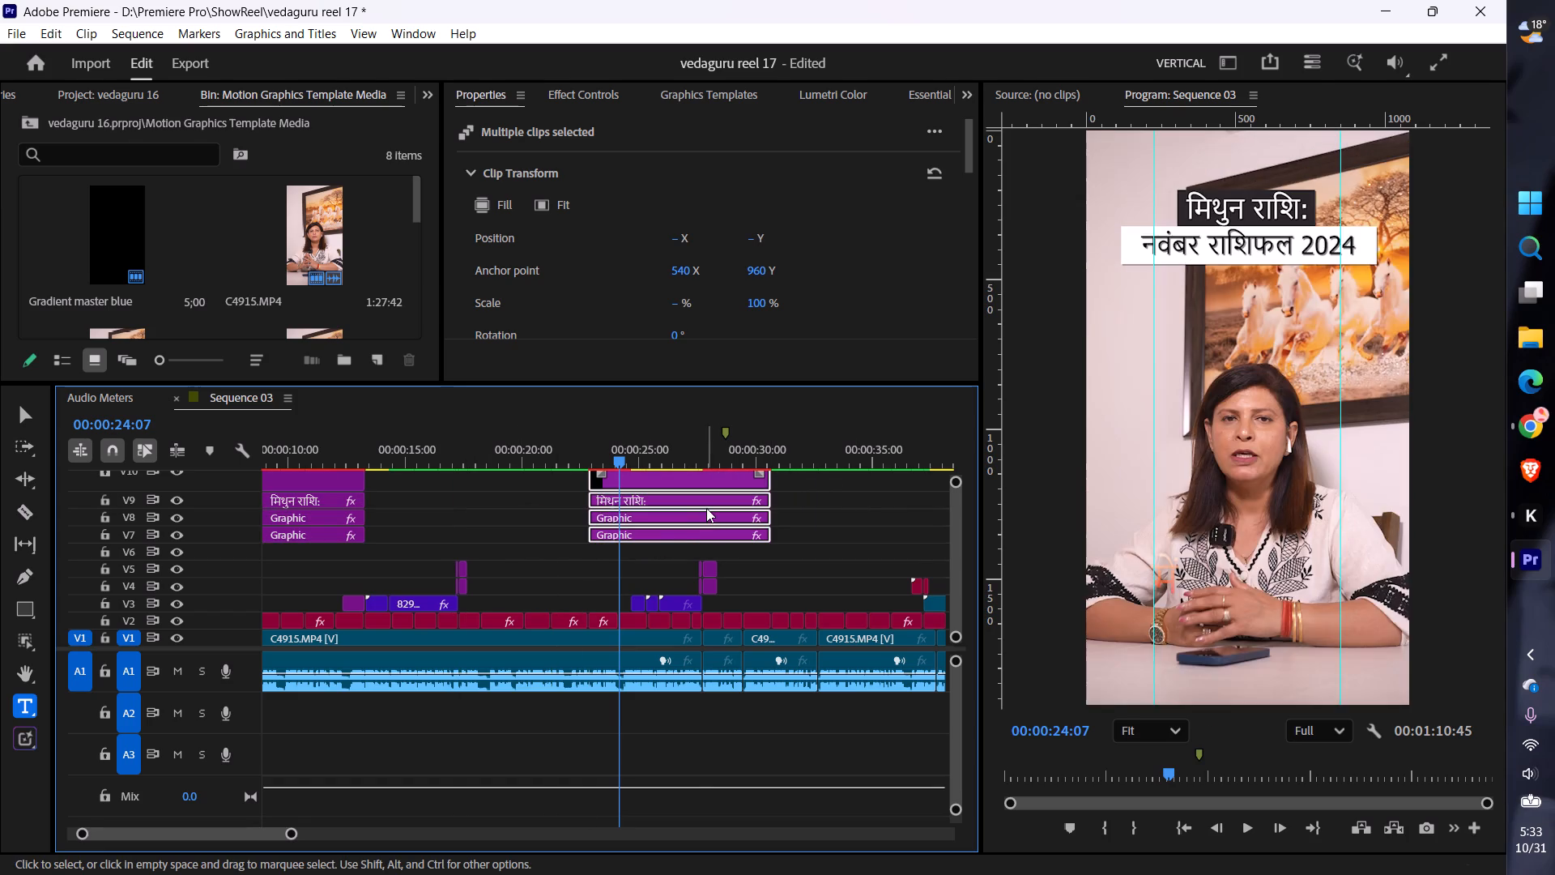
Move the shortened second title group back to the gap between B-roll clips, trim its start to about 00:00:17, and play it back.
drag(704, 507, 560, 511)
alt+scroll(430, 557, up, 8)
alt+scroll(513, 548, down, 1)
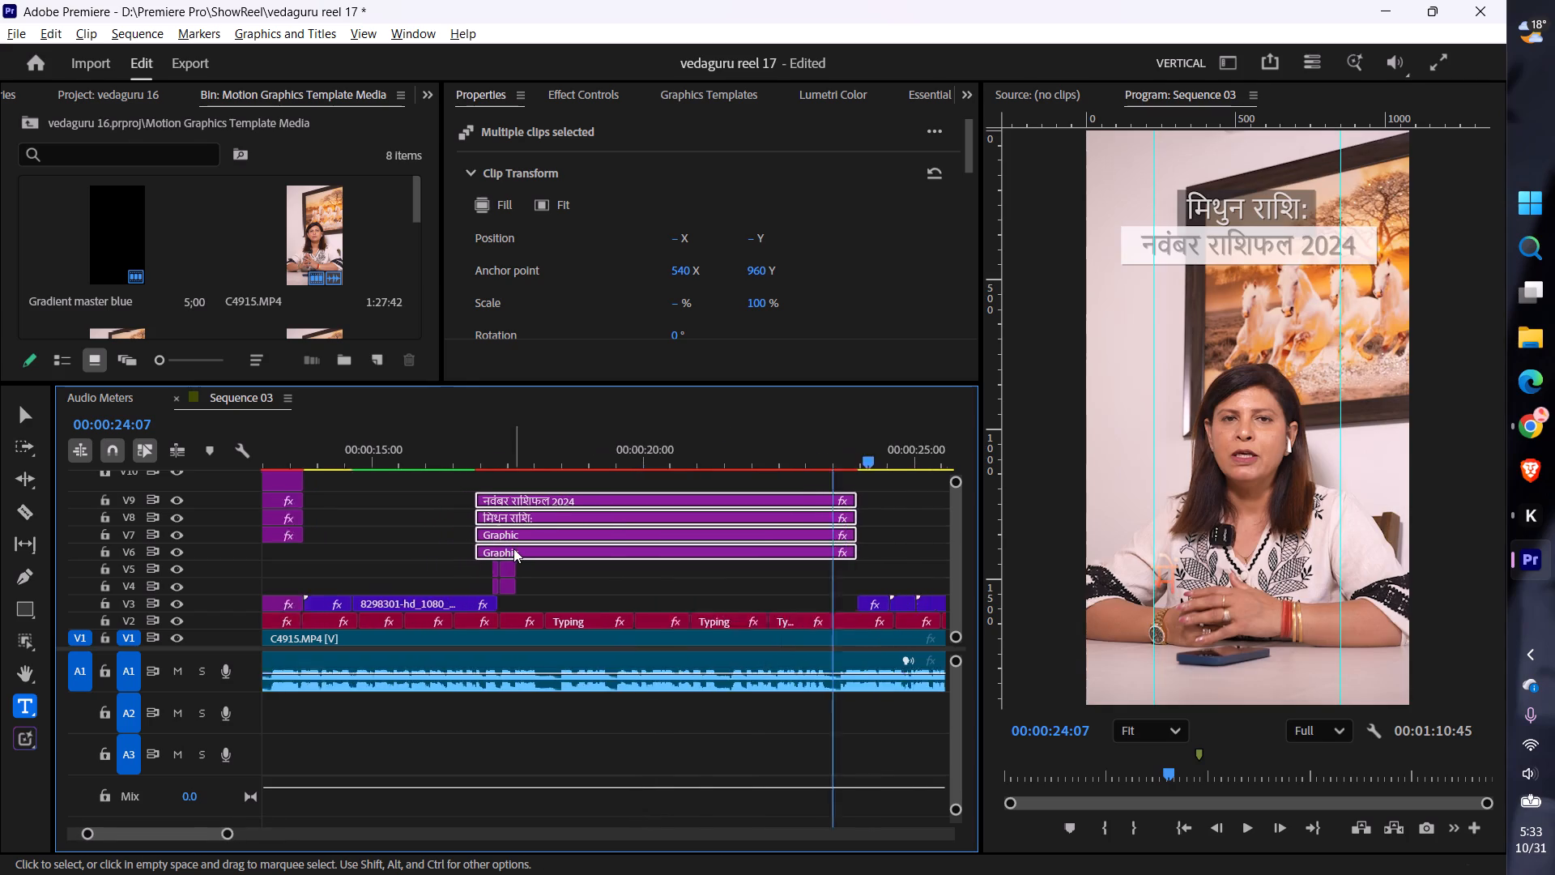
alt+scroll(513, 548, up, 4)
drag(455, 493, 510, 490)
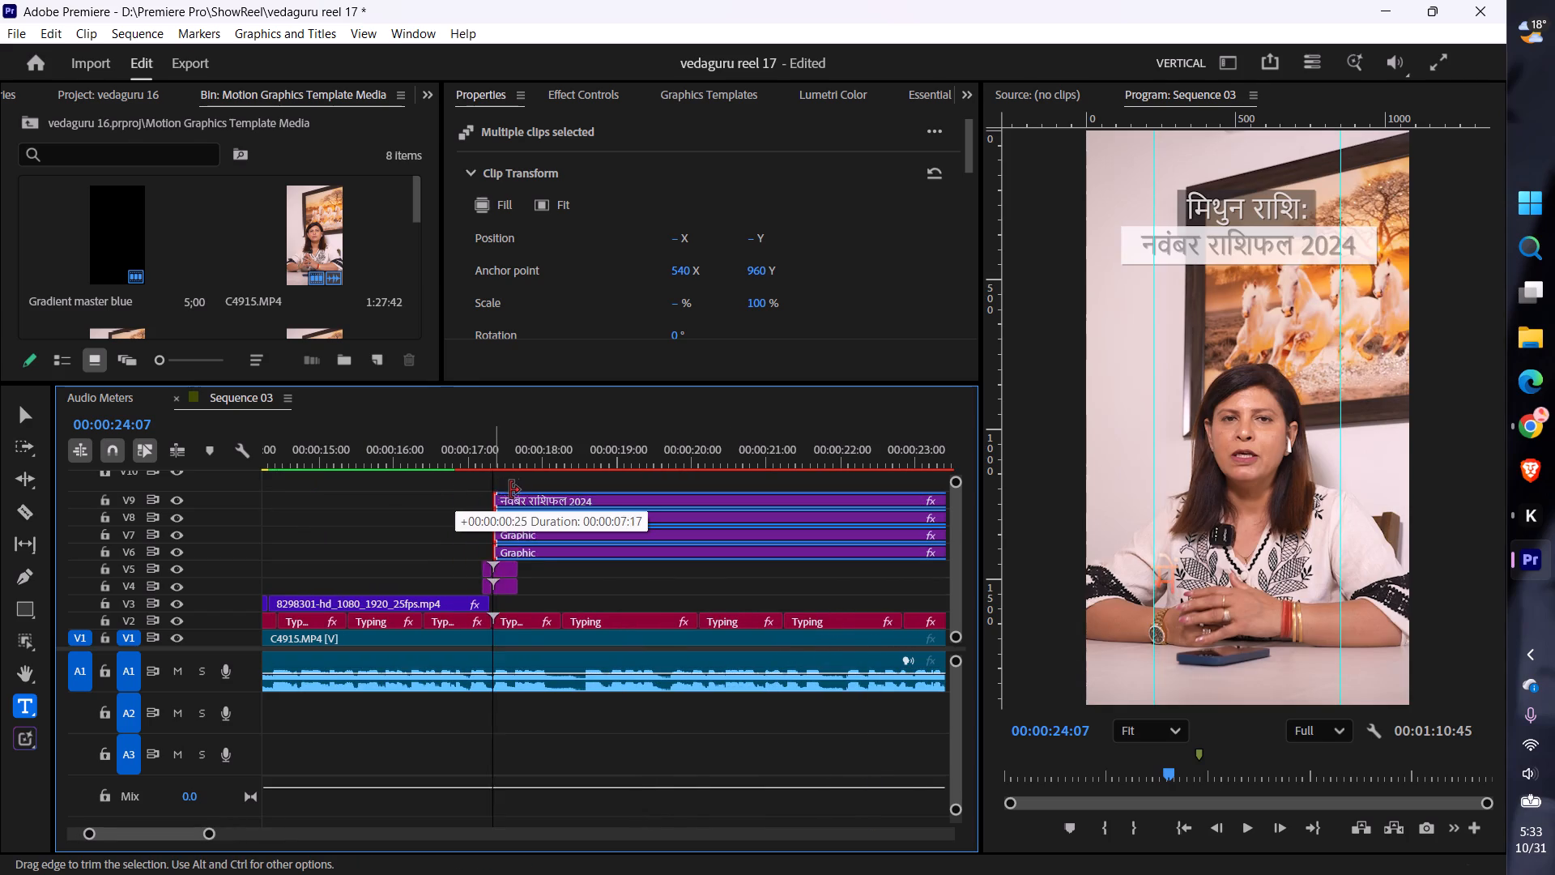
drag(510, 490, 501, 492)
alt+scroll(467, 495, down, 6)
click(458, 459)
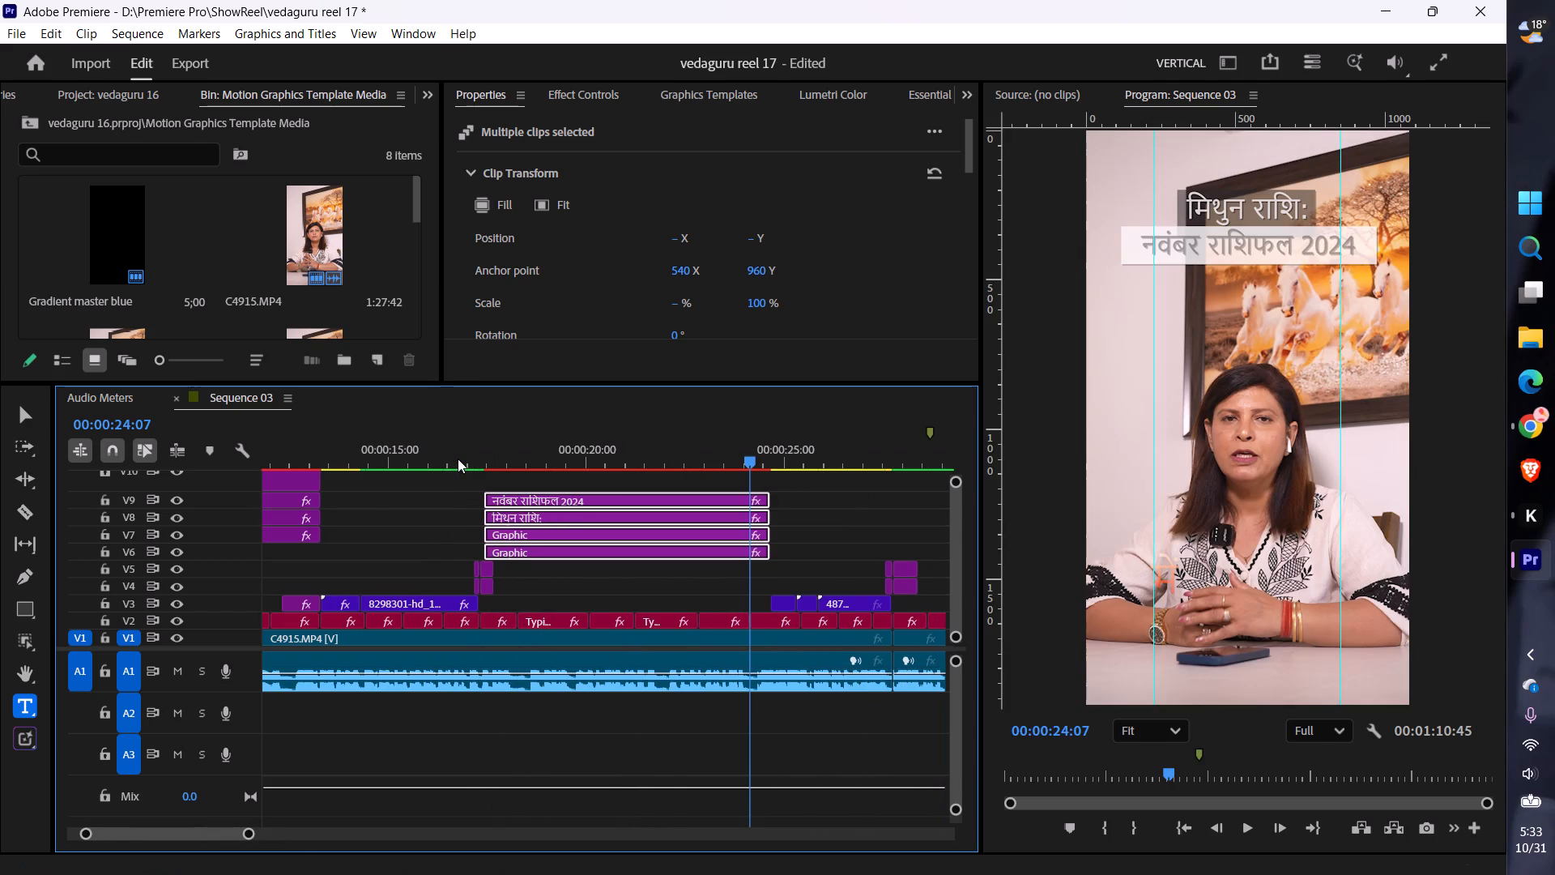
click(466, 455)
key(space)
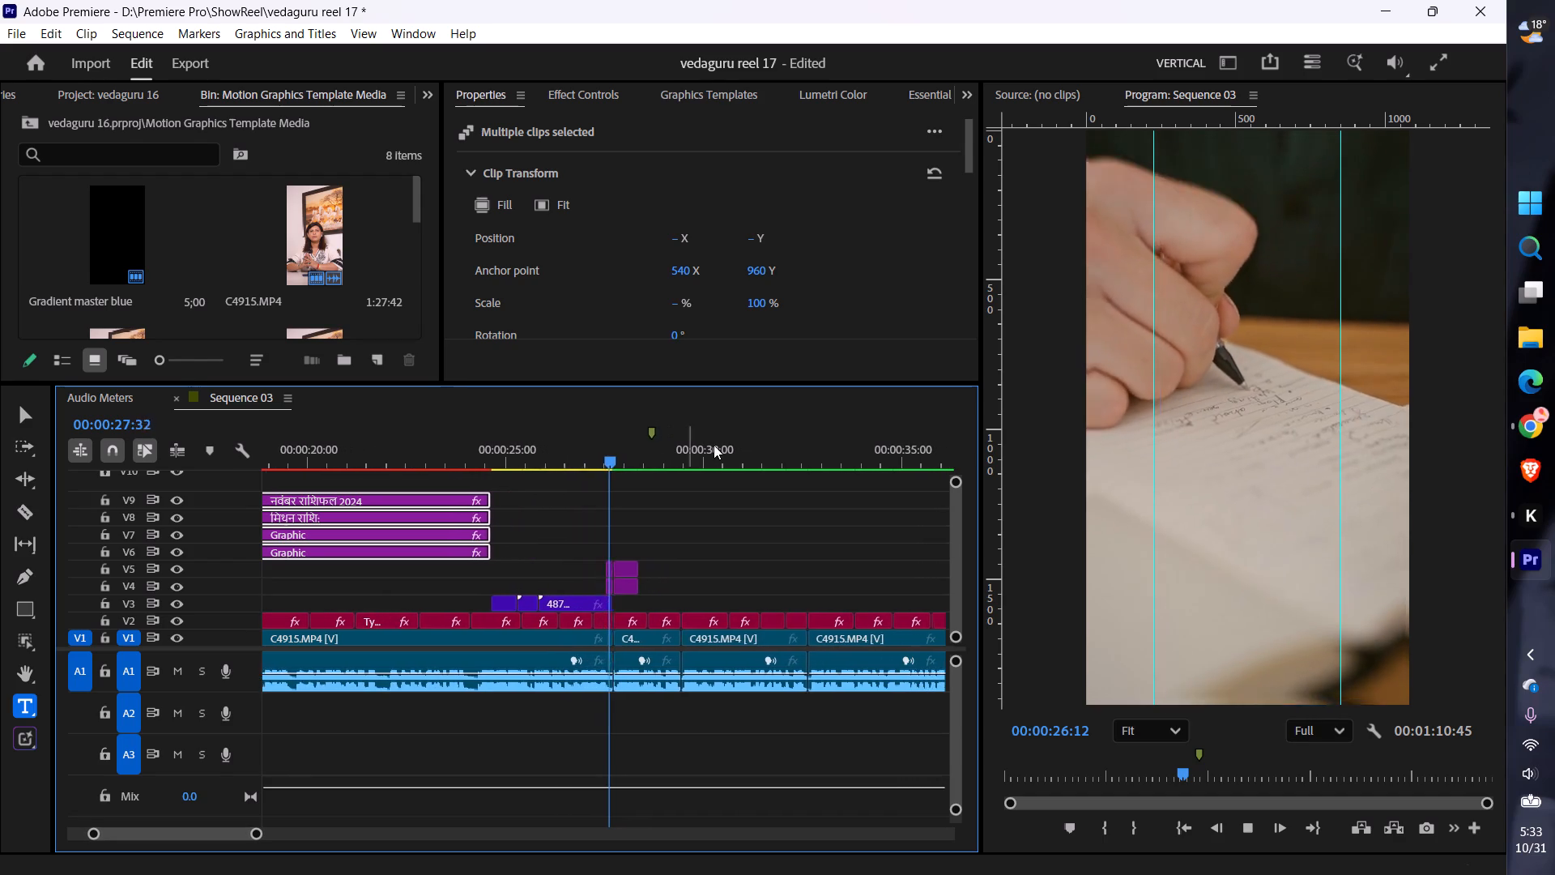
key(space)
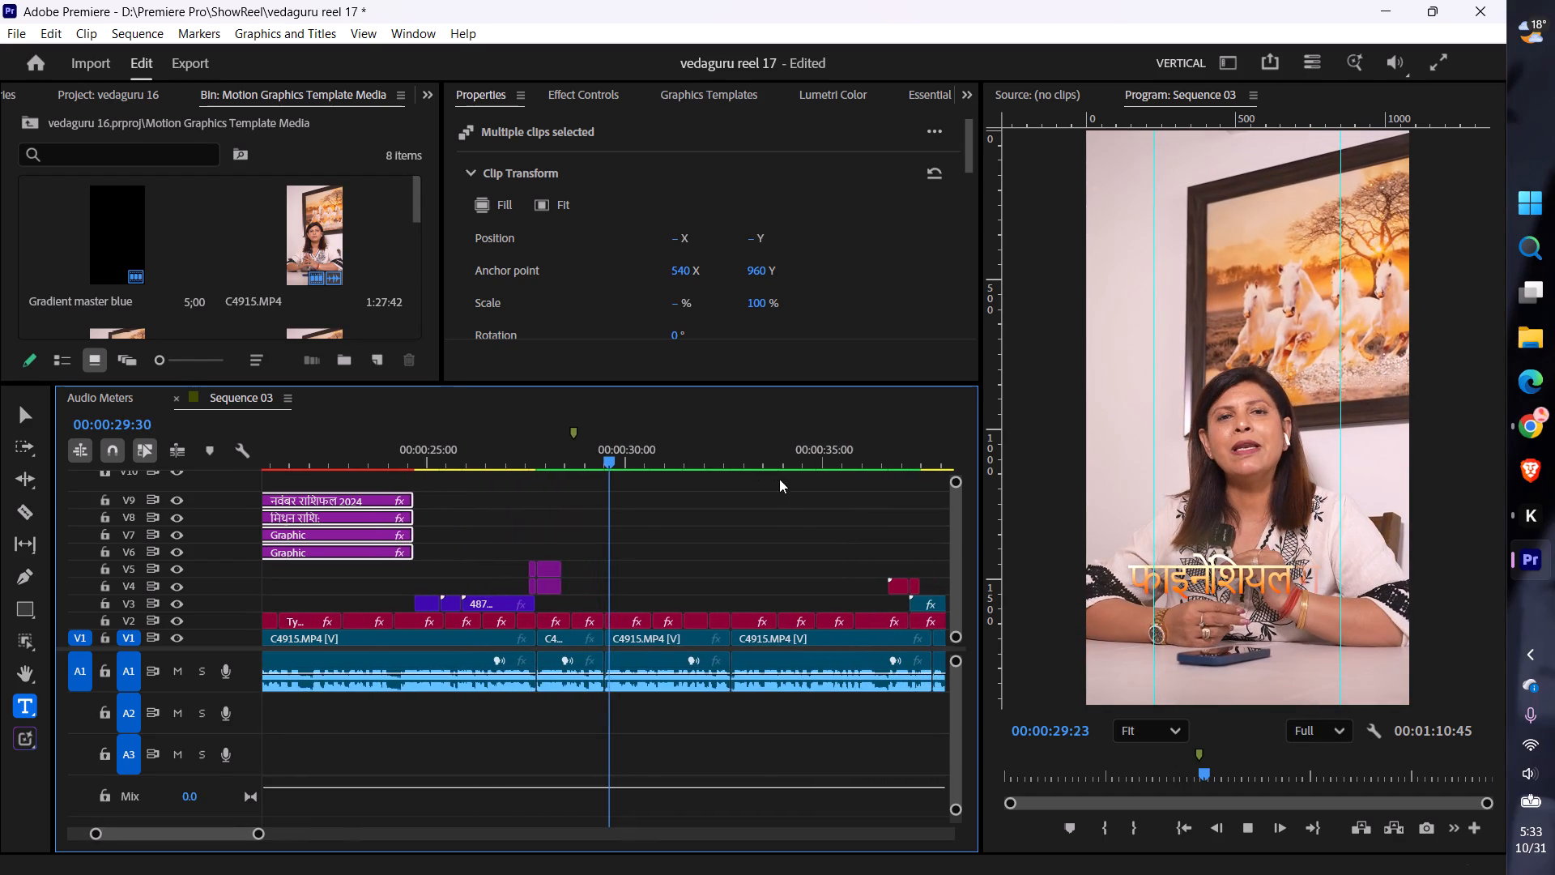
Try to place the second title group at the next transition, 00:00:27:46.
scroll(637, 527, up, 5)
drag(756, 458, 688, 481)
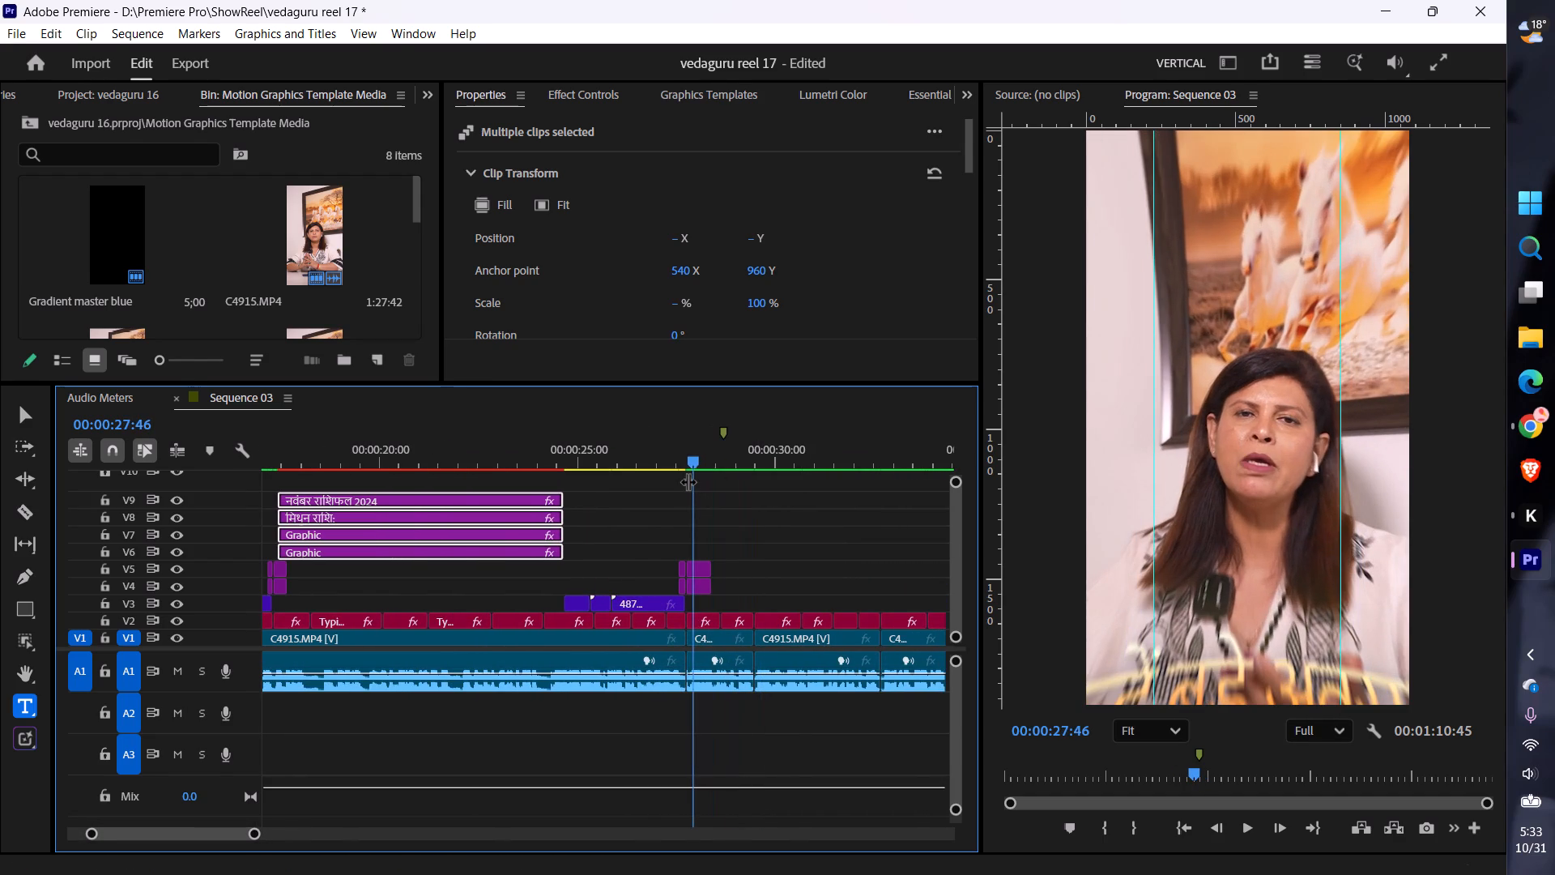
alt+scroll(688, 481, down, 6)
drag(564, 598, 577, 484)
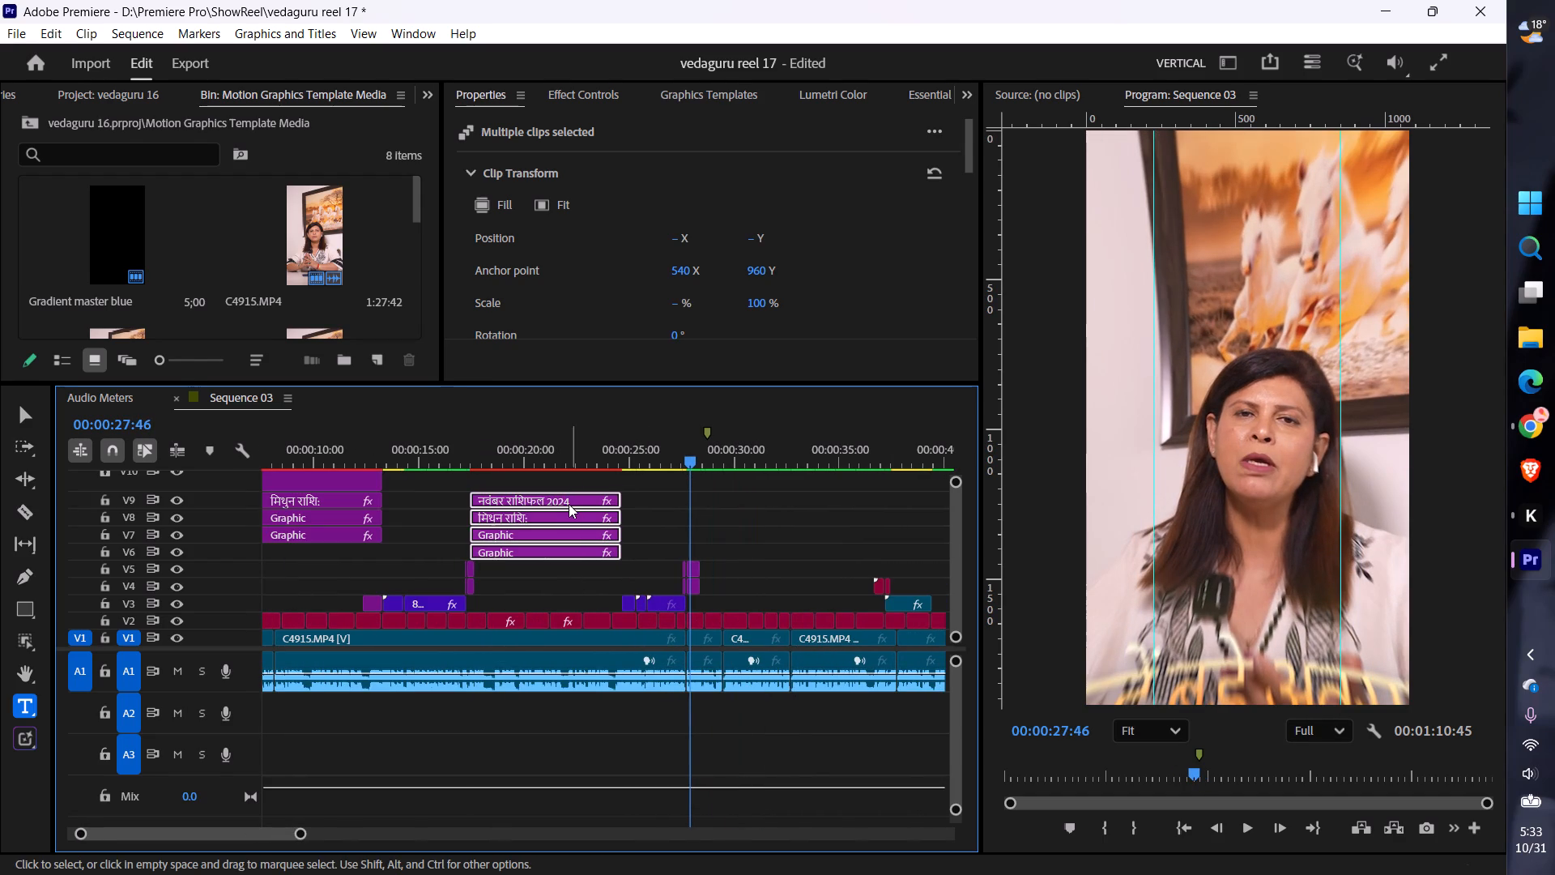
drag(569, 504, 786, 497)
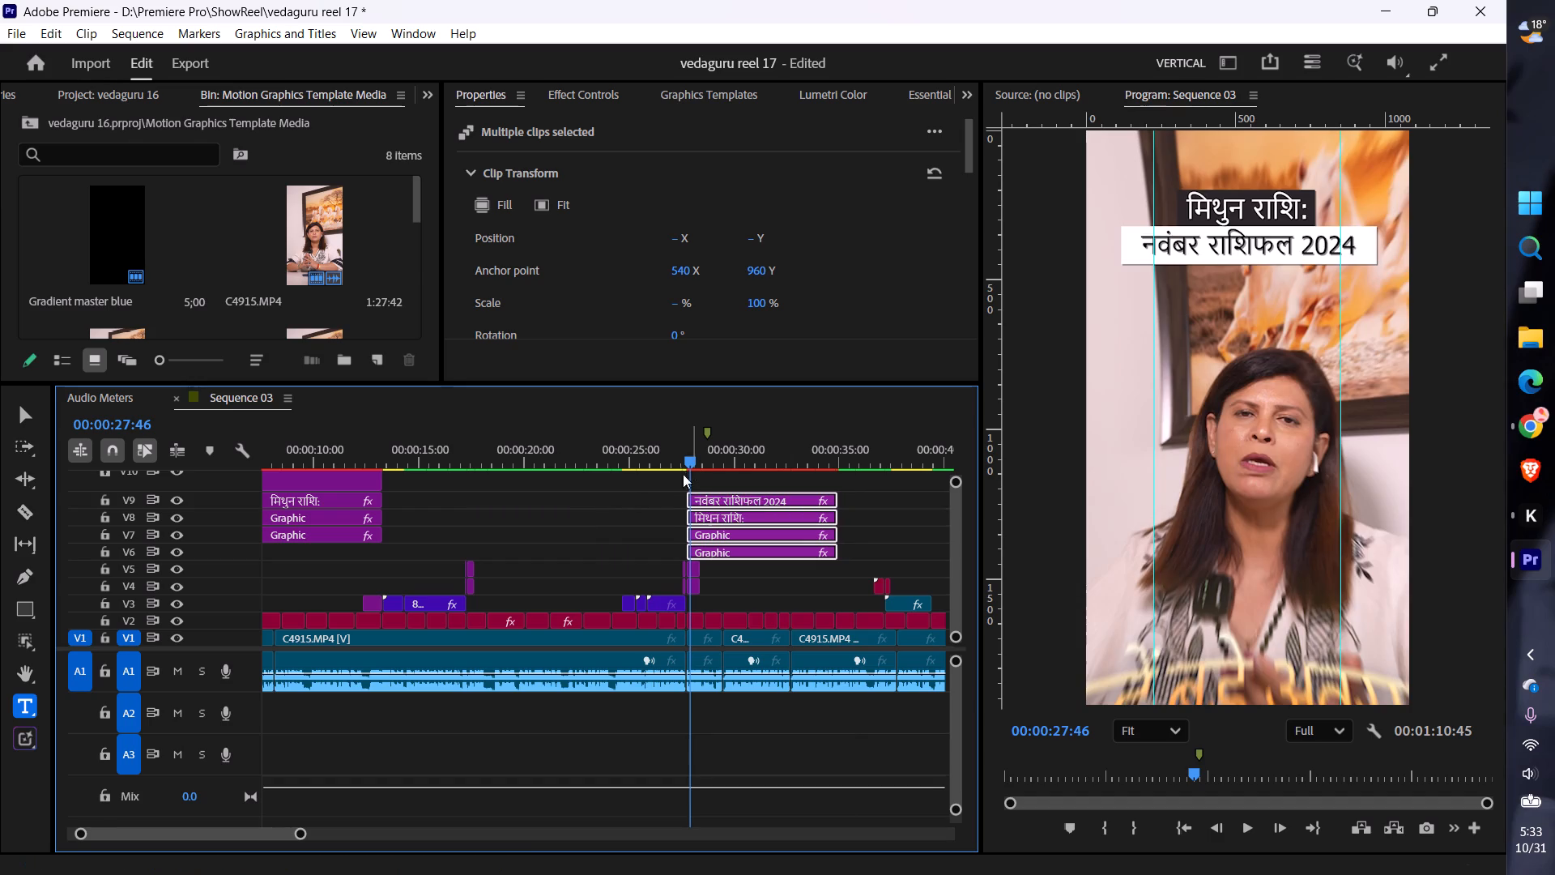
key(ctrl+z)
Raise the second title group one track, duplicate it to start at about 00:00:28, and play back the copy.
drag(550, 568, 552, 484)
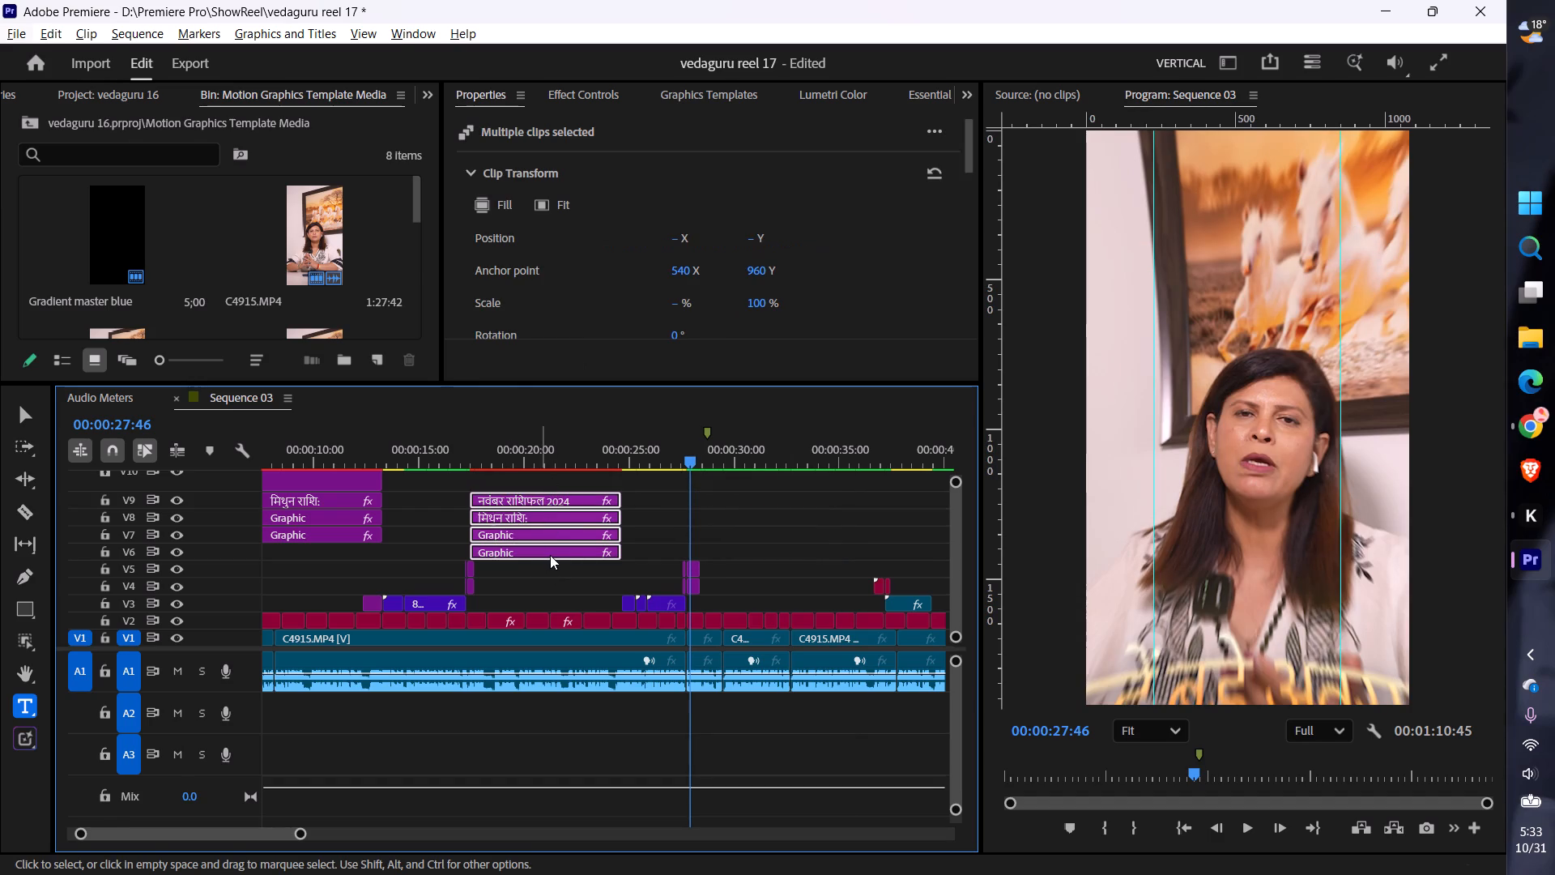
drag(550, 555, 553, 537)
alt+drag(525, 531, 748, 532)
key(space)
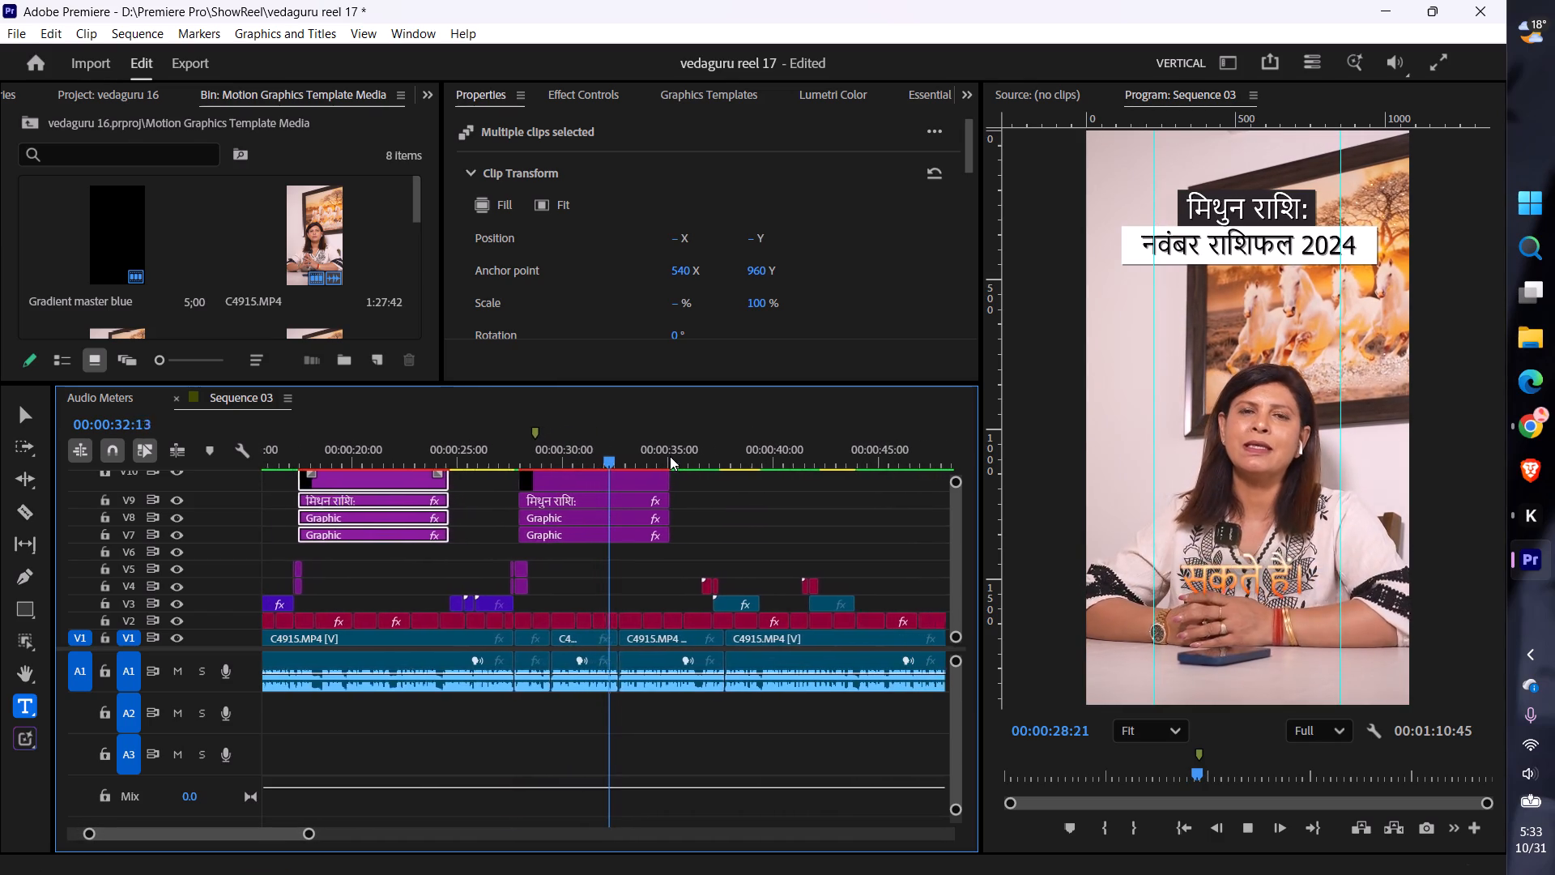
key(space)
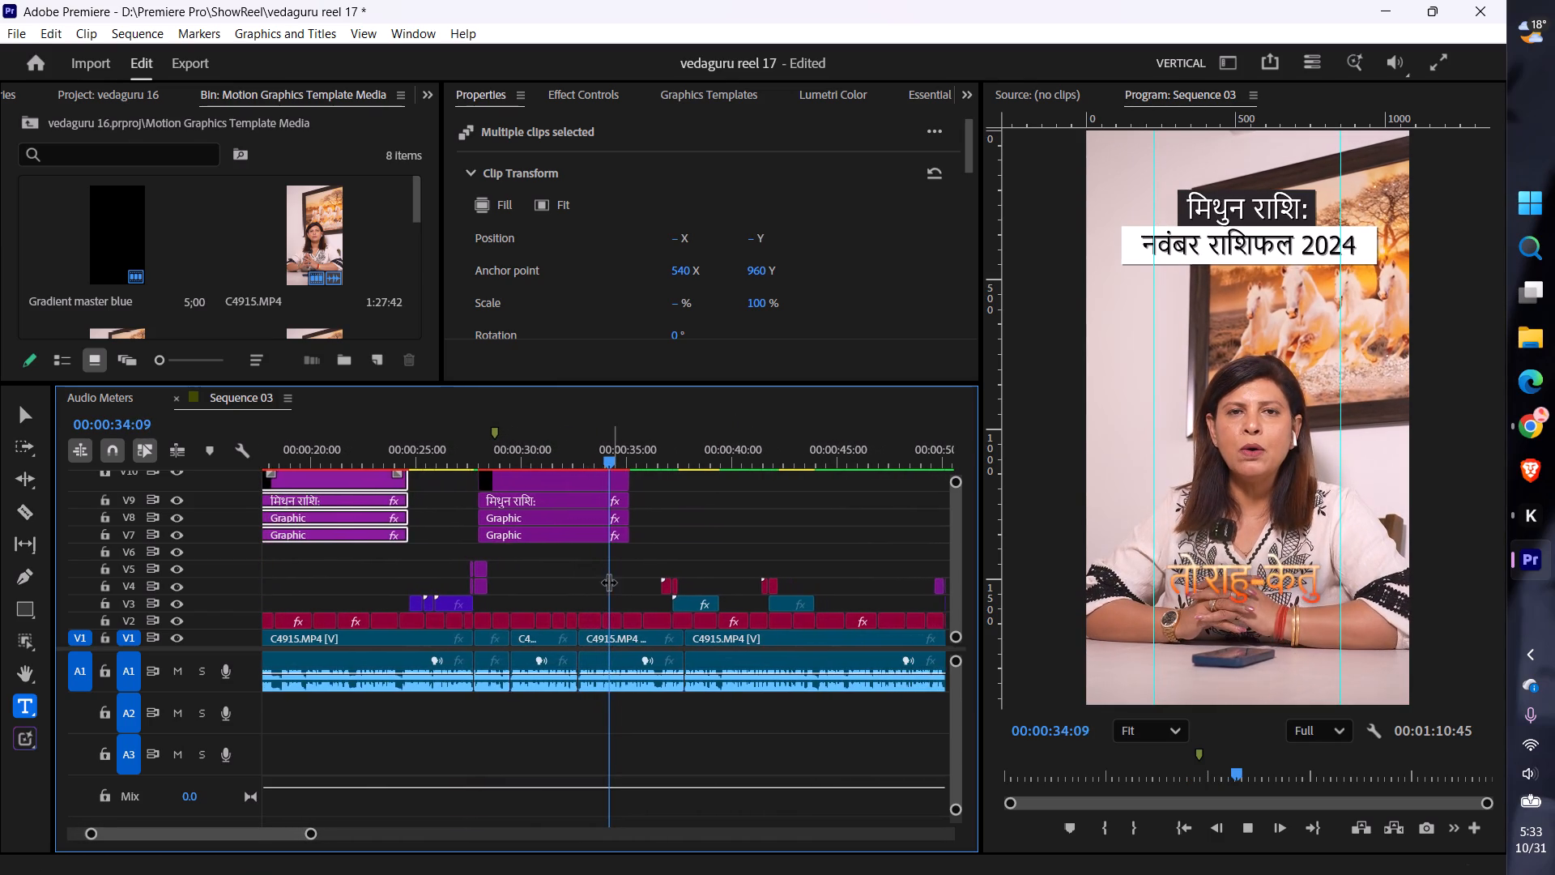
Extend the third title group to run from the transition near 00:00:28 to about 00:00:36, and play through it.
drag(570, 582, 573, 475)
drag(573, 482, 603, 482)
drag(511, 489, 464, 493)
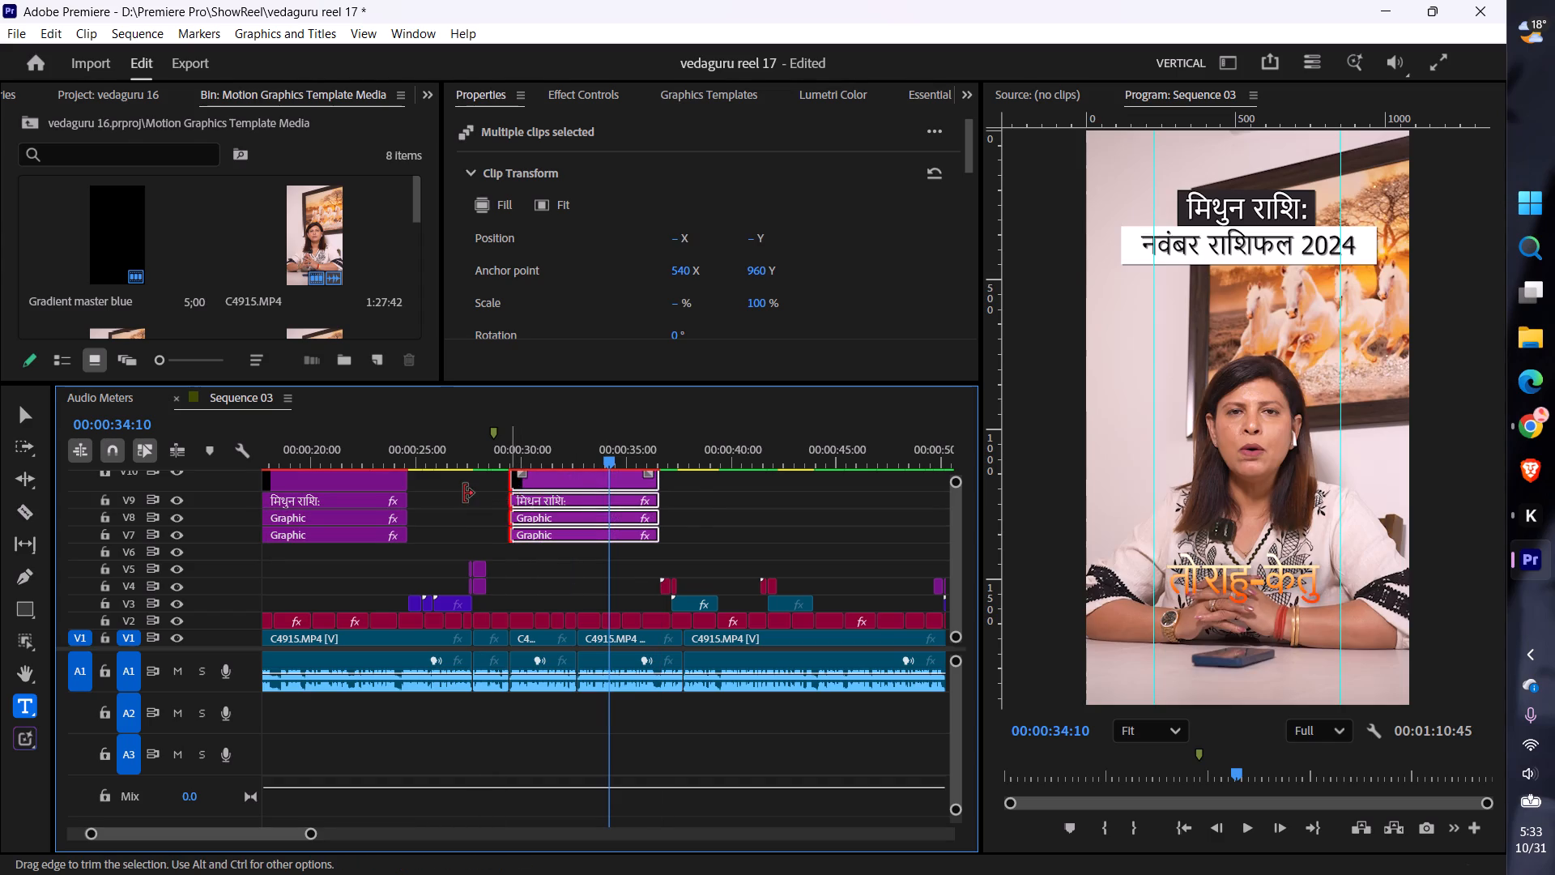
drag(464, 493, 478, 493)
click(458, 458)
key(space)
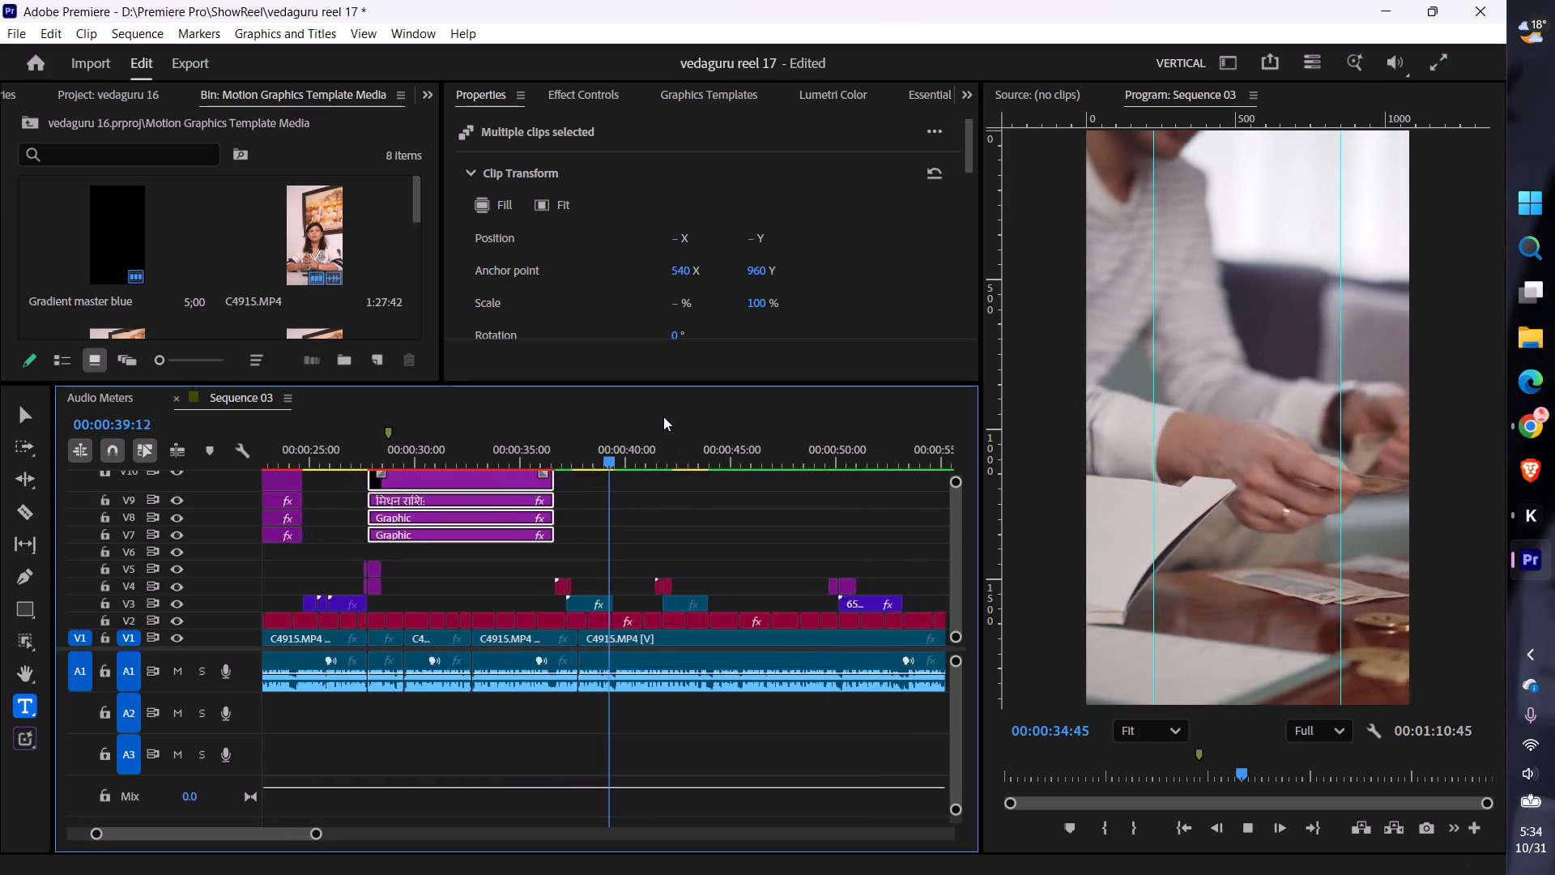
key(space)
key(space)
key(space)
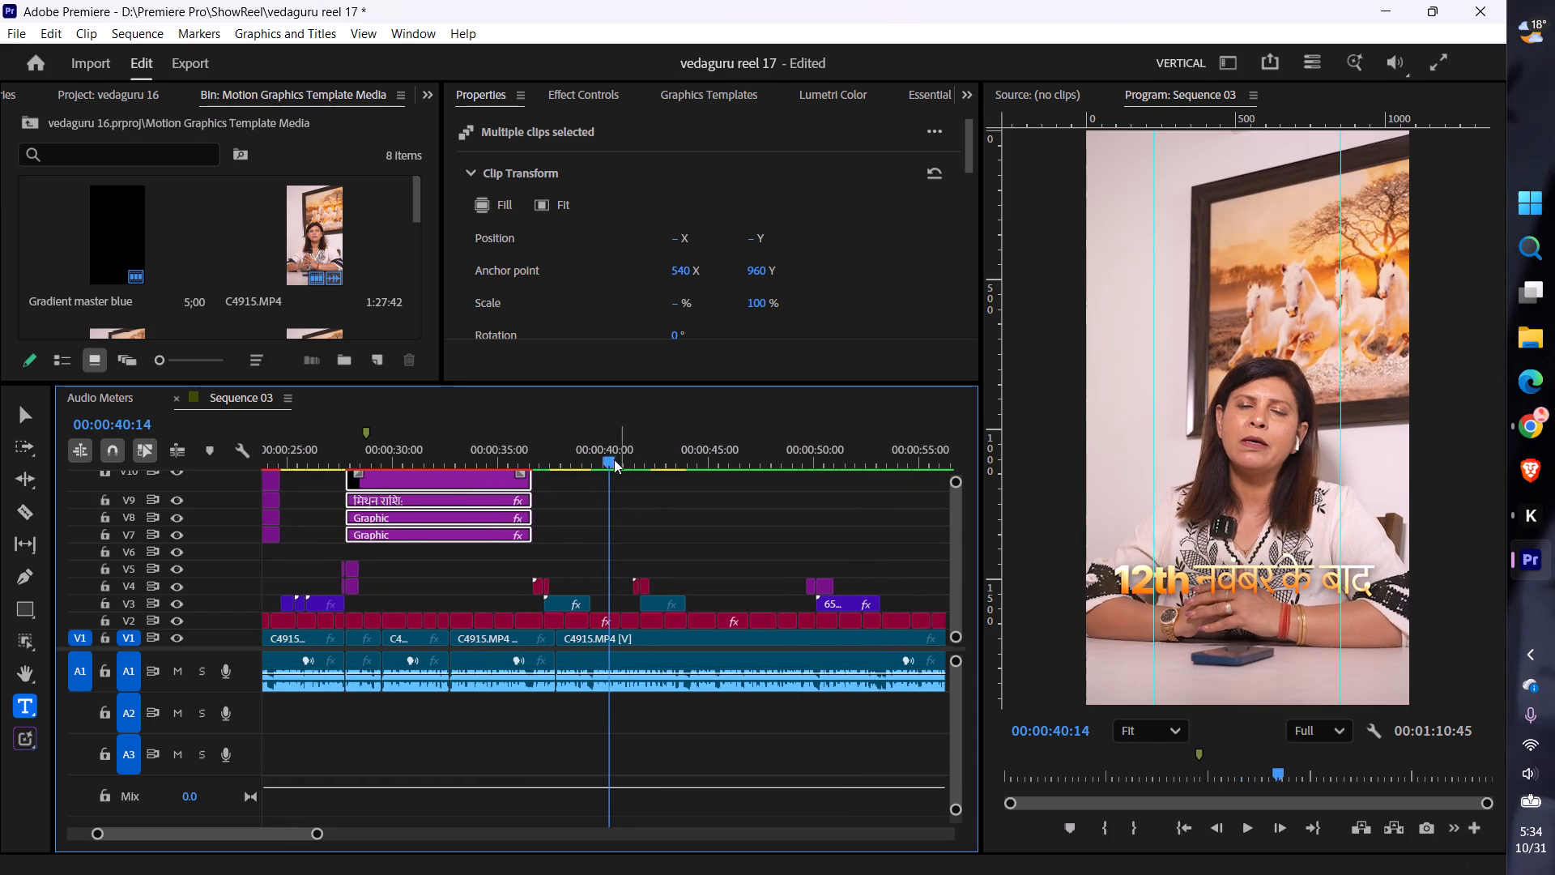
Split the four clips of the third title group at 00:00:34:19.
alt+scroll(618, 586, up, 7)
drag(605, 461, 569, 484)
scroll(440, 548, up, 7)
scroll(500, 534, down, 8)
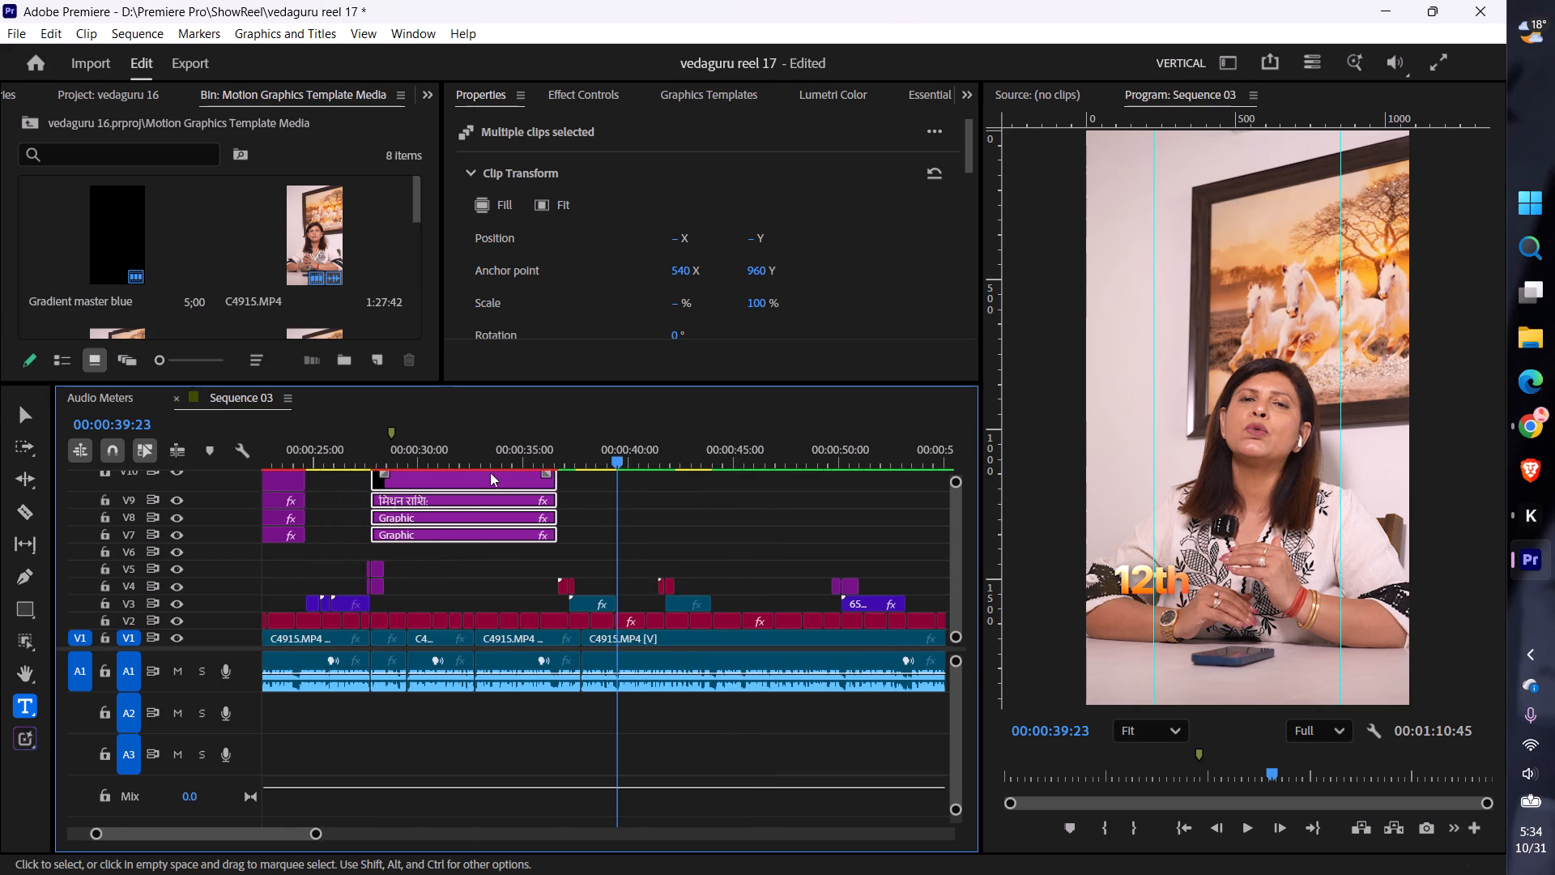
click(490, 456)
drag(485, 456, 509, 463)
key(ctrl+k)
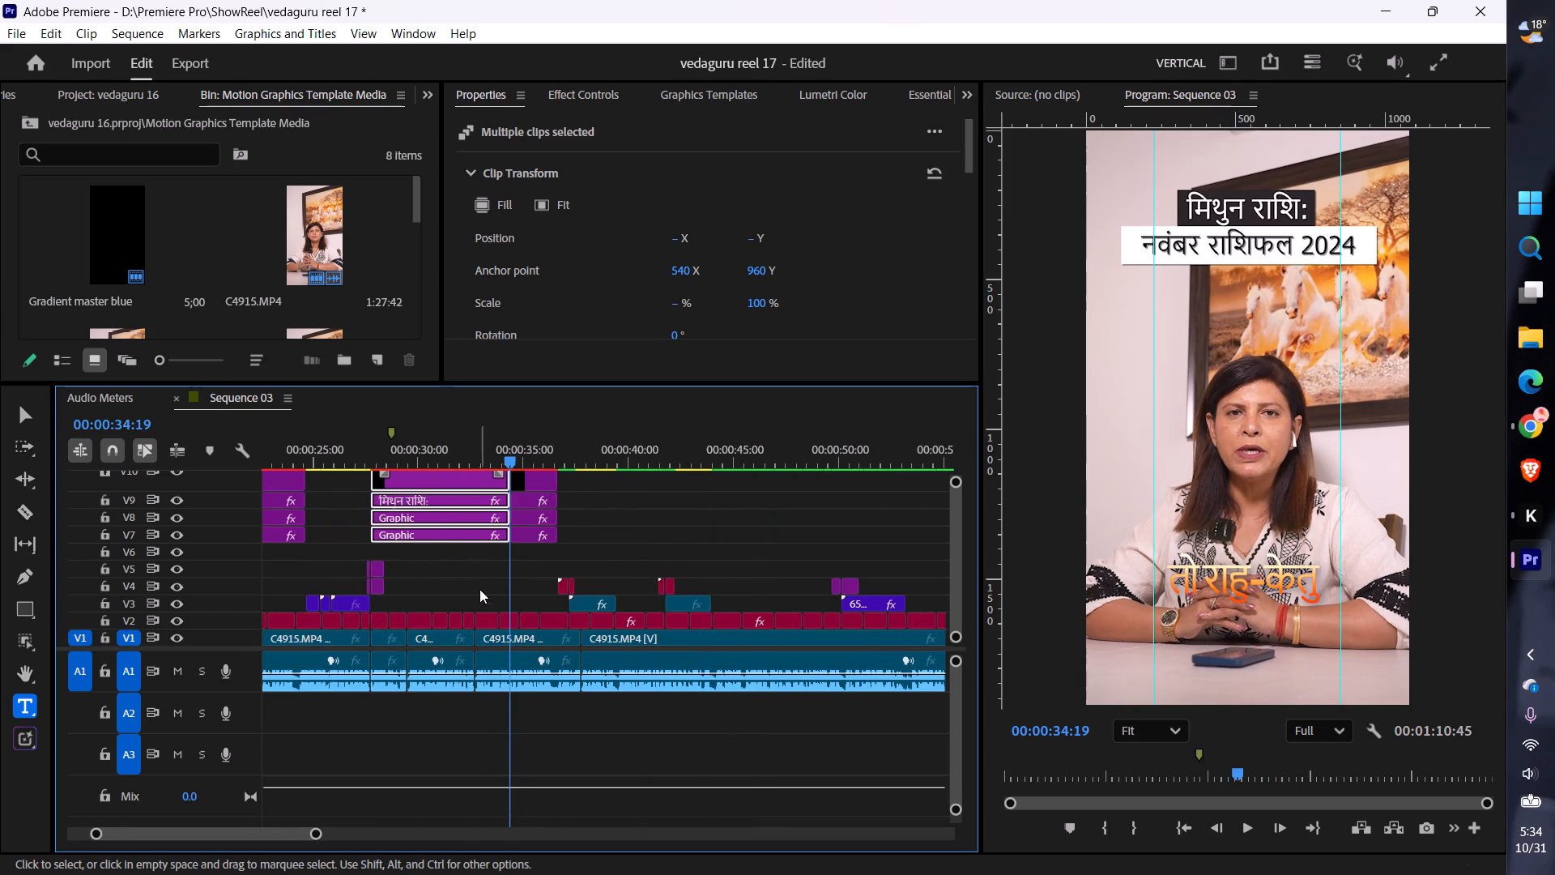
Duplicate the first portion of the split third title group so the copy starts at about 00:00:39.
drag(479, 587, 453, 456)
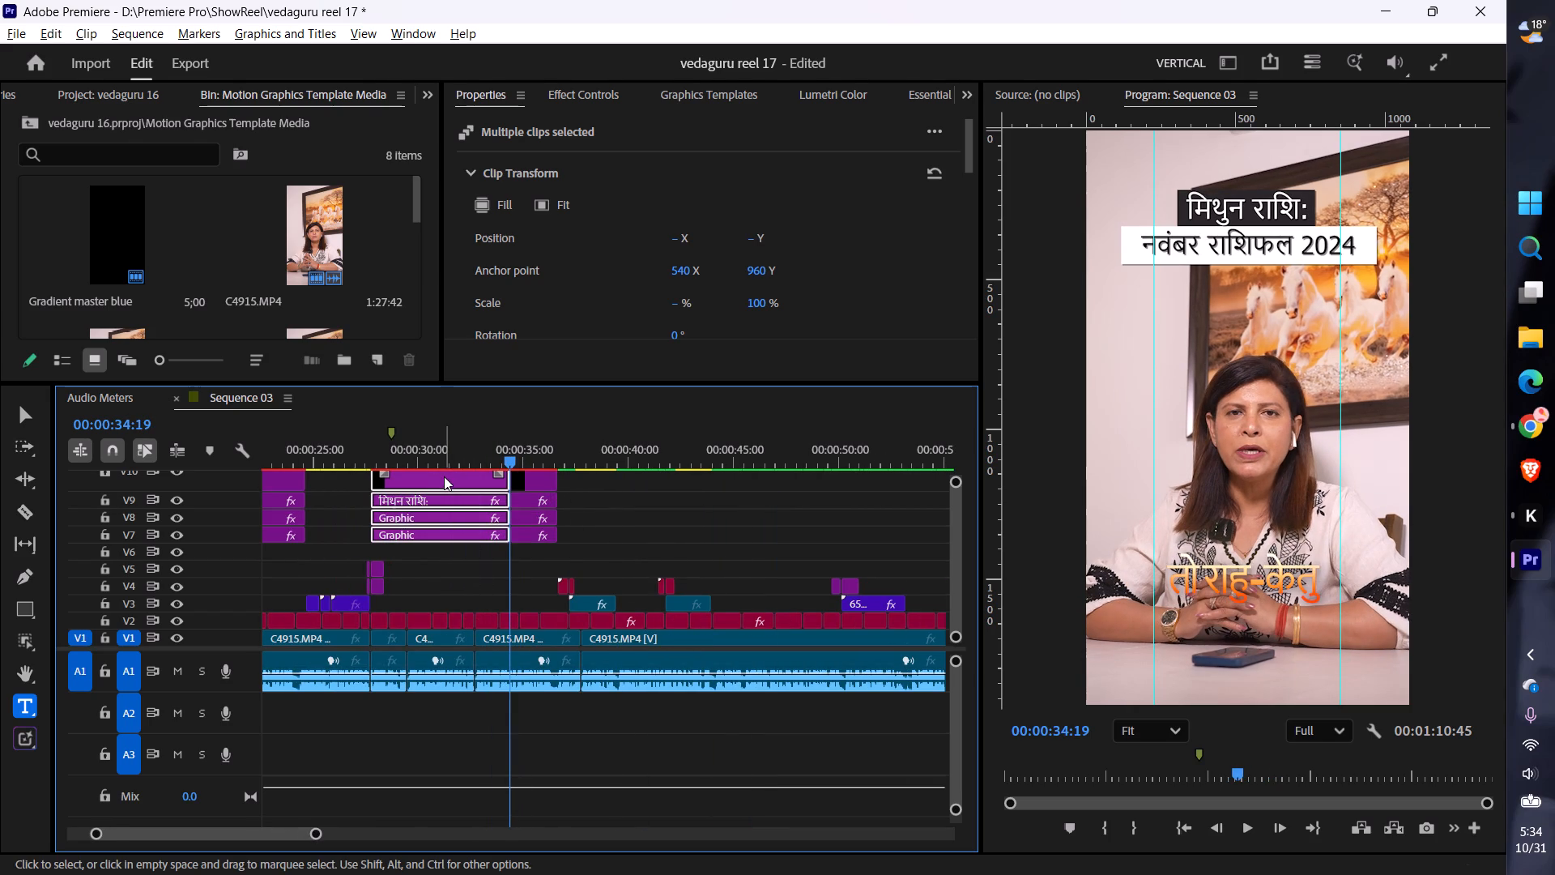
alt+drag(443, 476, 652, 483)
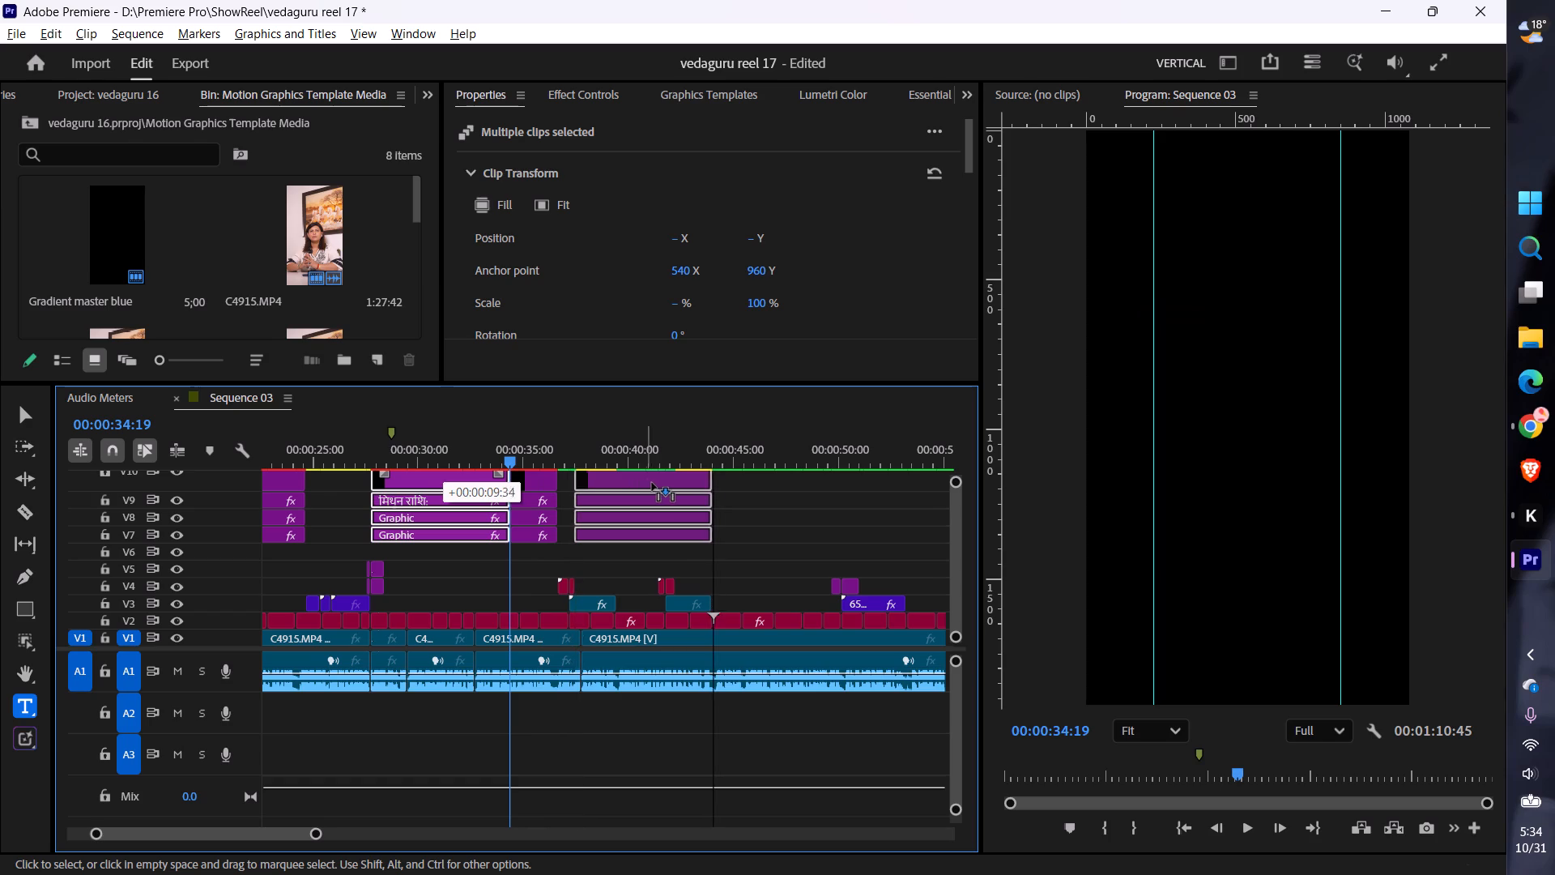
alt+drag(652, 483, 688, 484)
drag(715, 576, 716, 561)
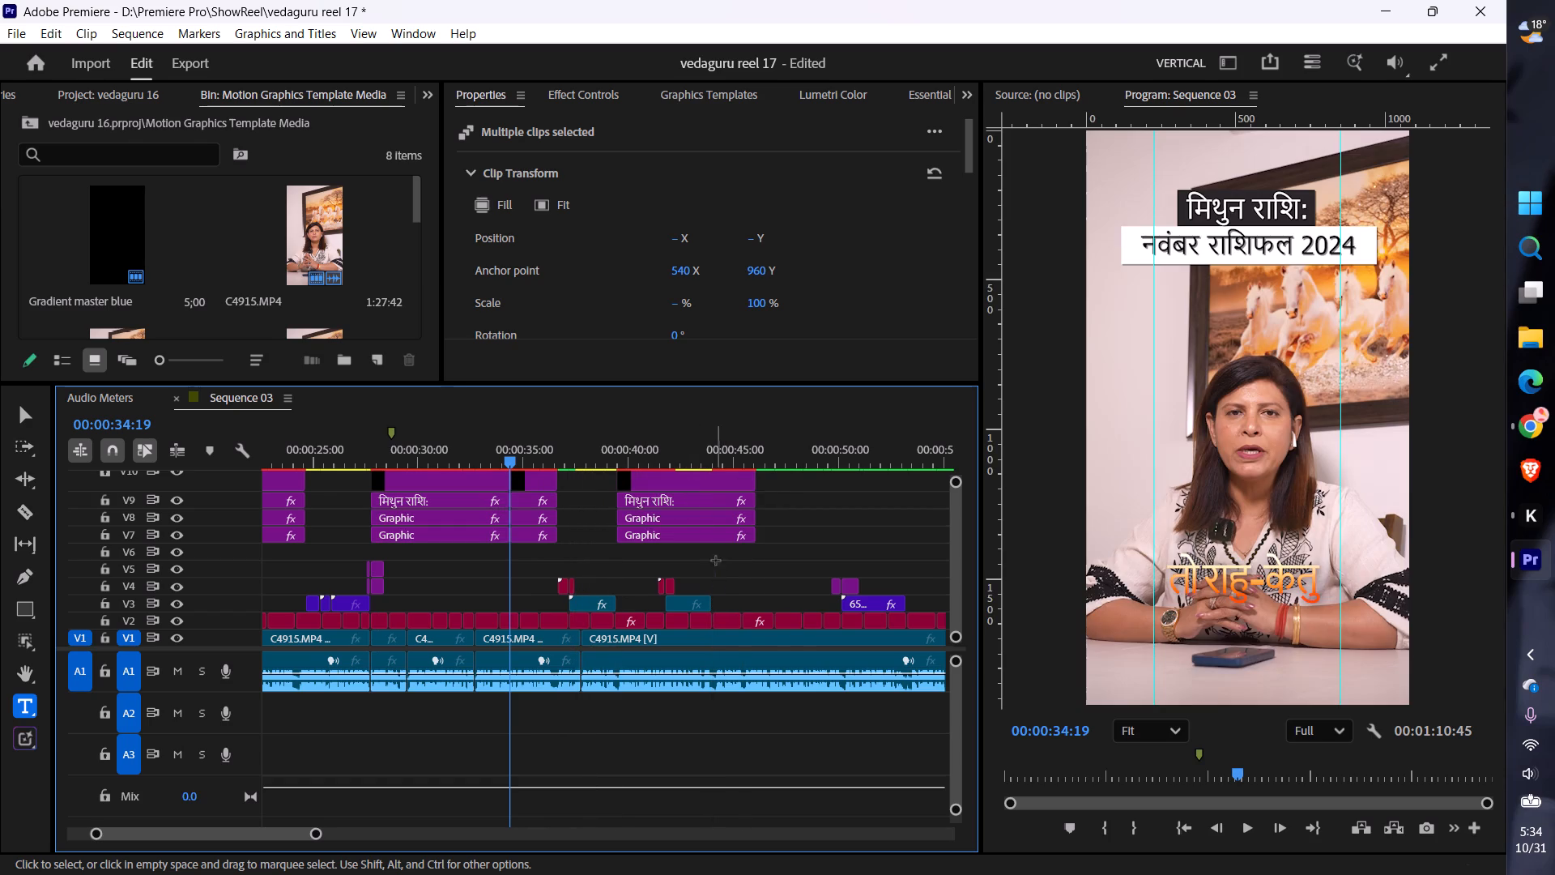
Trim the end of the title copy starting near 00:00:39 to the transition at about 00:00:41, and play through it.
drag(716, 561, 697, 458)
drag(749, 501, 668, 531)
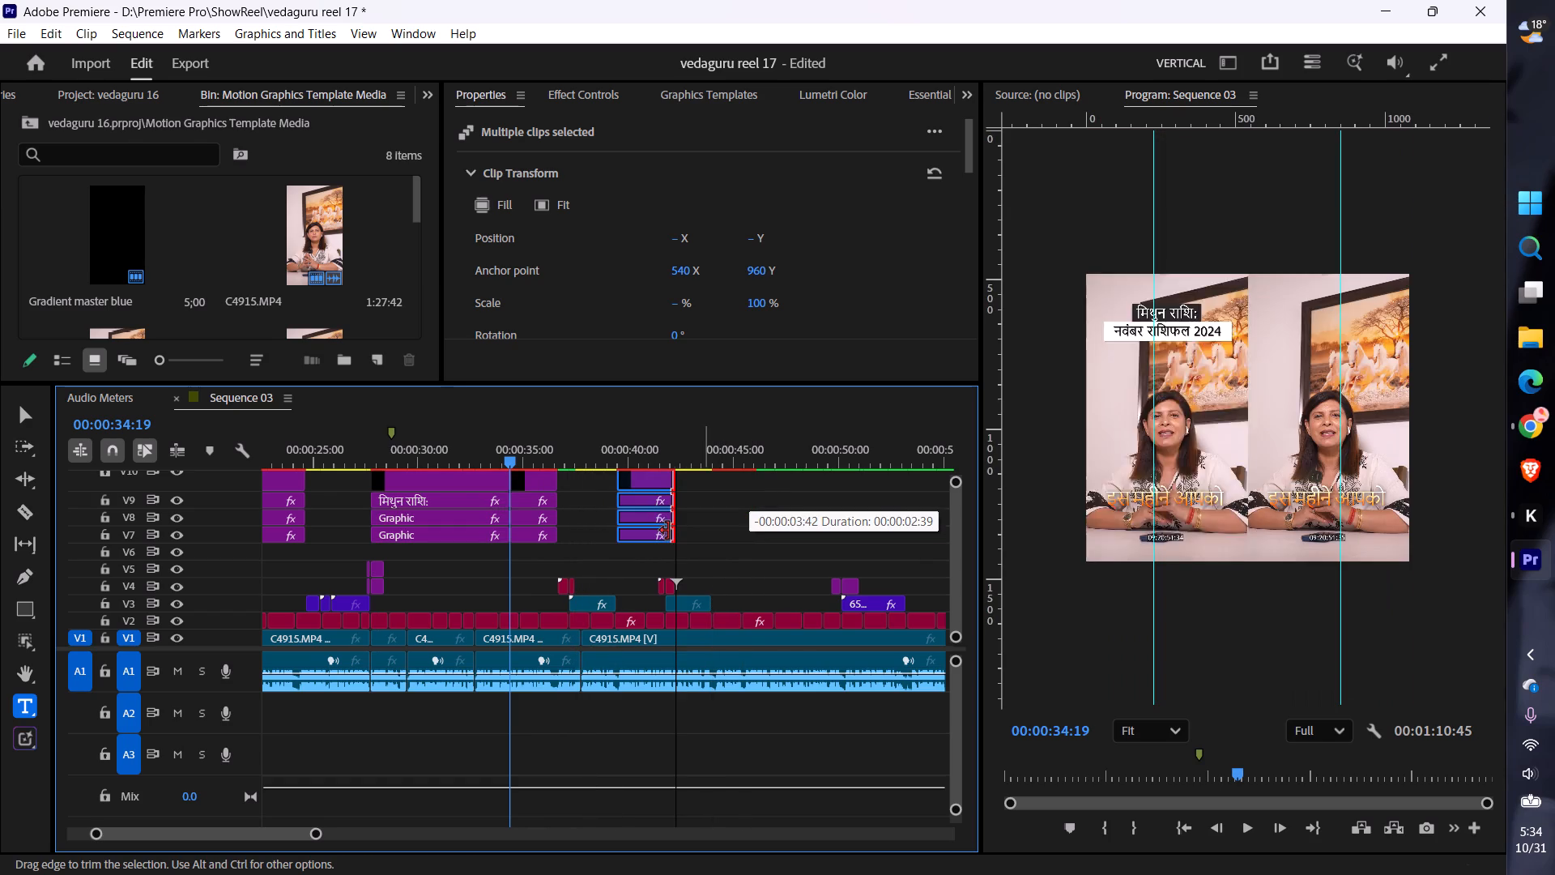
drag(668, 531, 663, 536)
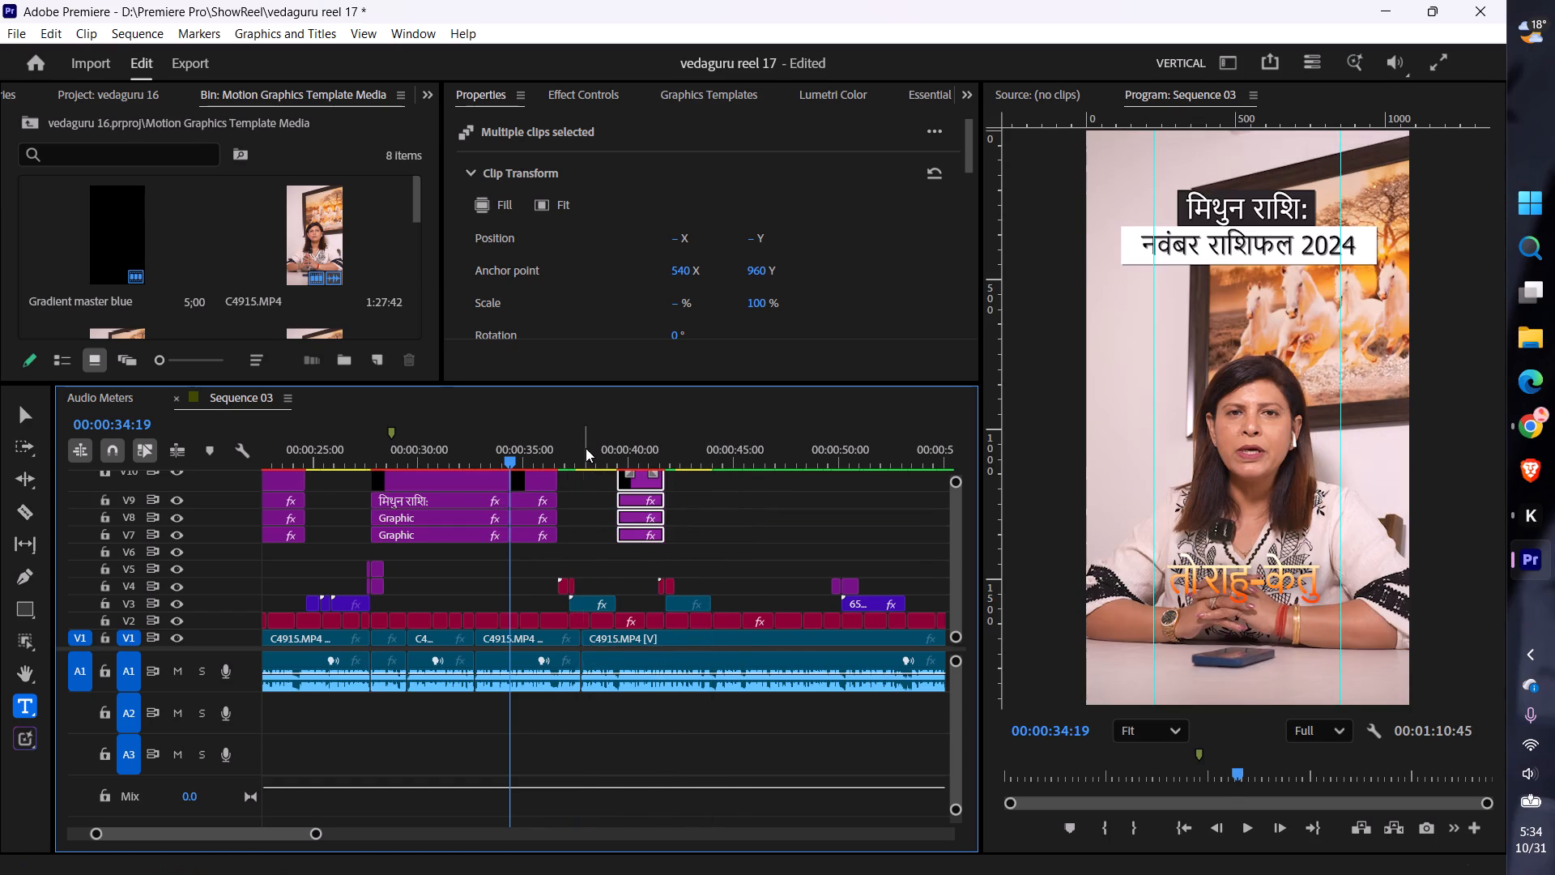
click(586, 448)
key(space)
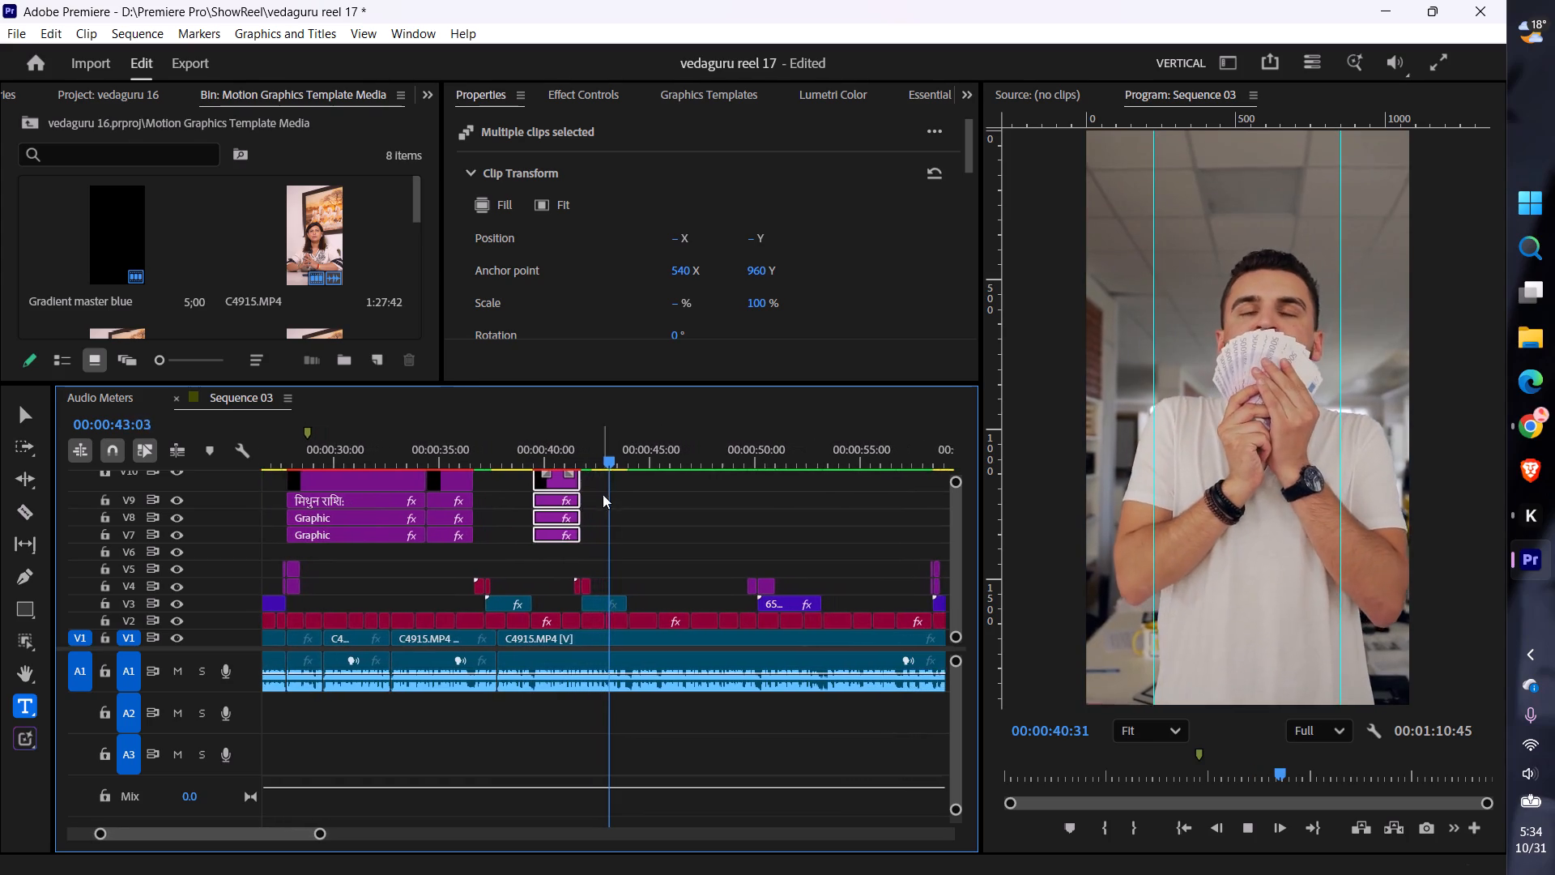
key(space)
Duplicate the trimmed title group to start at about 00:00:44 and raise the copy one track to V7–V10.
drag(537, 570, 553, 463)
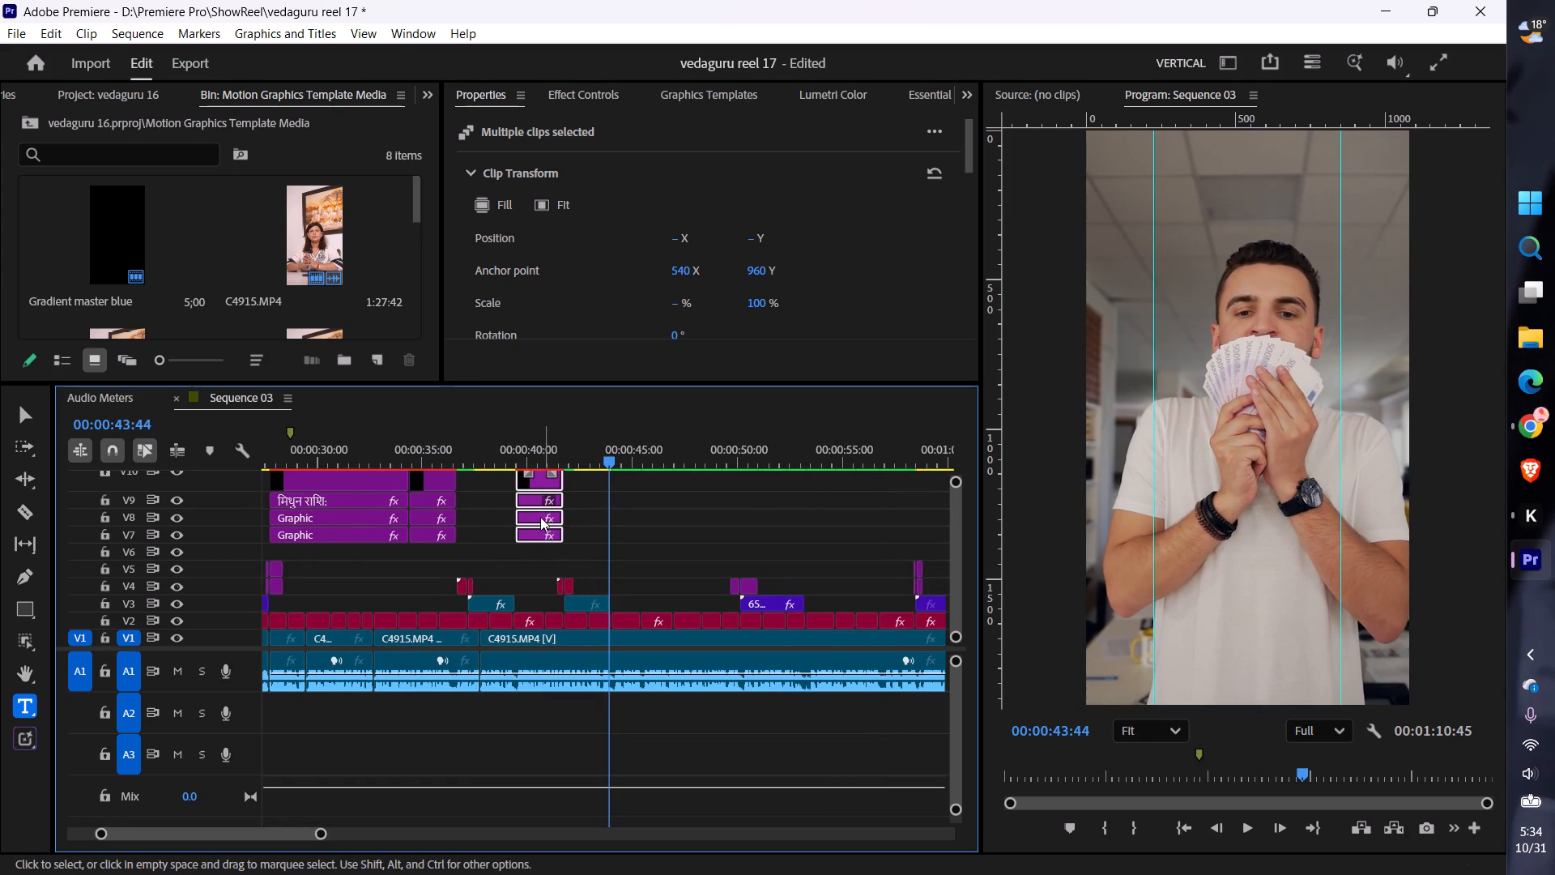
alt+drag(541, 516, 637, 528)
drag(637, 576, 641, 480)
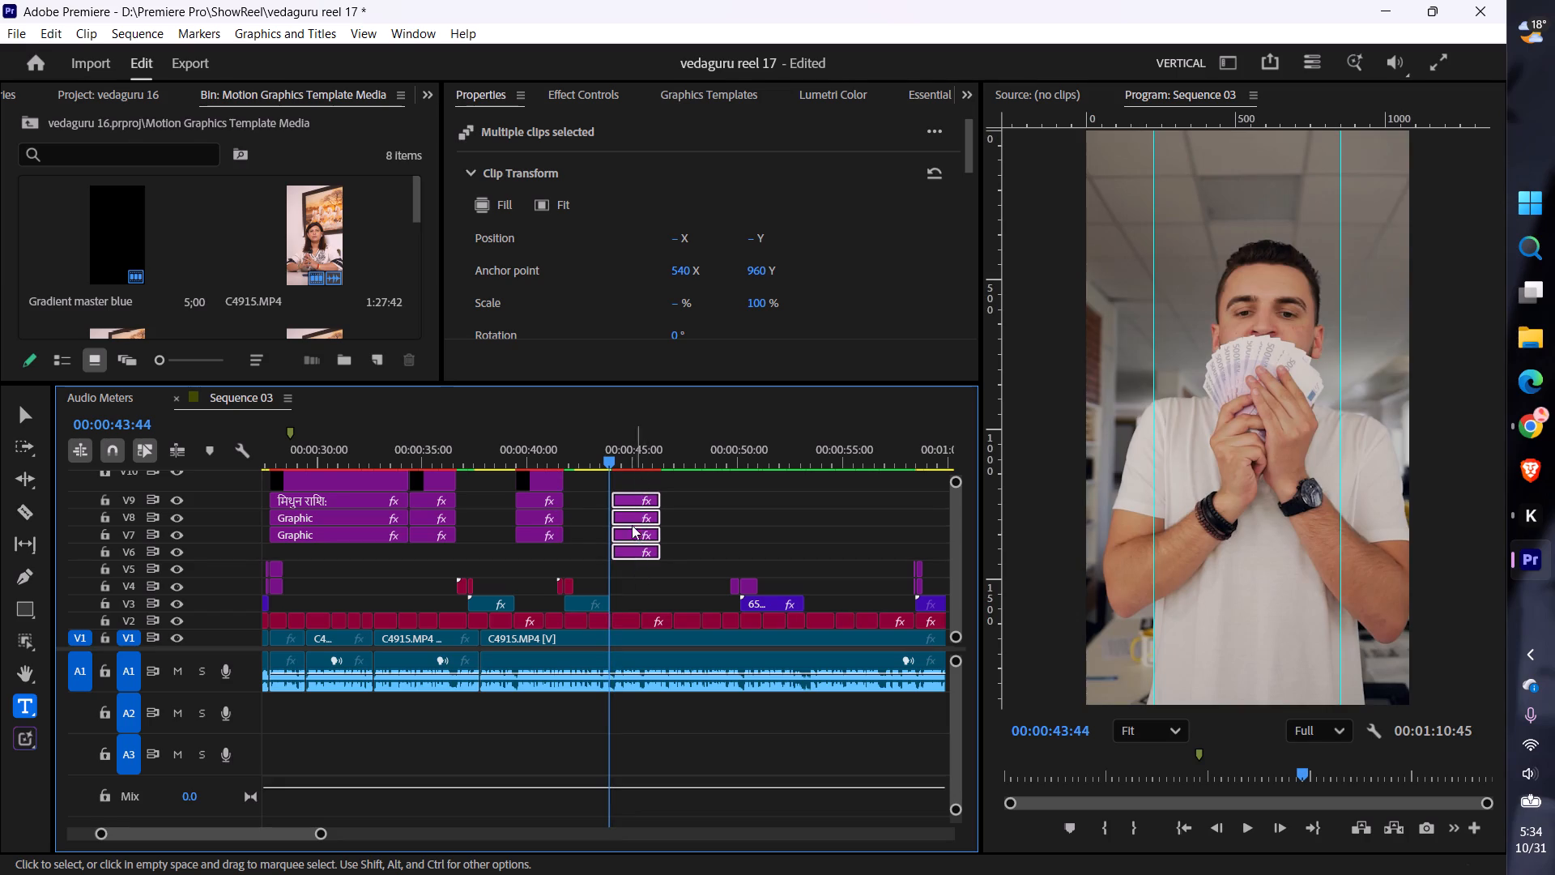
drag(633, 530, 638, 511)
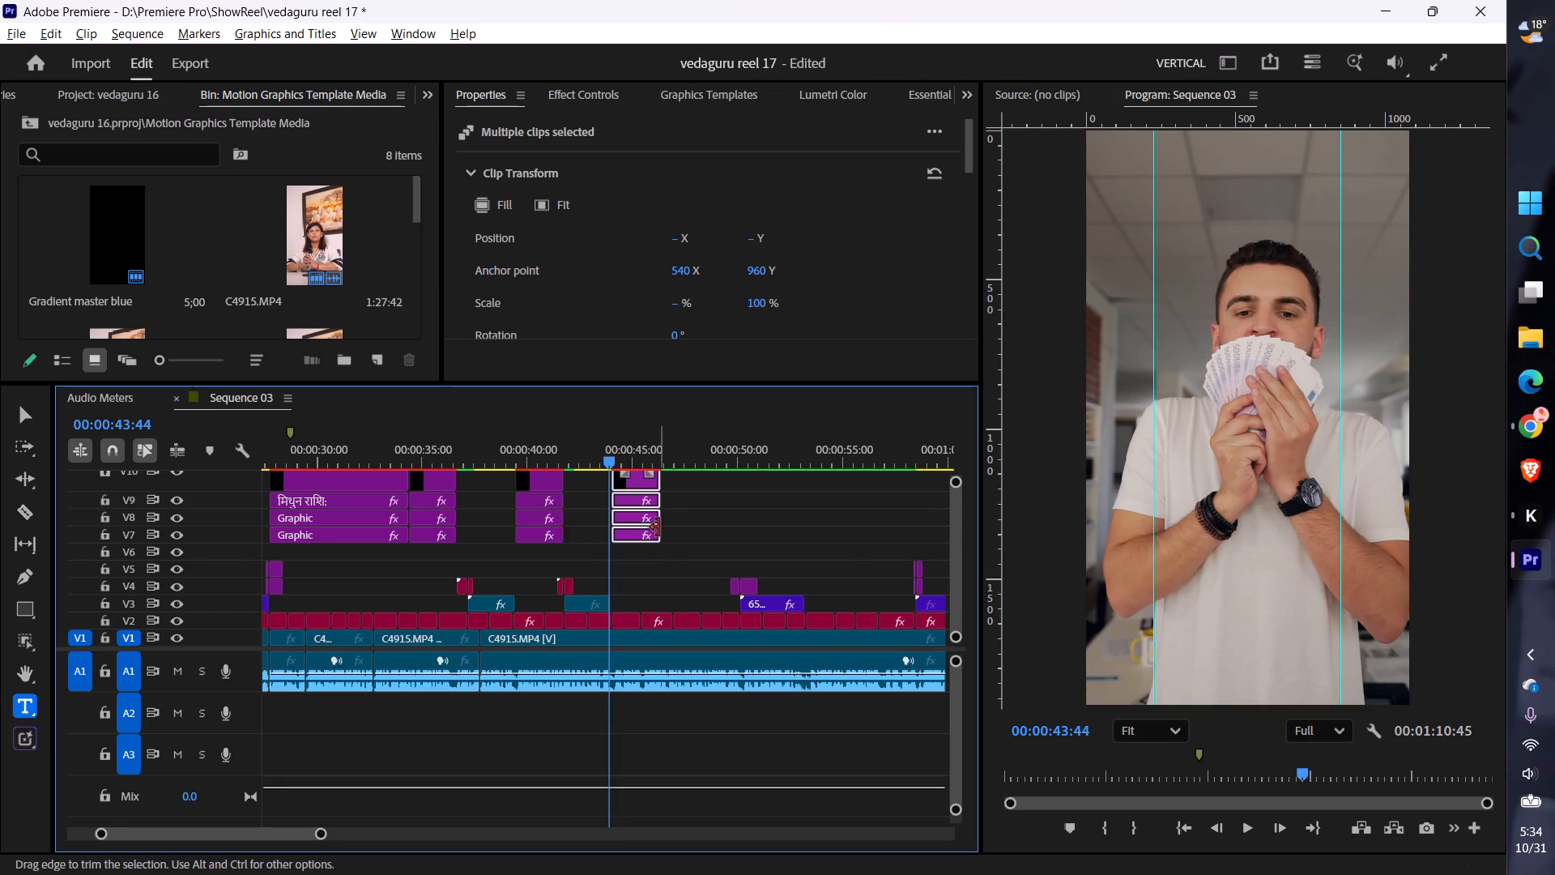
Extend the title group starting near 00:00:44 to end at about 00:00:50, and play part of it.
drag(658, 527, 729, 538)
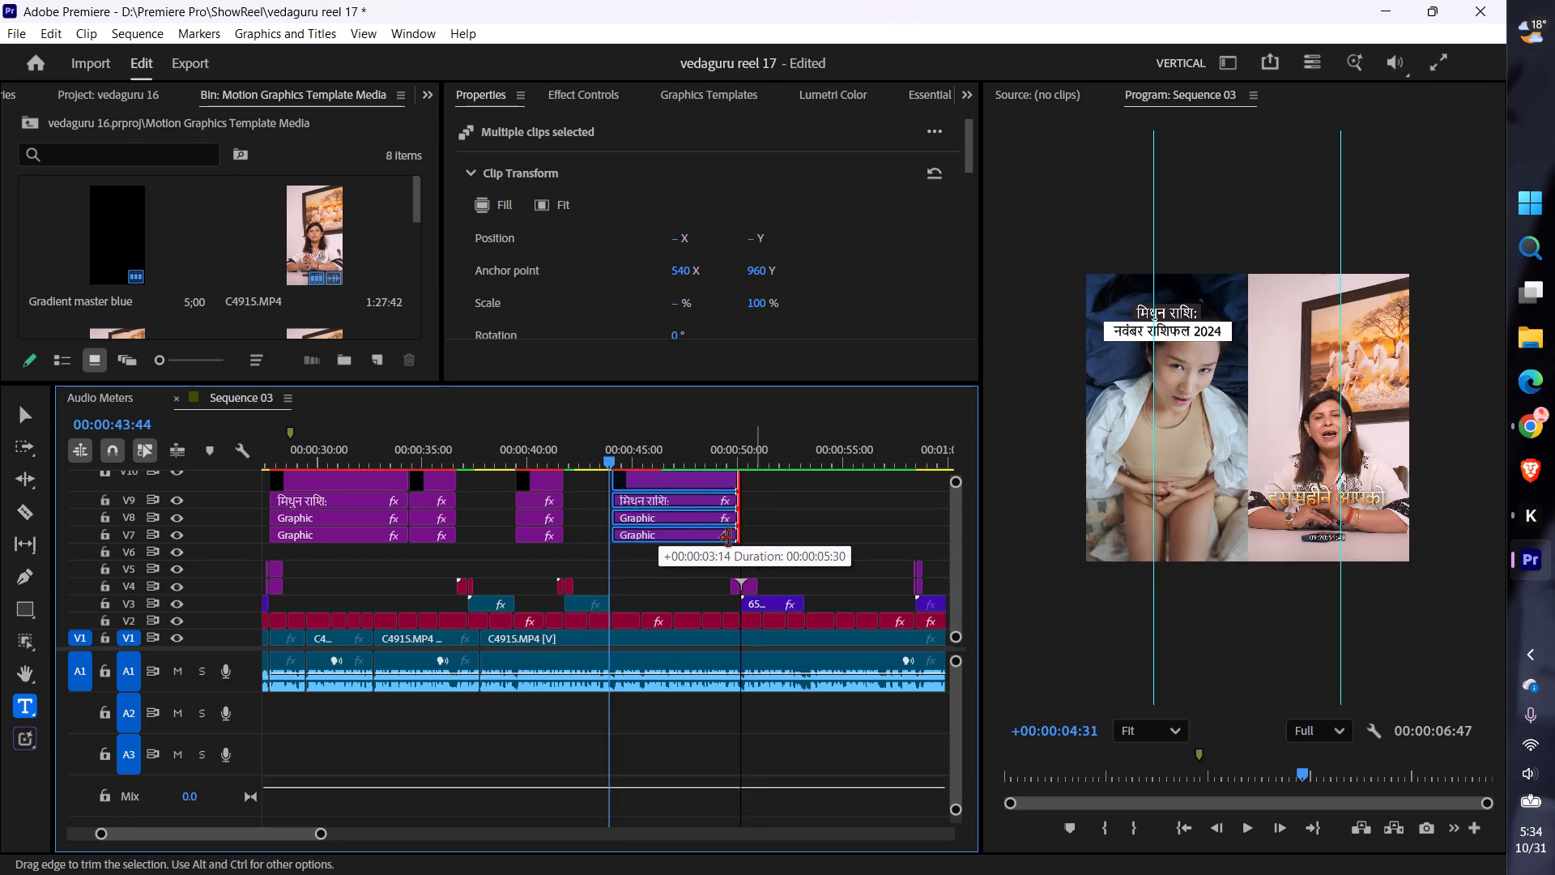
drag(729, 538, 734, 536)
key(space)
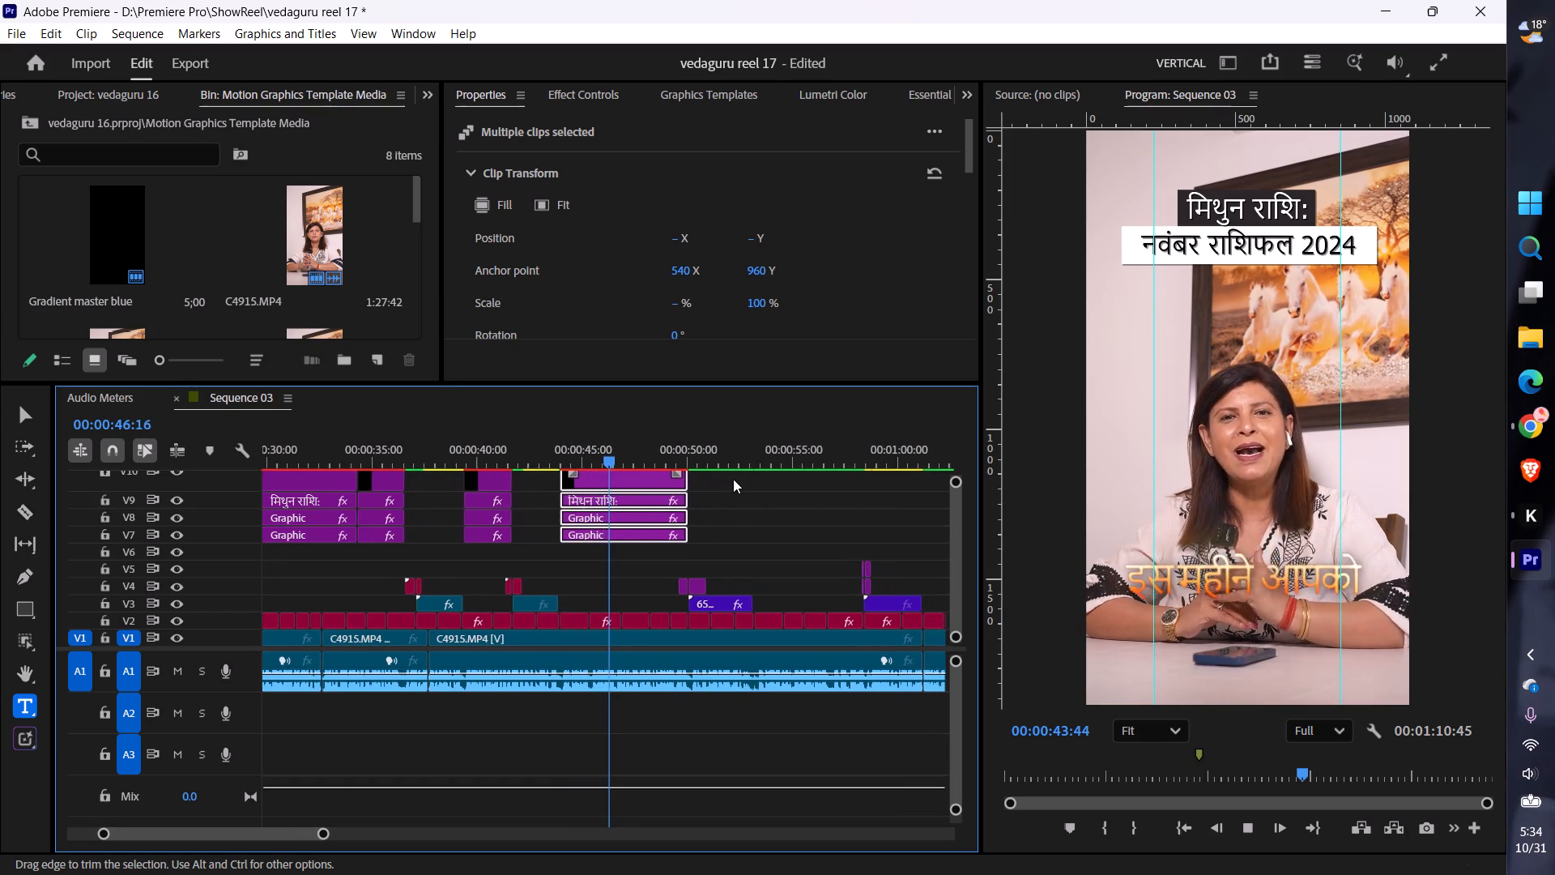
key(space)
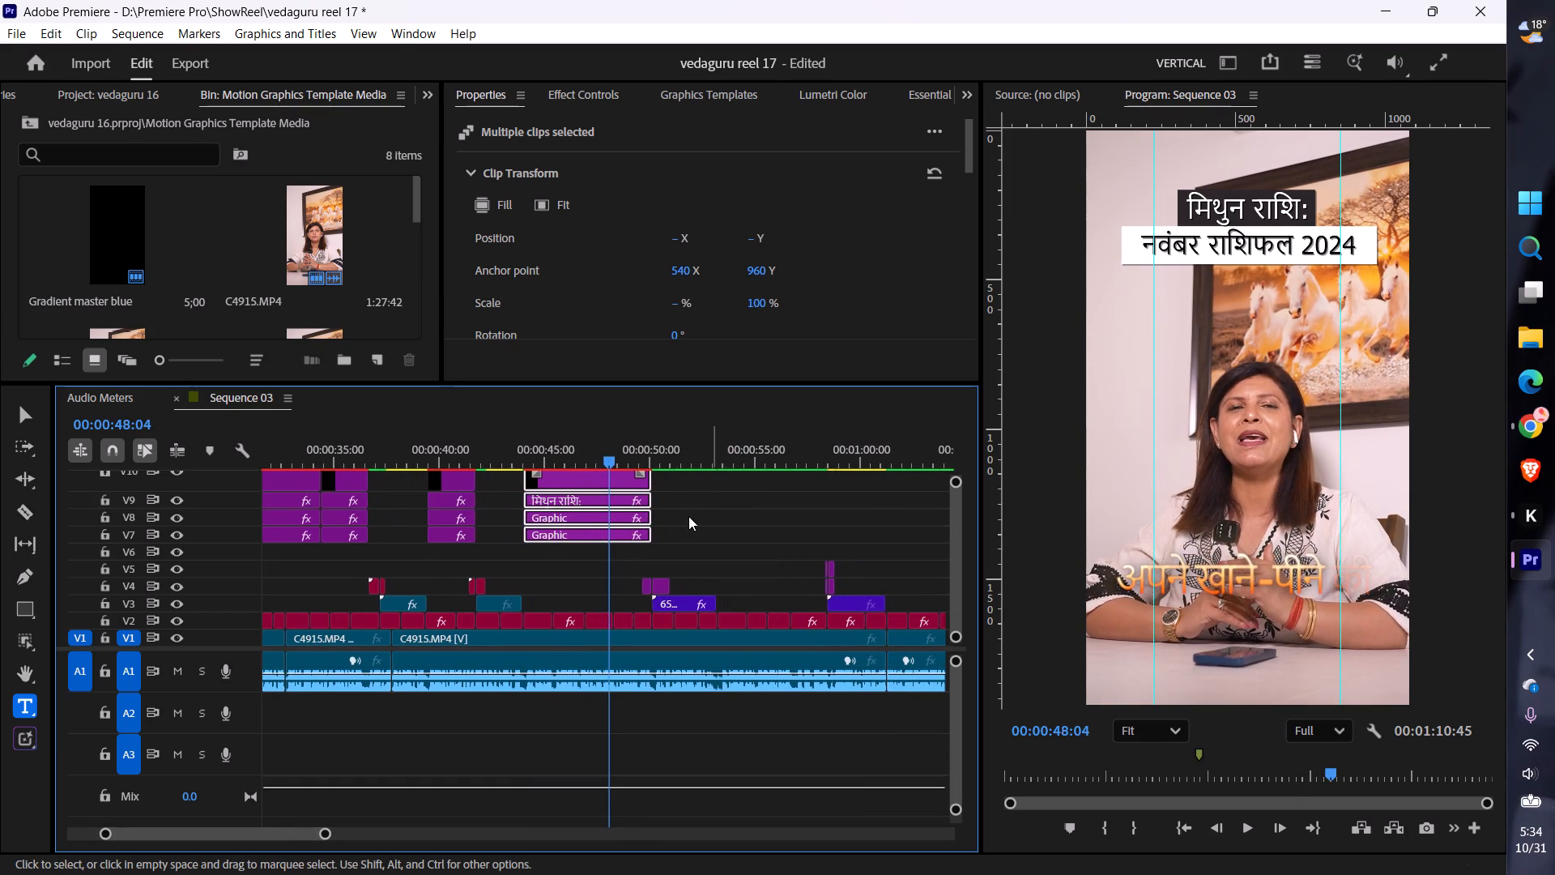
Duplicate the extended title group to start at about 00:00:53 and trim the copy's end to about 00:00:58.
alt+drag(592, 515, 767, 507)
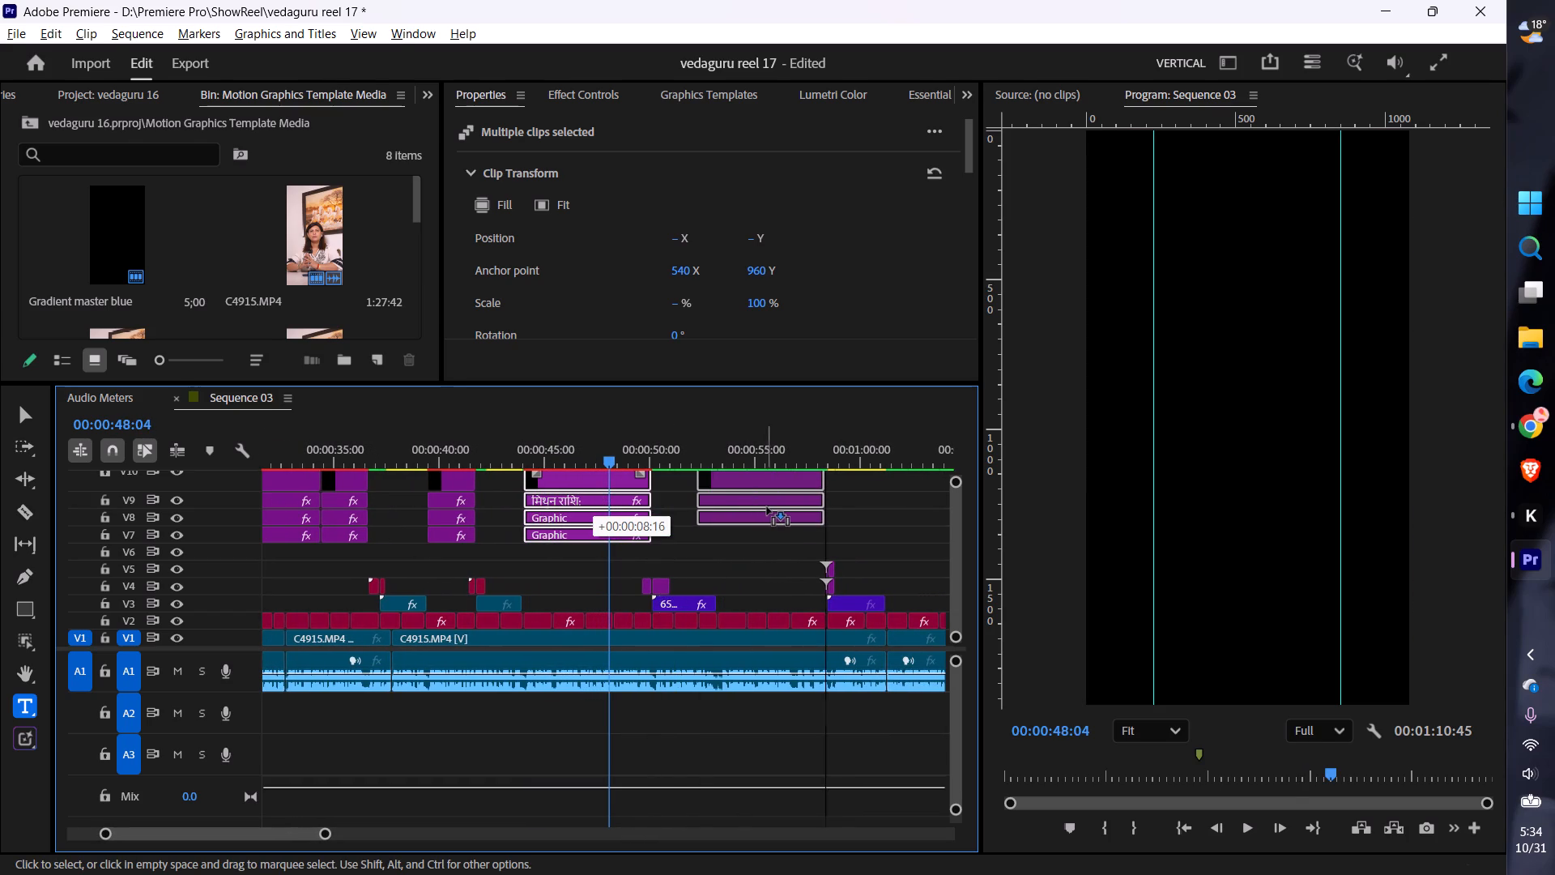
alt+drag(767, 507, 782, 513)
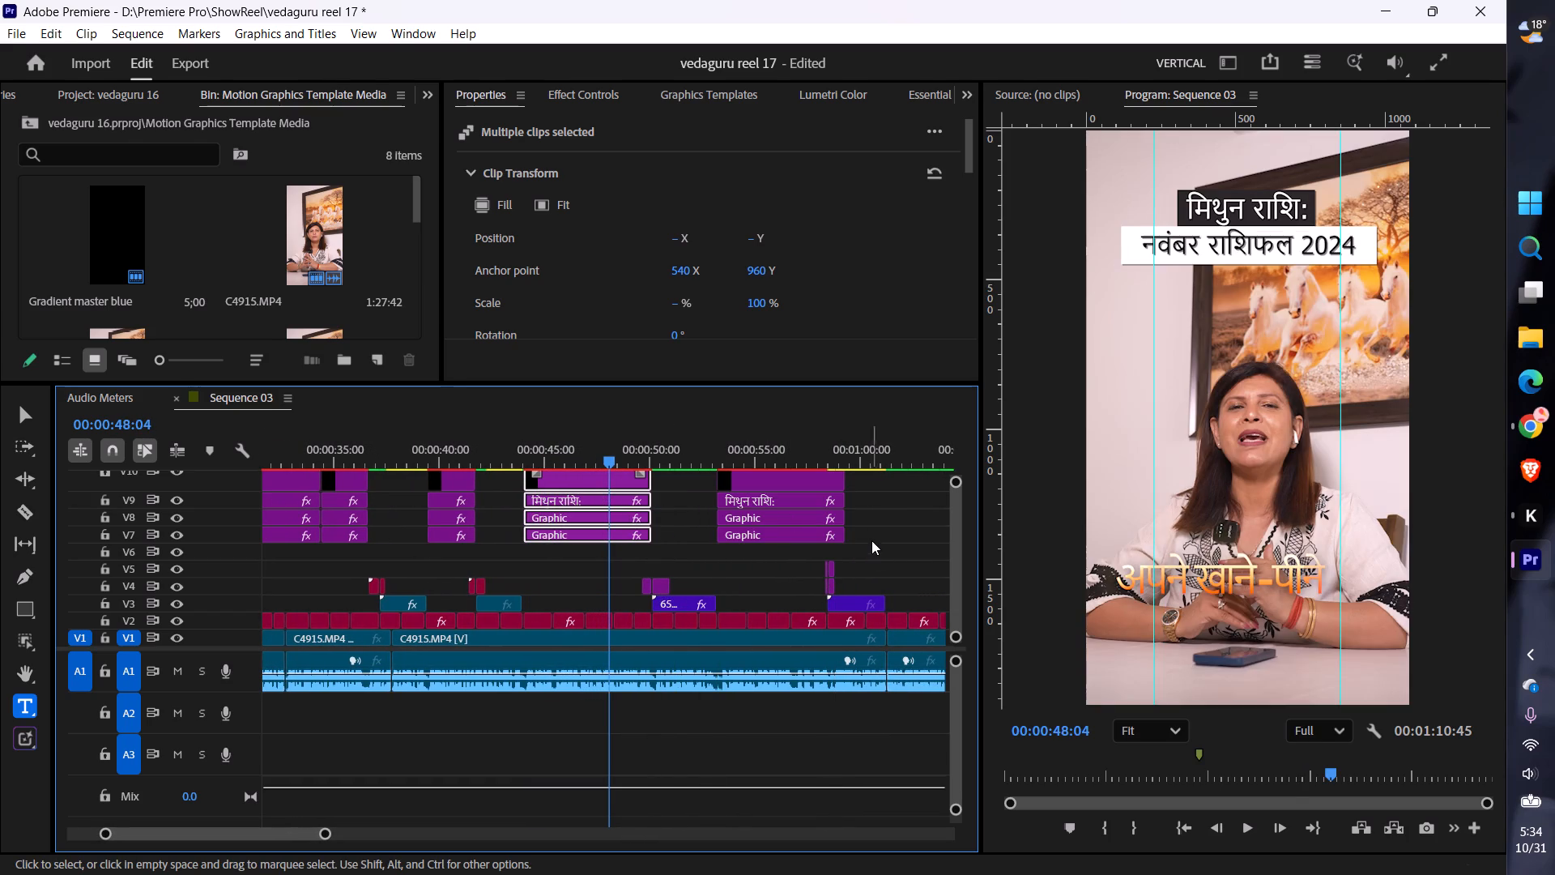
drag(875, 544, 861, 557)
drag(806, 572, 799, 476)
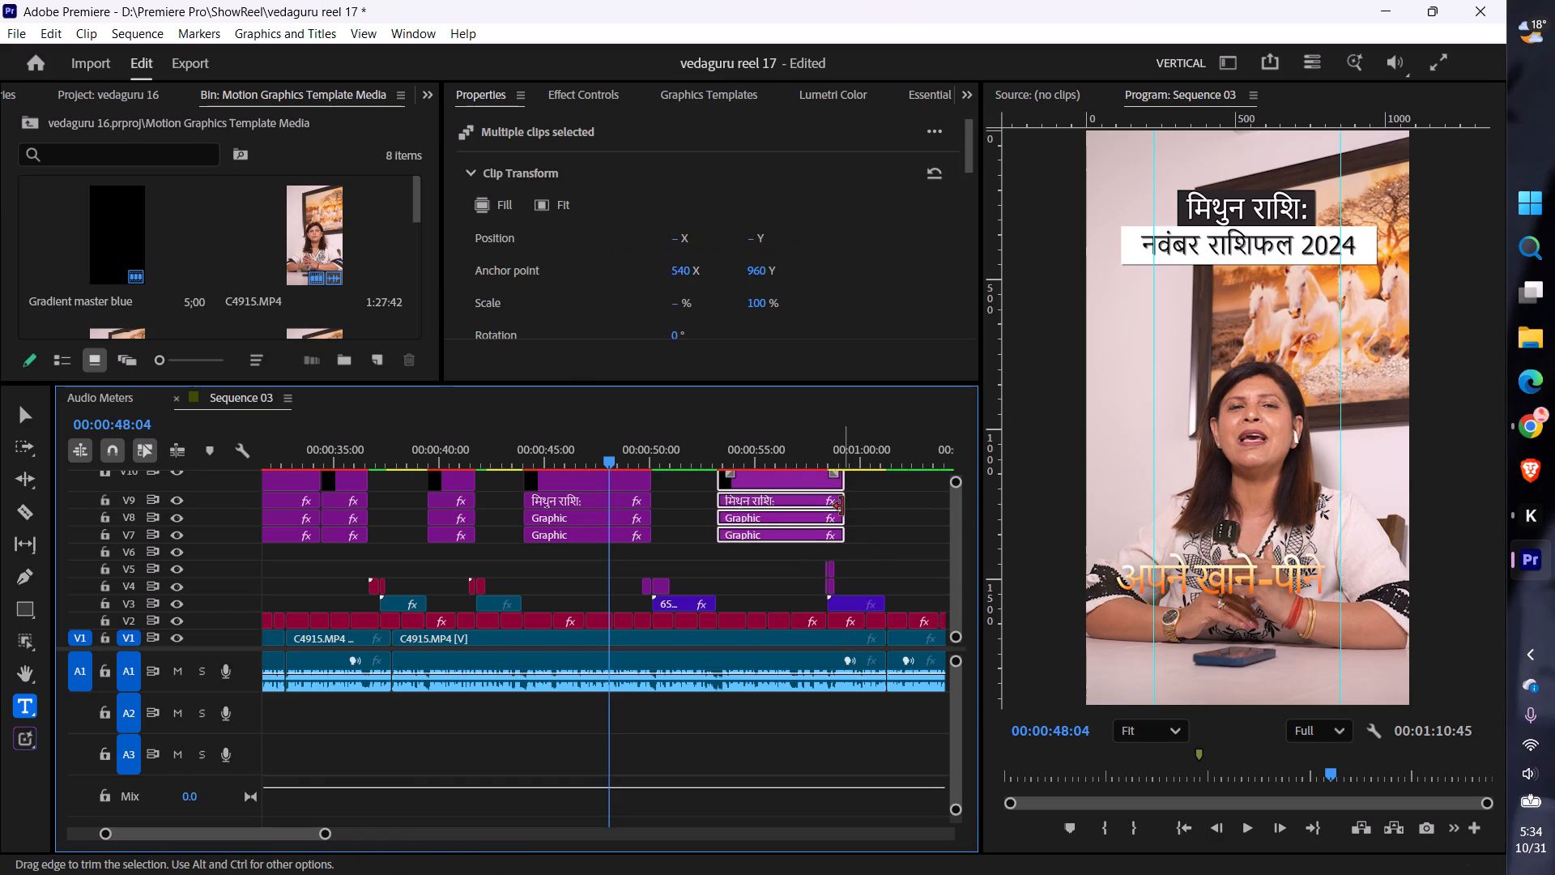
drag(842, 506, 819, 511)
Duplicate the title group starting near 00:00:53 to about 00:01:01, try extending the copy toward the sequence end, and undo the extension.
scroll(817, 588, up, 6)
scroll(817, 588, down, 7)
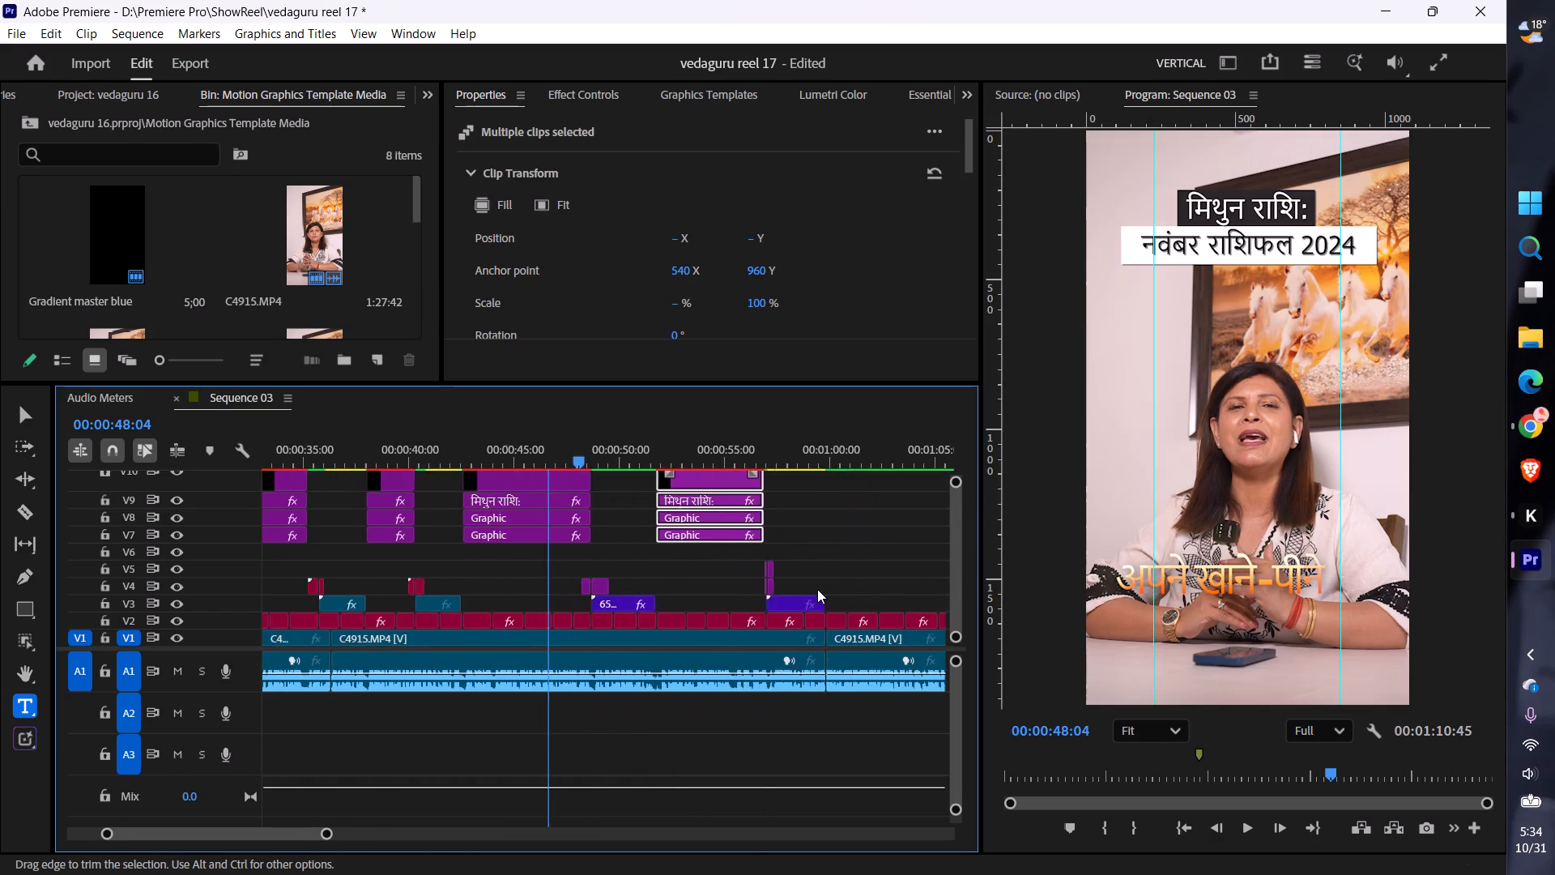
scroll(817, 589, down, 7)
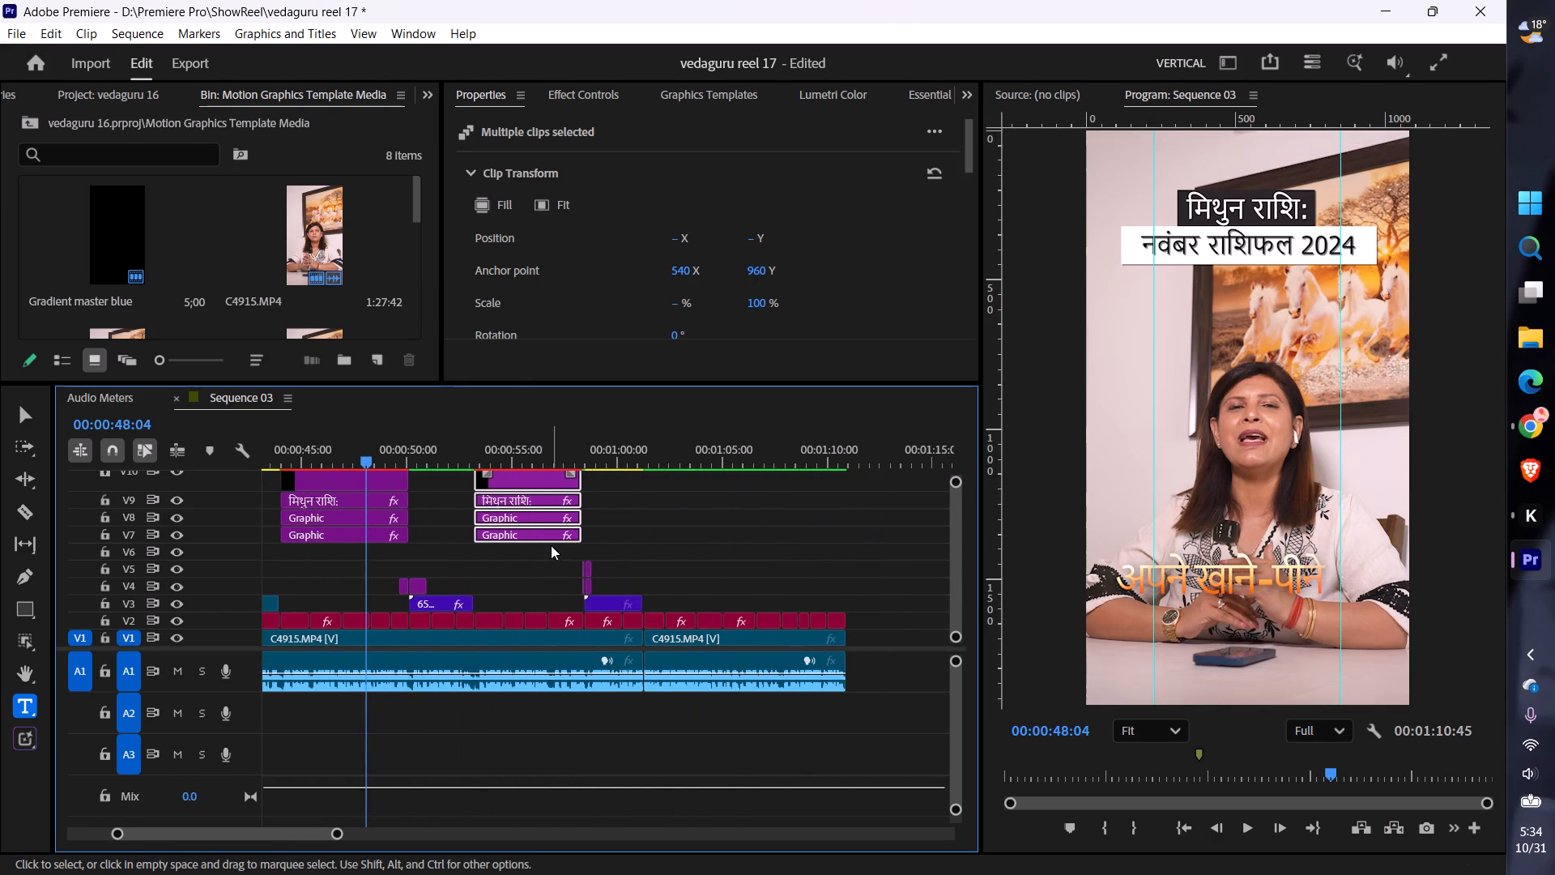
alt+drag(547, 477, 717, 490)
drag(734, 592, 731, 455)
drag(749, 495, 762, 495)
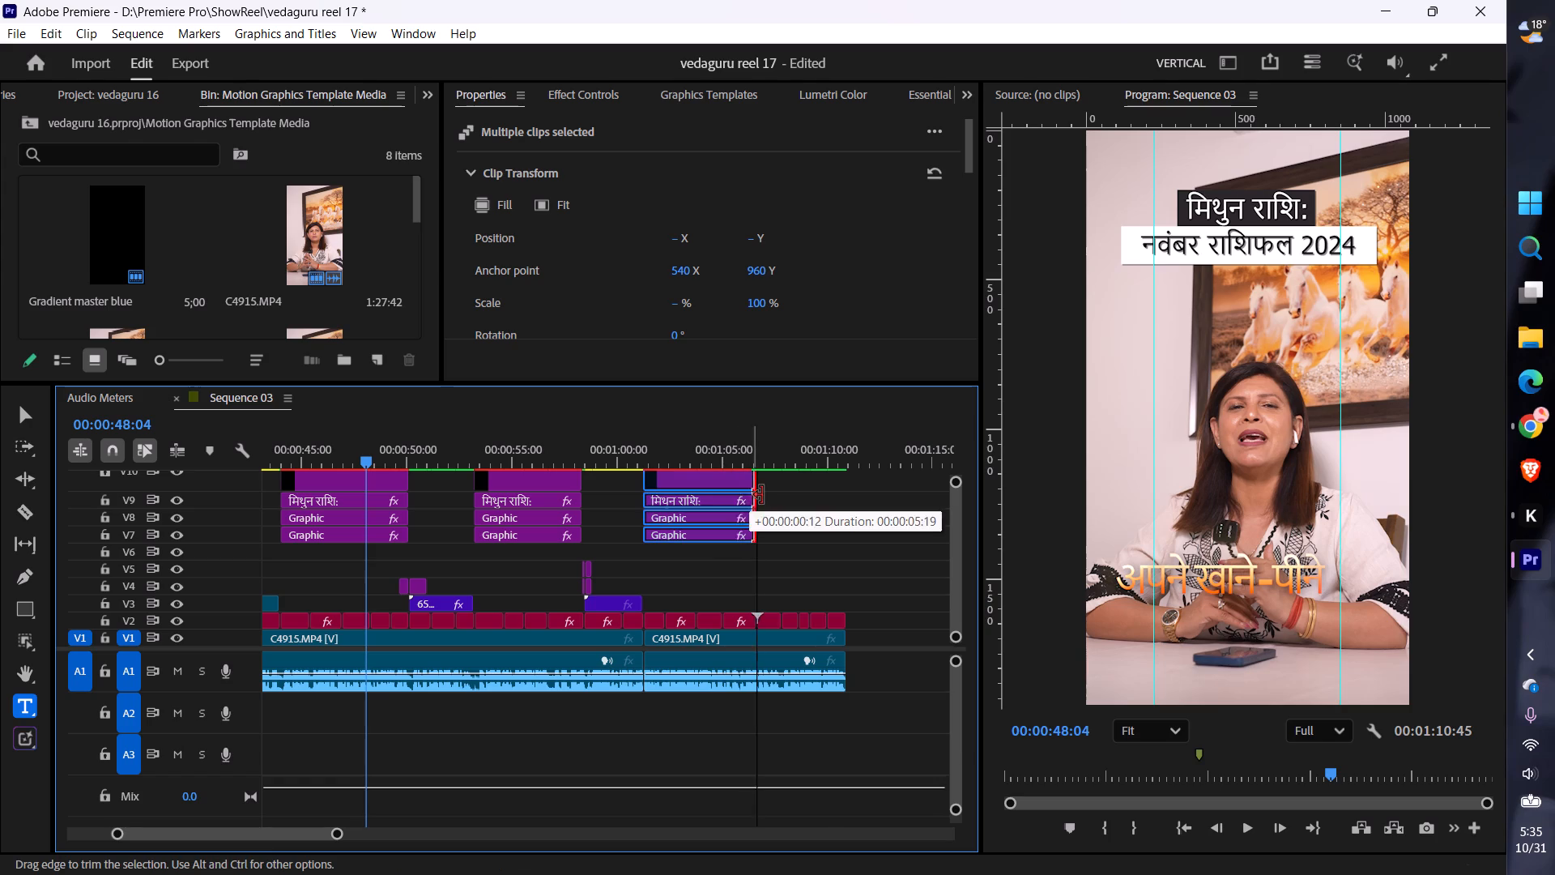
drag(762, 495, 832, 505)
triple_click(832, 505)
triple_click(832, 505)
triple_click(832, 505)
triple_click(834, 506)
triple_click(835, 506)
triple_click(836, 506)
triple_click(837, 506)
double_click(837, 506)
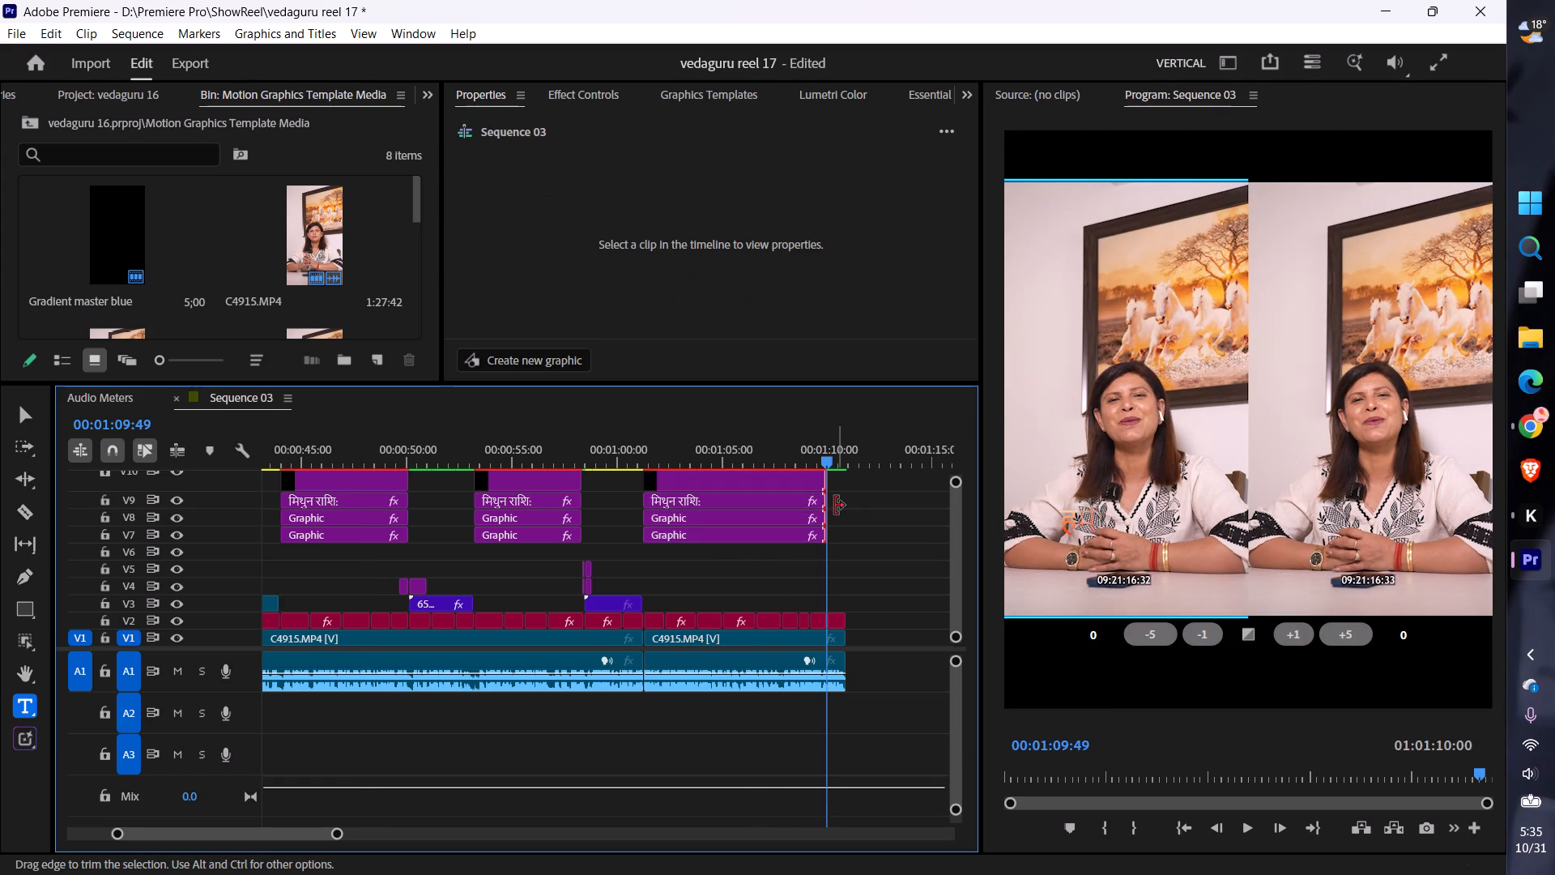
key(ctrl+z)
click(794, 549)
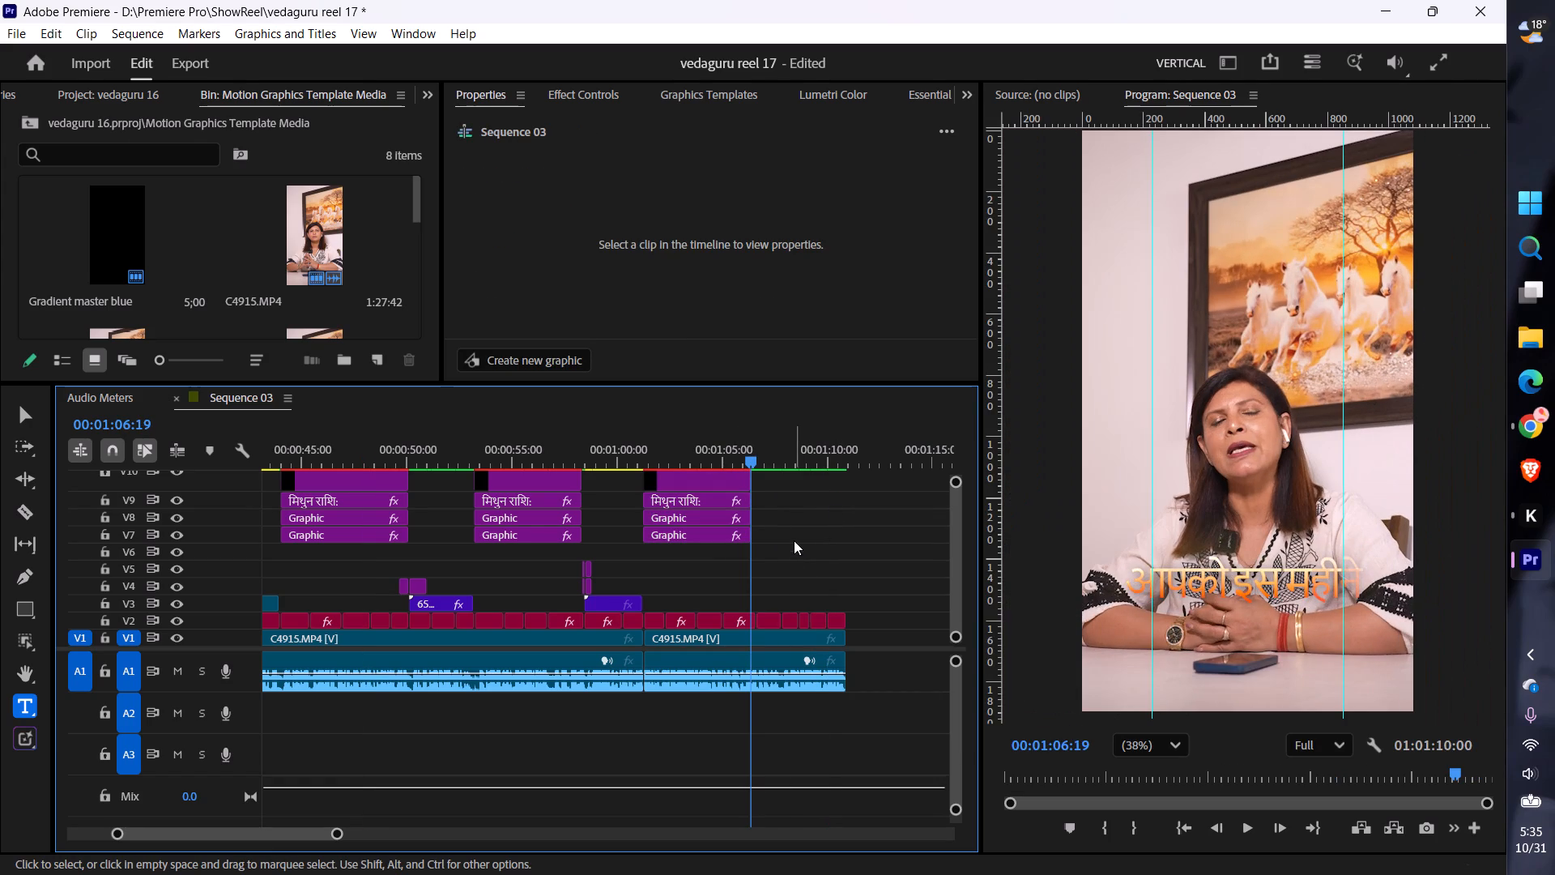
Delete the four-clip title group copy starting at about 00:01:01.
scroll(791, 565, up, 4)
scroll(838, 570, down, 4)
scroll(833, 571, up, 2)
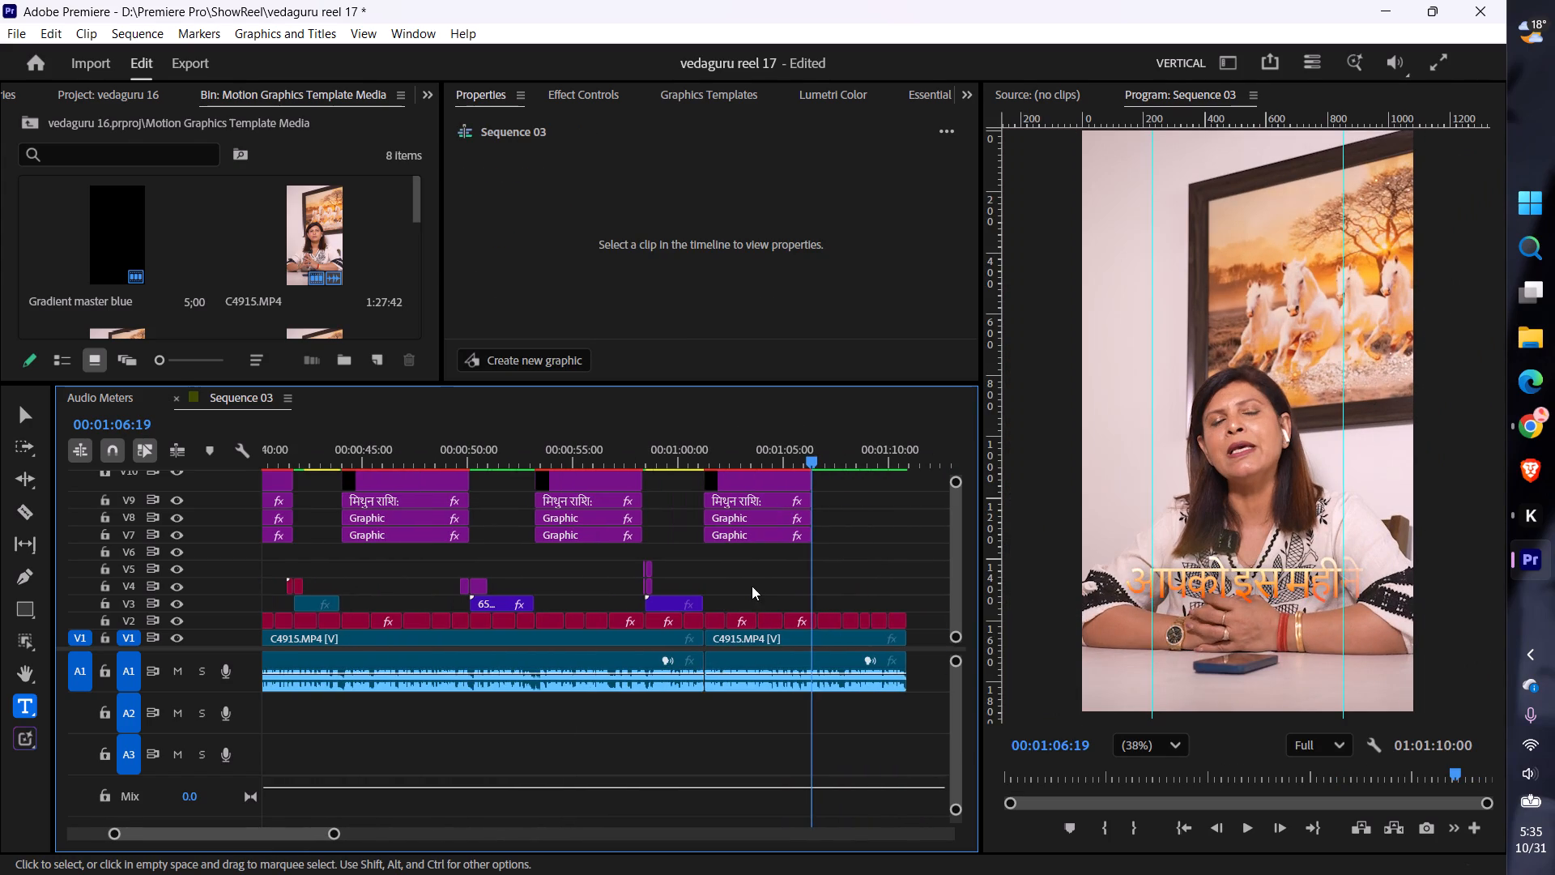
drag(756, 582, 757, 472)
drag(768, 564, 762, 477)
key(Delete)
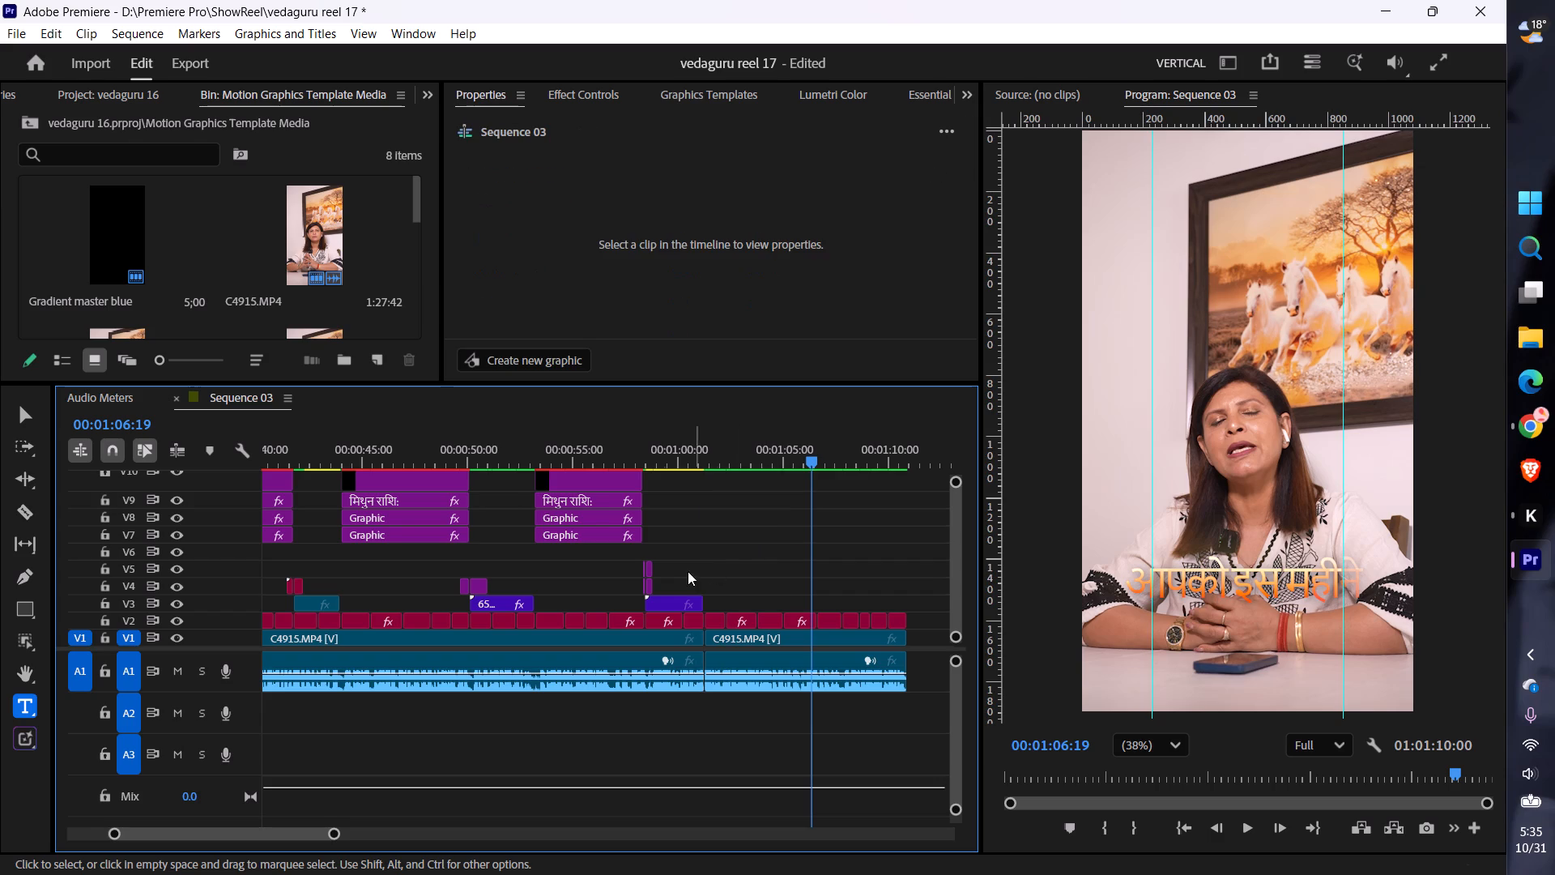
Duplicate the longer title group starting near 00:00:17 to about 00:01:00, close to the end of the sequence.
scroll(592, 534, down, 7)
scroll(584, 534, up, 16)
scroll(474, 539, up, 8)
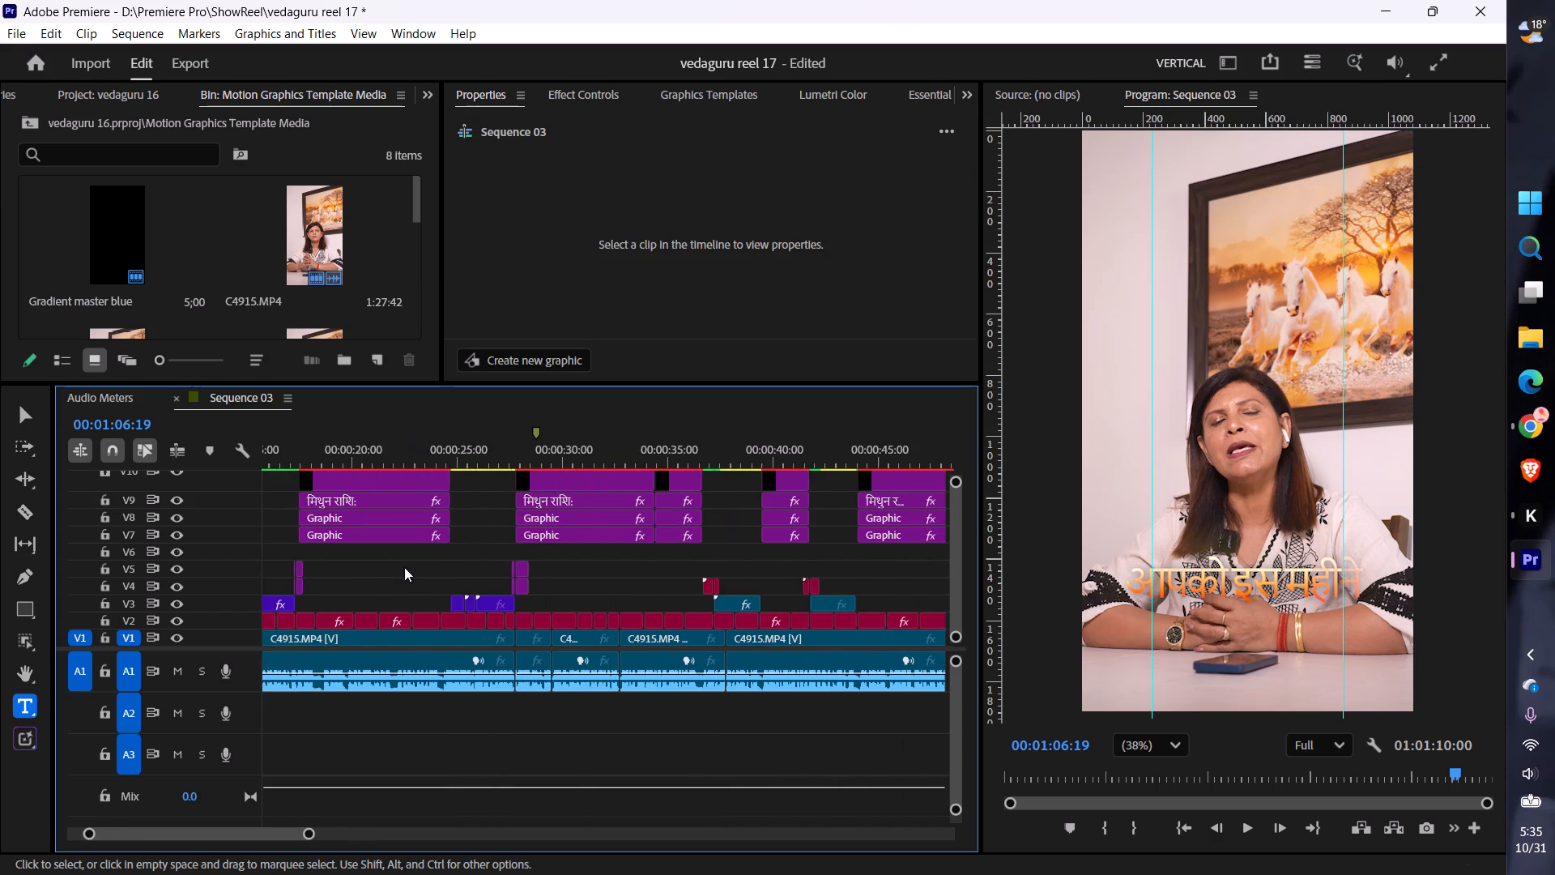
drag(404, 567, 394, 478)
alt+drag(386, 515, 1002, 539)
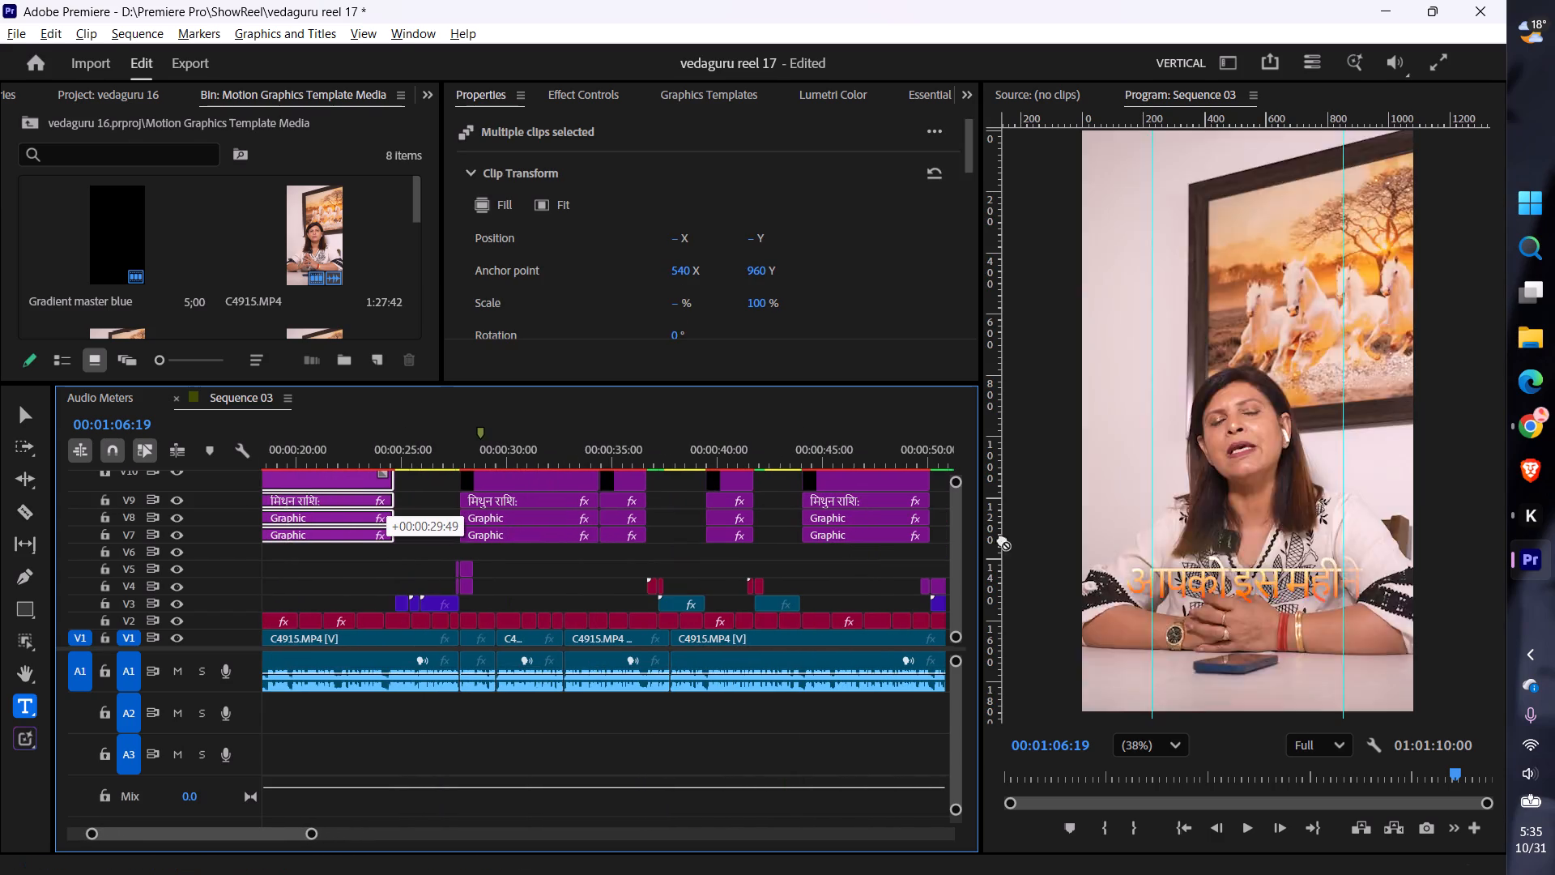
alt+drag(1002, 539, 894, 742)
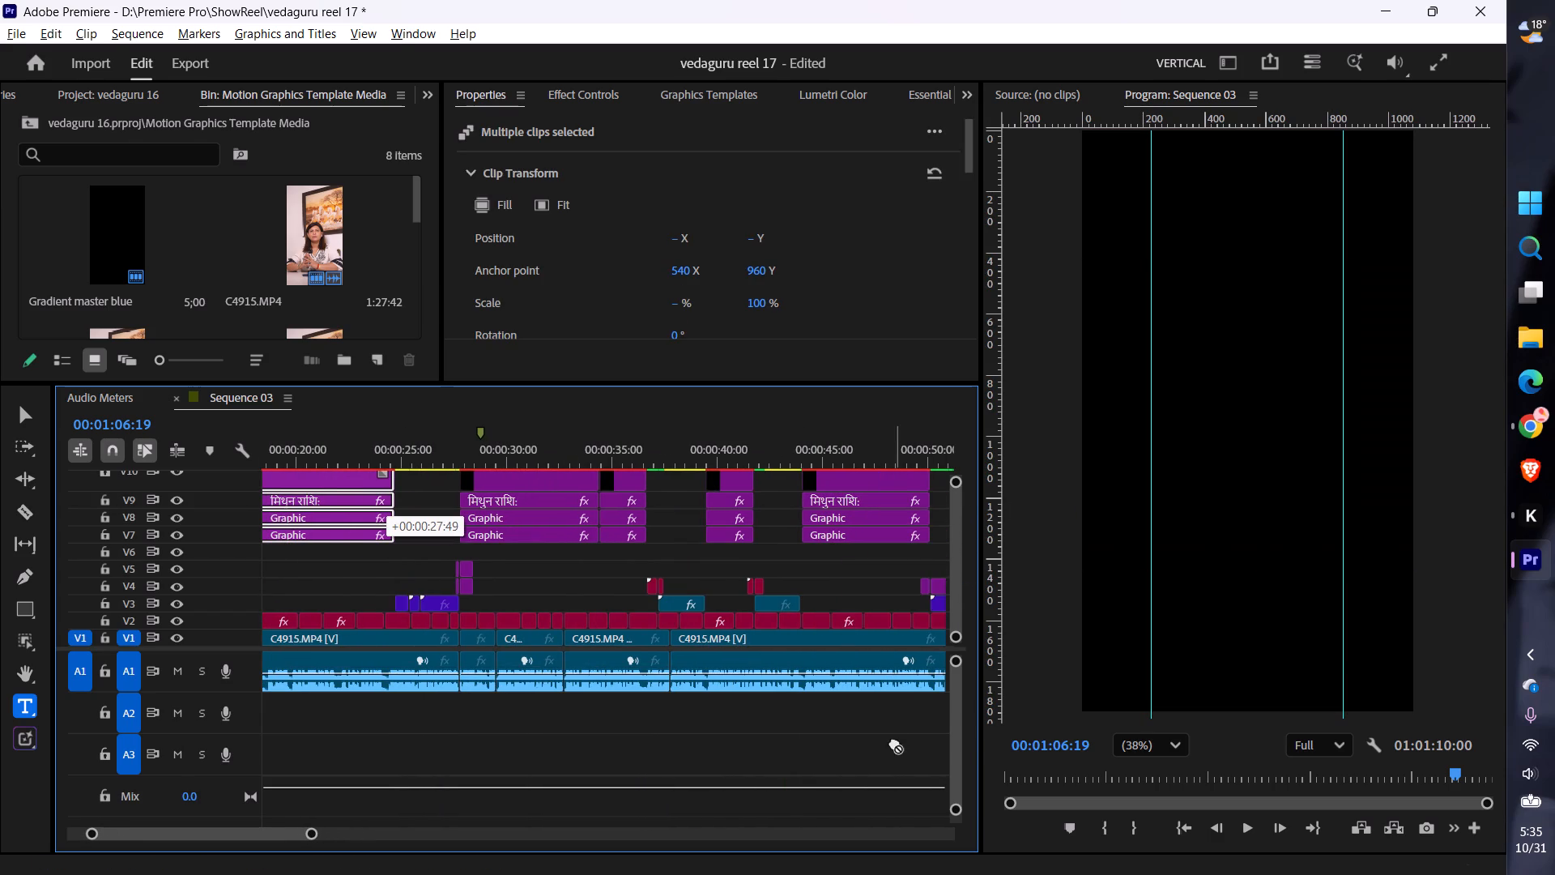
alt+drag(894, 742, 1324, 580)
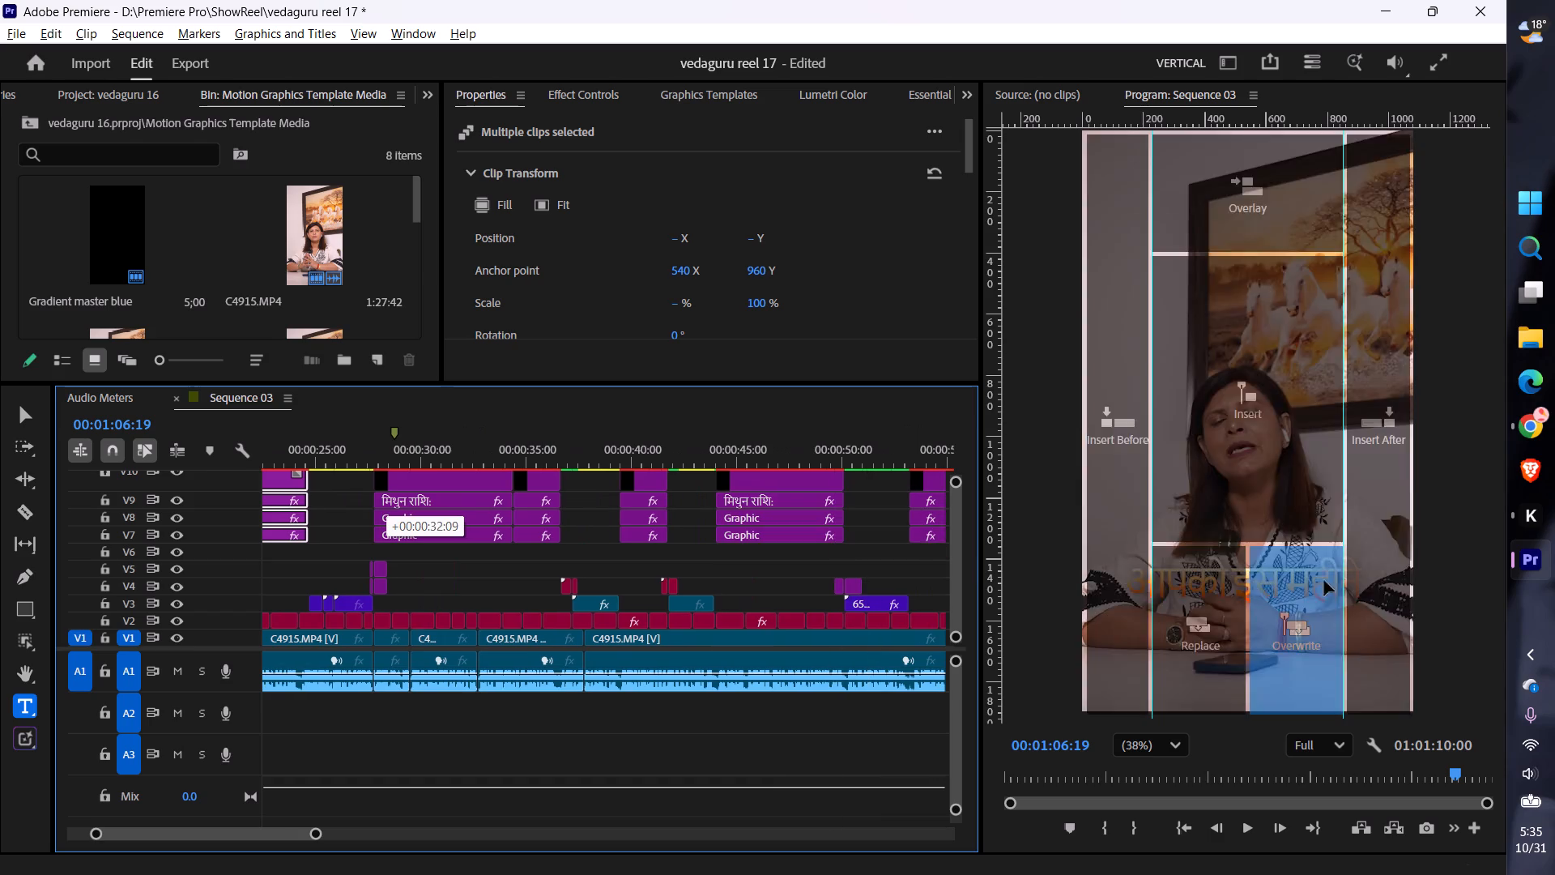
alt+drag(1324, 580, 863, 527)
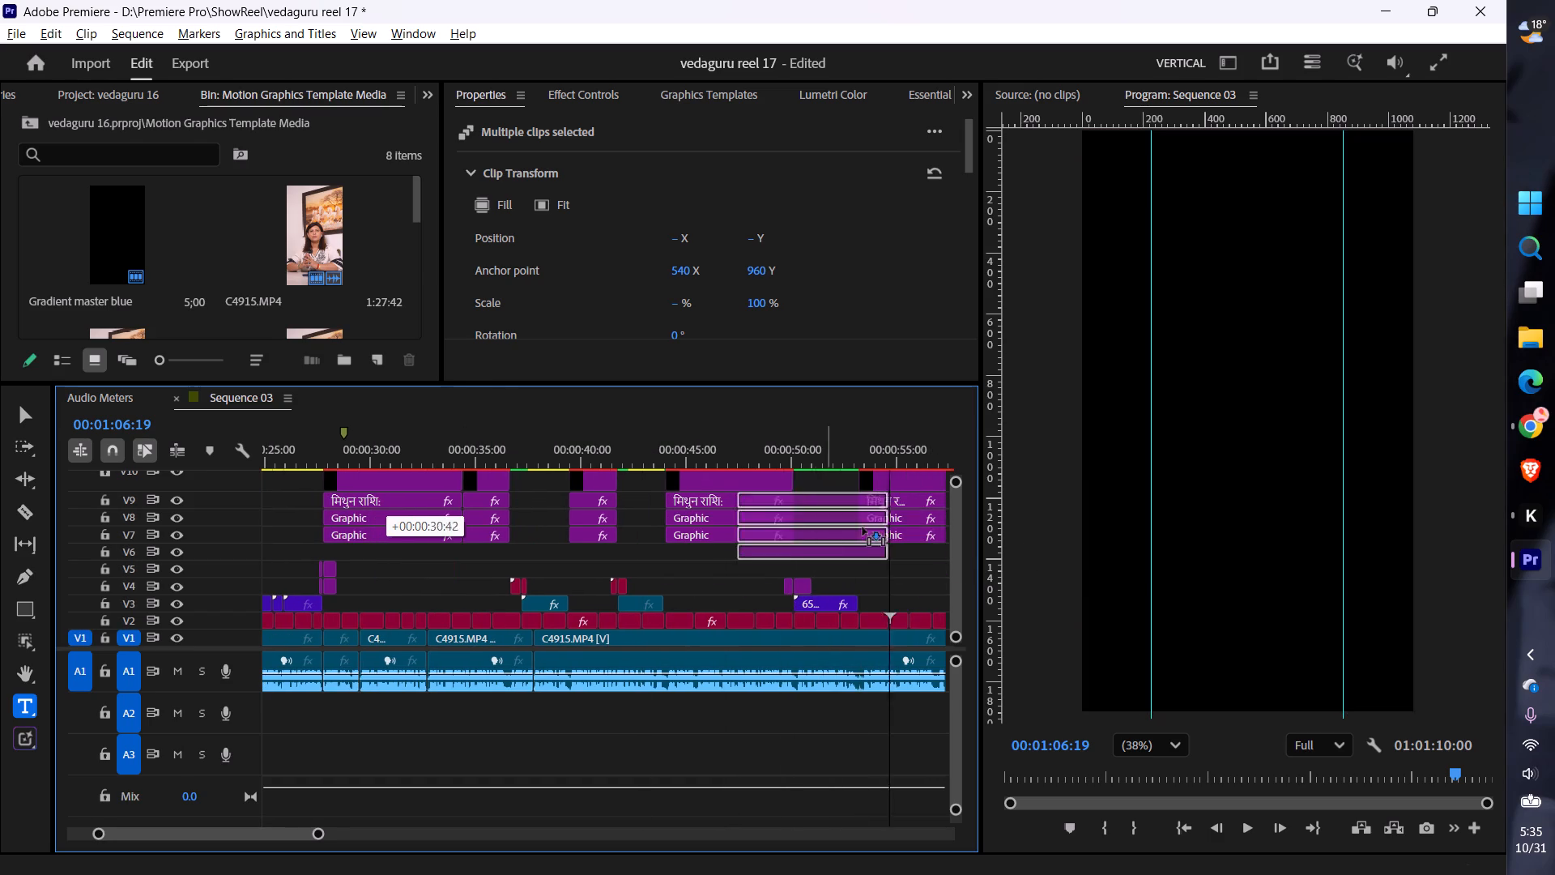
alt+drag(863, 527, 918, 519)
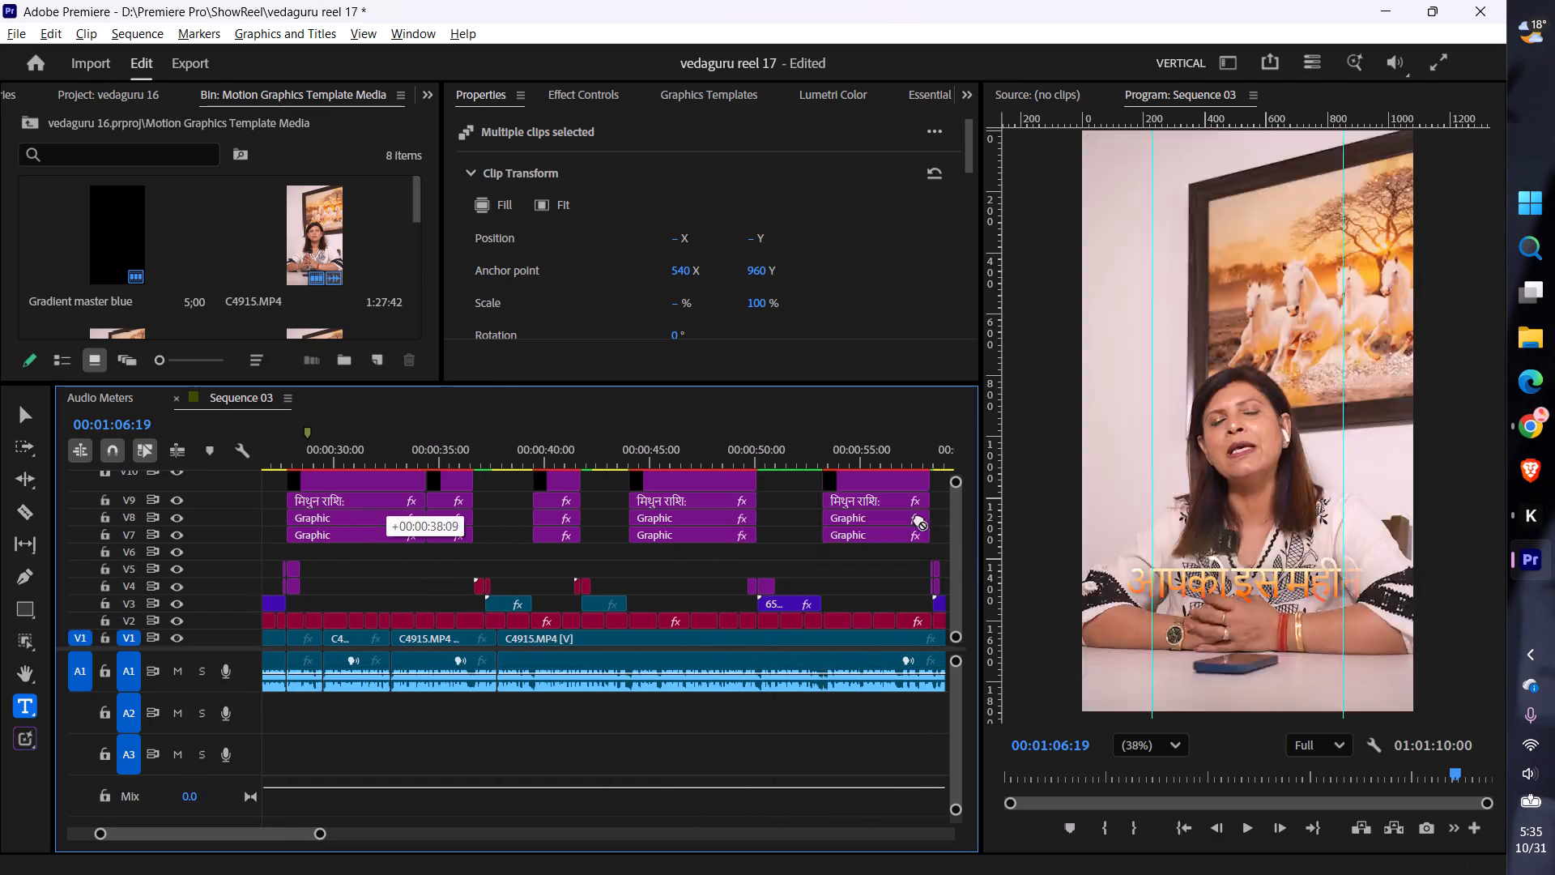
alt+drag(918, 519, 1527, 539)
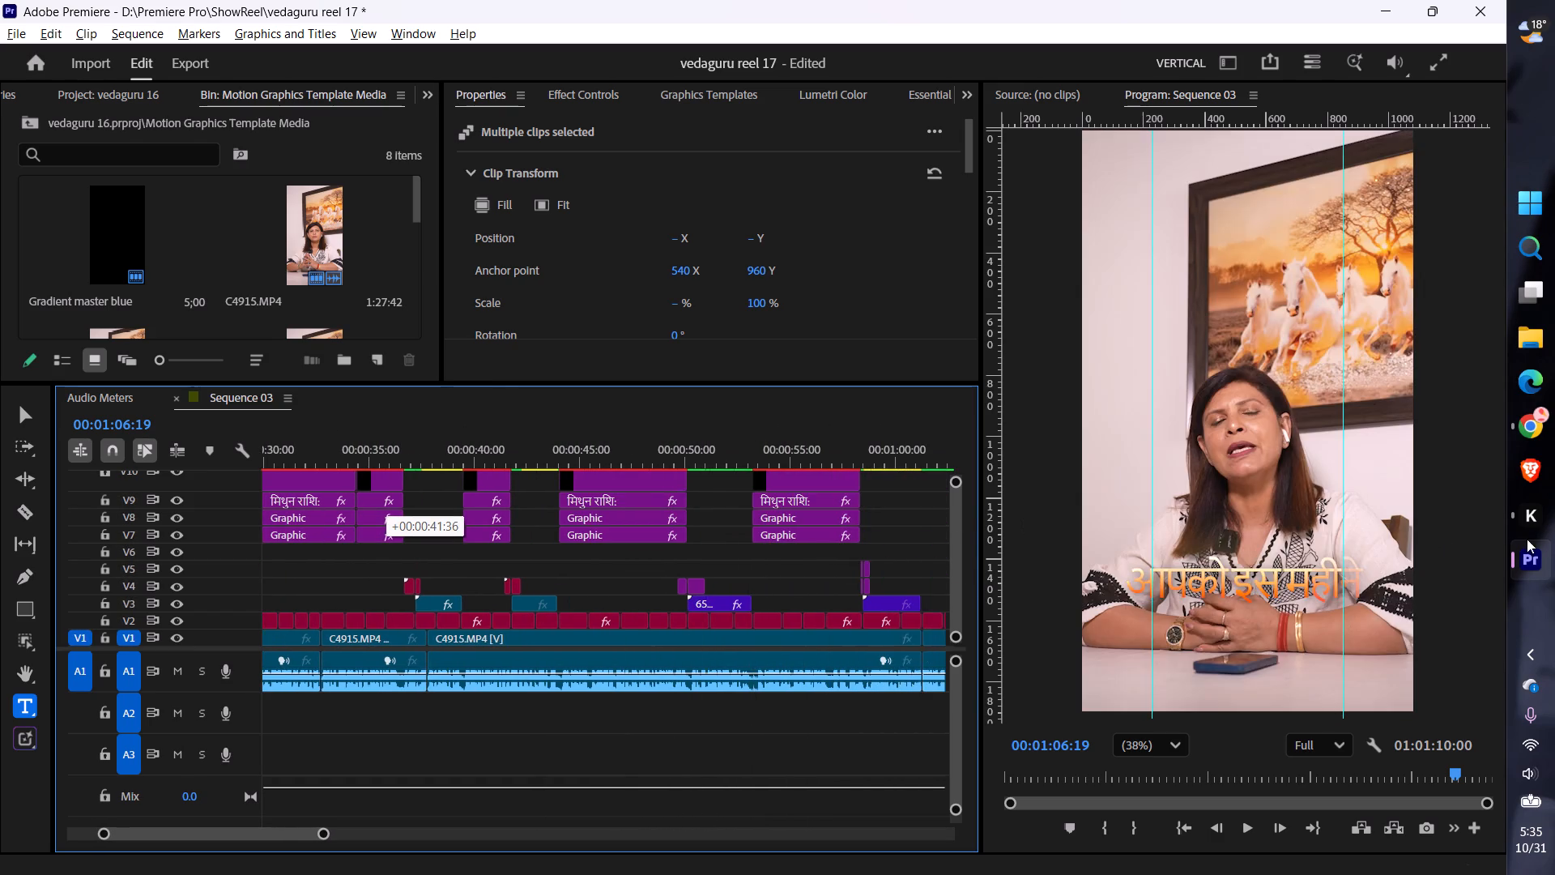
alt+drag(1527, 539, 1182, 544)
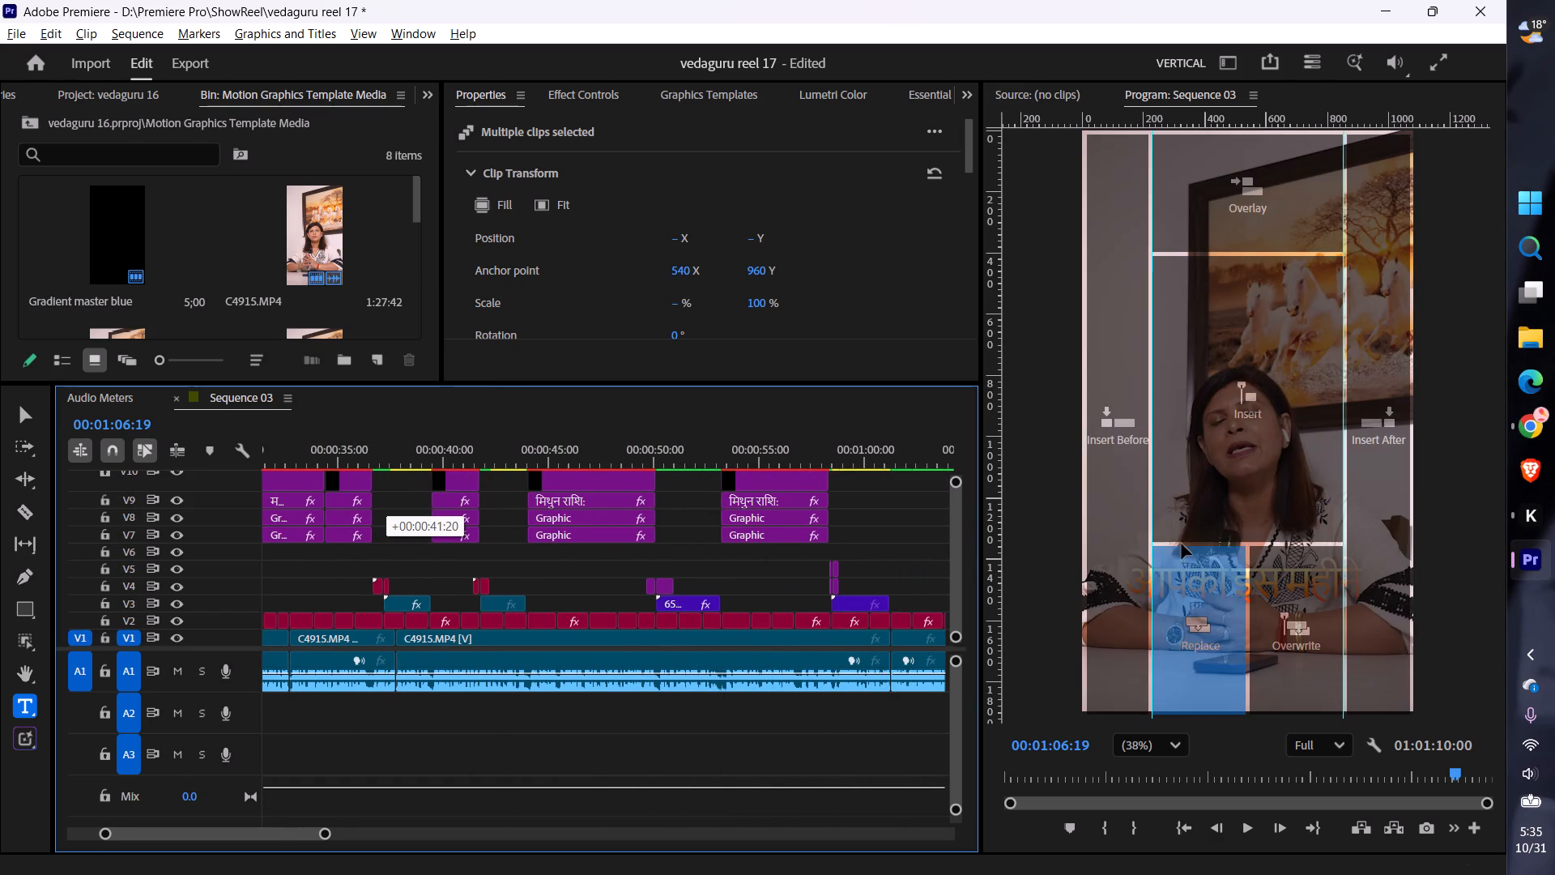
alt+drag(1182, 544, 969, 514)
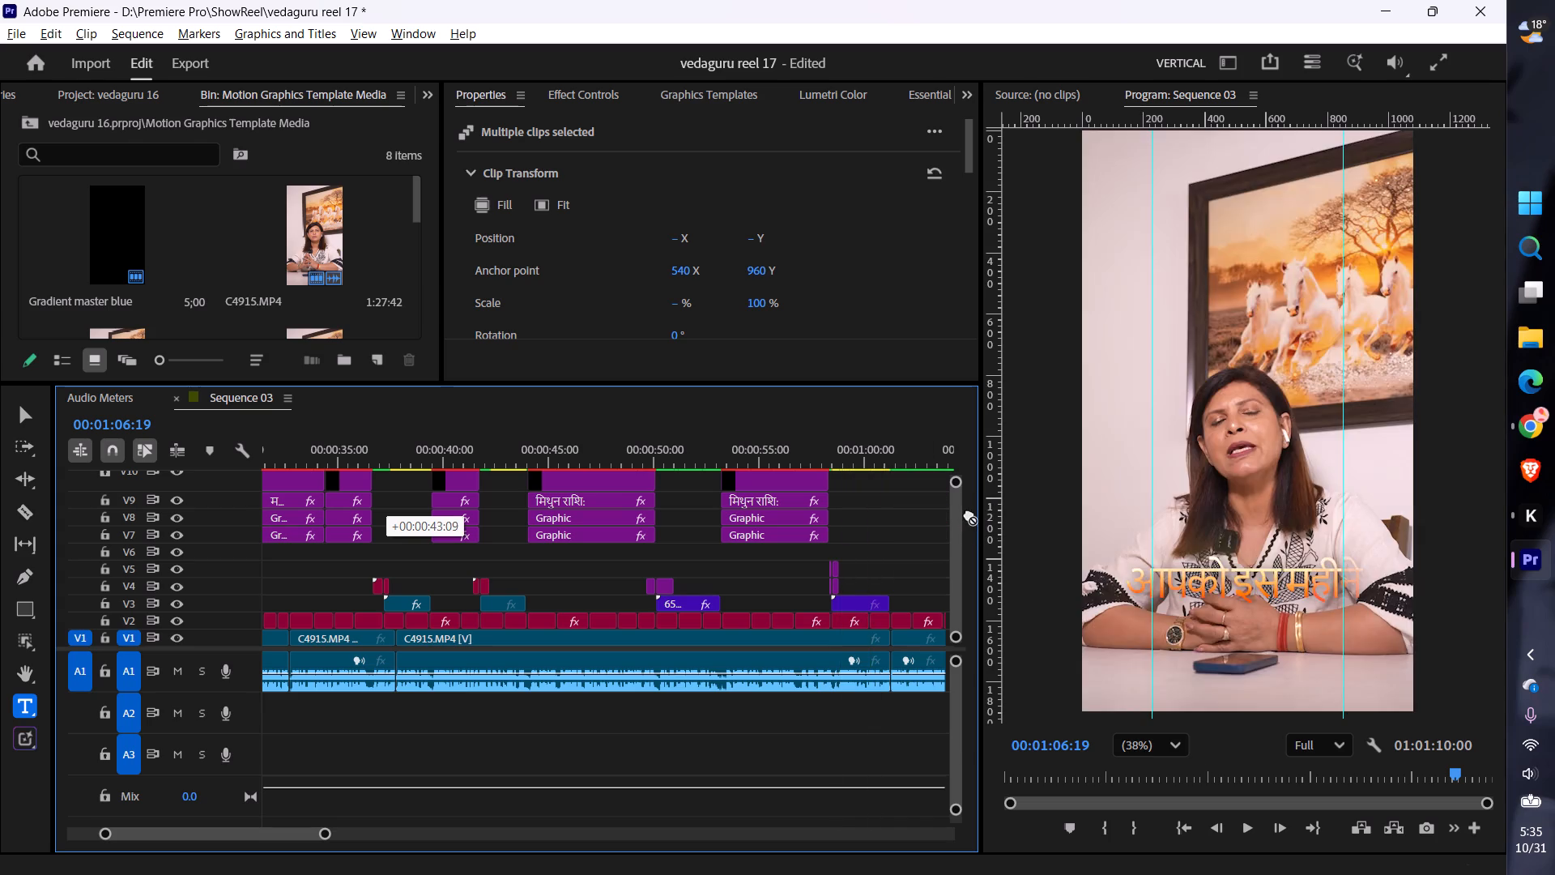
alt+drag(969, 514, 949, 517)
Align the last title group's end with the sequence end, extend its start back to about 00:01:01, and review it.
scroll(914, 535, down, 7)
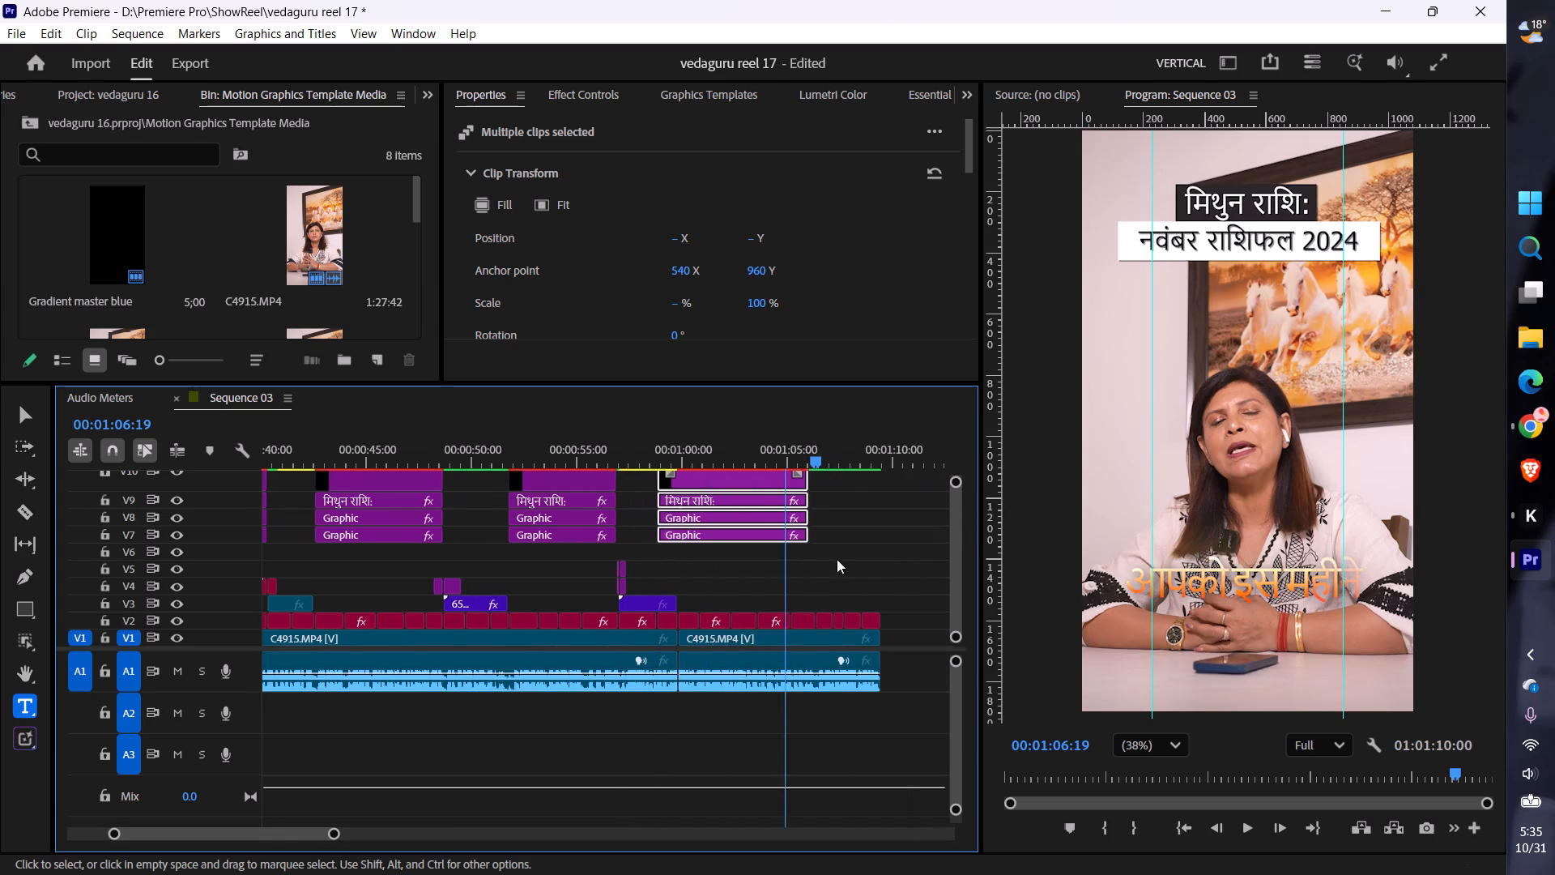
scroll(809, 563, down, 3)
drag(634, 570, 641, 481)
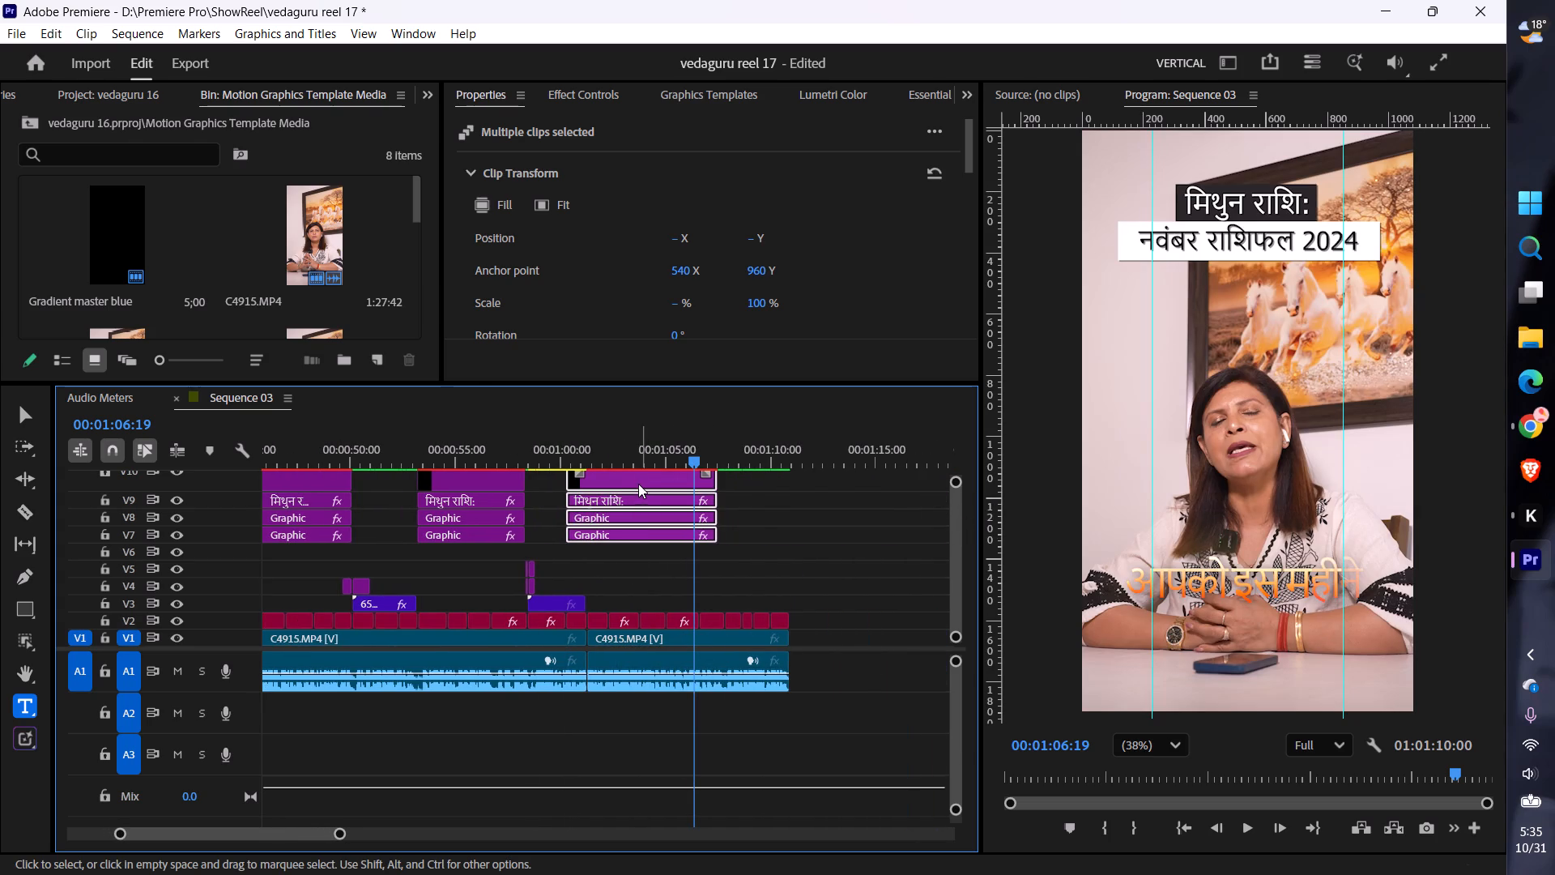
drag(638, 484, 707, 485)
drag(639, 516, 591, 519)
click(582, 455)
drag(711, 458, 731, 458)
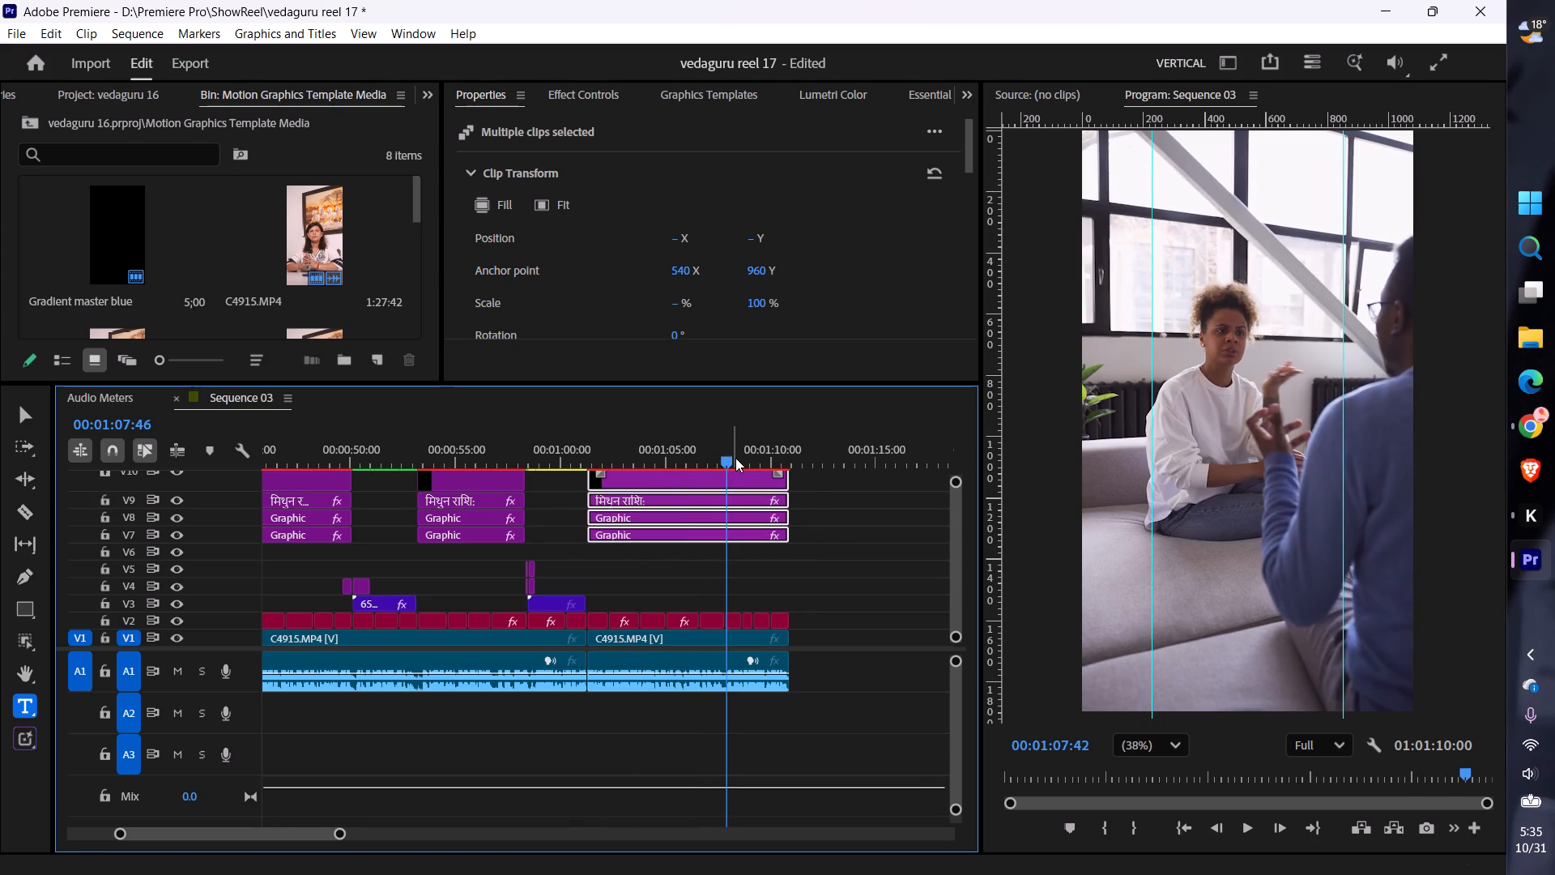
key(space)
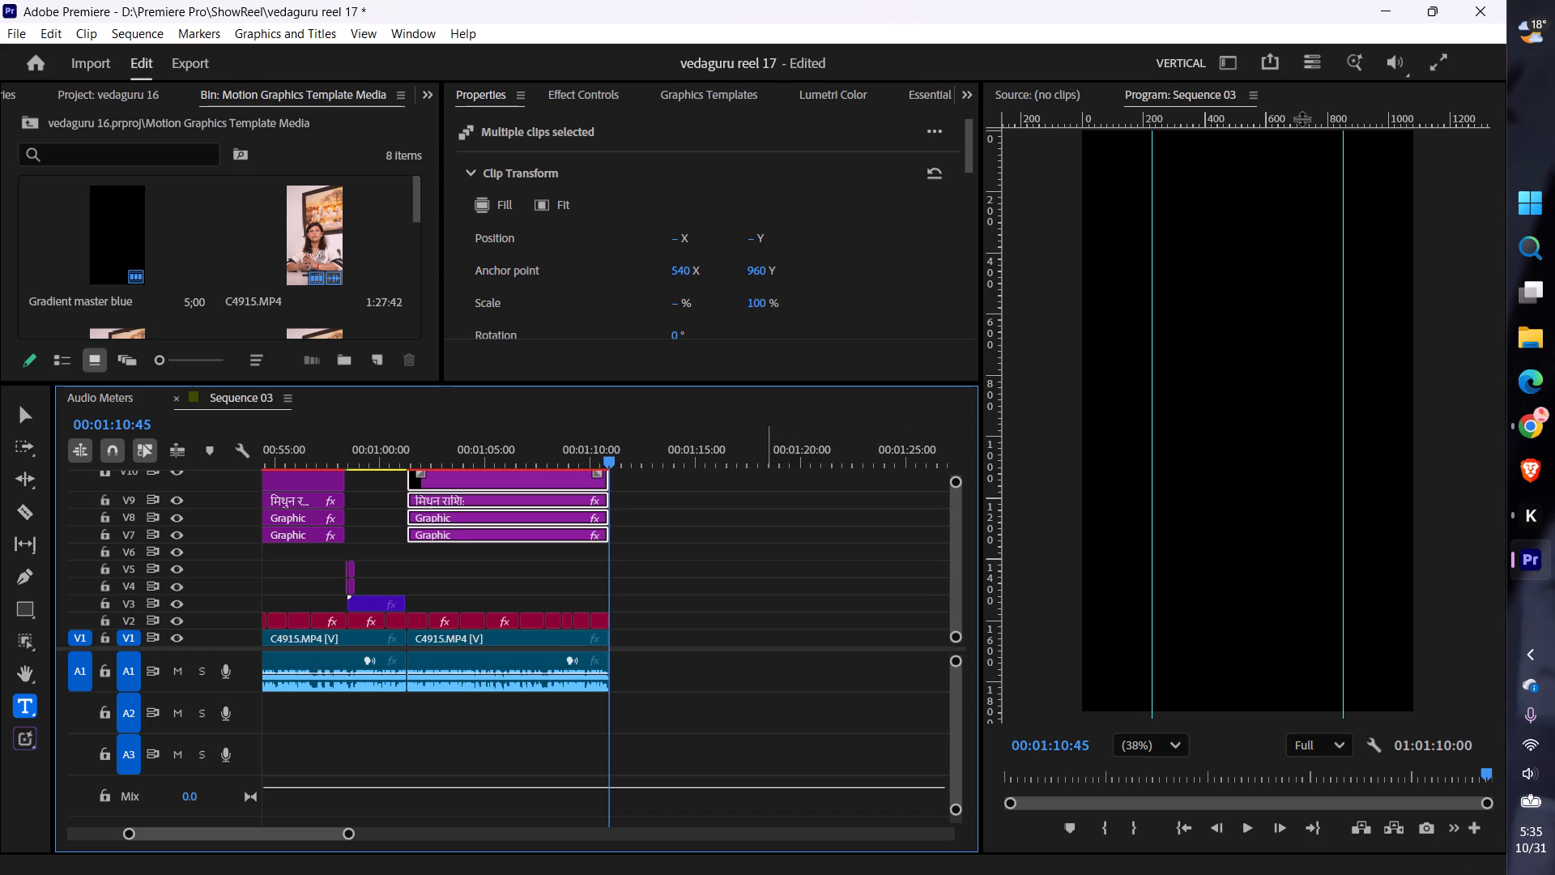
Add a short audio fade-out at the very end of the last C4915.MP4 clip on A1.
alt+scroll(628, 616, up, 13)
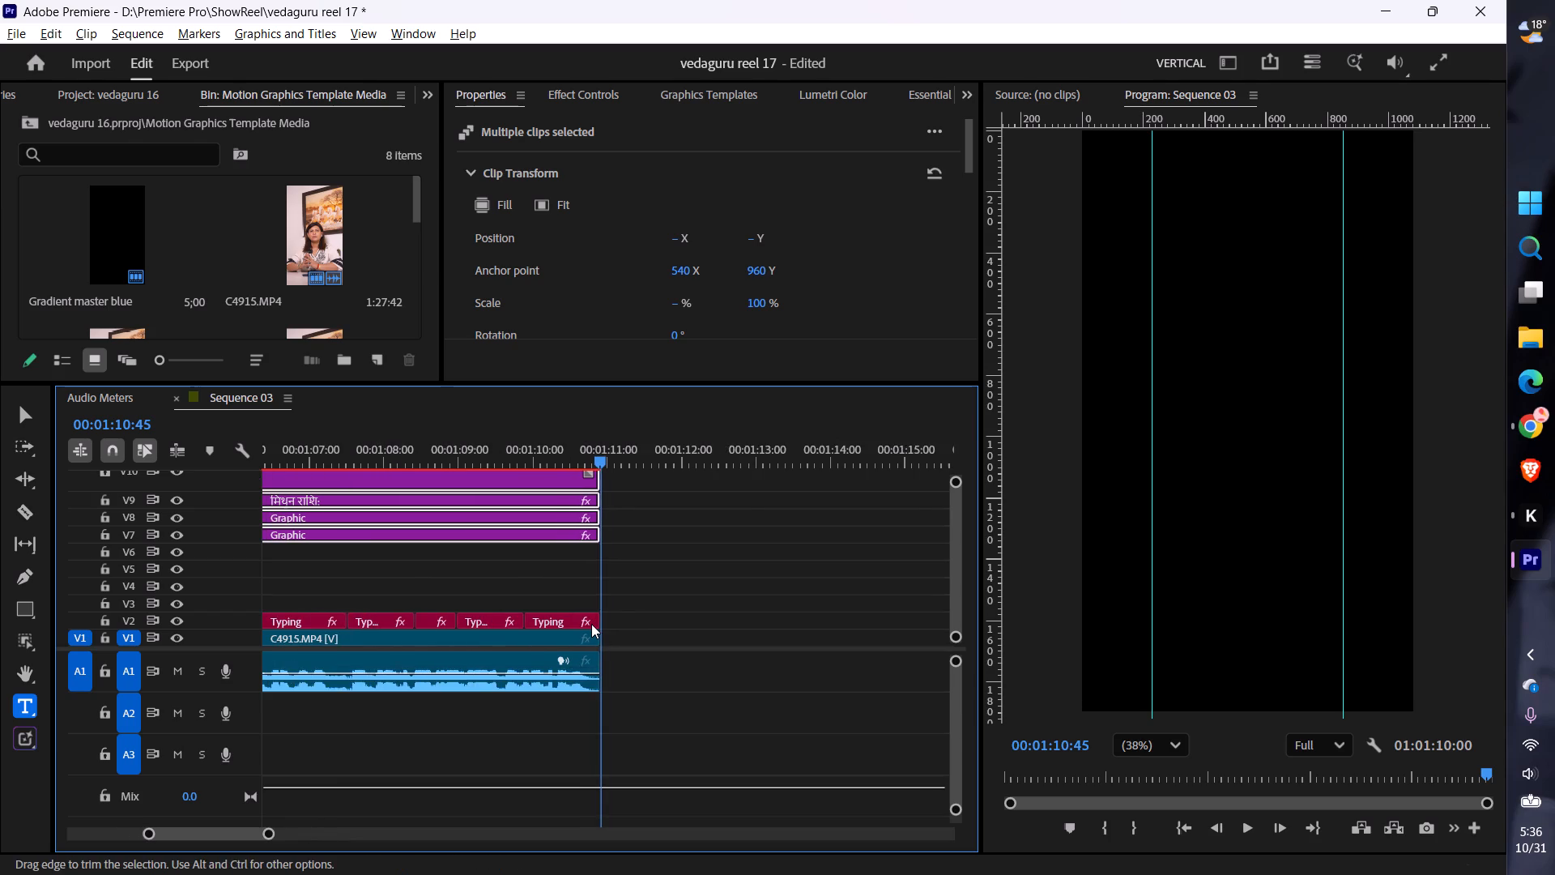
alt+scroll(590, 624, up, 7)
alt+scroll(590, 624, down, 2)
alt+scroll(590, 624, up, 15)
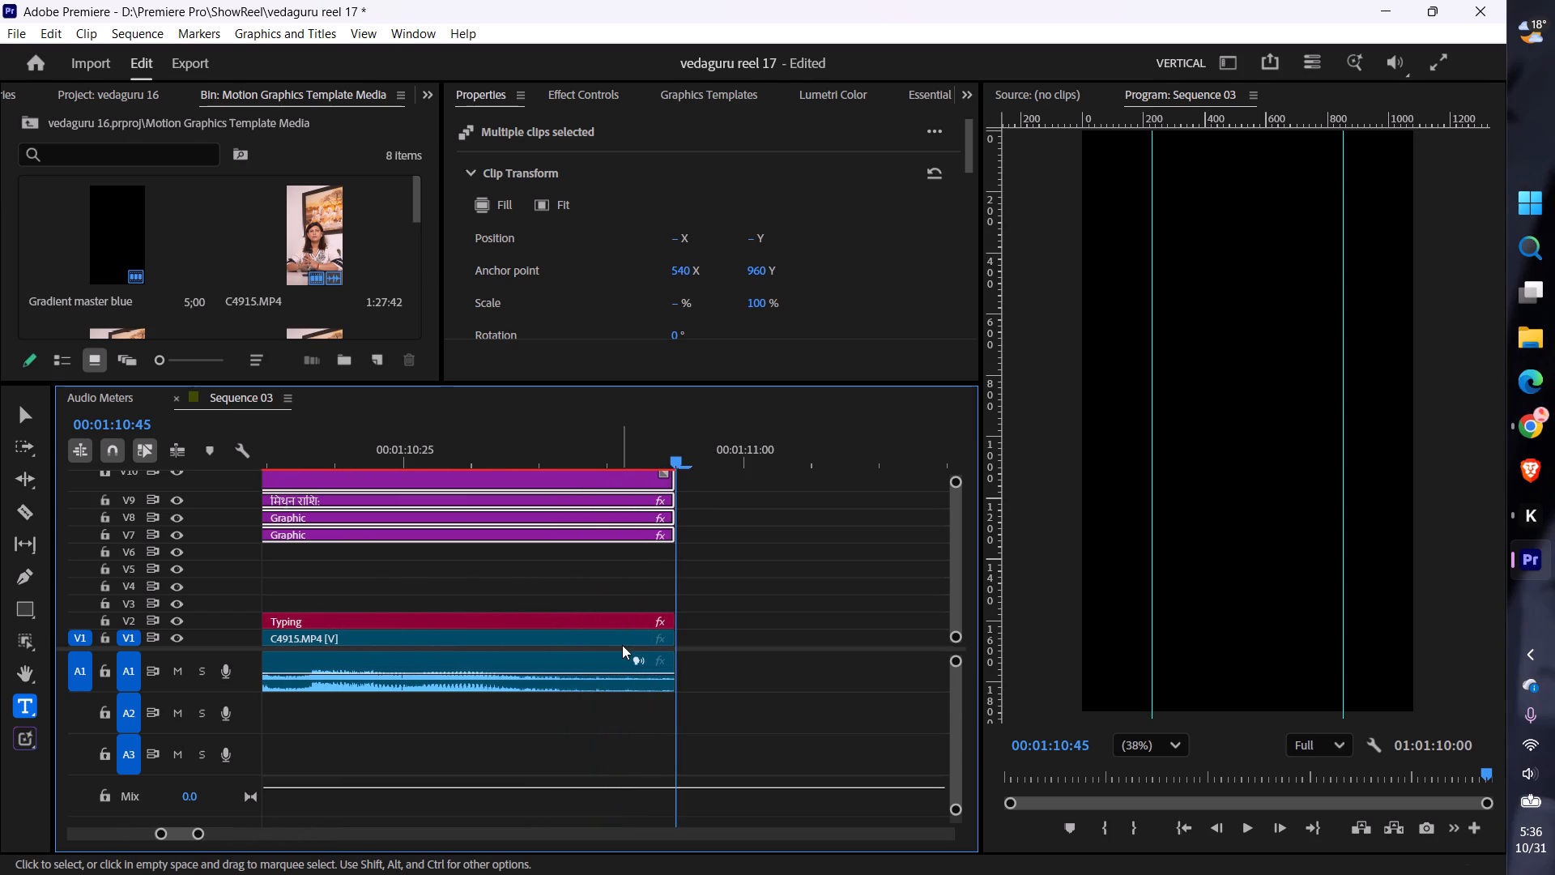
click(623, 645)
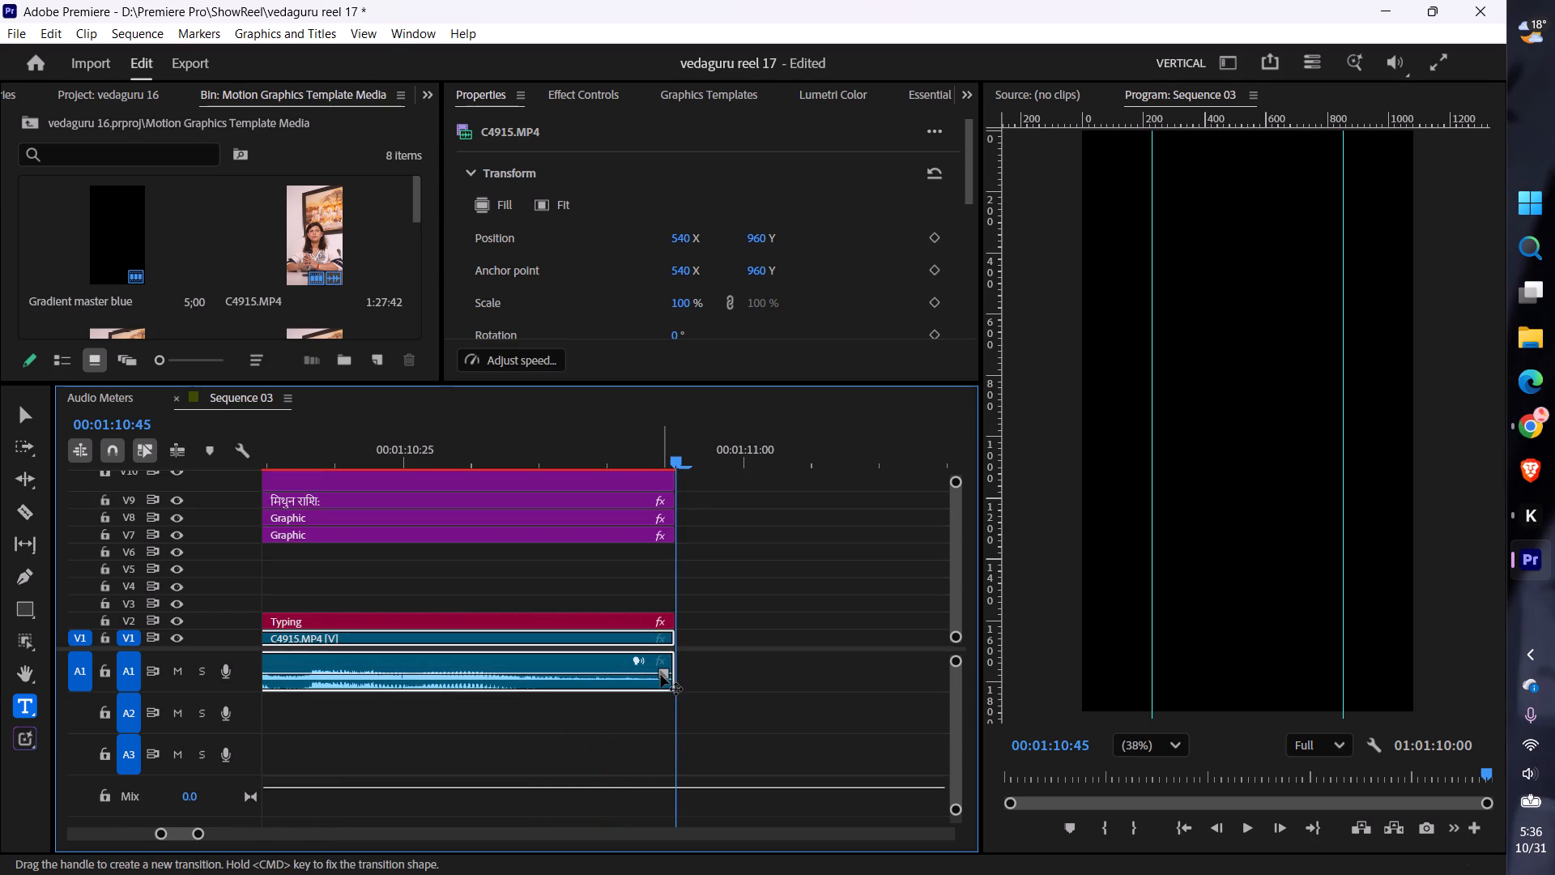
drag(661, 675, 645, 675)
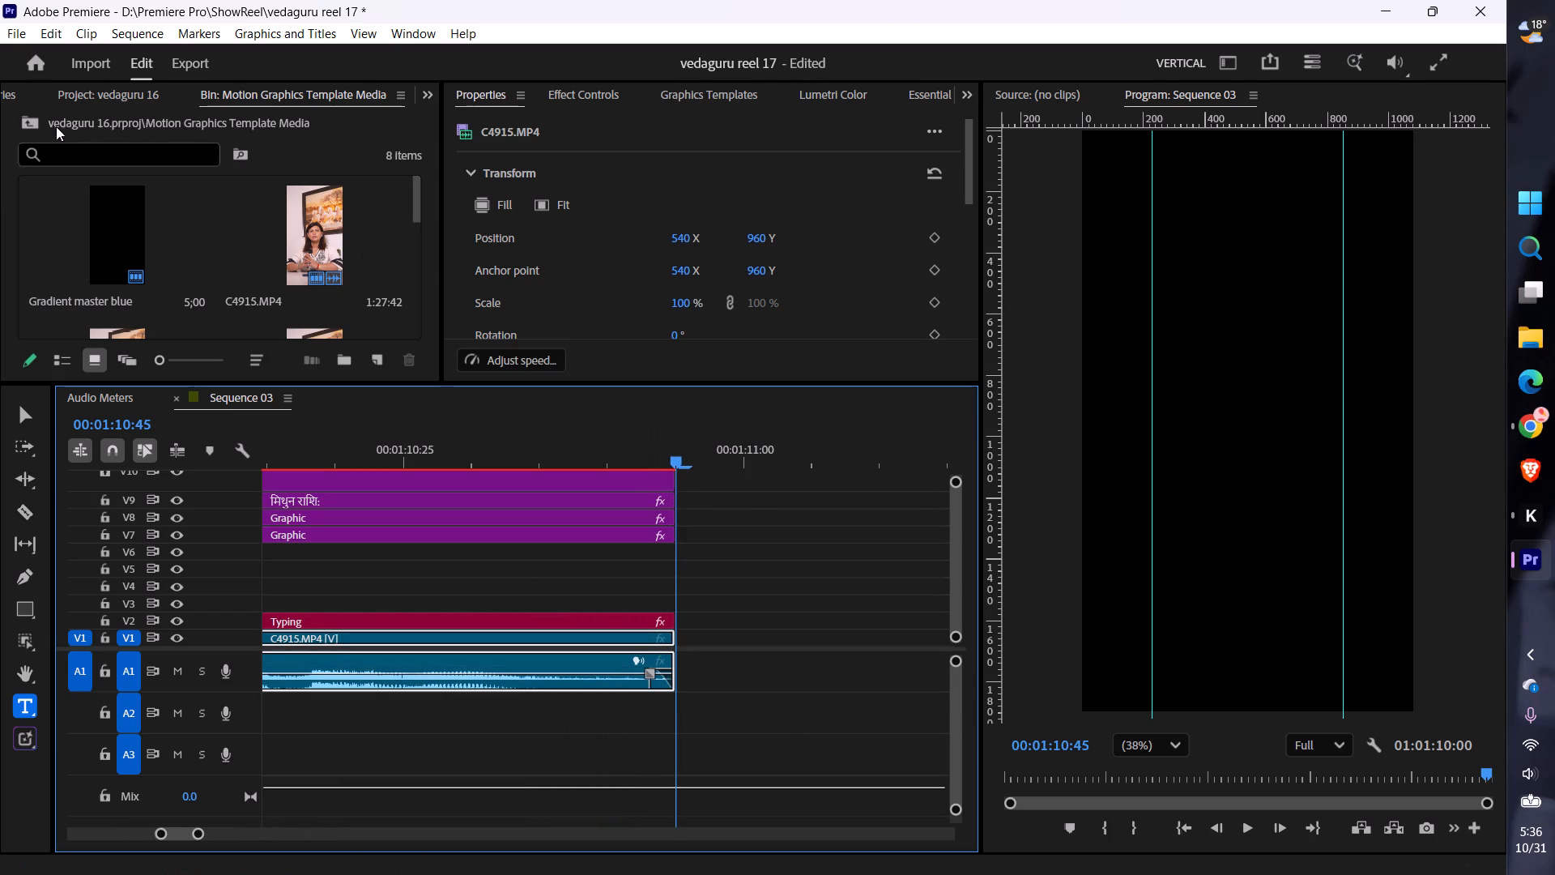
Find the Dip to Black transition and apply it to the ends of the last V2 caption and the last V1 video clip.
scroll(76, 106, up, 4)
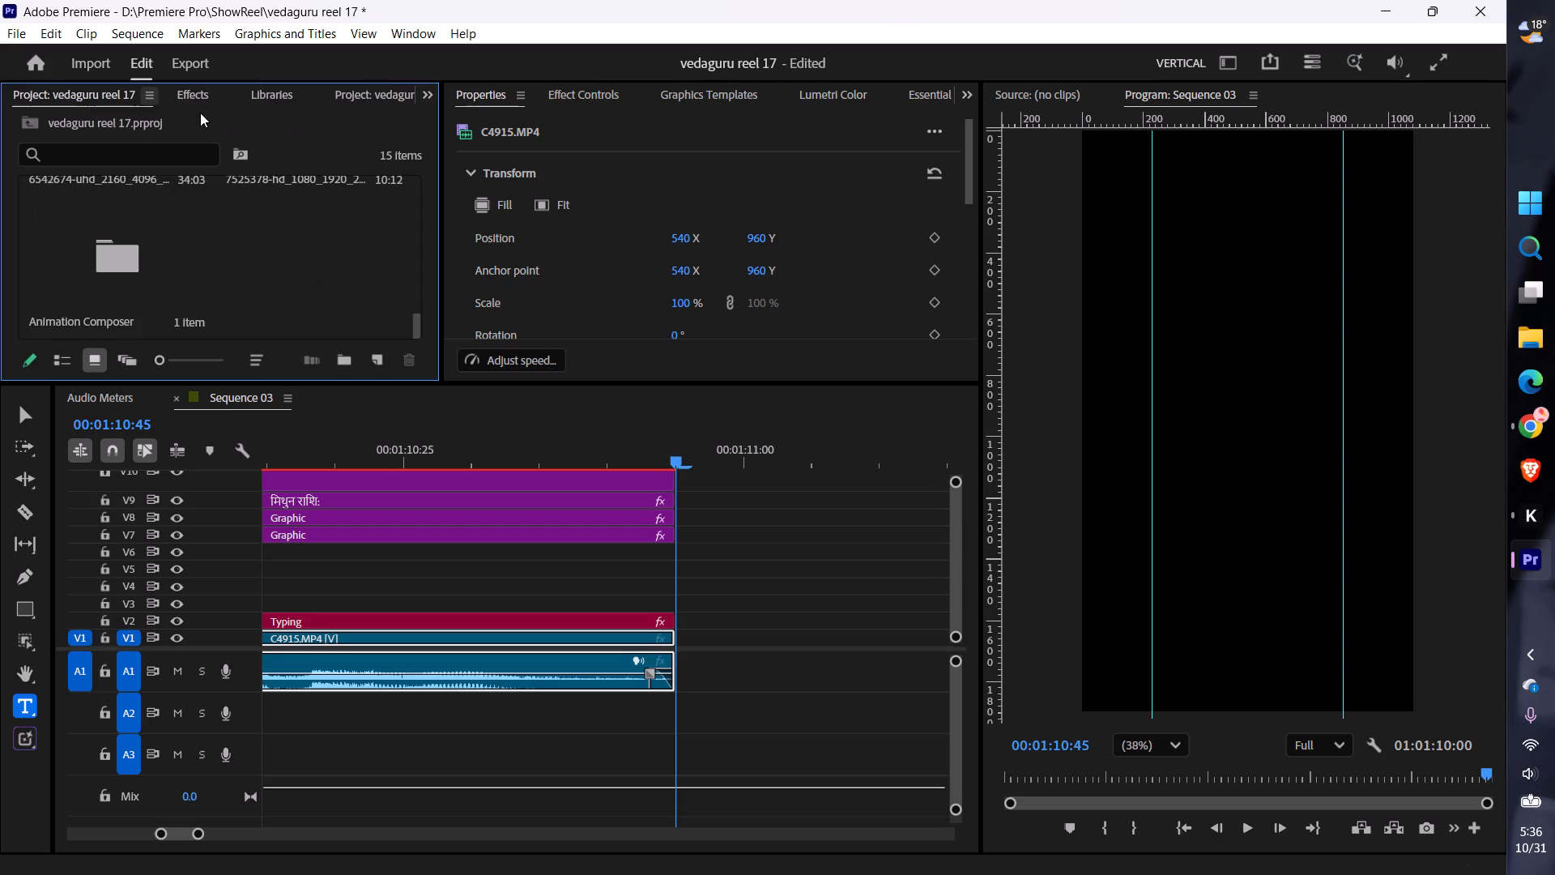
click(201, 100)
click(119, 130)
text(dip)
scroll(189, 322, down, 1)
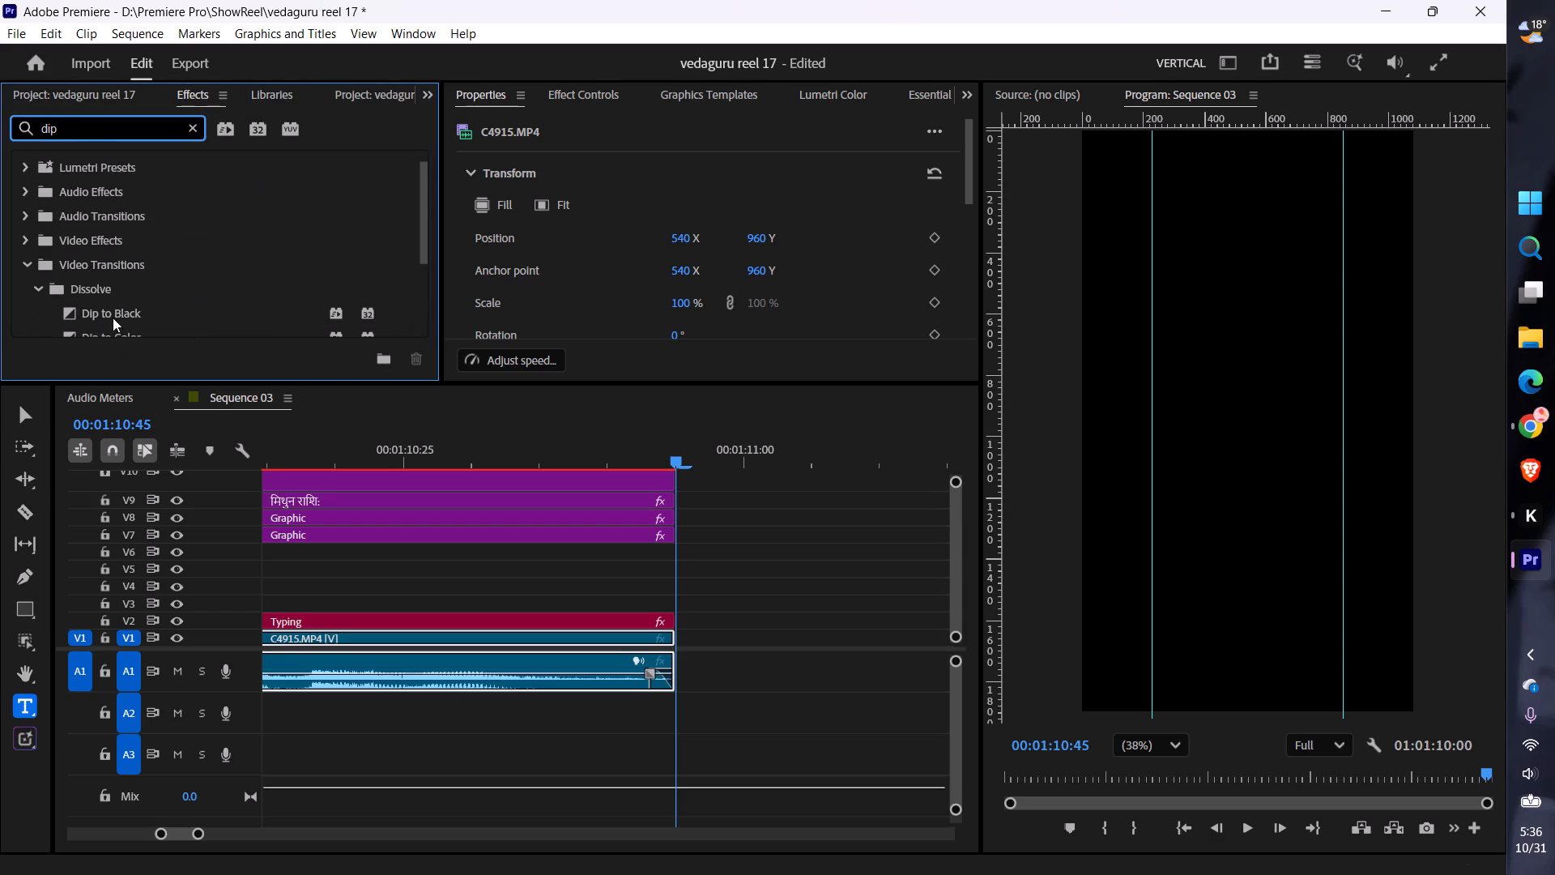
drag(114, 318, 663, 626)
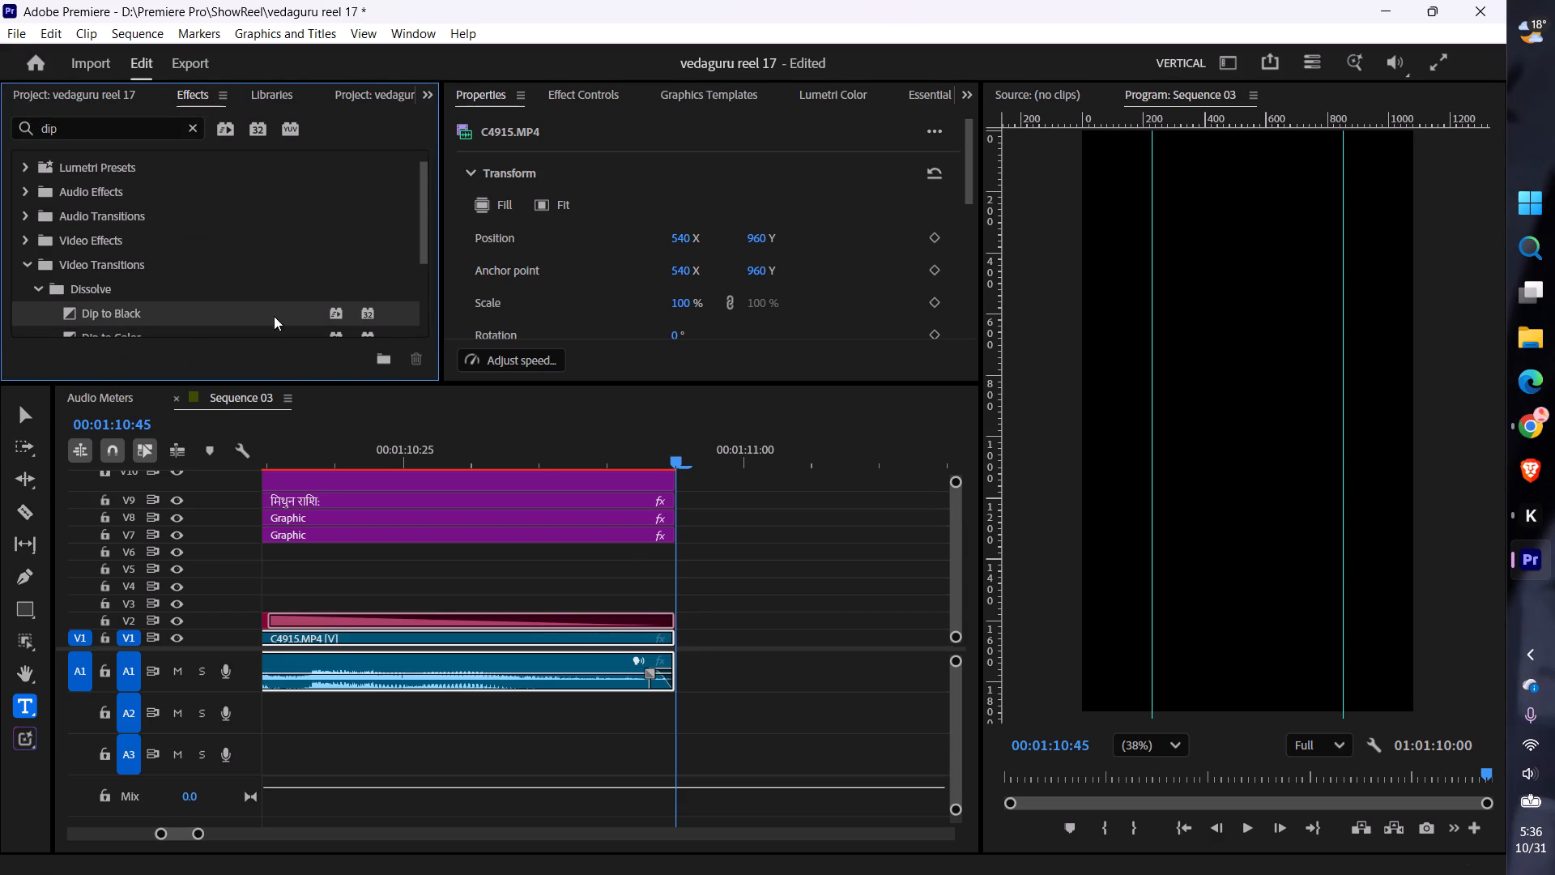
drag(219, 314, 660, 638)
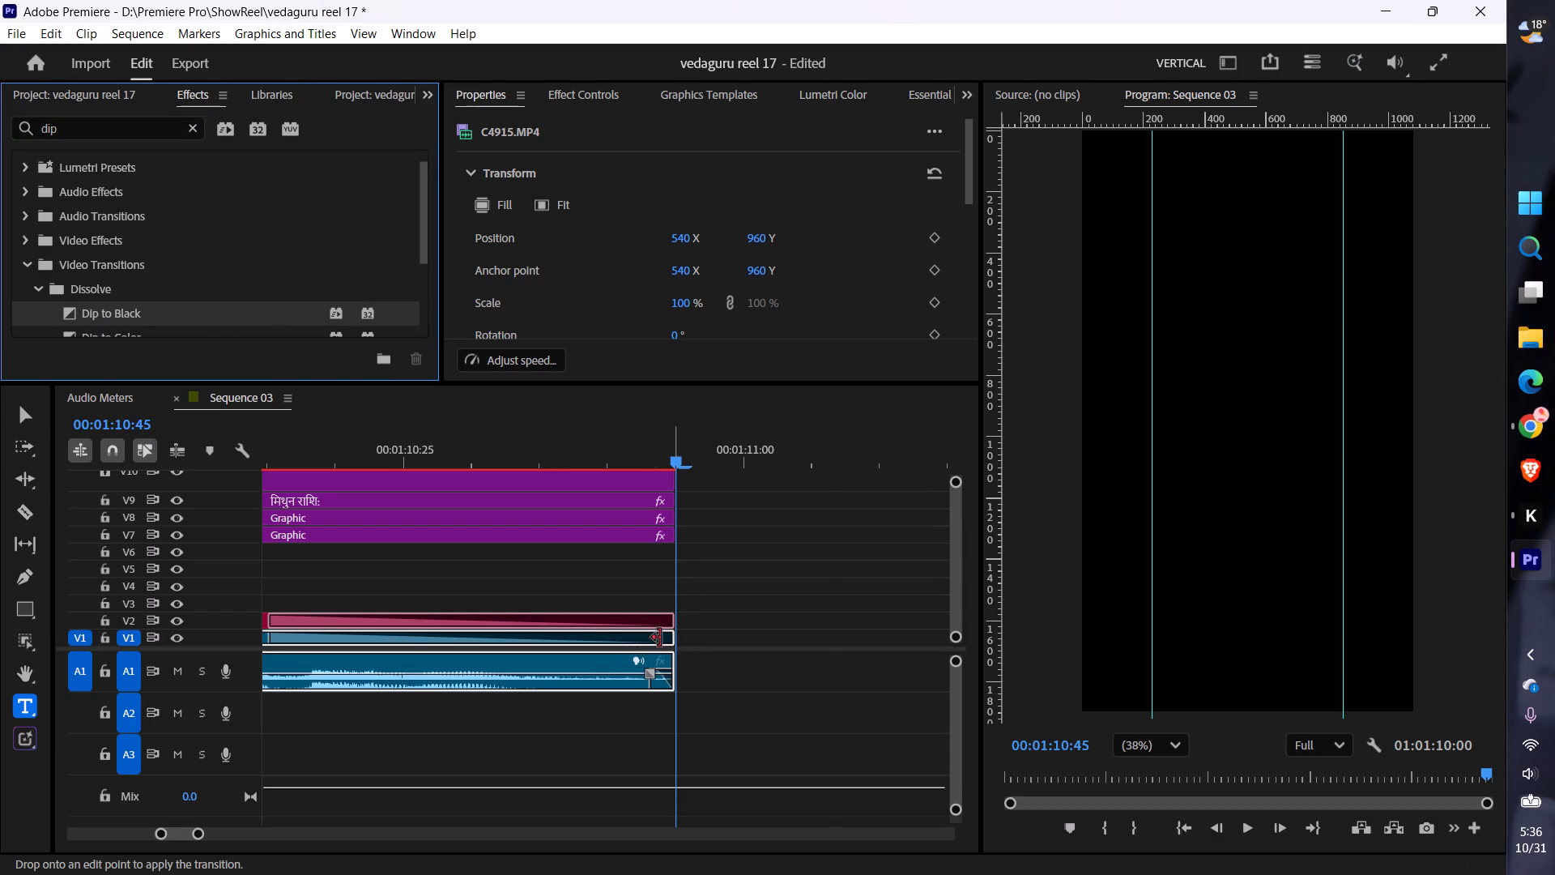
drag(660, 638, 672, 636)
Shorten both Dip to Black transitions together to about 10 frames and play the ending.
scroll(484, 655, up, 5)
click(395, 617)
shift+click(392, 642)
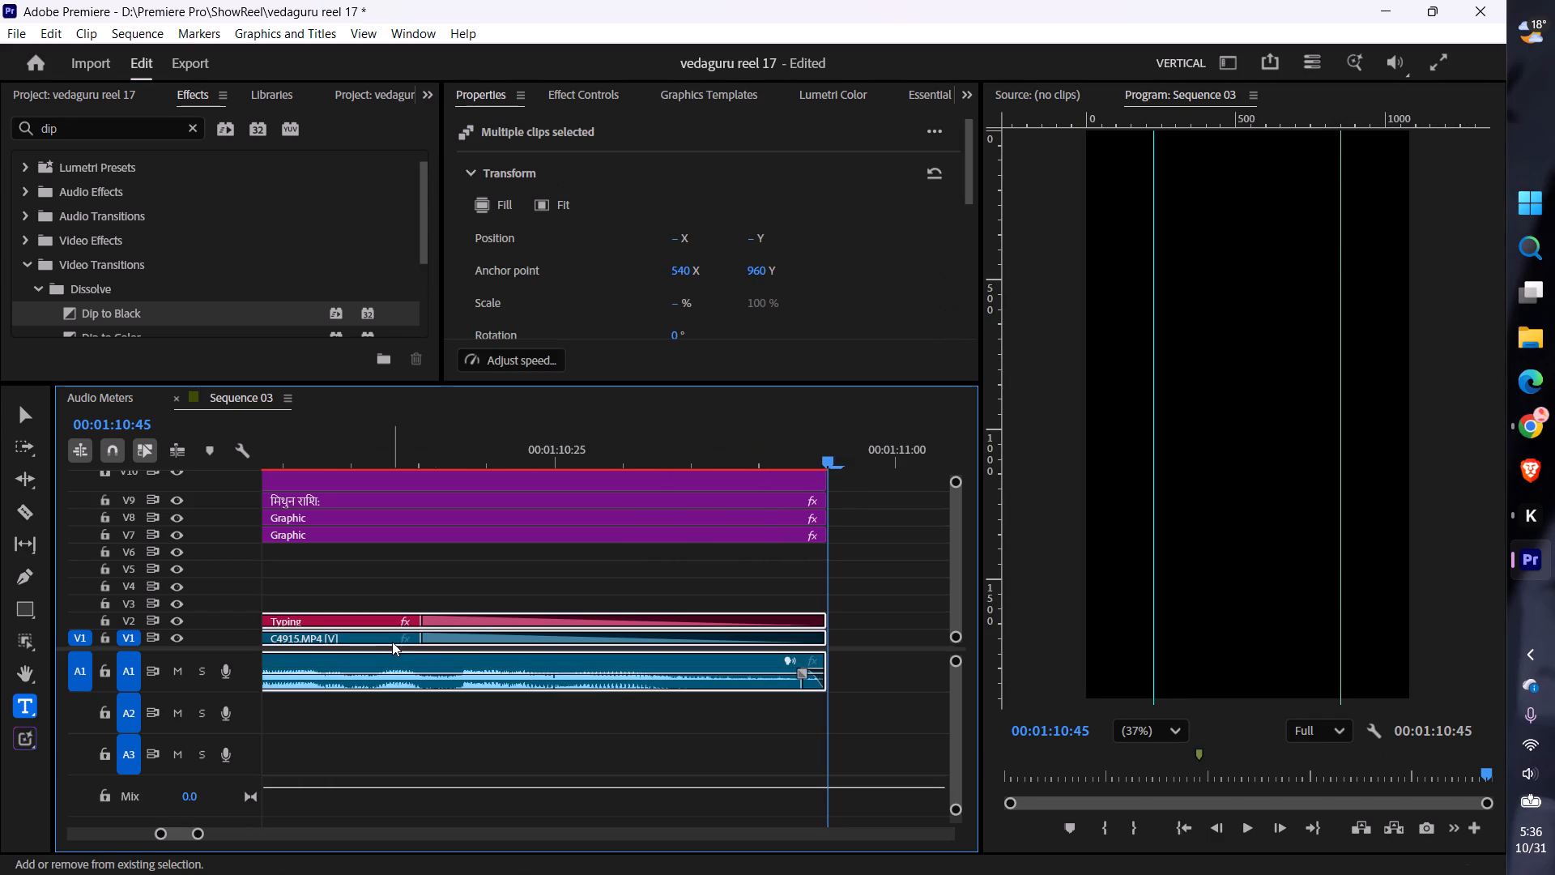
drag(420, 620, 697, 636)
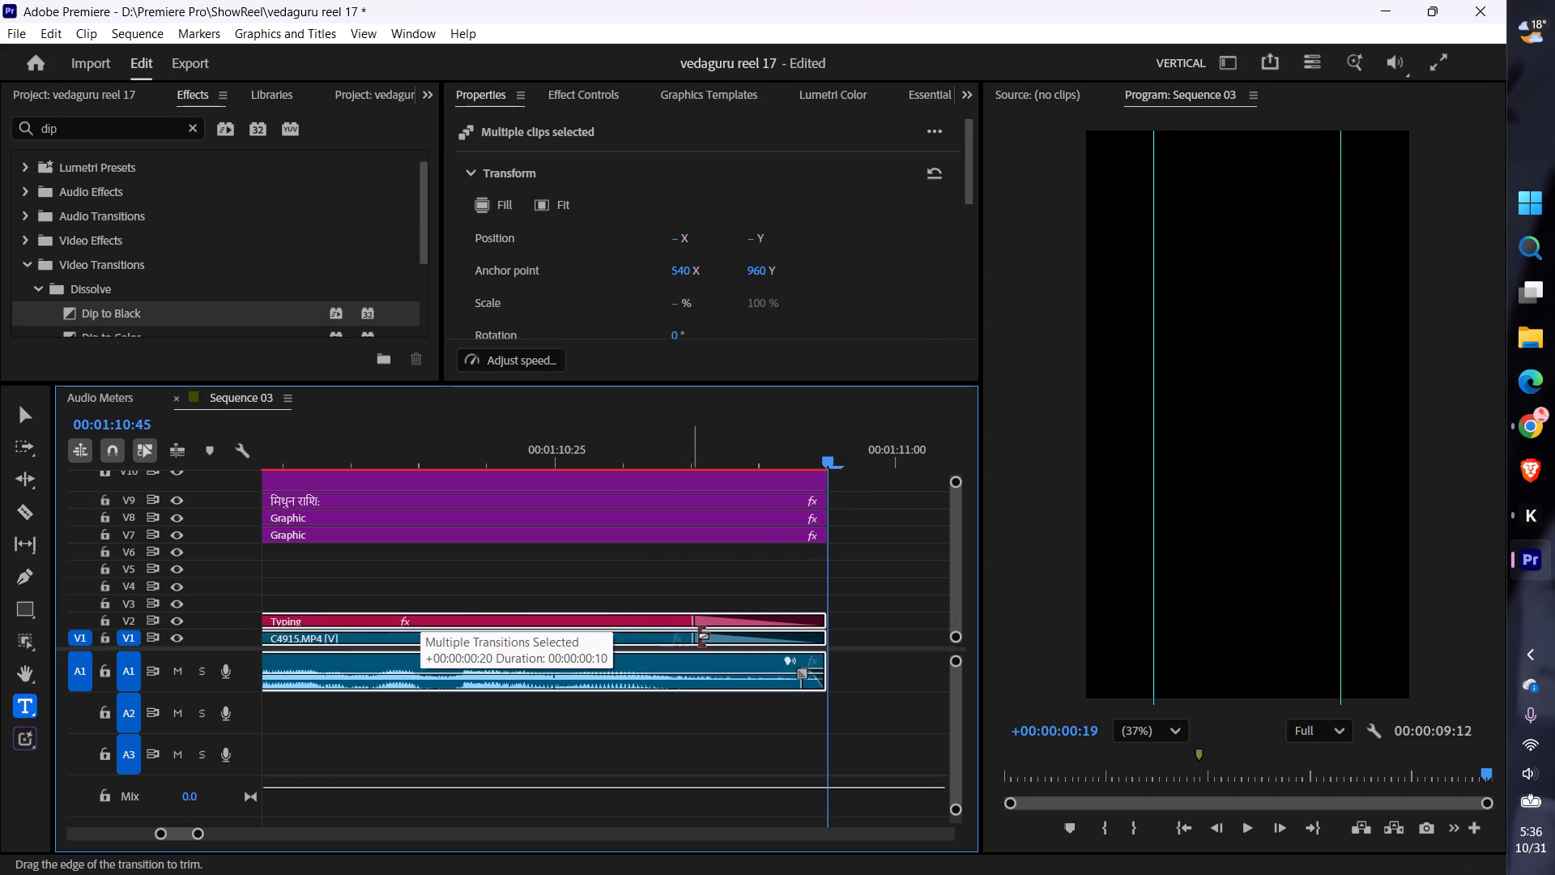
drag(697, 636, 686, 645)
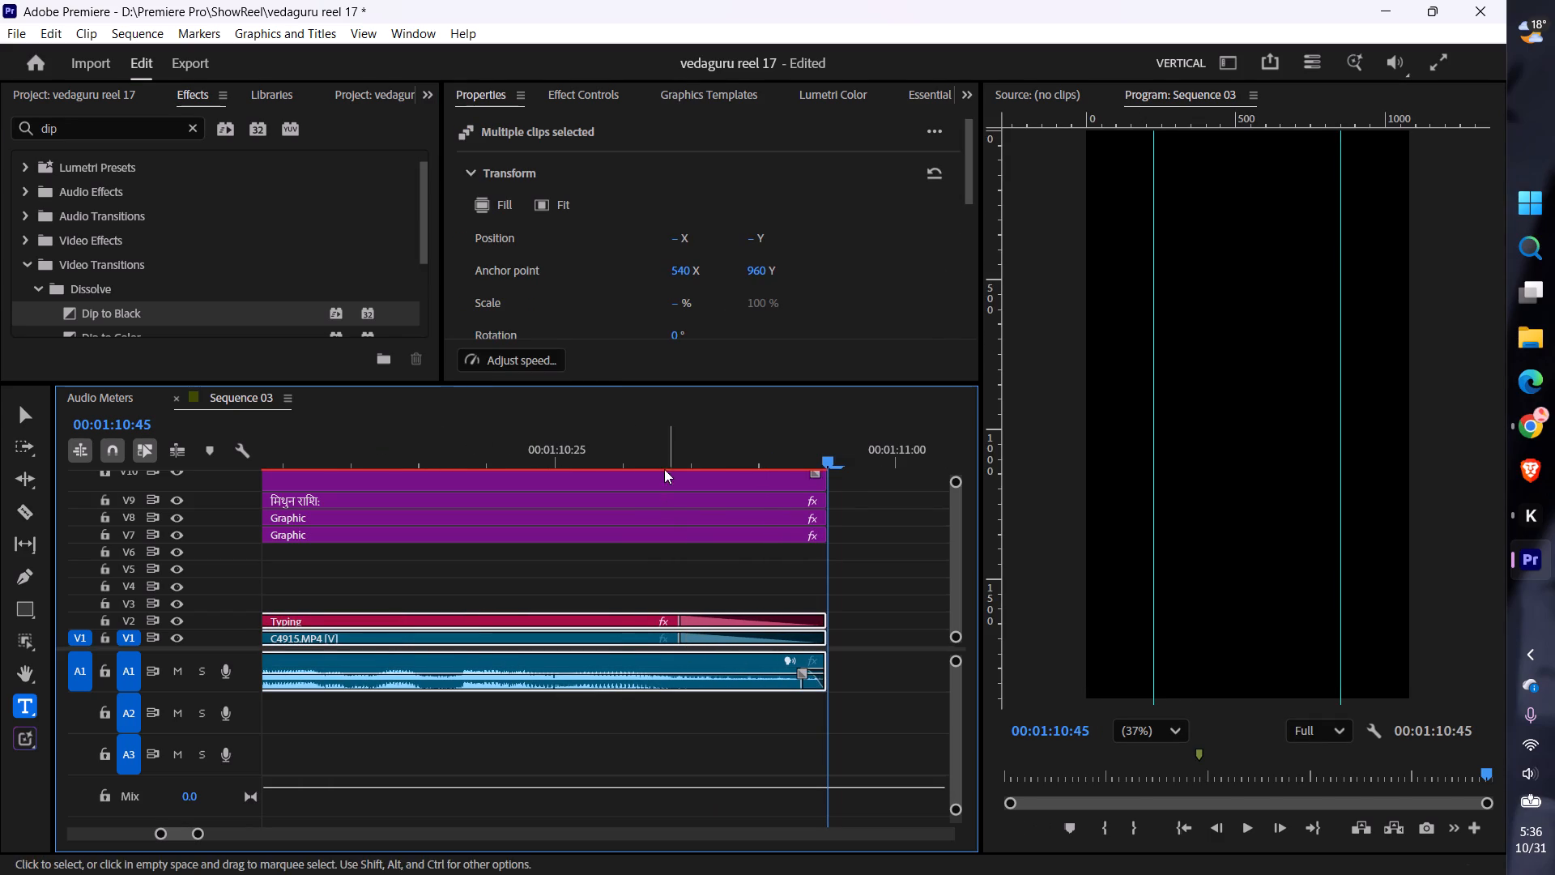
click(650, 445)
key(space)
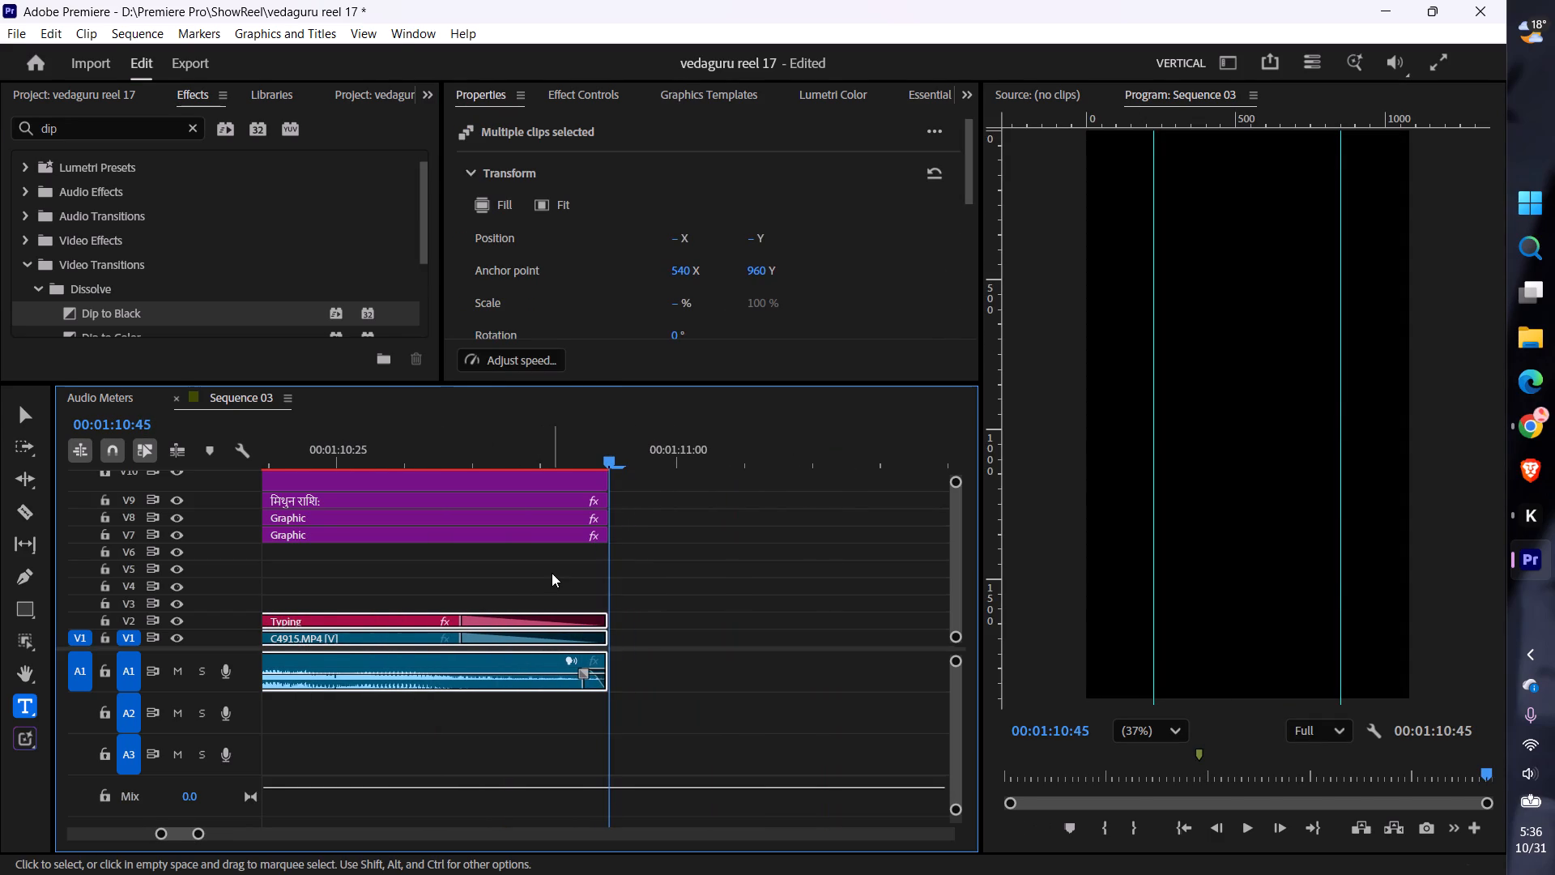
Scrub back through the reel to 00:00:00:00 and save the project.
alt+scroll(552, 573, down, 13)
scroll(441, 565, up, 1)
click(441, 565)
scroll(479, 553, up, 10)
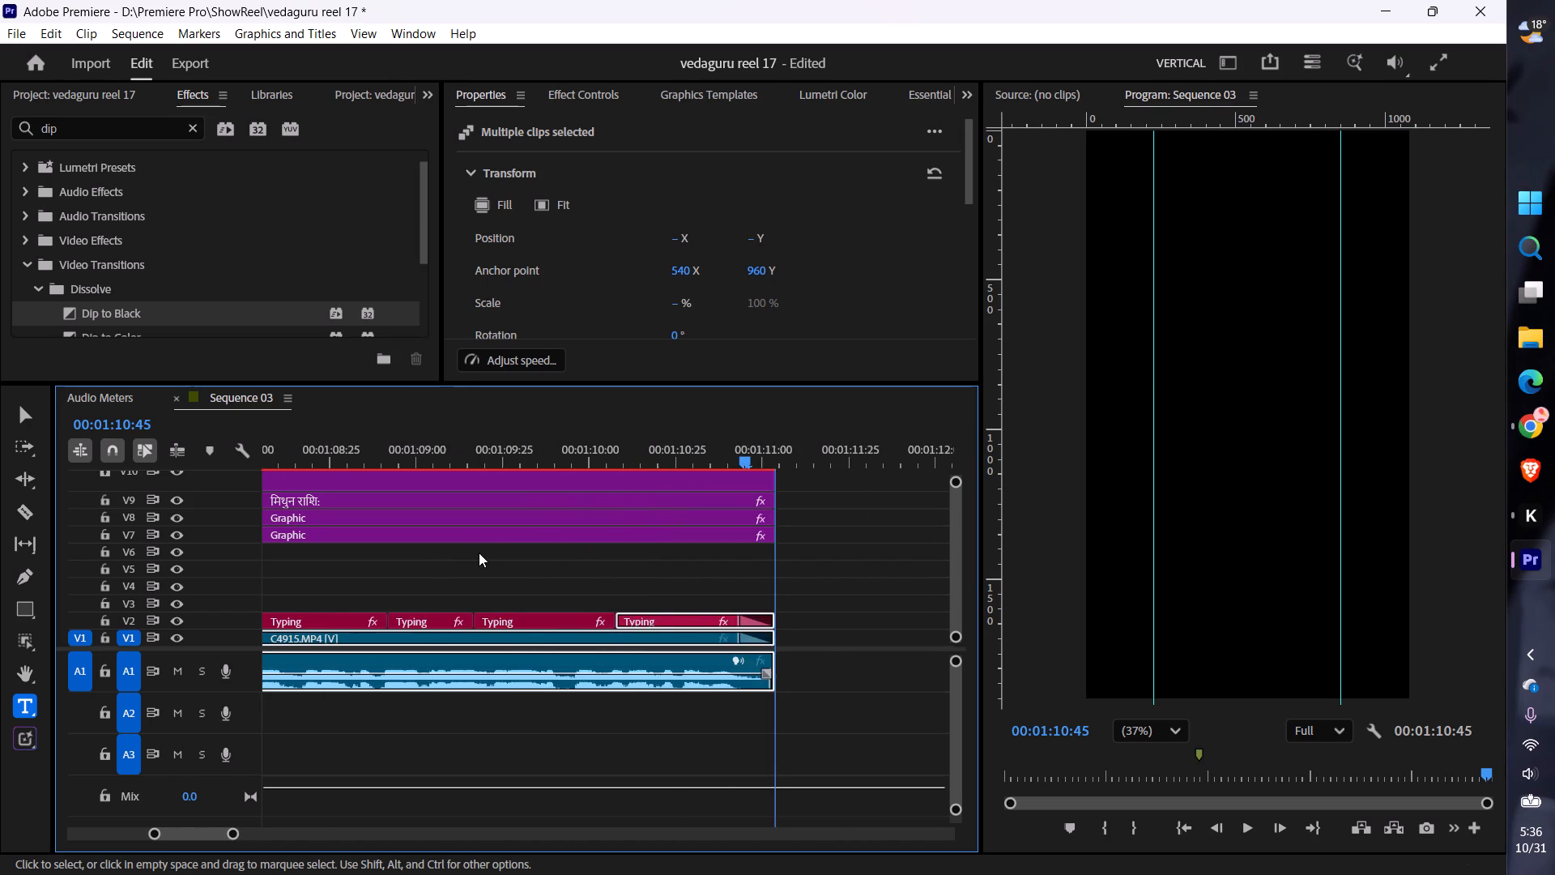
scroll(479, 553, up, 9)
click(511, 447)
drag(510, 456, 428, 442)
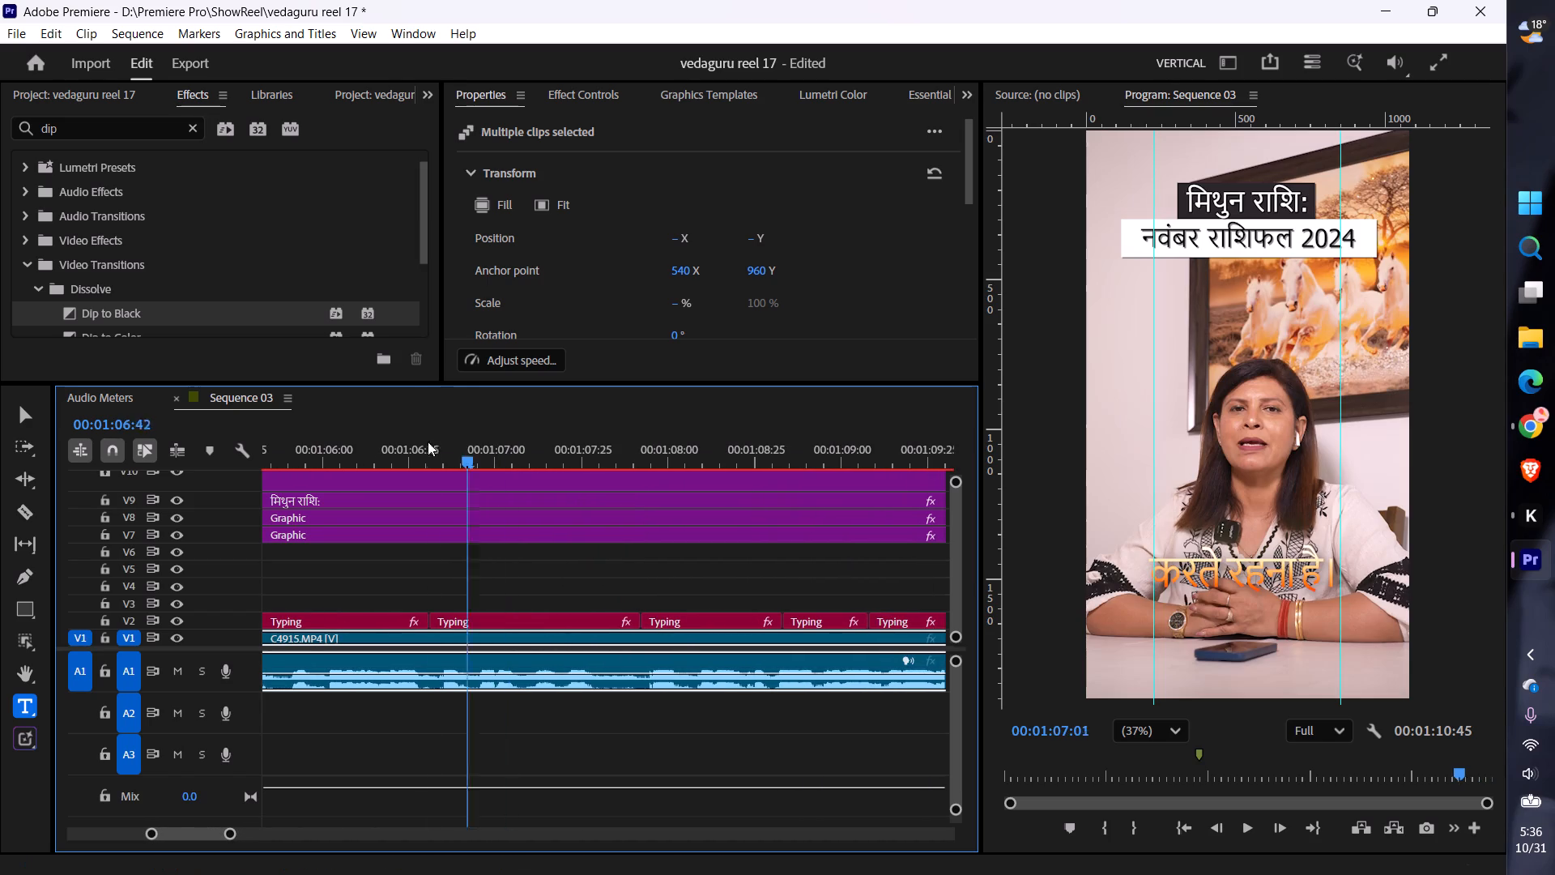
drag(428, 442, 0, 464)
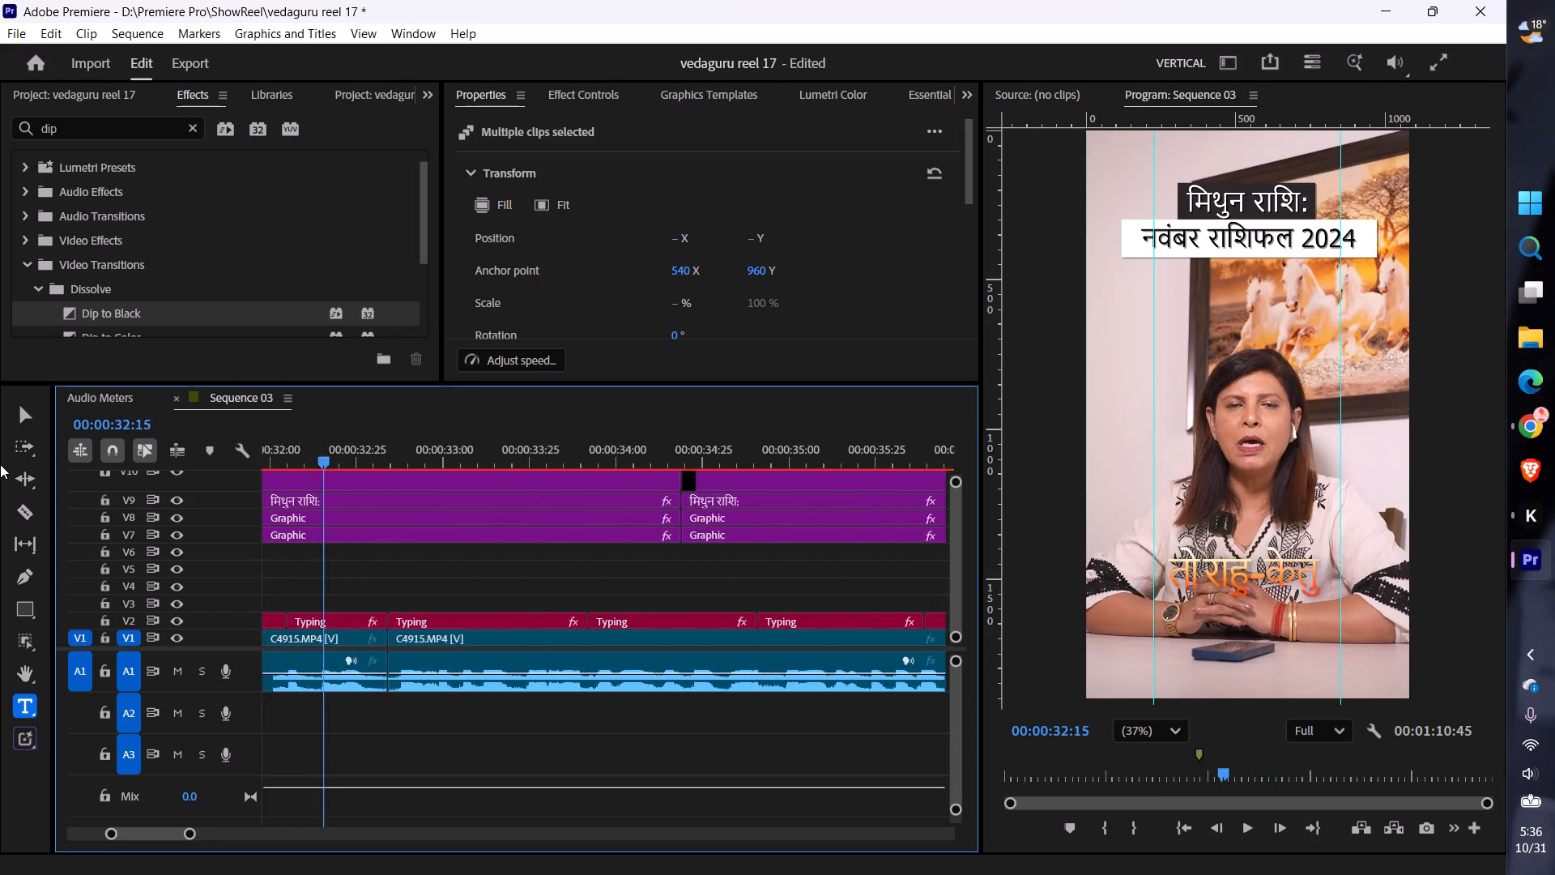
drag(0, 464, 0, 495)
alt+scroll(374, 565, down, 7)
alt+scroll(374, 565, up, 2)
alt+scroll(374, 565, down, 14)
key(ctrl+s)
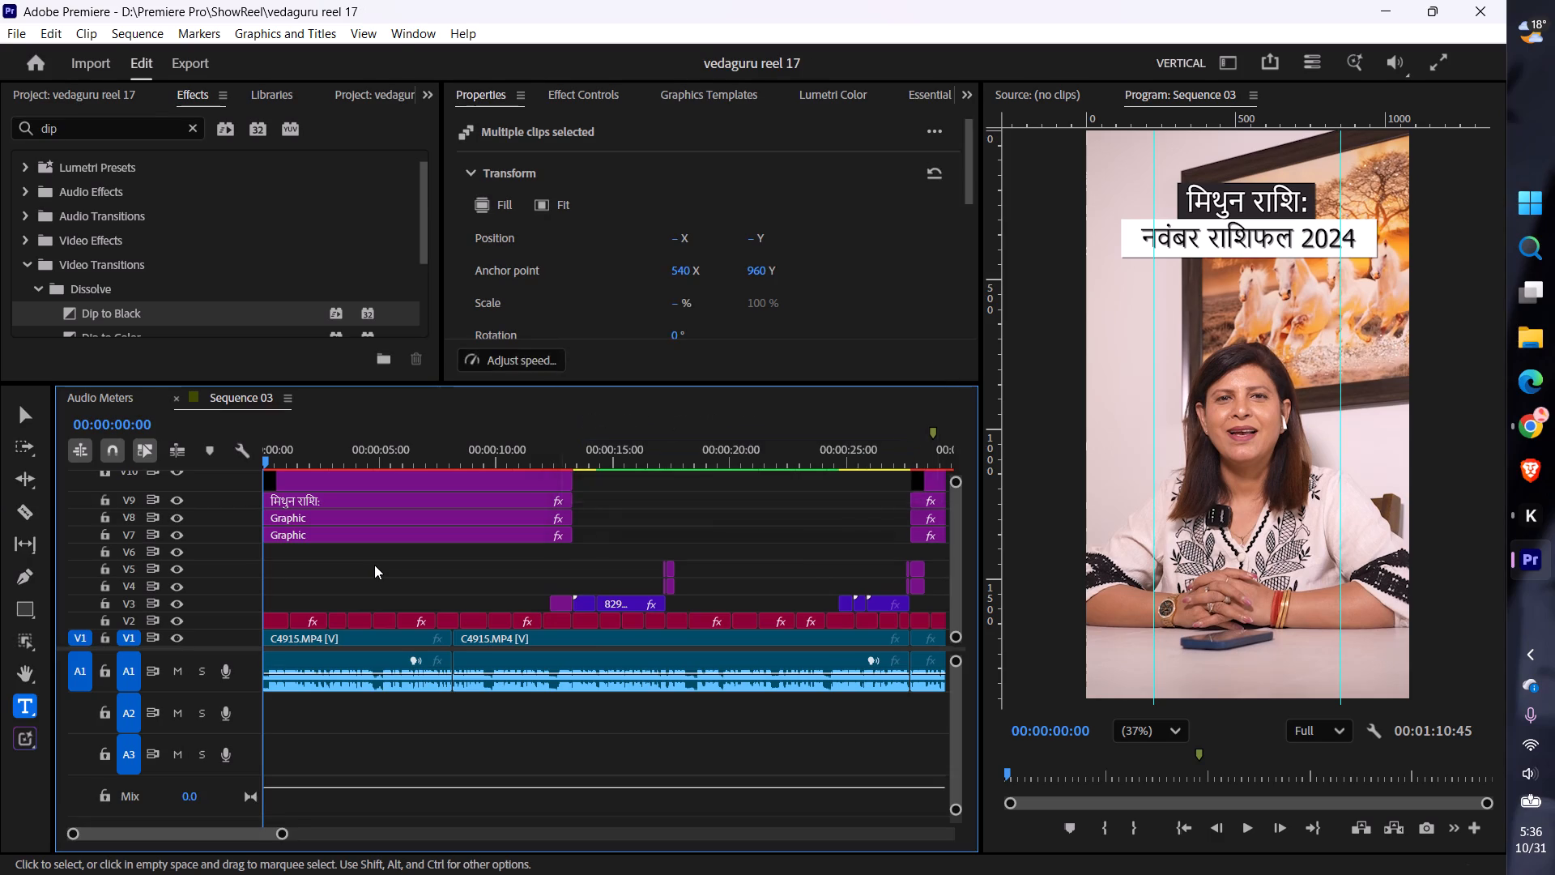
Bring the Aigiri Nandini - Violin cover audio from the Downloads folder onto track A2 at the sequence start.
key(alt+Tab)
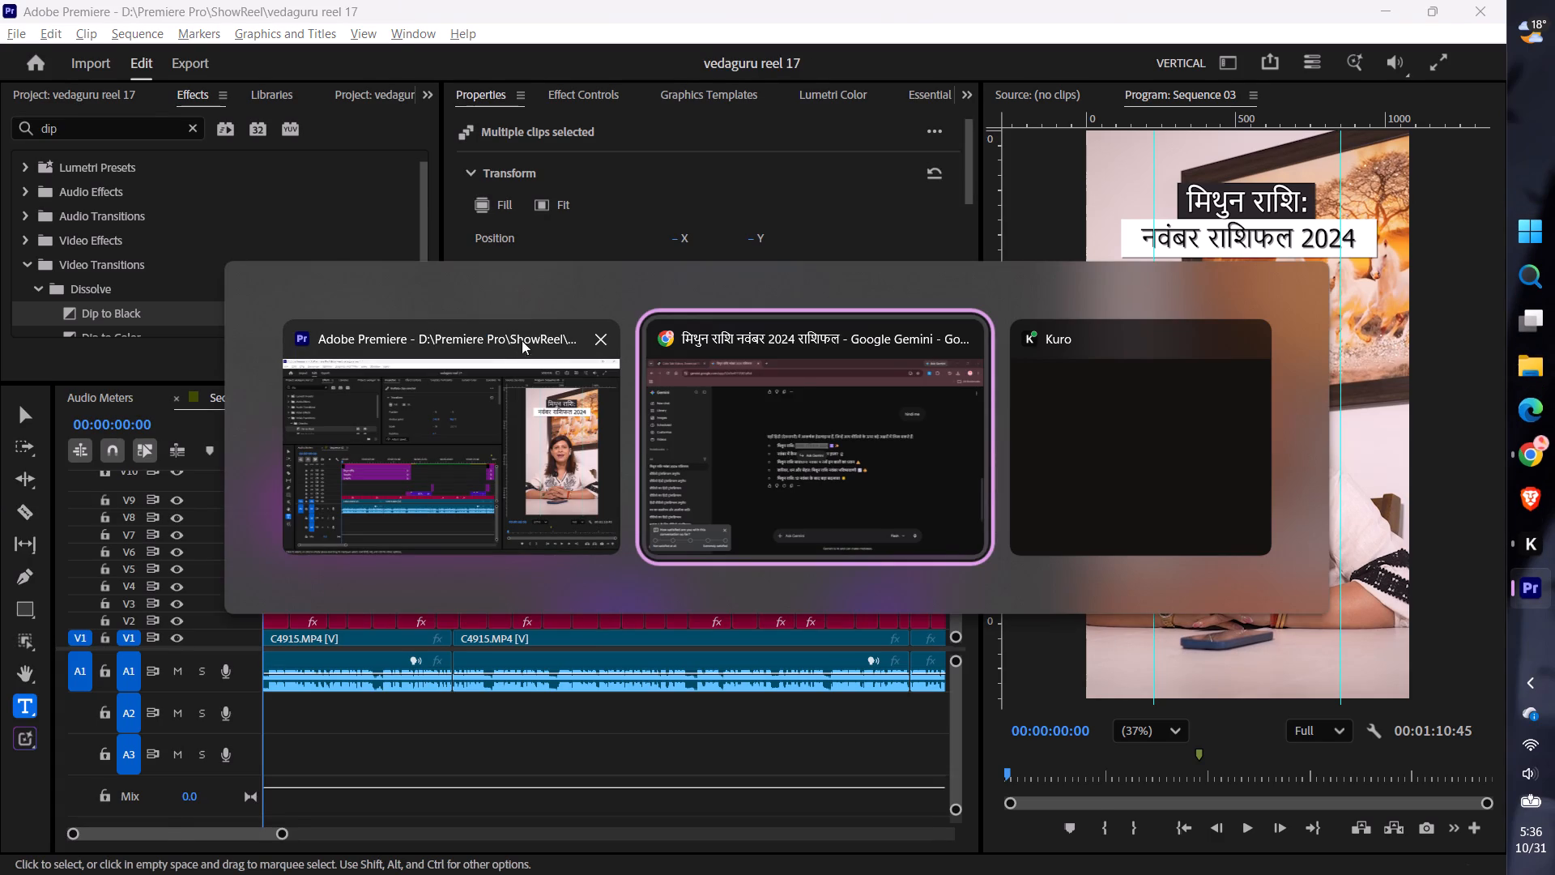
key(alt+Tab)
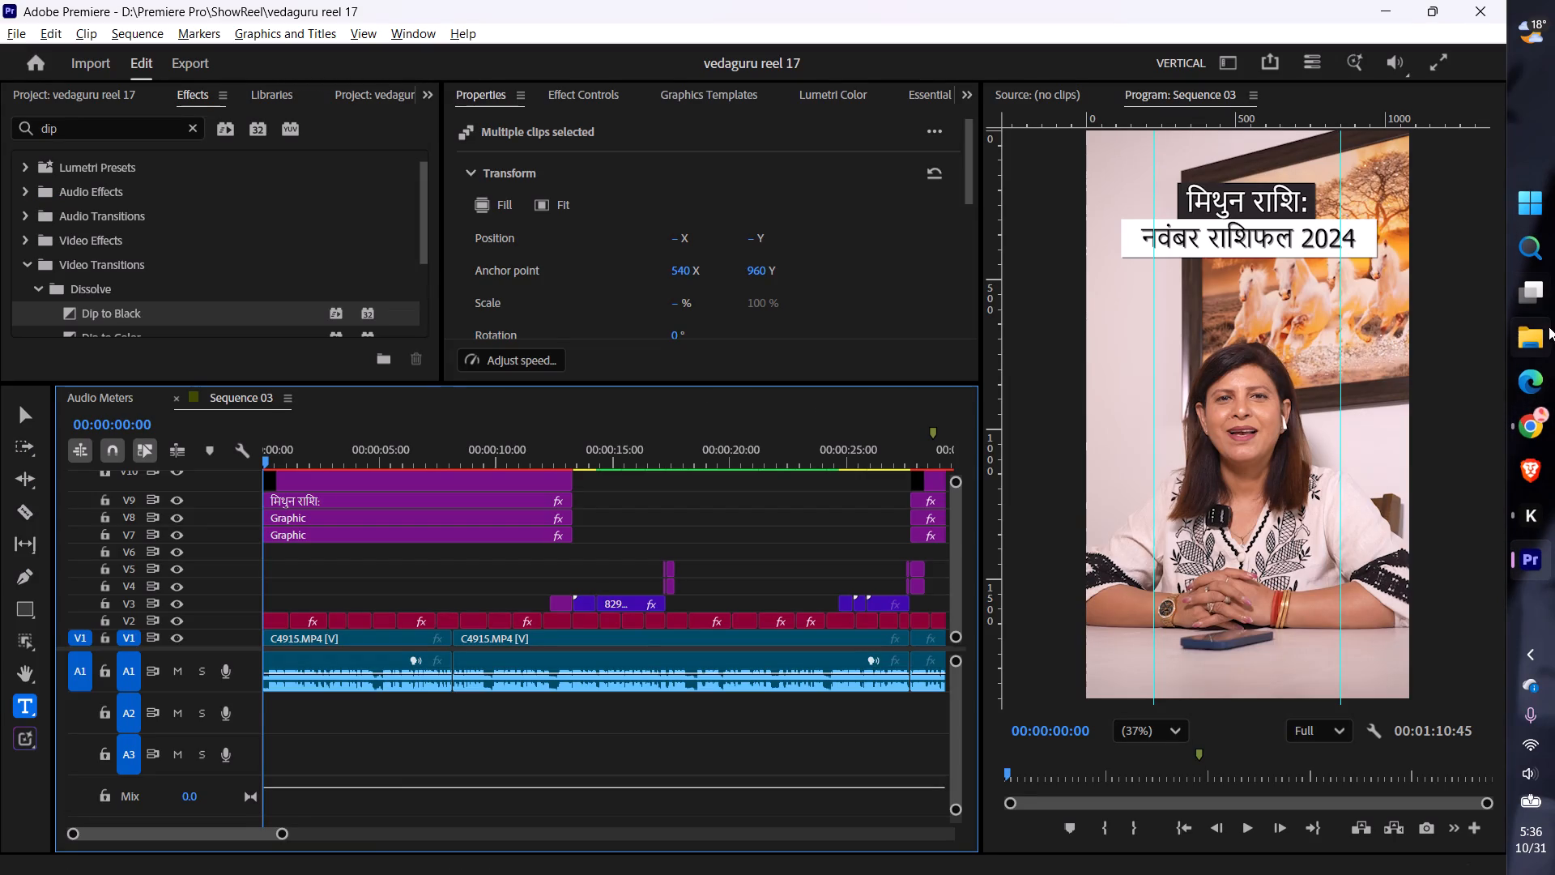
click(1544, 335)
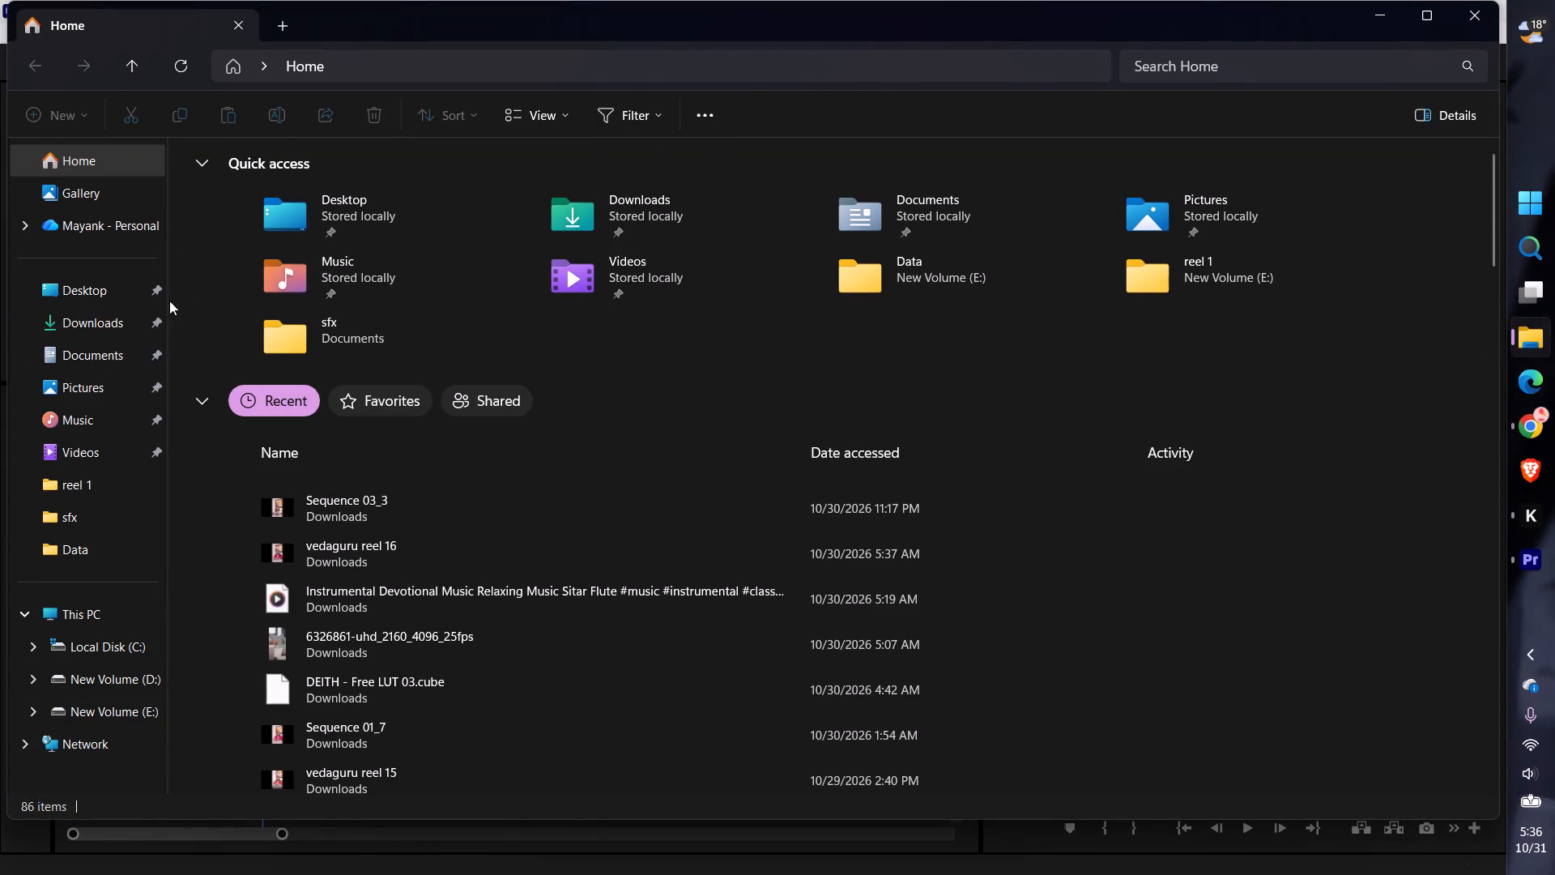
click(120, 319)
scroll(603, 442, down, 2)
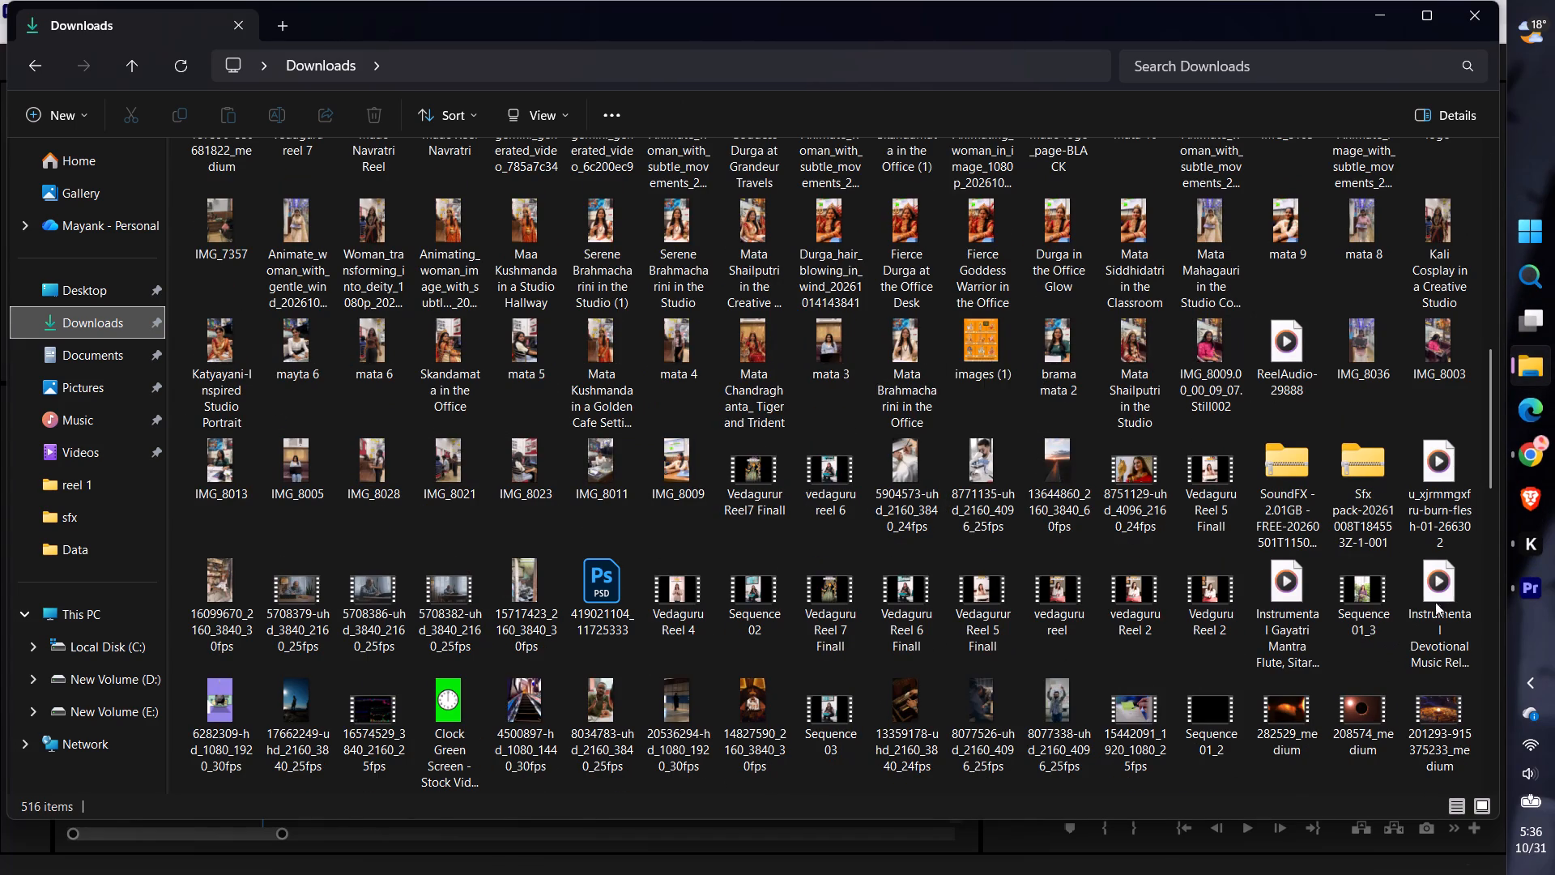
scroll(876, 524, down, 3)
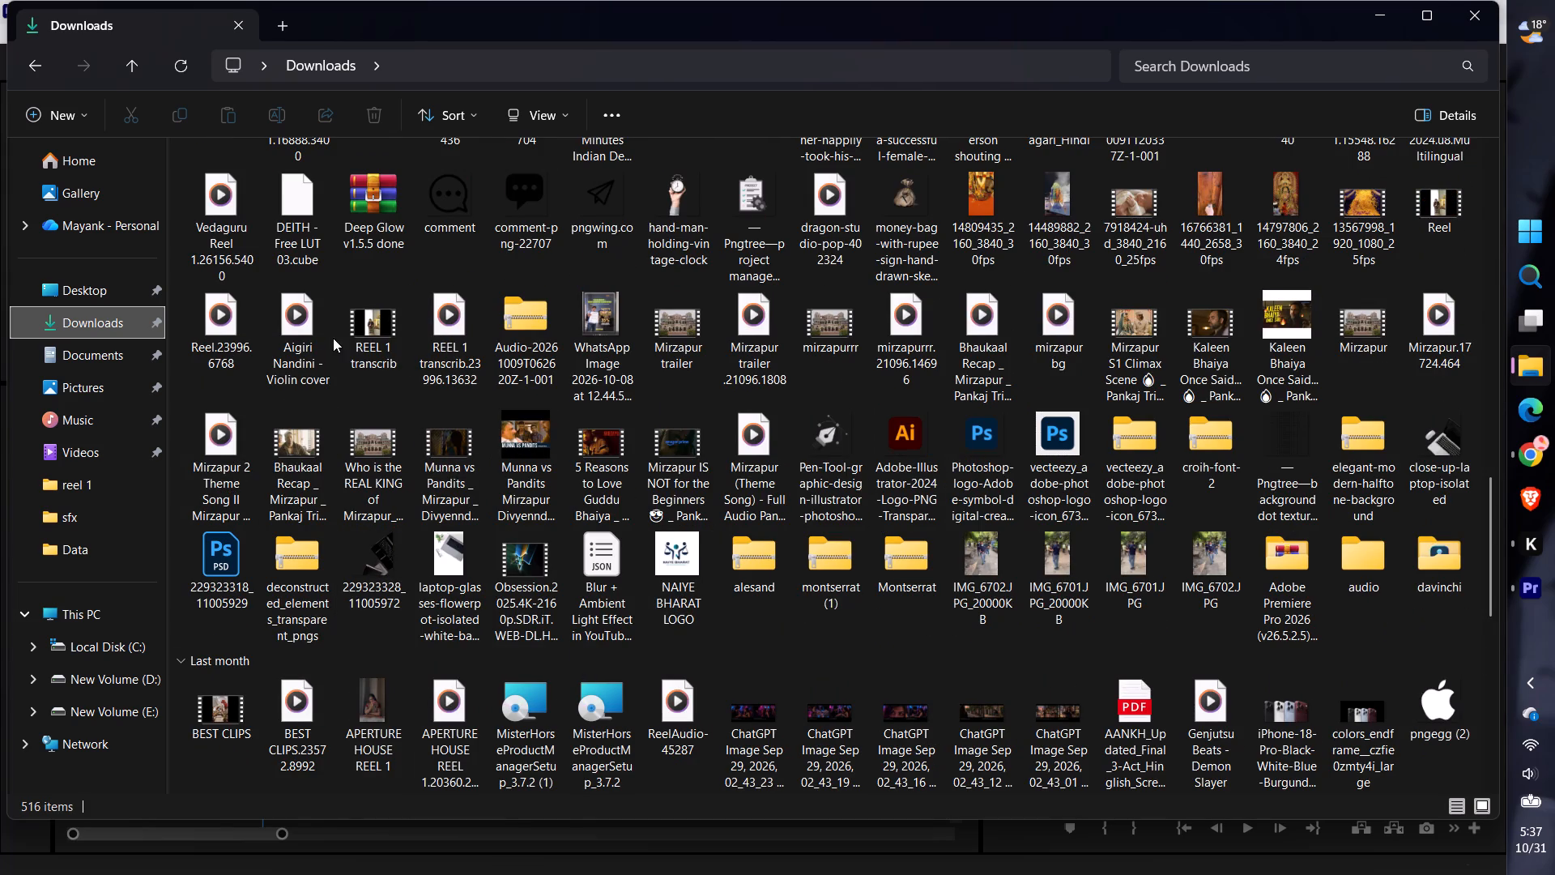
drag(307, 326, 407, 640)
key(alt+Tab)
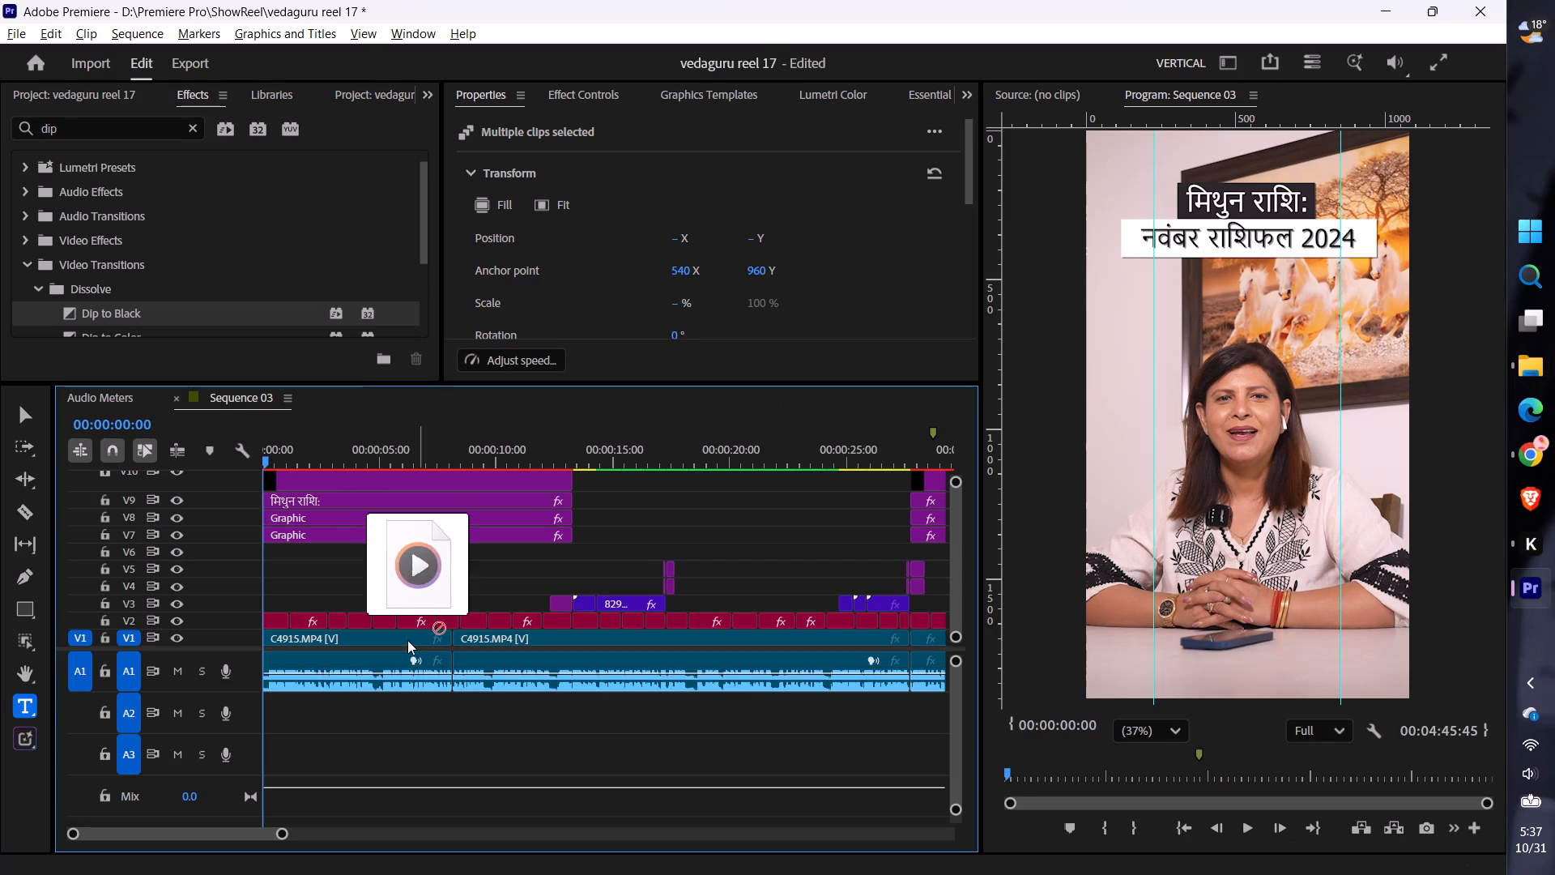
drag(407, 640, 264, 710)
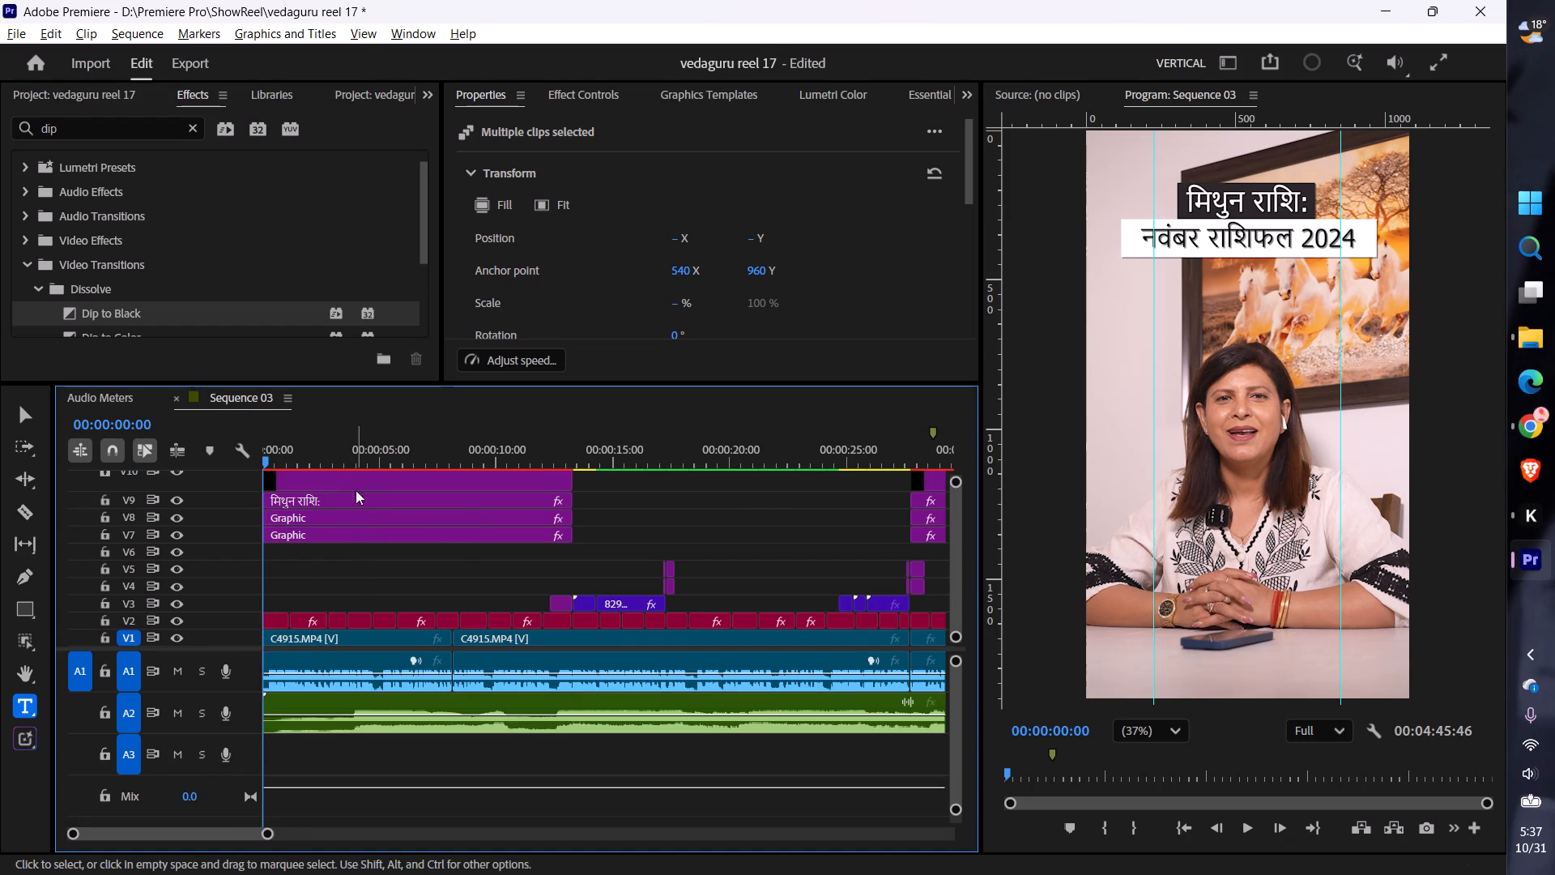
Play the reel at several points up to about 00:00:47 to check how the music sounds under the voice.
click(351, 456)
key(space)
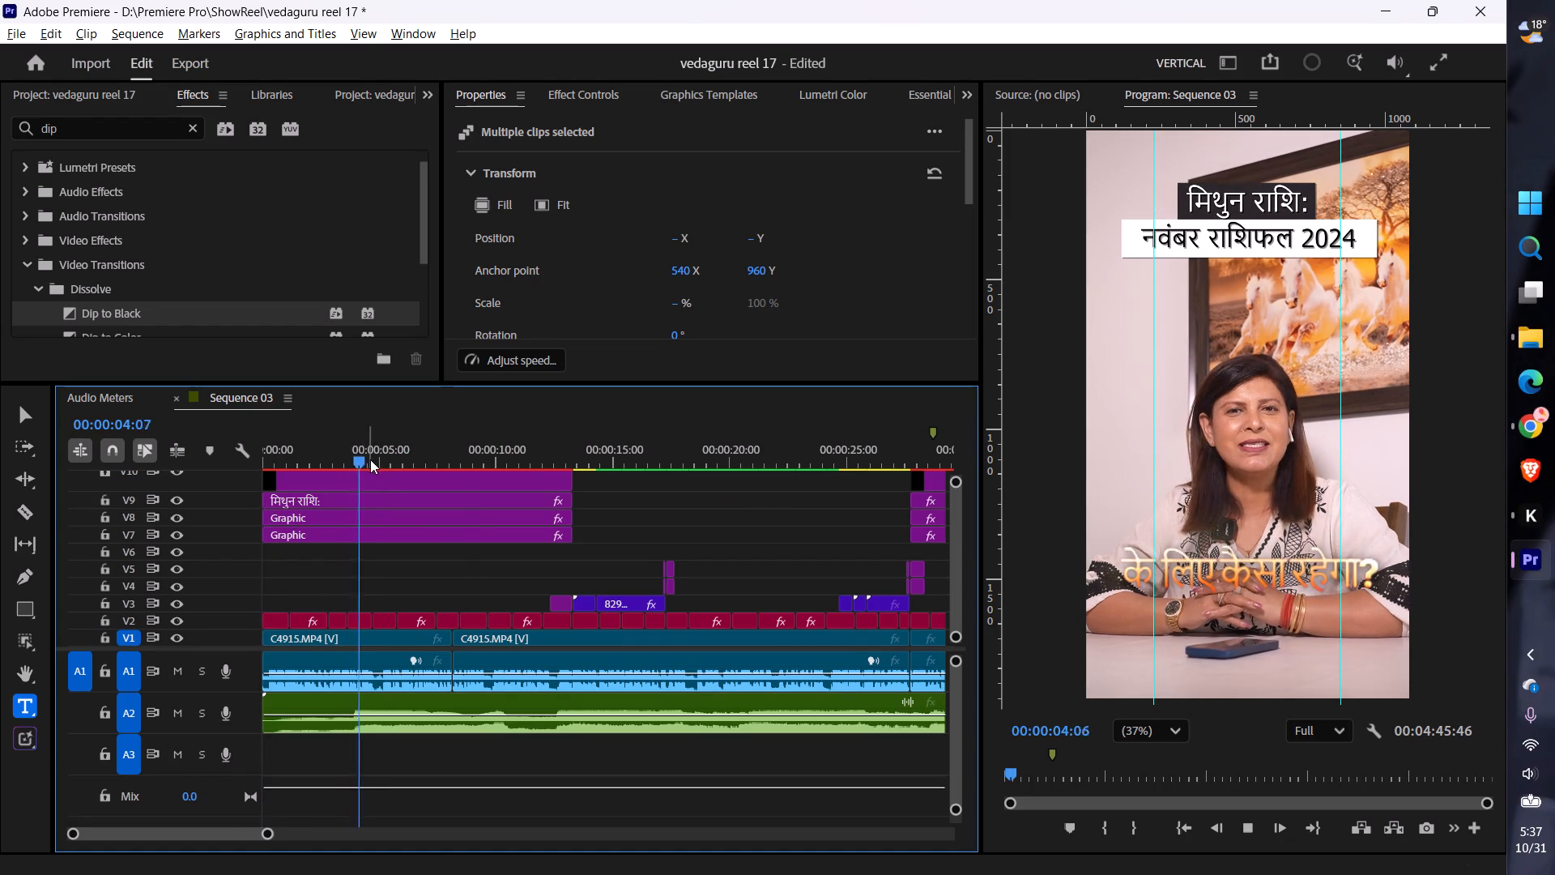
click(559, 462)
key(space)
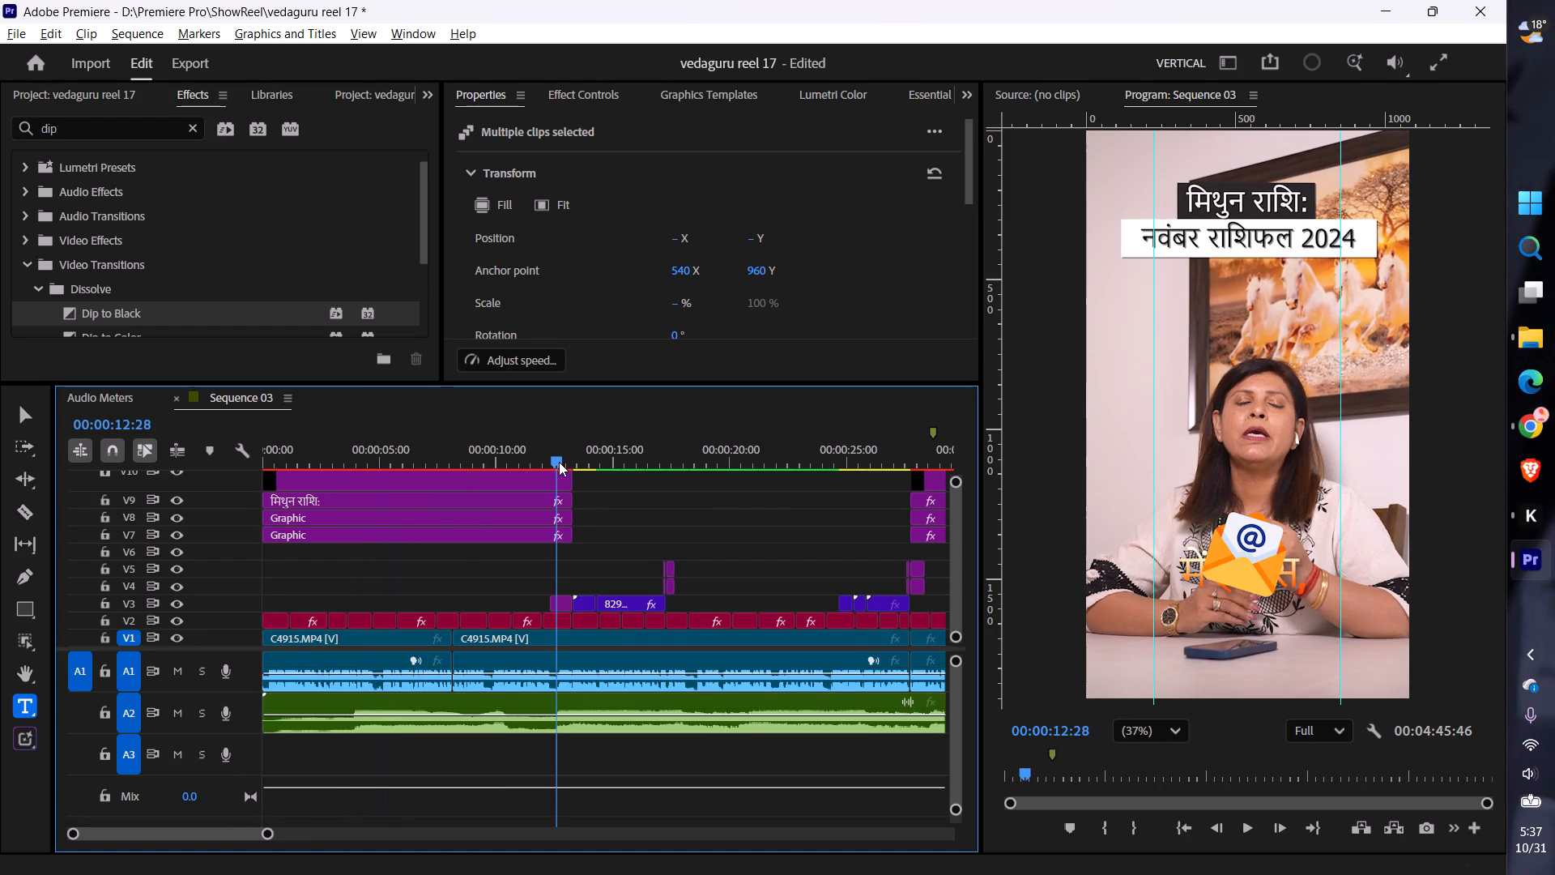
scroll(640, 621, down, 5)
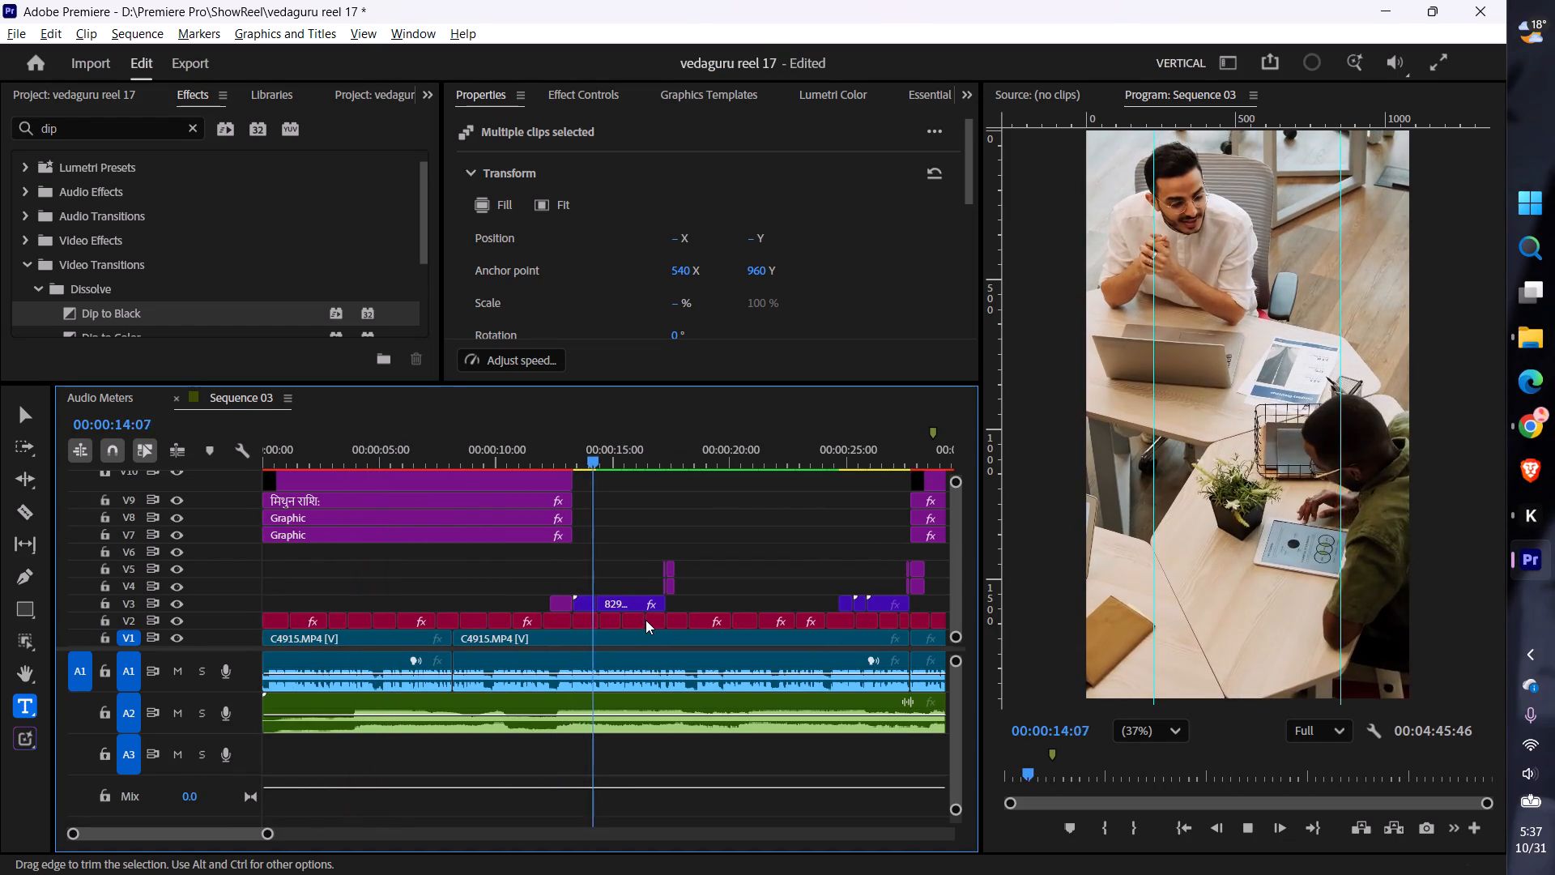
key(space)
scroll(645, 620, down, 8)
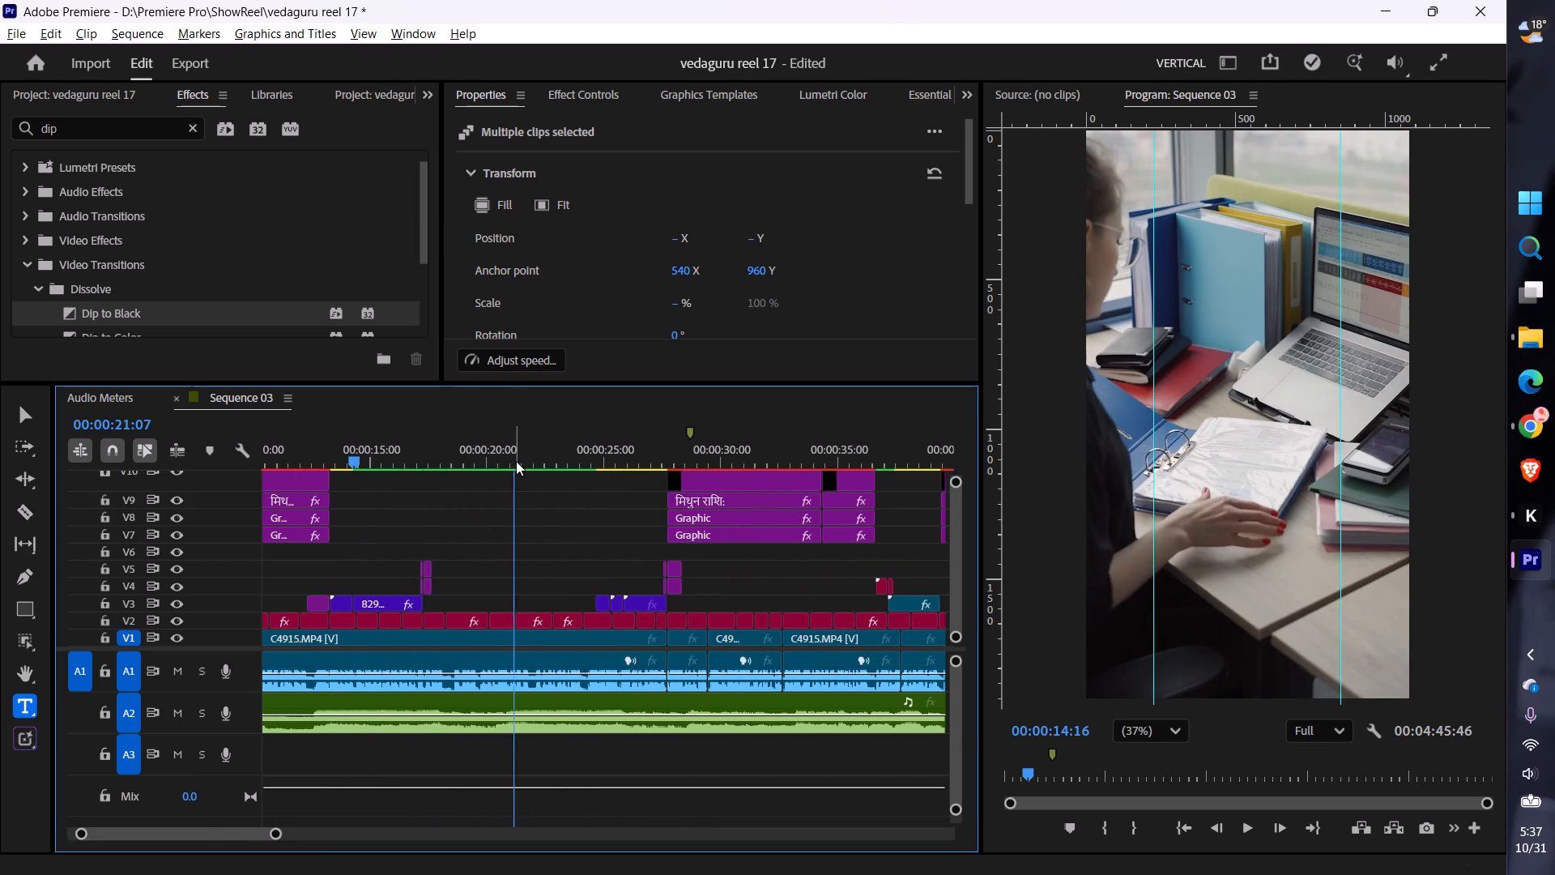
click(516, 461)
key(space)
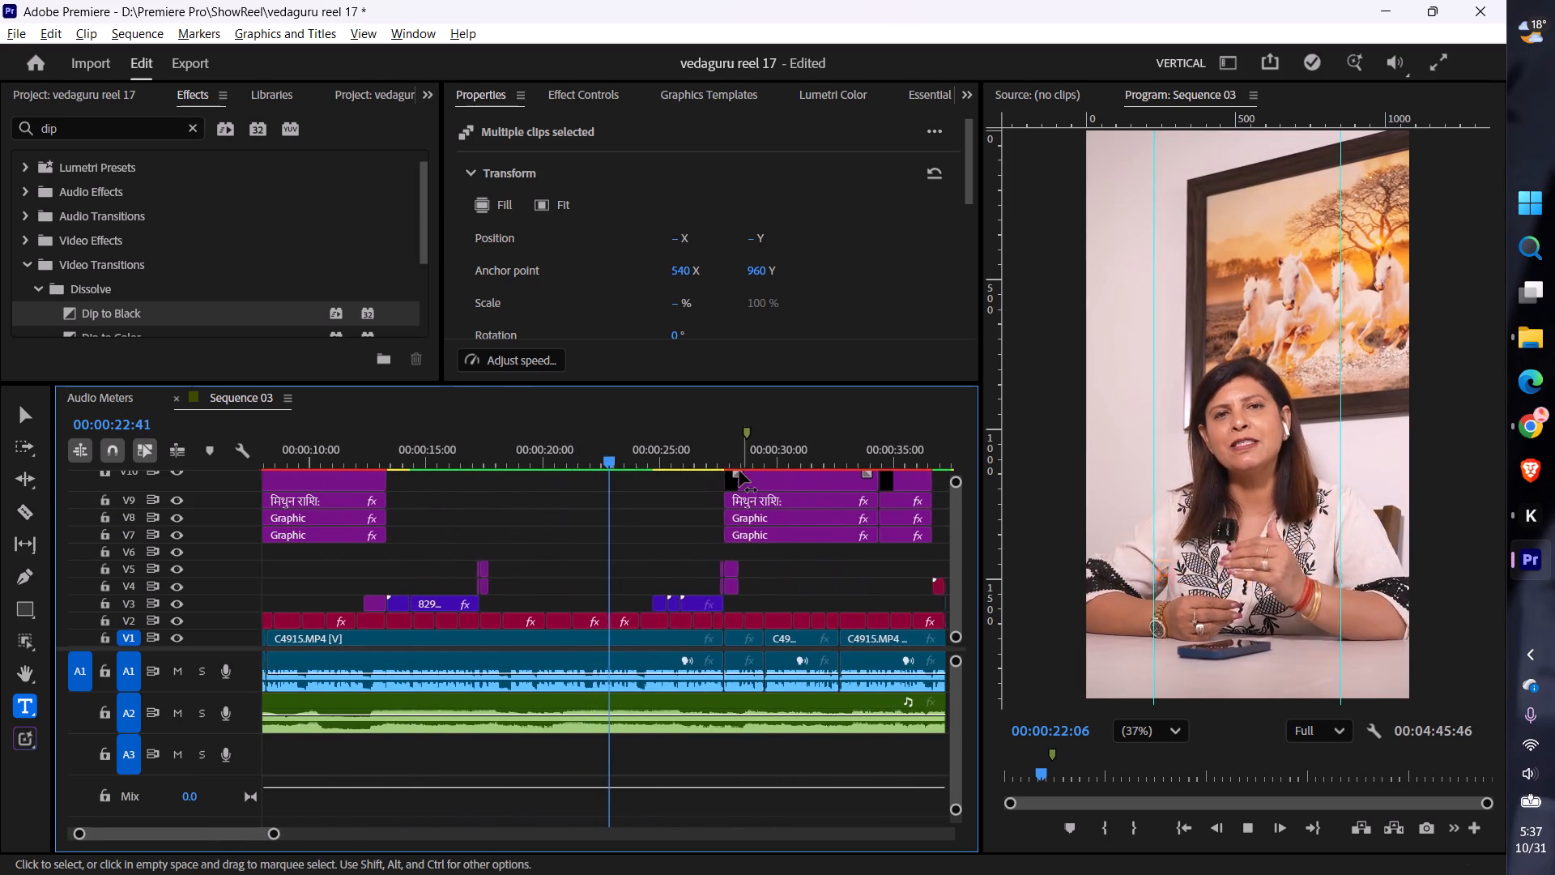
click(729, 455)
key(space)
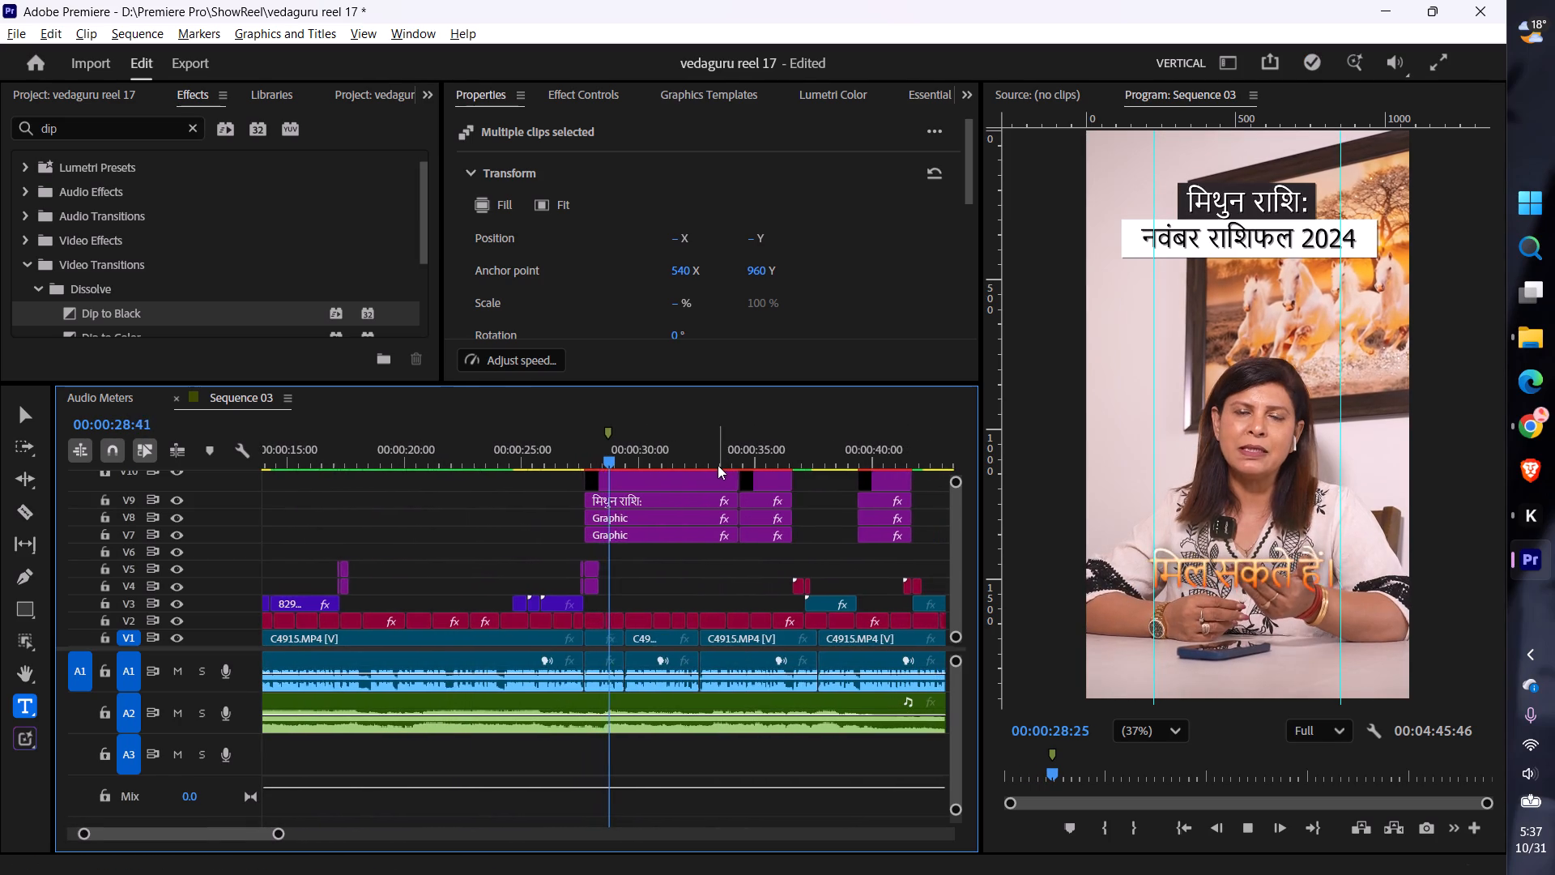
key(space)
scroll(719, 713, down, 12)
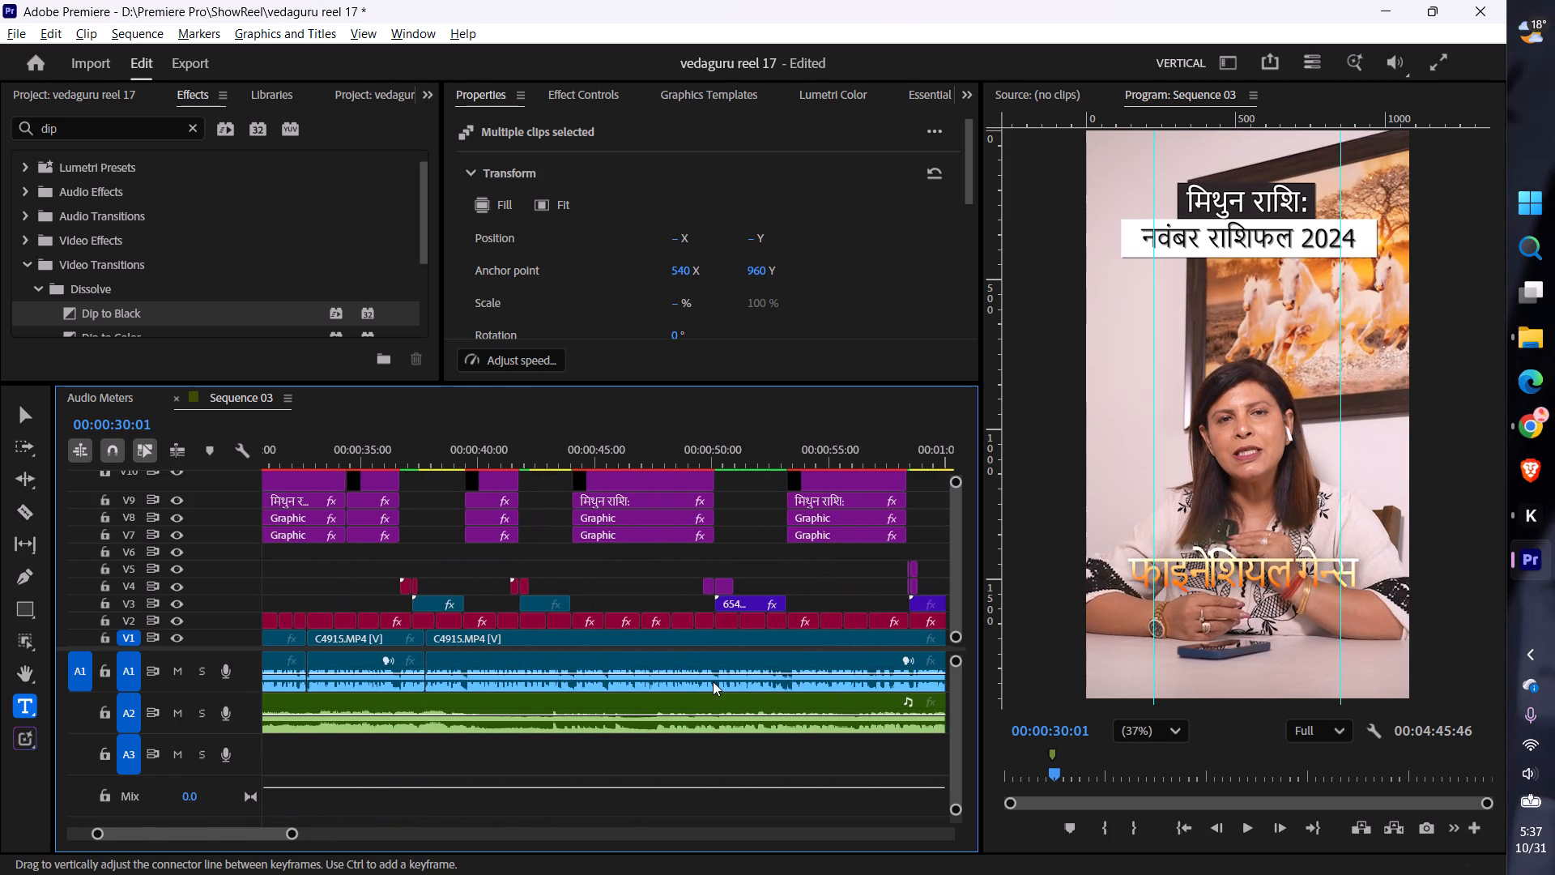
click(556, 445)
key(space)
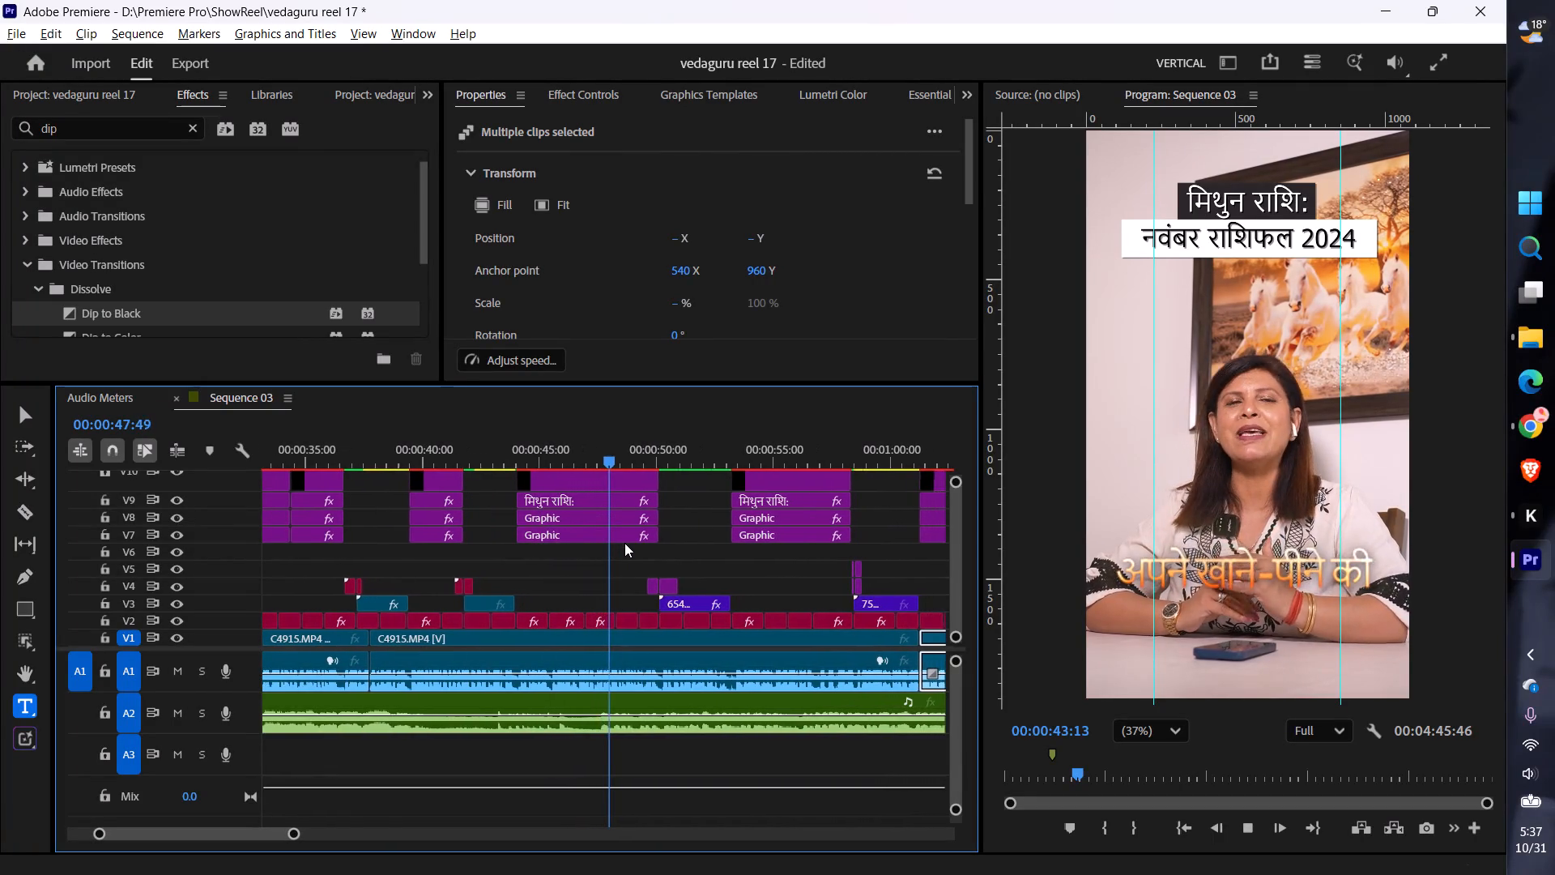
key(space)
Split the A2 music at 00:00:47:14 and delete the portion before the cut.
drag(606, 459, 575, 480)
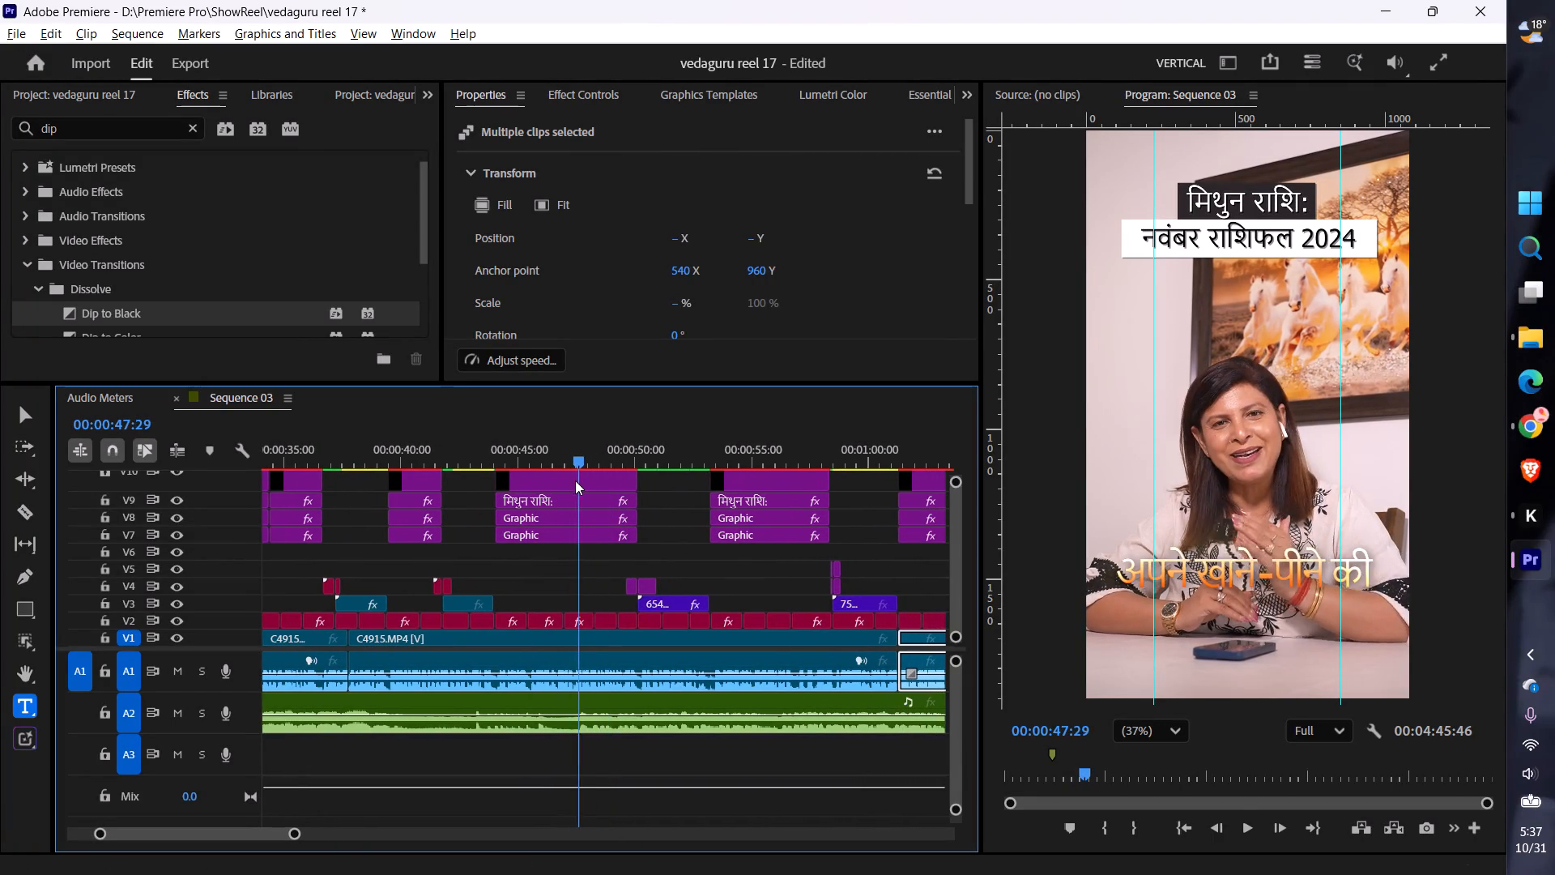
drag(575, 480, 569, 484)
click(592, 715)
key(ctrl+k)
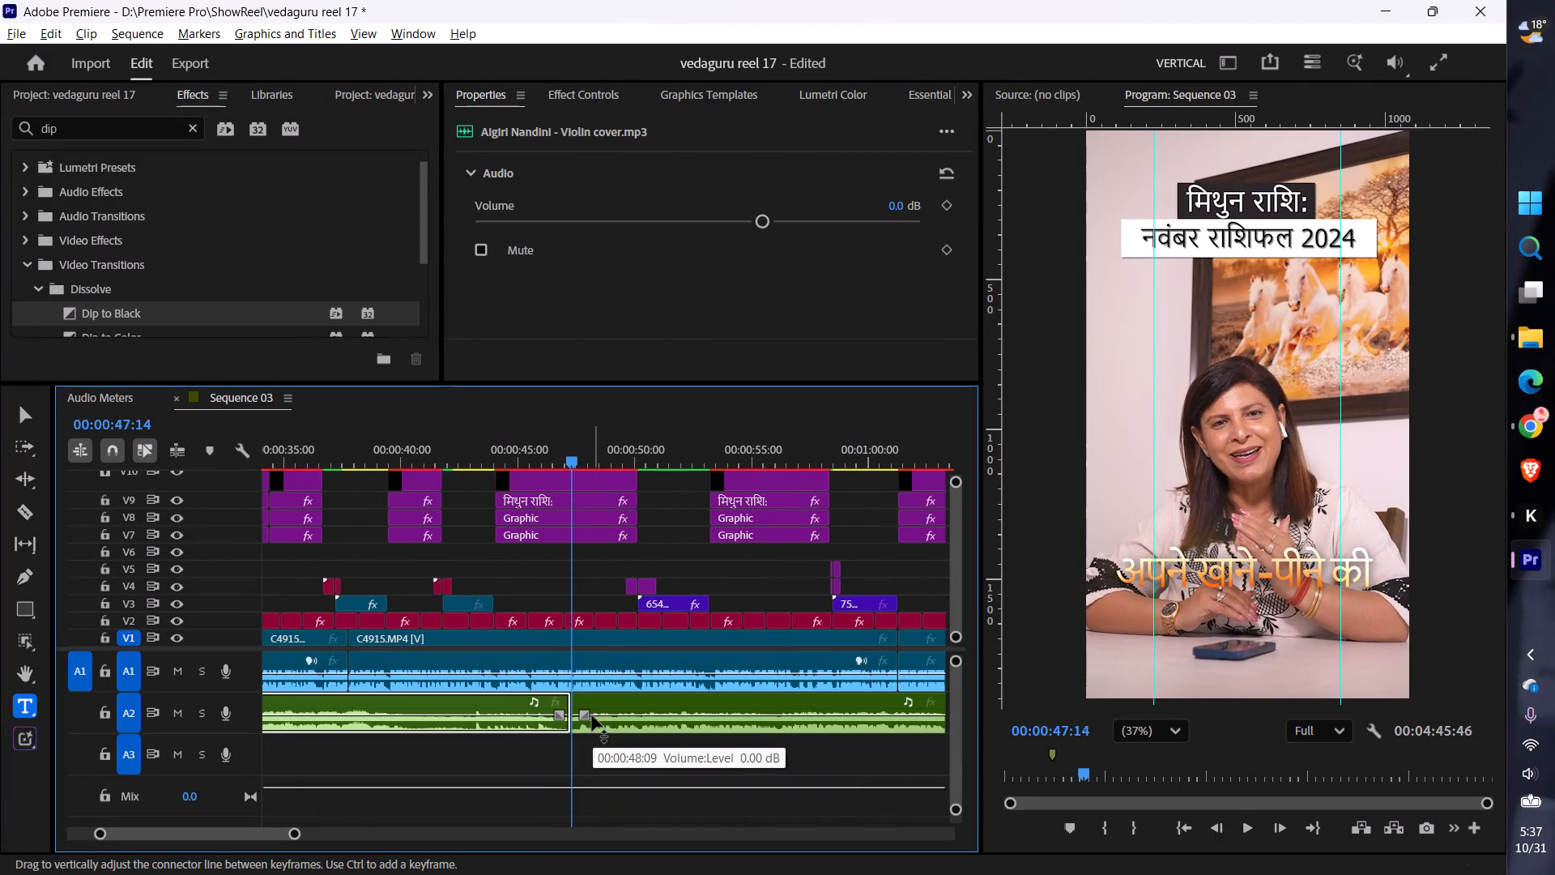
key(Delete)
Move the remaining Aigiri Nandini violin music clip on A2 back to the sequence start at 00:00:00:00.
click(605, 708)
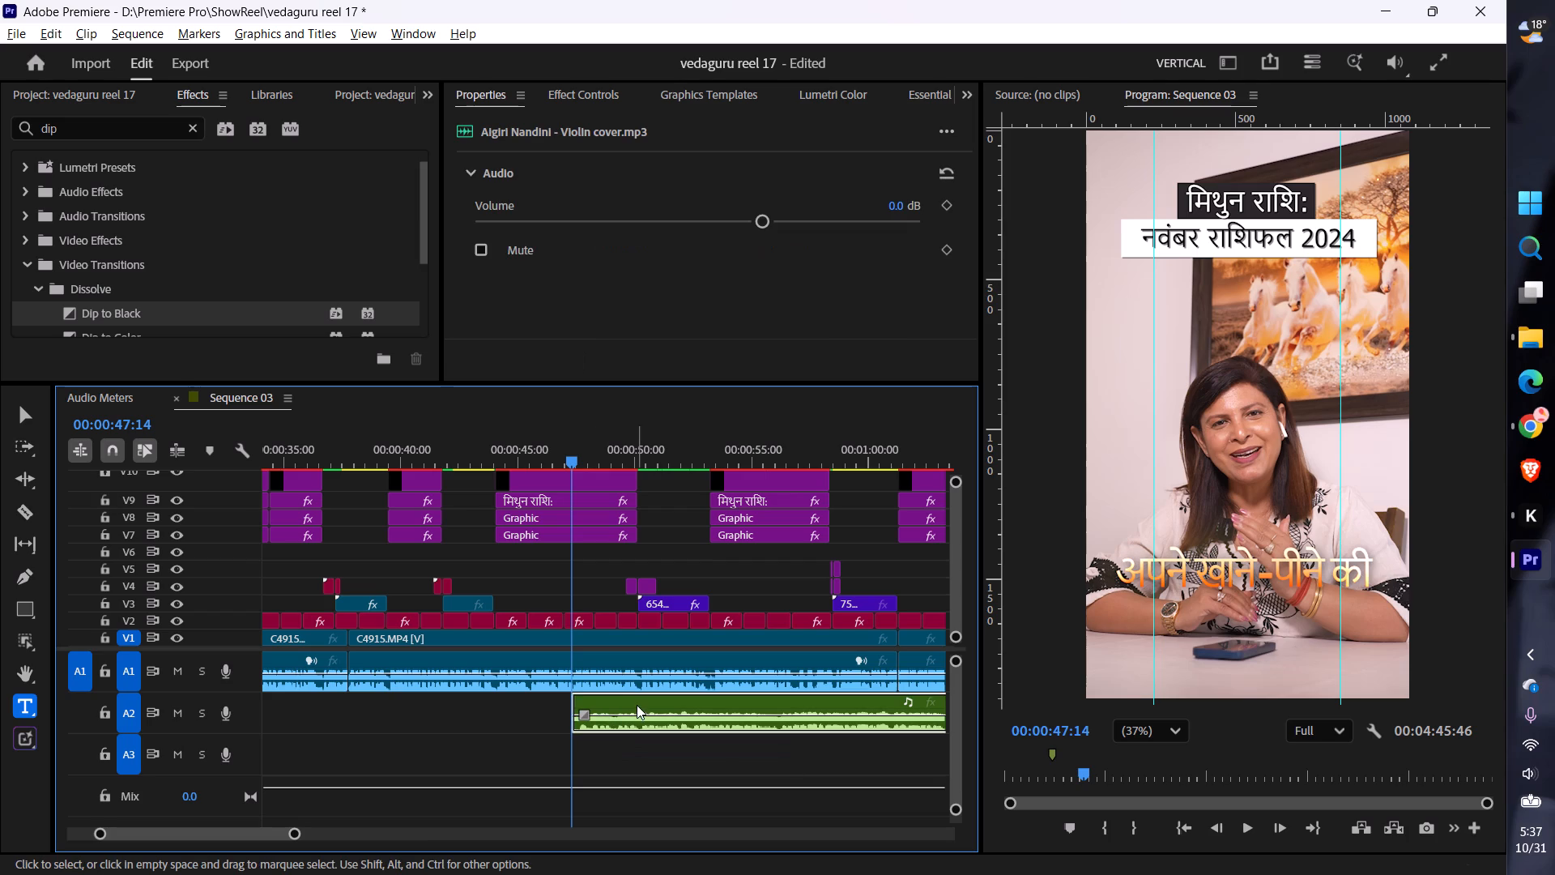
drag(637, 705, 263, 714)
scroll(345, 728, up, 8)
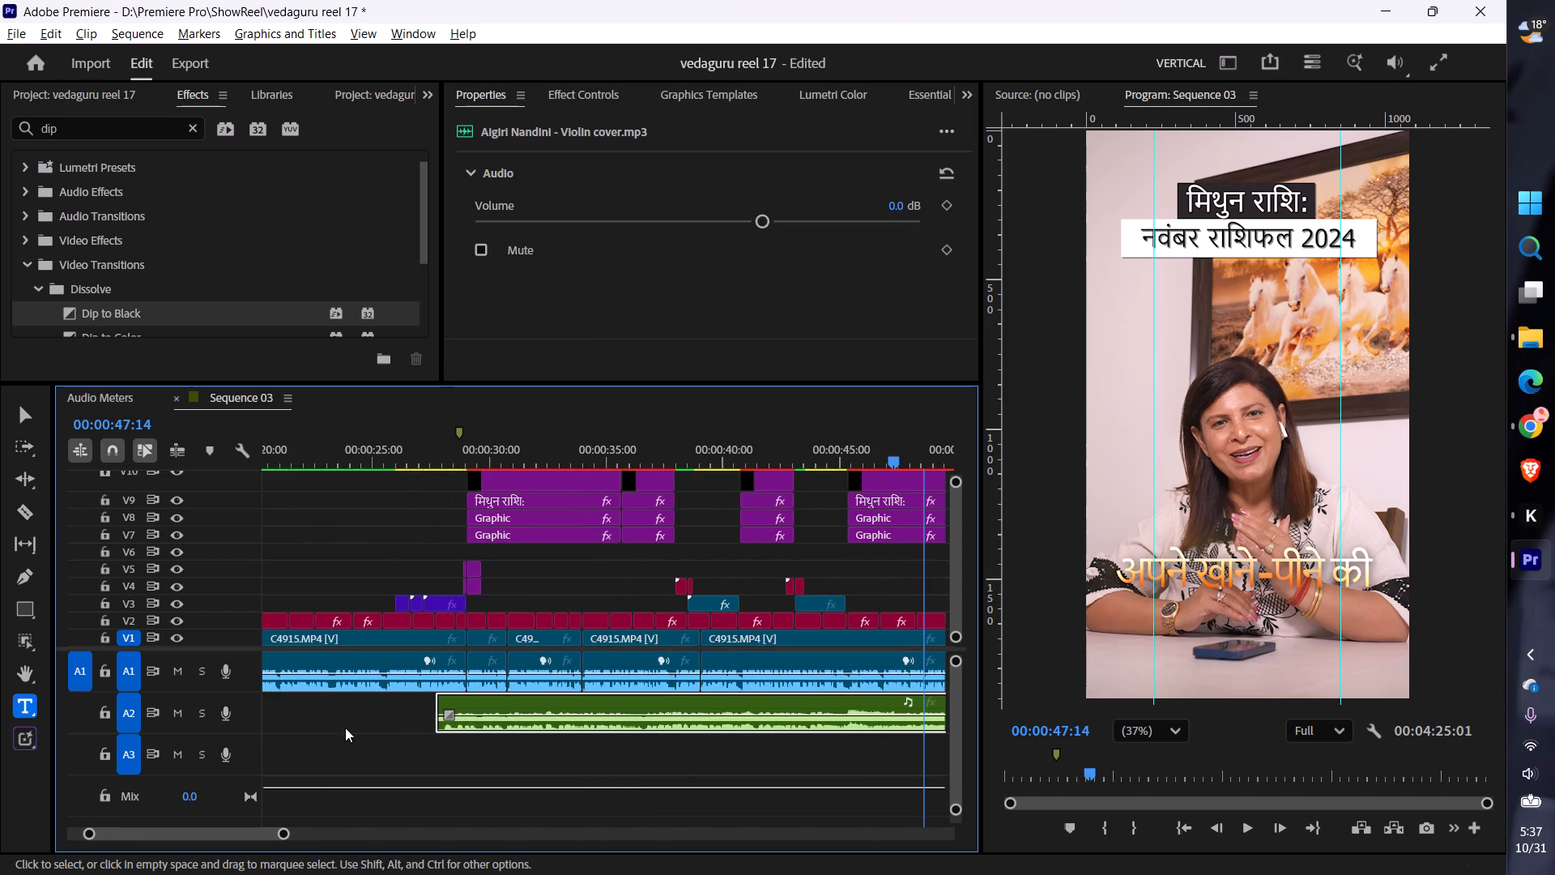
drag(488, 707, 251, 707)
scroll(271, 706, up, 14)
drag(323, 708, 309, 711)
scroll(743, 498, down, 7)
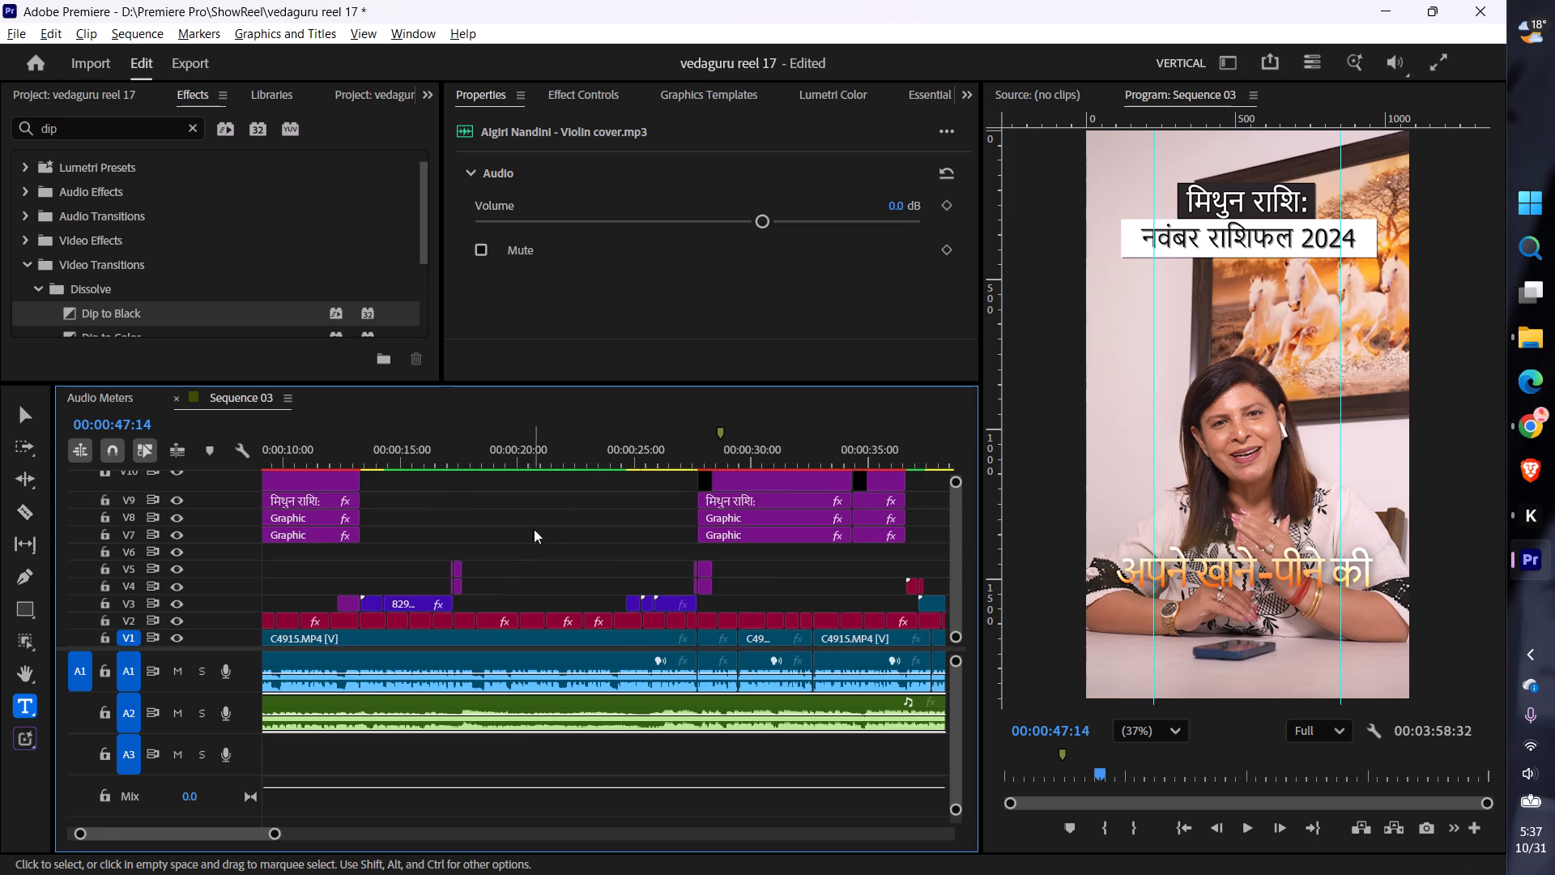
Duplicate the मिथुन राशि title stack on V7 to V10 from the sequence end into the empty gap starting near 00:00:15.
alt+scroll(539, 525, down, 15)
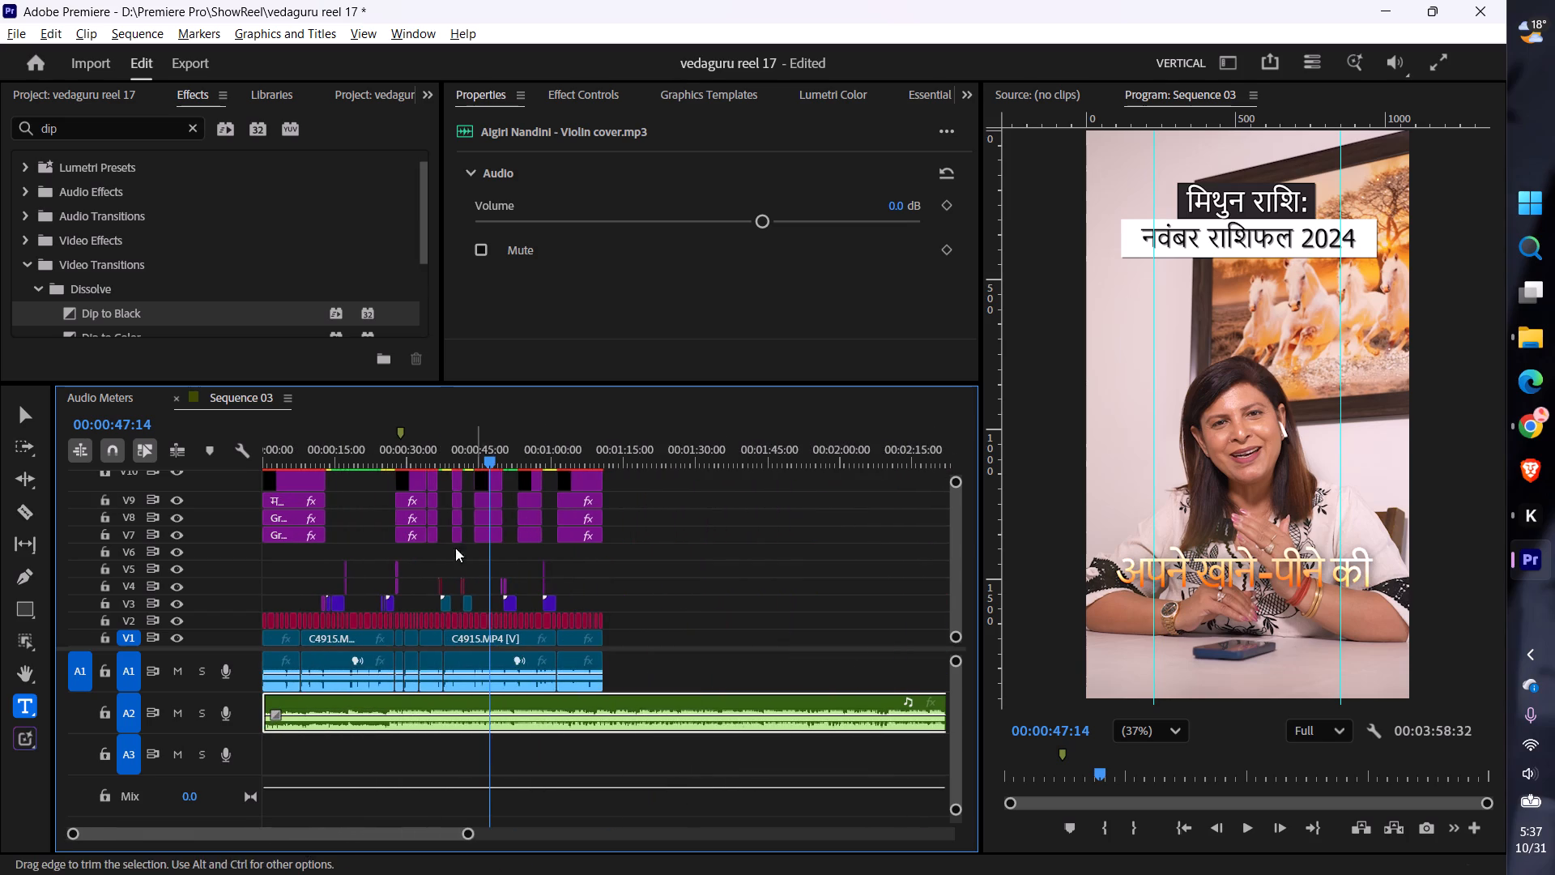
alt+scroll(351, 564, up, 8)
drag(858, 578, 869, 523)
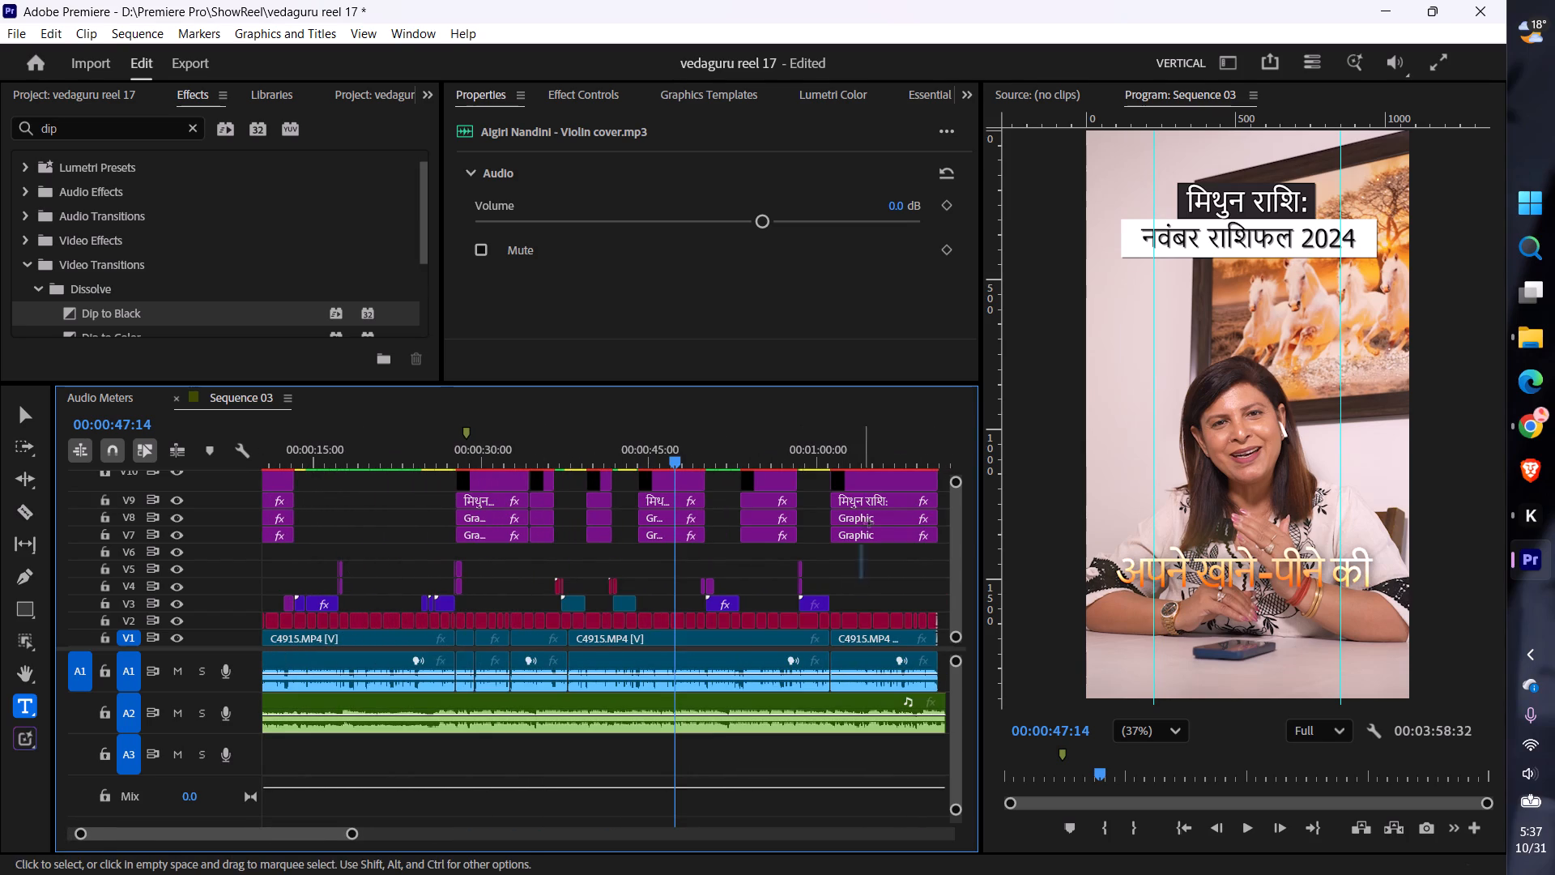
drag(869, 523, 876, 467)
alt+drag(885, 517, 403, 543)
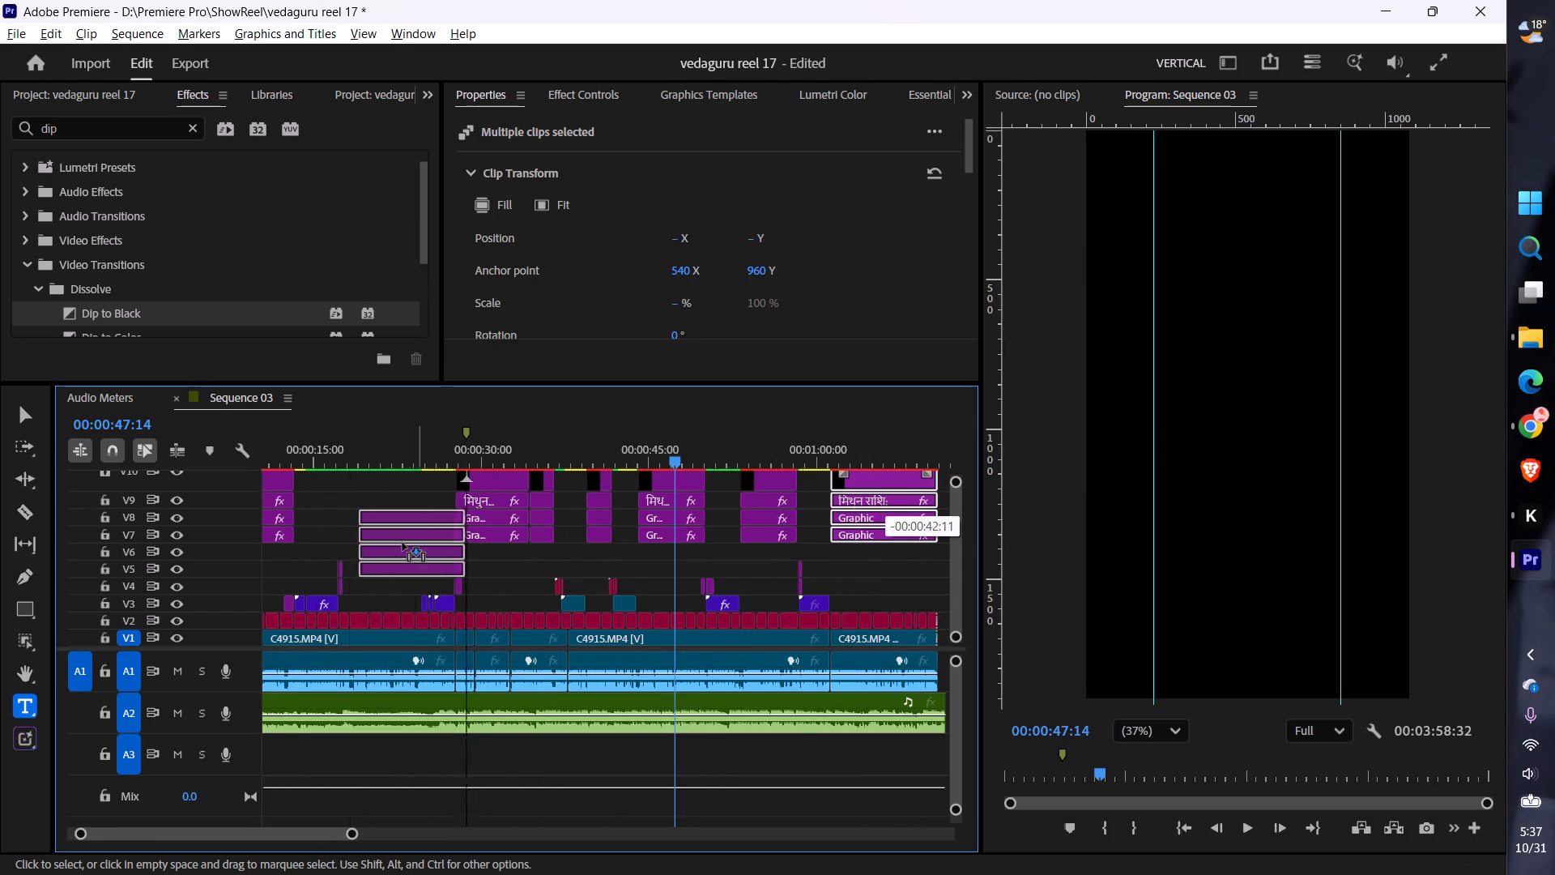
alt+drag(403, 543, 385, 529)
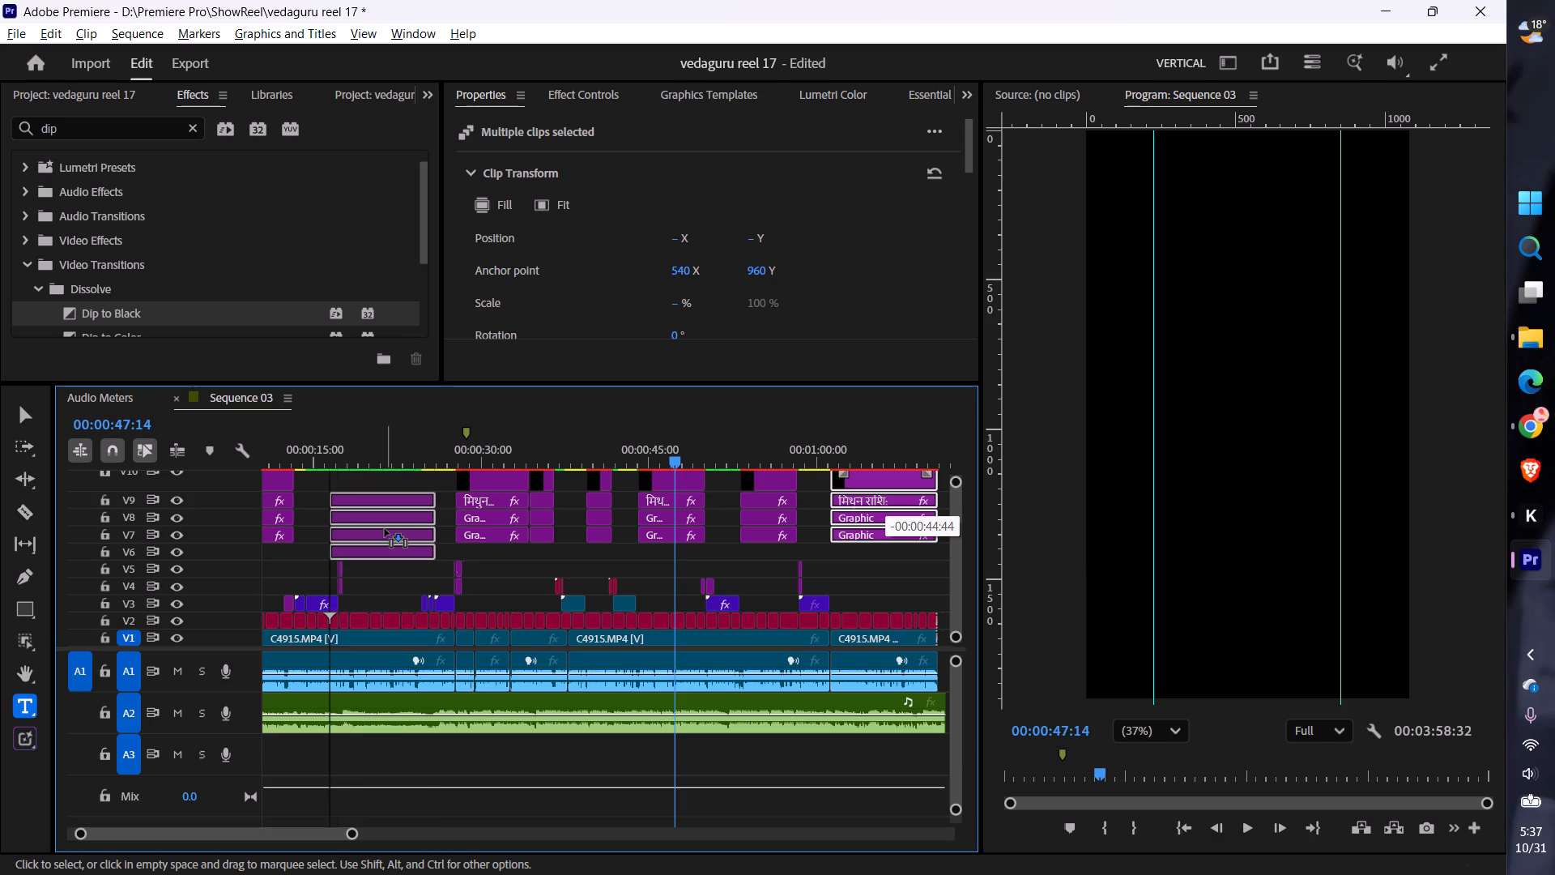
alt+drag(385, 529, 372, 527)
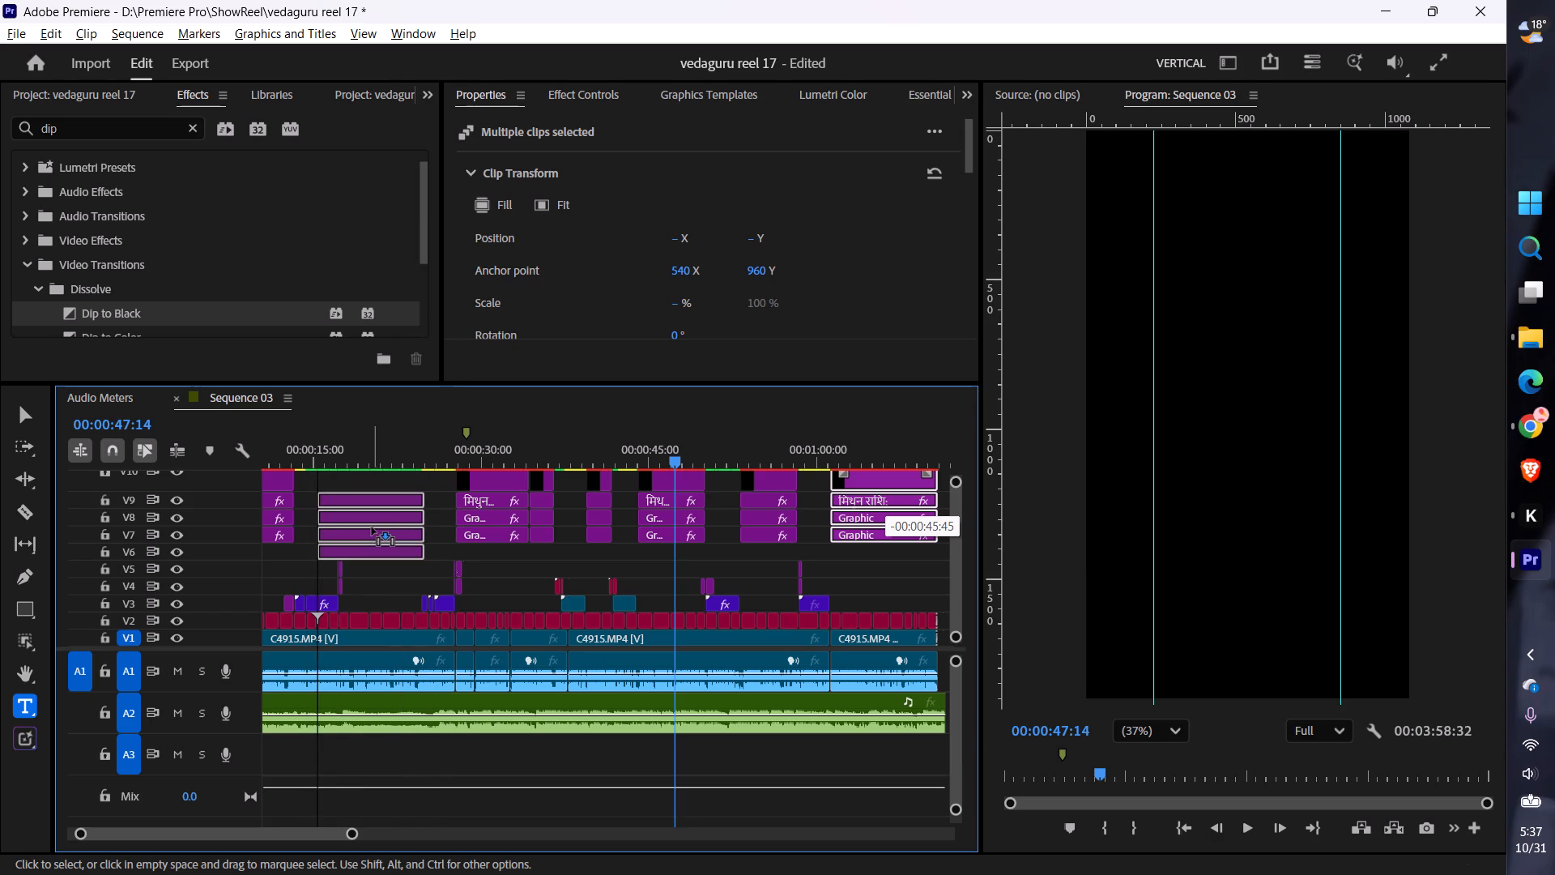
alt+drag(372, 527, 366, 522)
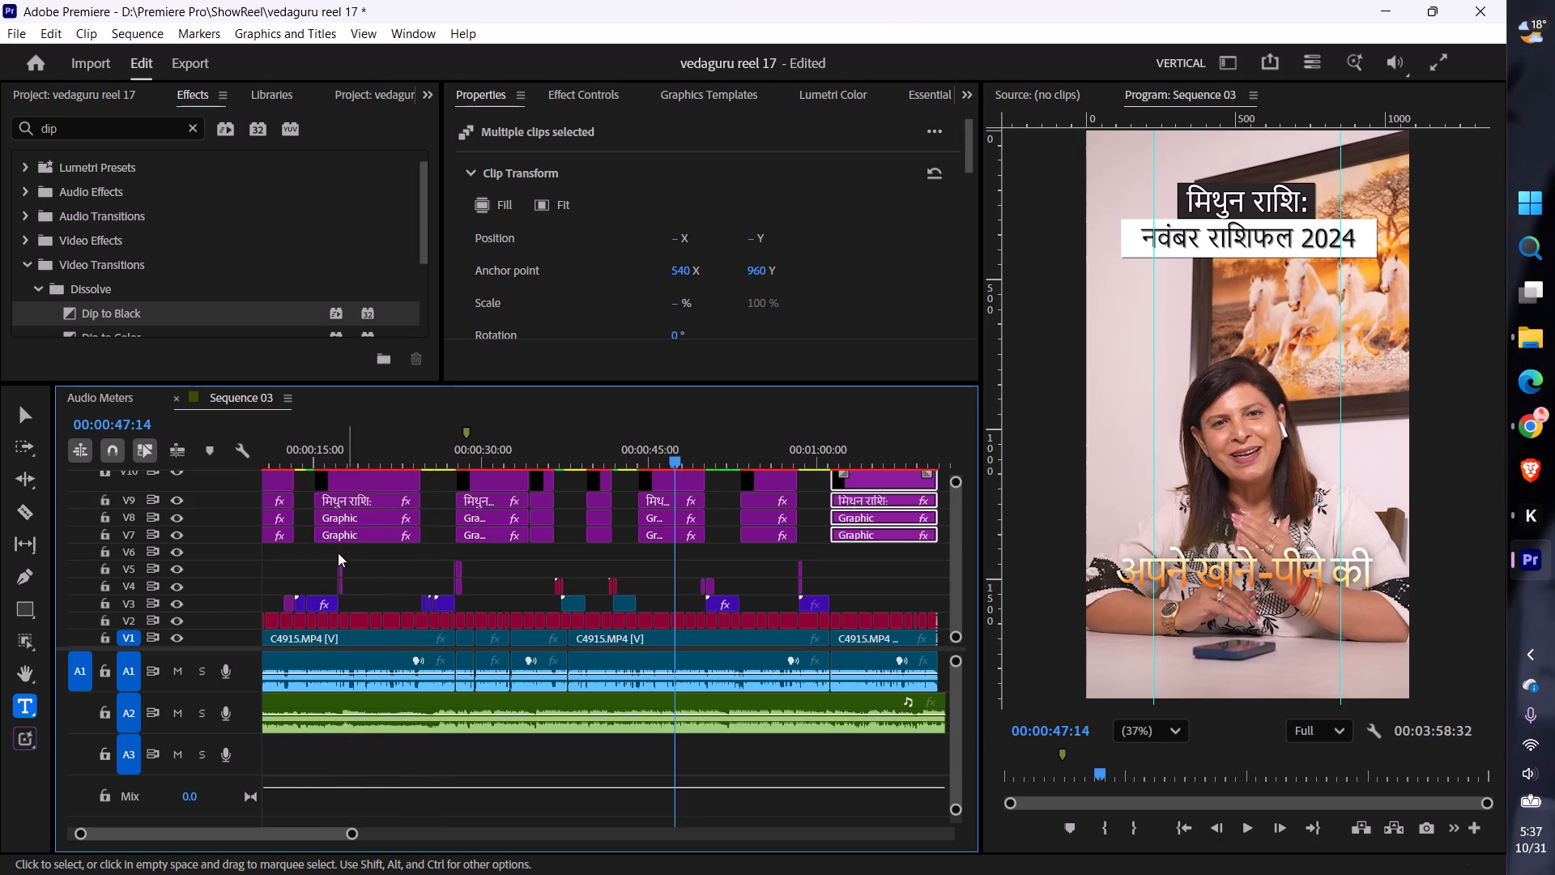
Trim the start of the duplicated title stack to about 00:00:17, at the transition clips on V4 and V5.
scroll(331, 564, up, 7)
alt+scroll(466, 558, up, 8)
drag(393, 575, 394, 474)
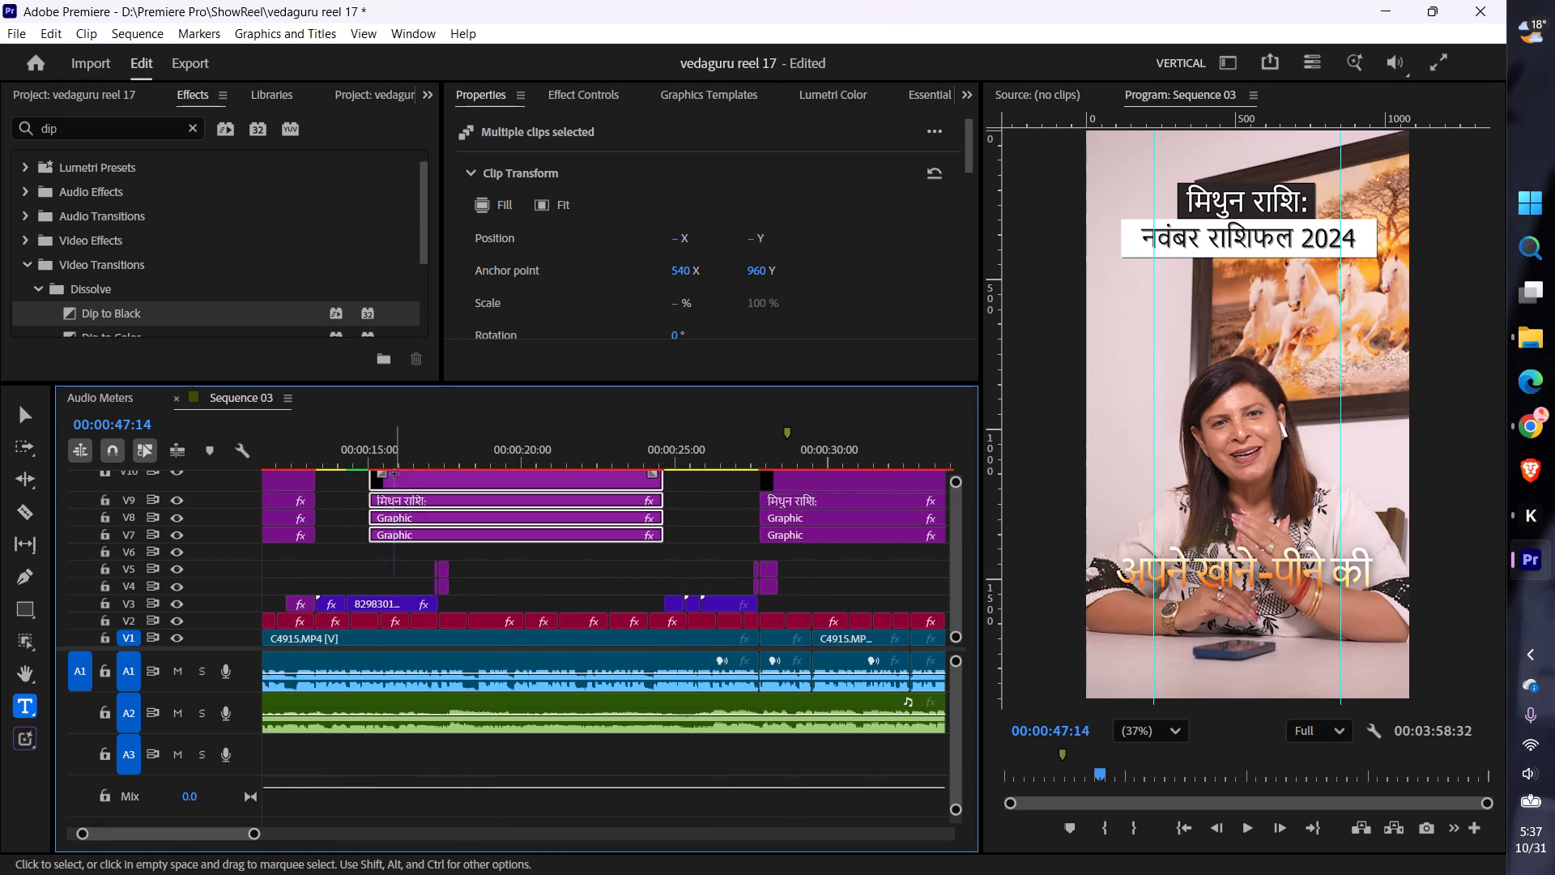
drag(394, 474, 395, 467)
drag(371, 500, 441, 499)
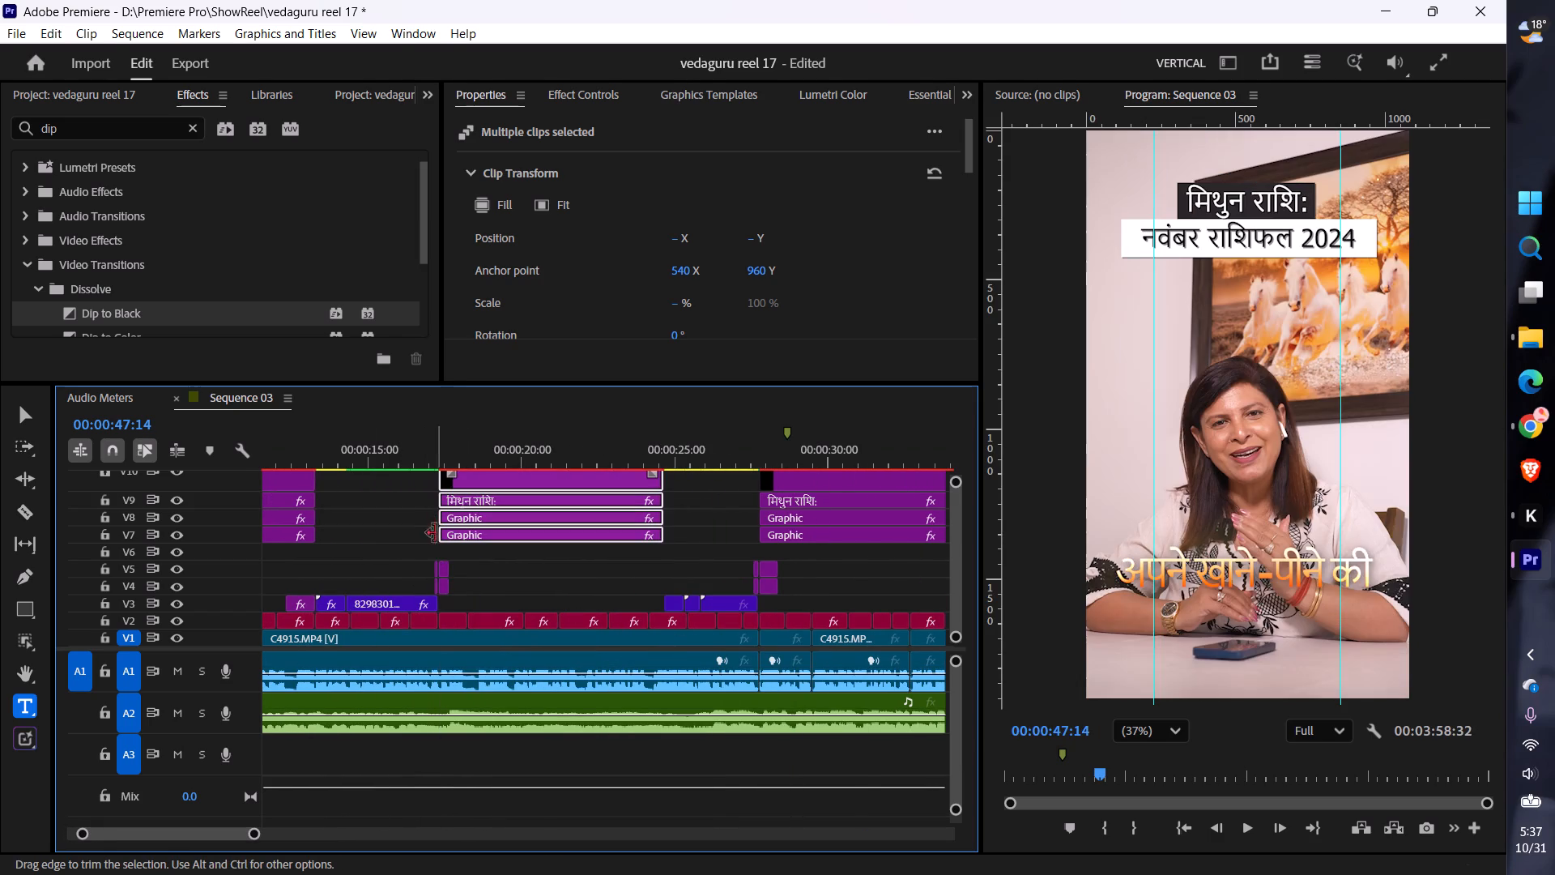
alt+scroll(438, 542, up, 8)
drag(441, 514, 446, 514)
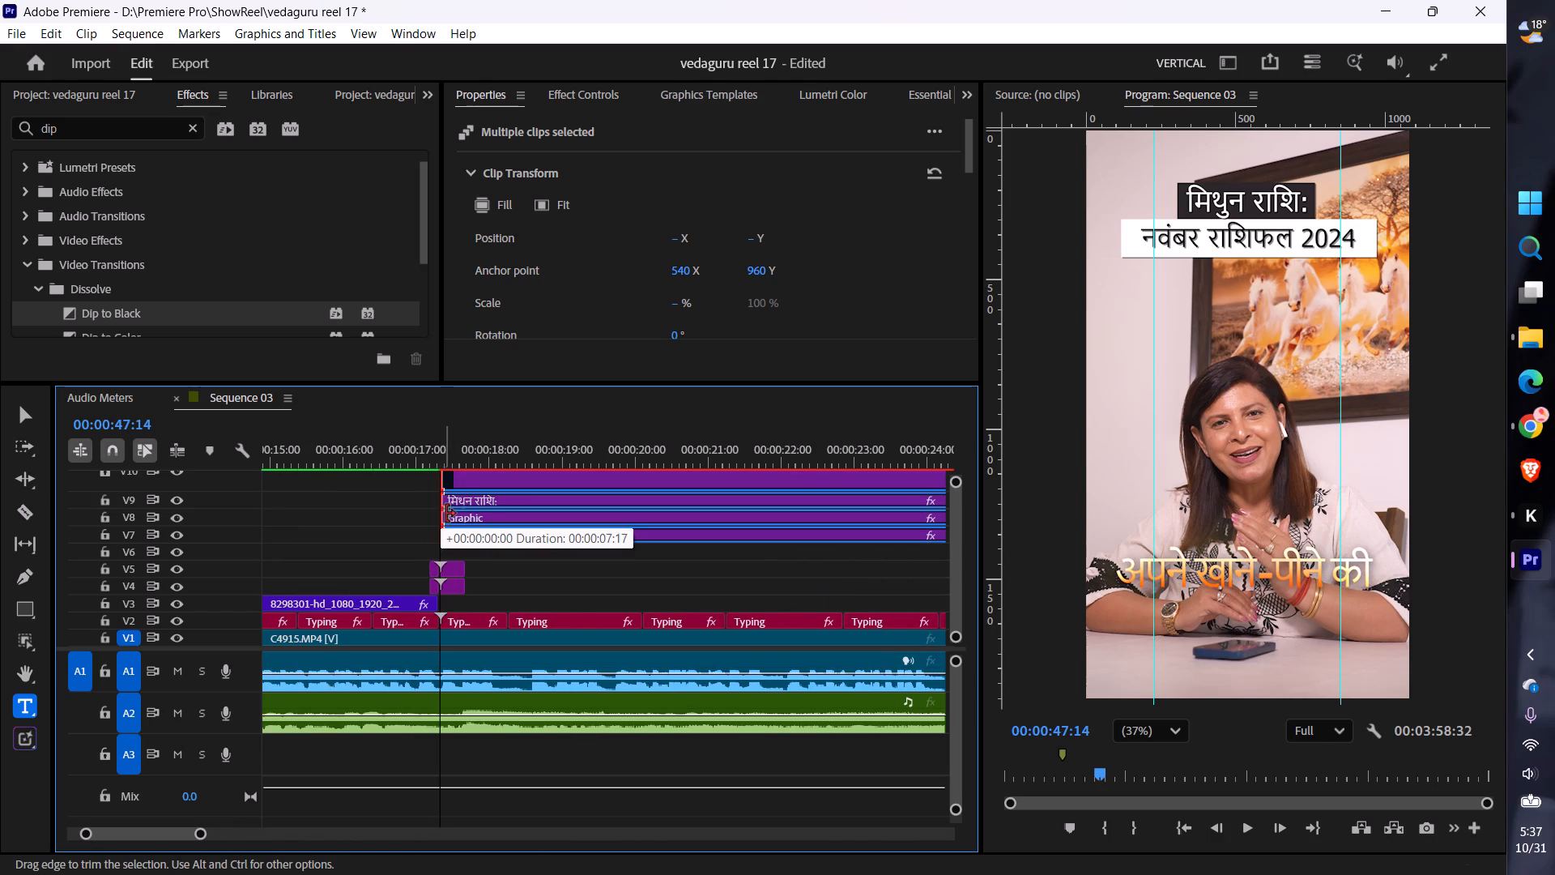
drag(446, 514, 450, 519)
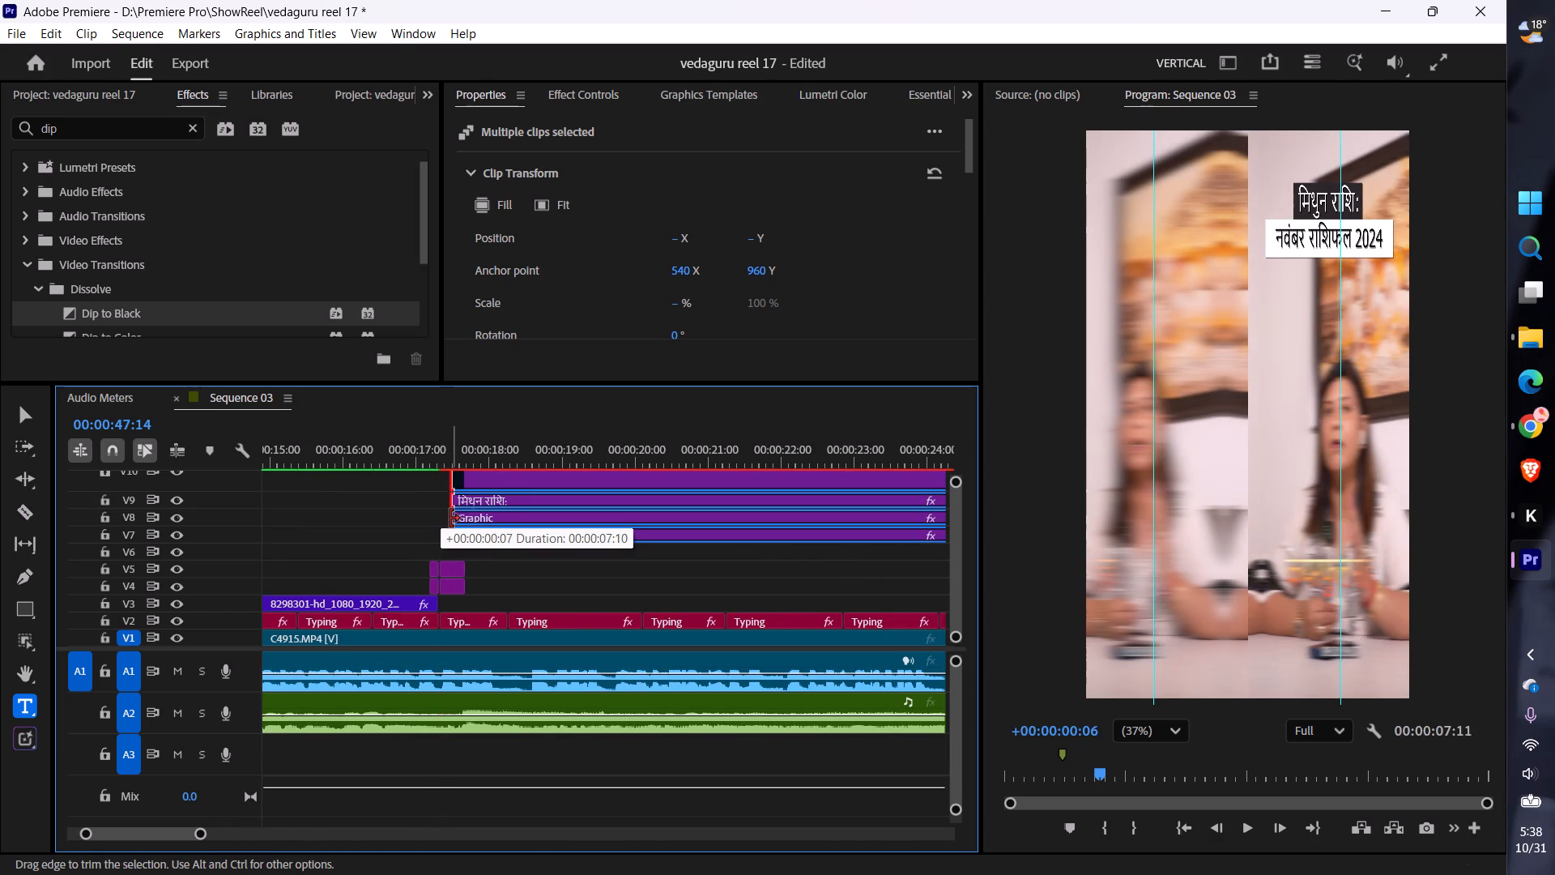
drag(450, 519, 449, 519)
alt+scroll(424, 537, down, 15)
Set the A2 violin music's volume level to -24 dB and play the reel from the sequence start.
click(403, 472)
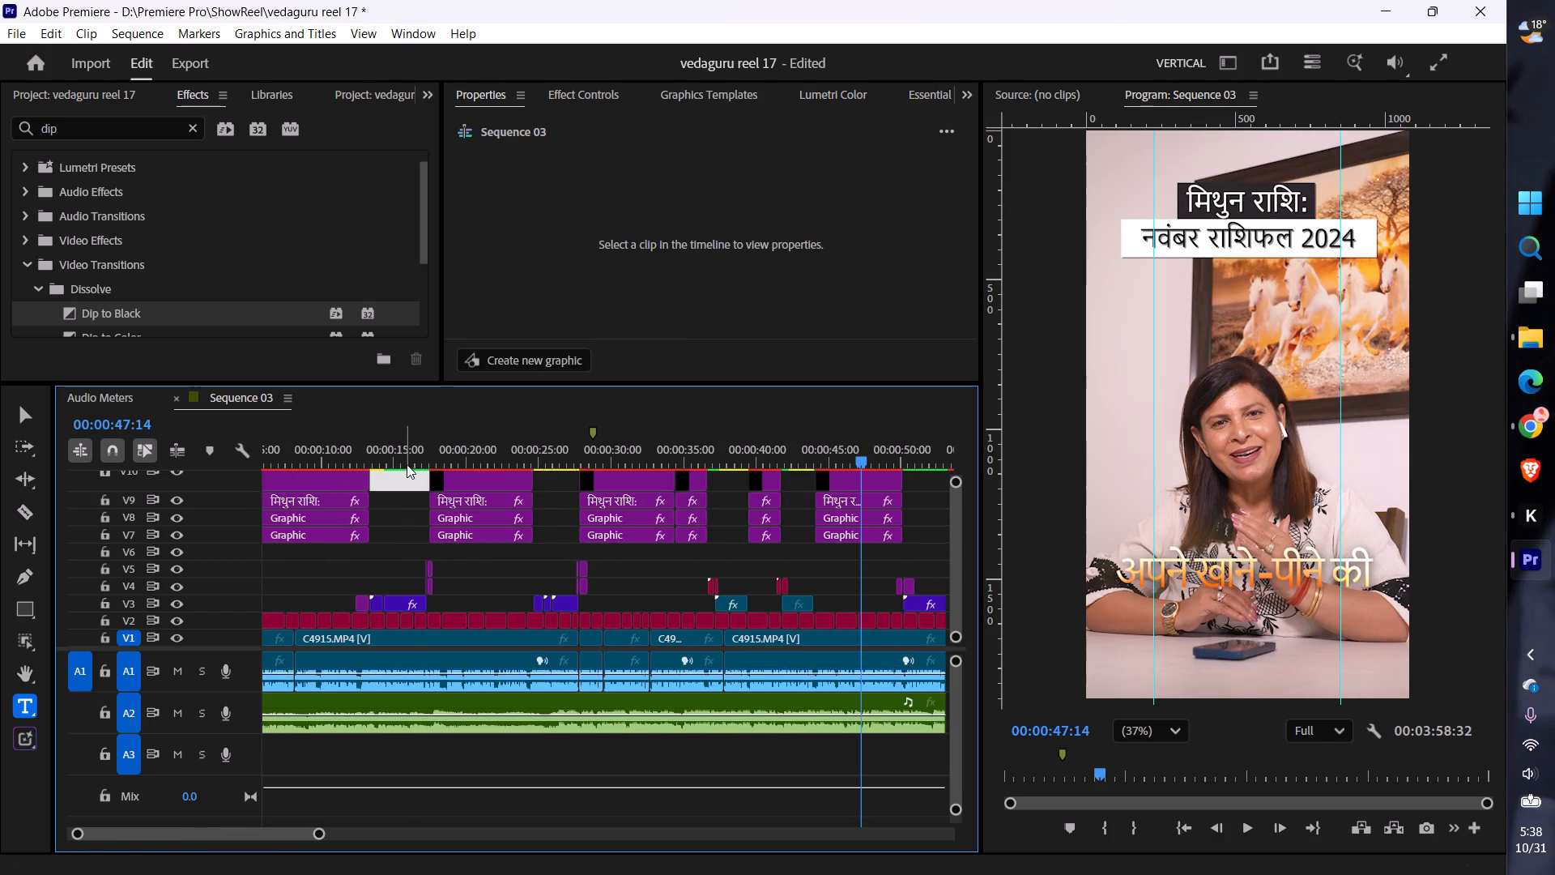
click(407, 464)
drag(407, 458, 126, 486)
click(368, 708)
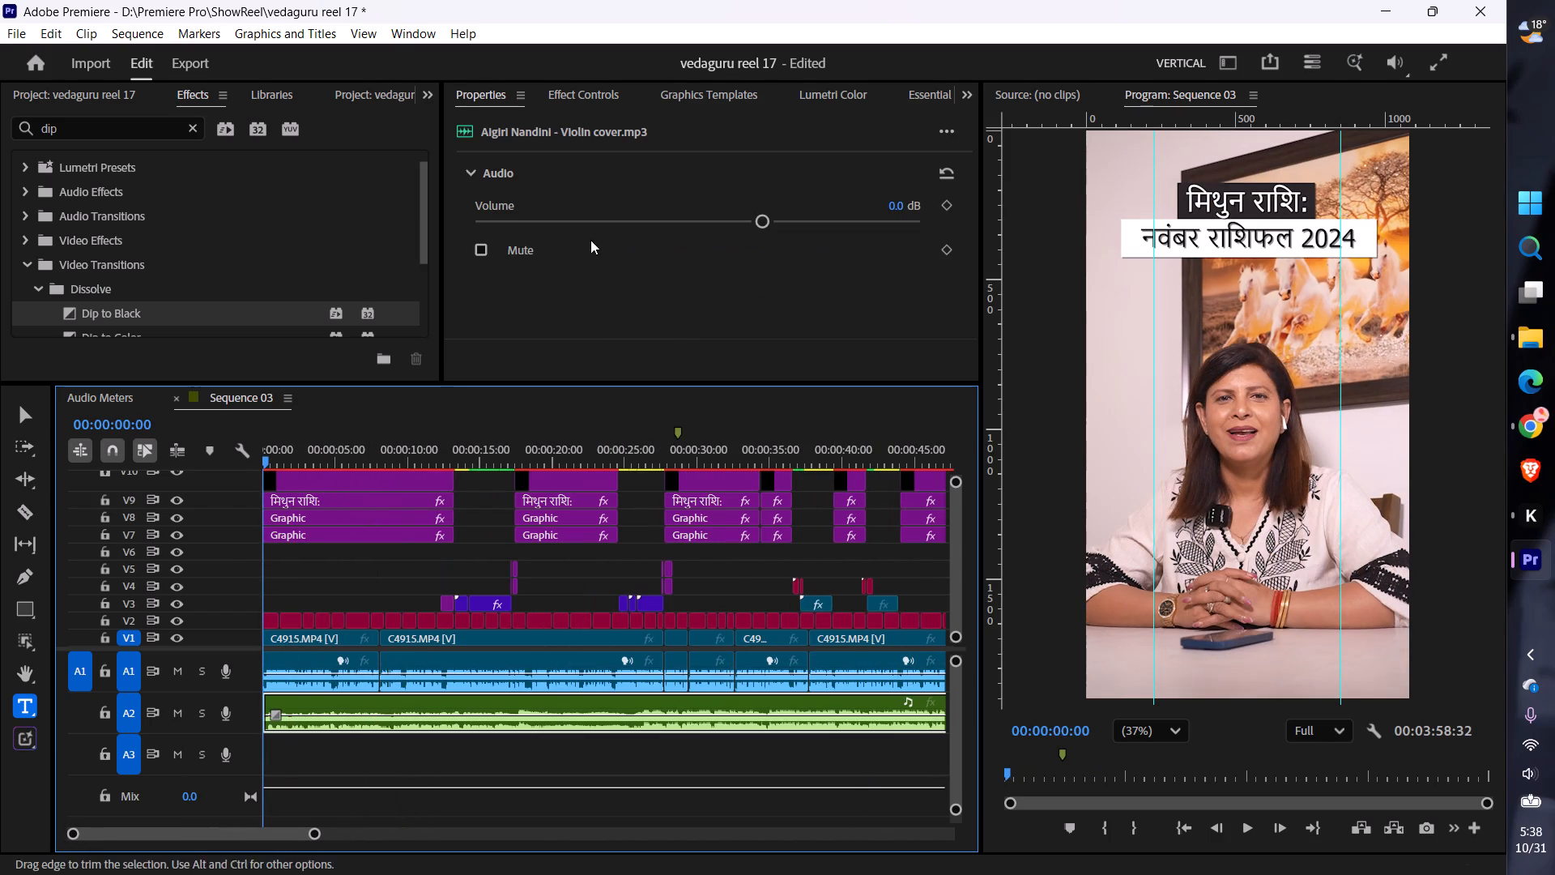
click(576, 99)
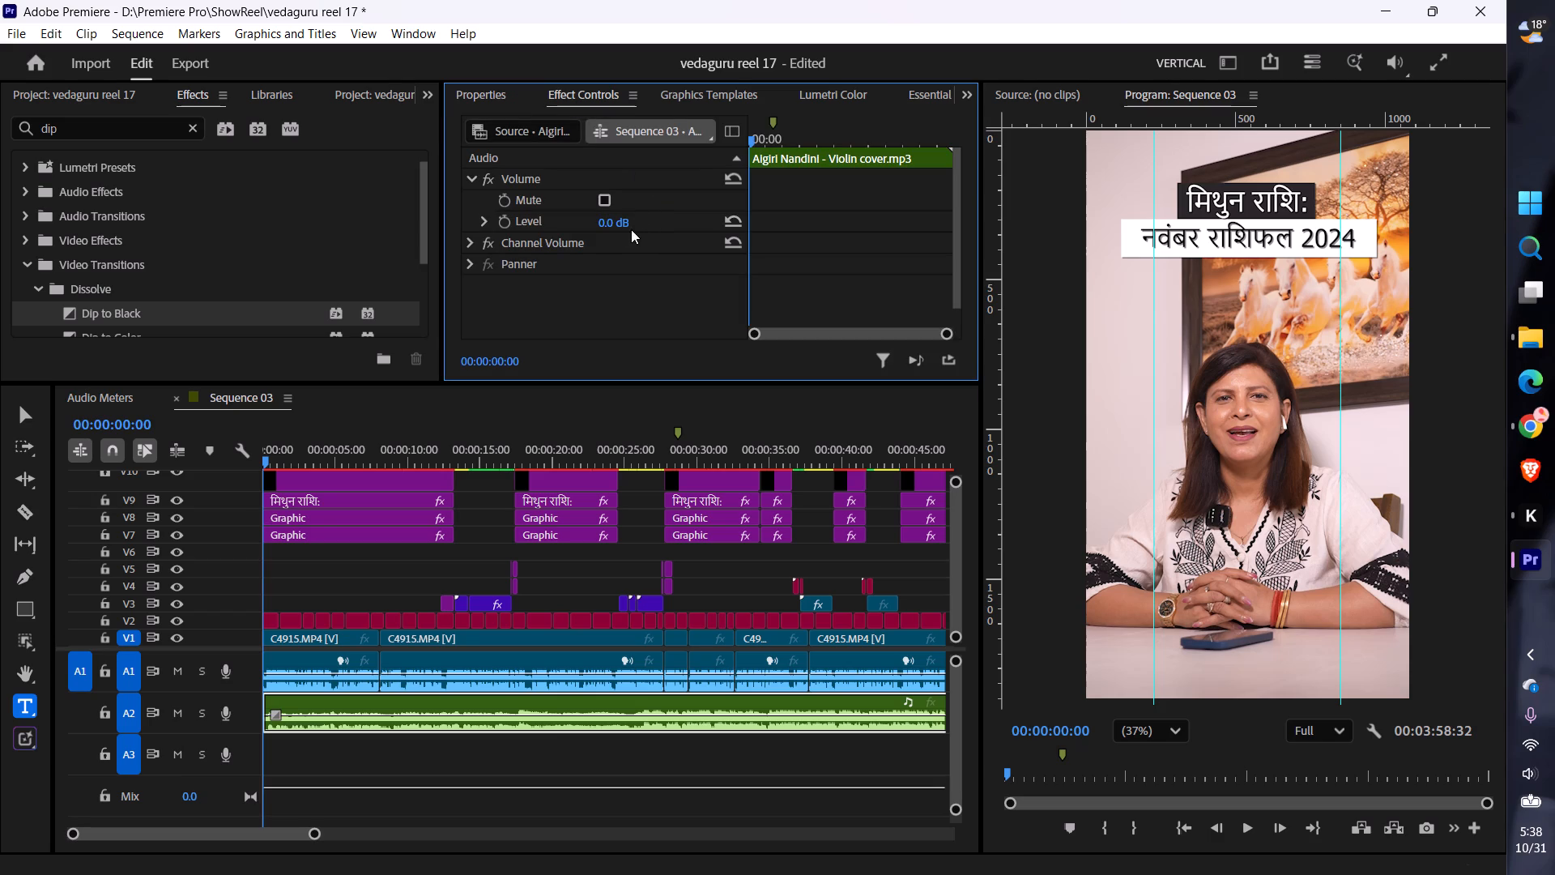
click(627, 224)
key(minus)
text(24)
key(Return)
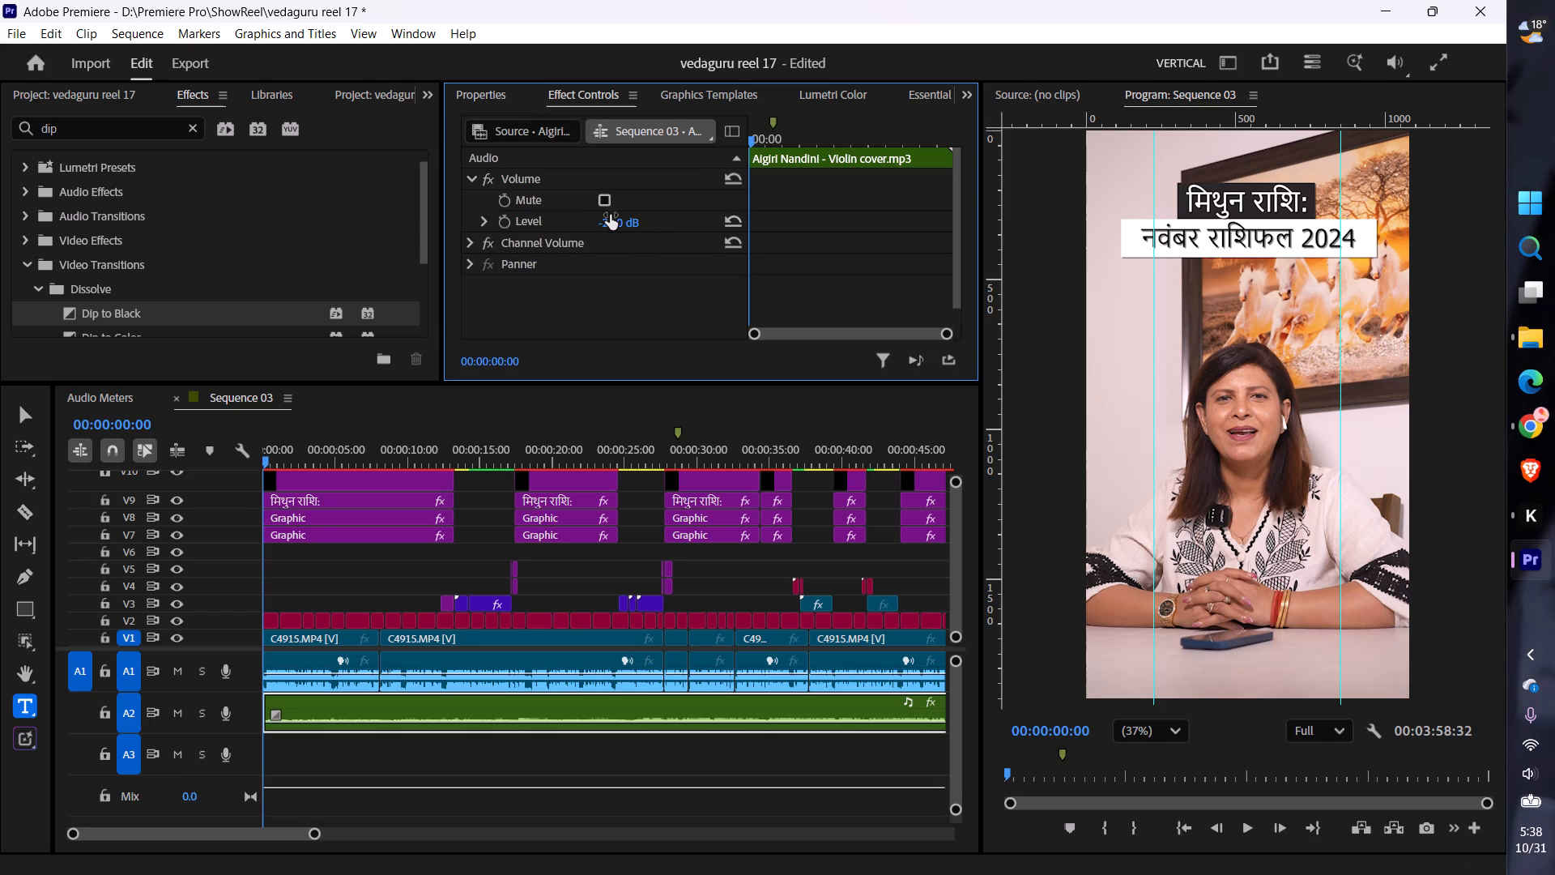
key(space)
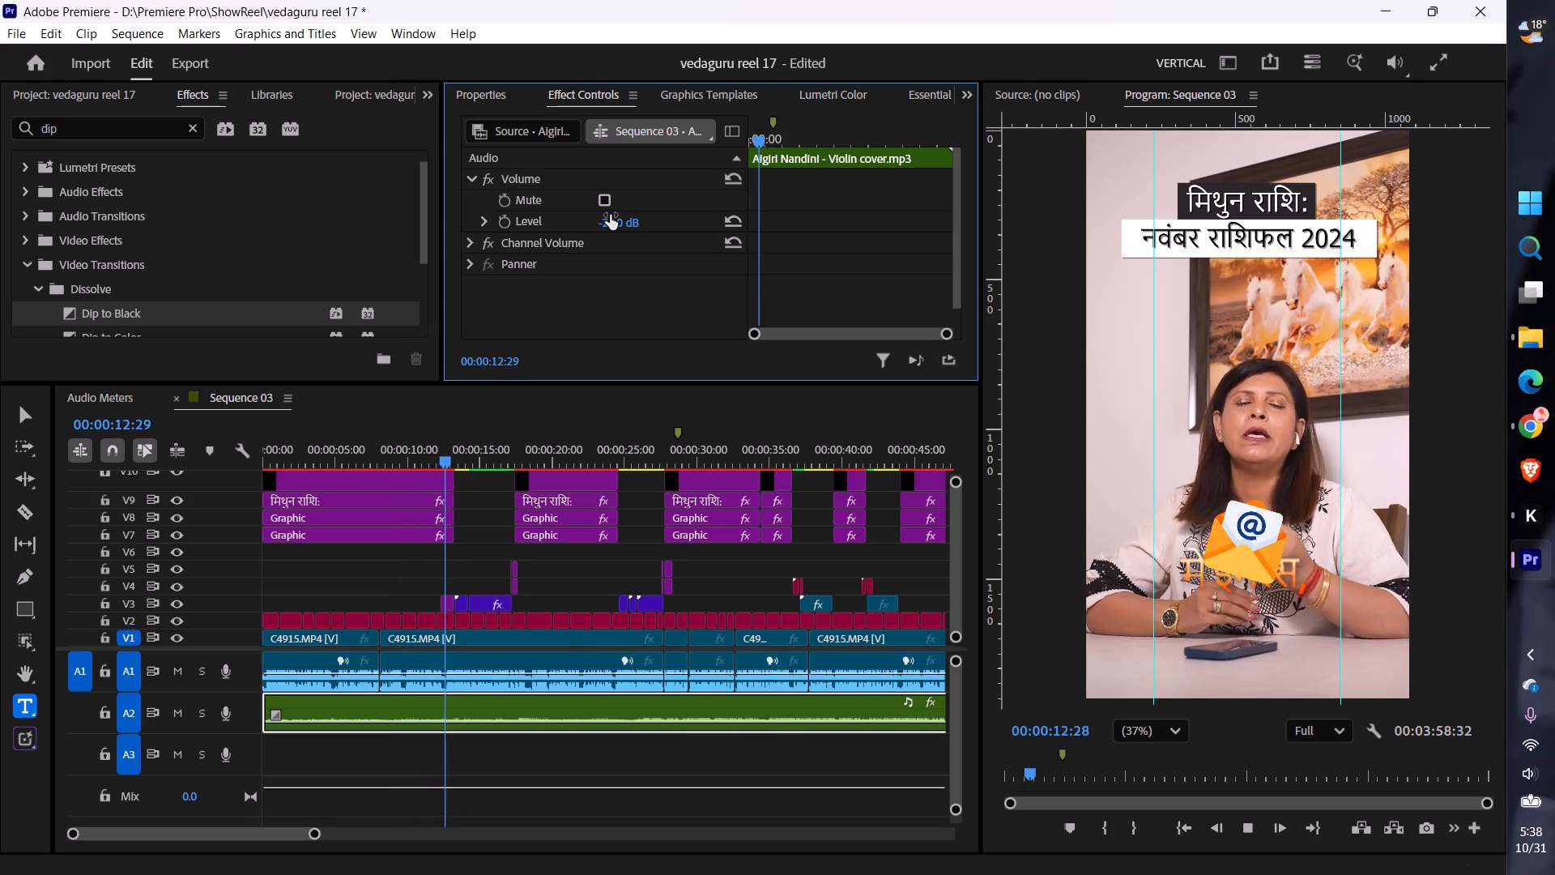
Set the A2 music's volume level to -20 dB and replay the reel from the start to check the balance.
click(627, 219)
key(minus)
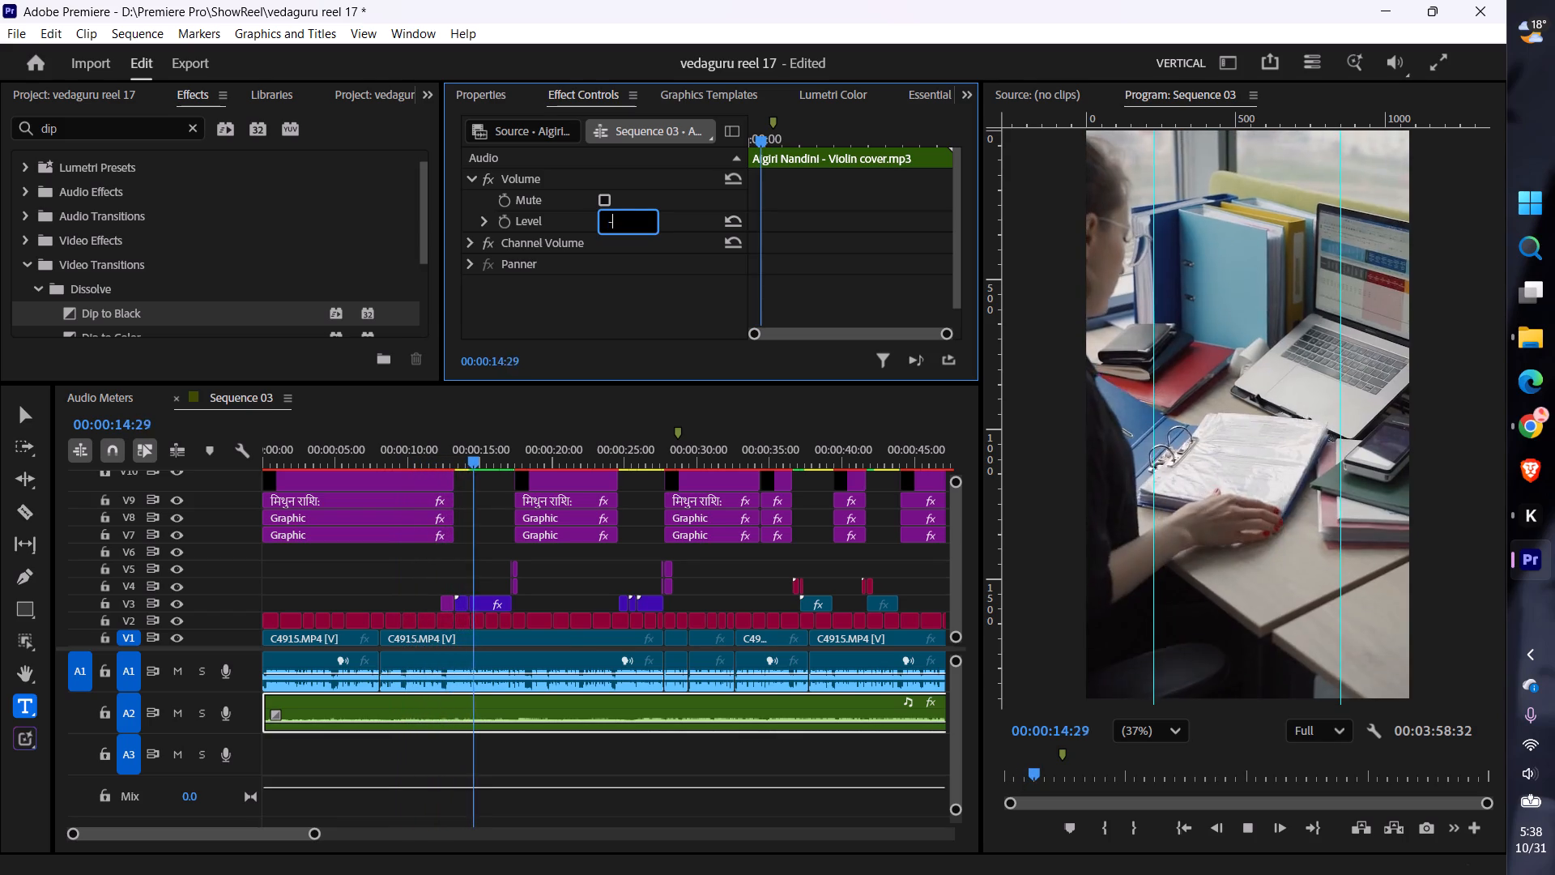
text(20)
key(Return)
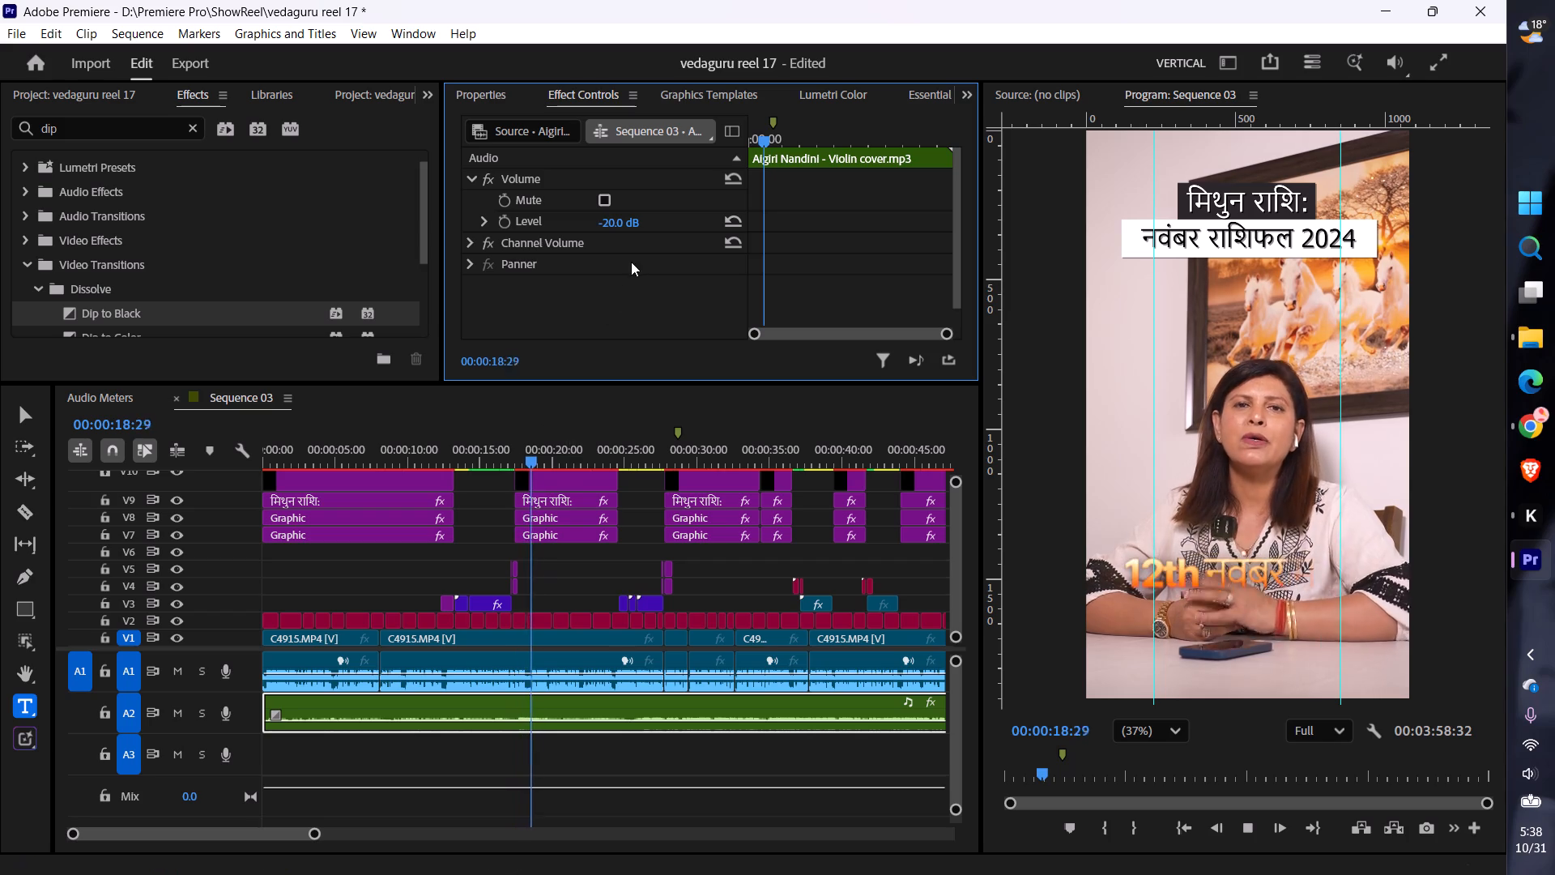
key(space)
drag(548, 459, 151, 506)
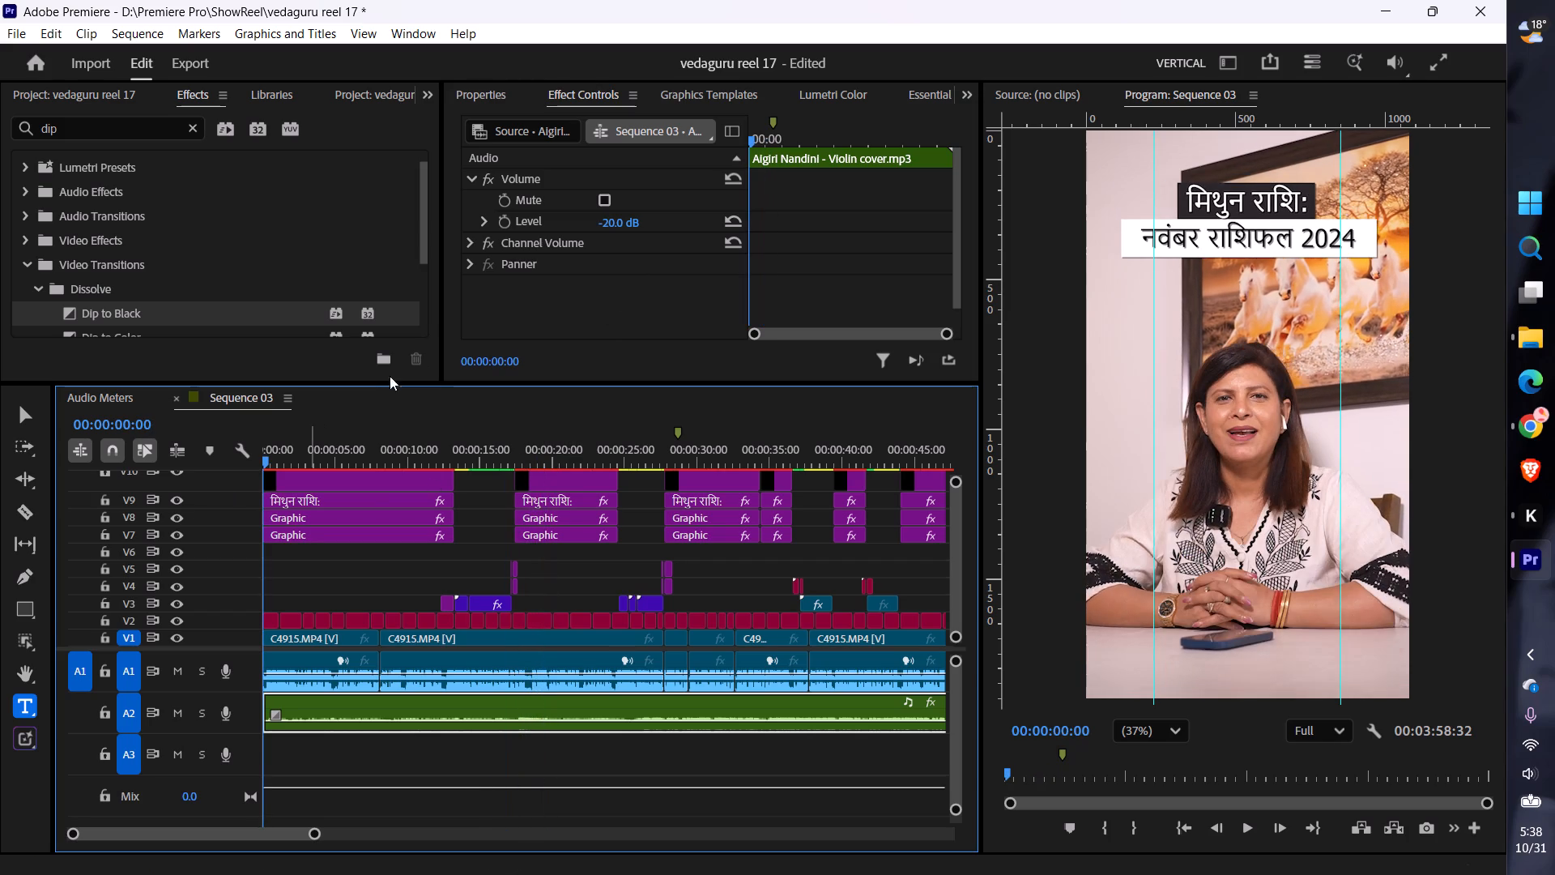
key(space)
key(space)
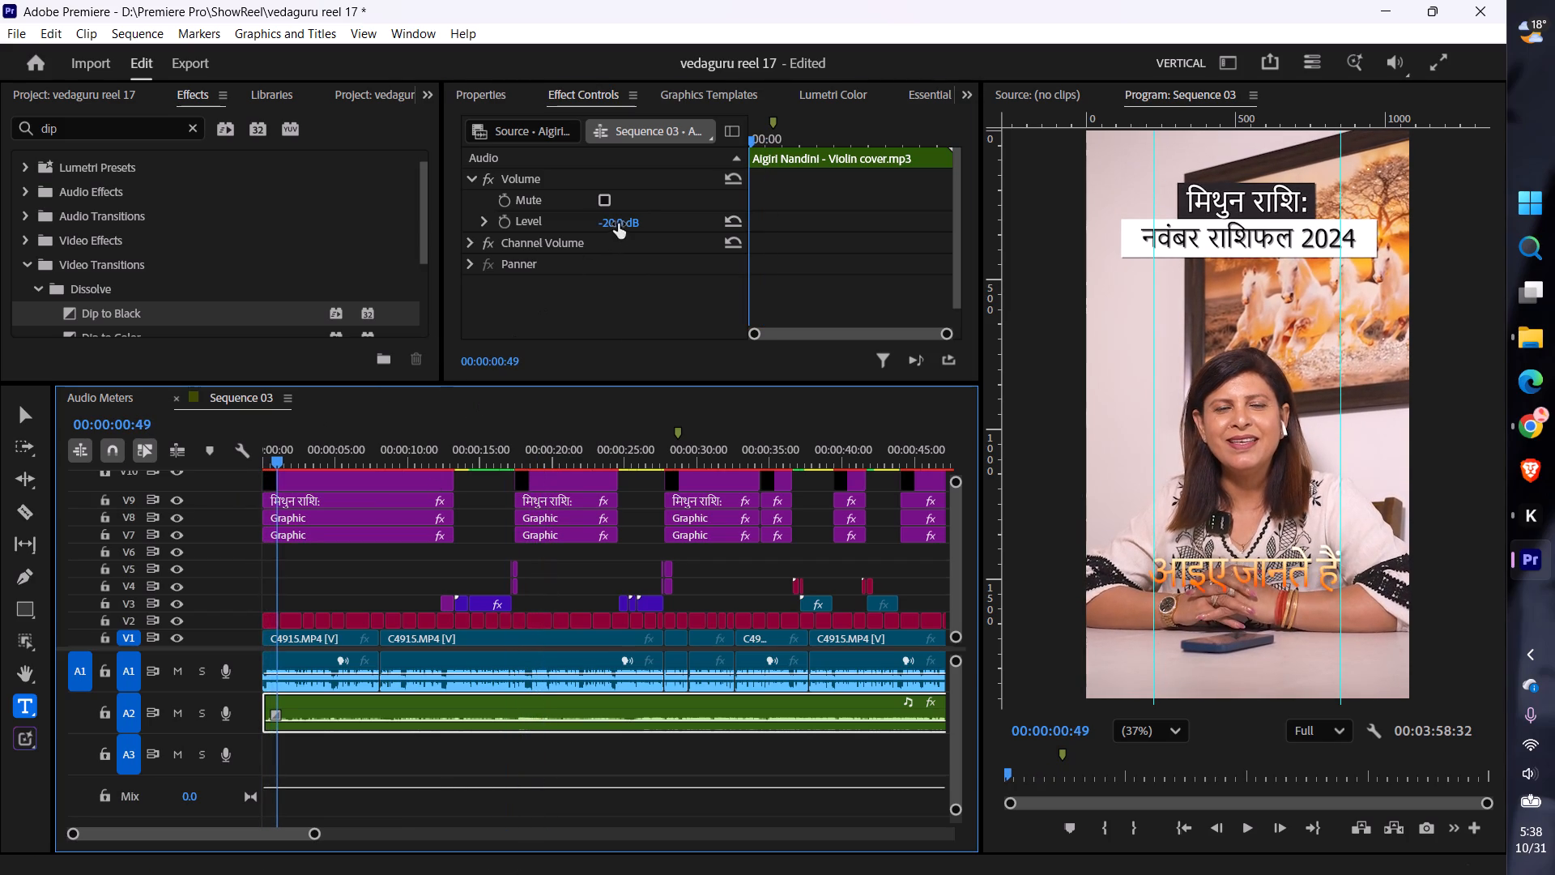
Set the A2 violin music's volume level to -17 dB and resume playback to hear it under the voice.
click(618, 224)
key(minus)
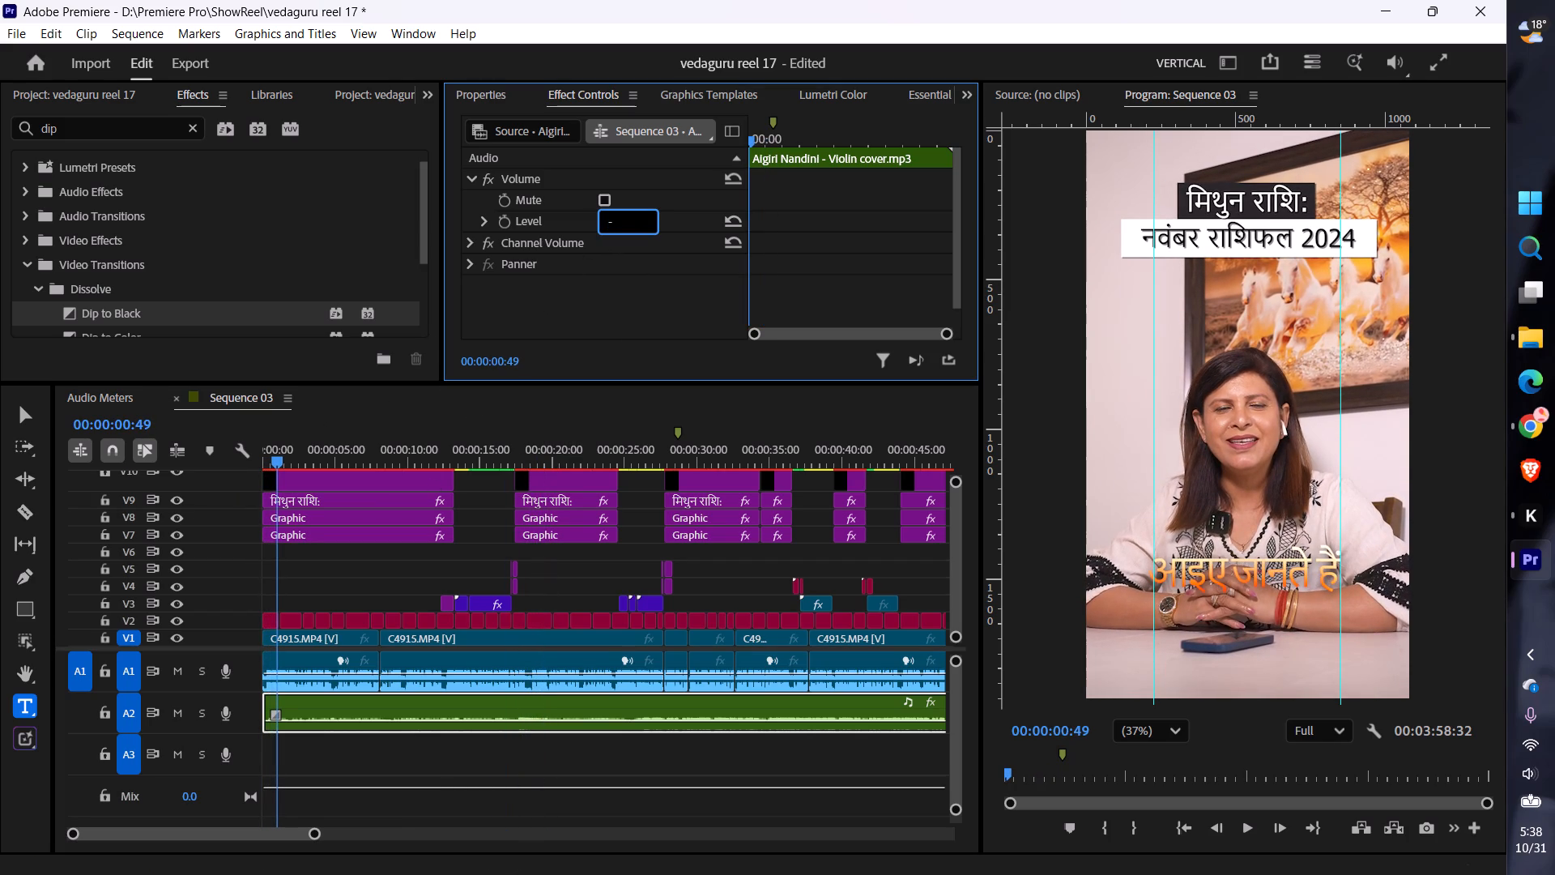
text(17)
key(Return)
key(space)
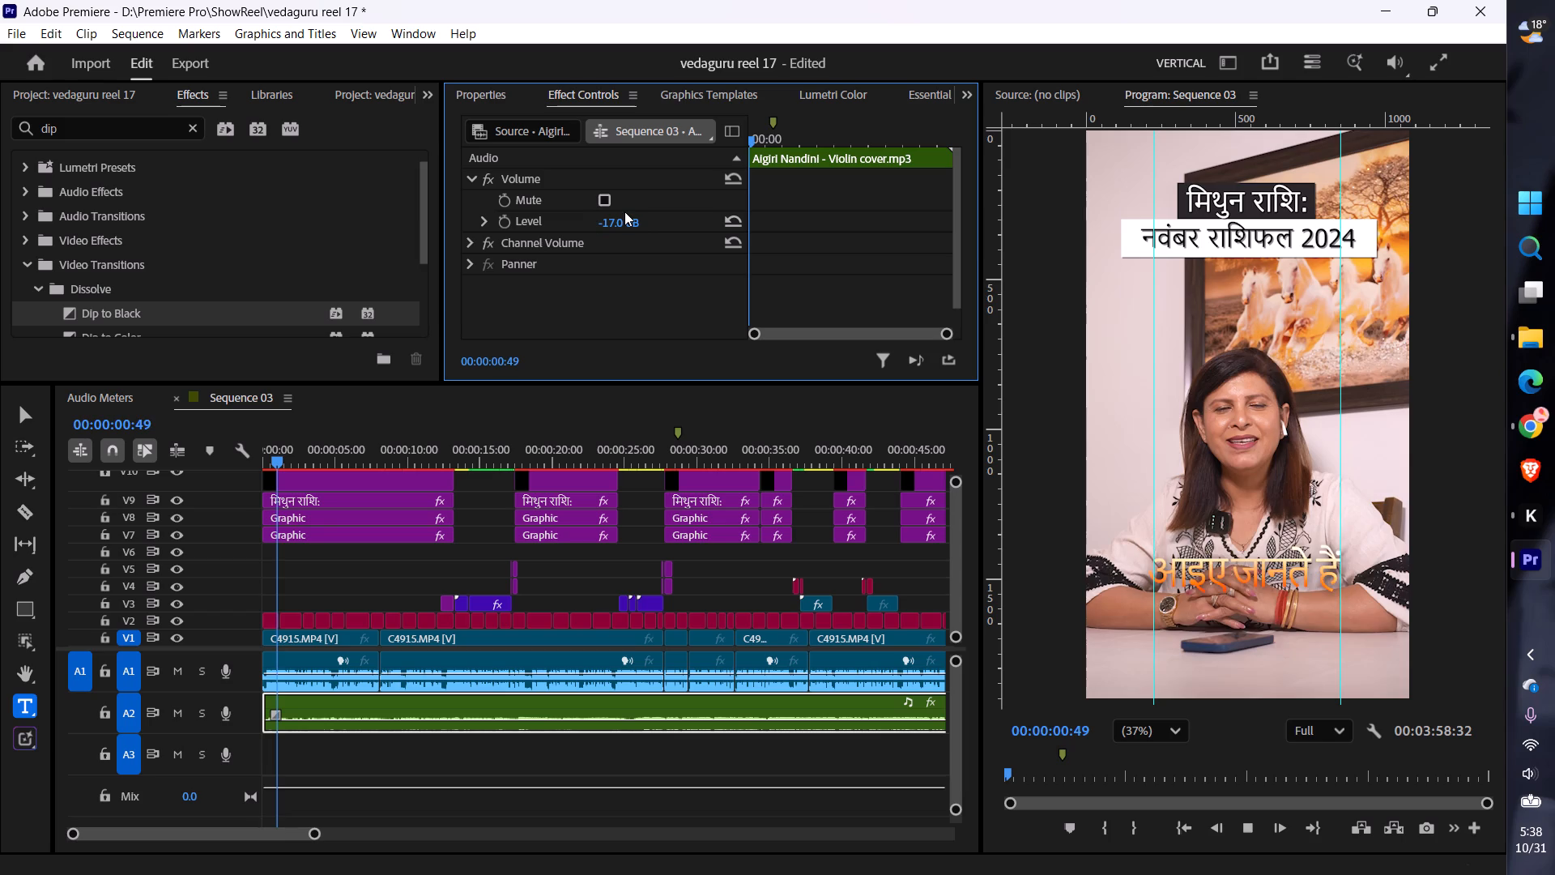
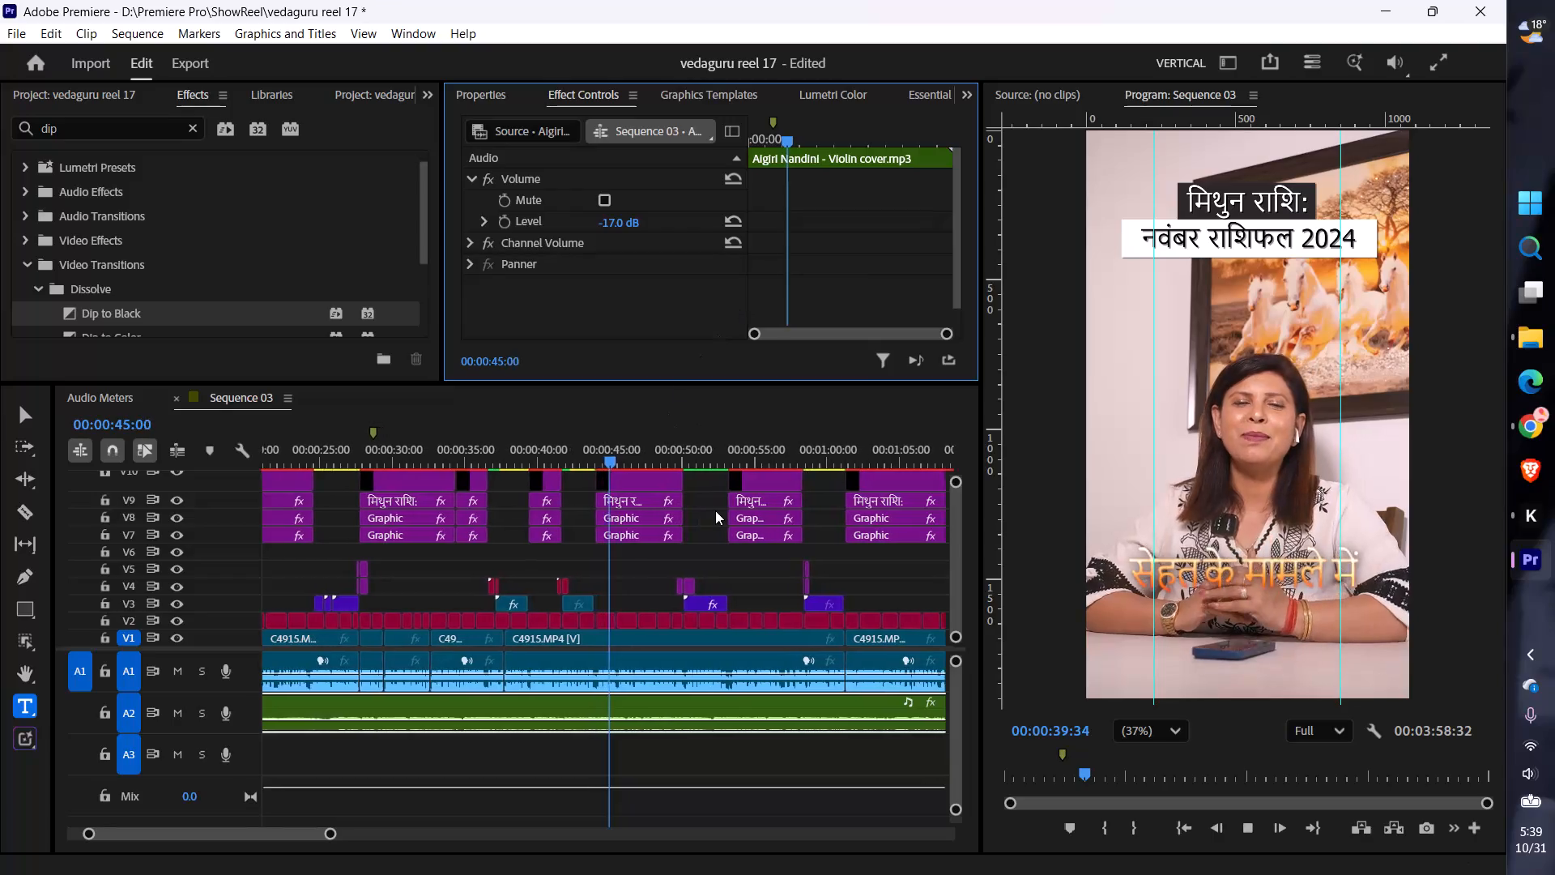
Play the closing seconds of the reel to check the music under the voice and find where the video ends.
key(space)
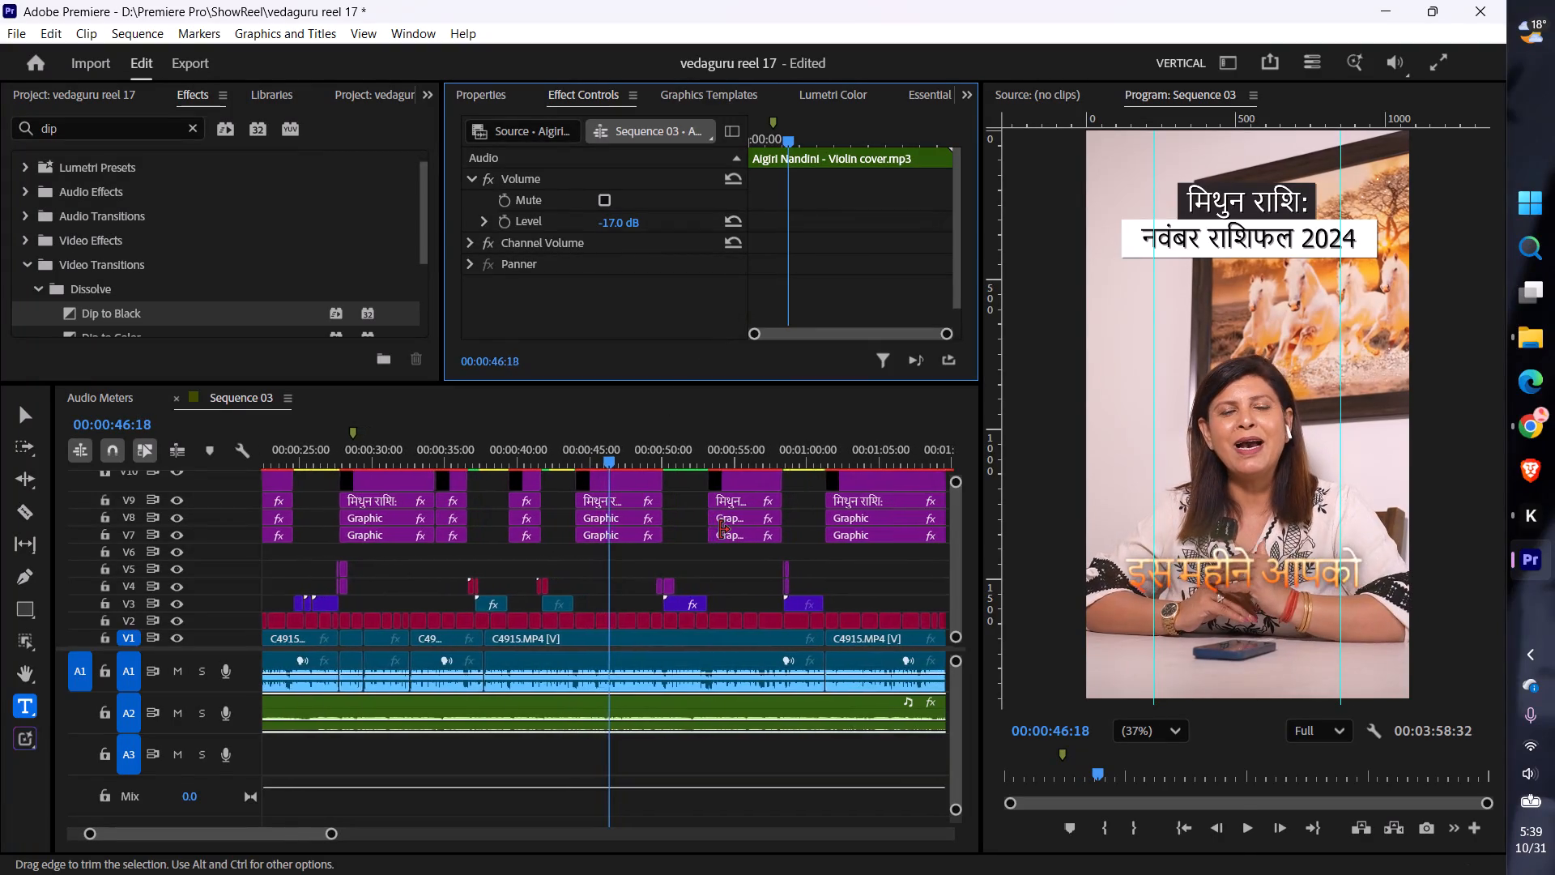
scroll(720, 530, down, 9)
click(568, 455)
key(space)
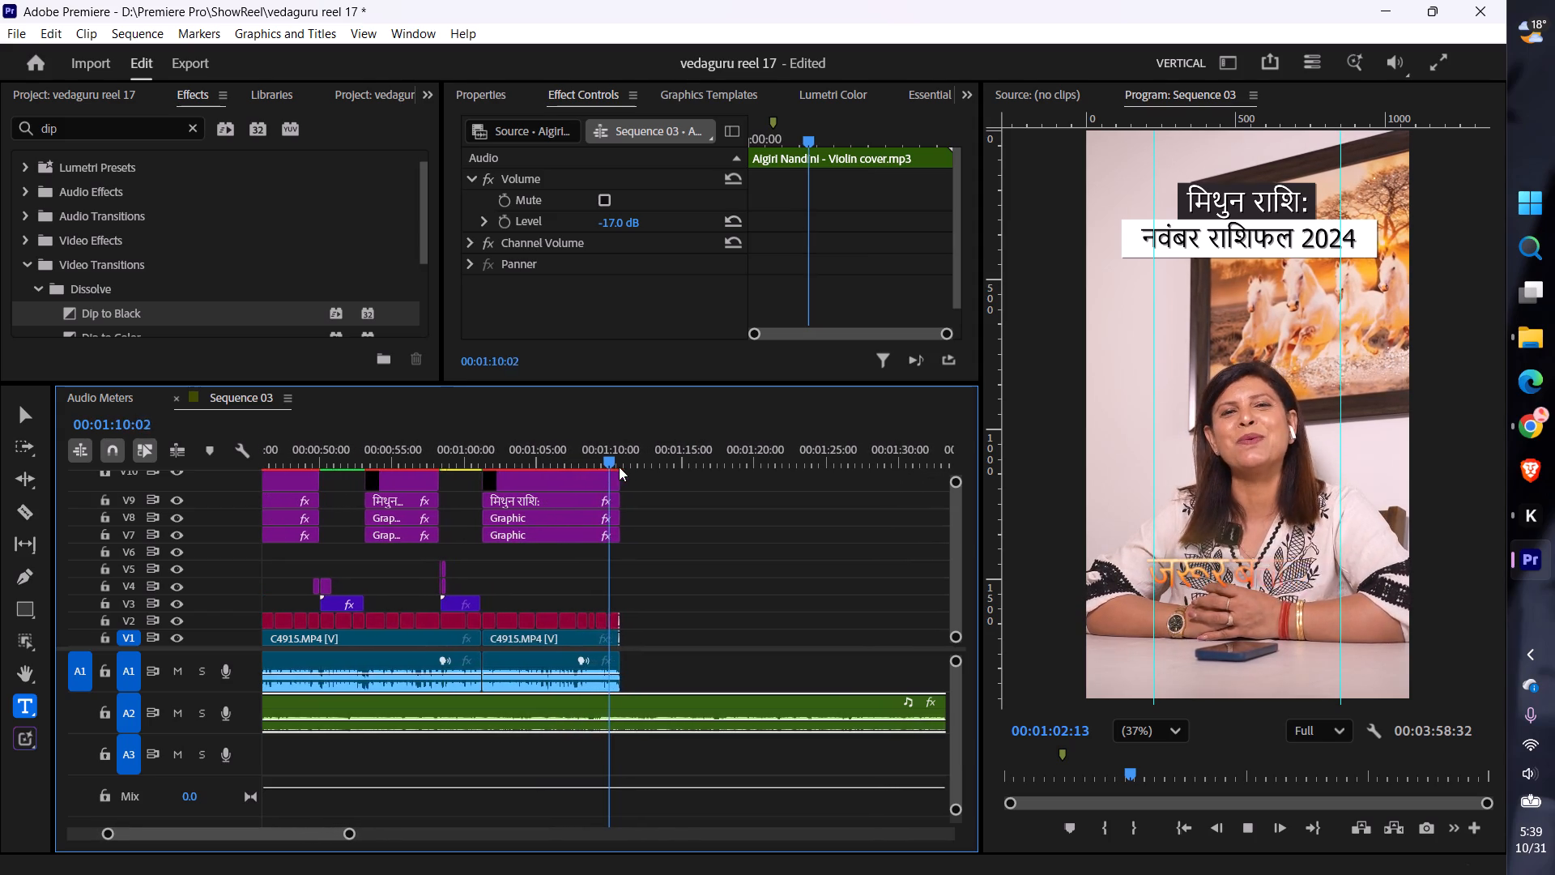
key(space)
alt+scroll(611, 648, up, 13)
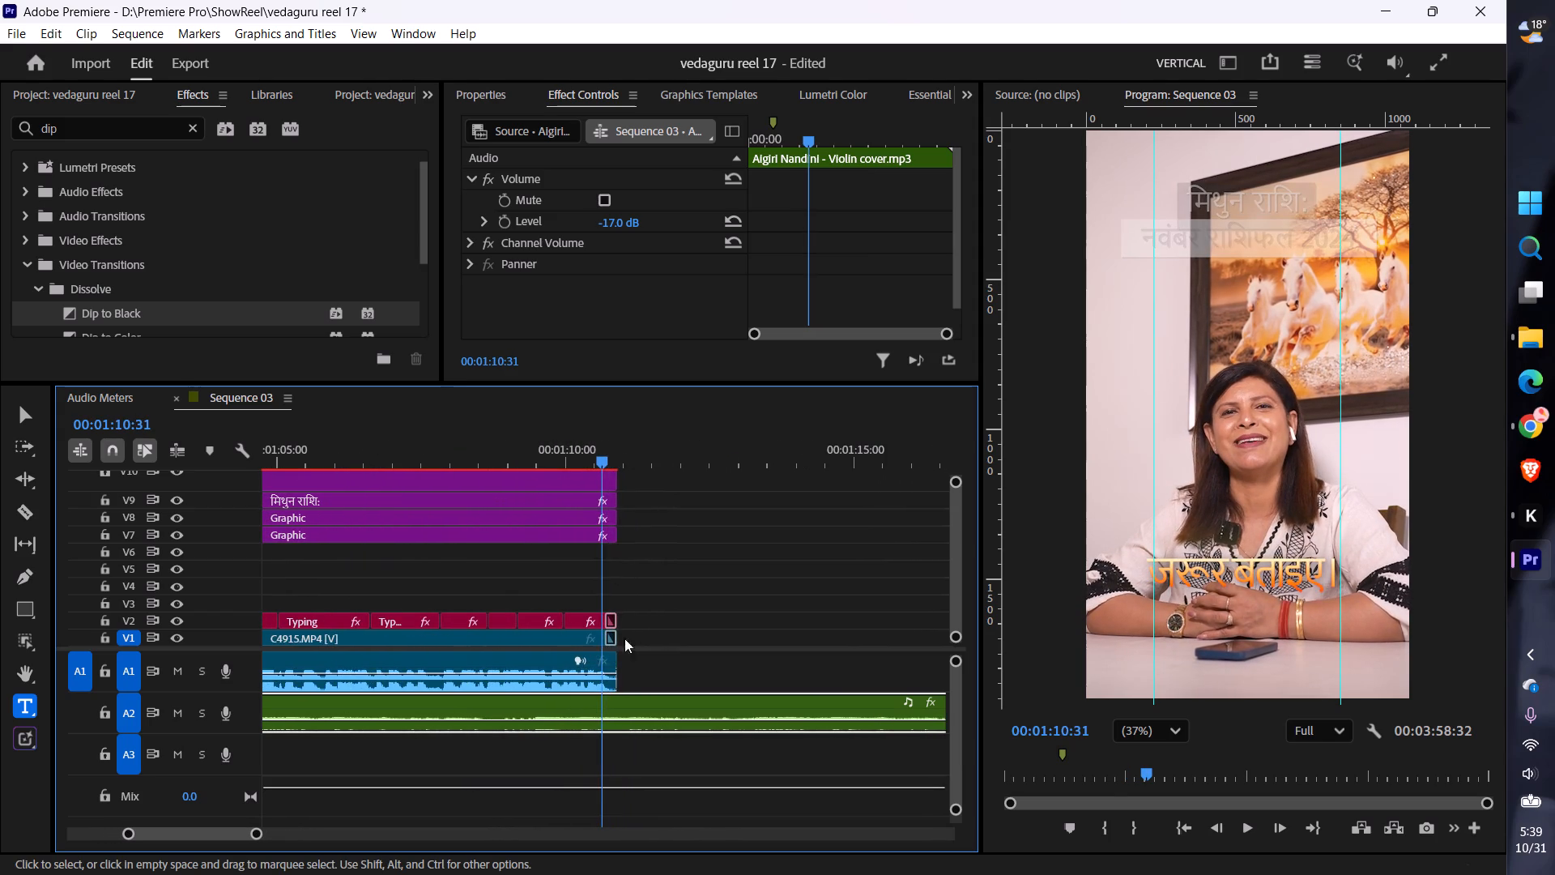
key(space)
key(space)
Split the A2 violin music at the end of the video, 00:01:10:44, and delete the excess music after it.
drag(608, 462, 599, 469)
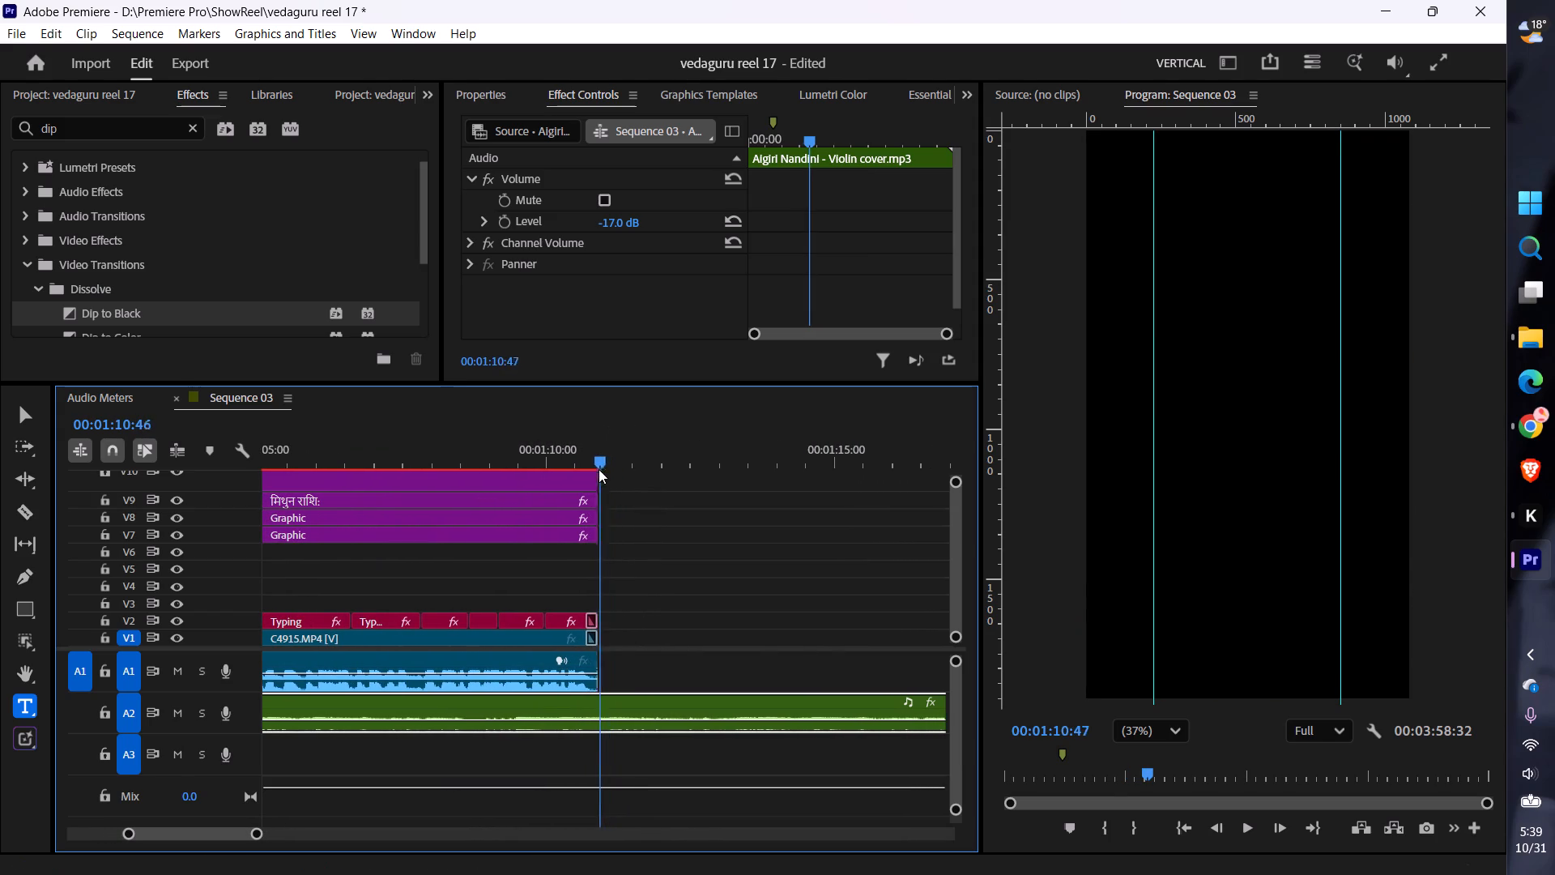
drag(599, 469, 598, 470)
click(633, 709)
key(ctrl+k)
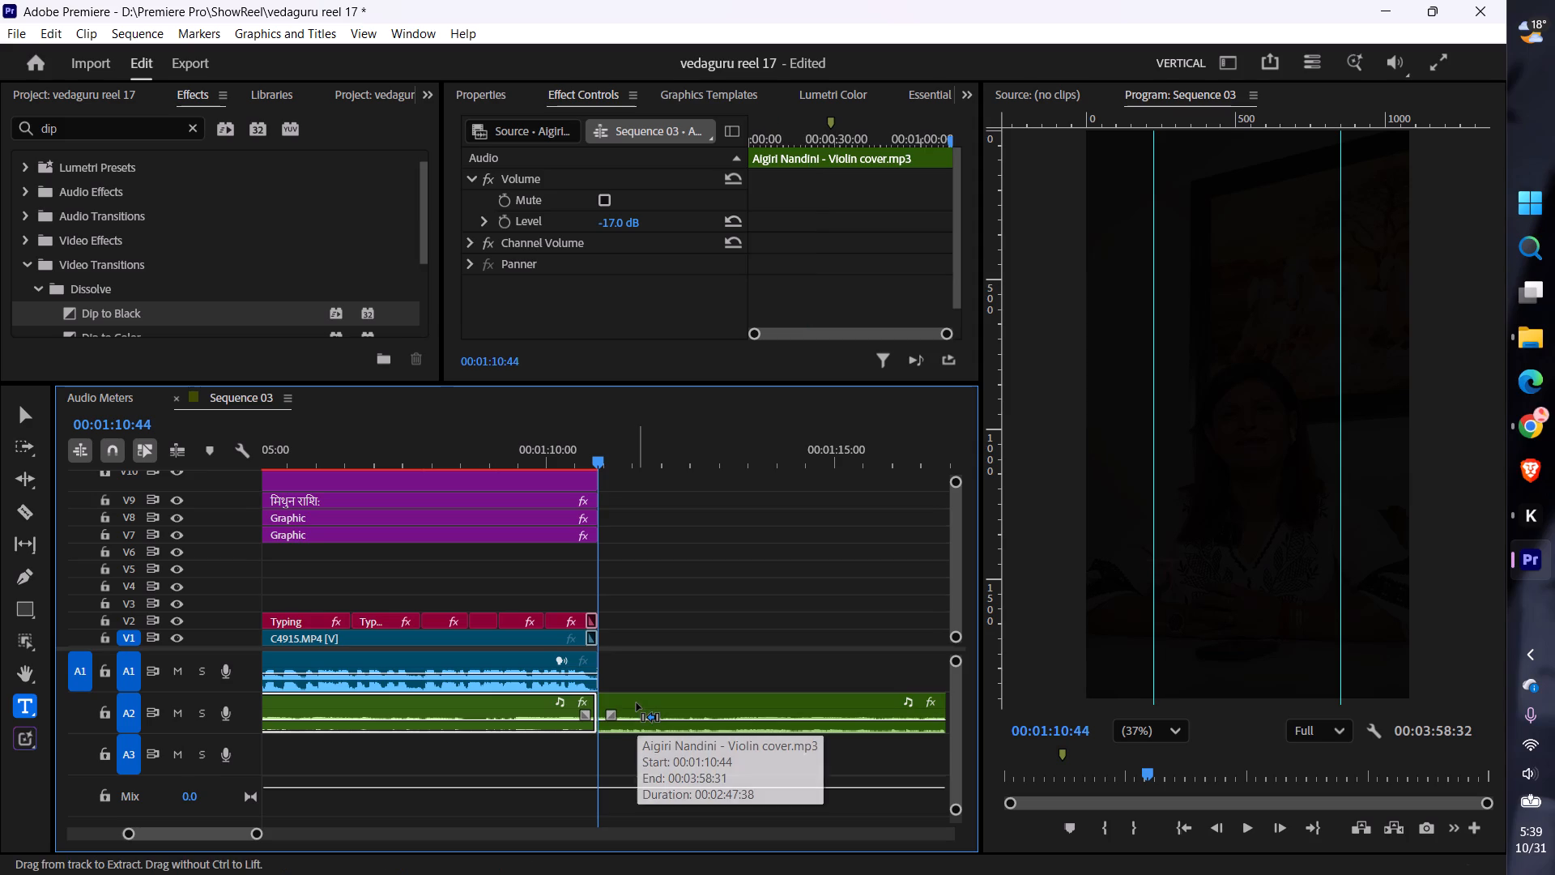
click(637, 703)
key(Delete)
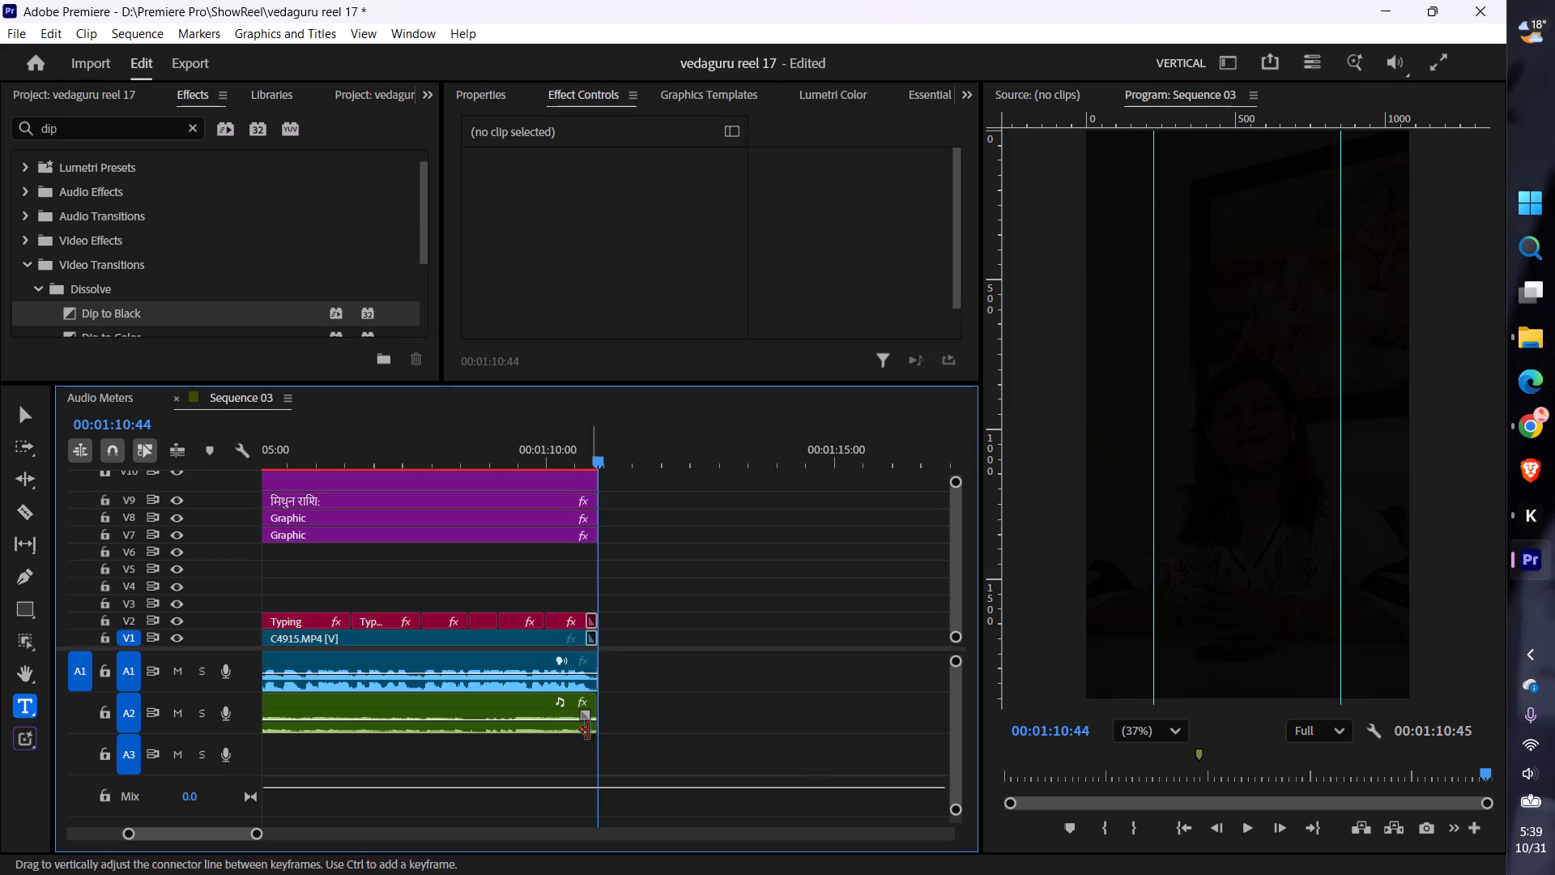
Add a short audio fade-out at the end of the trimmed A2 violin music.
drag(586, 719, 564, 725)
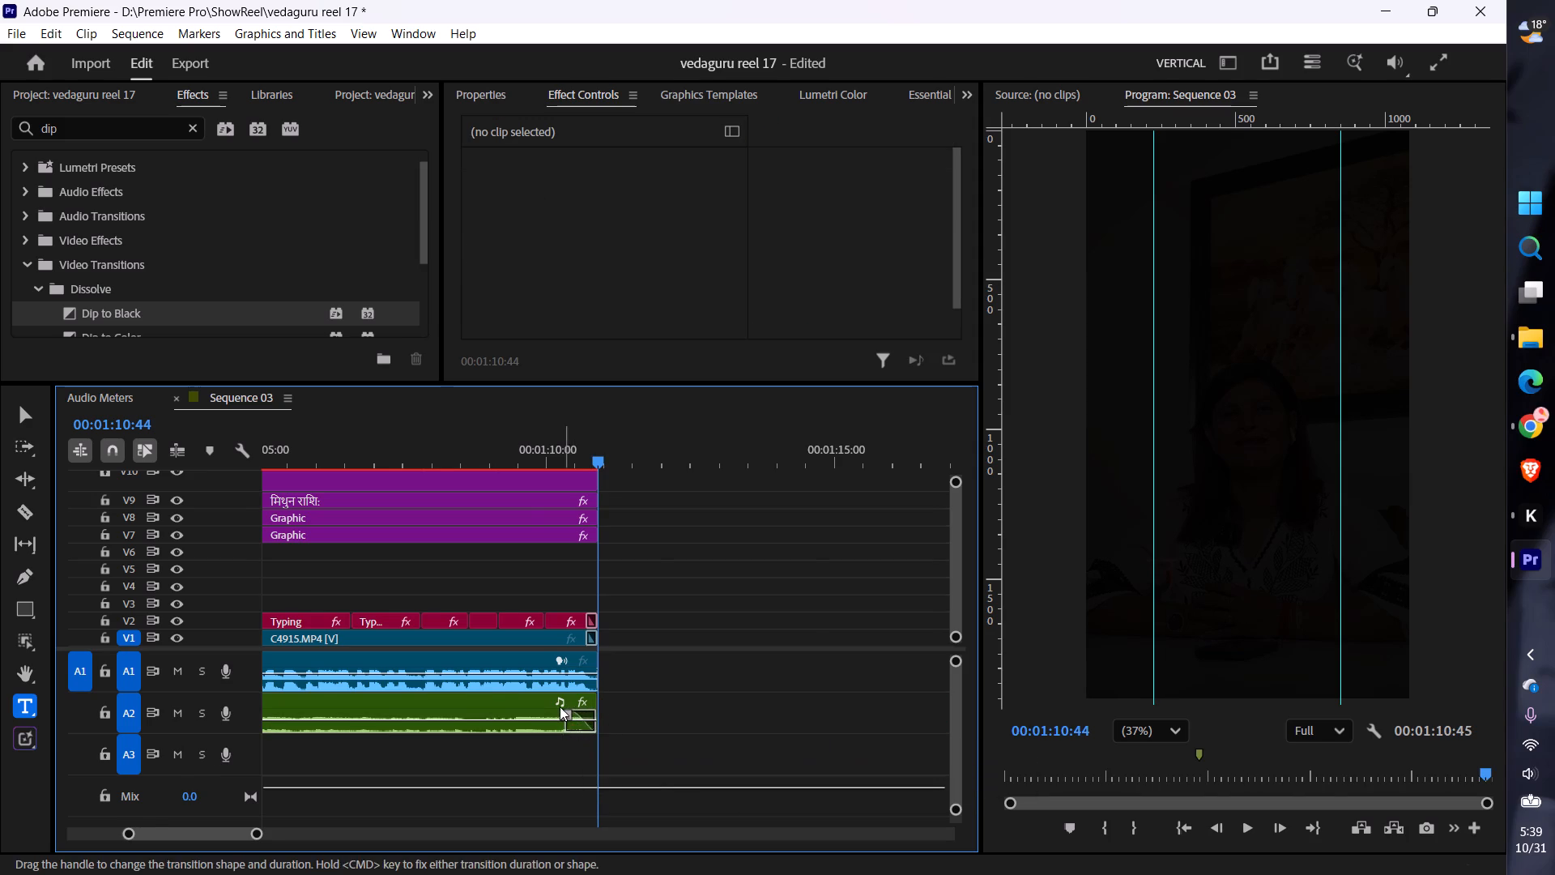
Set the trimmed A2 violin music's volume level to -18 dB.
scroll(560, 706, up, 7)
click(560, 706)
click(559, 712)
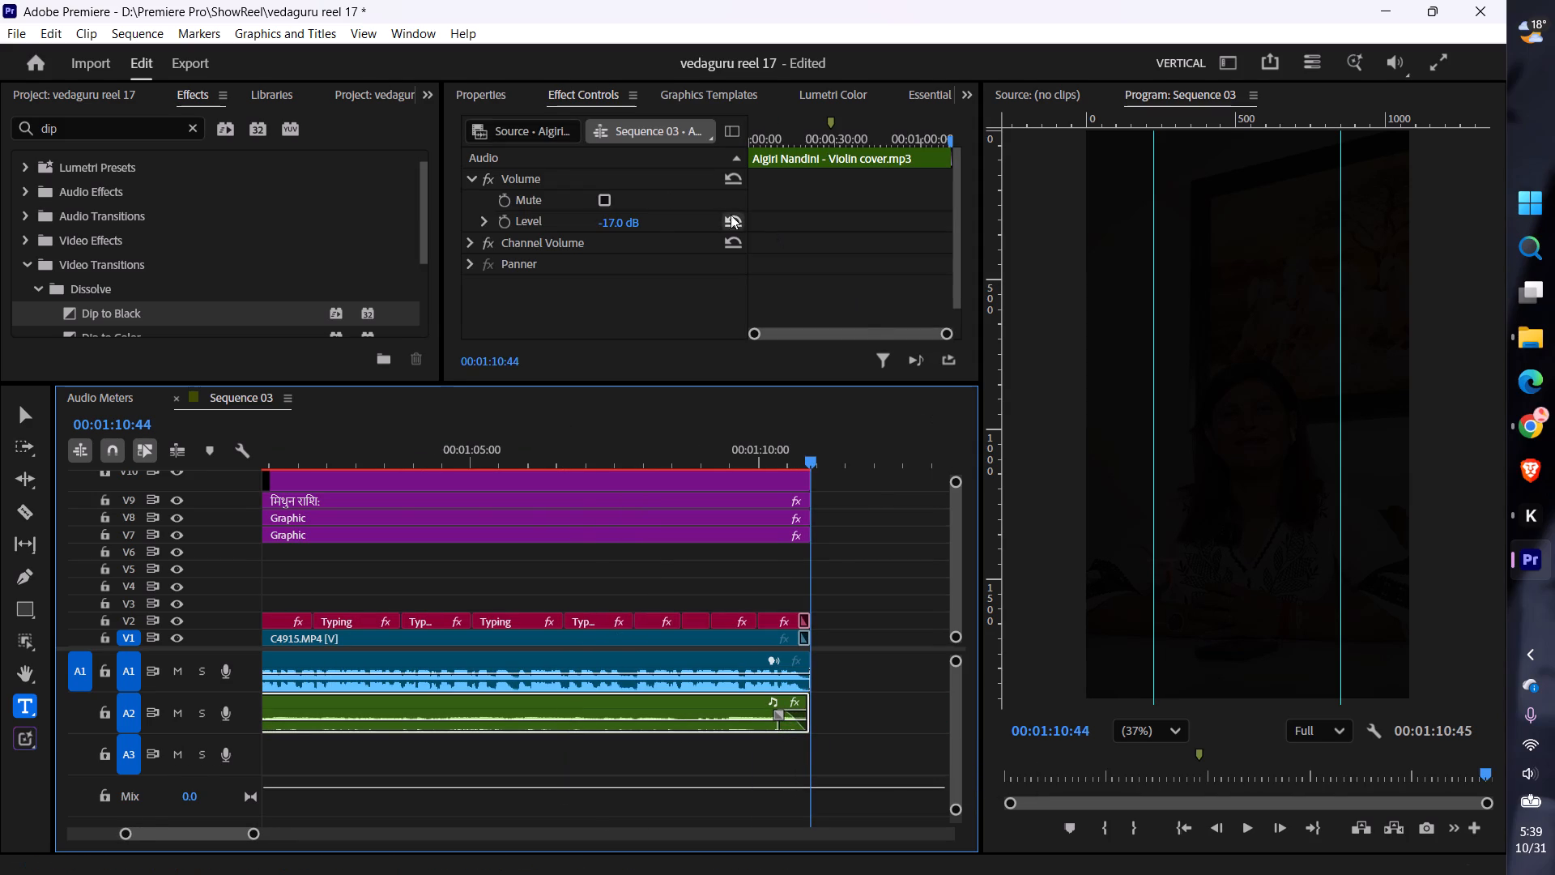
click(631, 227)
key(minus)
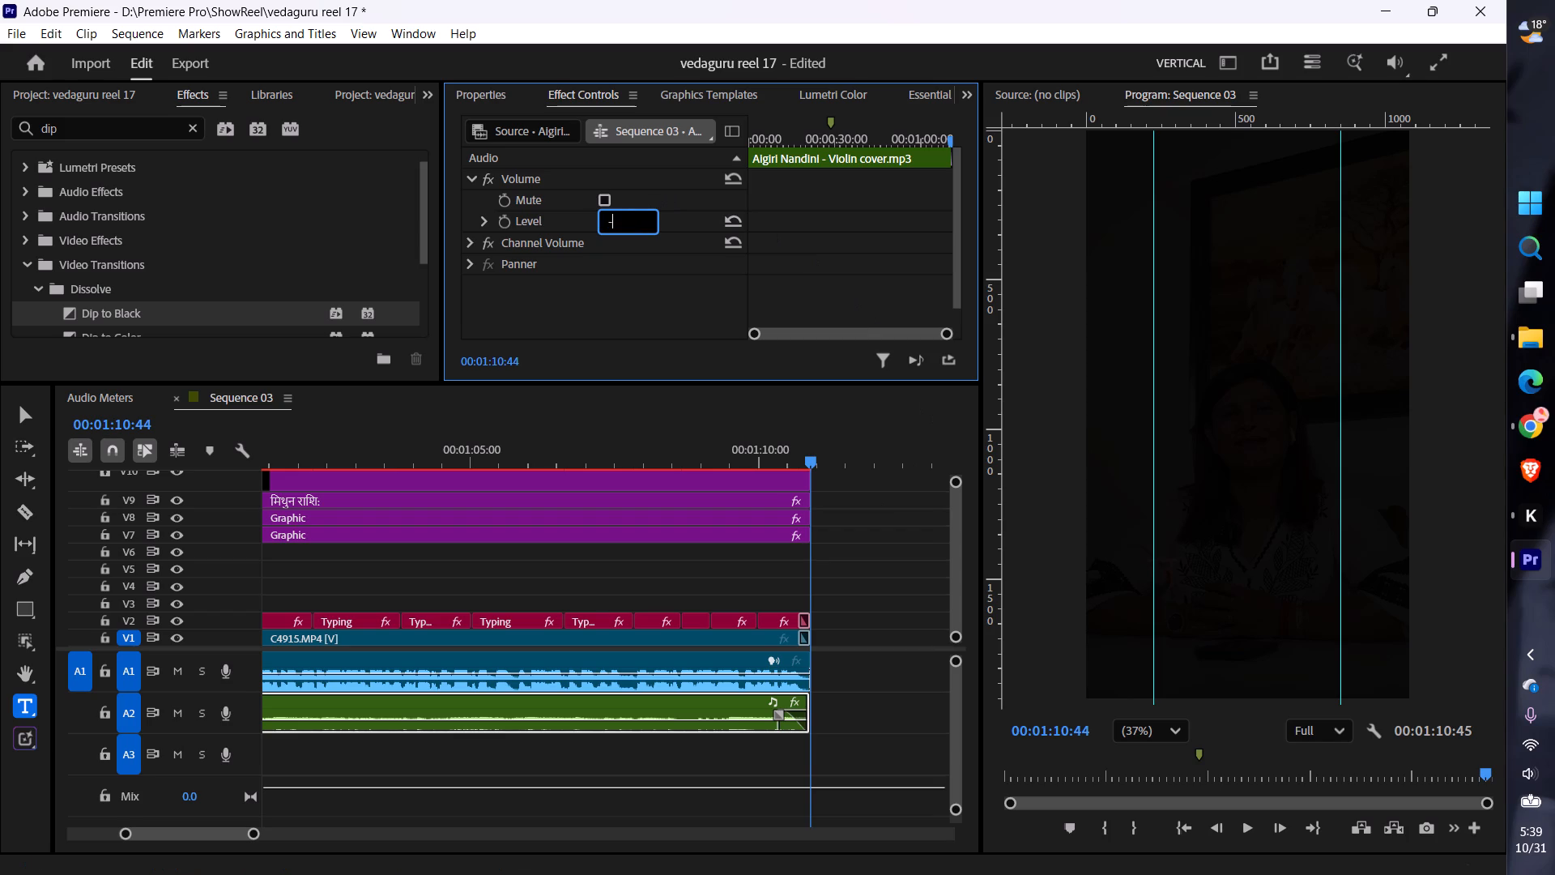
text(18)
key(Return)
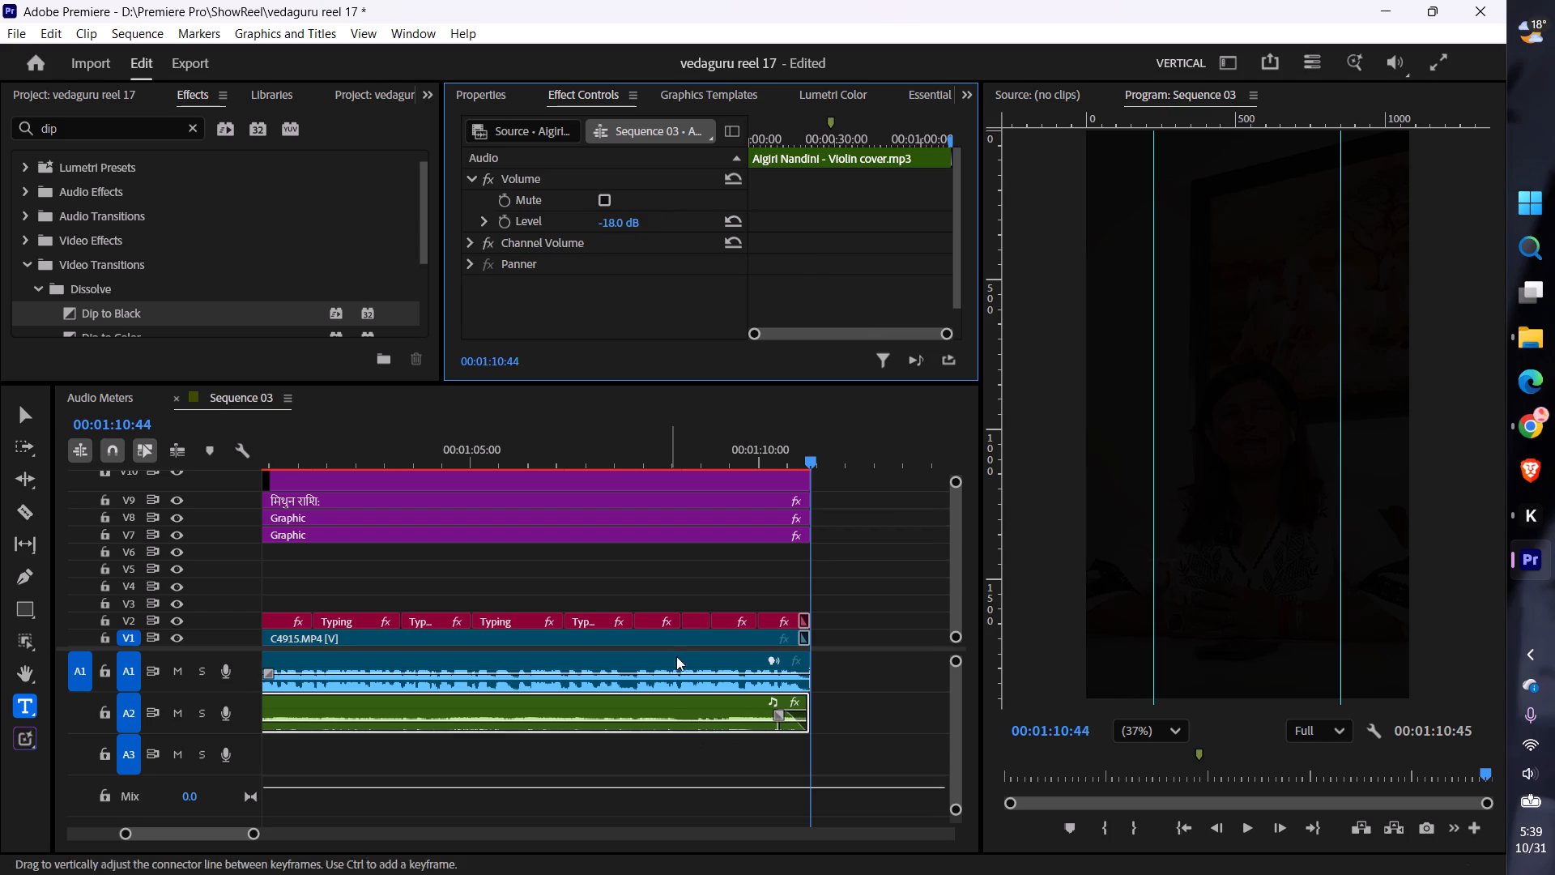
Deselect the music clip and render the video previews for Sequence 03.
click(685, 561)
key(Return)
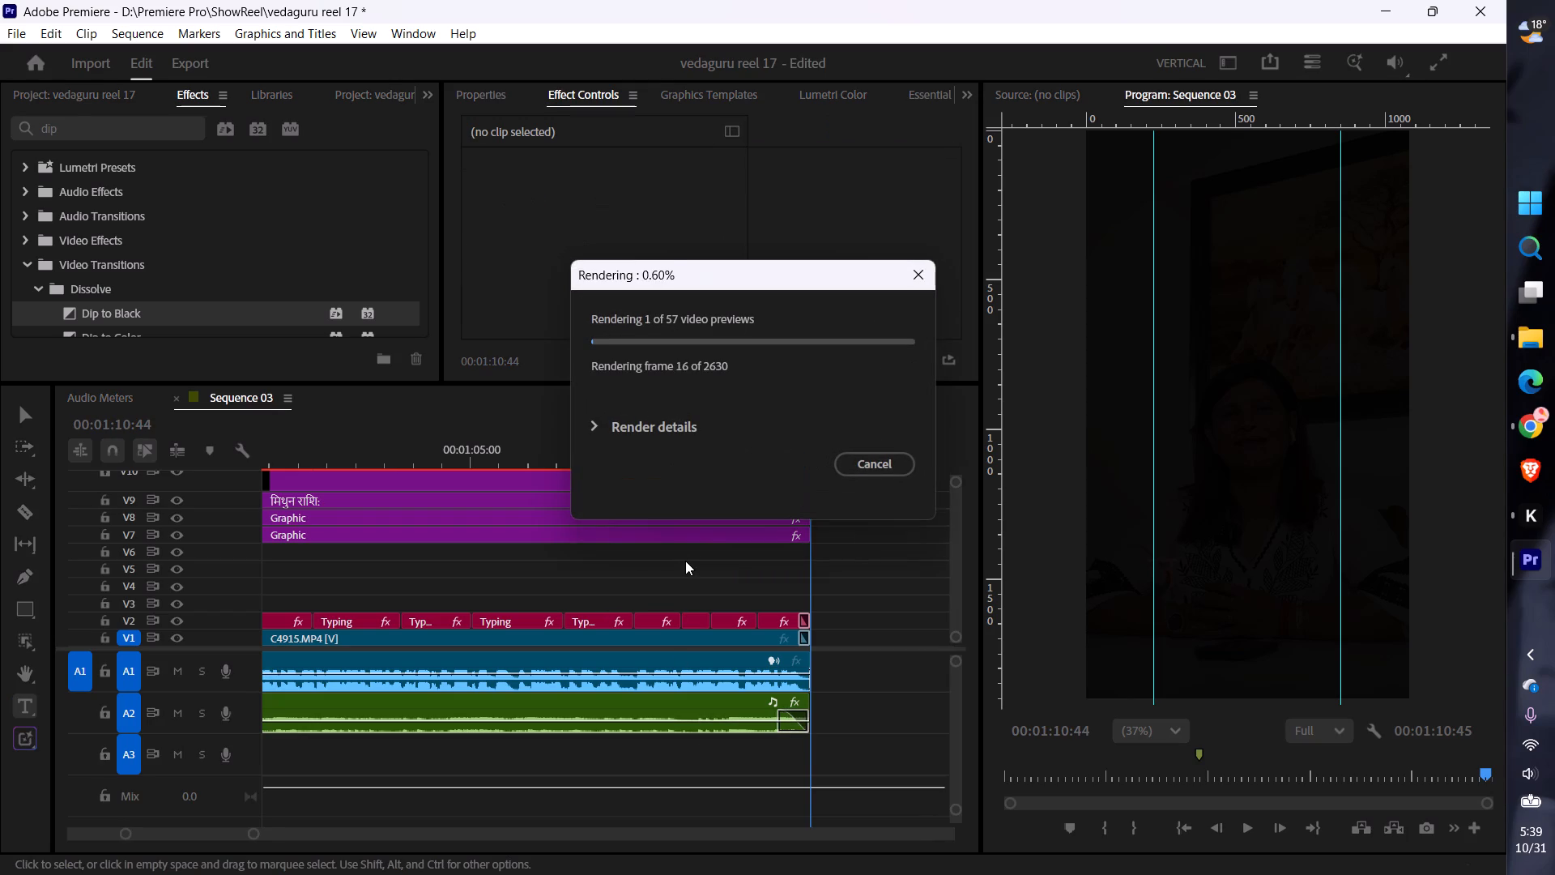
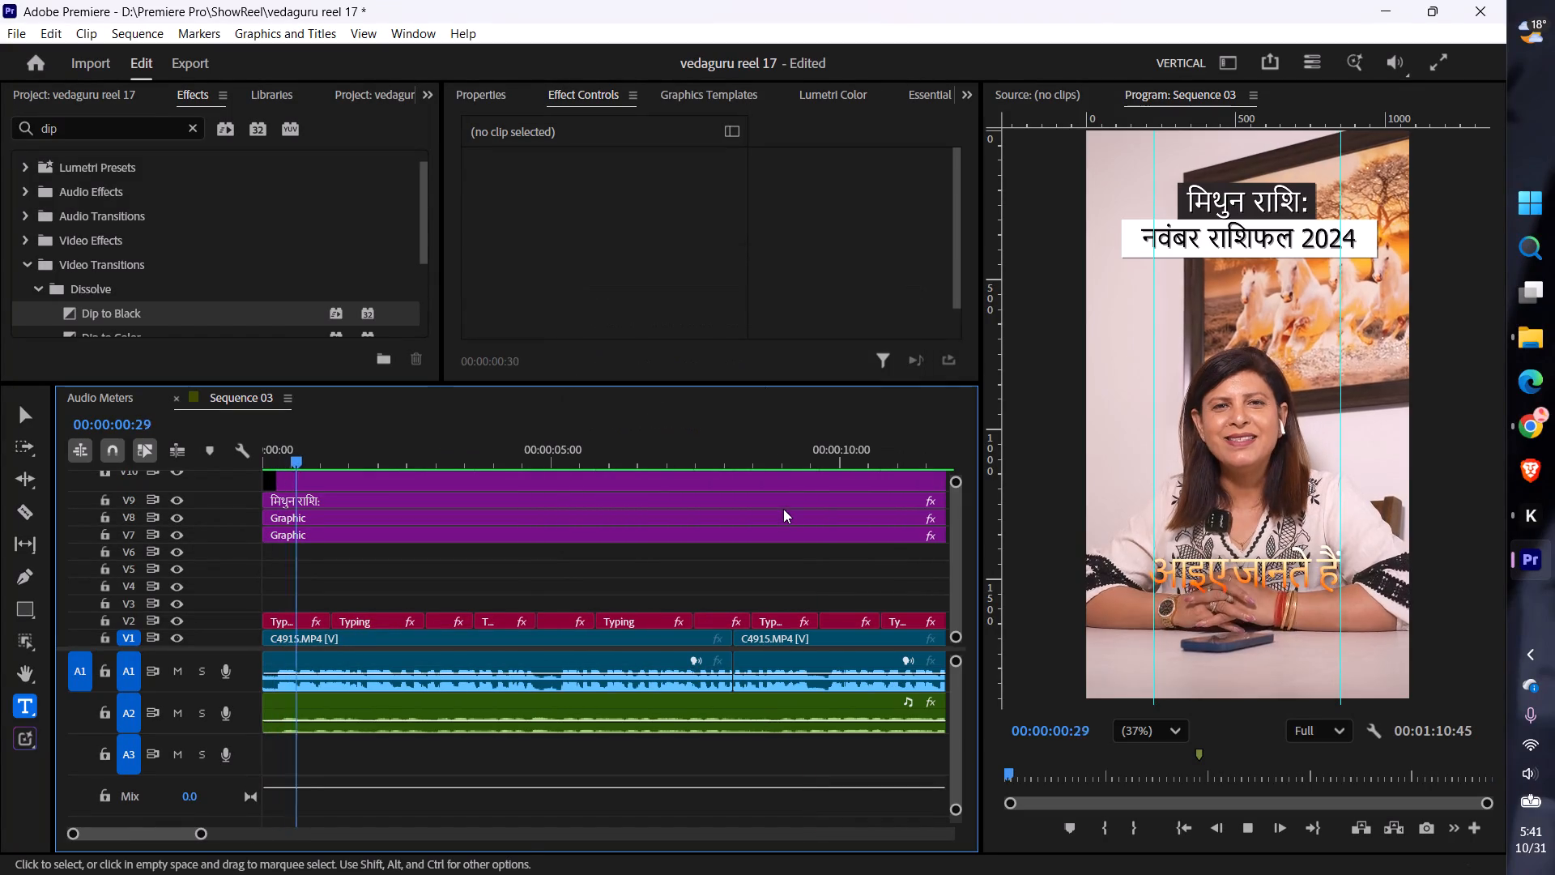
Stop playback of Sequence 03 and save the project.
key(space)
key(ctrl+s)
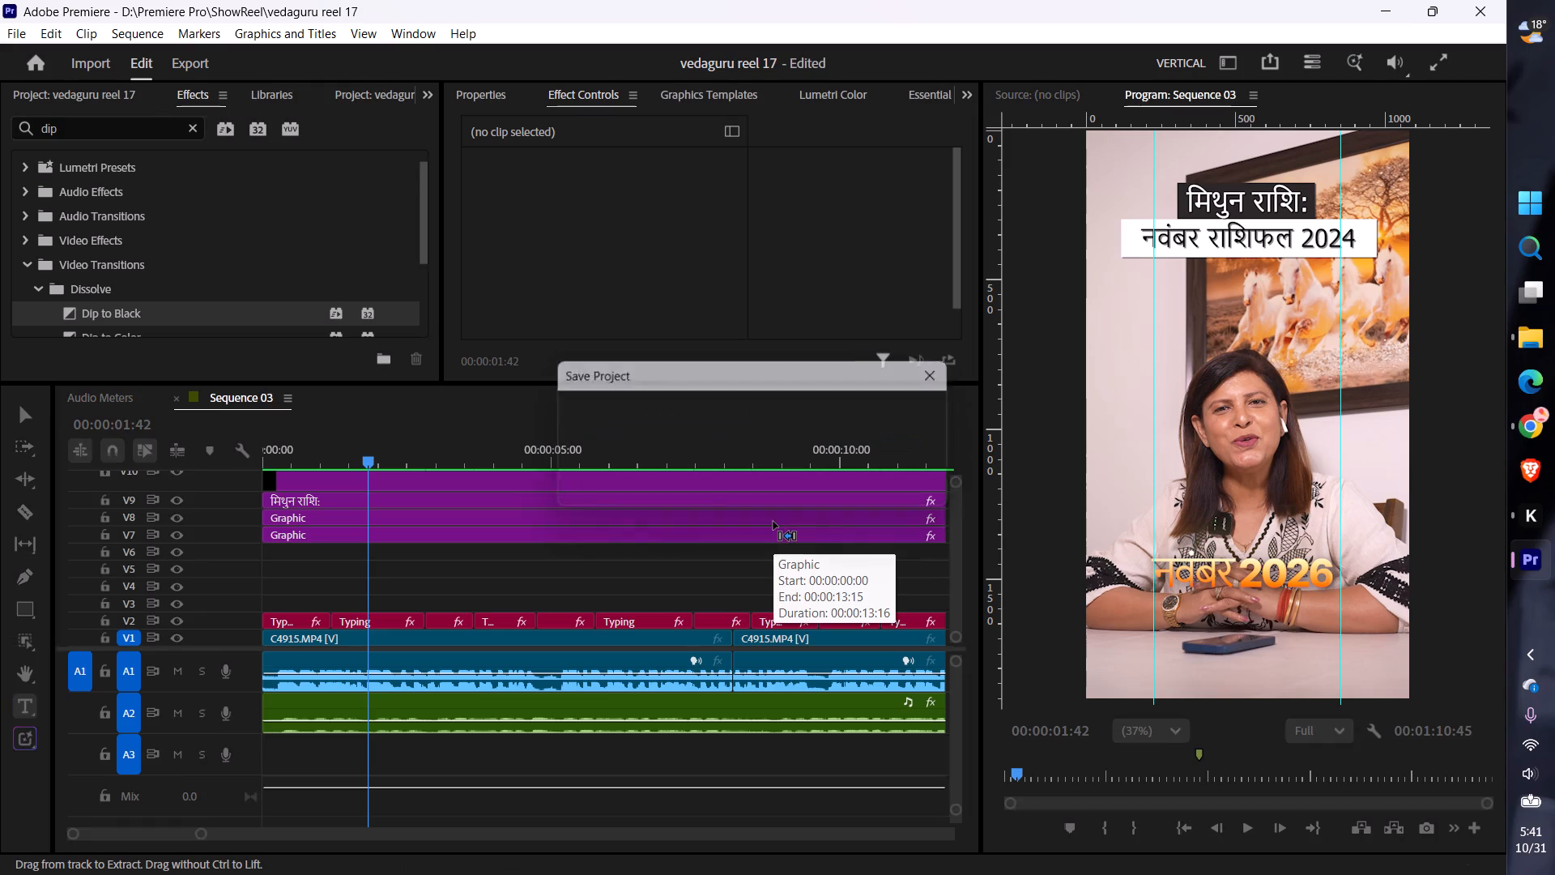
Open the export settings for Sequence 03 and name the output file Vedaguru Reel 17.mp4.
click(202, 66)
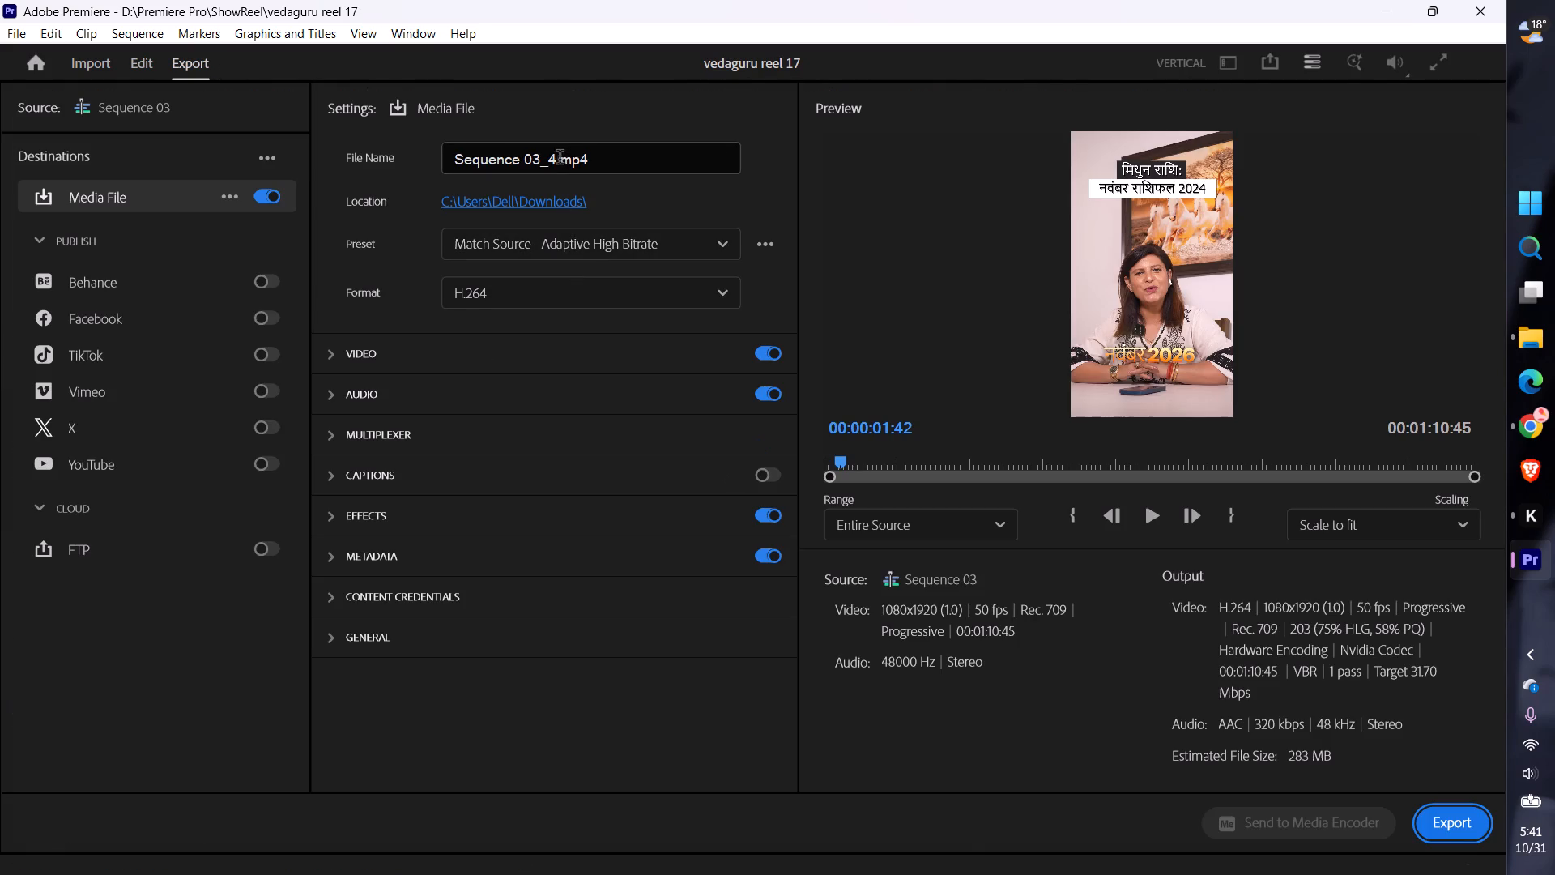
drag(552, 158, 226, 144)
text(edaguru)
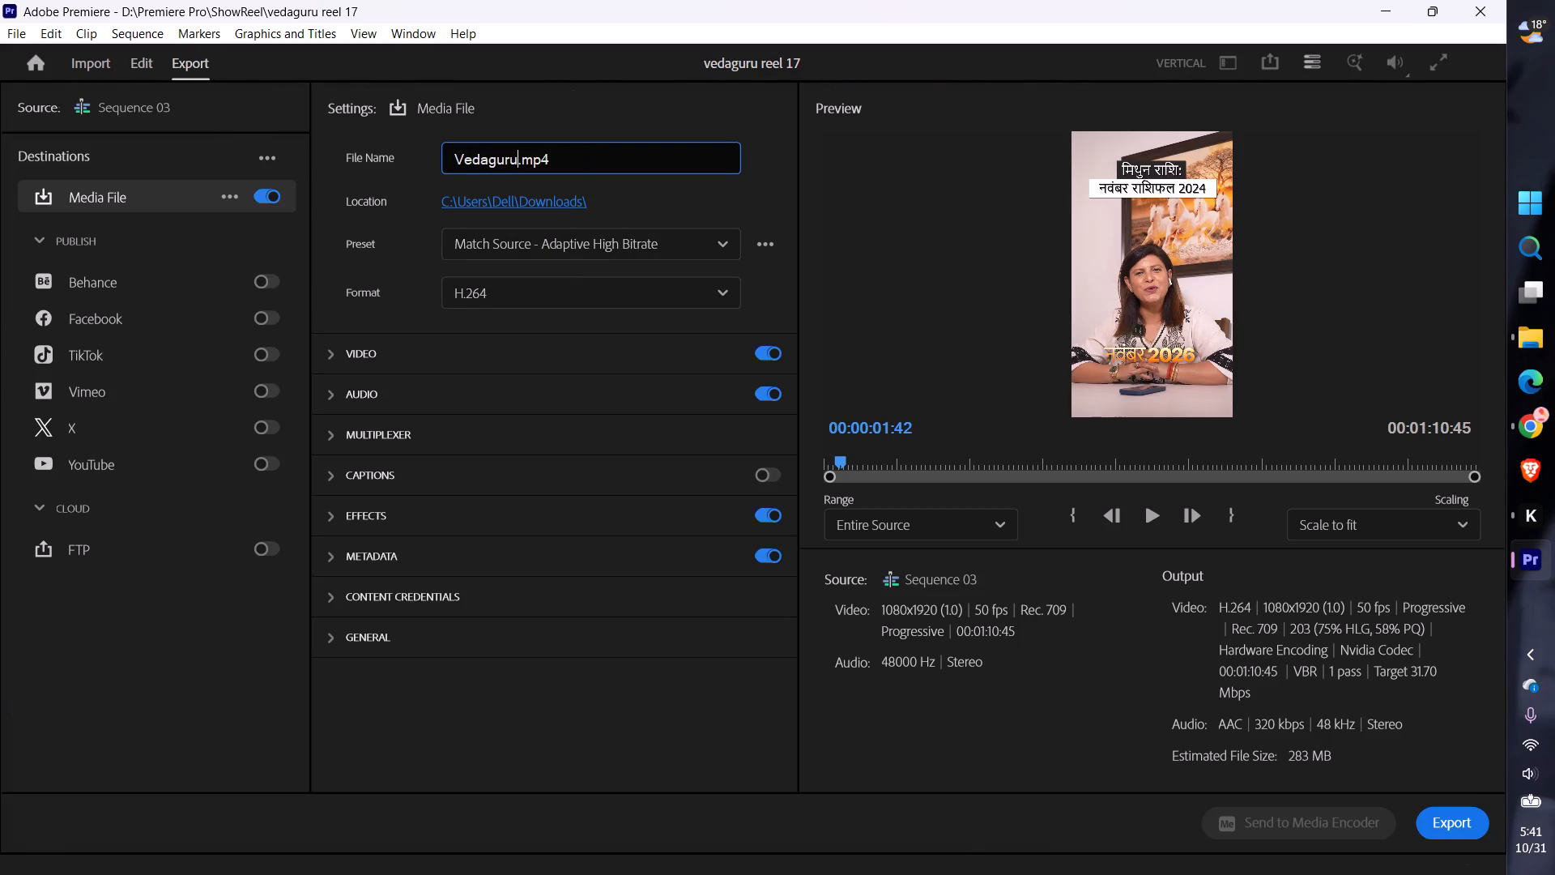
key(space)
Apply the High Quality 2160p 4K export preset and enable Render at Maximum Depth, keeping Frame Sampling and Hardware Encoding.
click(666, 227)
click(584, 562)
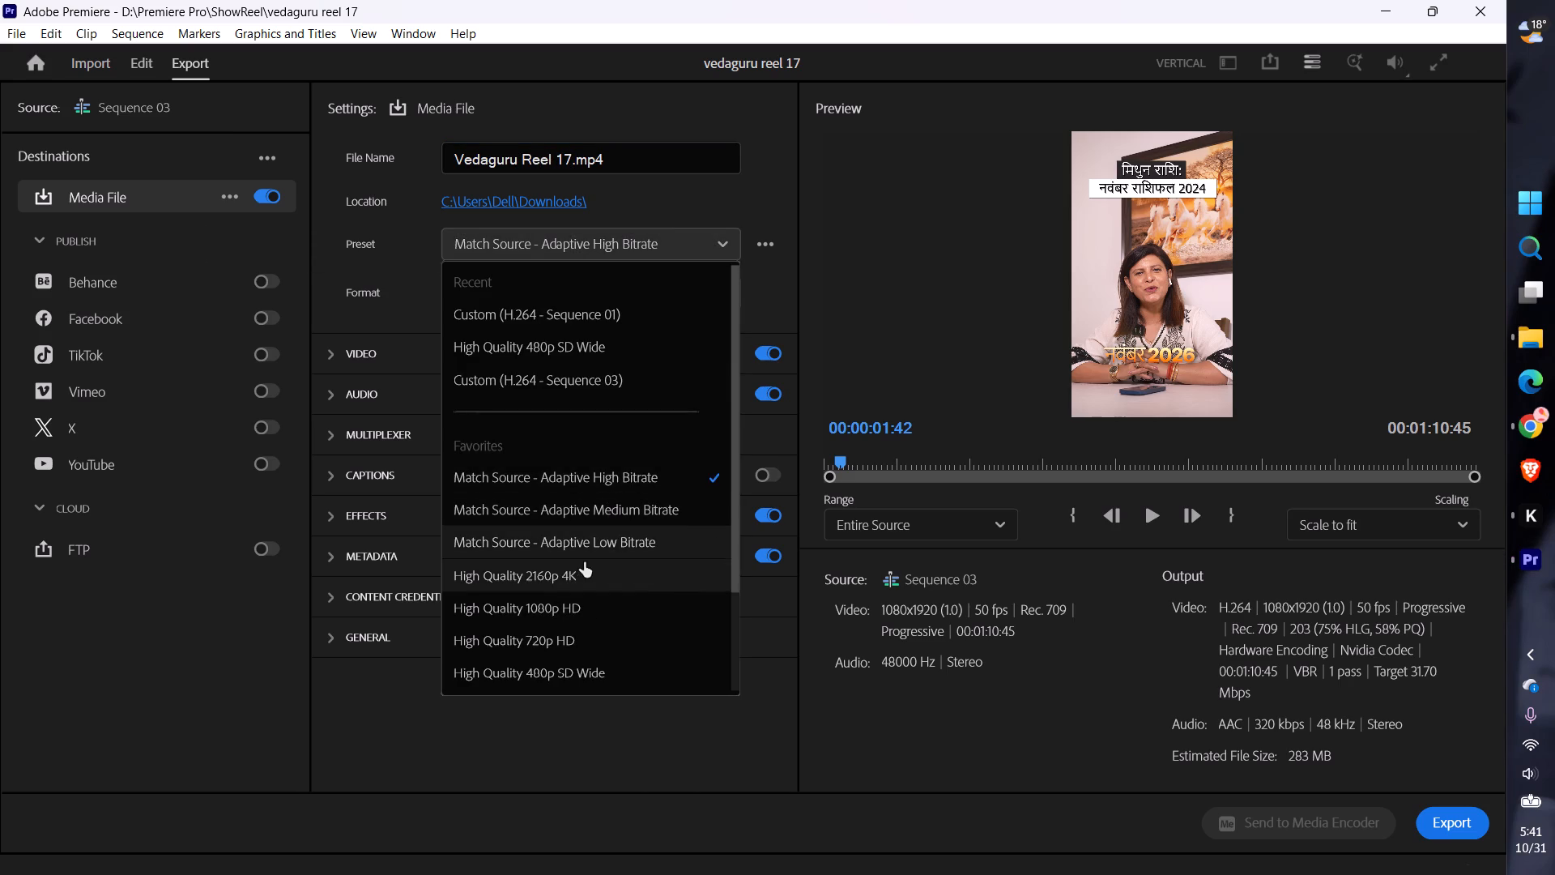
click(343, 357)
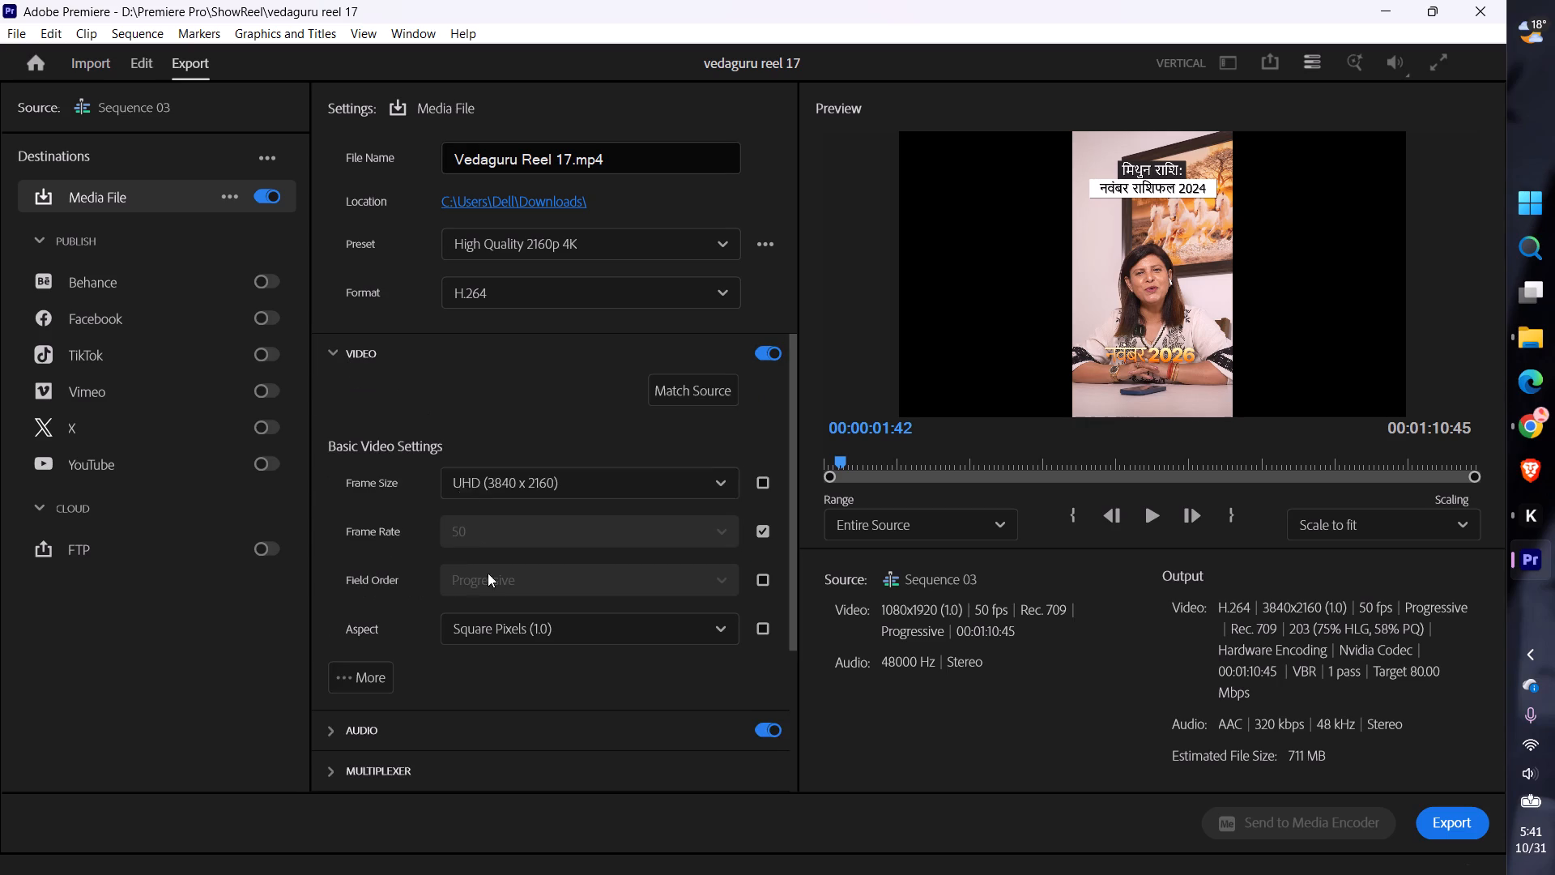
click(356, 681)
click(356, 724)
scroll(549, 711, down, 6)
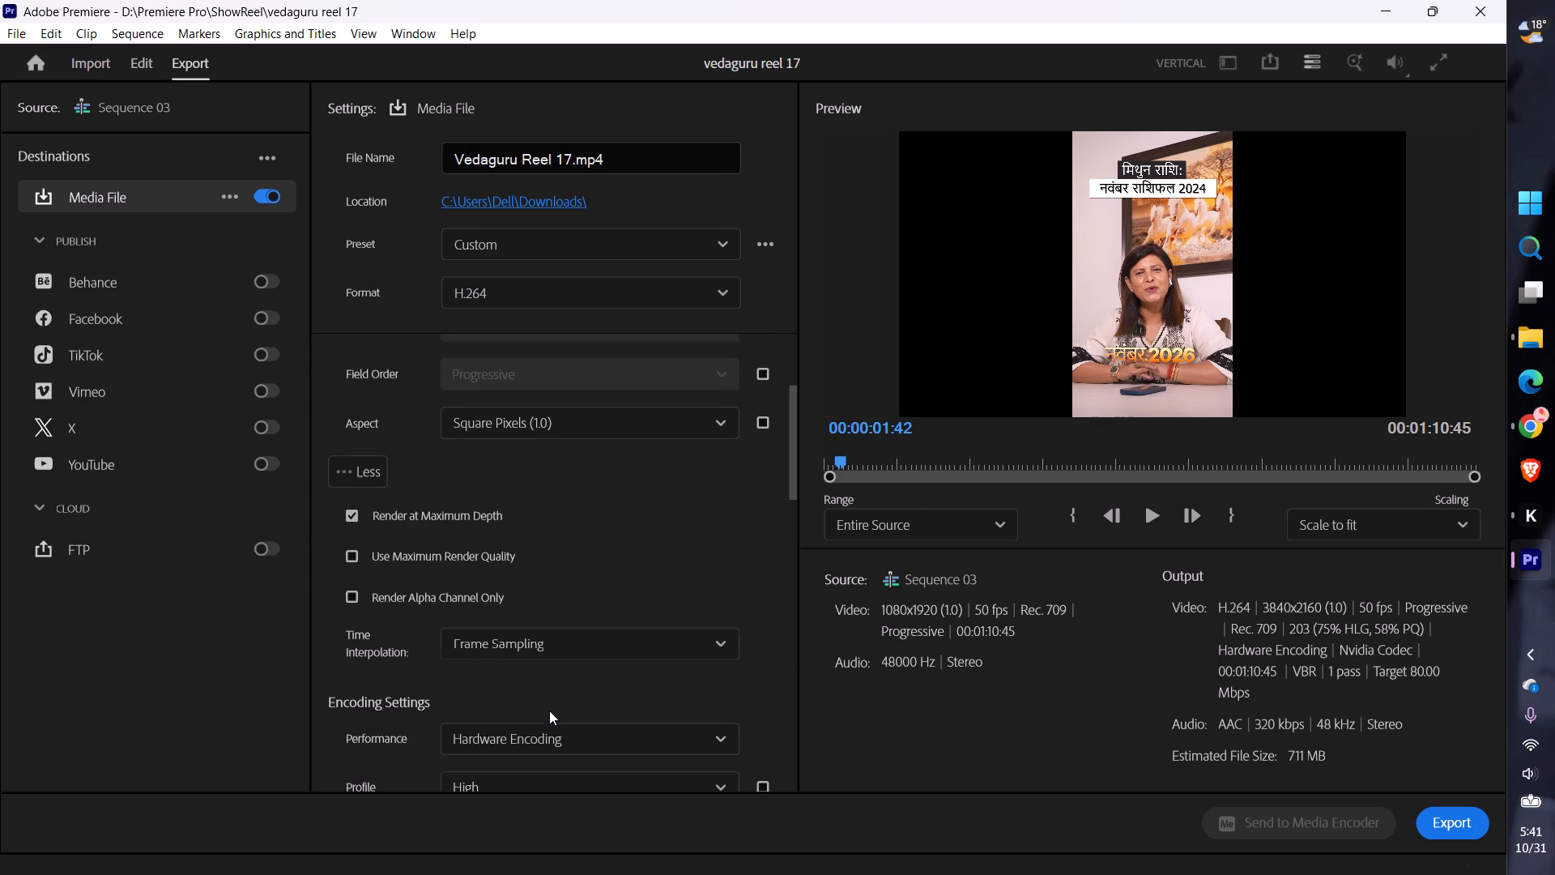
click(617, 652)
click(615, 647)
click(564, 739)
Set the export's target bitrate to 50 Mbps.
scroll(604, 506, down, 16)
scroll(522, 599, down, 8)
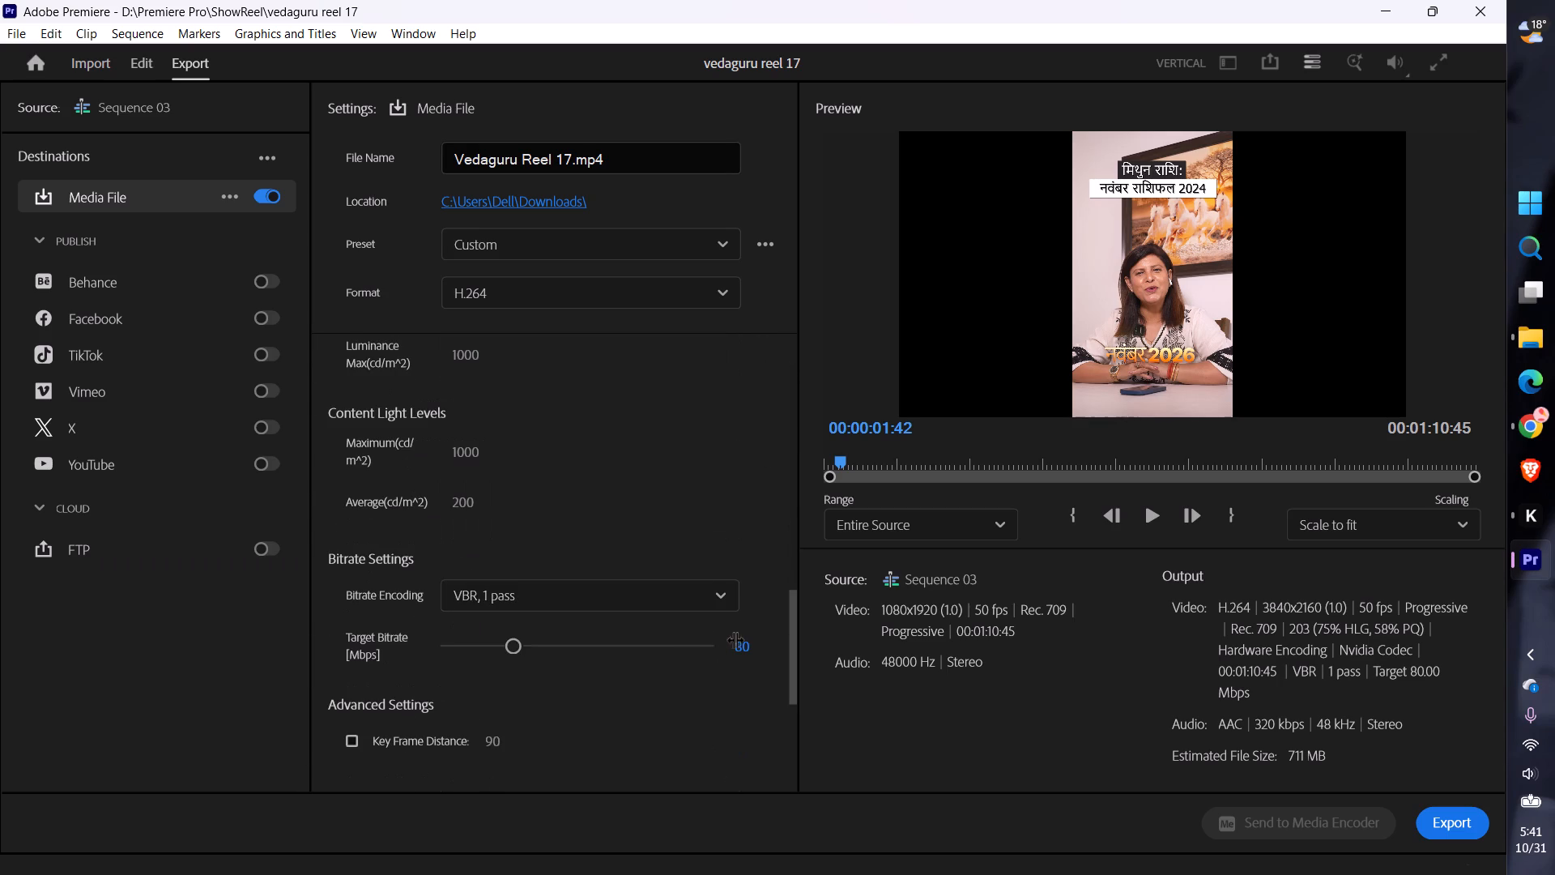
click(749, 642)
text(50)
key(Return)
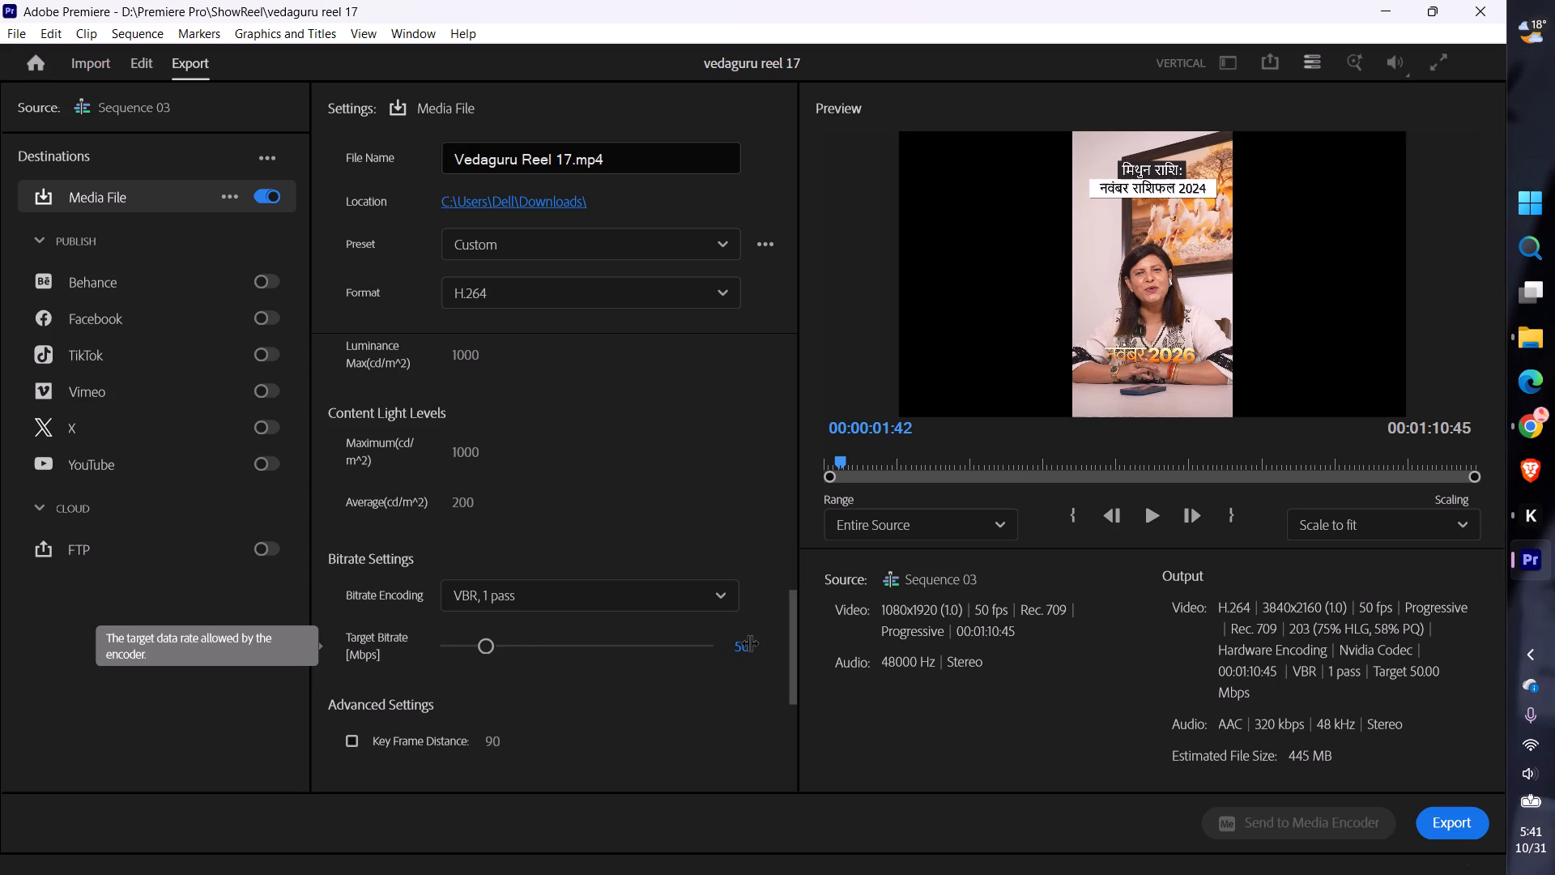
Export Vedaguru Reel 17.mp4 immediately with the current settings.
click(1472, 826)
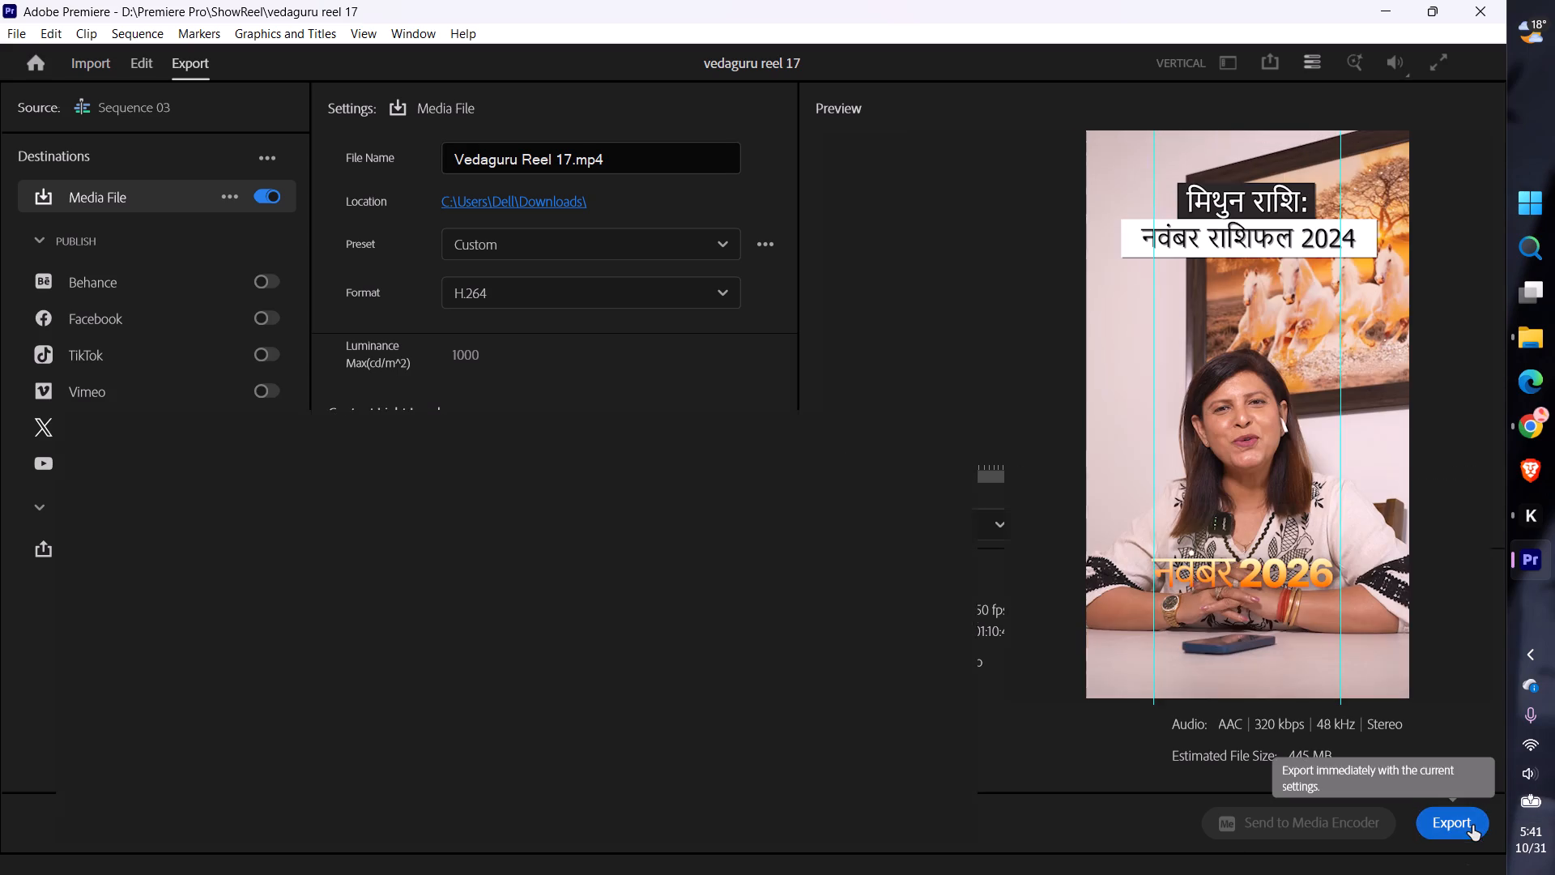
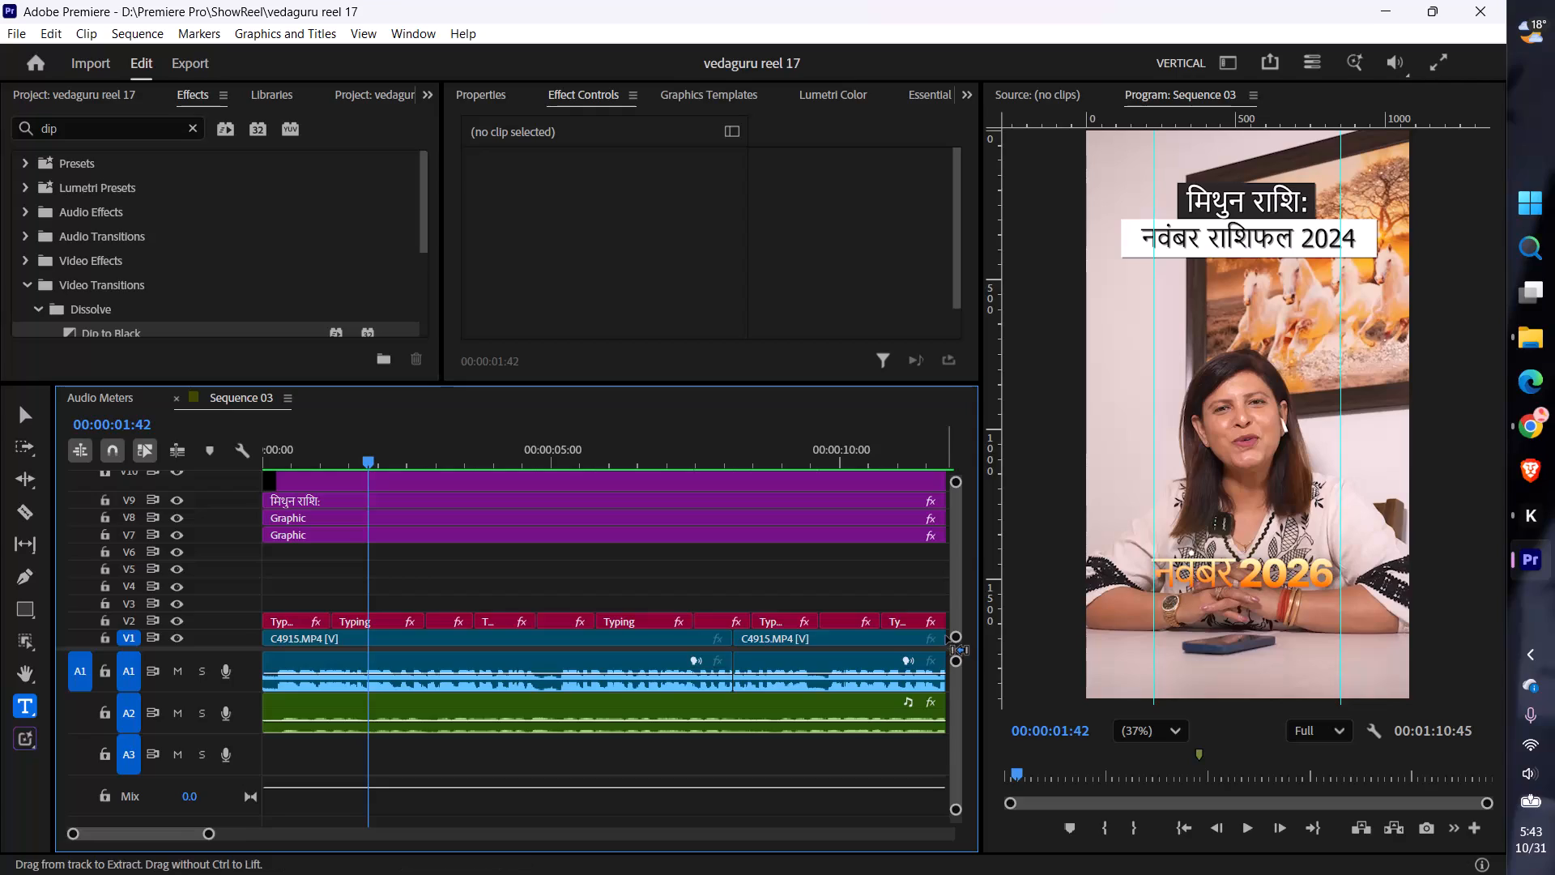
Save the vedaguru reel 17 project and close Premiere.
key(ctrl+s)
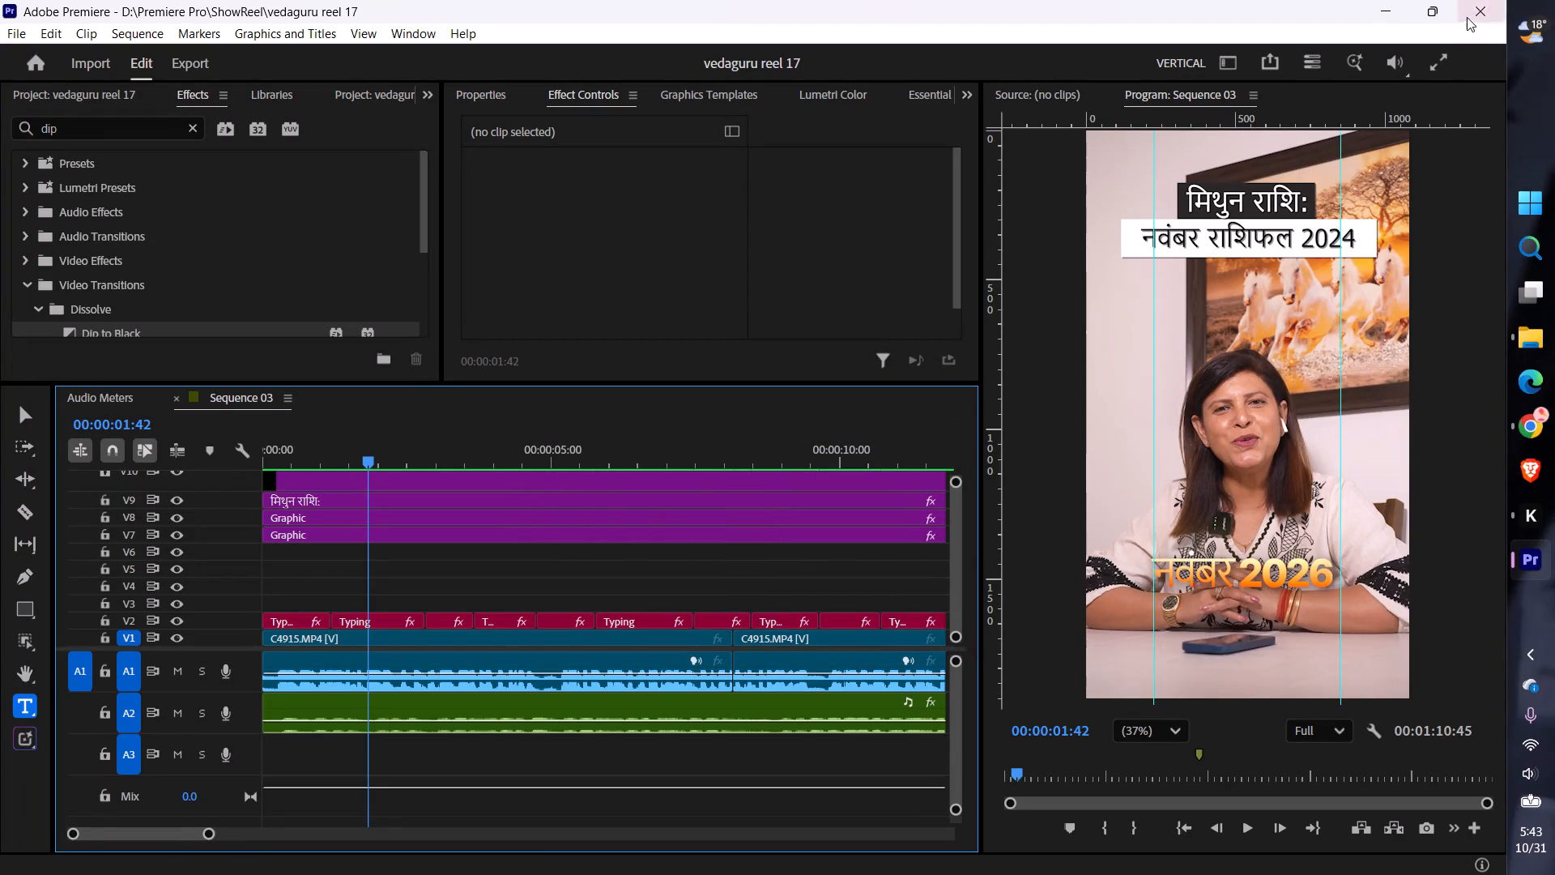
click(1469, 13)
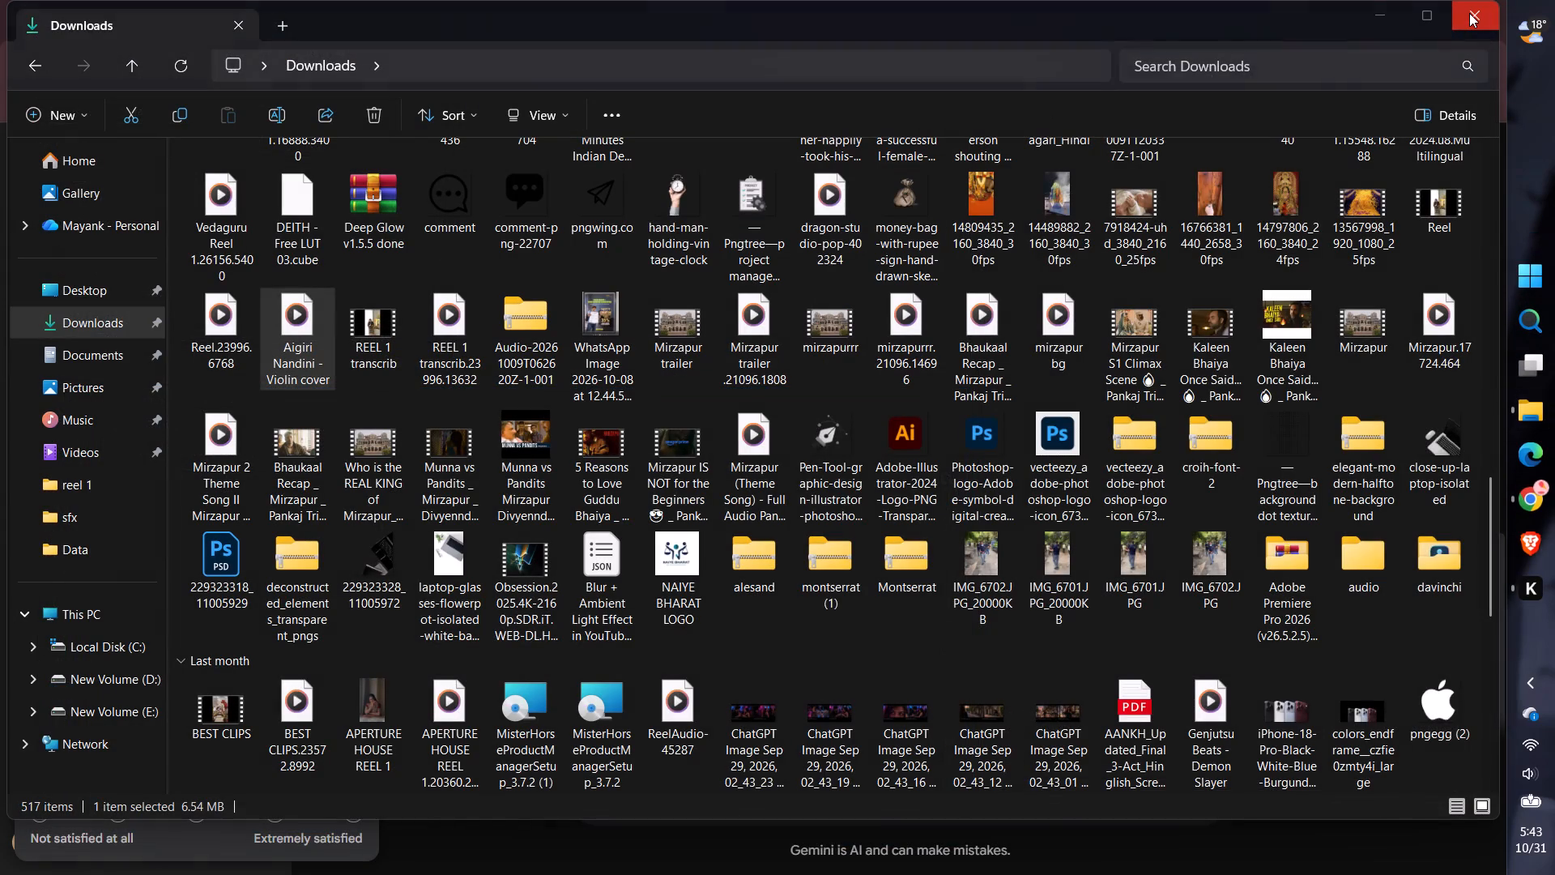
Relaunch Adobe Premiere from the Windows search.
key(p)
key(Return)
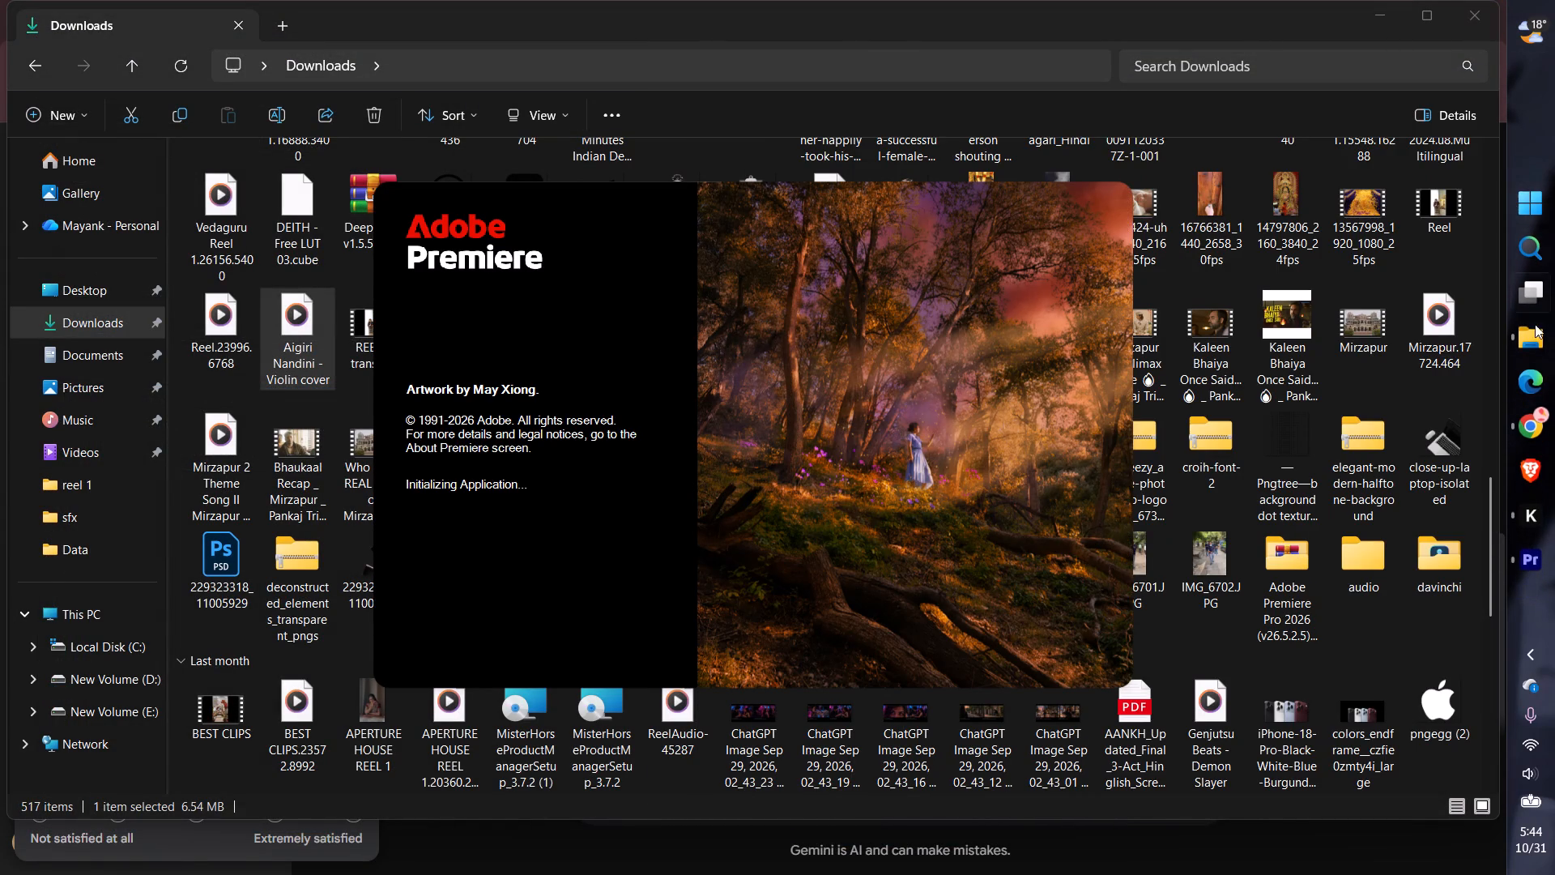
Switch to Chrome and open web.whatsapp.com in a new tab.
click(1516, 424)
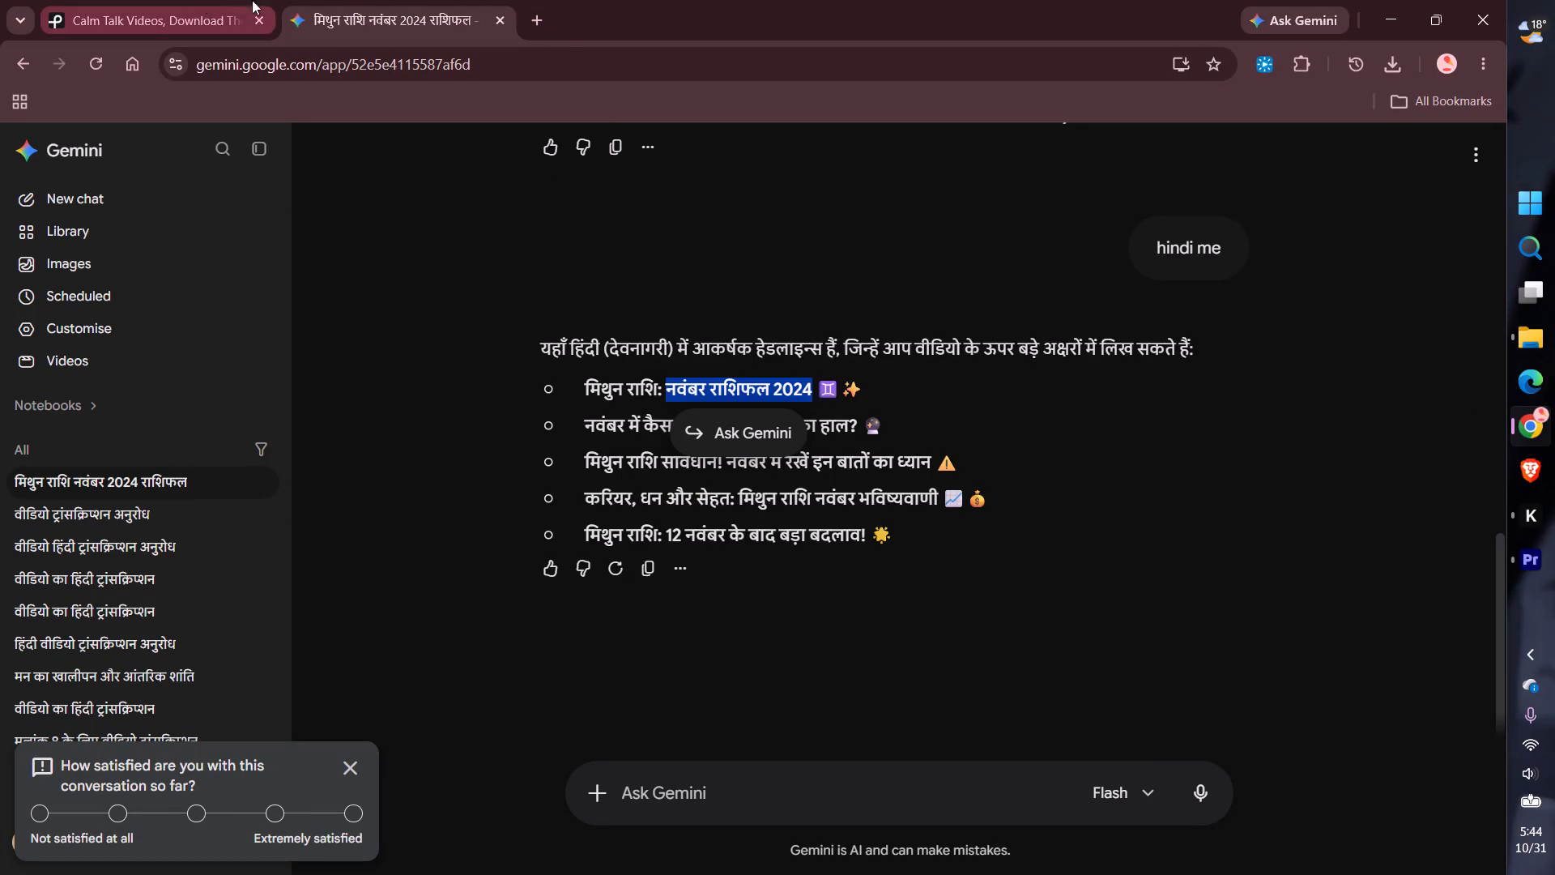
click(541, 22)
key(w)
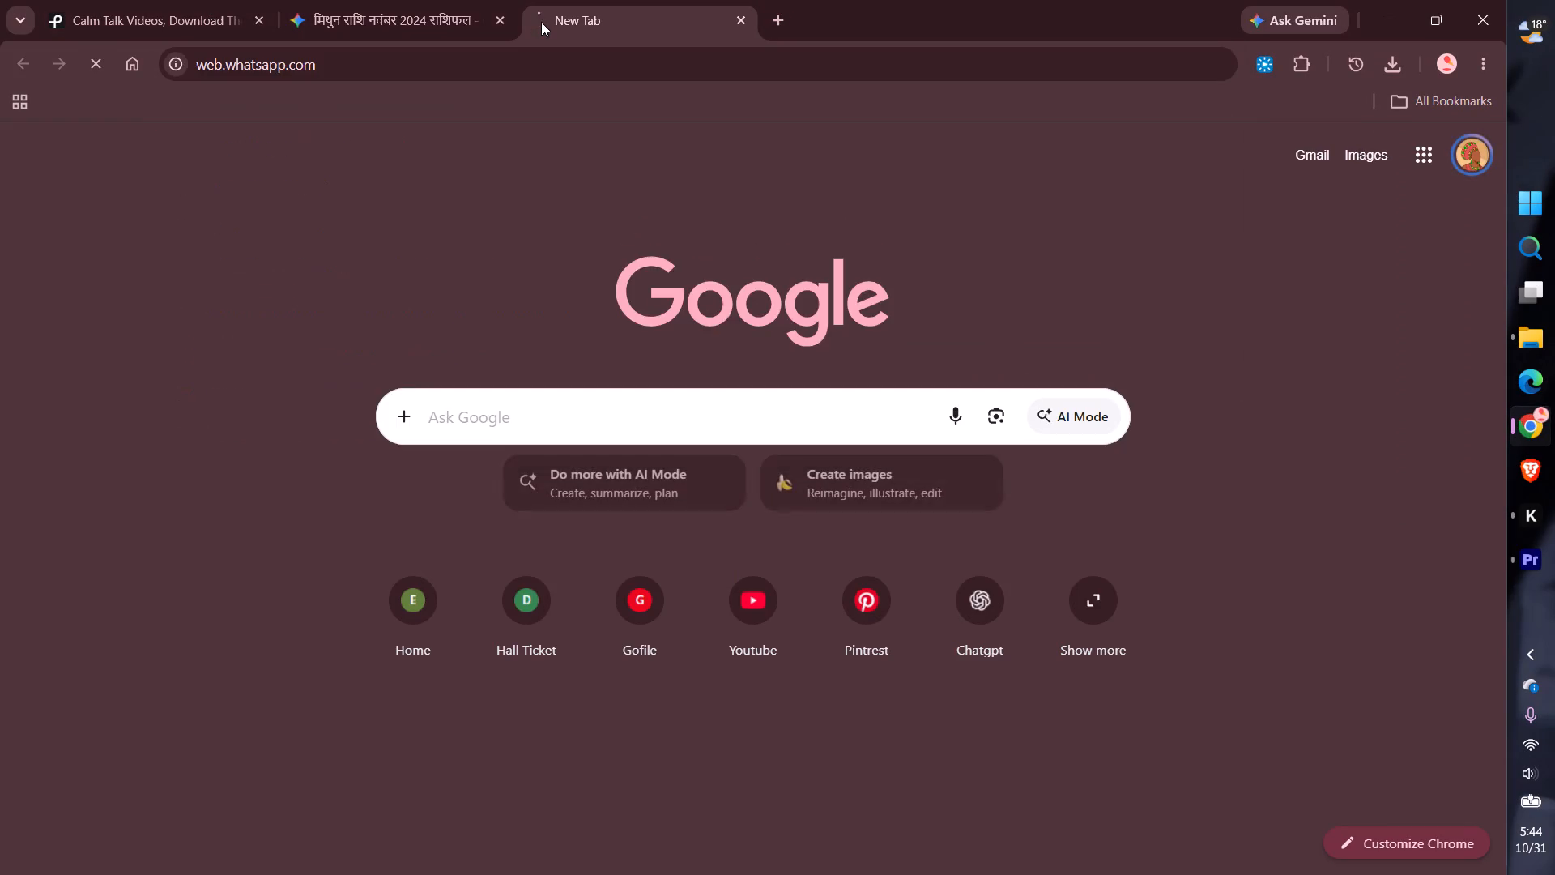